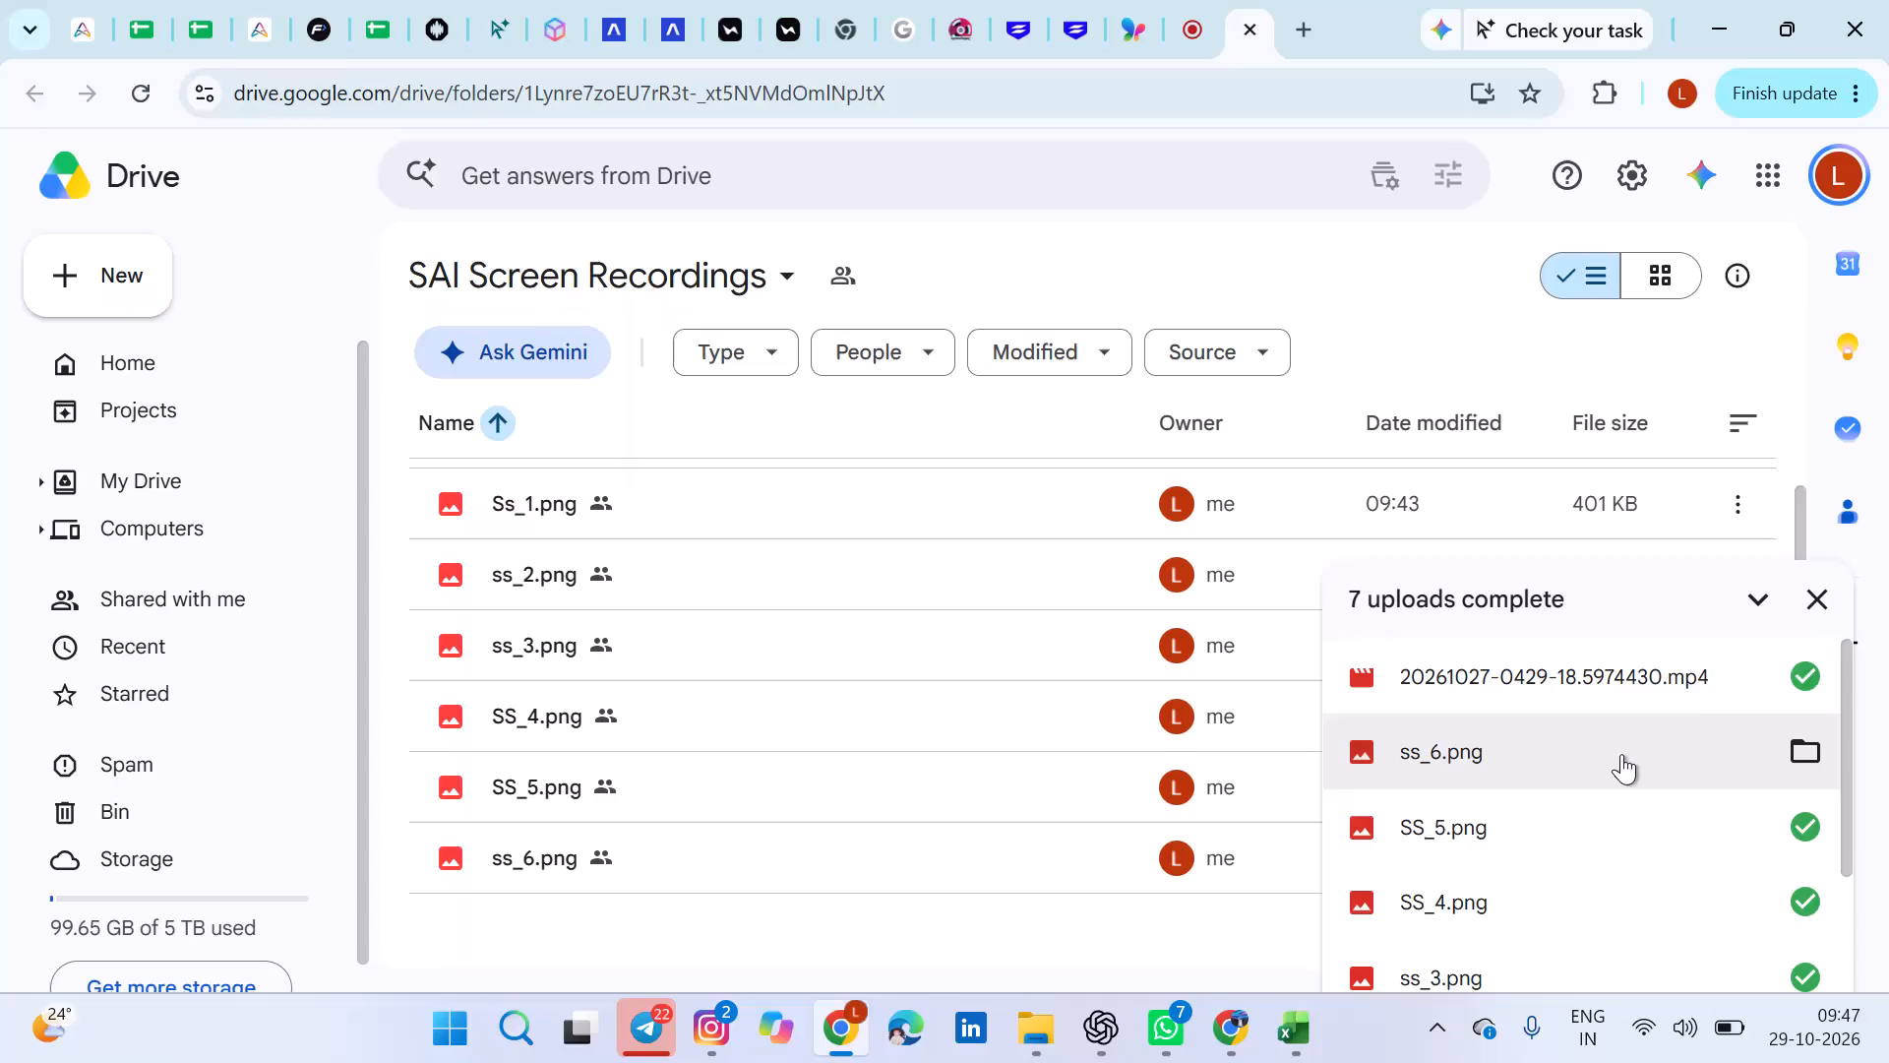
Dismiss the completed uploads summary and look over the files listed in the SAI Screen Recordings folder.
{"action": "left_click", "coordinate": [1817, 615]}
{"action": "scroll", "coordinate": [1195, 770], "scroll_direction": "down", "scroll_amount": 1}
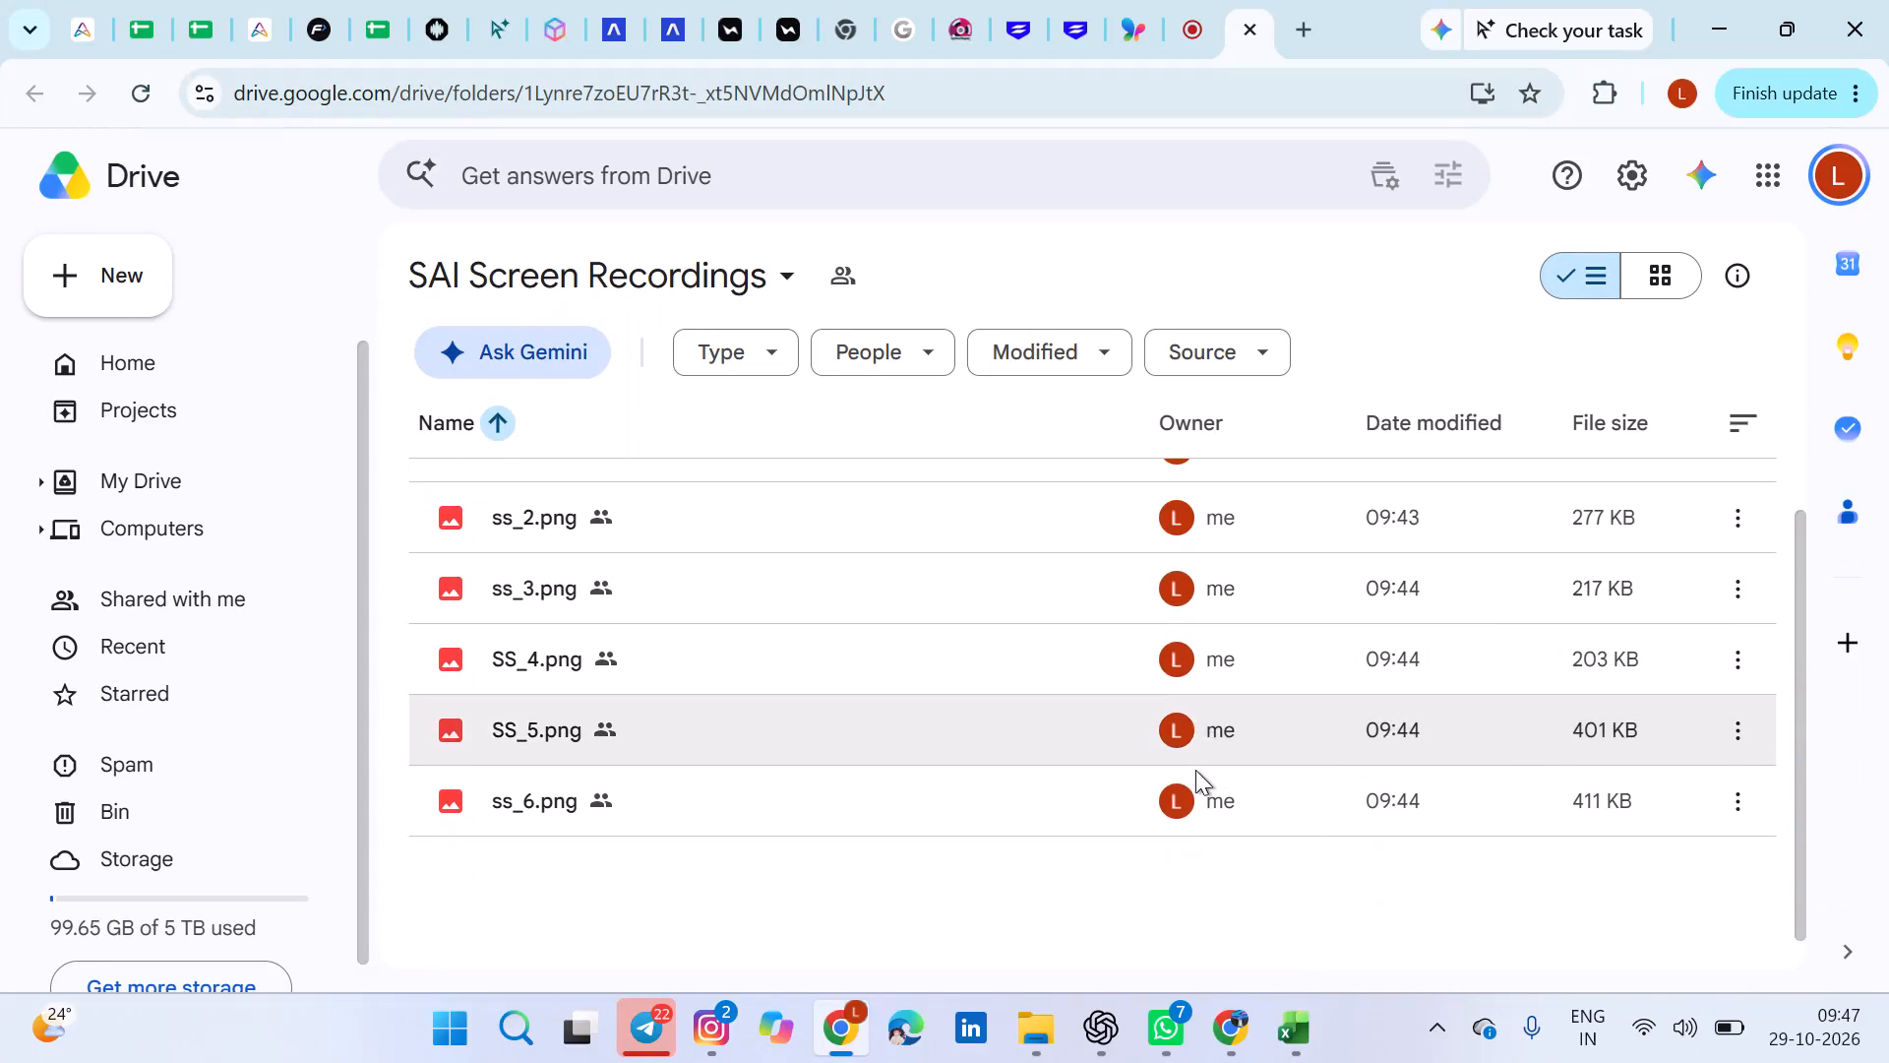
{"action": "scroll", "coordinate": [1195, 770], "scroll_direction": "down", "scroll_amount": 1}
{"action": "scroll", "coordinate": [1195, 770], "scroll_direction": "up", "scroll_amount": 3}
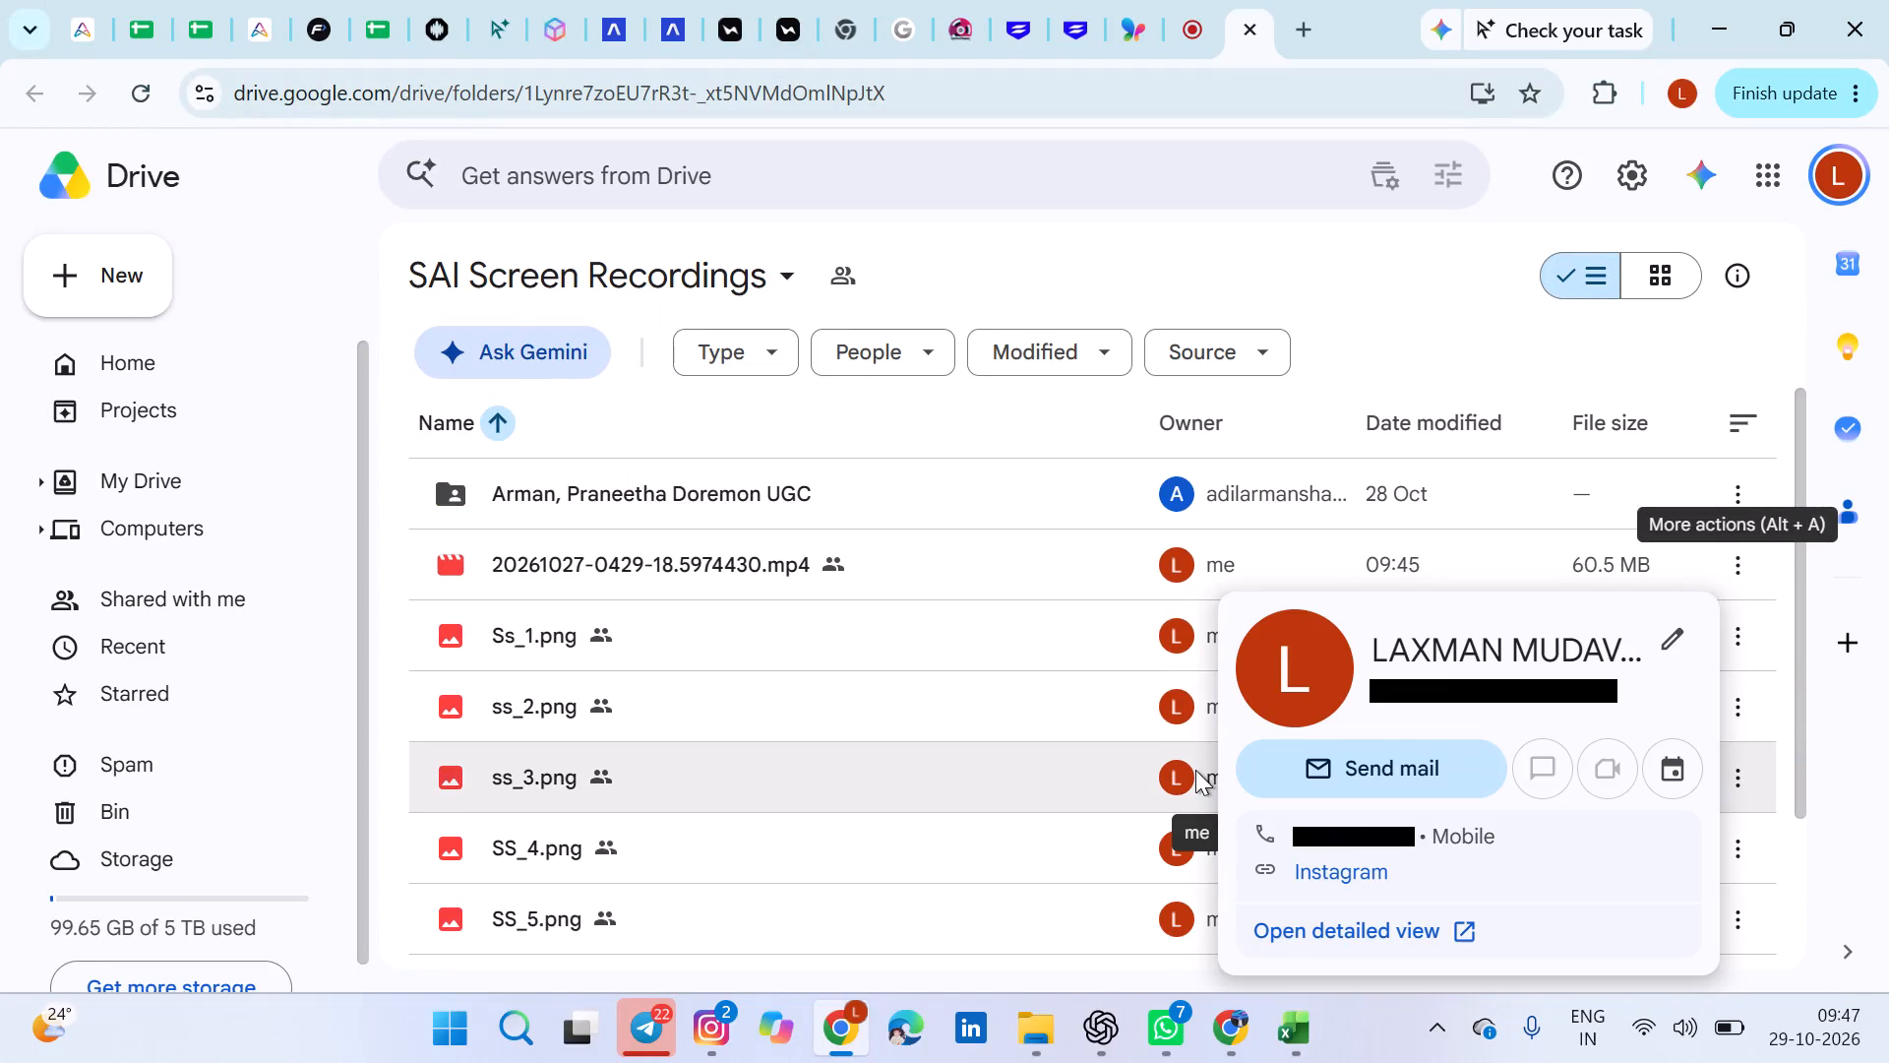
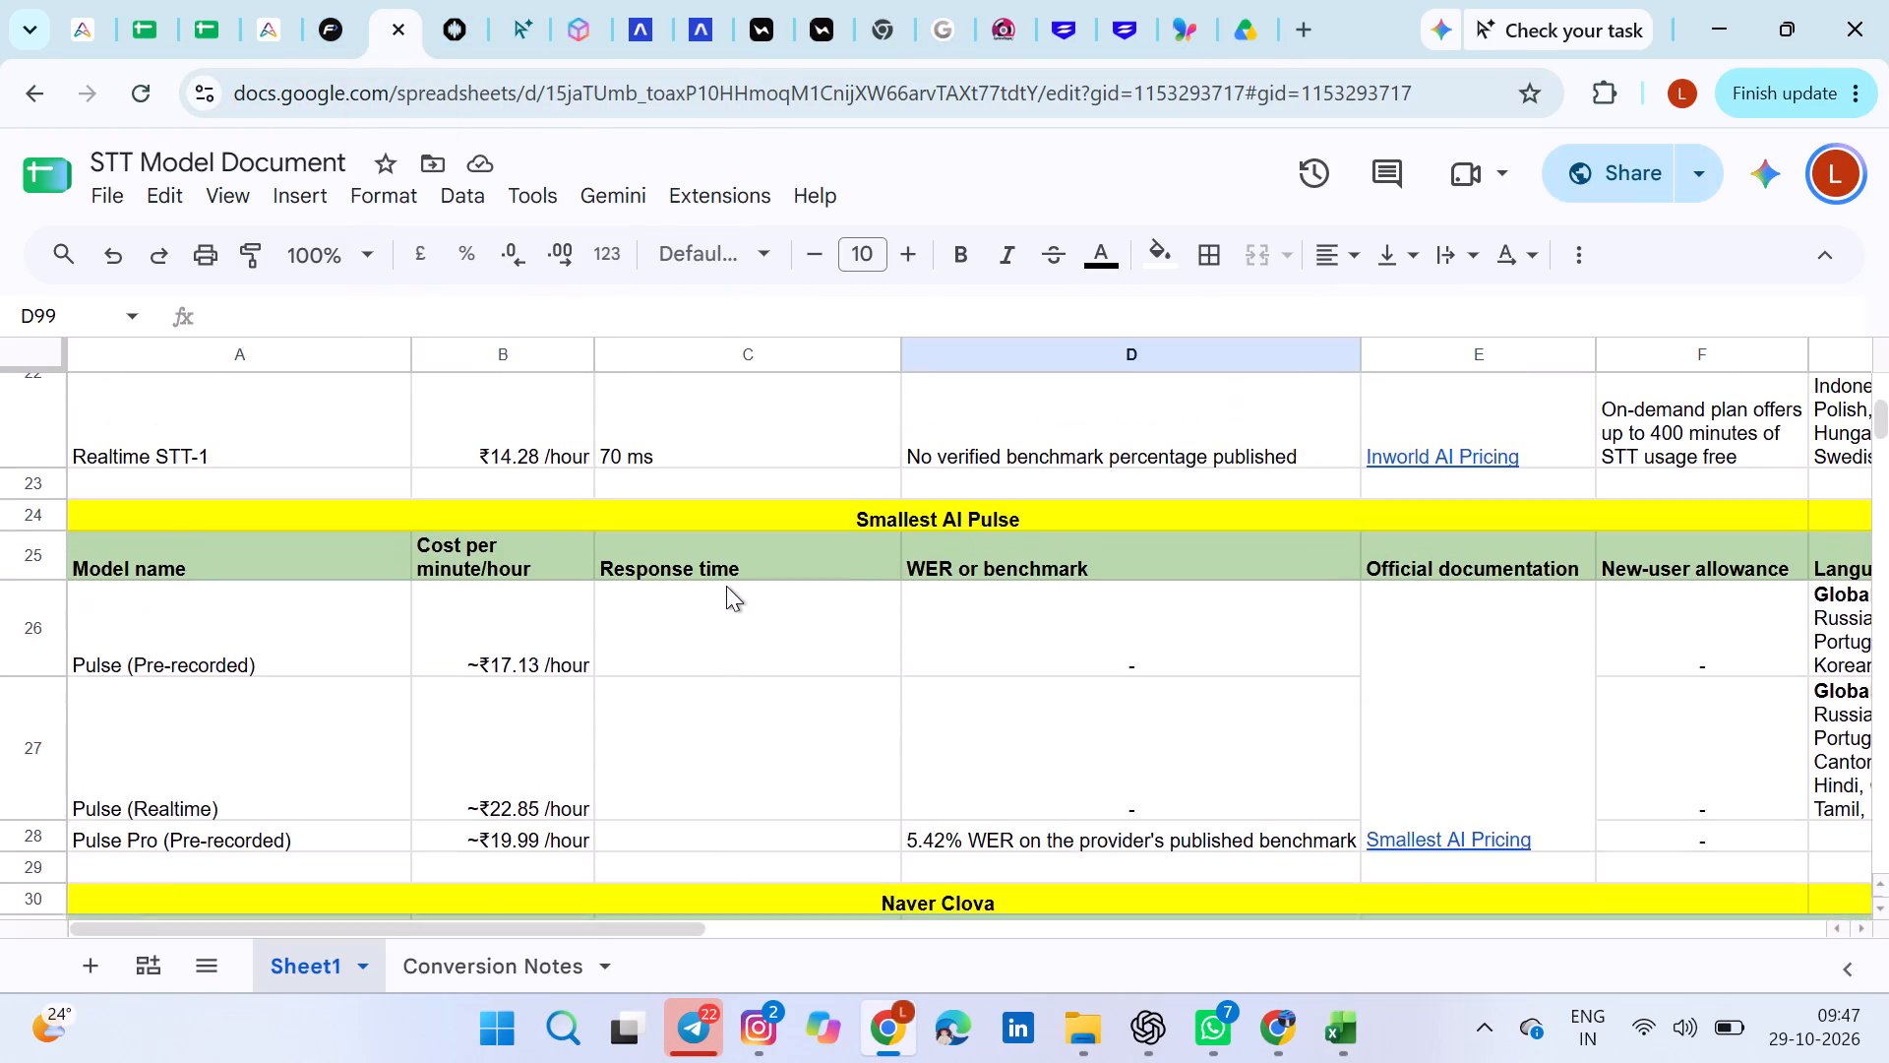
Search Google for google spreadsheet in a new browser tab and open the Google Sheets result to create a blank spreadsheet.
{"action": "scroll", "coordinate": [726, 586], "scroll_direction": "up", "scroll_amount": 5}
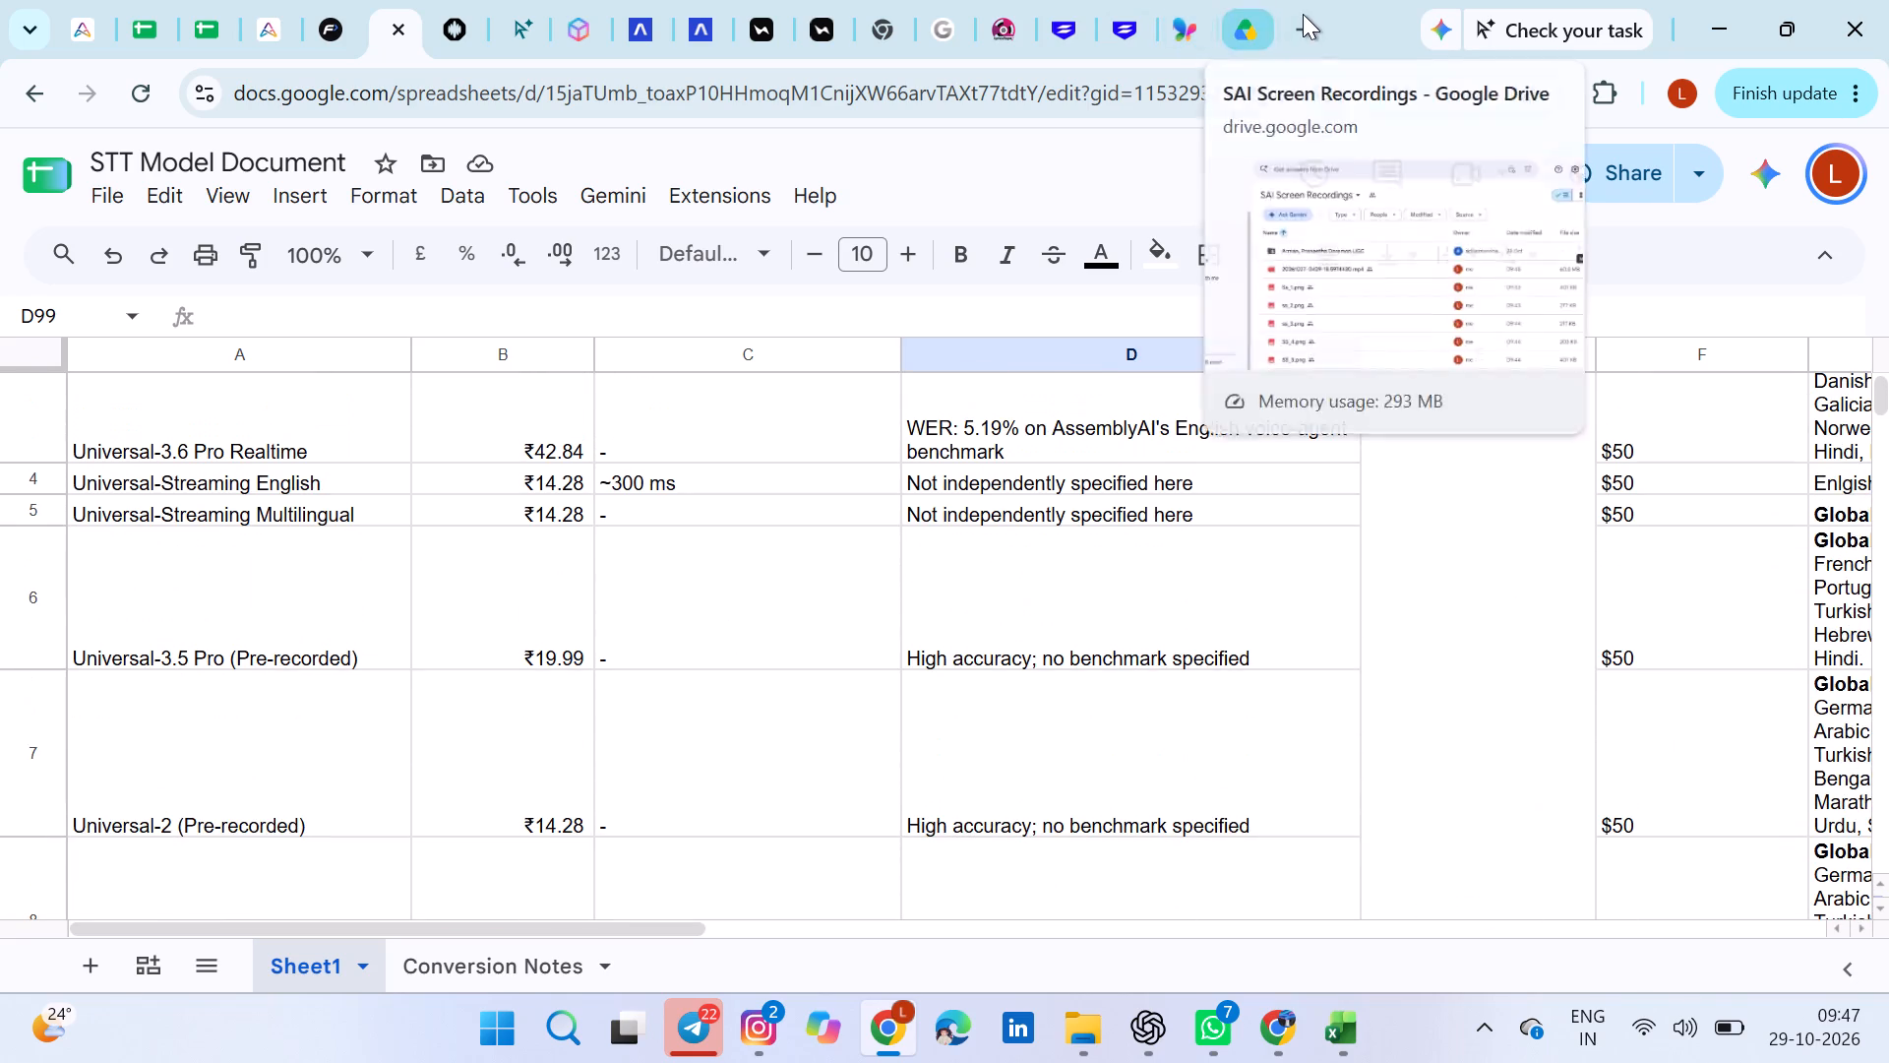
{"action": "left_click", "coordinate": [1325, 25]}
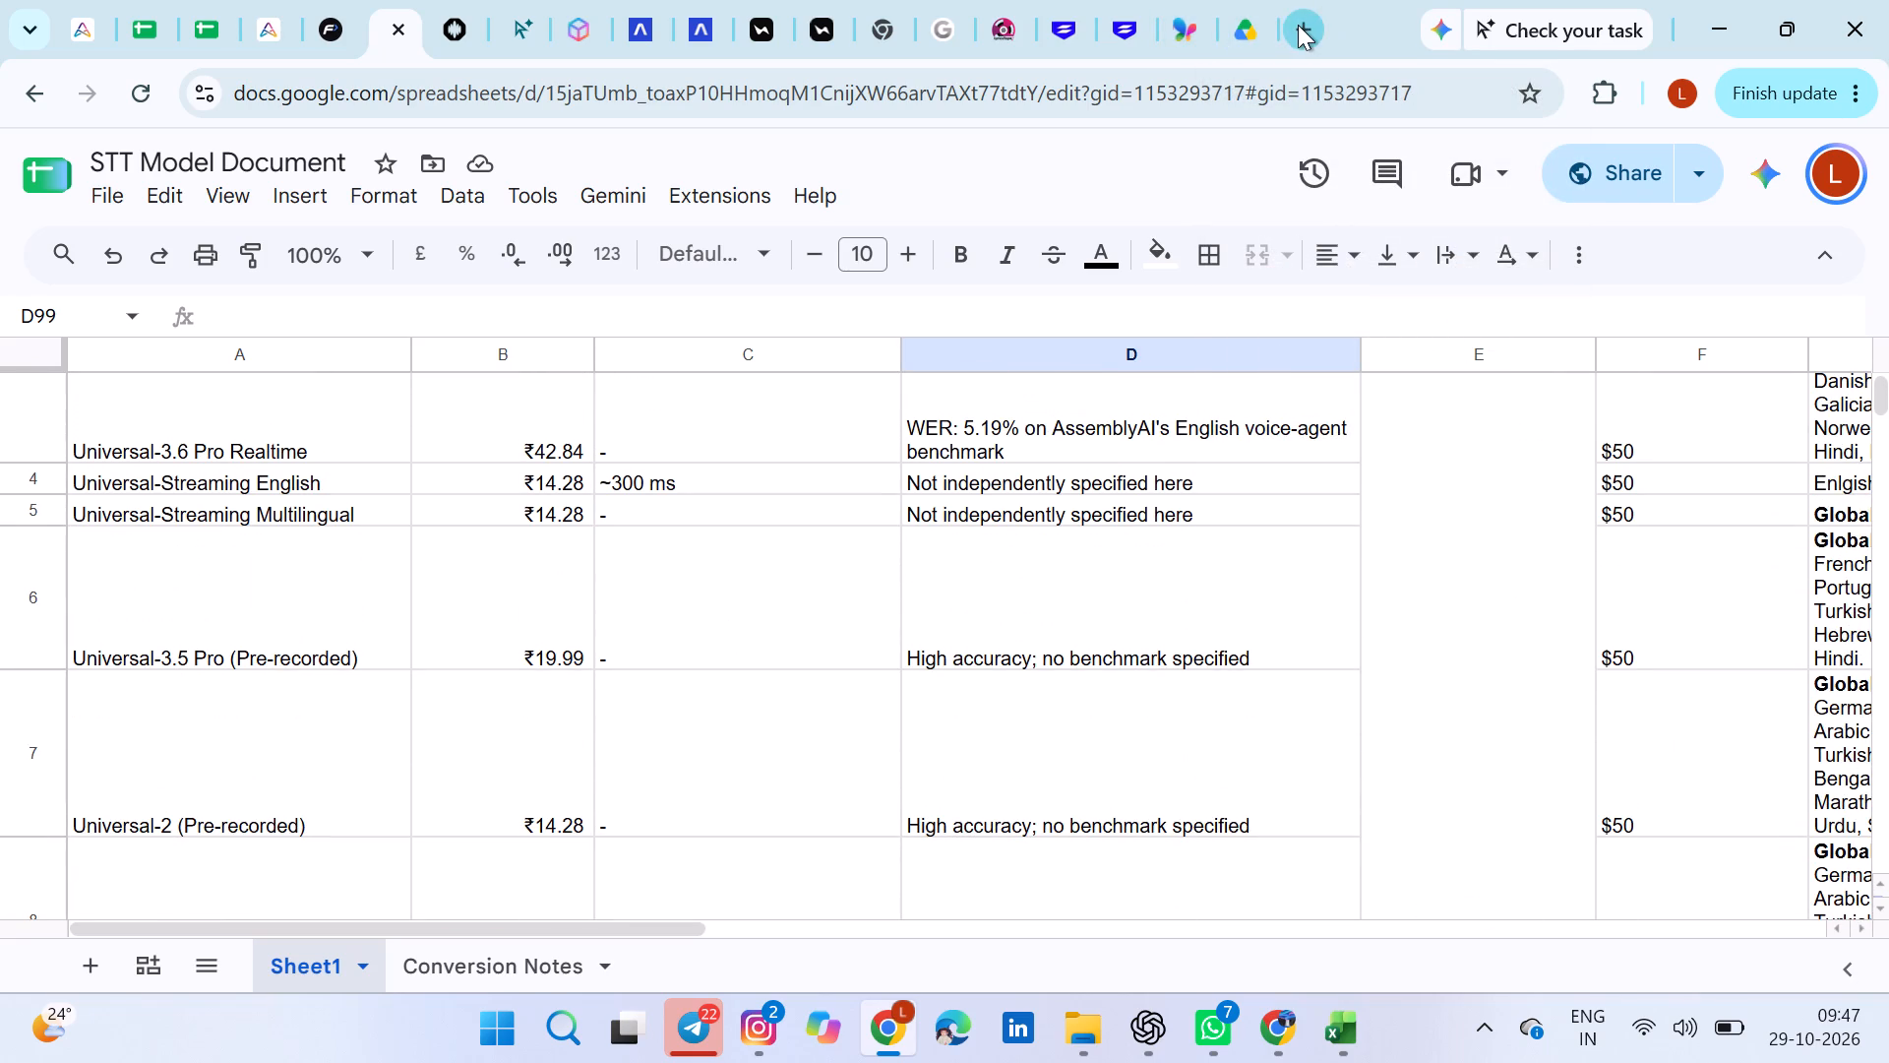
{"action": "left_click", "coordinate": [1298, 25]}
{"action": "left_click", "coordinate": [711, 575]}
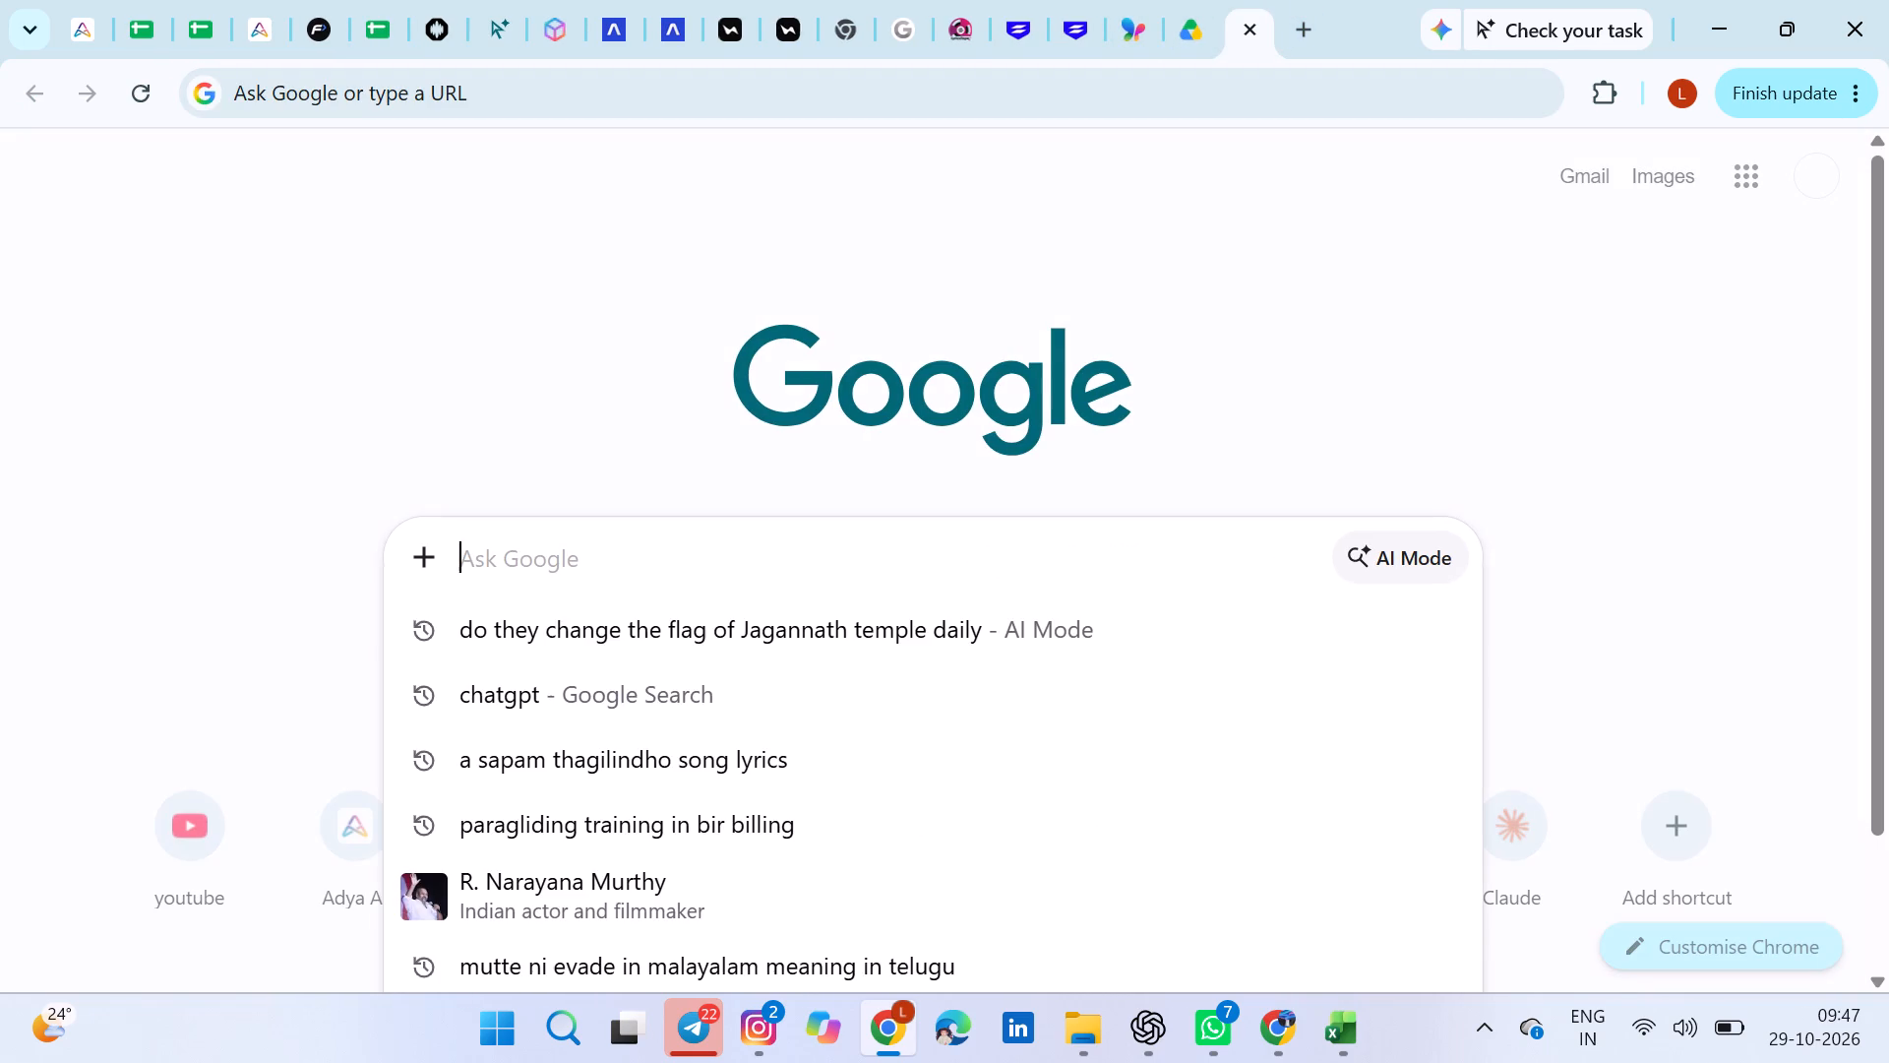
{"action": "type", "text": "google sp"}
{"action": "key", "text": "Right"}
{"action": "key", "text": "backslash"}
{"action": "key", "text": "Return"}
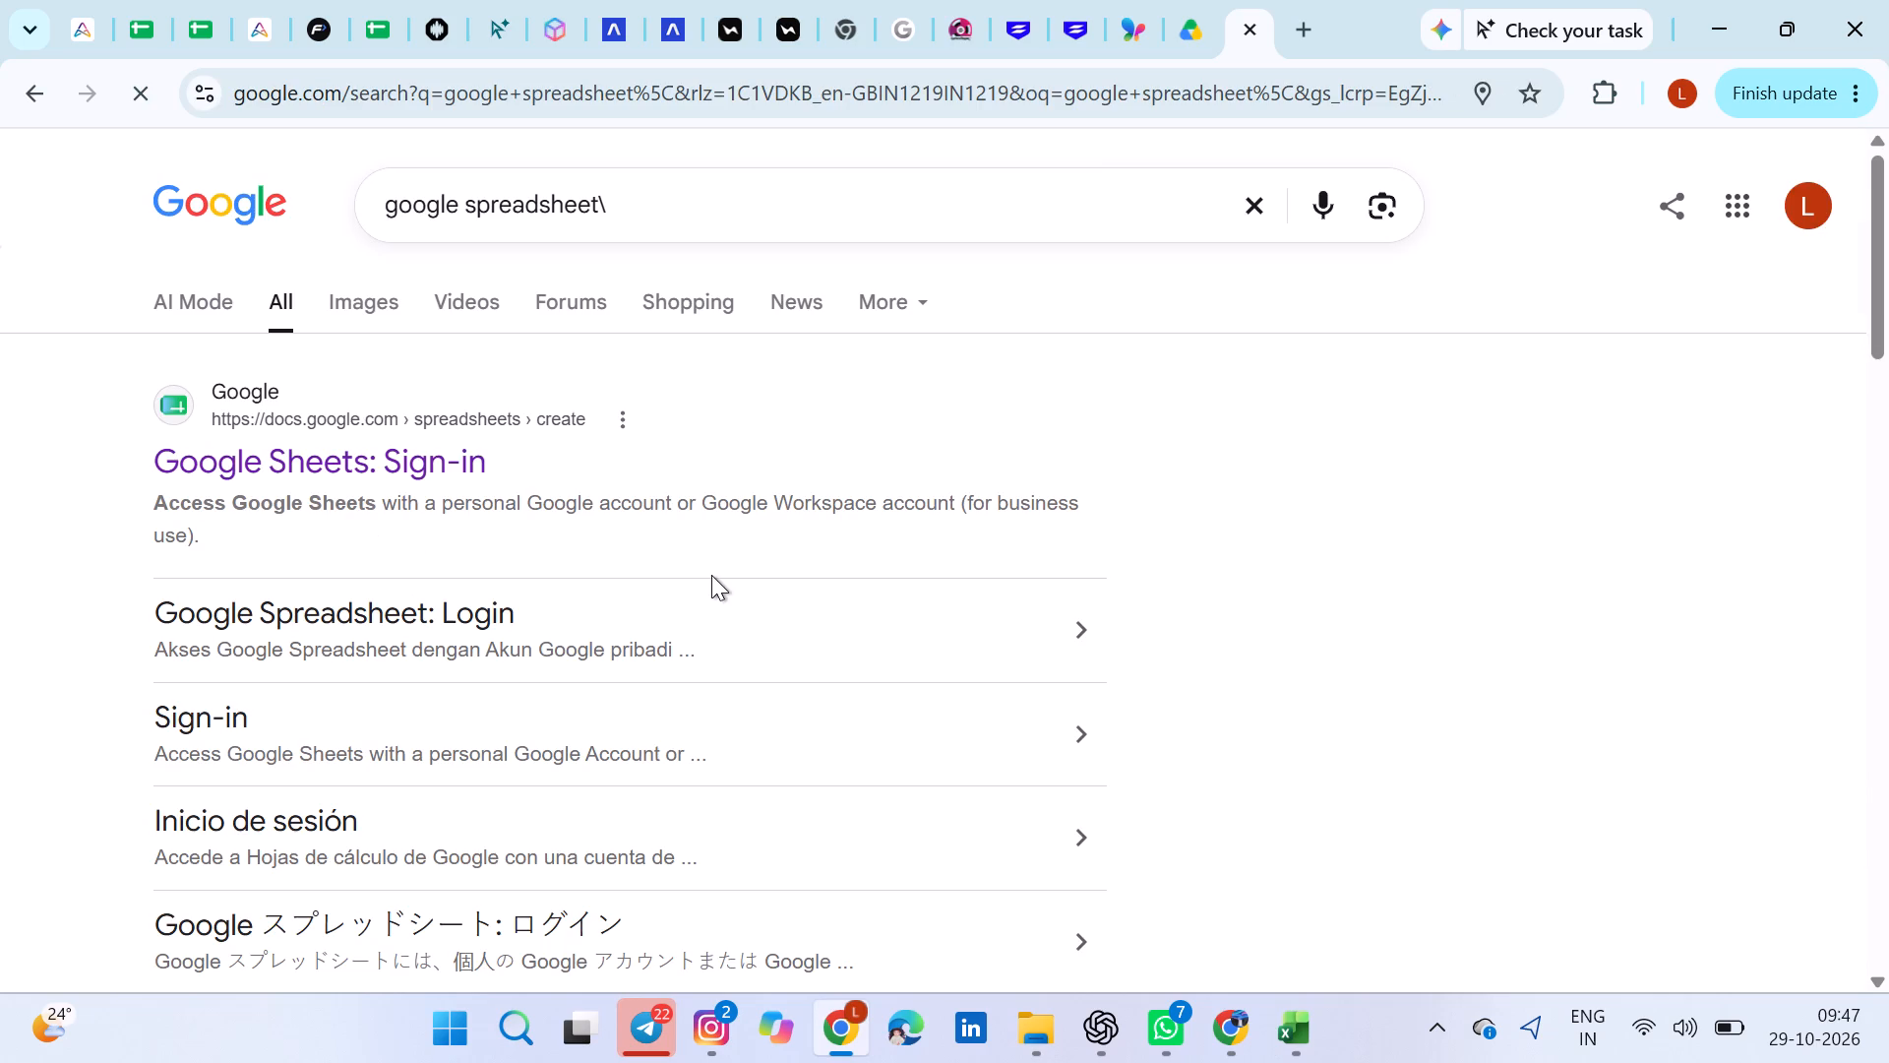
{"action": "left_click", "coordinate": [375, 474]}
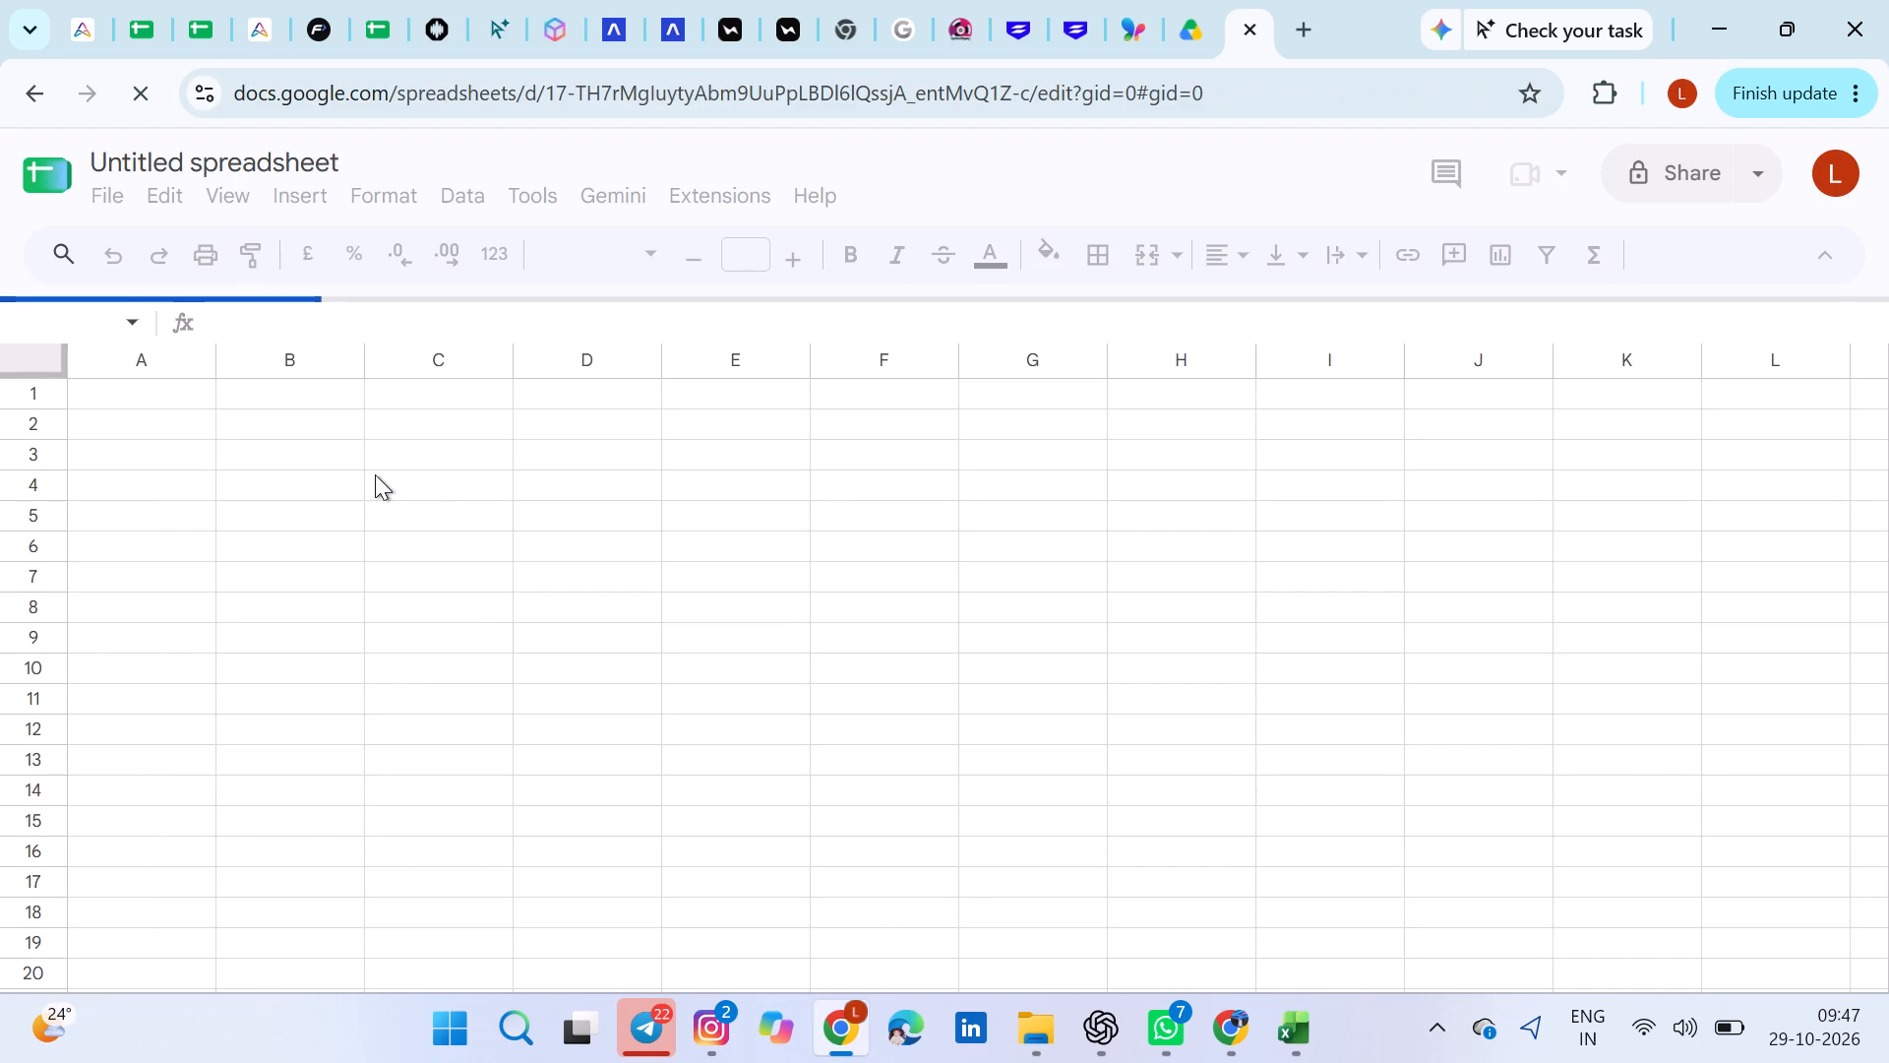
Bring up the option to upload a file from the computer into Google Sheets.
{"action": "left_click", "coordinate": [111, 191]}
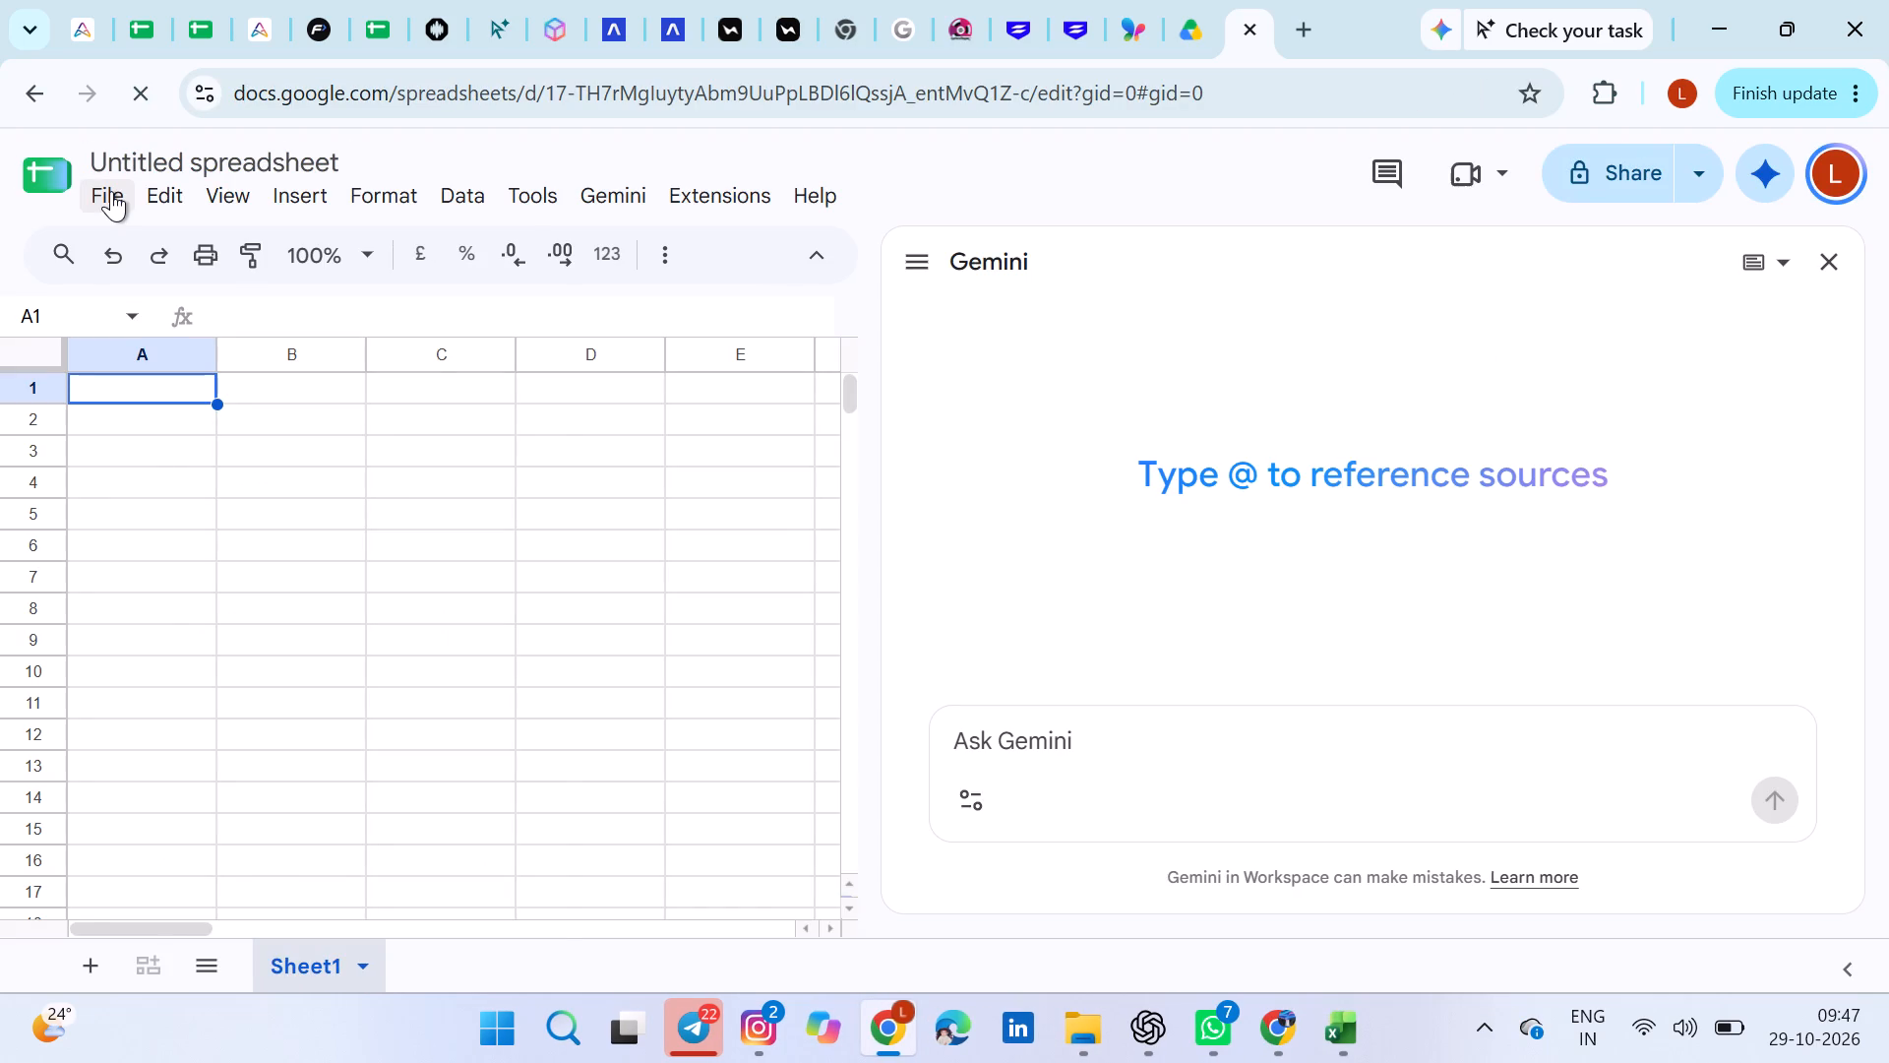
{"action": "left_click", "coordinate": [146, 276]}
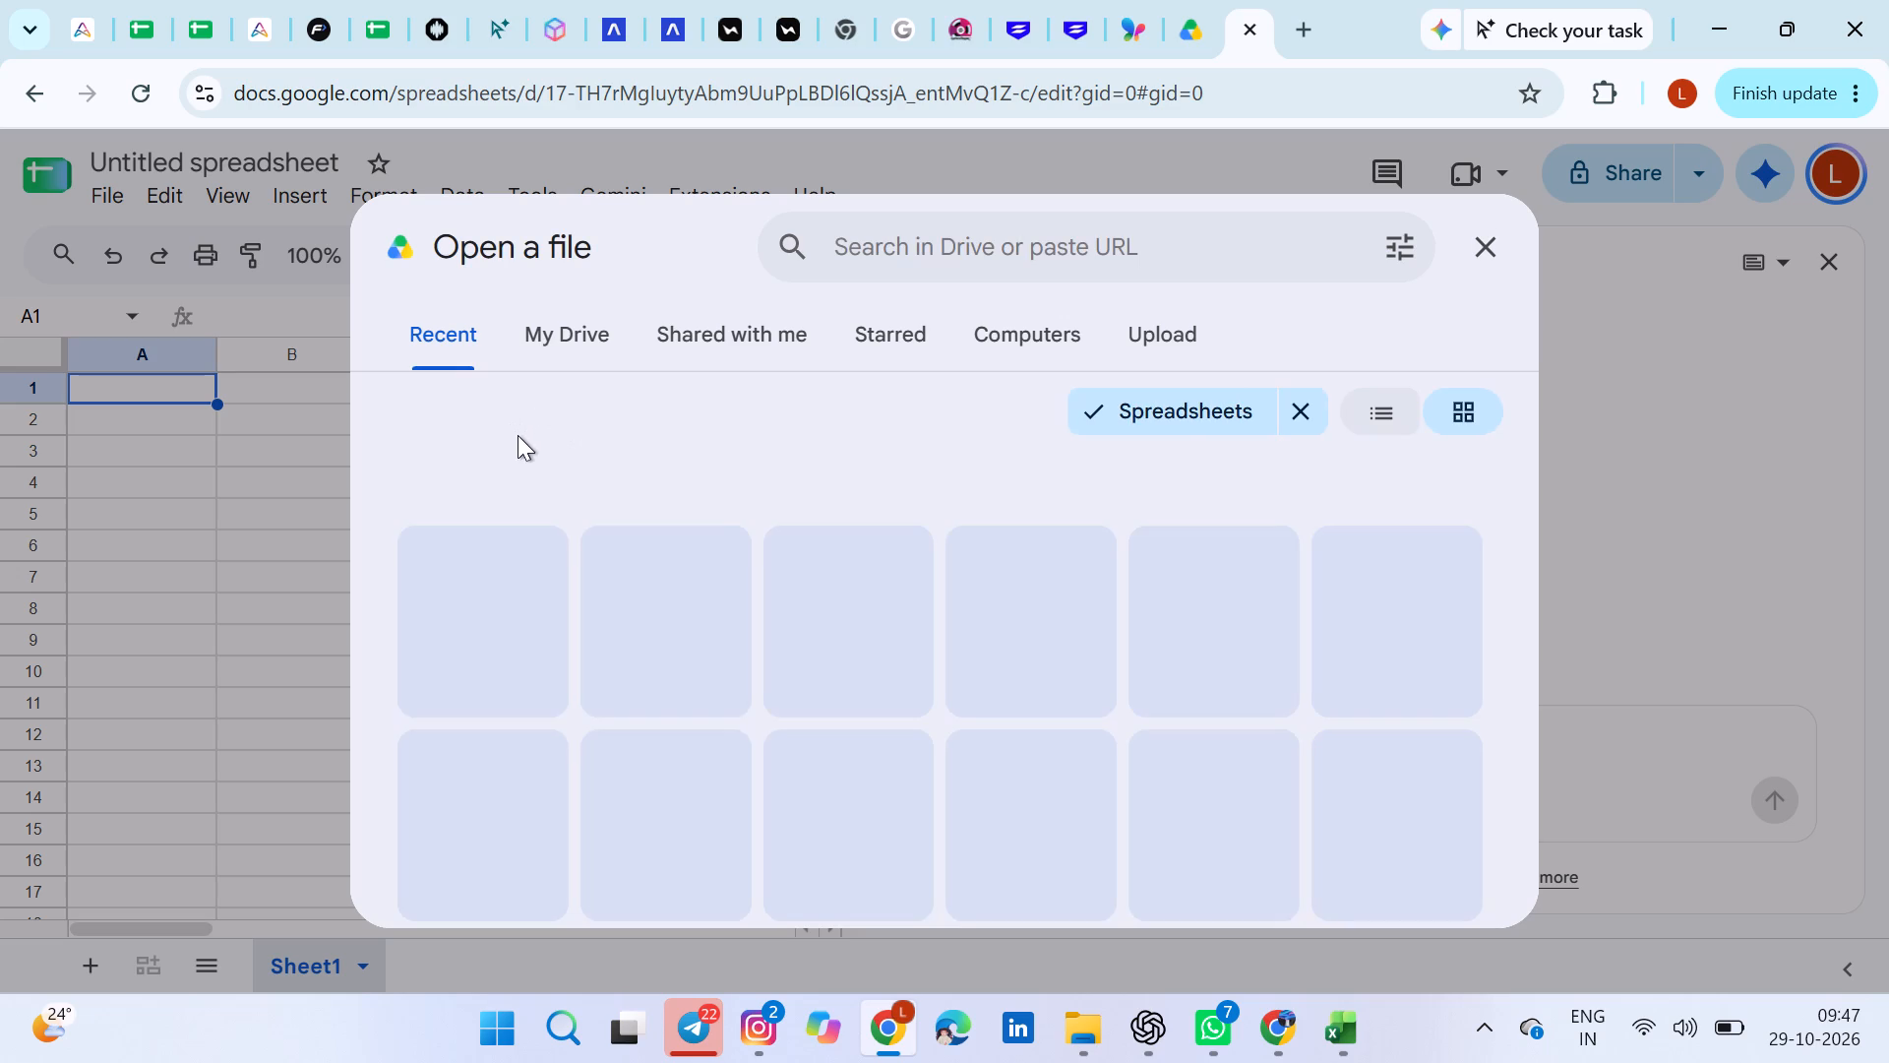
{"action": "left_click", "coordinate": [1131, 314]}
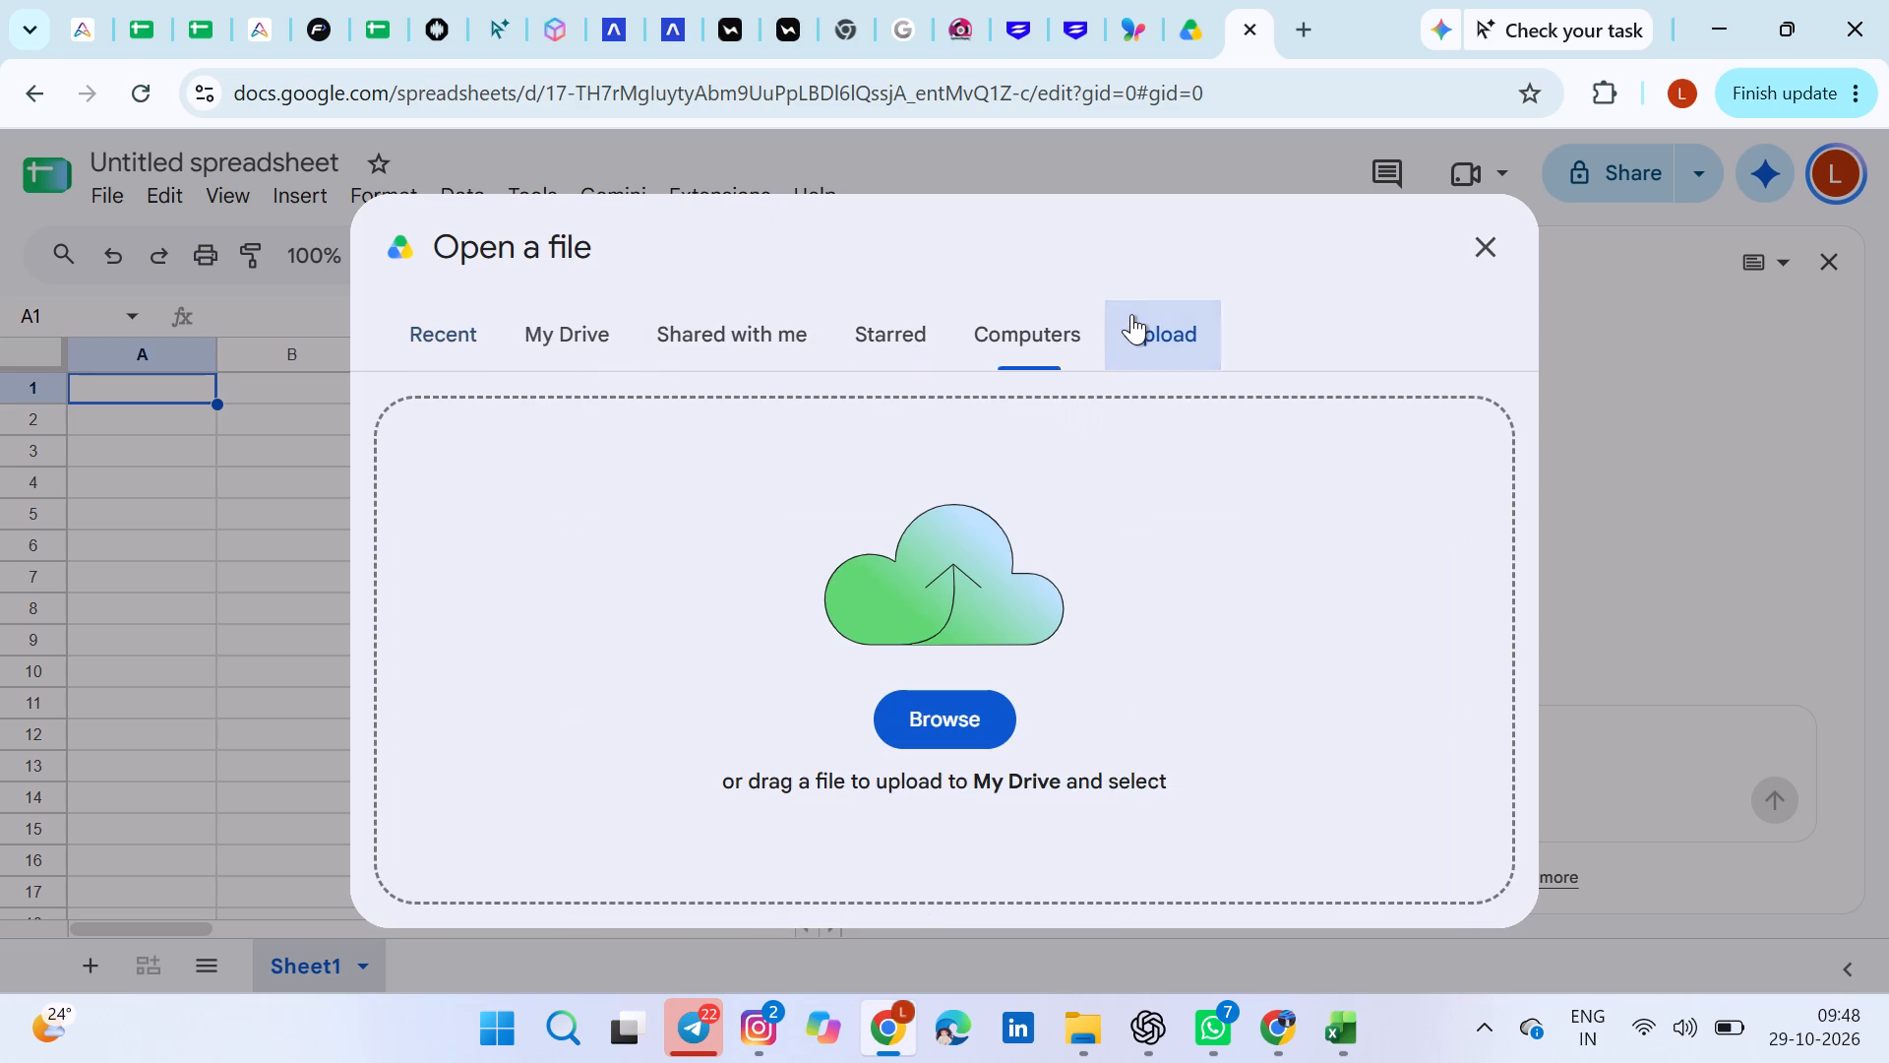
Look through the Downloads folder for the workbook to upload, also checking the refreshed folder in File Explorer.
{"action": "left_click", "coordinate": [915, 721]}
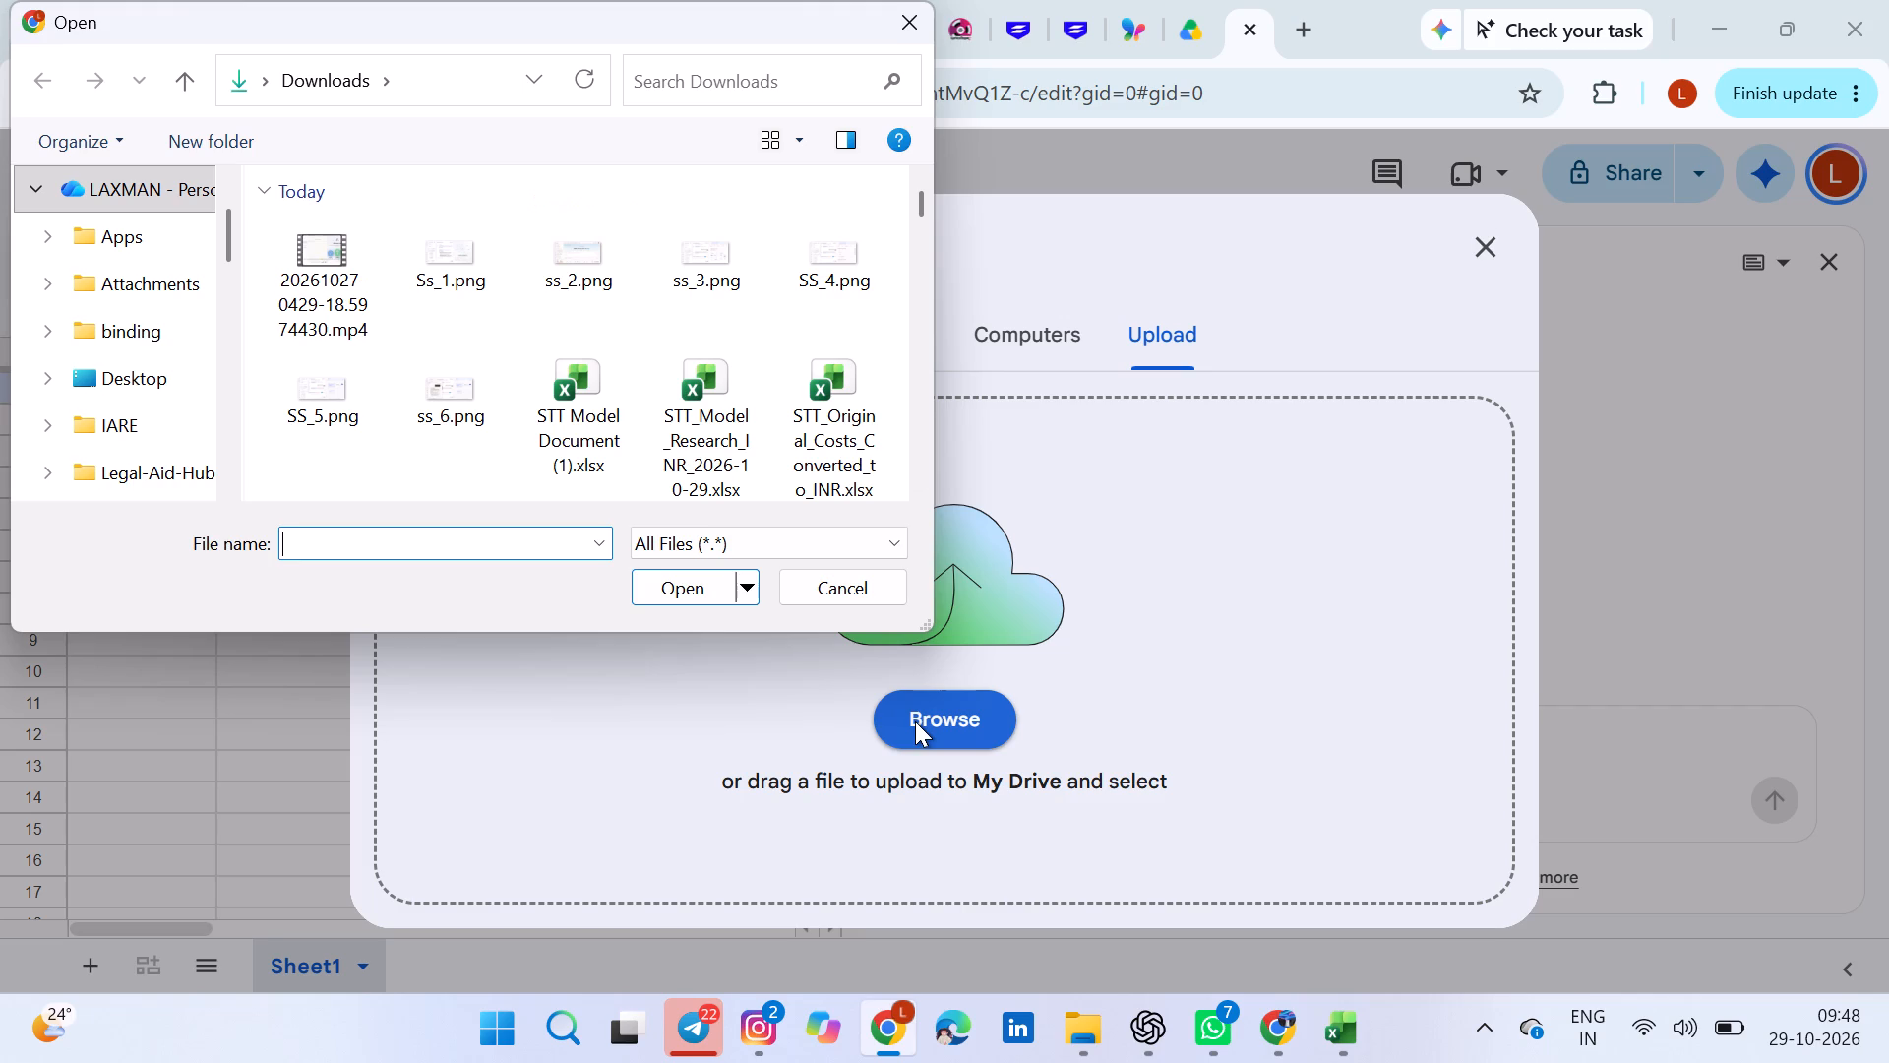
{"action": "scroll", "coordinate": [581, 353], "scroll_direction": "down", "scroll_amount": 1}
{"action": "scroll", "coordinate": [581, 353], "scroll_direction": "up", "scroll_amount": 3}
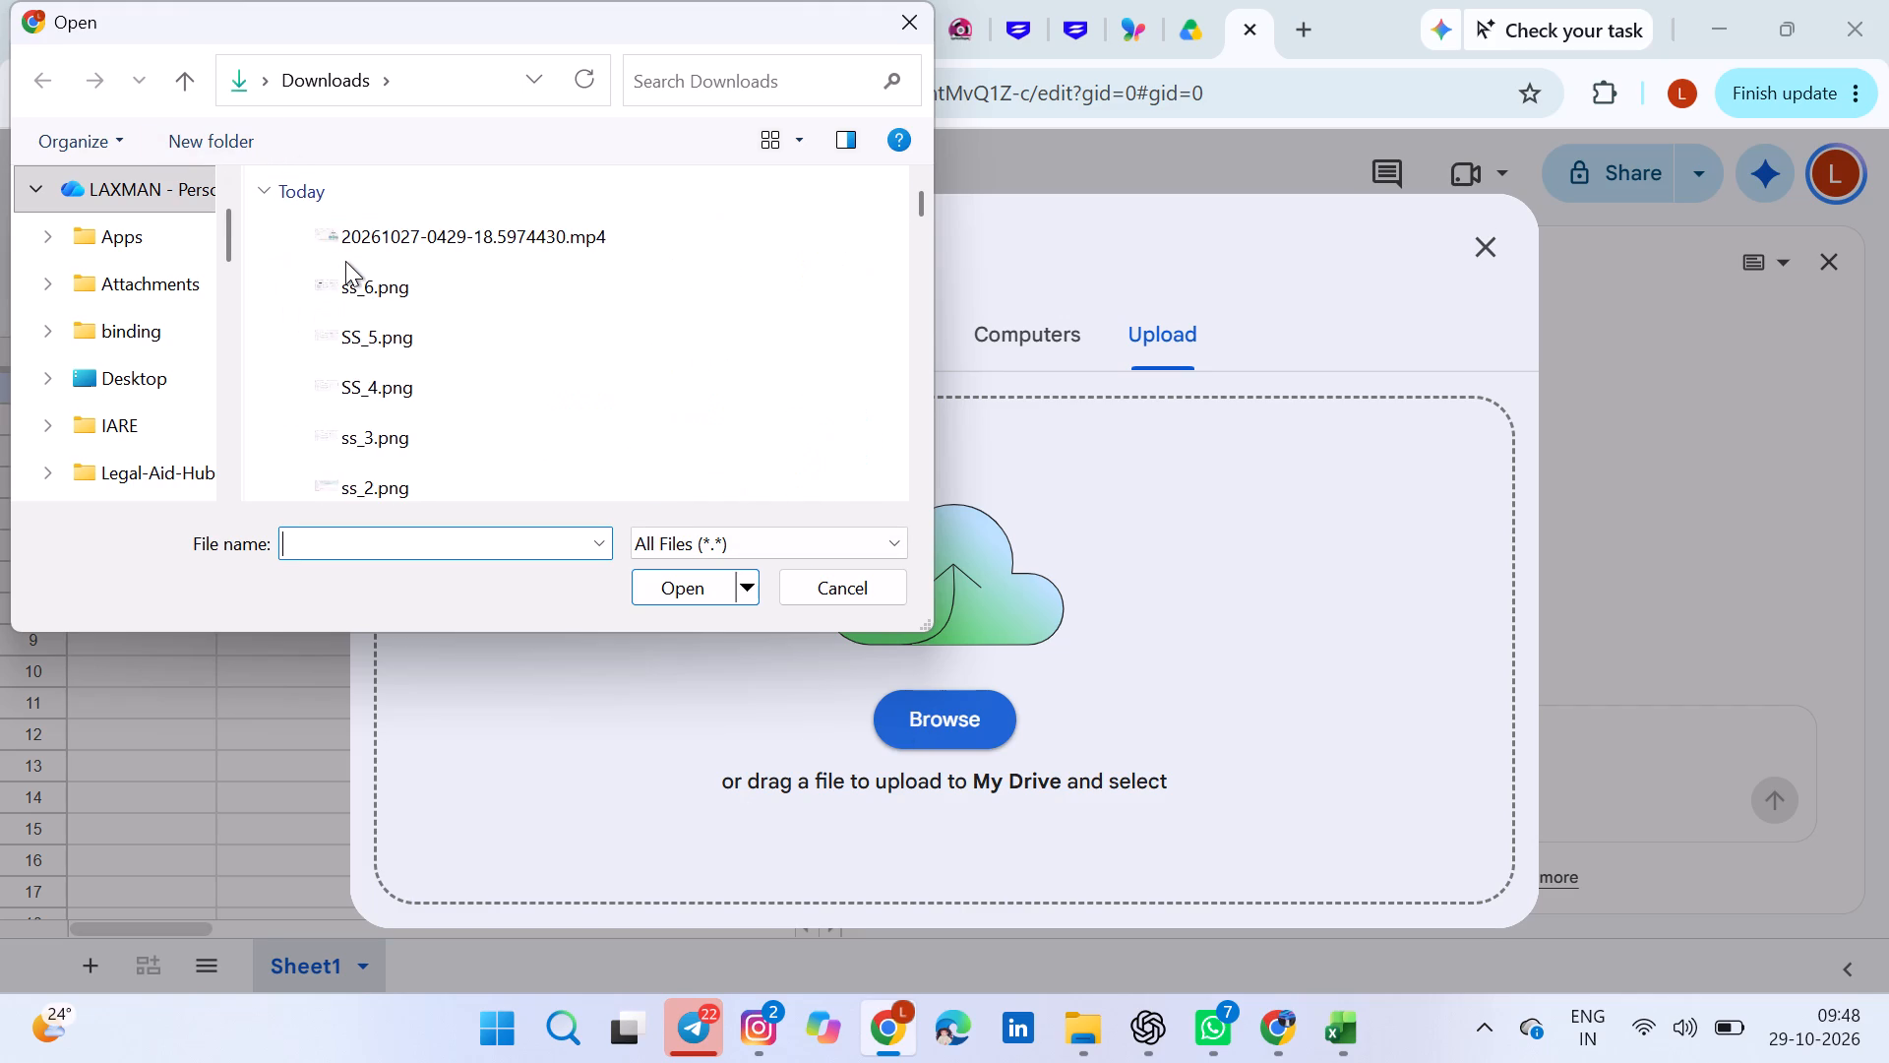
{"action": "scroll", "coordinate": [345, 261], "scroll_direction": "up", "scroll_amount": 2, "text": "ctrl"}
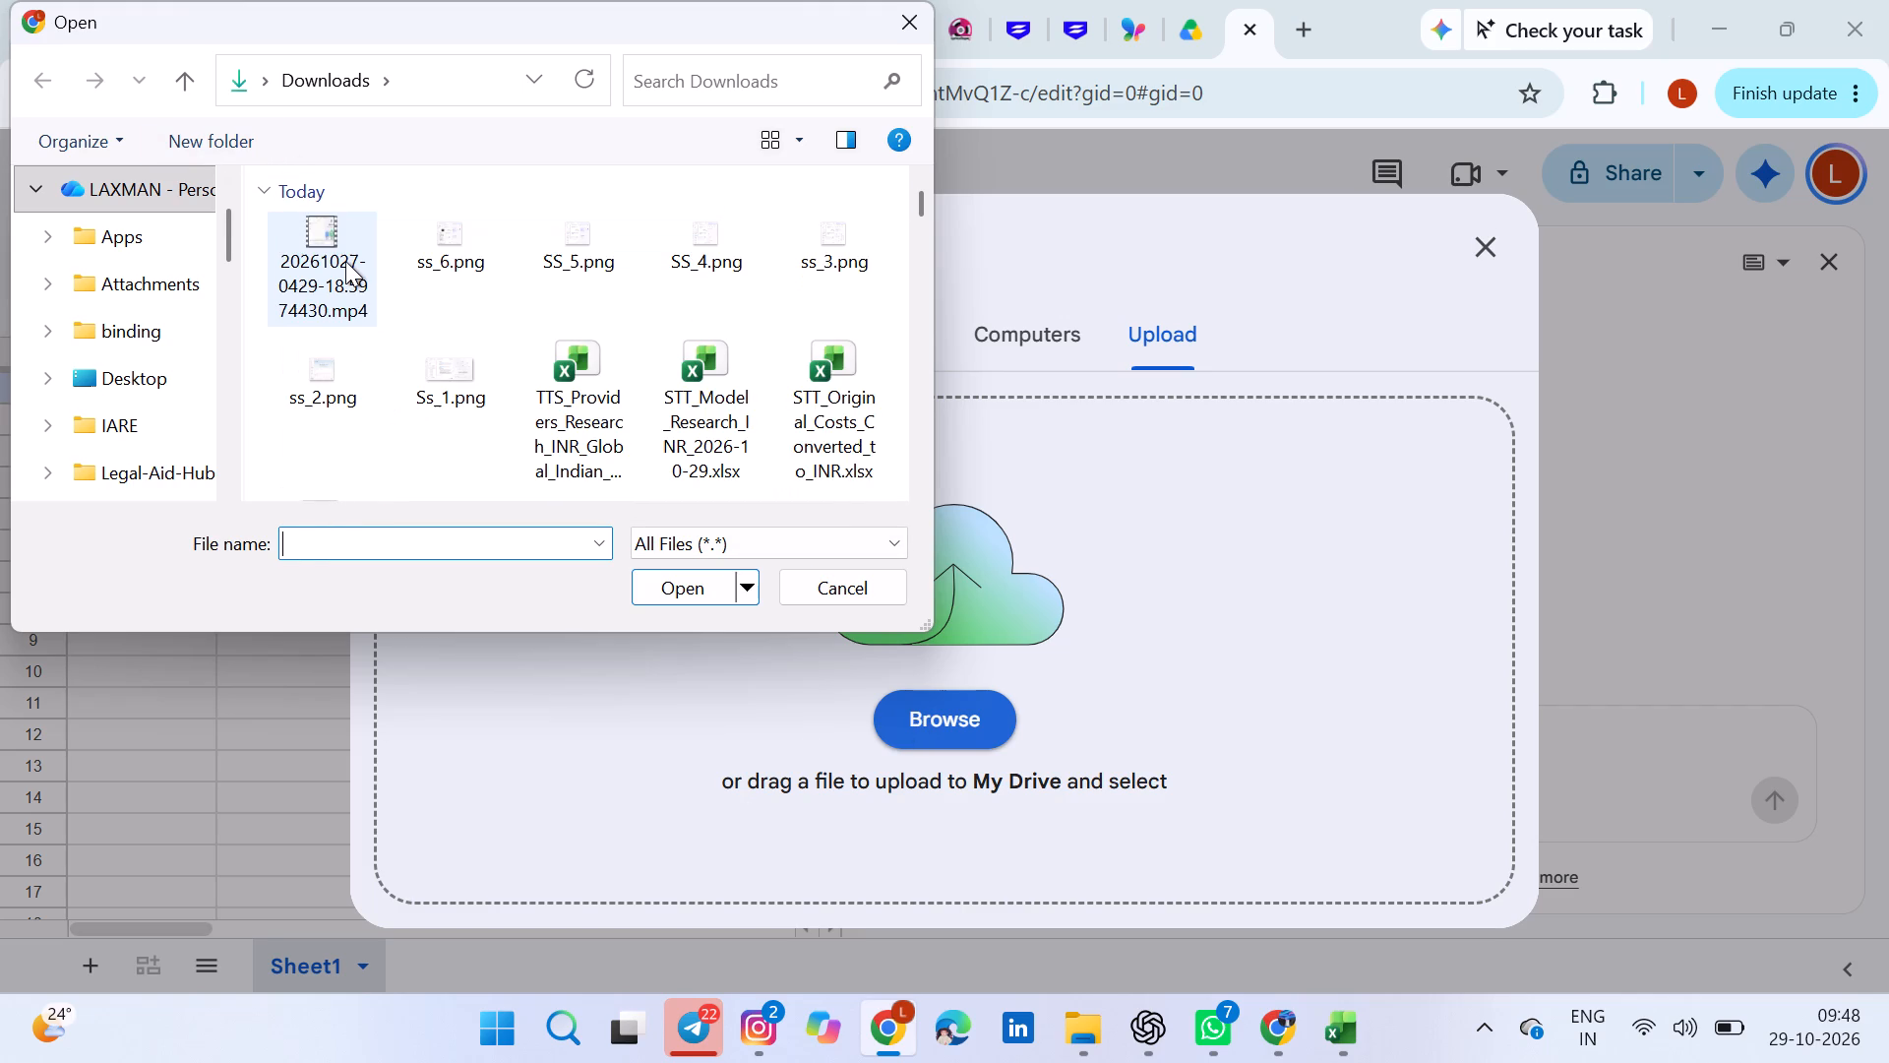
{"action": "scroll", "coordinate": [367, 266], "scroll_direction": "up", "scroll_amount": 2}
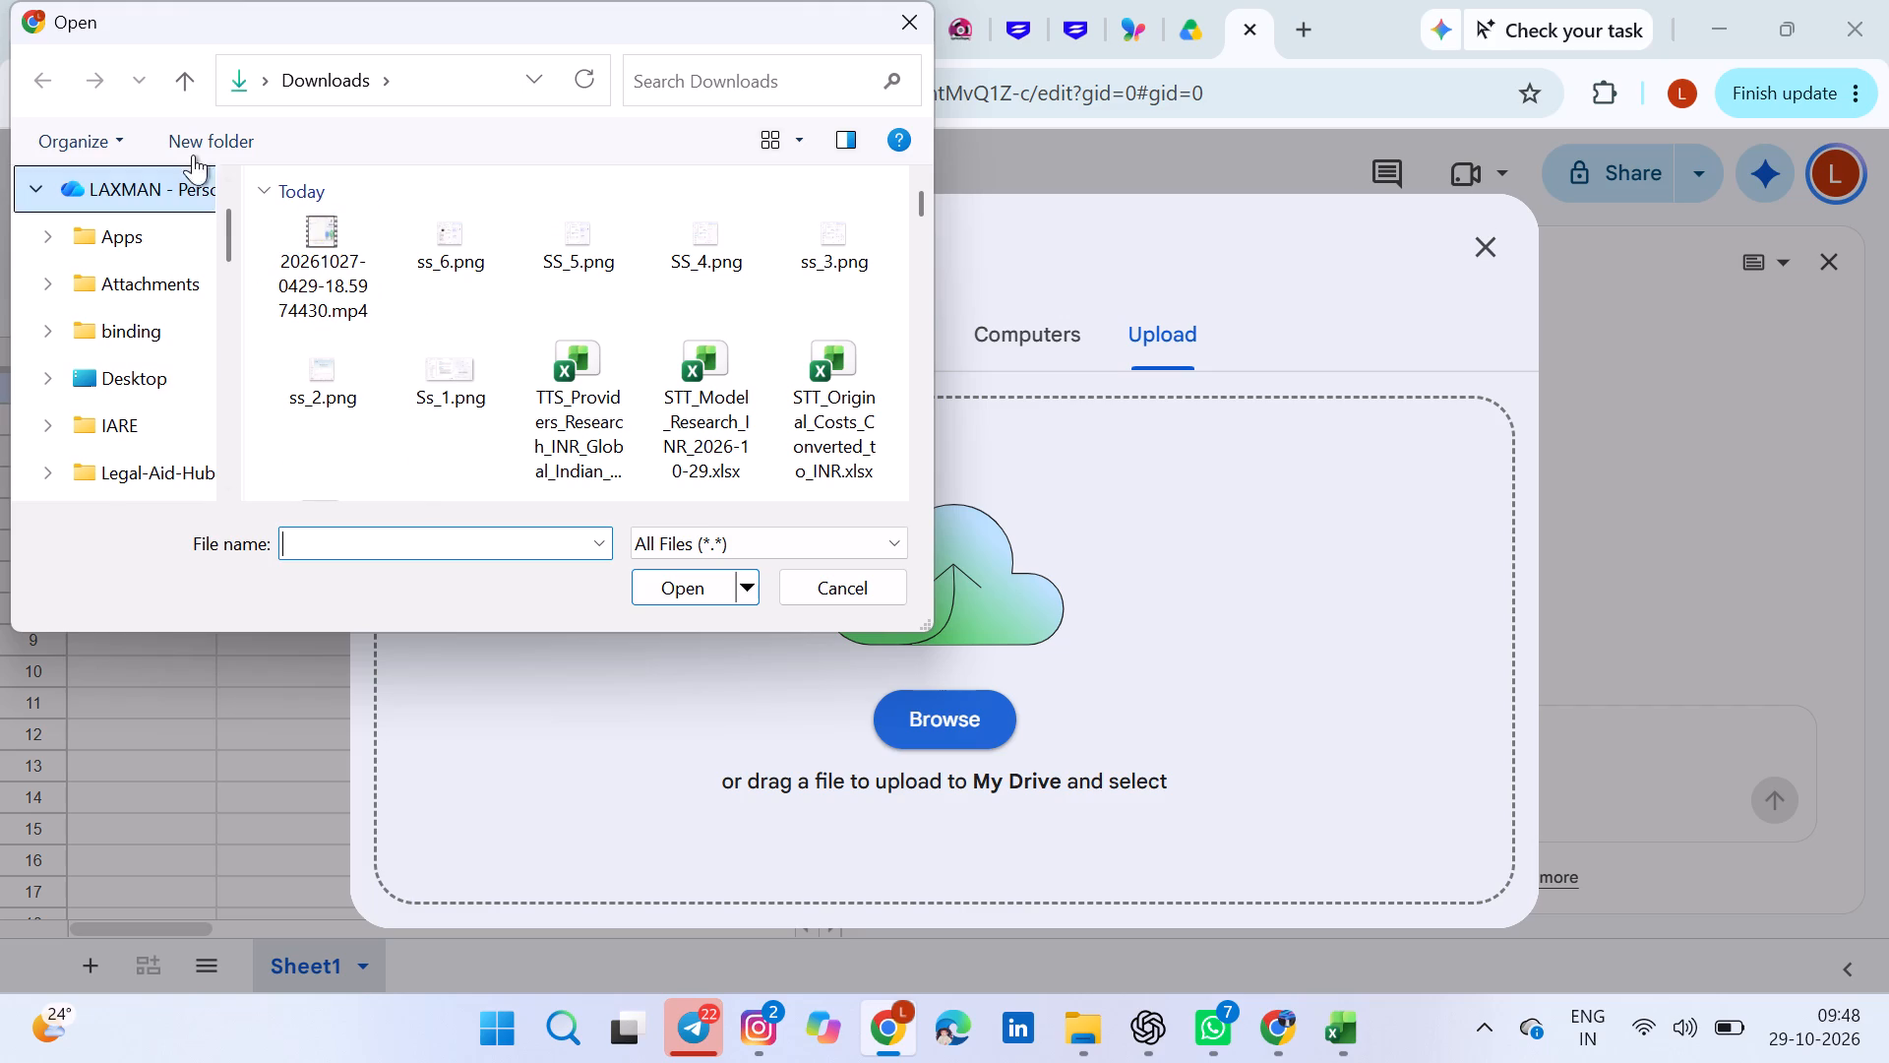
{"action": "double_click", "coordinate": [589, 81]}
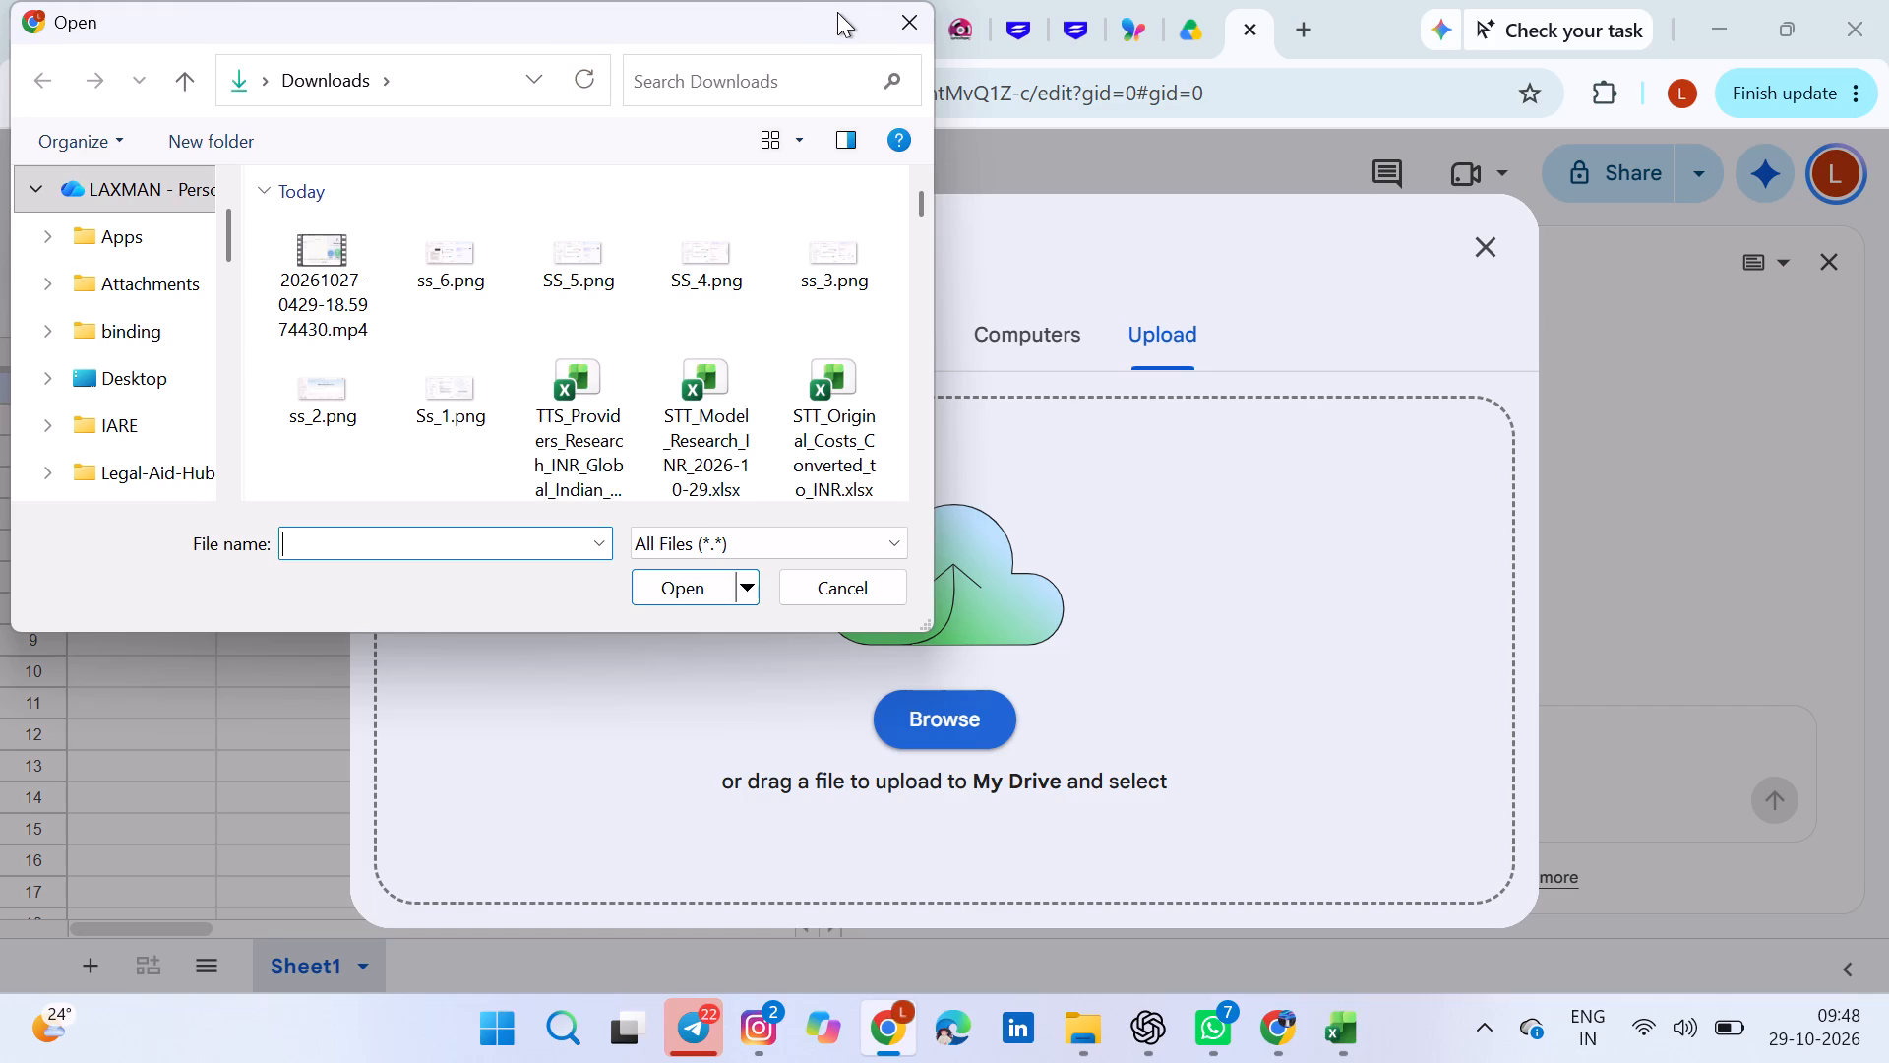
{"action": "left_click", "coordinate": [884, 21]}
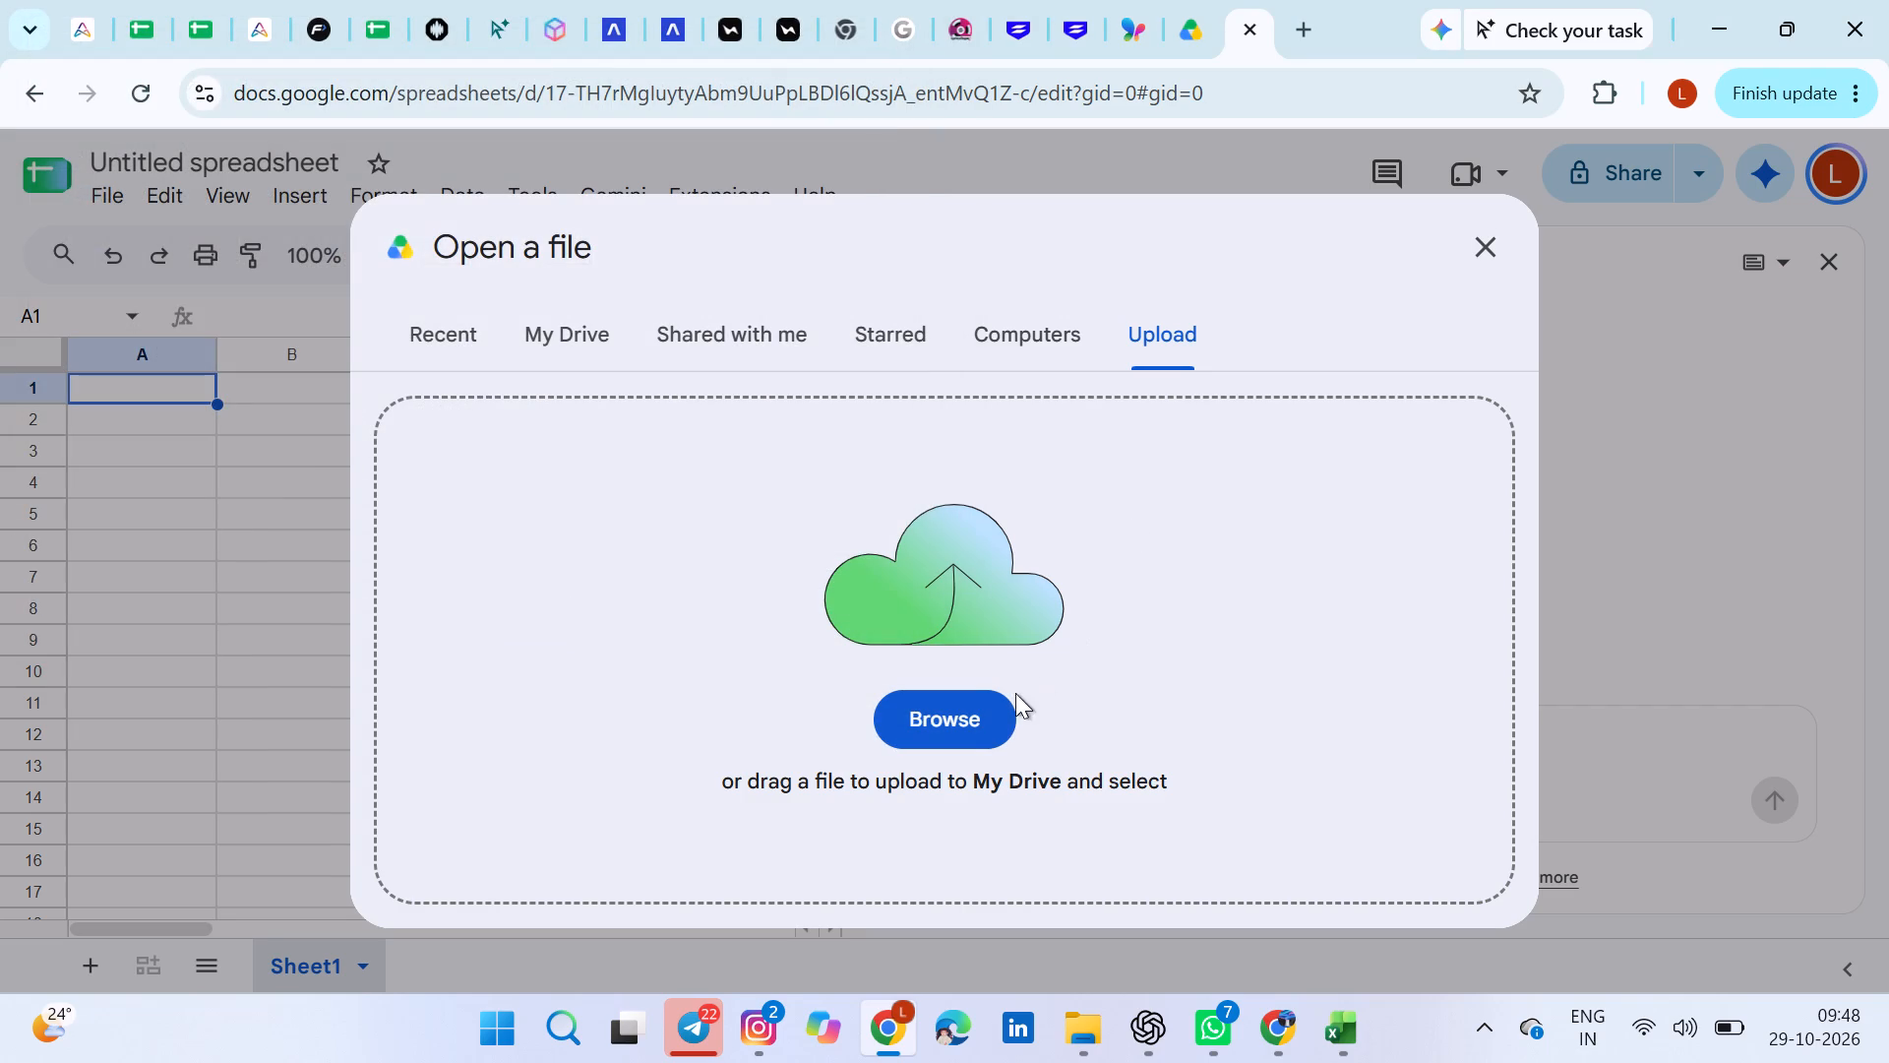
{"action": "left_click", "coordinate": [1098, 1041]}
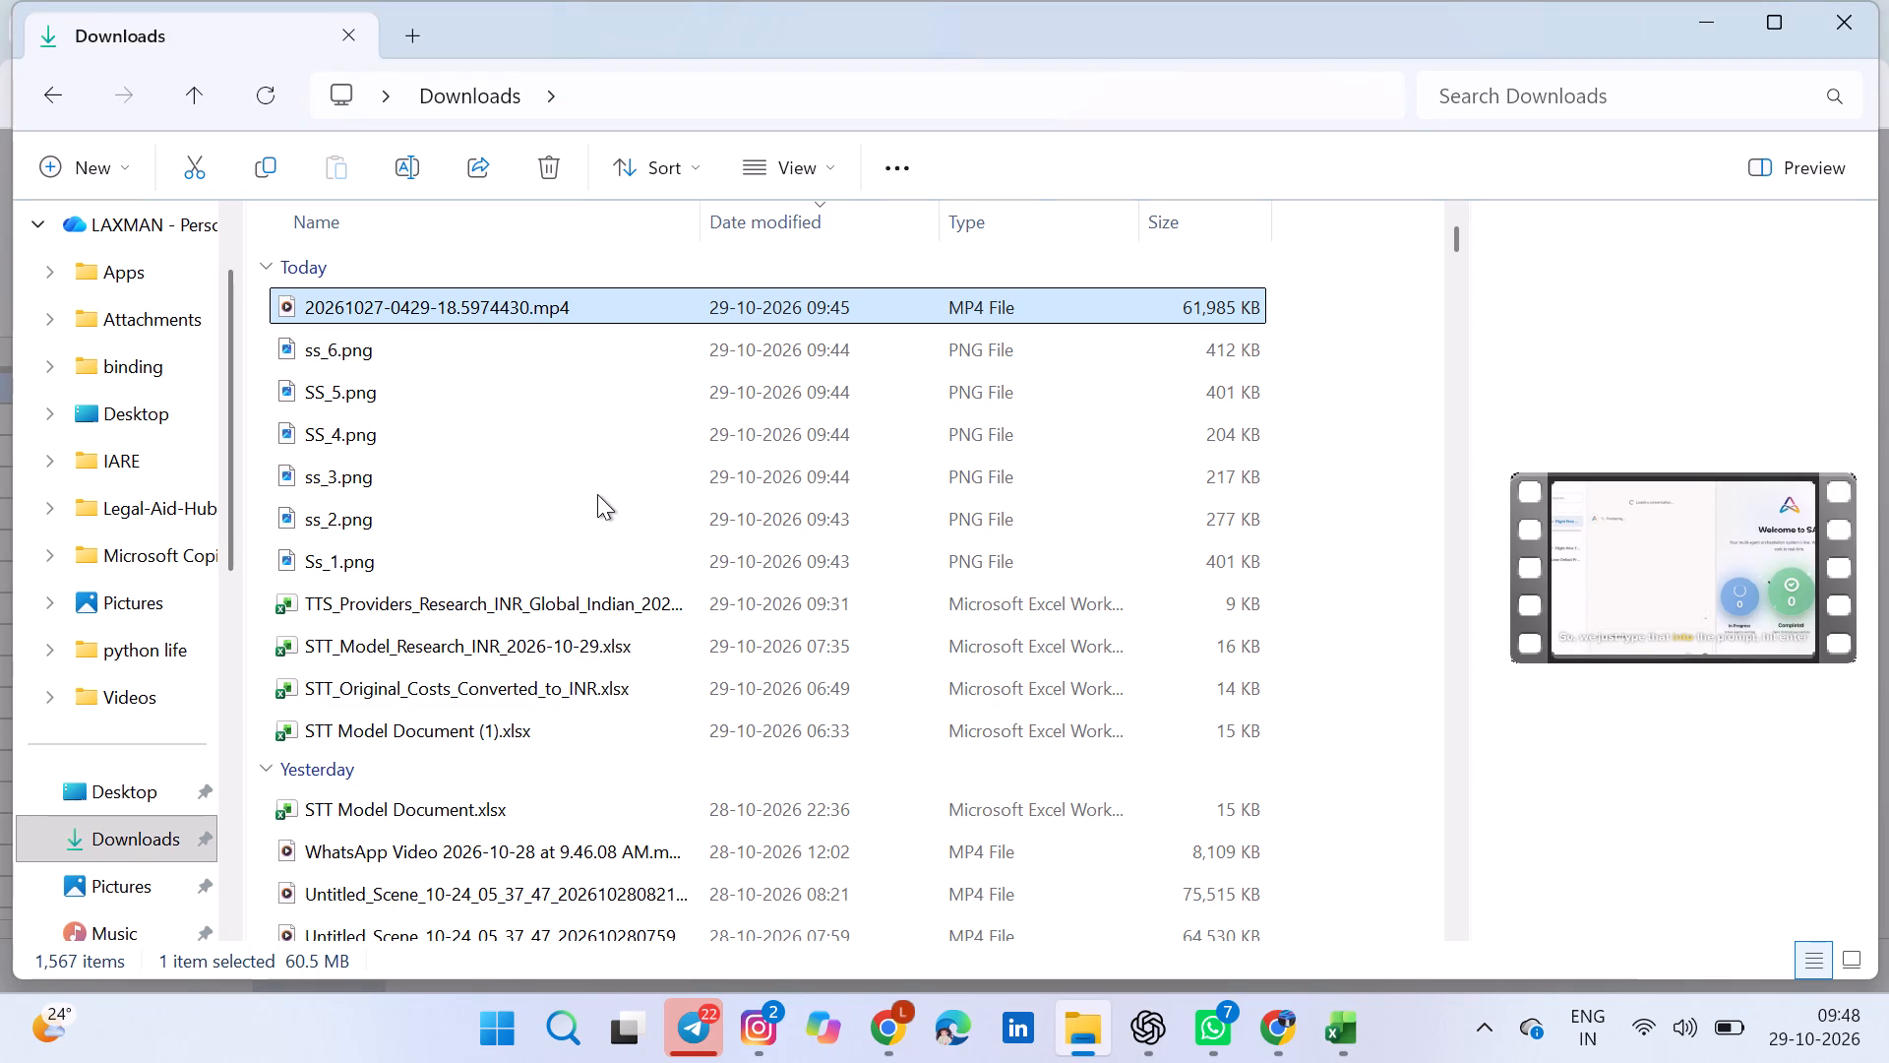
{"action": "triple_click", "coordinate": [252, 93]}
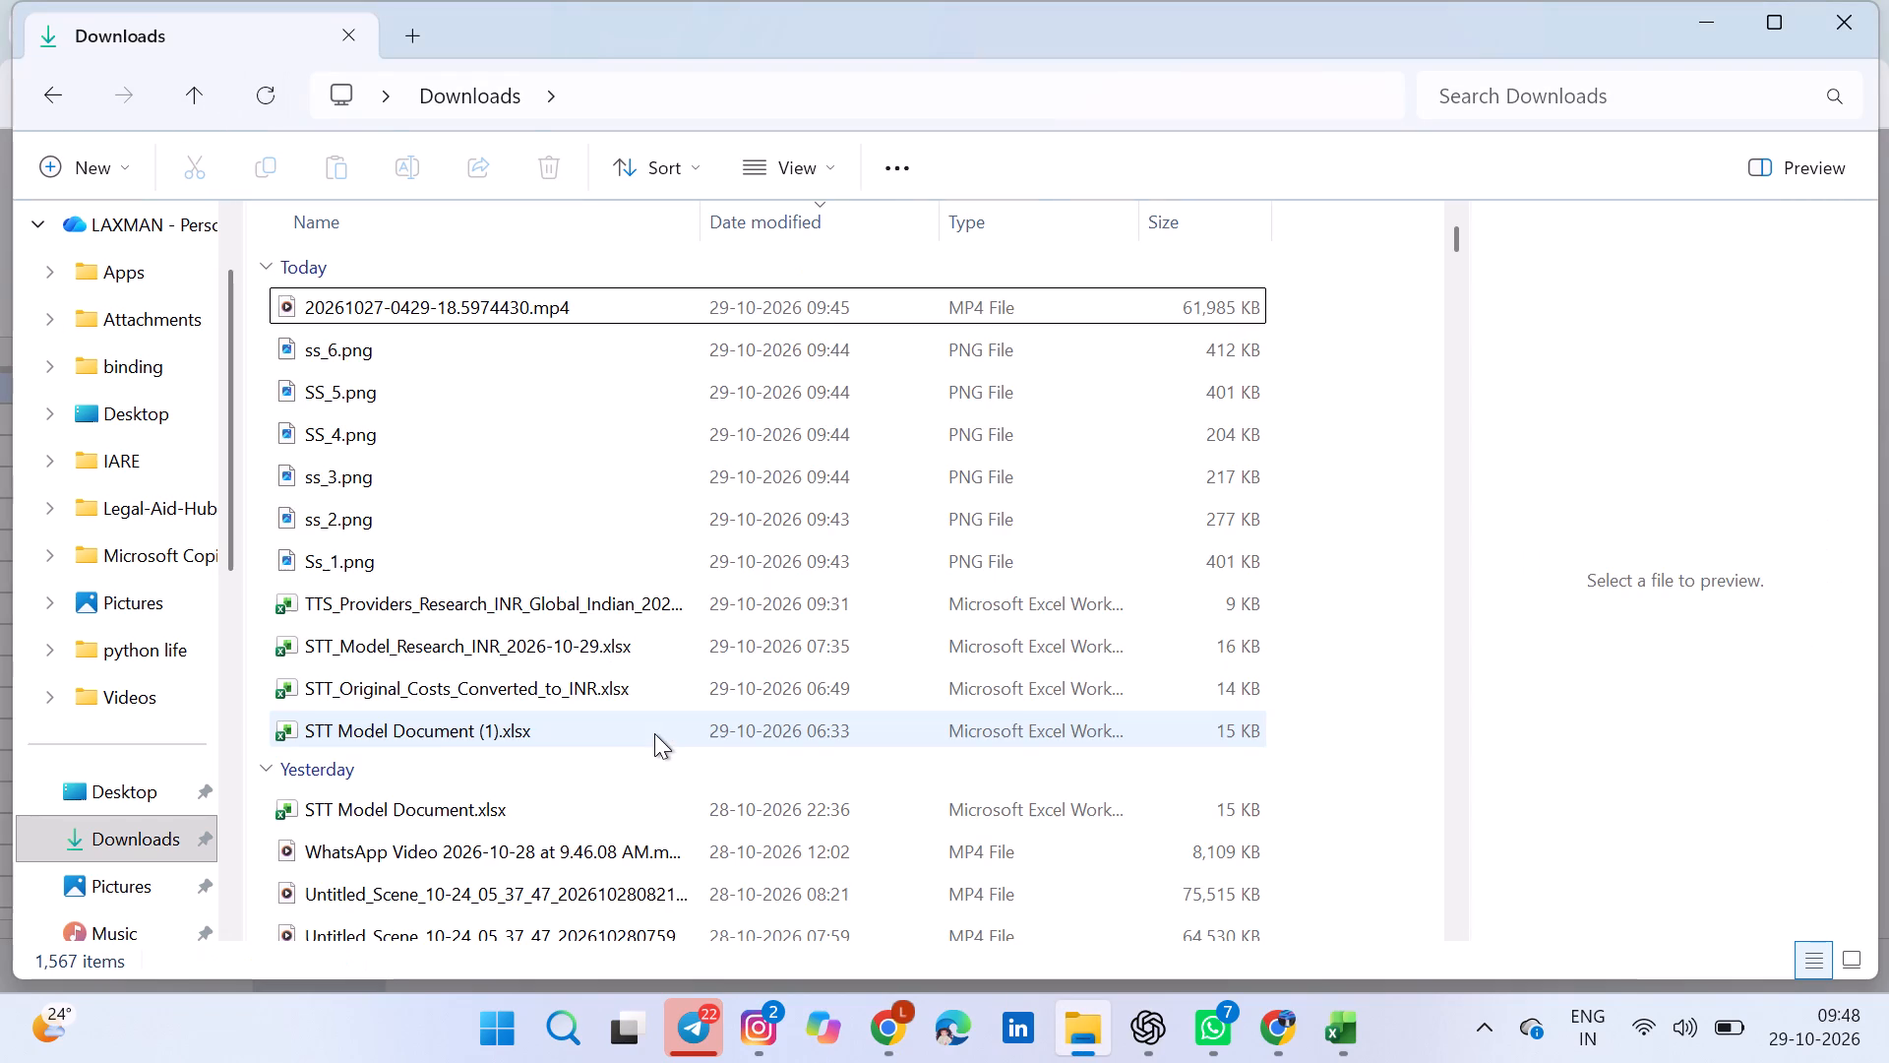
{"action": "key", "text": "alt+Tab"}
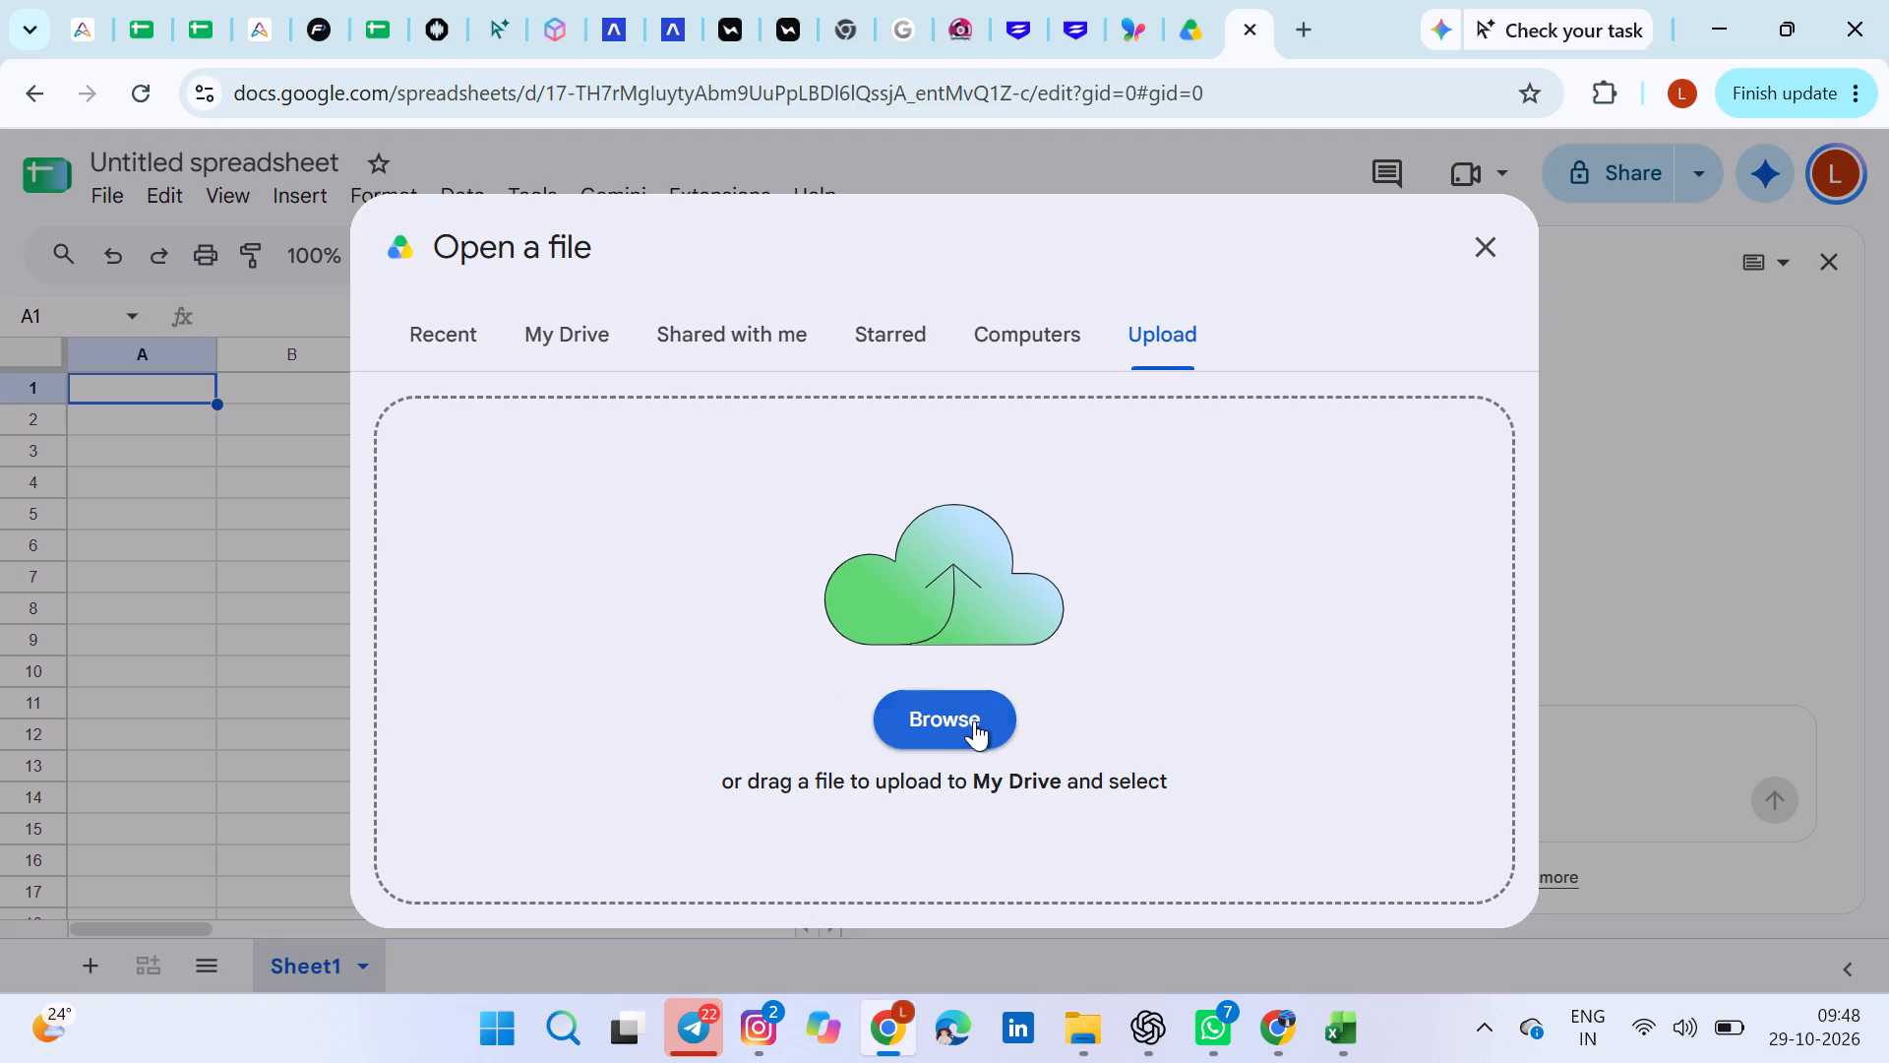
Upload the TTS_Providers_Research_INR_Global_Indian workbook from Downloads and open it in Google Sheets.
{"action": "left_click", "coordinate": [970, 726]}
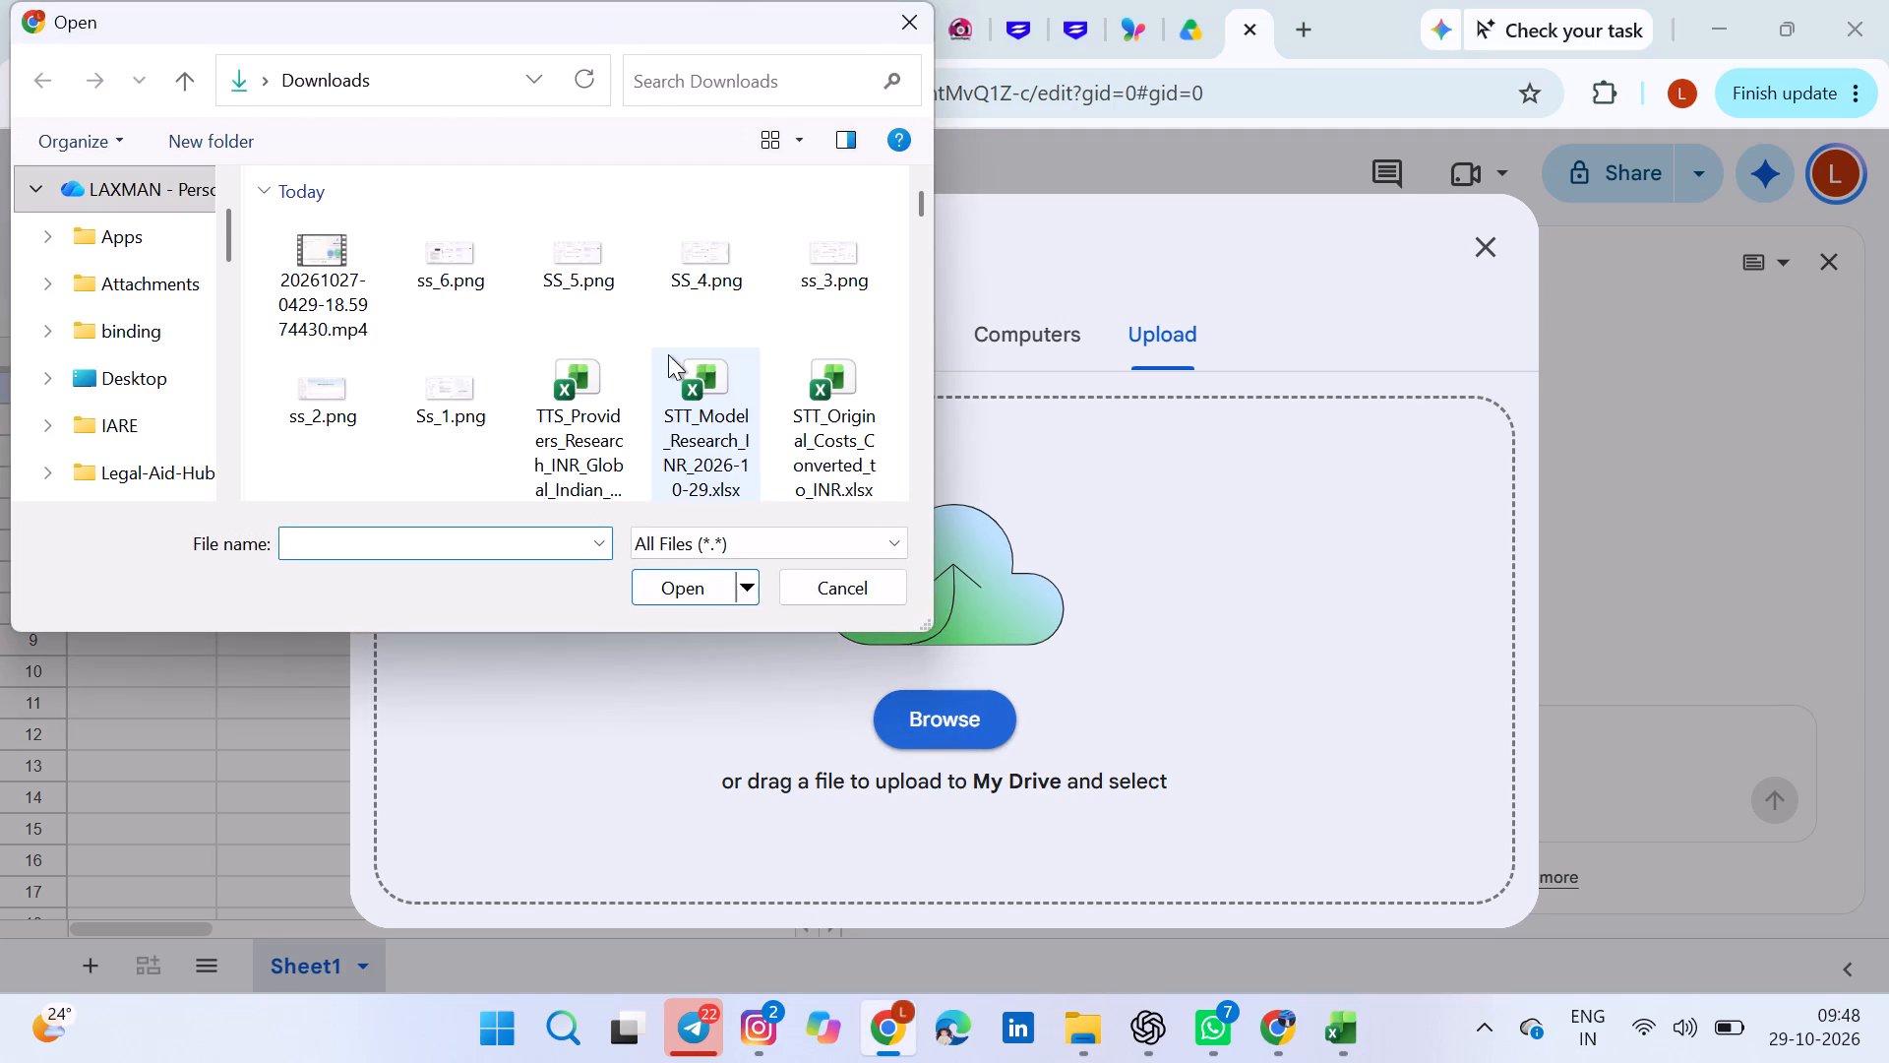
{"action": "left_click", "coordinate": [547, 370]}
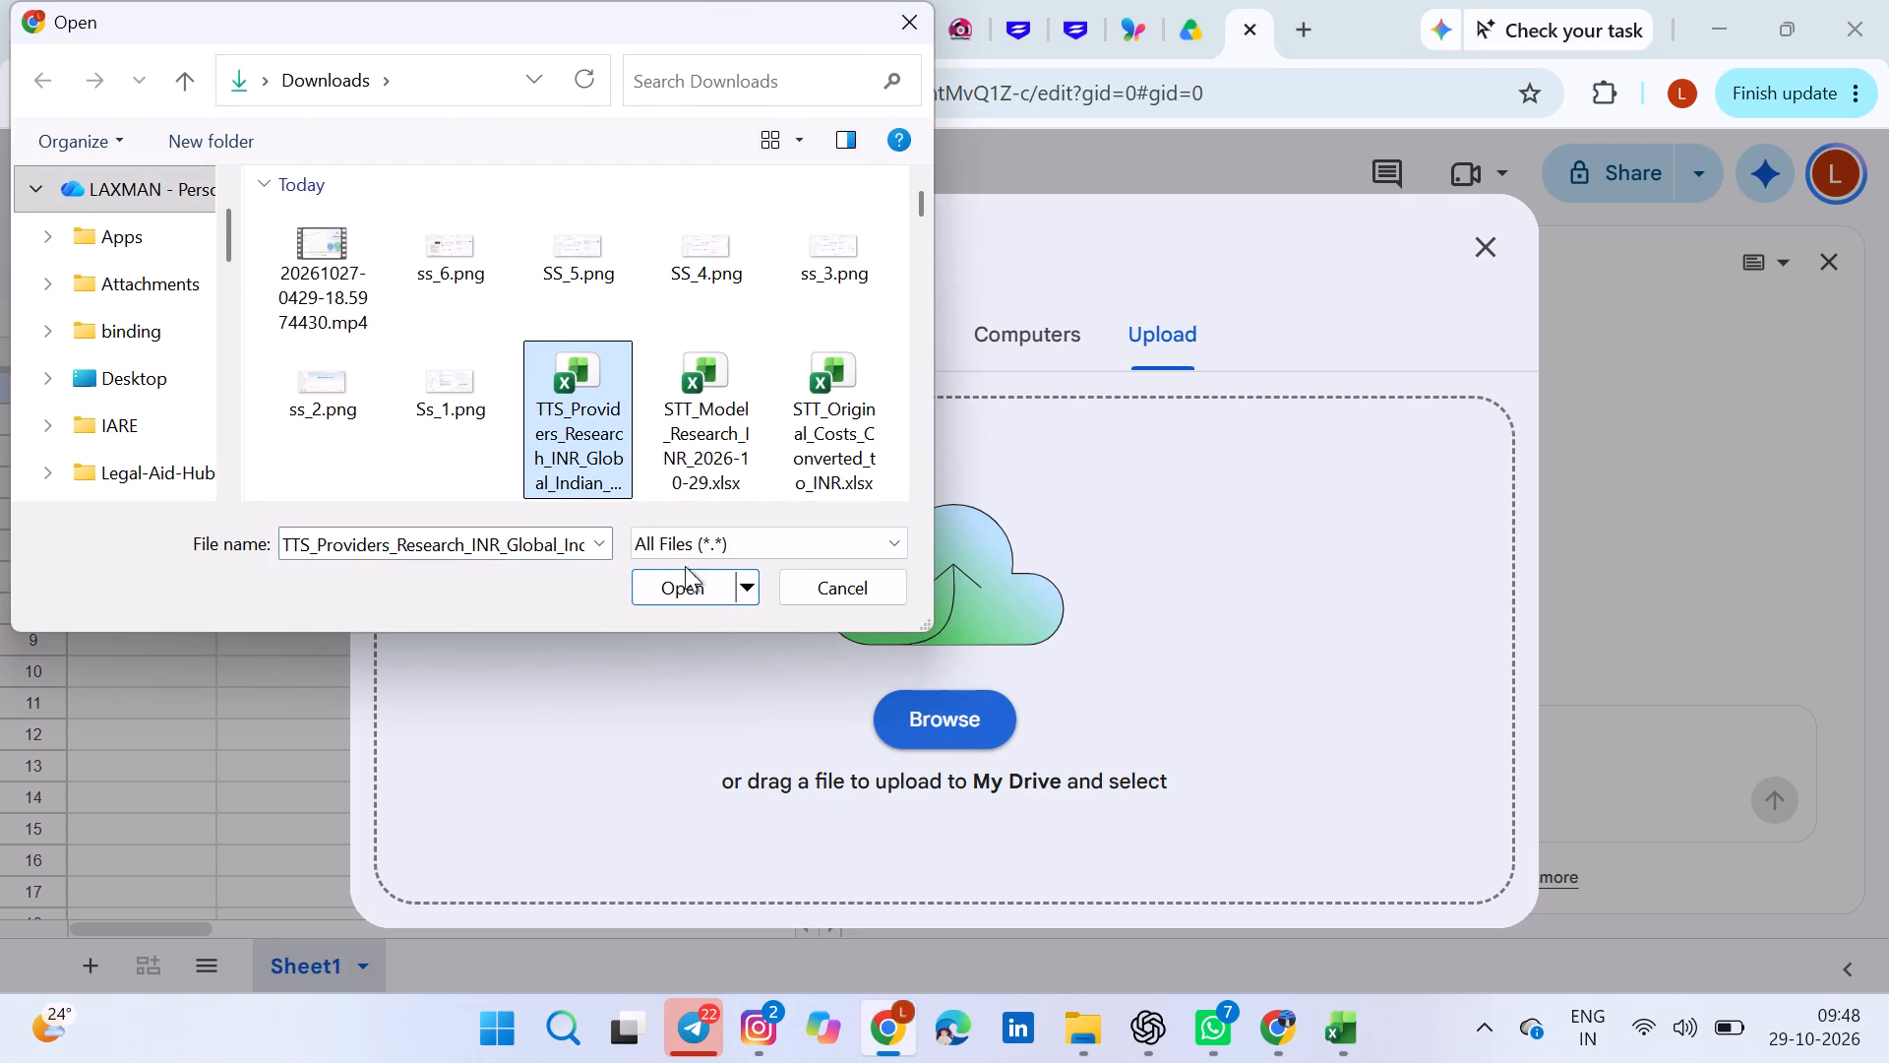
{"action": "left_click", "coordinate": [691, 589]}
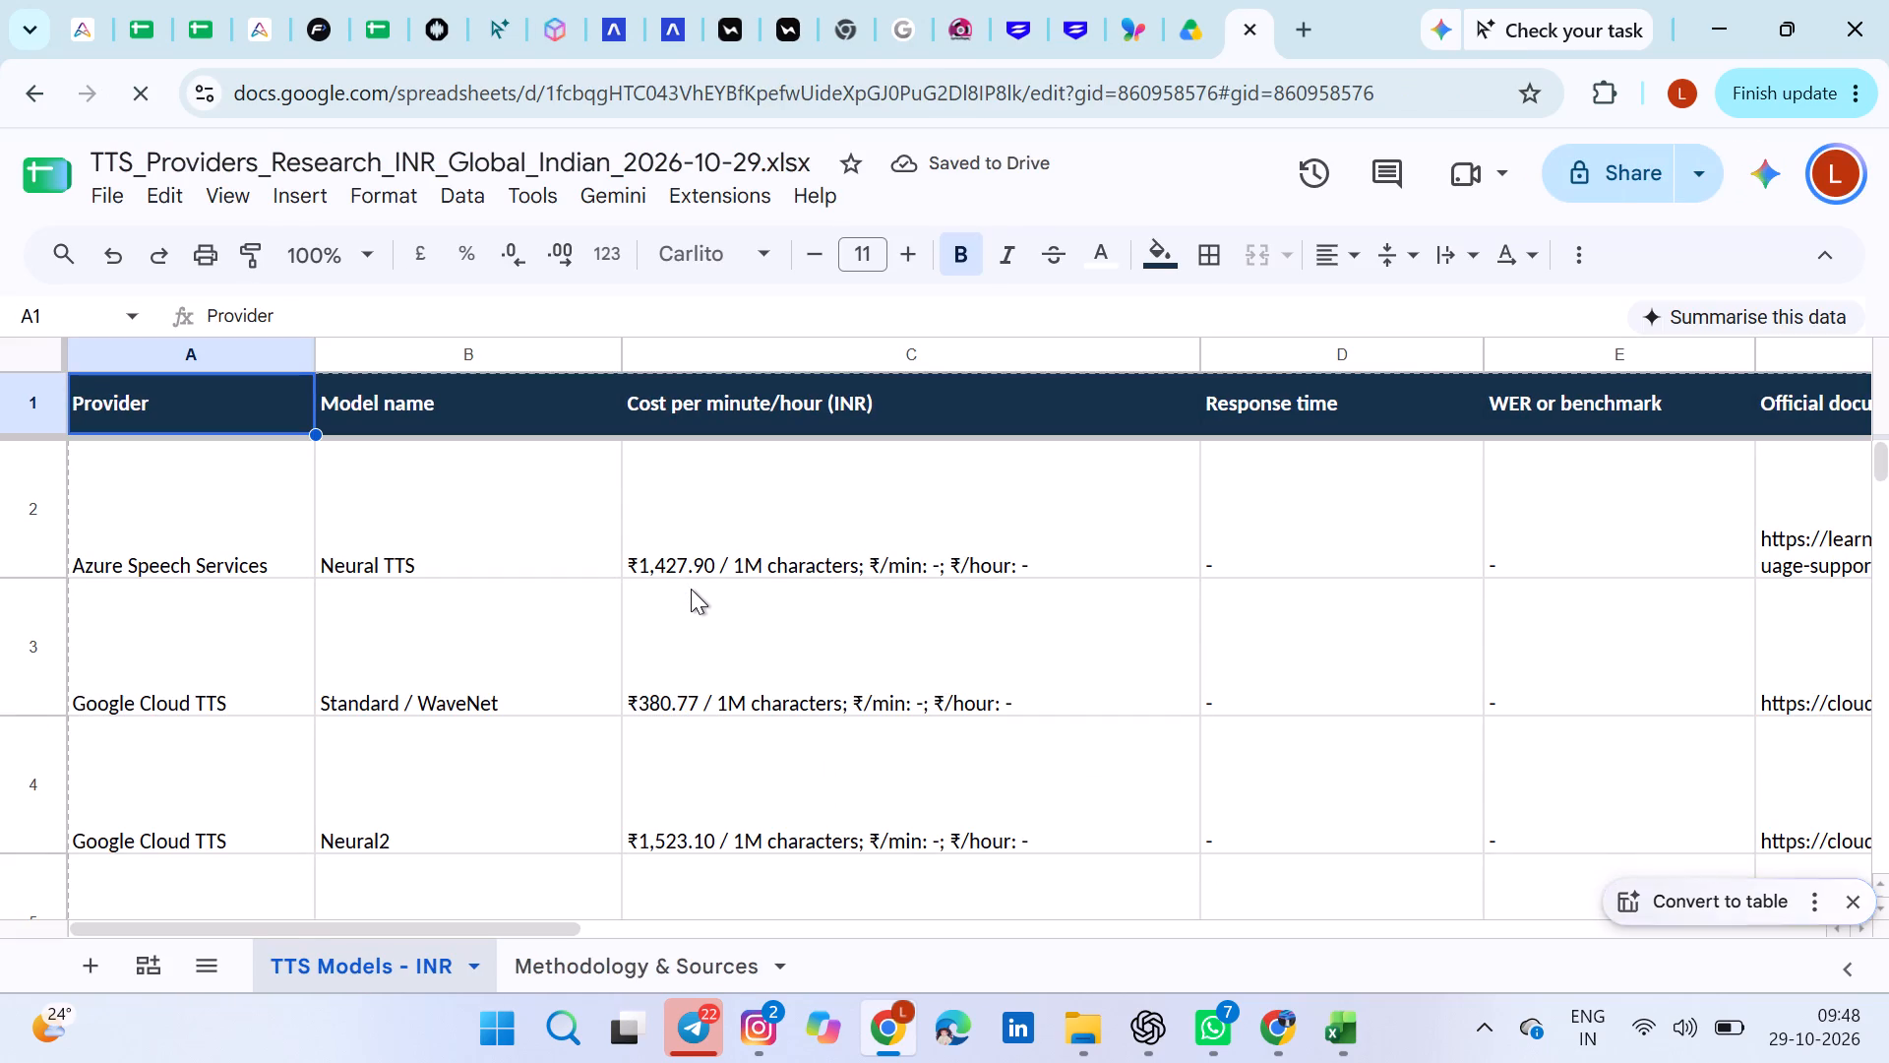
Look over the providers, models and costs listed in the TTS Models - INR sheet.
{"action": "scroll", "coordinate": [1153, 550], "scroll_direction": "down", "scroll_amount": 5}
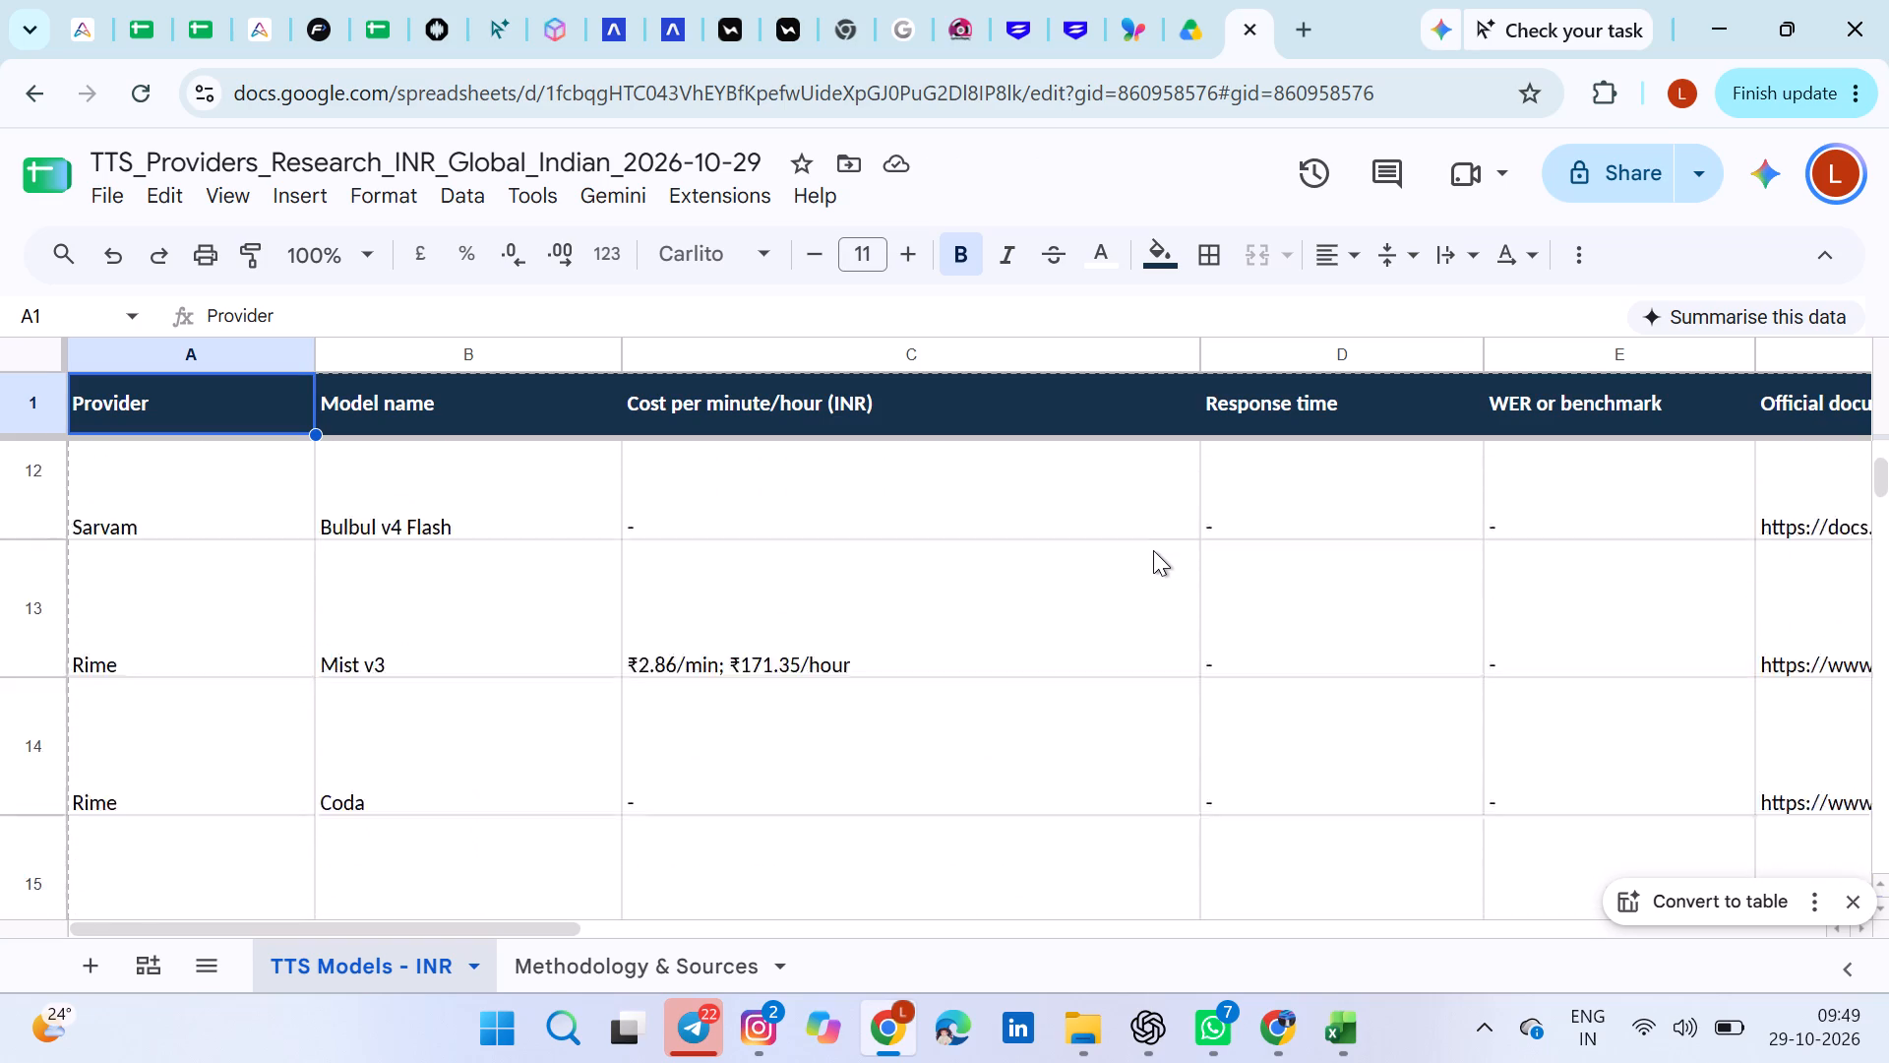
{"action": "scroll", "coordinate": [1153, 550], "scroll_direction": "down", "scroll_amount": 5}
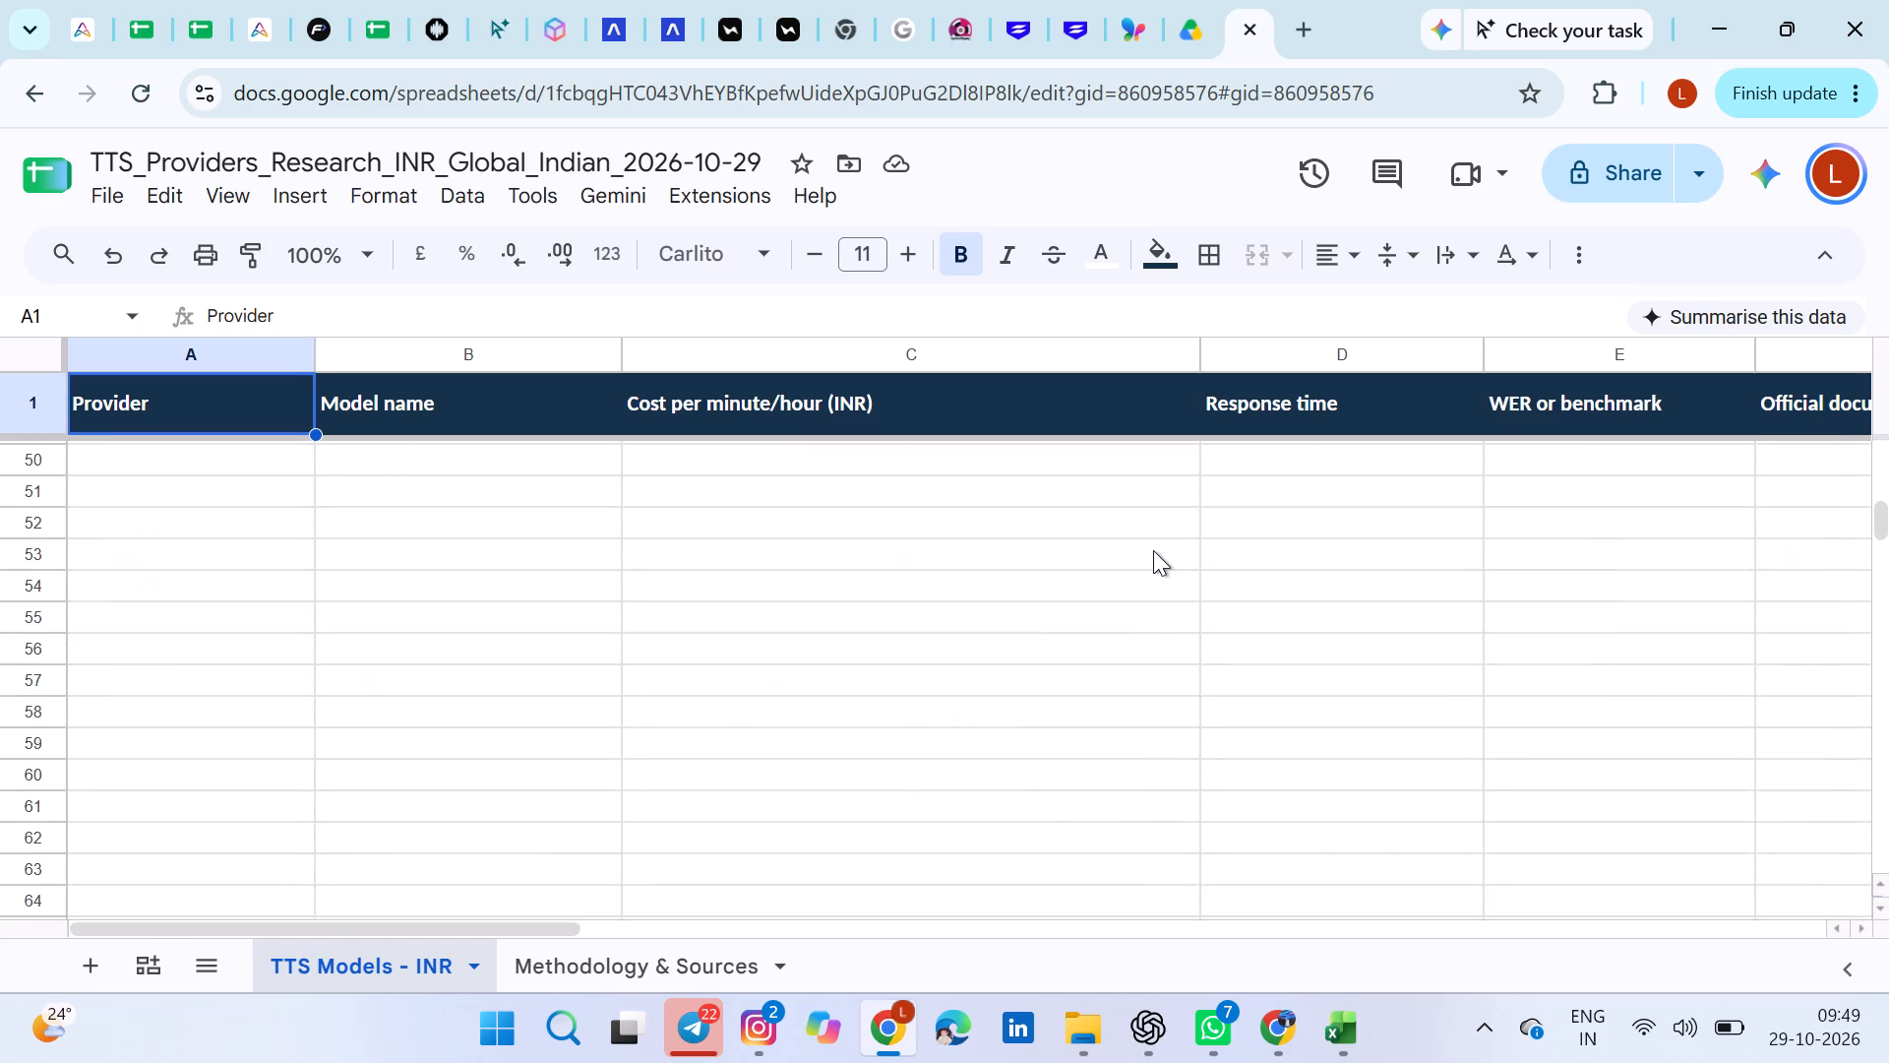
{"action": "scroll", "coordinate": [1153, 550], "scroll_direction": "up", "scroll_amount": 6}
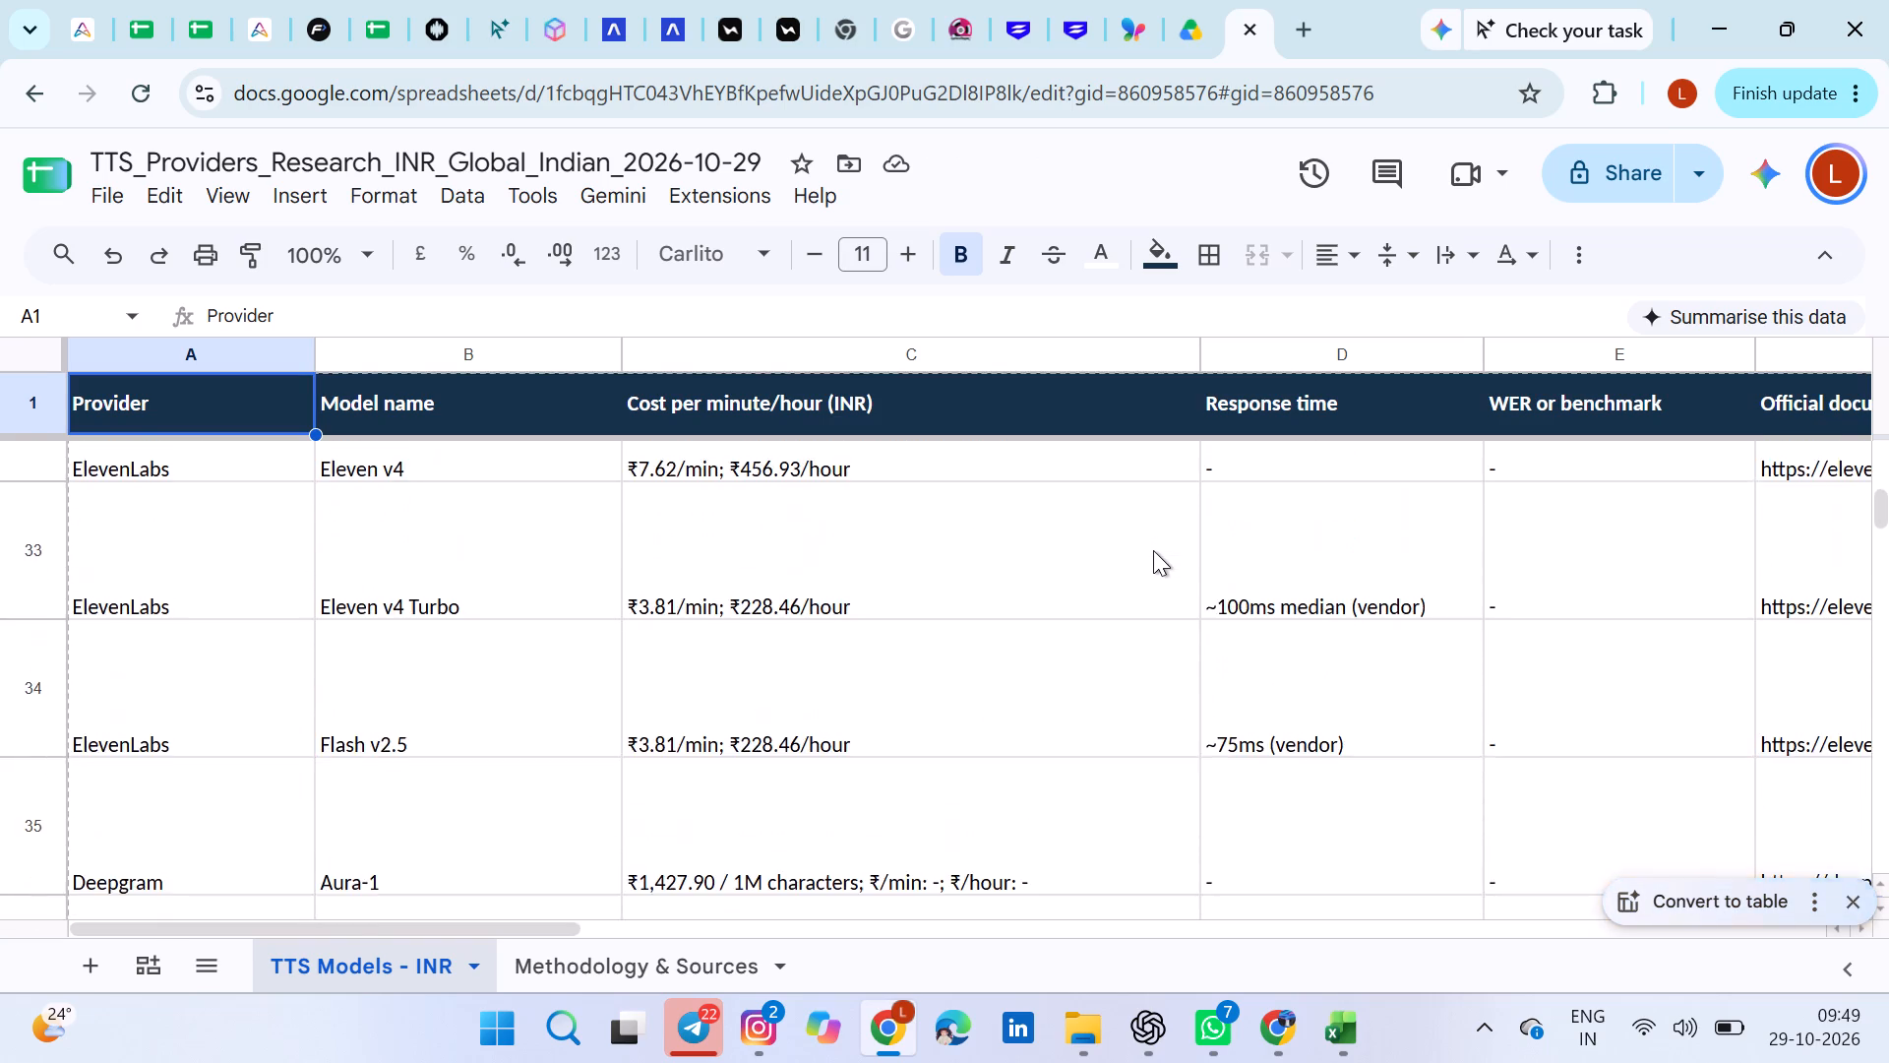
{"action": "scroll", "coordinate": [1153, 550], "scroll_direction": "up", "scroll_amount": 6}
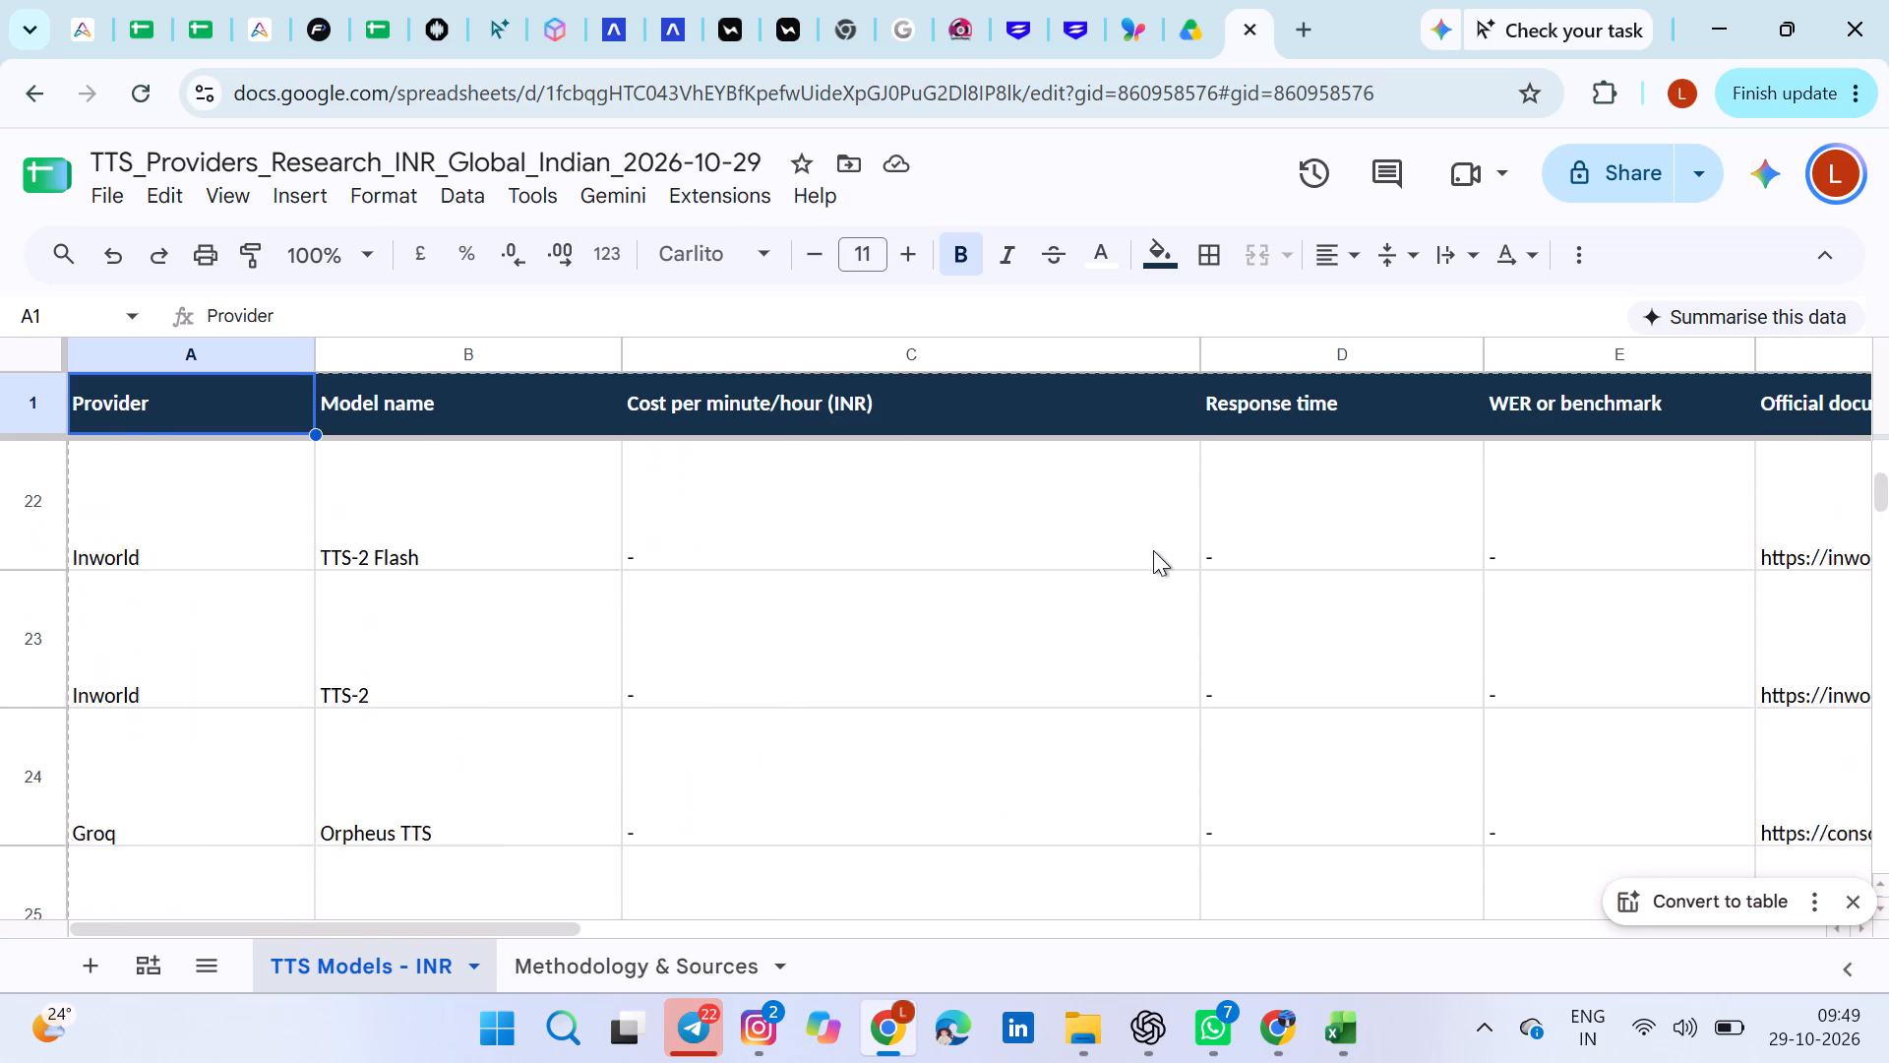
{"action": "scroll", "coordinate": [1153, 550], "scroll_direction": "up", "scroll_amount": 6}
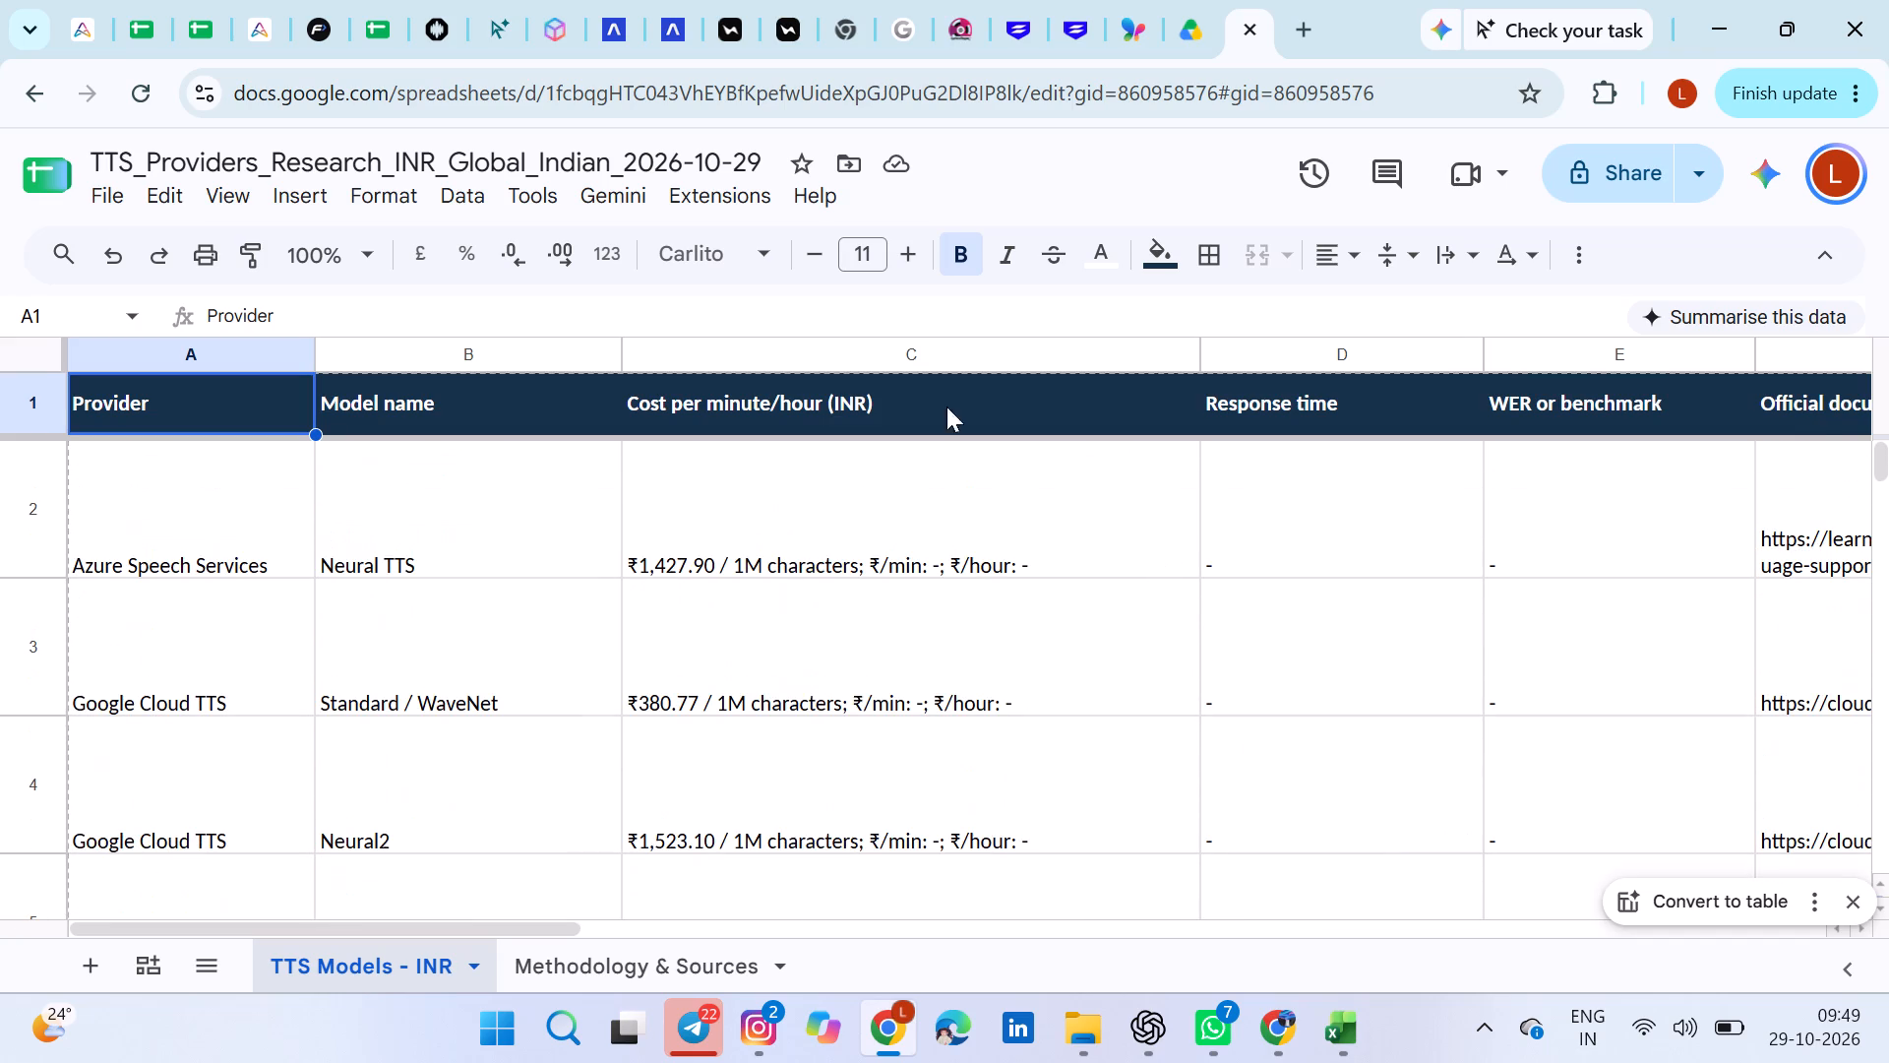
{"action": "scroll", "coordinate": [751, 493], "scroll_direction": "up", "scroll_amount": 1}
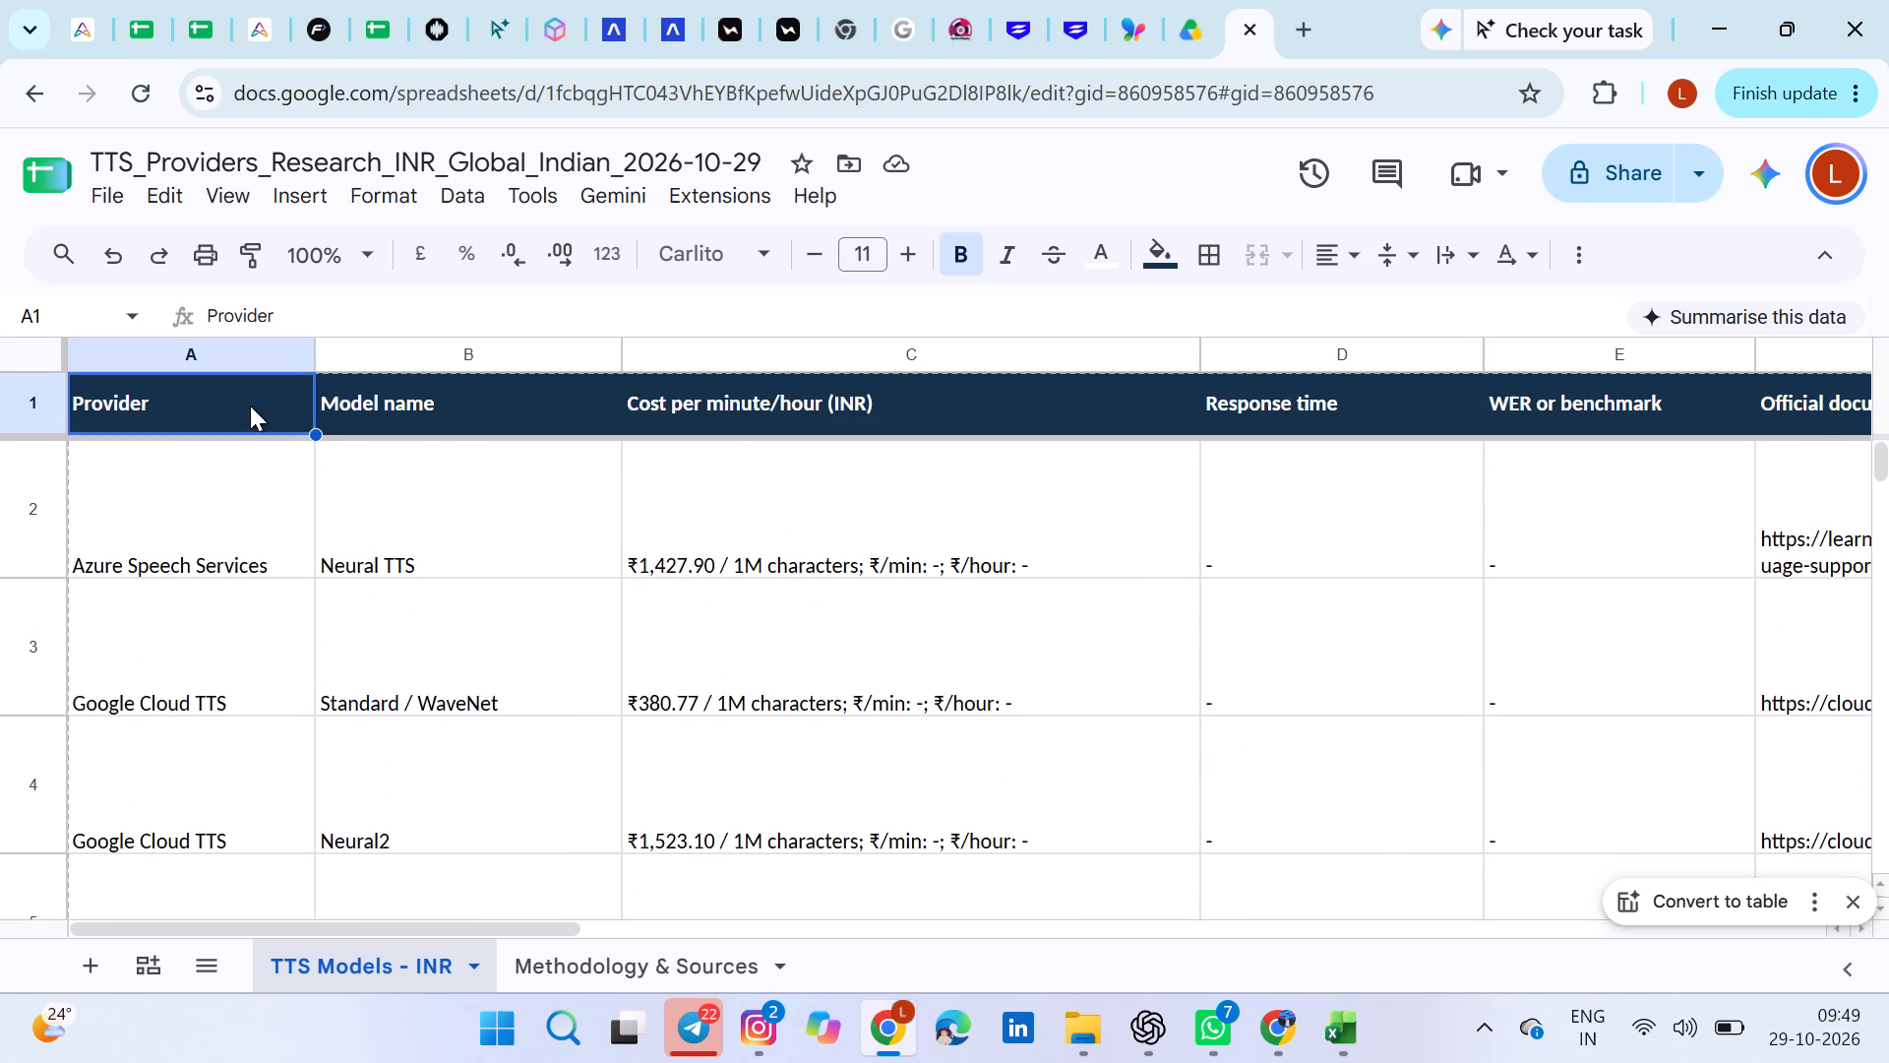
Fill the Provider header cell A1 with yellow.
{"action": "left_click", "coordinate": [250, 406]}
{"action": "right_click", "coordinate": [250, 406]}
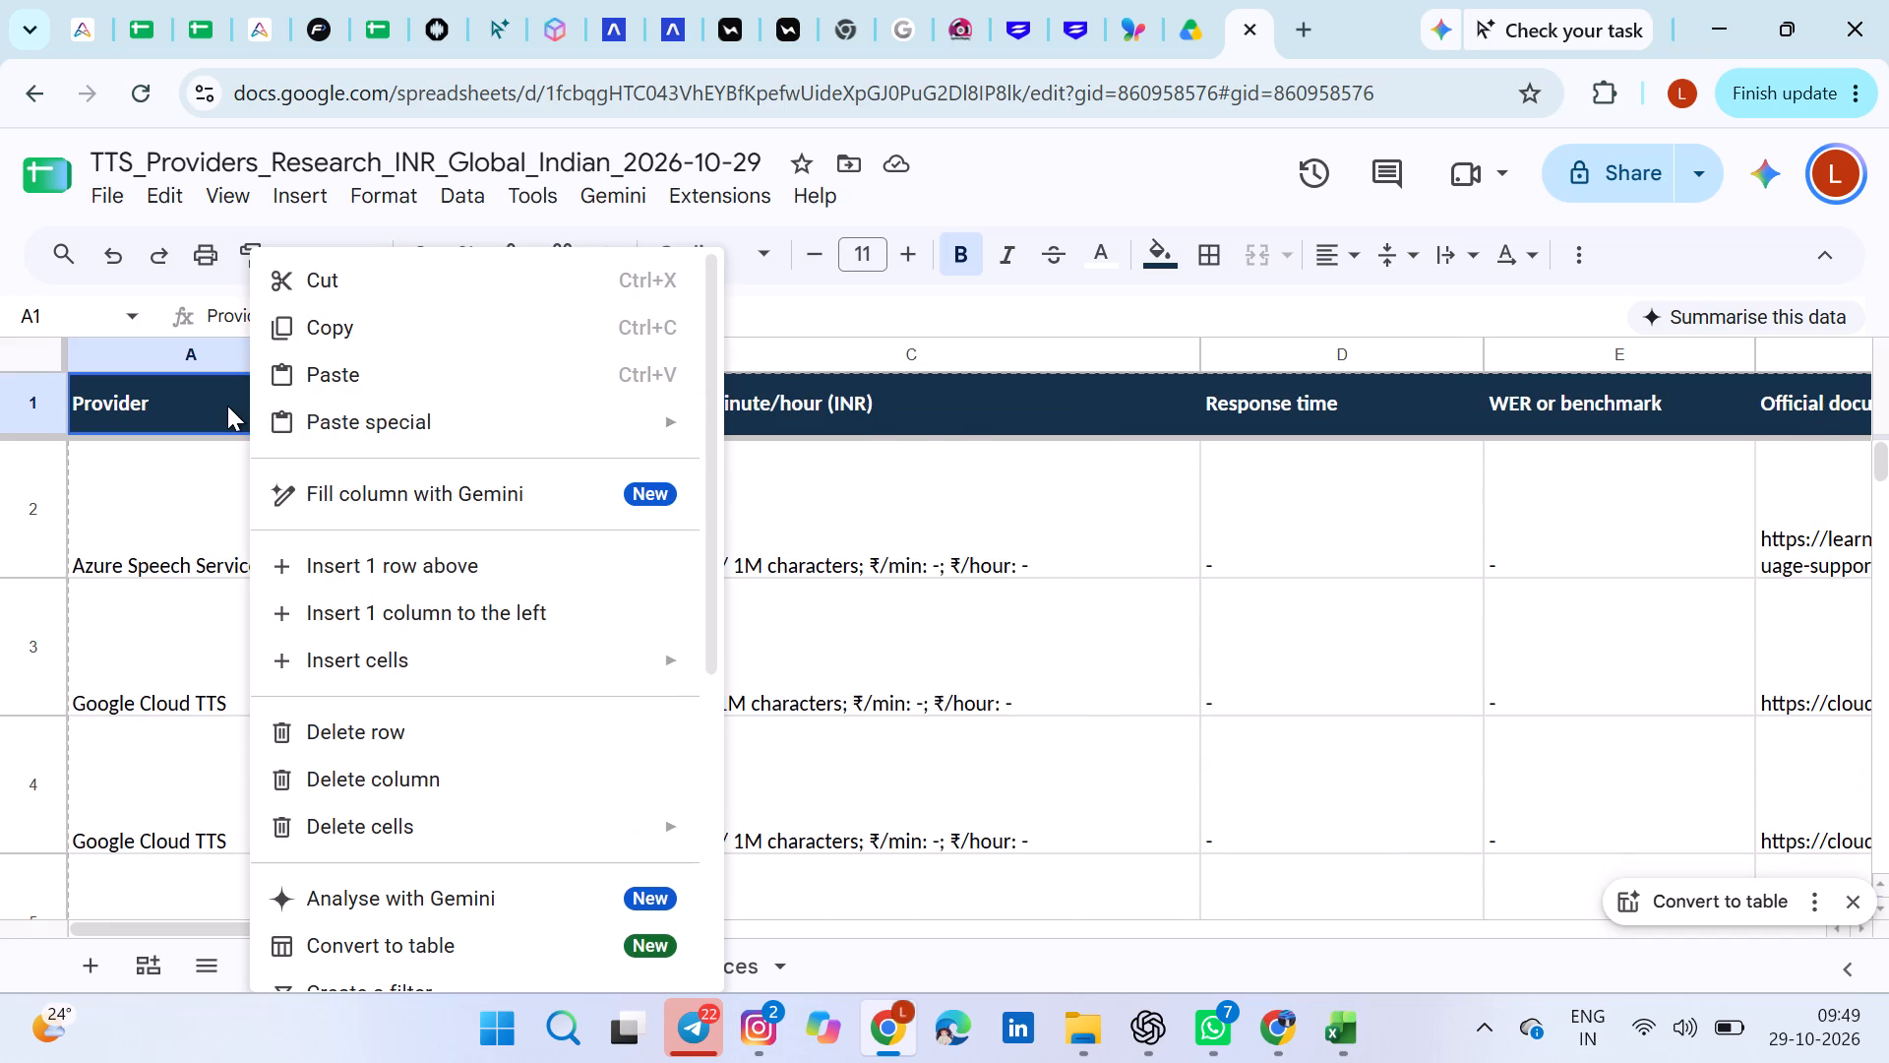
{"action": "left_click", "coordinate": [227, 406]}
{"action": "left_click", "coordinate": [1168, 260]}
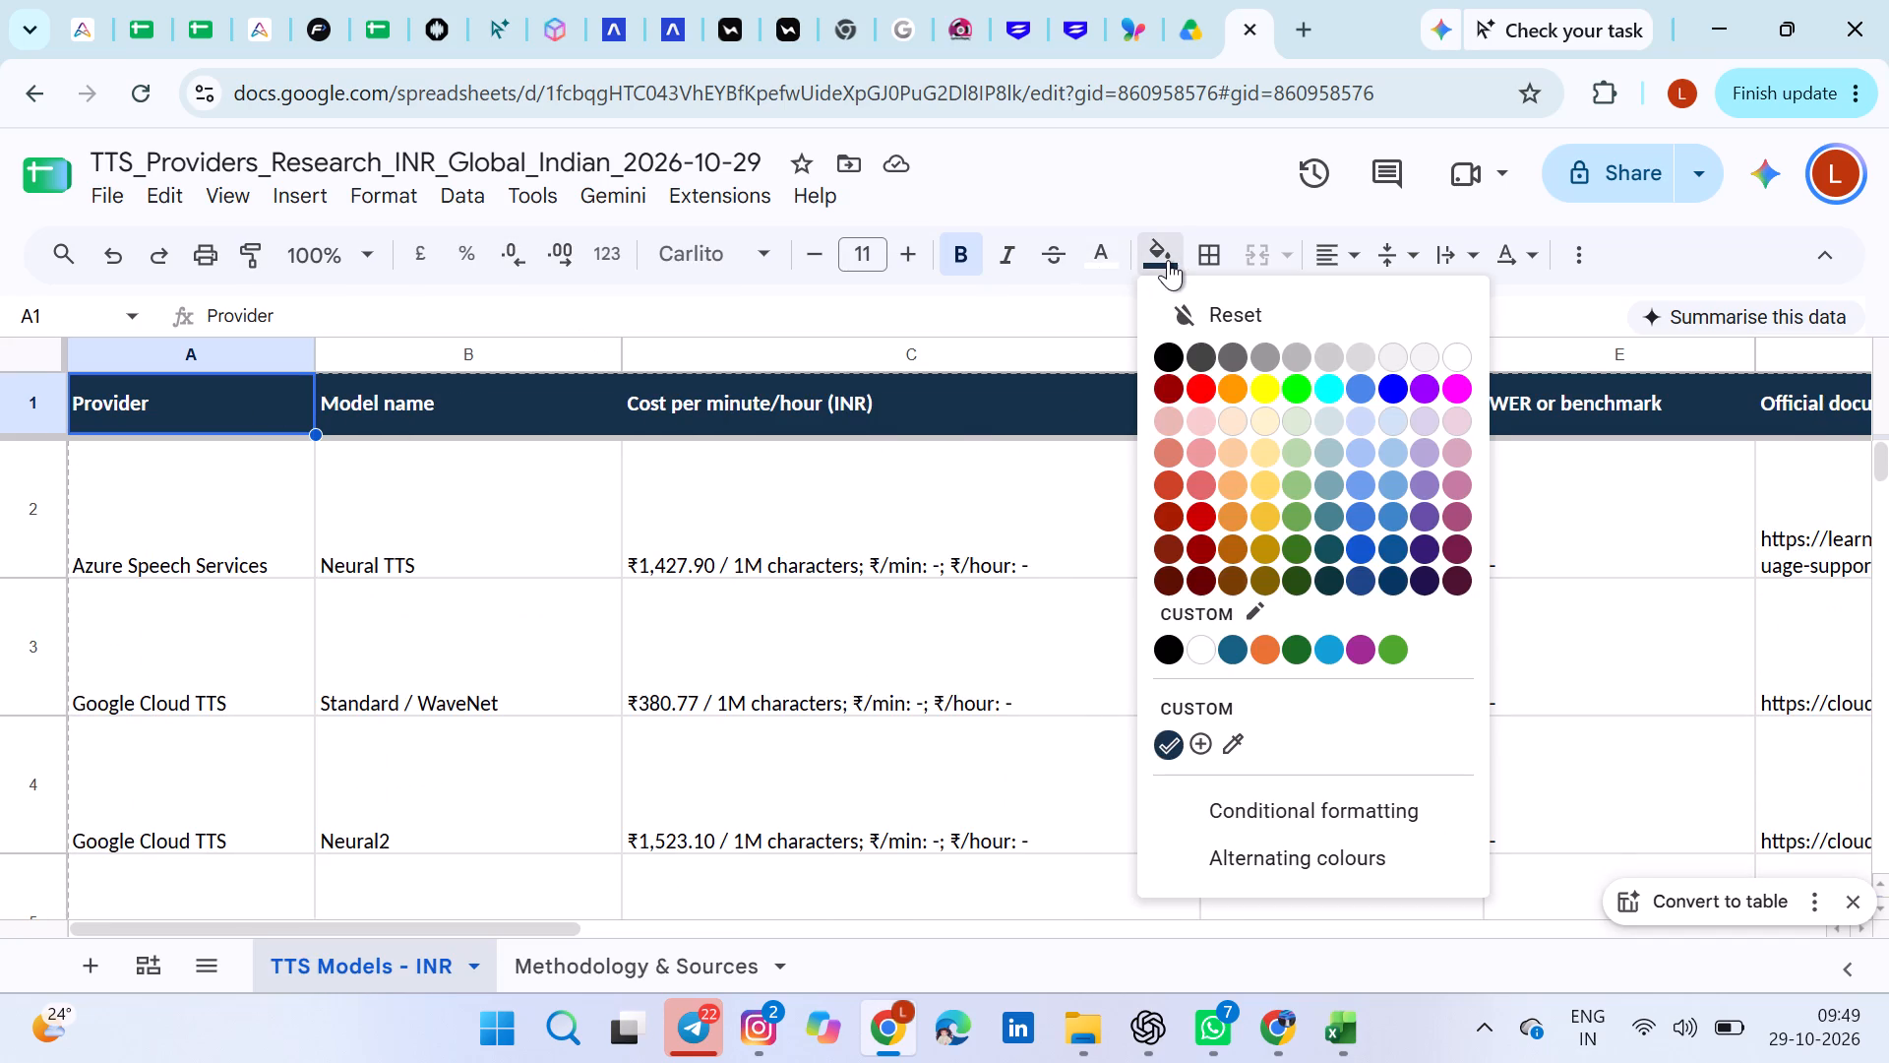
{"action": "left_click", "coordinate": [1265, 381]}
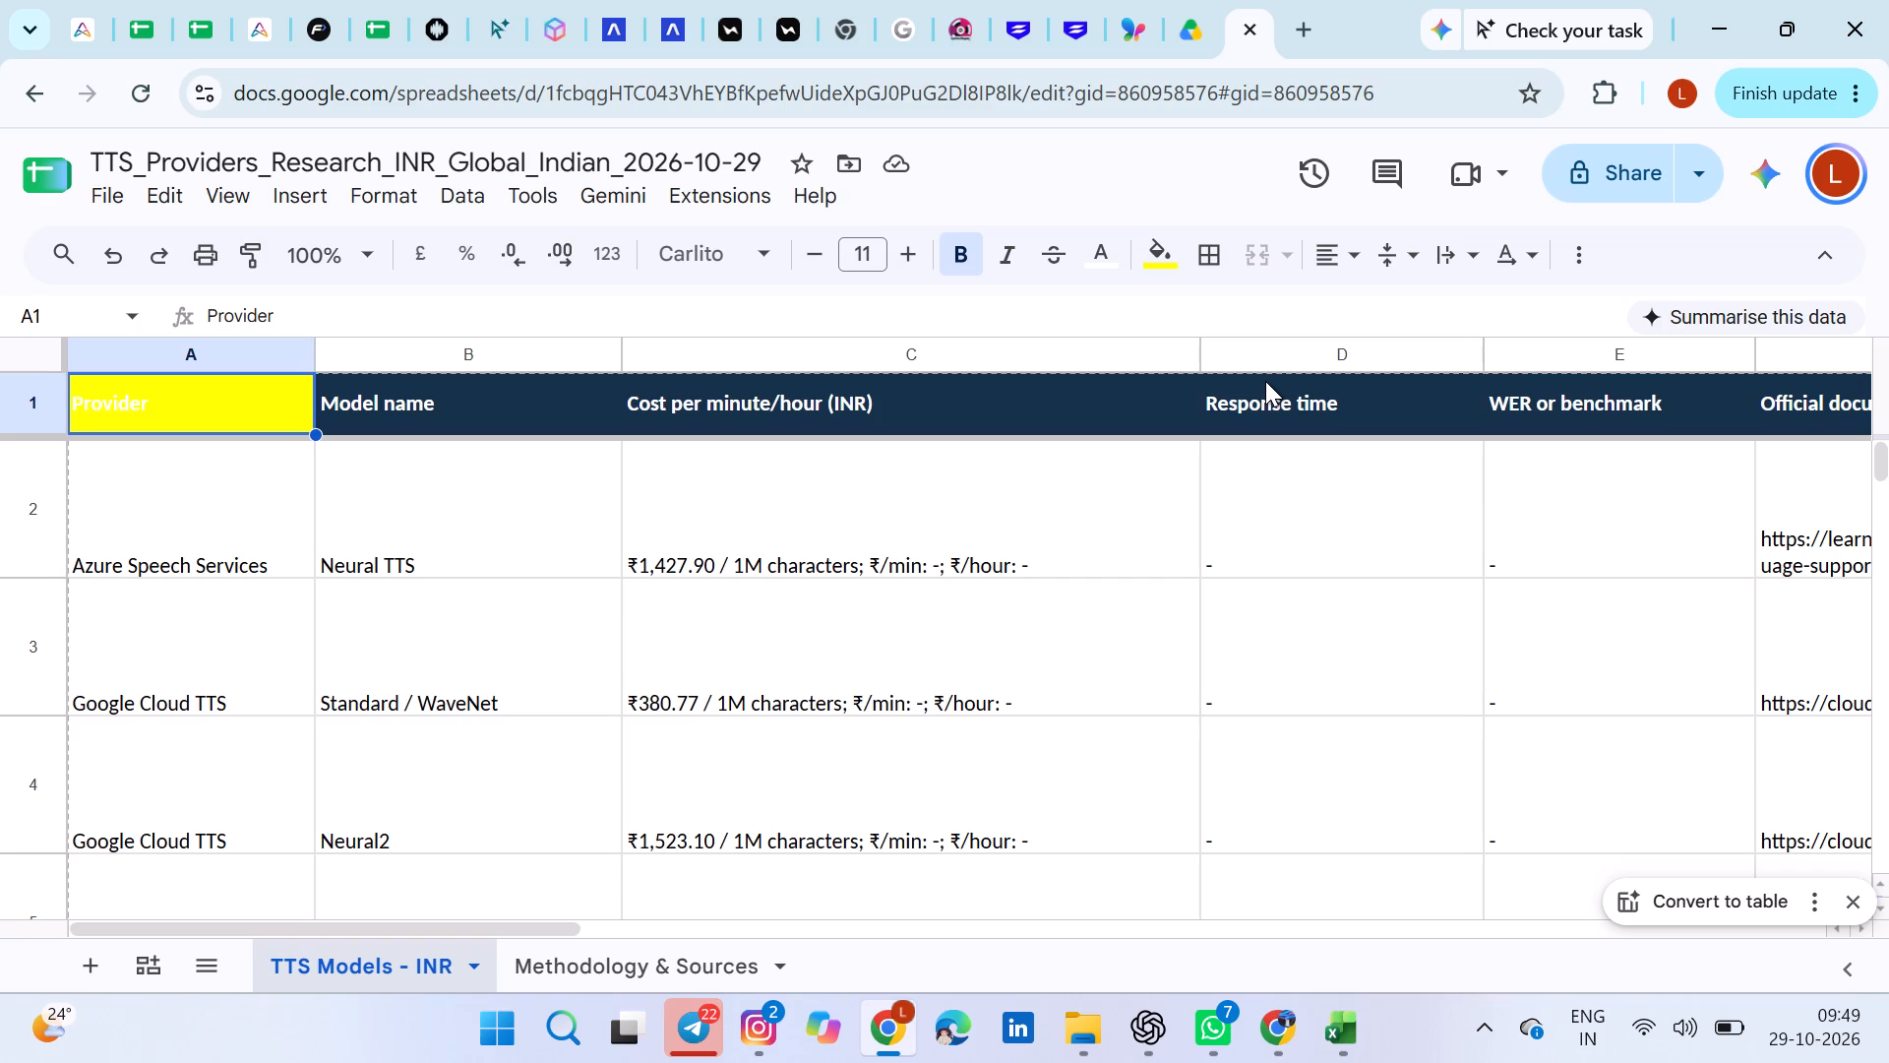
Set the text colour of the word Provider in header cell A1 to black.
{"action": "double_click", "coordinate": [143, 406]}
{"action": "double_click", "coordinate": [157, 403]}
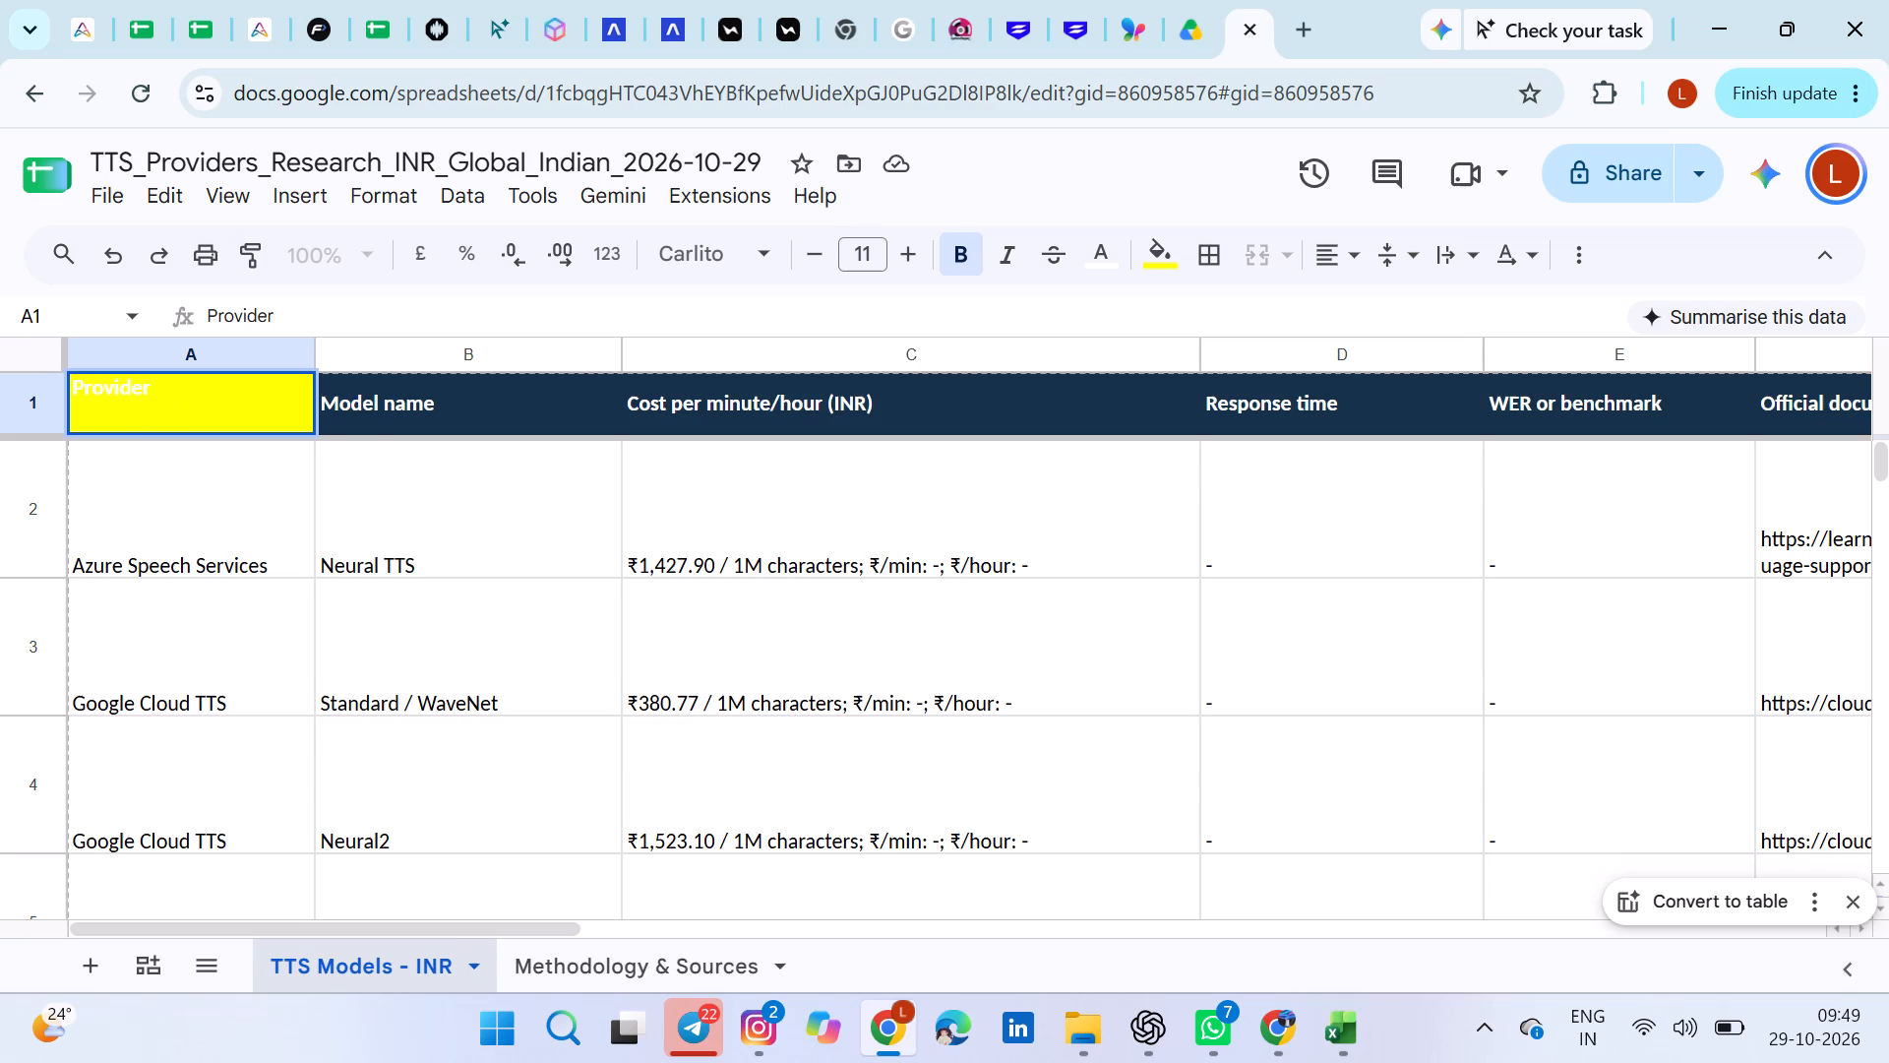
{"action": "double_click", "coordinate": [171, 394]}
{"action": "left_click_drag", "start_coordinate": [161, 384], "coordinate": [73, 385]}
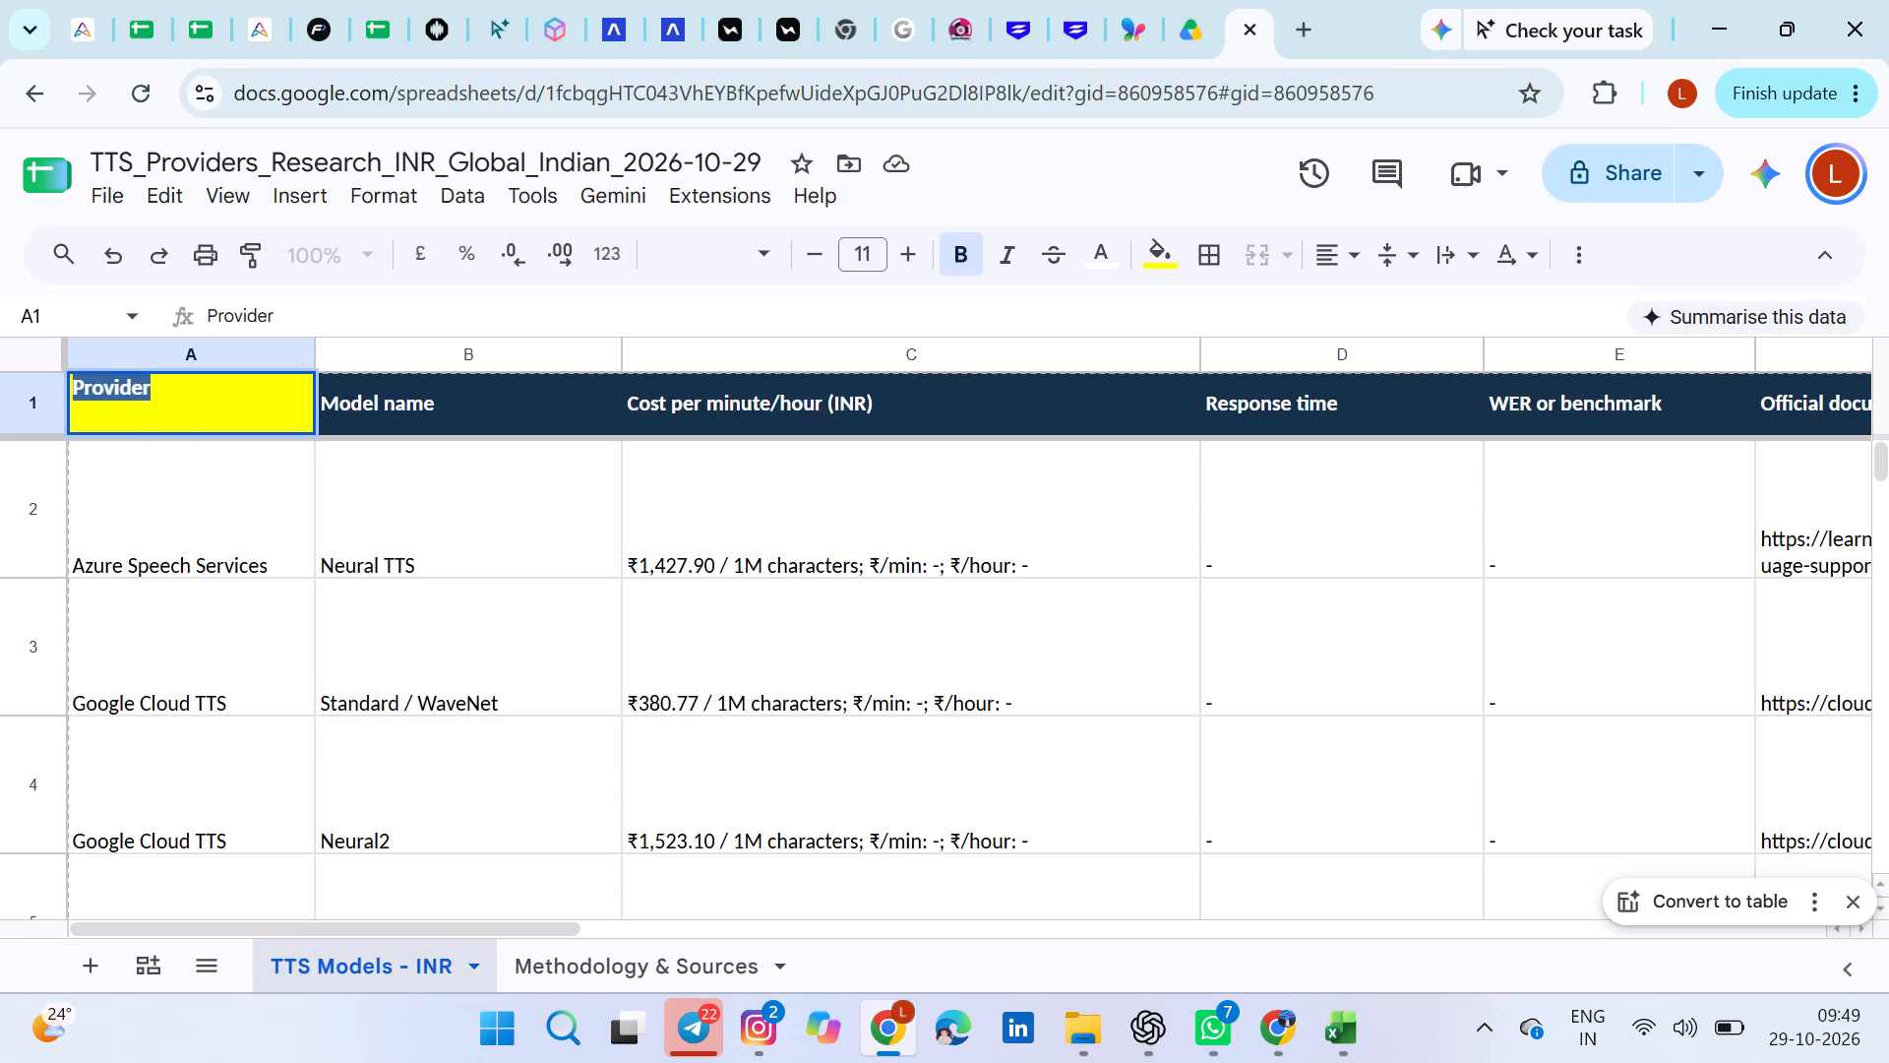
{"action": "left_click_drag", "start_coordinate": [73, 385], "coordinate": [68, 387]}
{"action": "left_click", "coordinate": [1110, 258]}
{"action": "left_click", "coordinate": [1113, 349]}
Give the Model name header cell B1 a yellow fill and black text.
{"action": "left_click", "coordinate": [525, 422]}
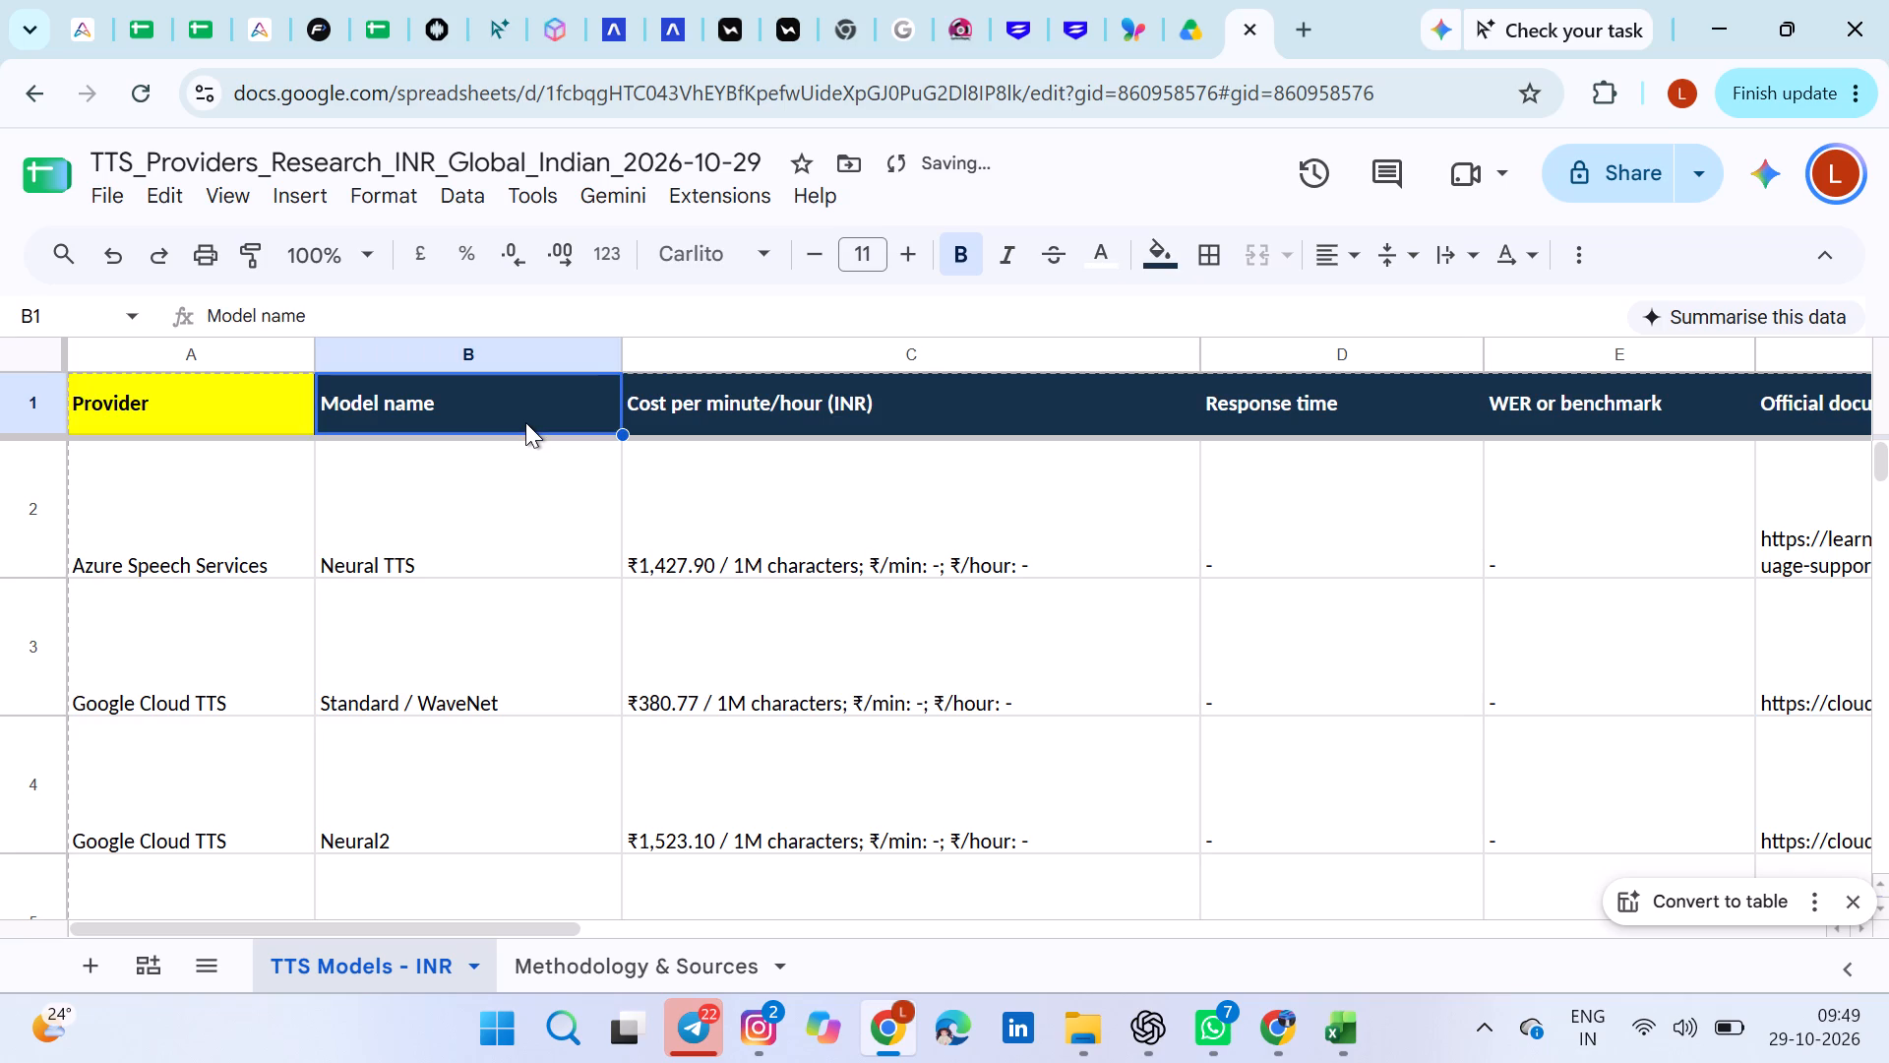
{"action": "left_click", "coordinate": [1159, 263]}
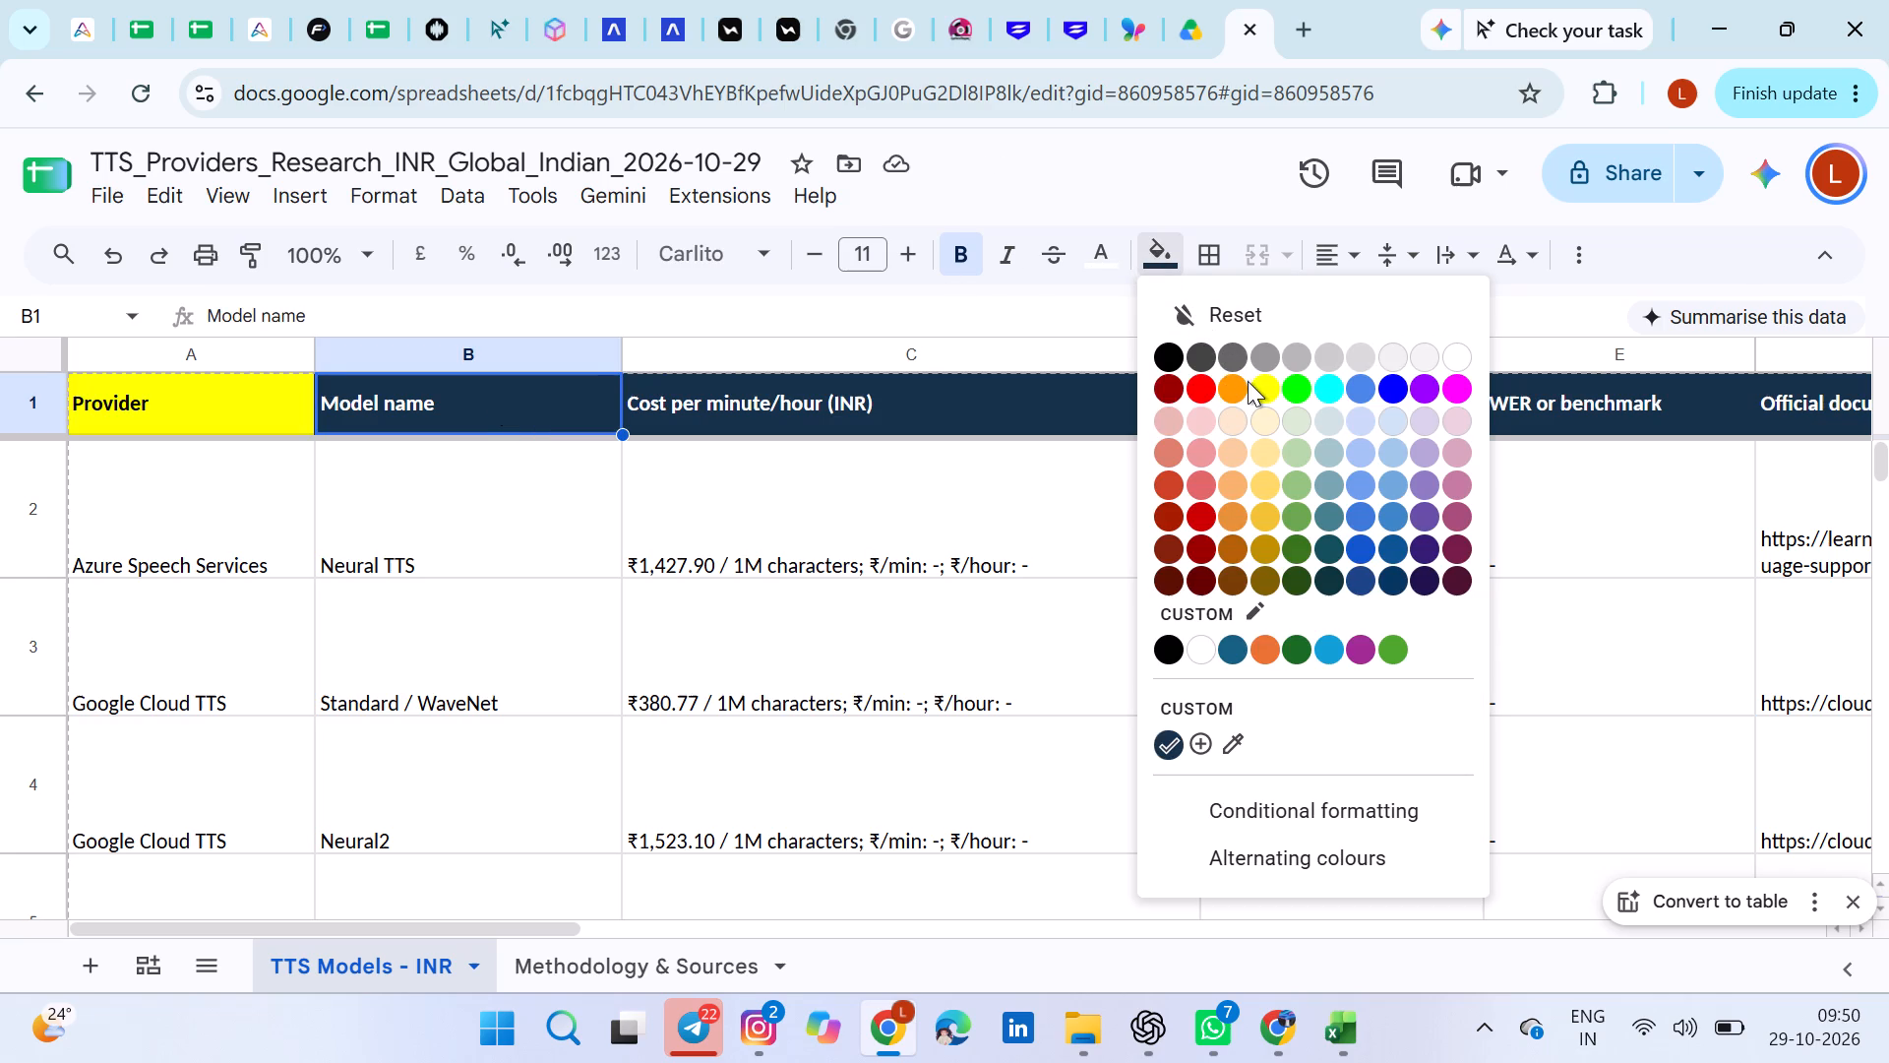
{"action": "left_click", "coordinate": [1259, 384]}
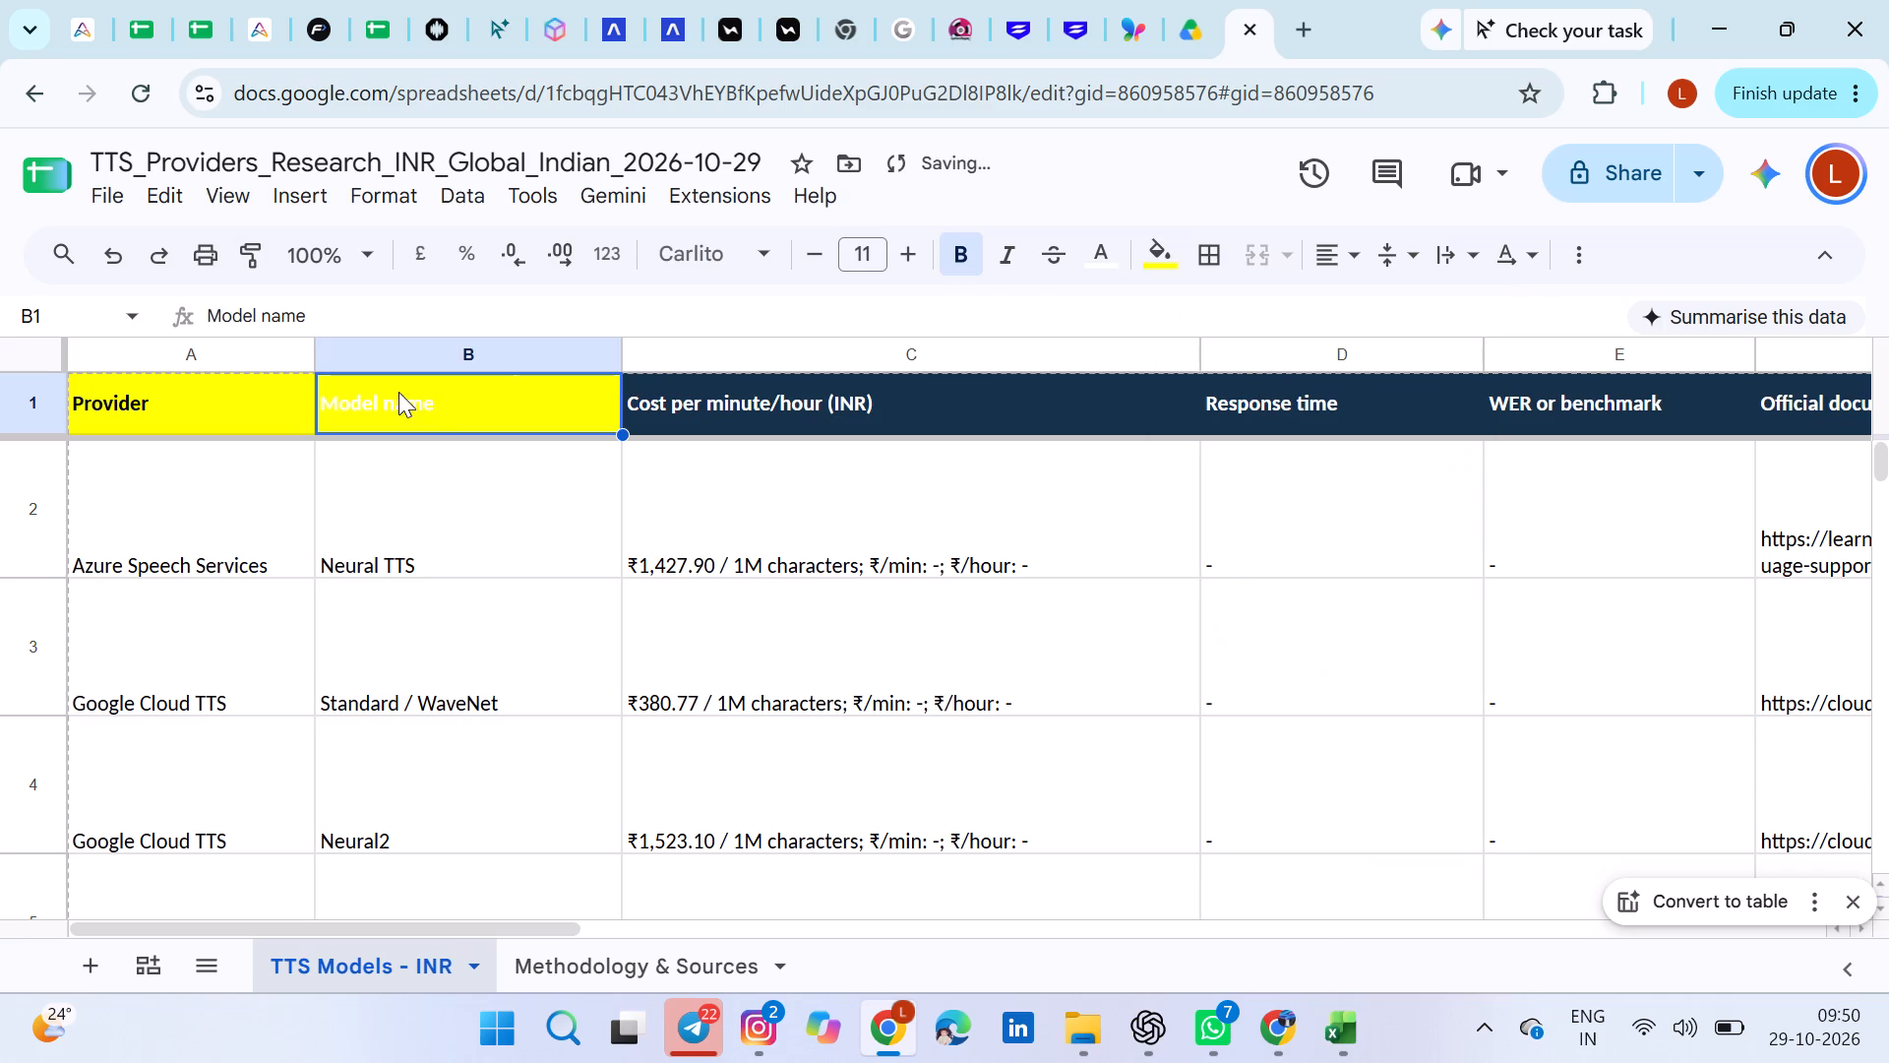
{"action": "double_click", "coordinate": [430, 399]}
{"action": "left_click_drag", "start_coordinate": [447, 399], "coordinate": [427, 399]}
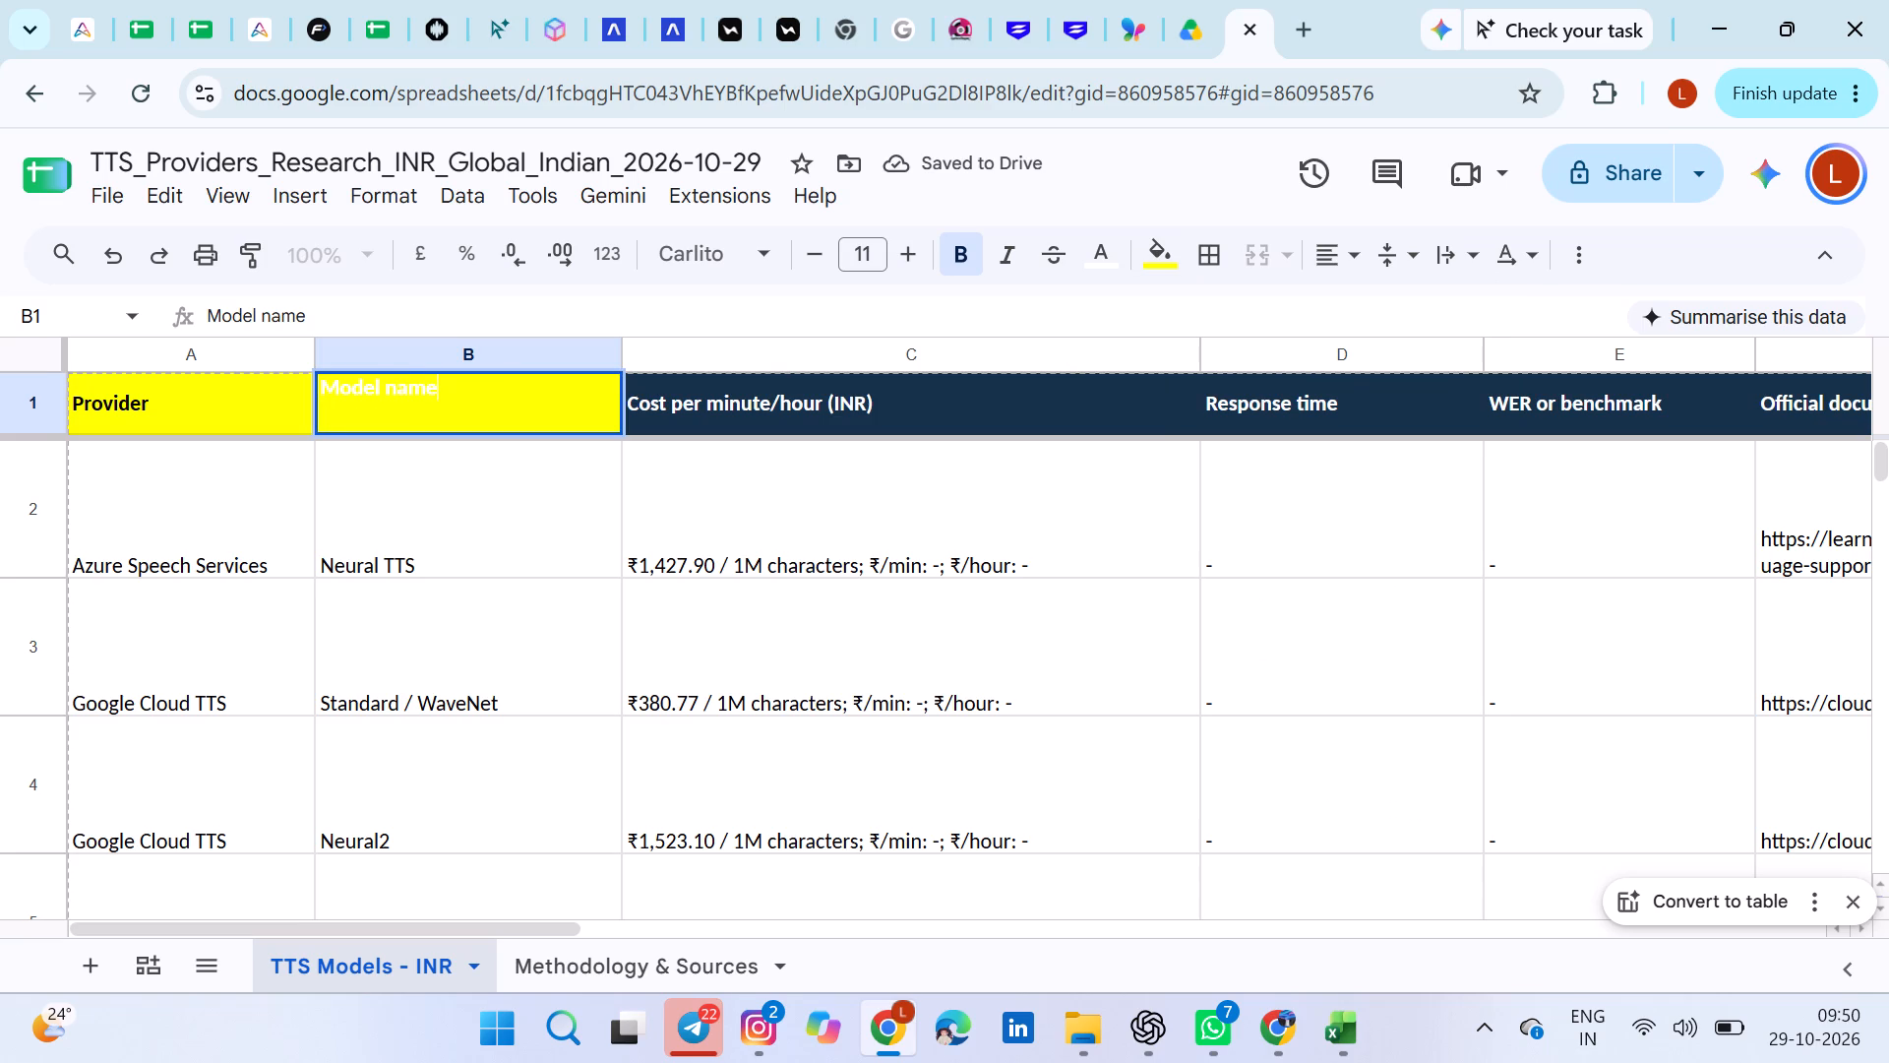
{"action": "left_click_drag", "start_coordinate": [427, 399], "coordinate": [318, 397]}
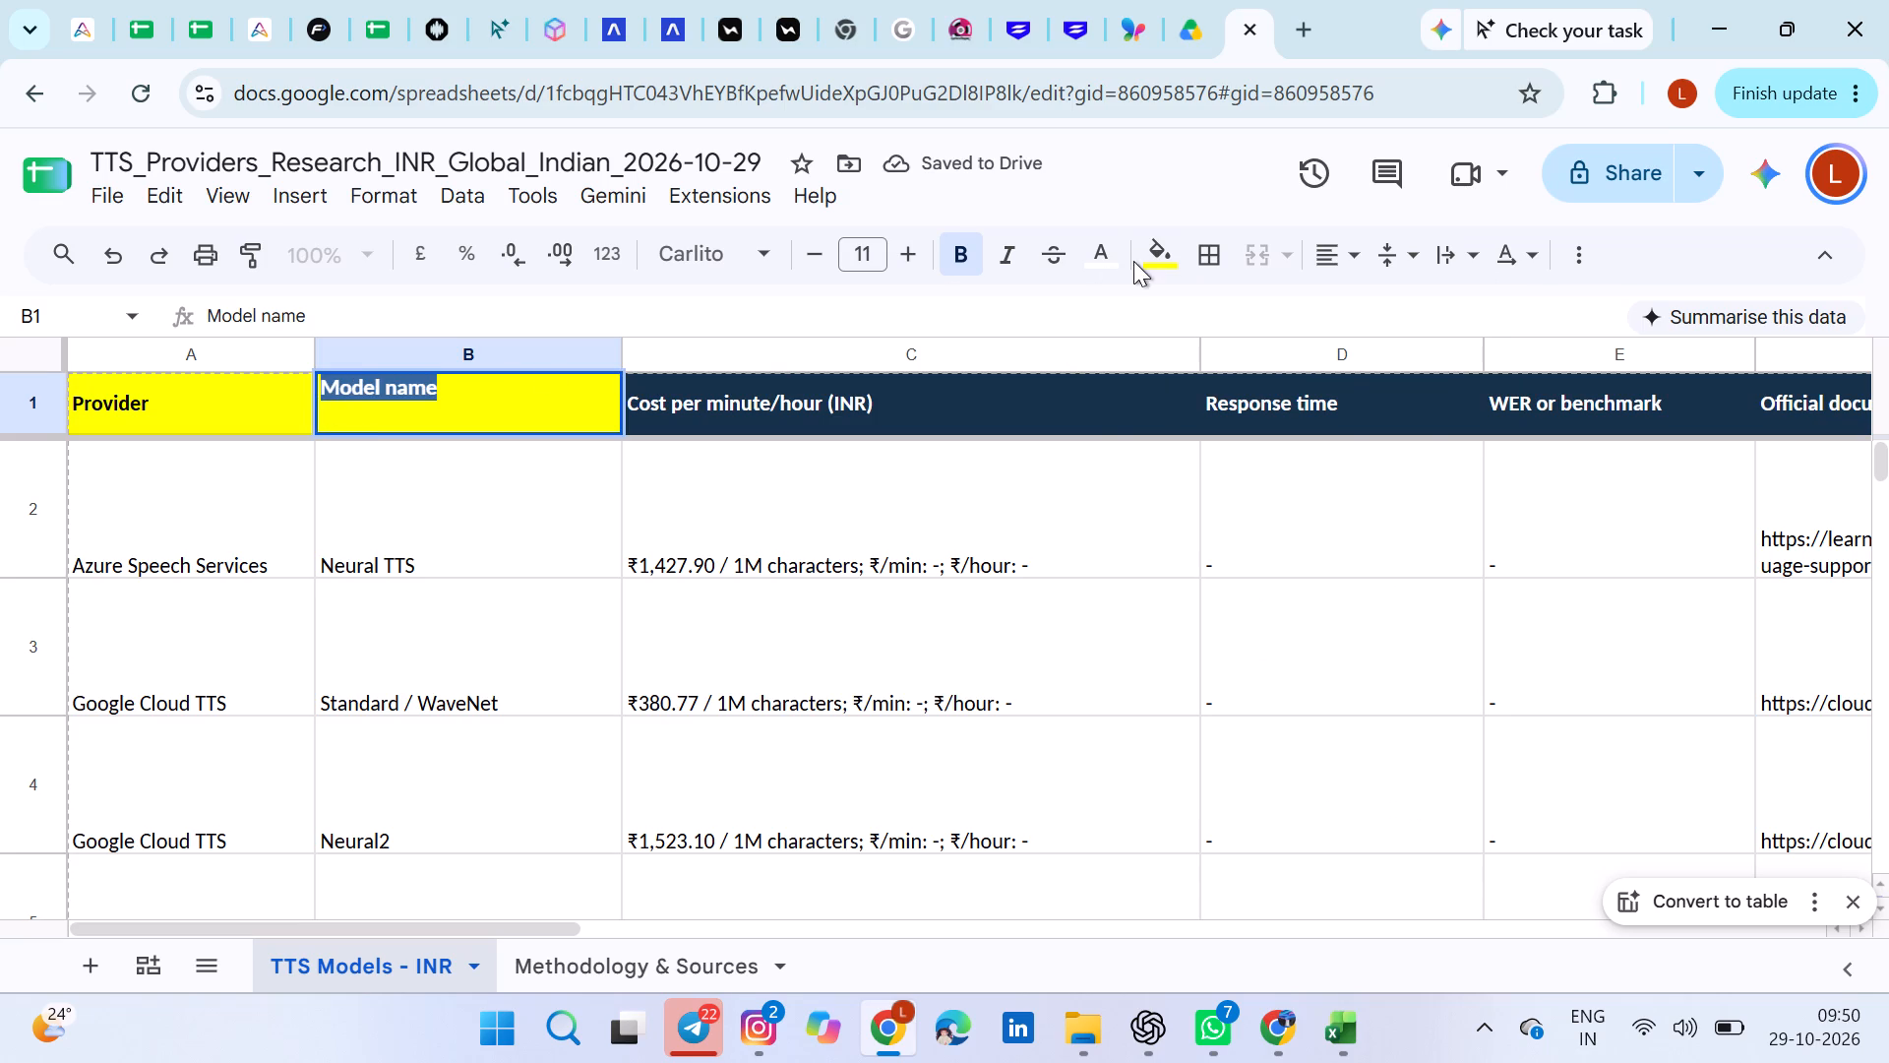
{"action": "left_click", "coordinate": [1104, 267]}
{"action": "left_click", "coordinate": [1118, 353]}
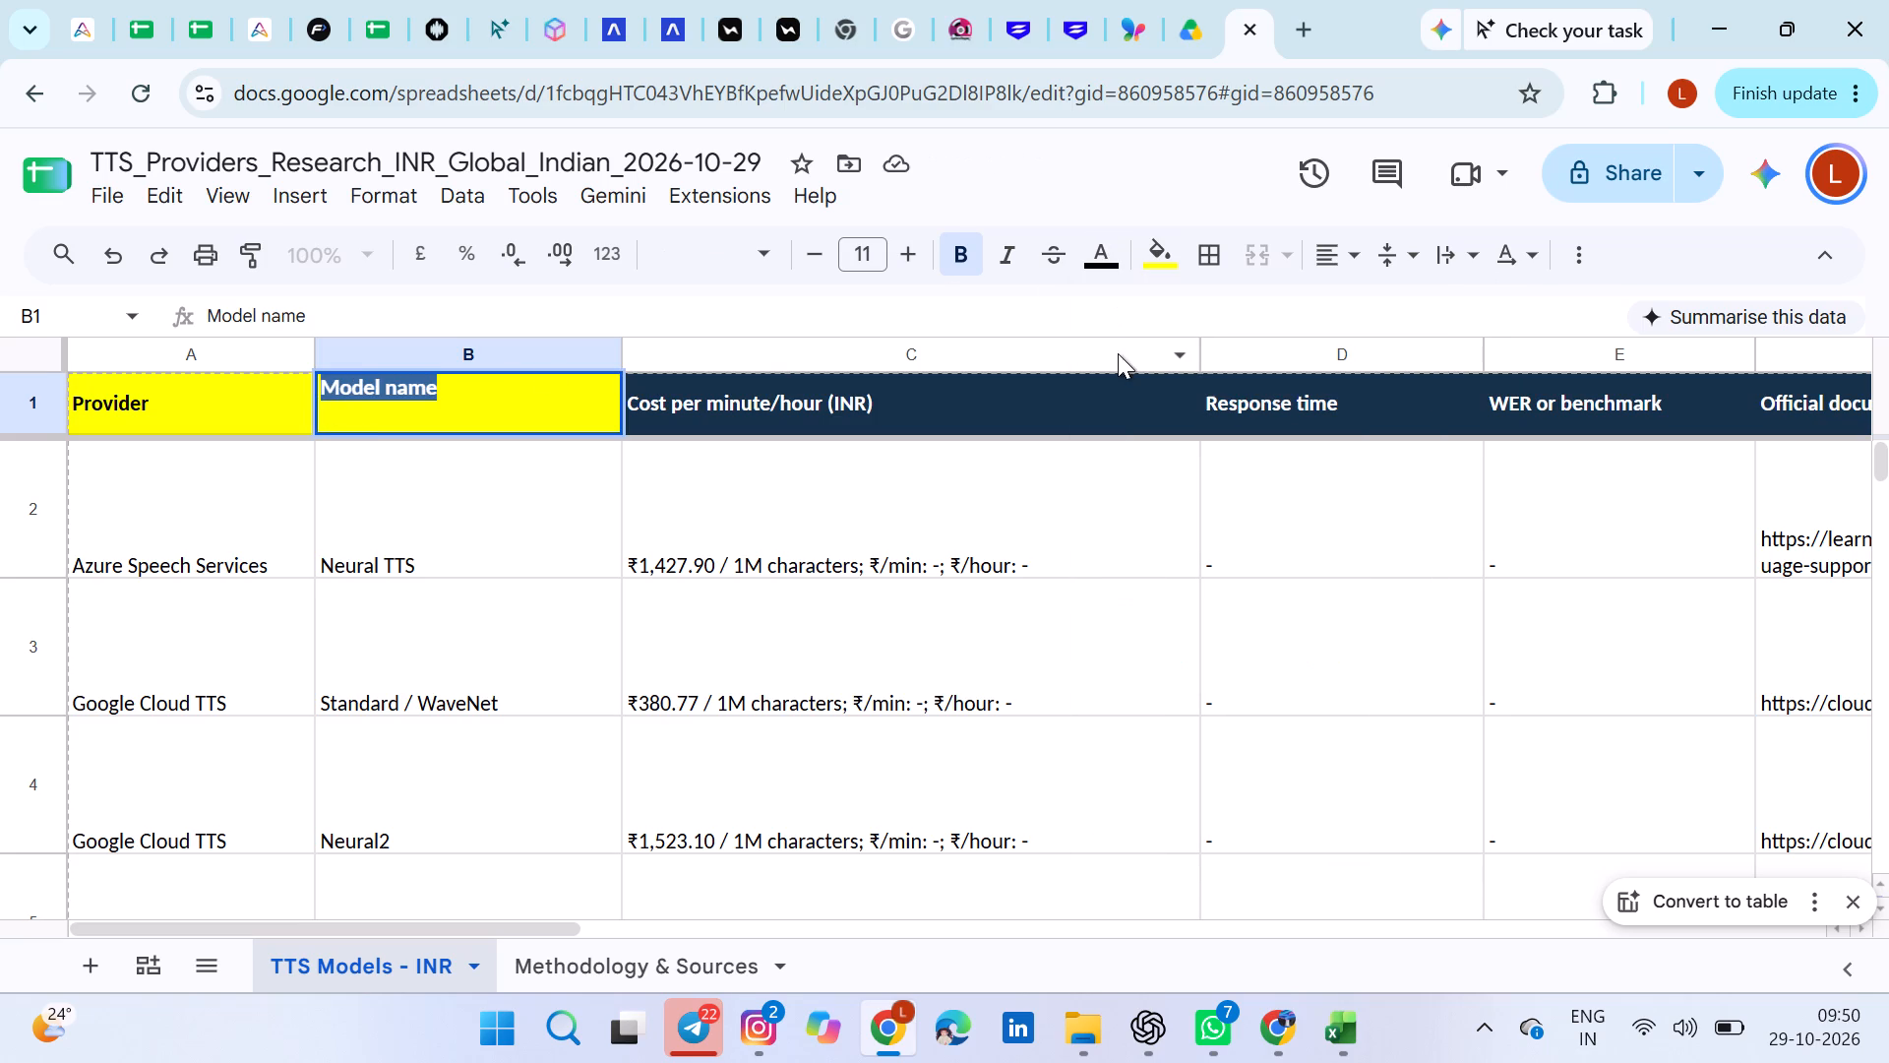
Give the Cost per minute/hour (INR) header cell C1 a yellow fill and black text.
{"action": "left_click", "coordinate": [981, 426]}
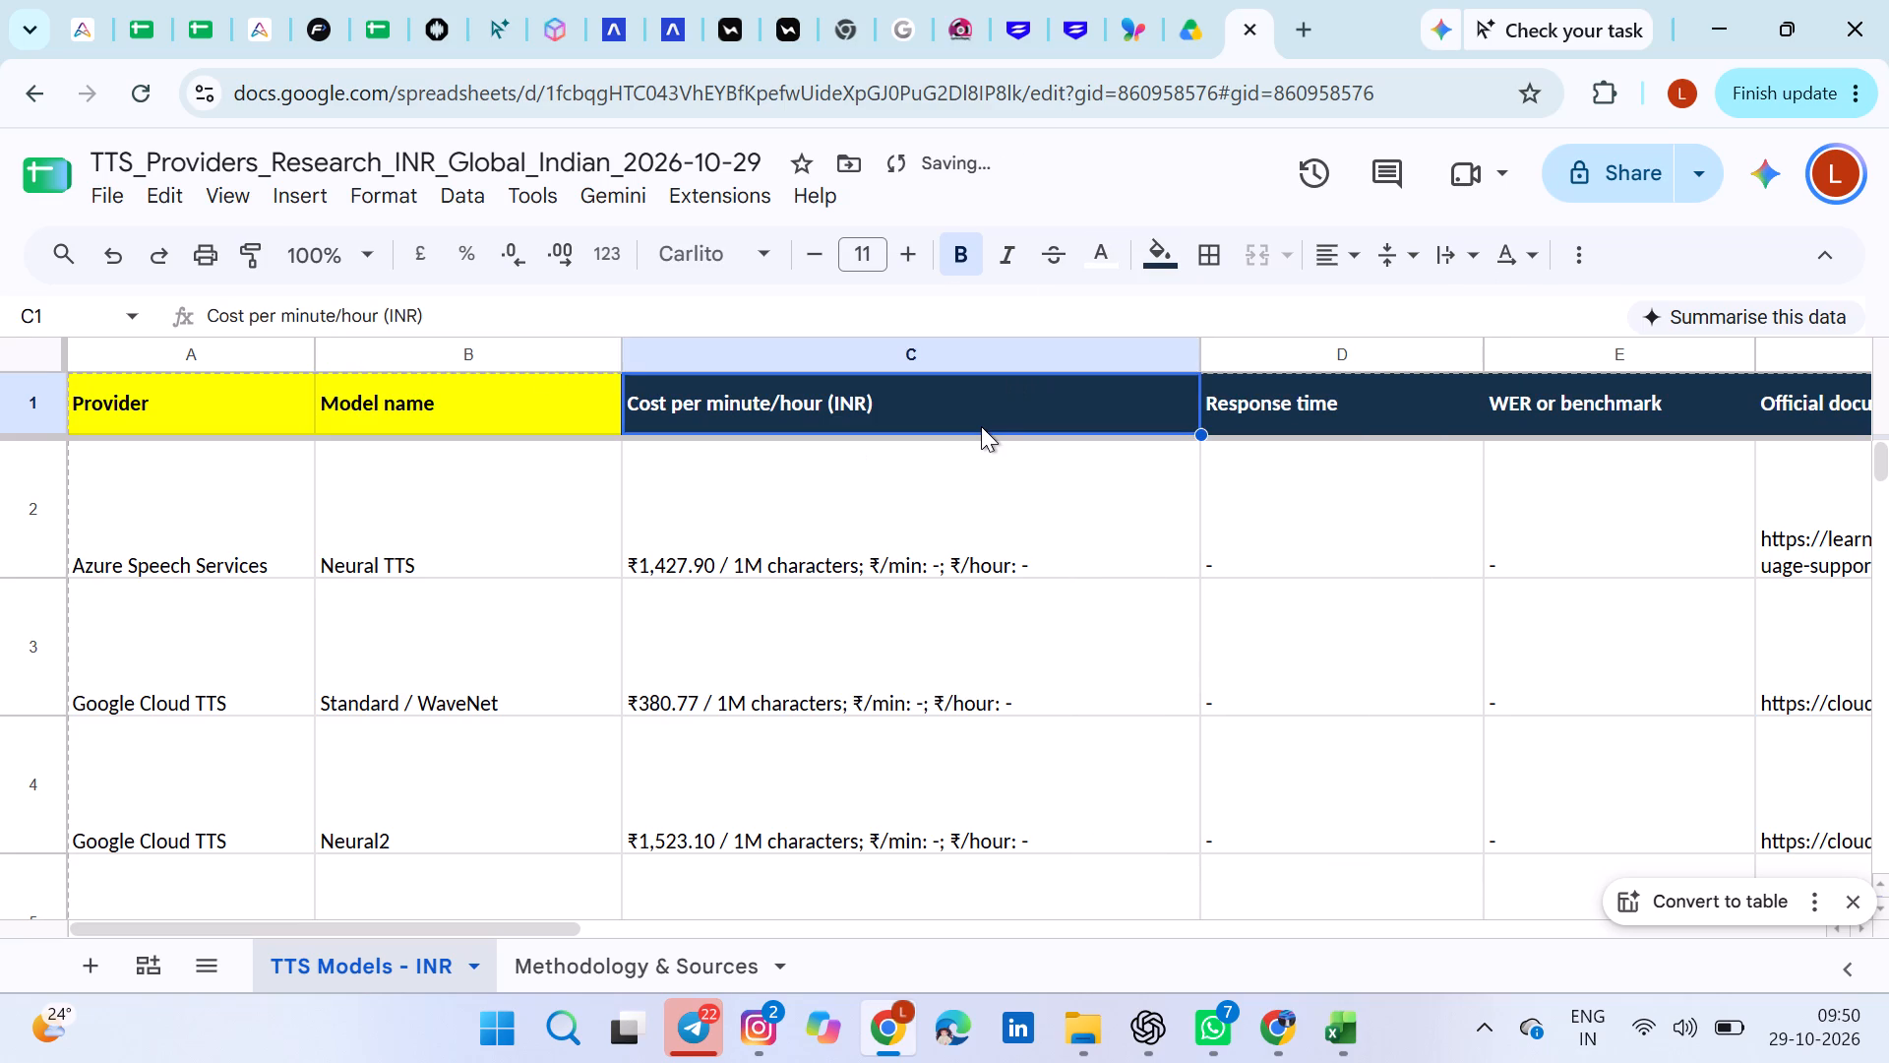
{"action": "left_click", "coordinate": [1154, 259]}
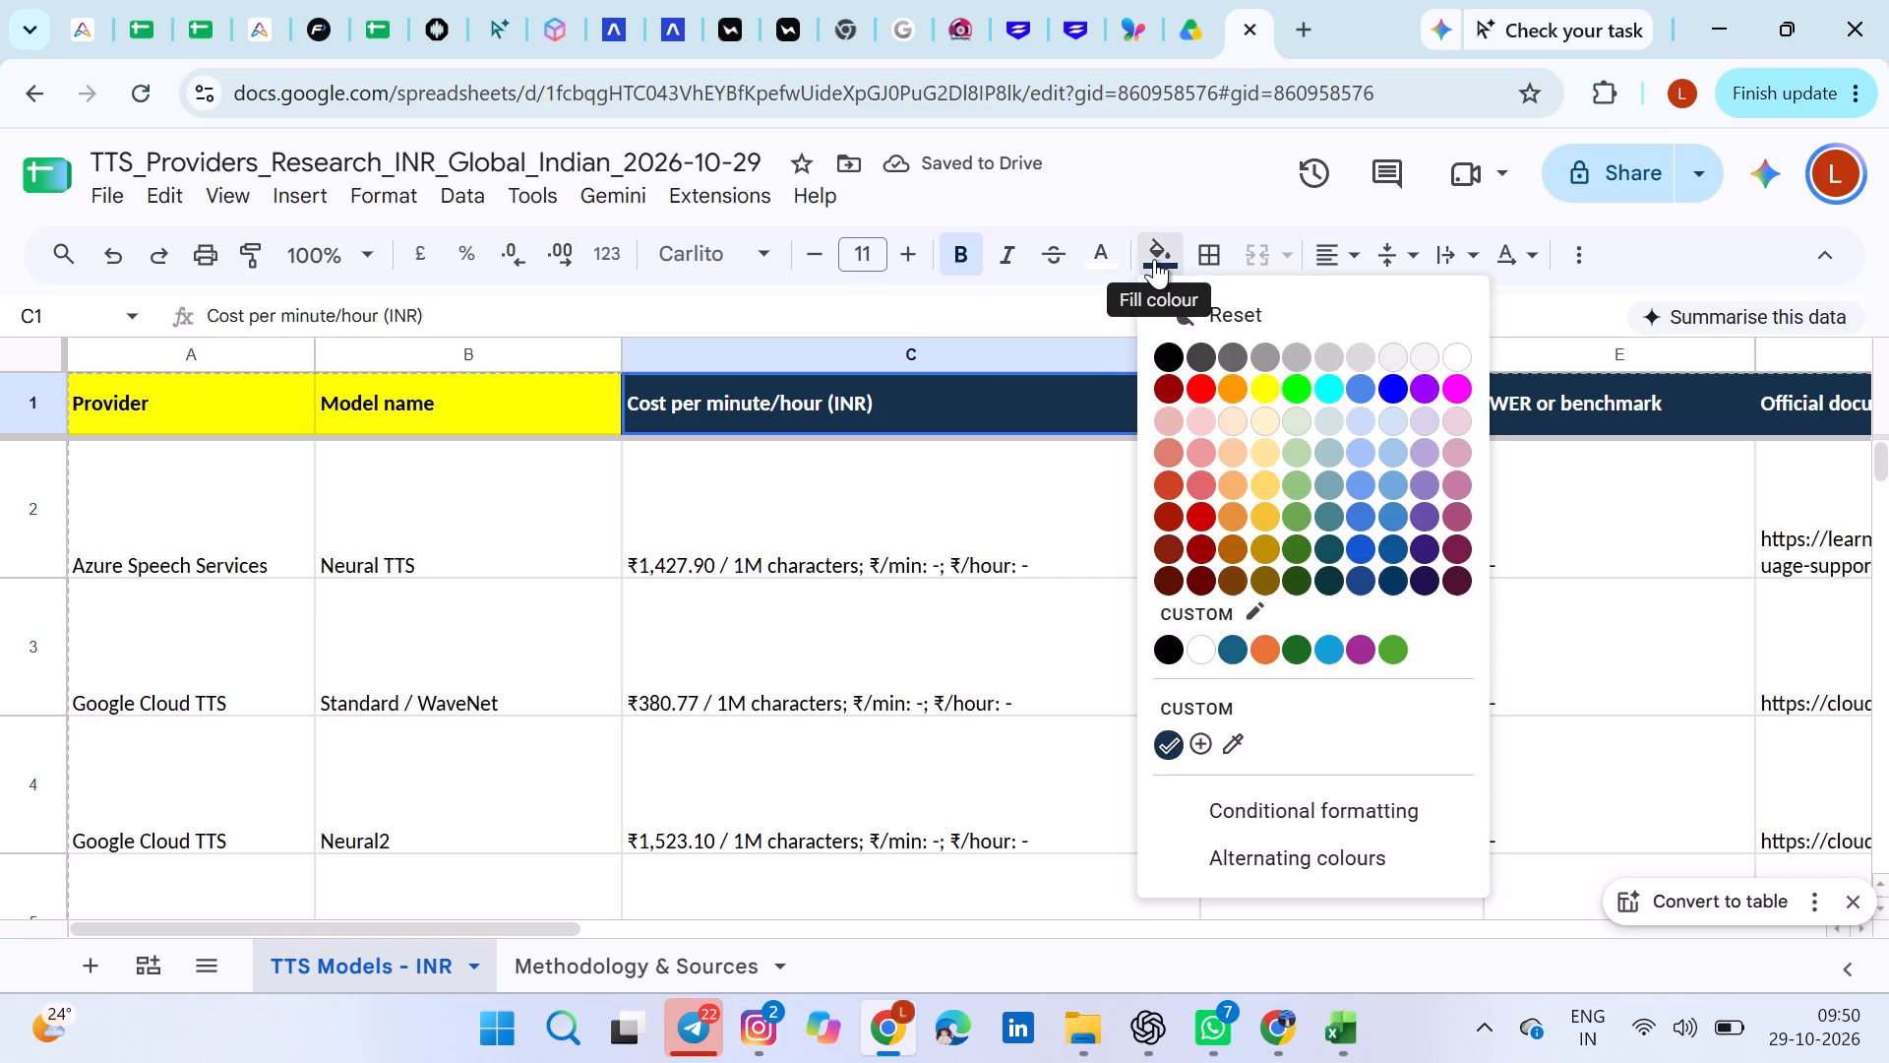
{"action": "left_click", "coordinate": [1271, 393]}
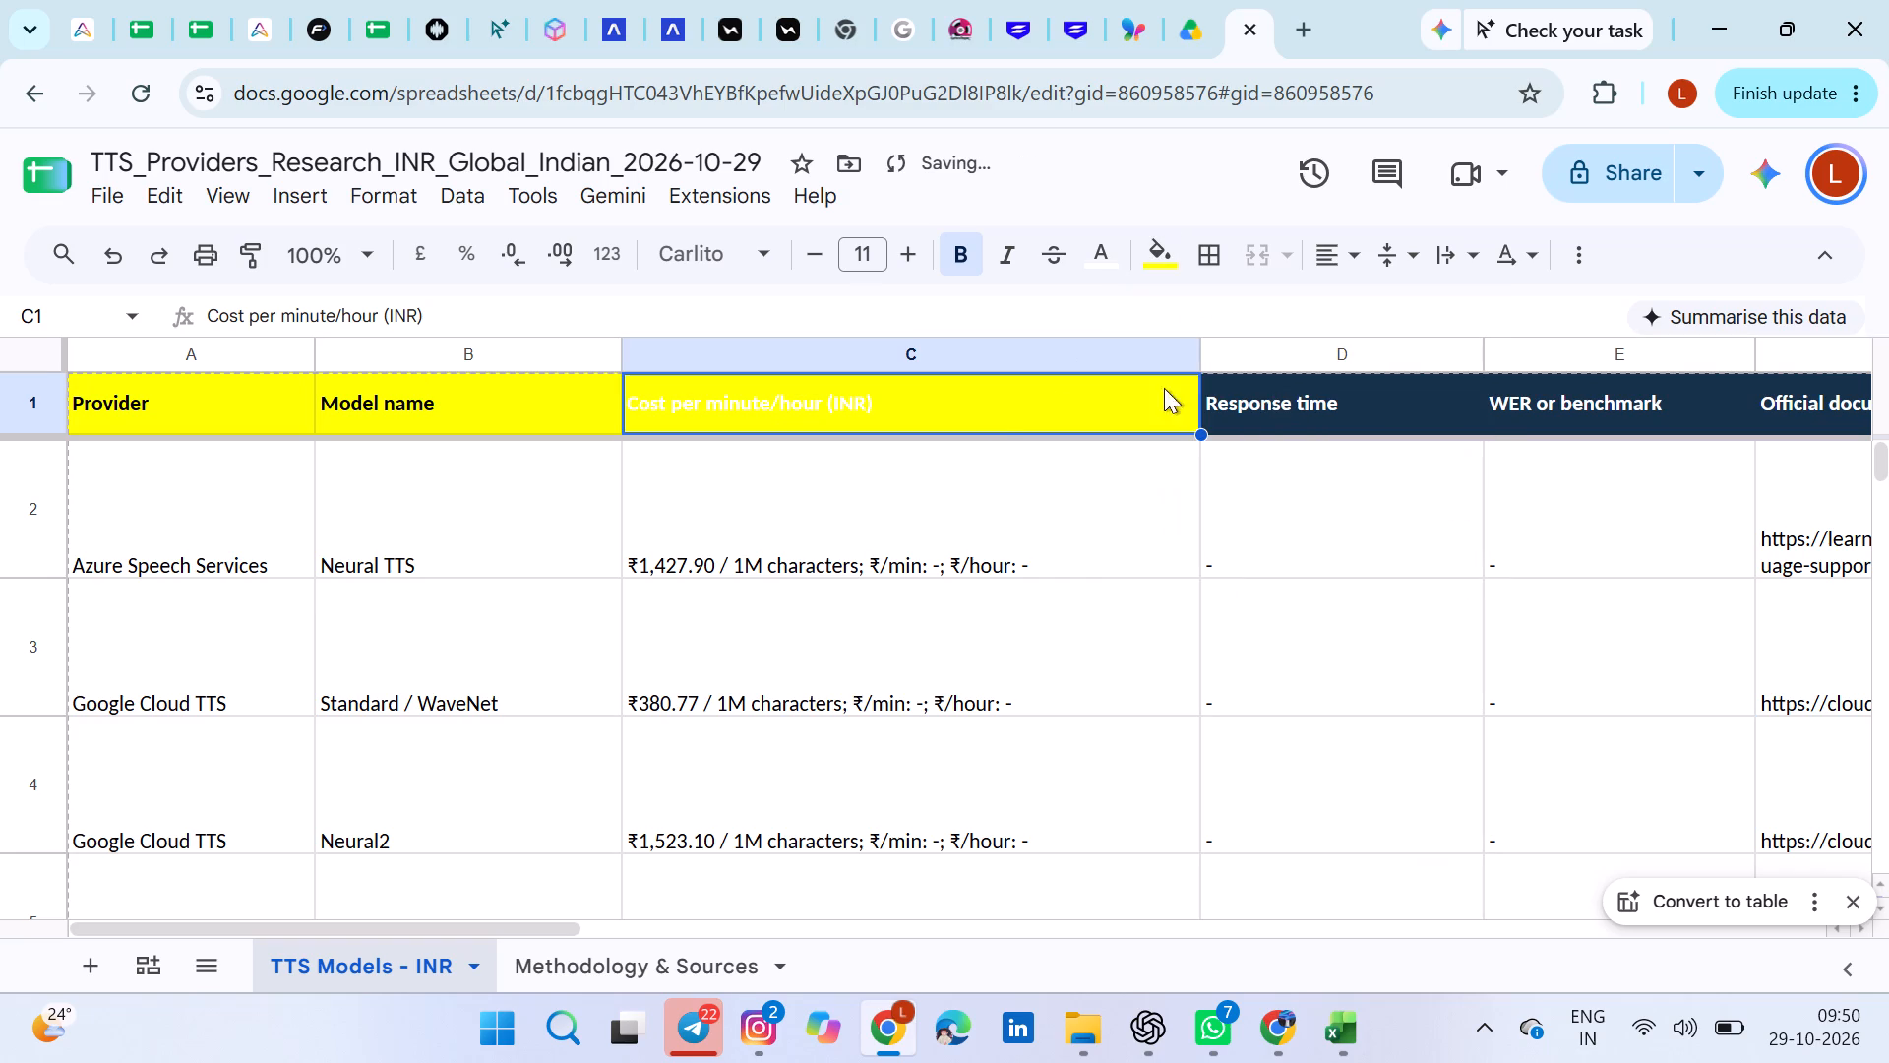
{"action": "double_click", "coordinate": [947, 416]}
{"action": "left_click_drag", "start_coordinate": [914, 394], "coordinate": [633, 396]}
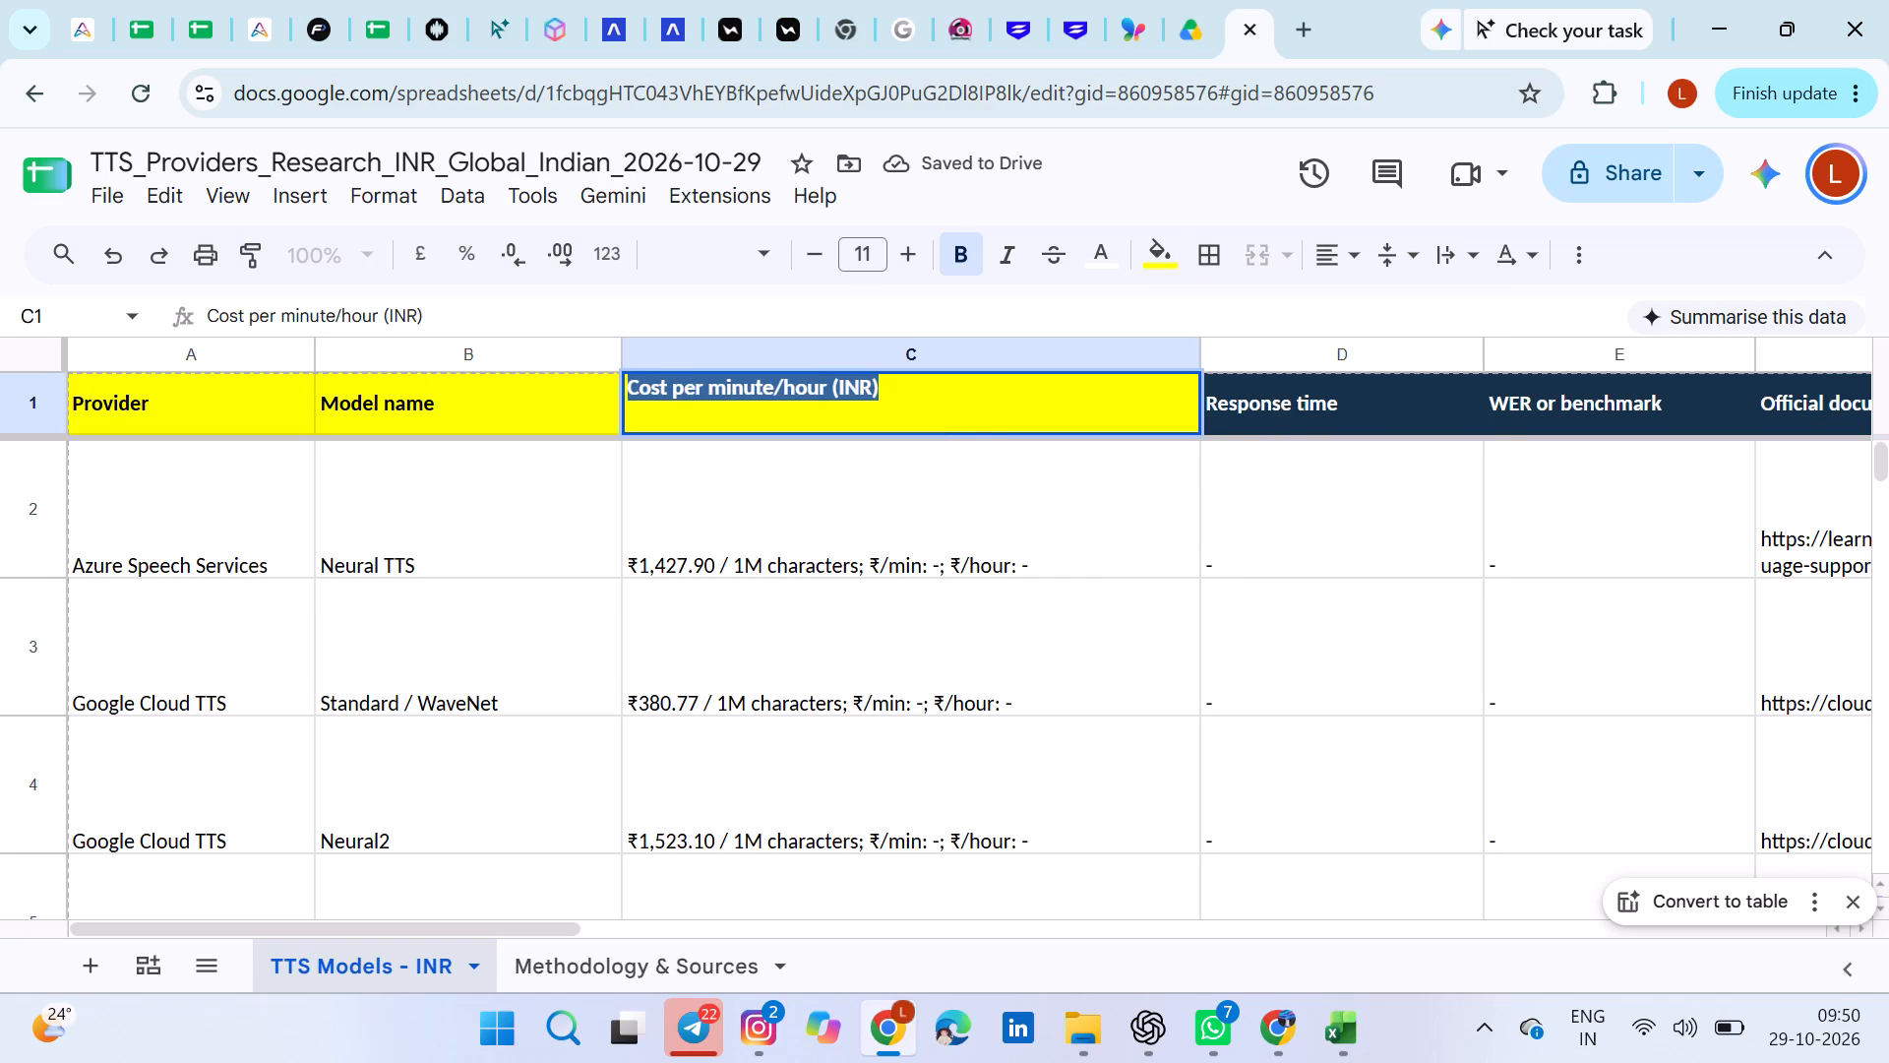
{"action": "left_click", "coordinate": [1109, 265]}
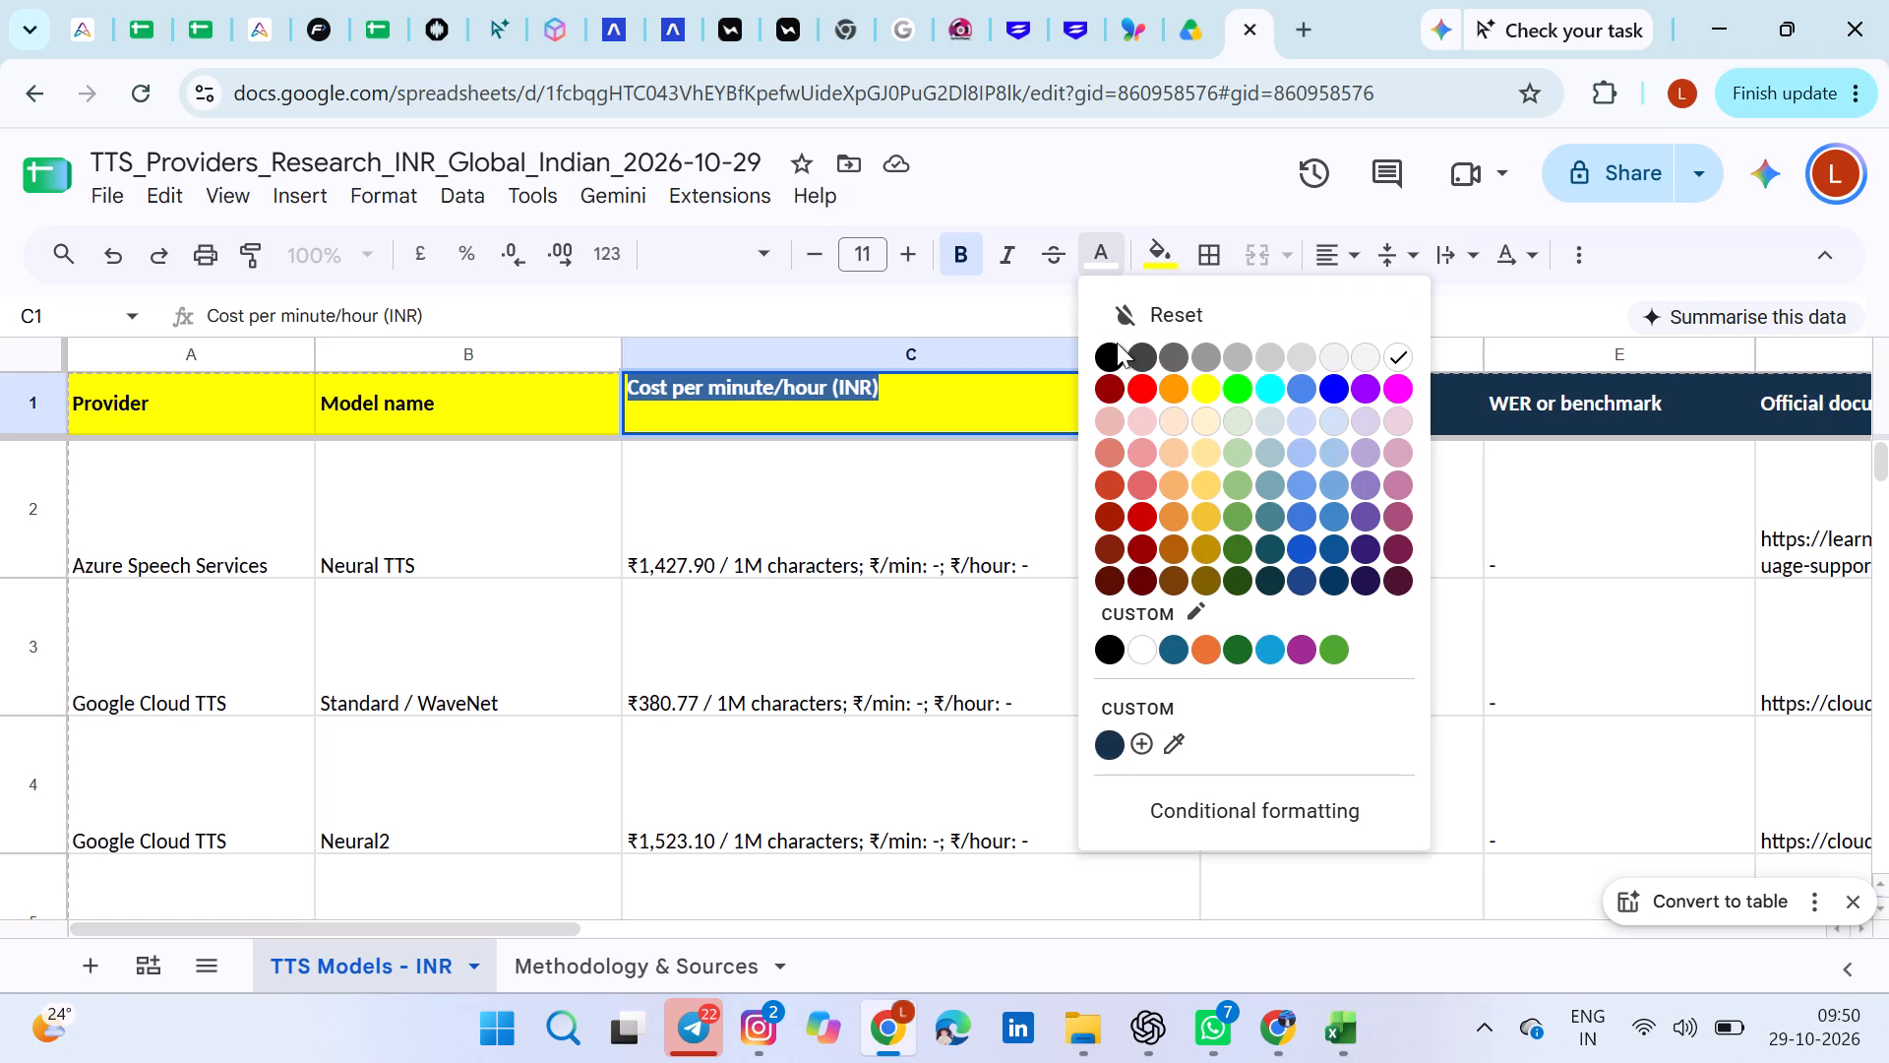
{"action": "left_click", "coordinate": [1115, 346]}
Fill the Response time header cell D1 with yellow and open its text for editing.
{"action": "left_click", "coordinate": [1315, 417]}
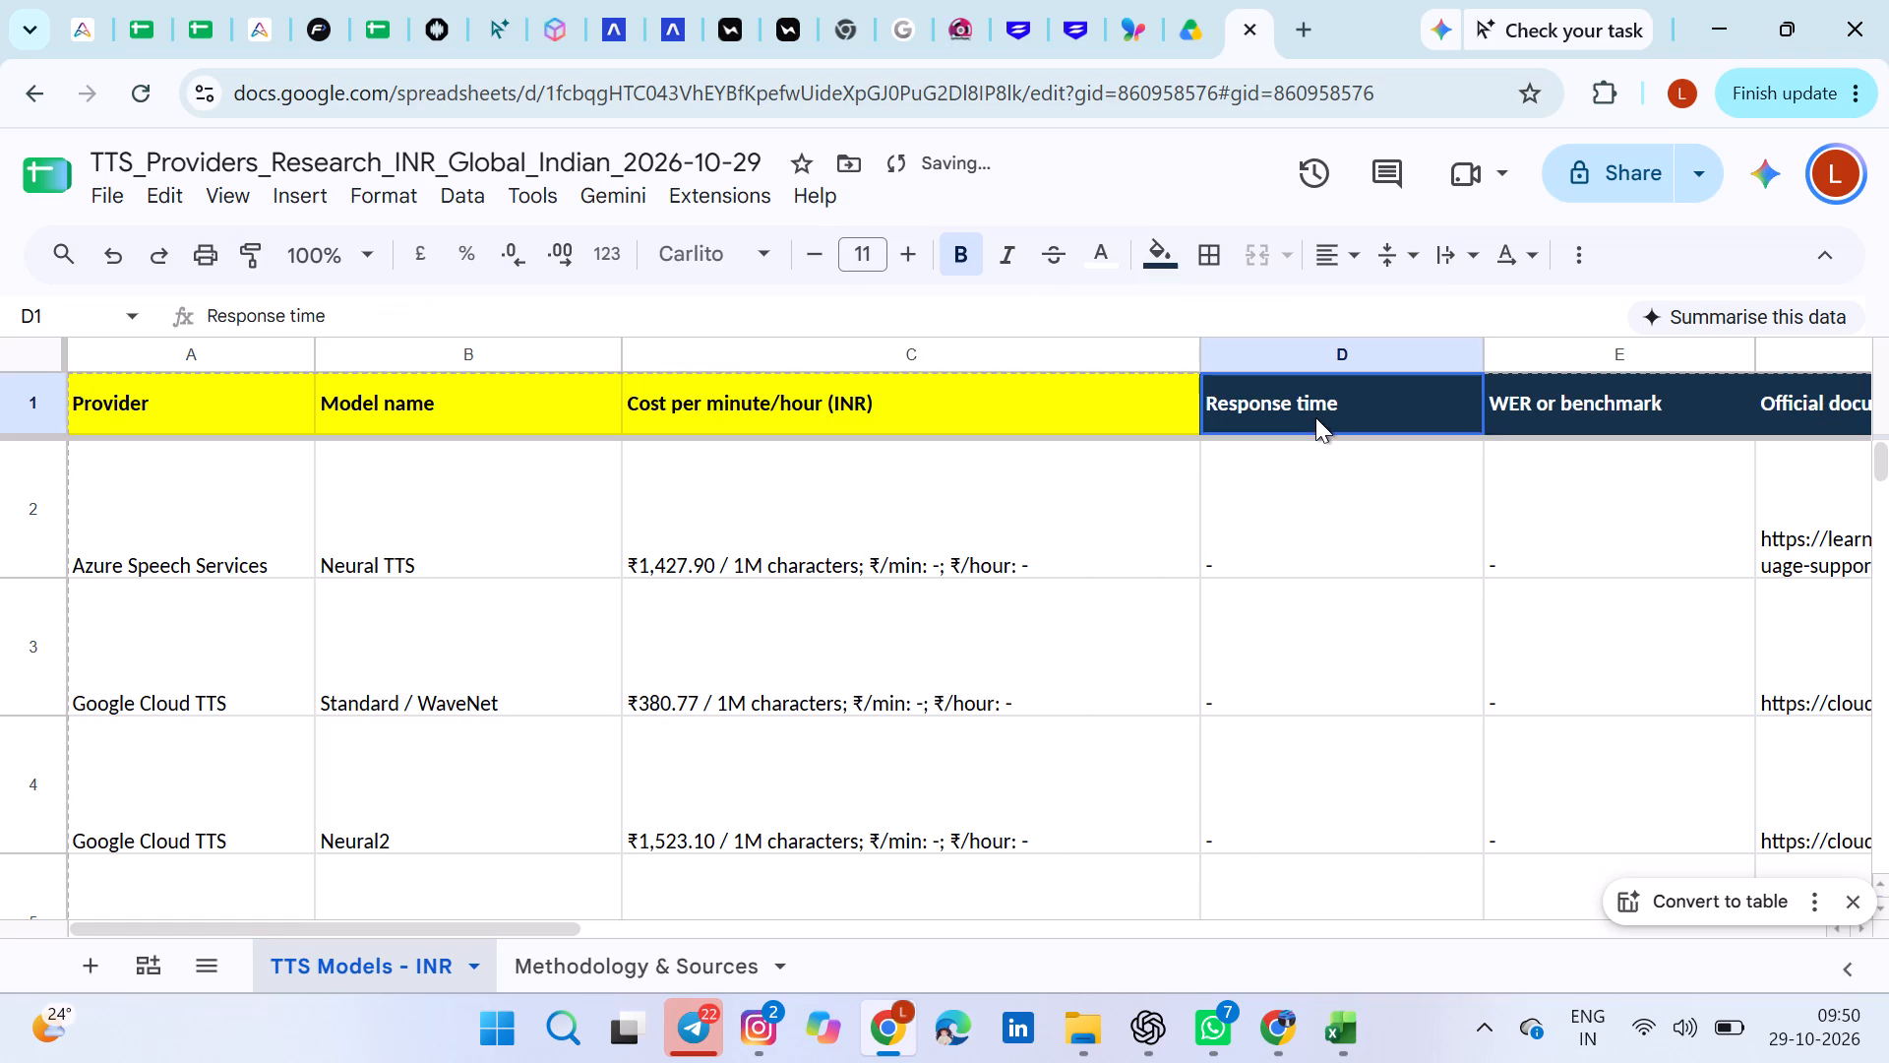
{"action": "left_click", "coordinate": [1170, 264]}
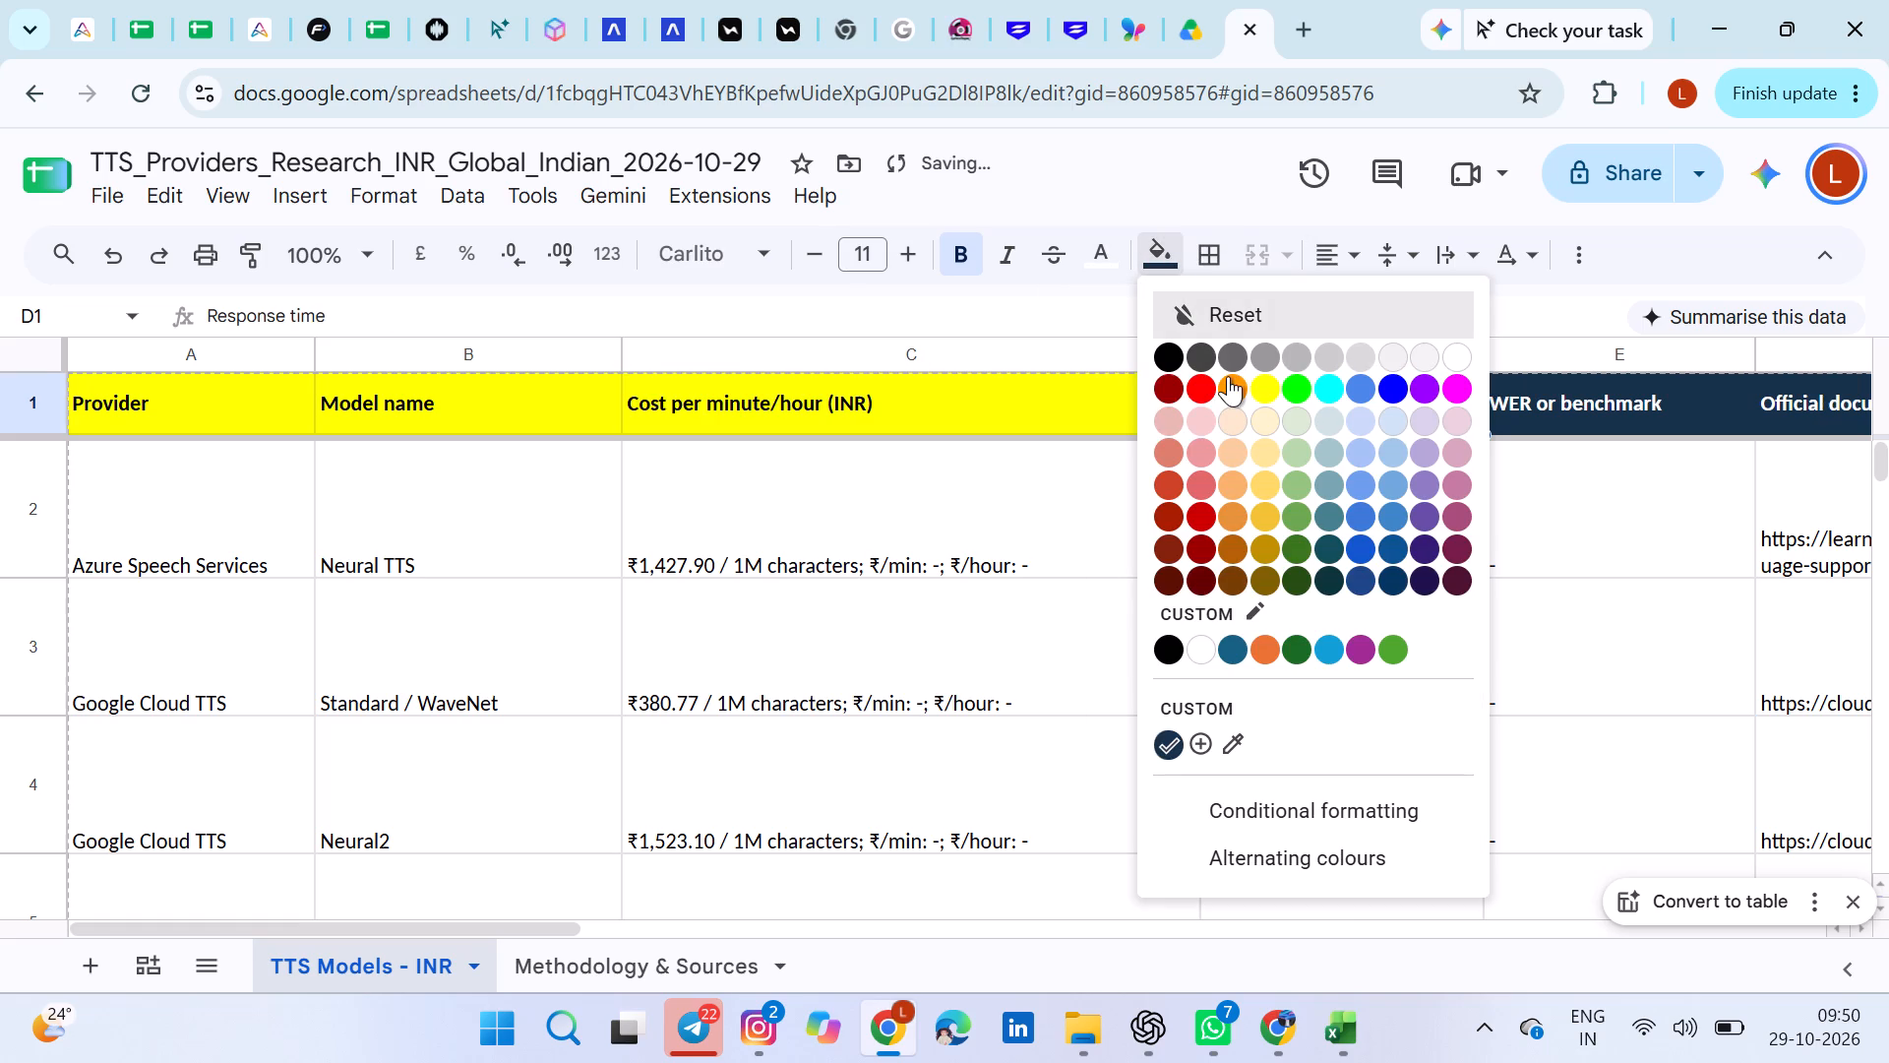
{"action": "left_click", "coordinate": [1269, 394]}
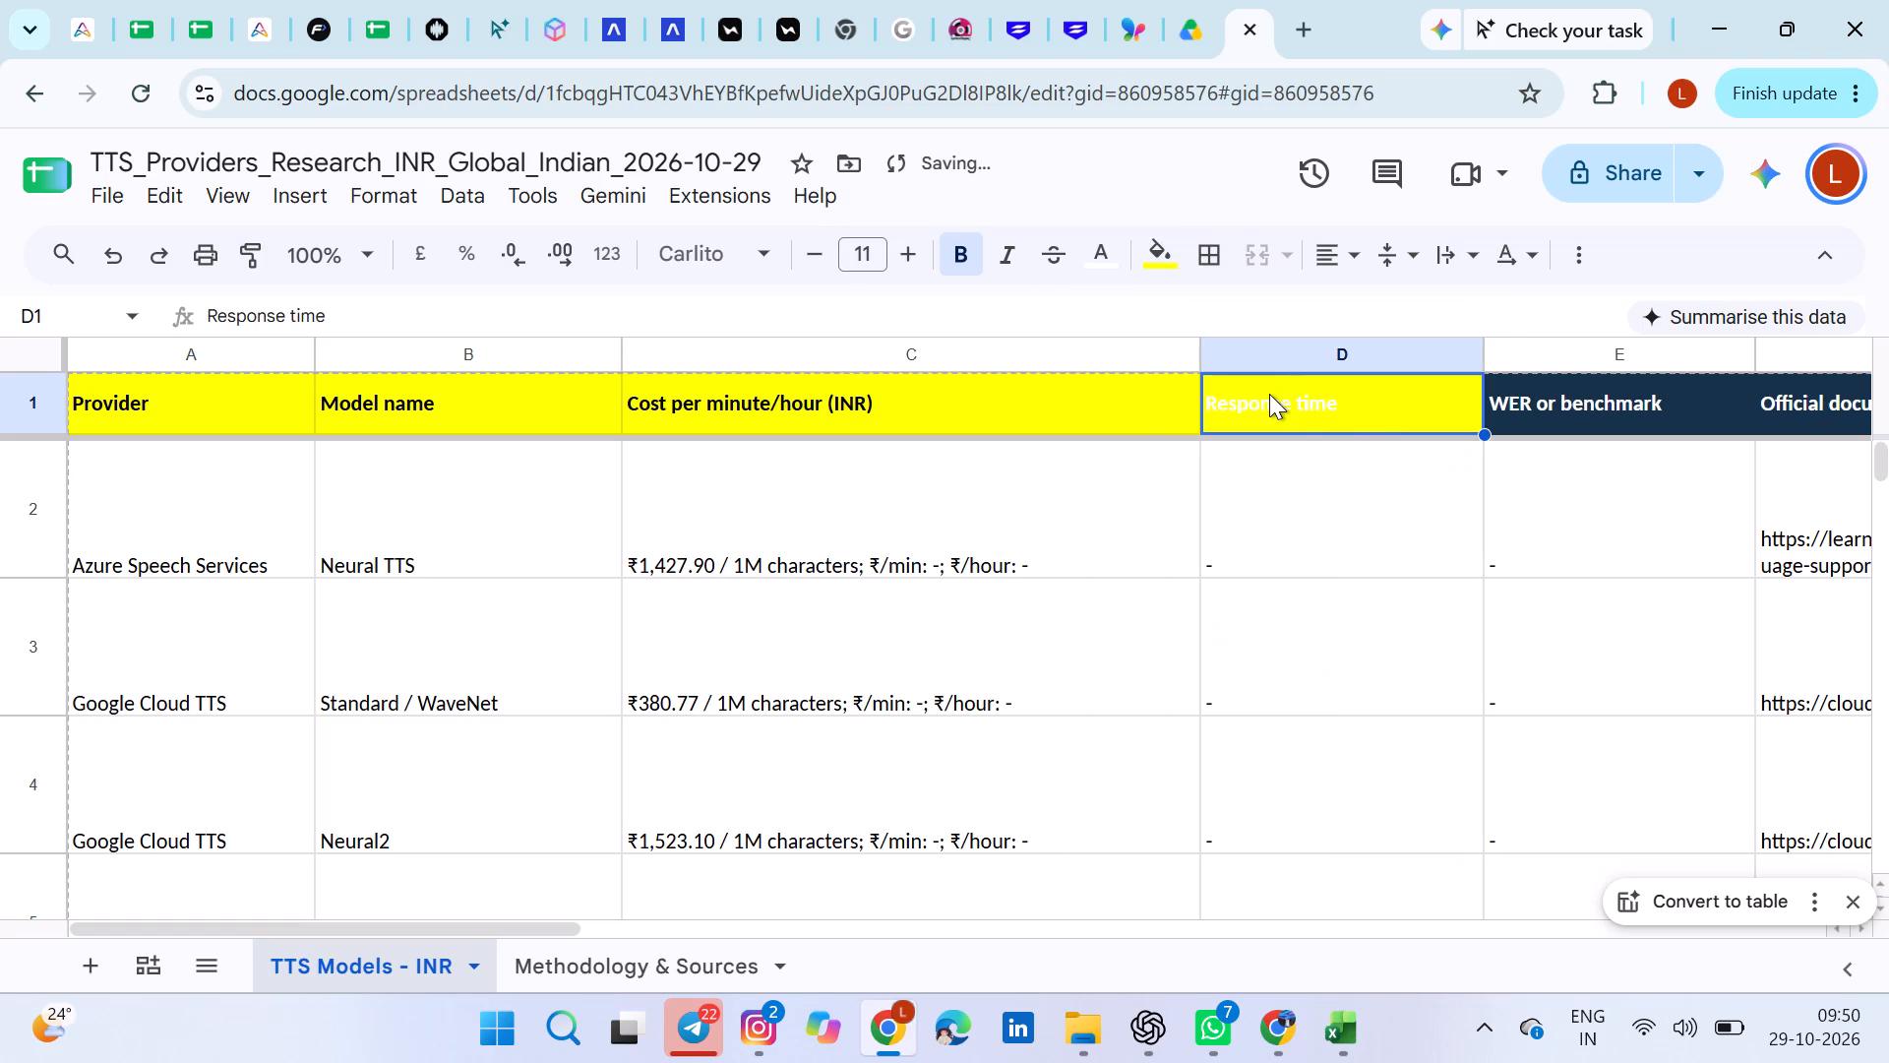
{"action": "double_click", "coordinate": [1371, 411]}
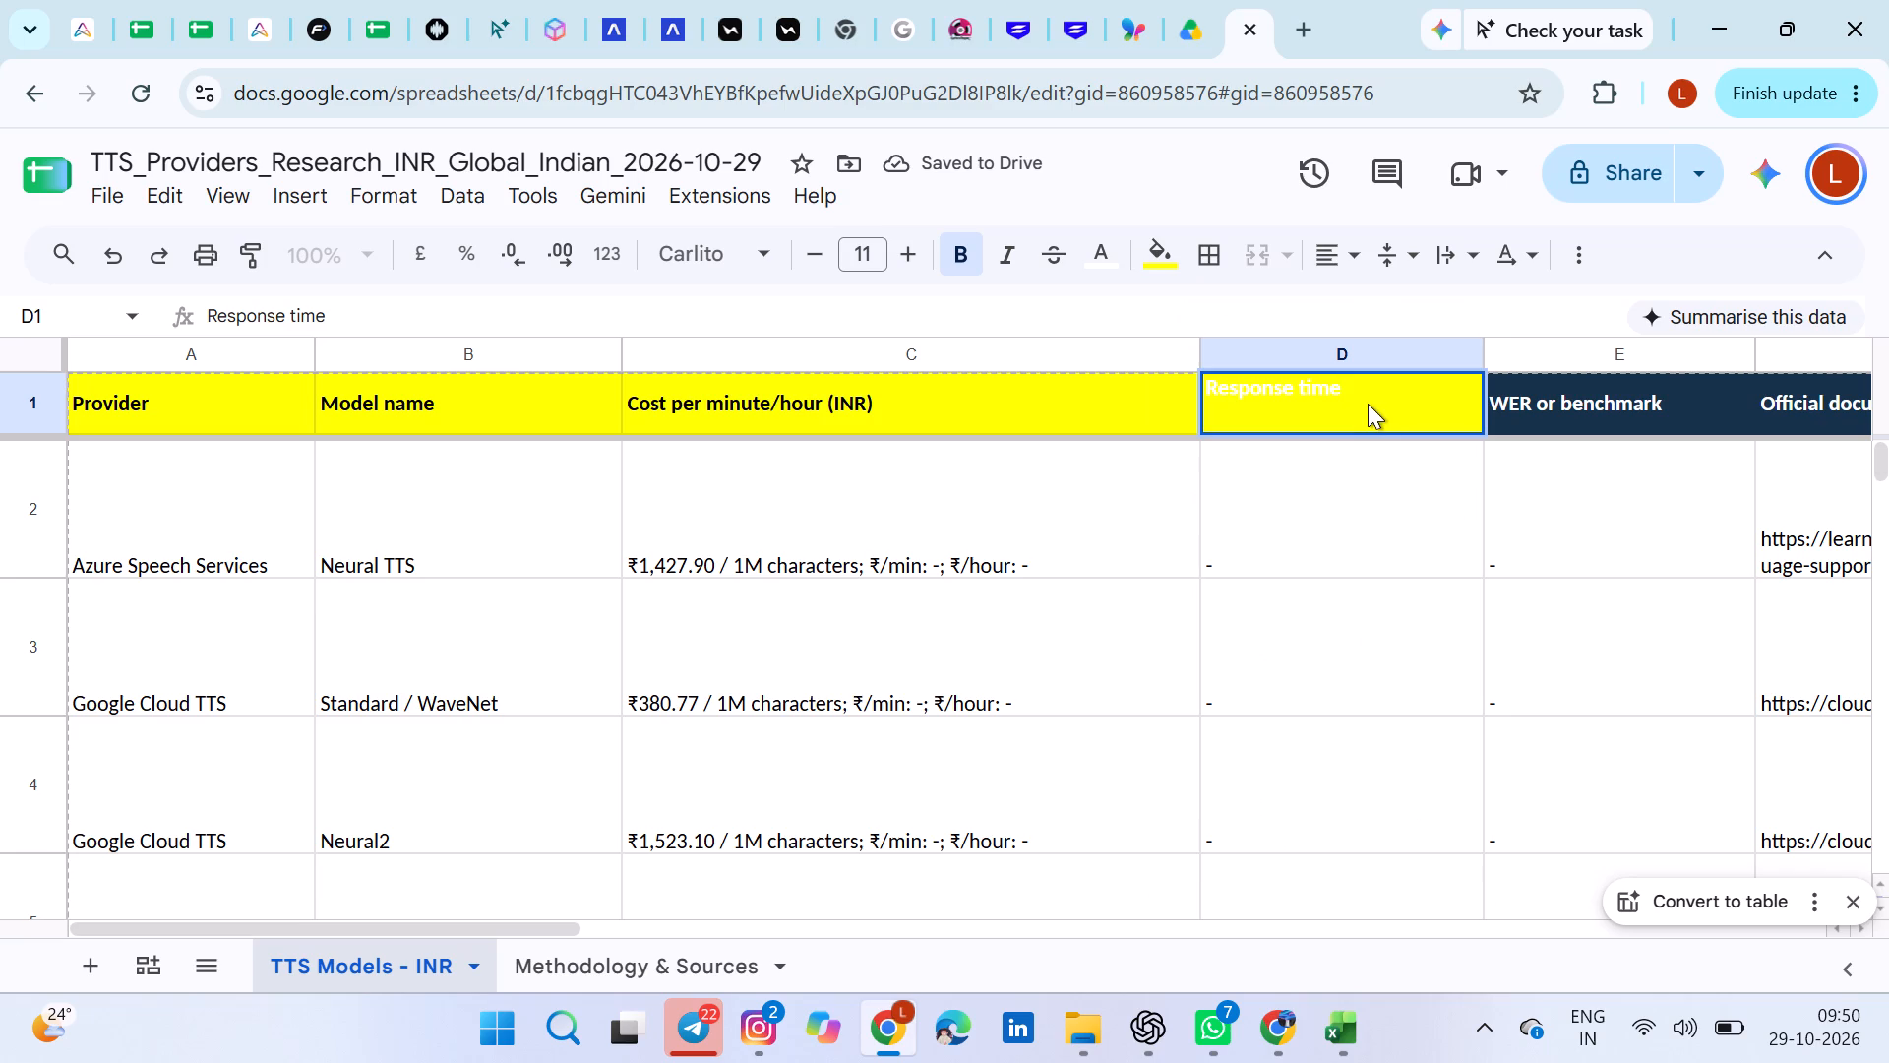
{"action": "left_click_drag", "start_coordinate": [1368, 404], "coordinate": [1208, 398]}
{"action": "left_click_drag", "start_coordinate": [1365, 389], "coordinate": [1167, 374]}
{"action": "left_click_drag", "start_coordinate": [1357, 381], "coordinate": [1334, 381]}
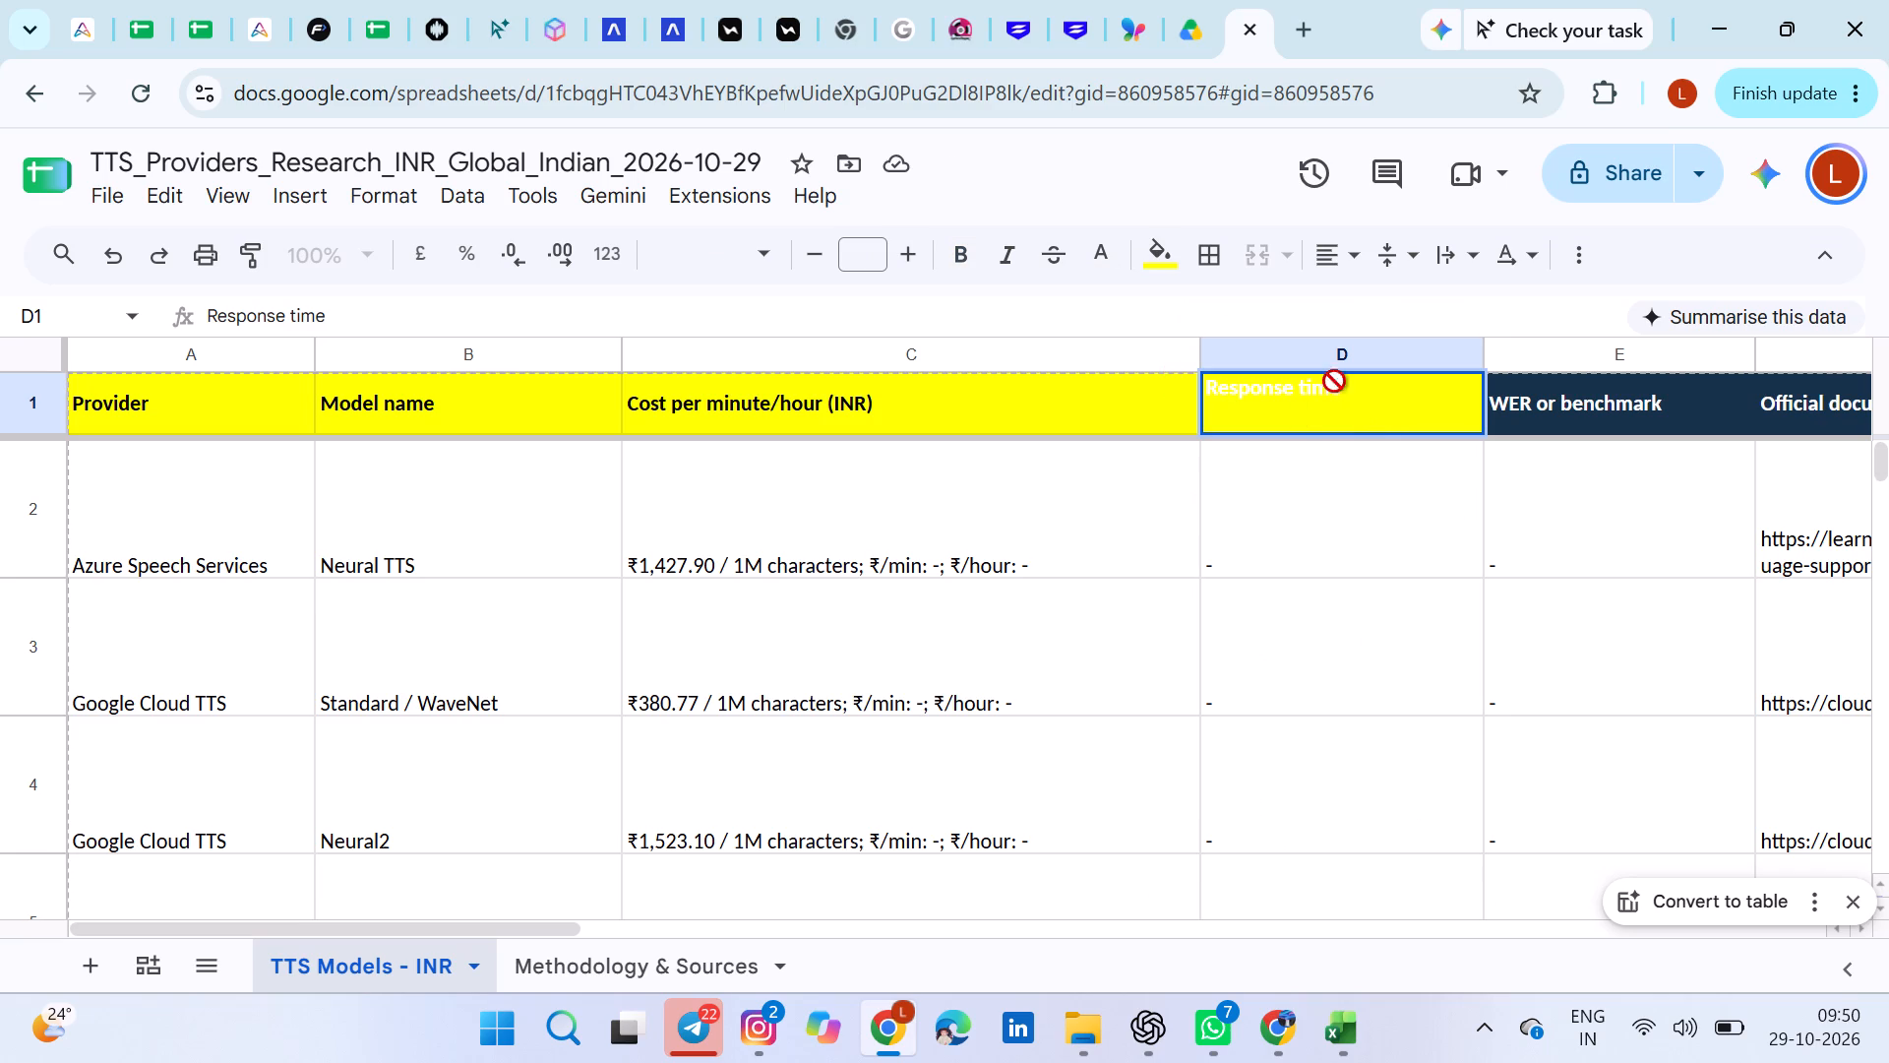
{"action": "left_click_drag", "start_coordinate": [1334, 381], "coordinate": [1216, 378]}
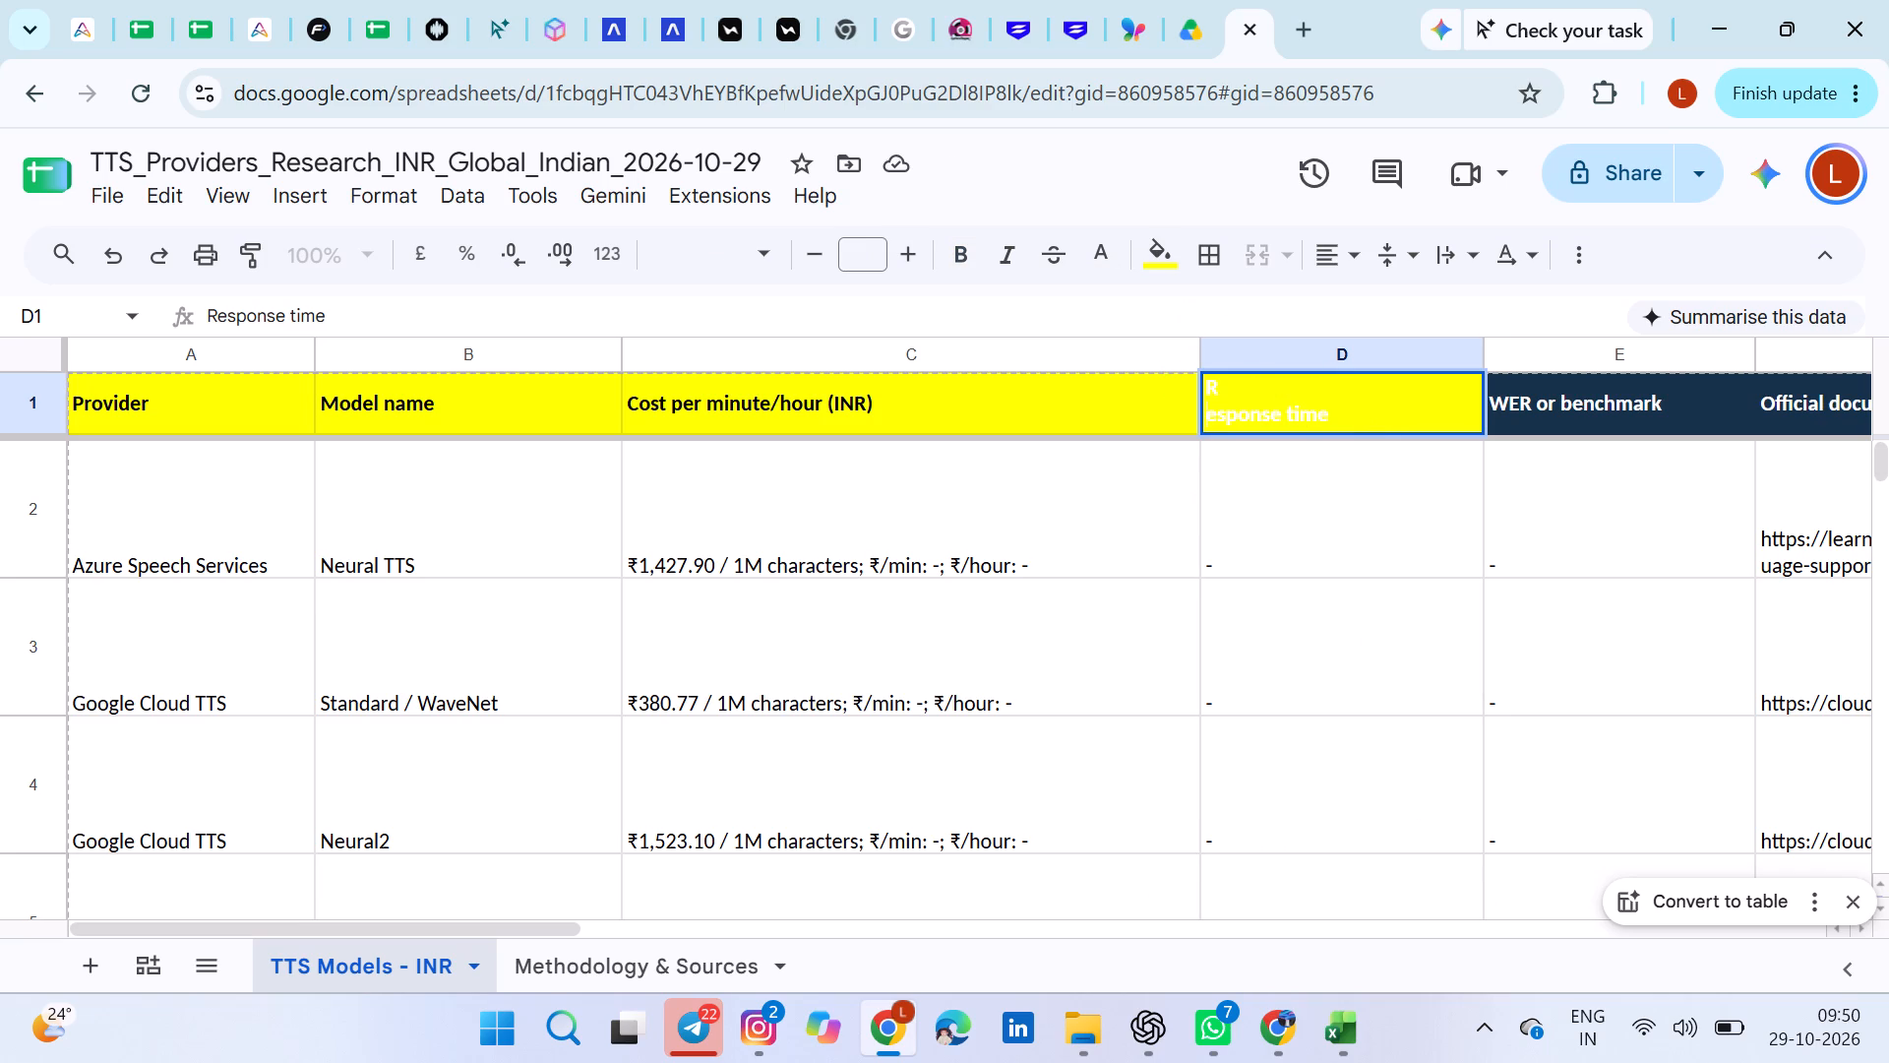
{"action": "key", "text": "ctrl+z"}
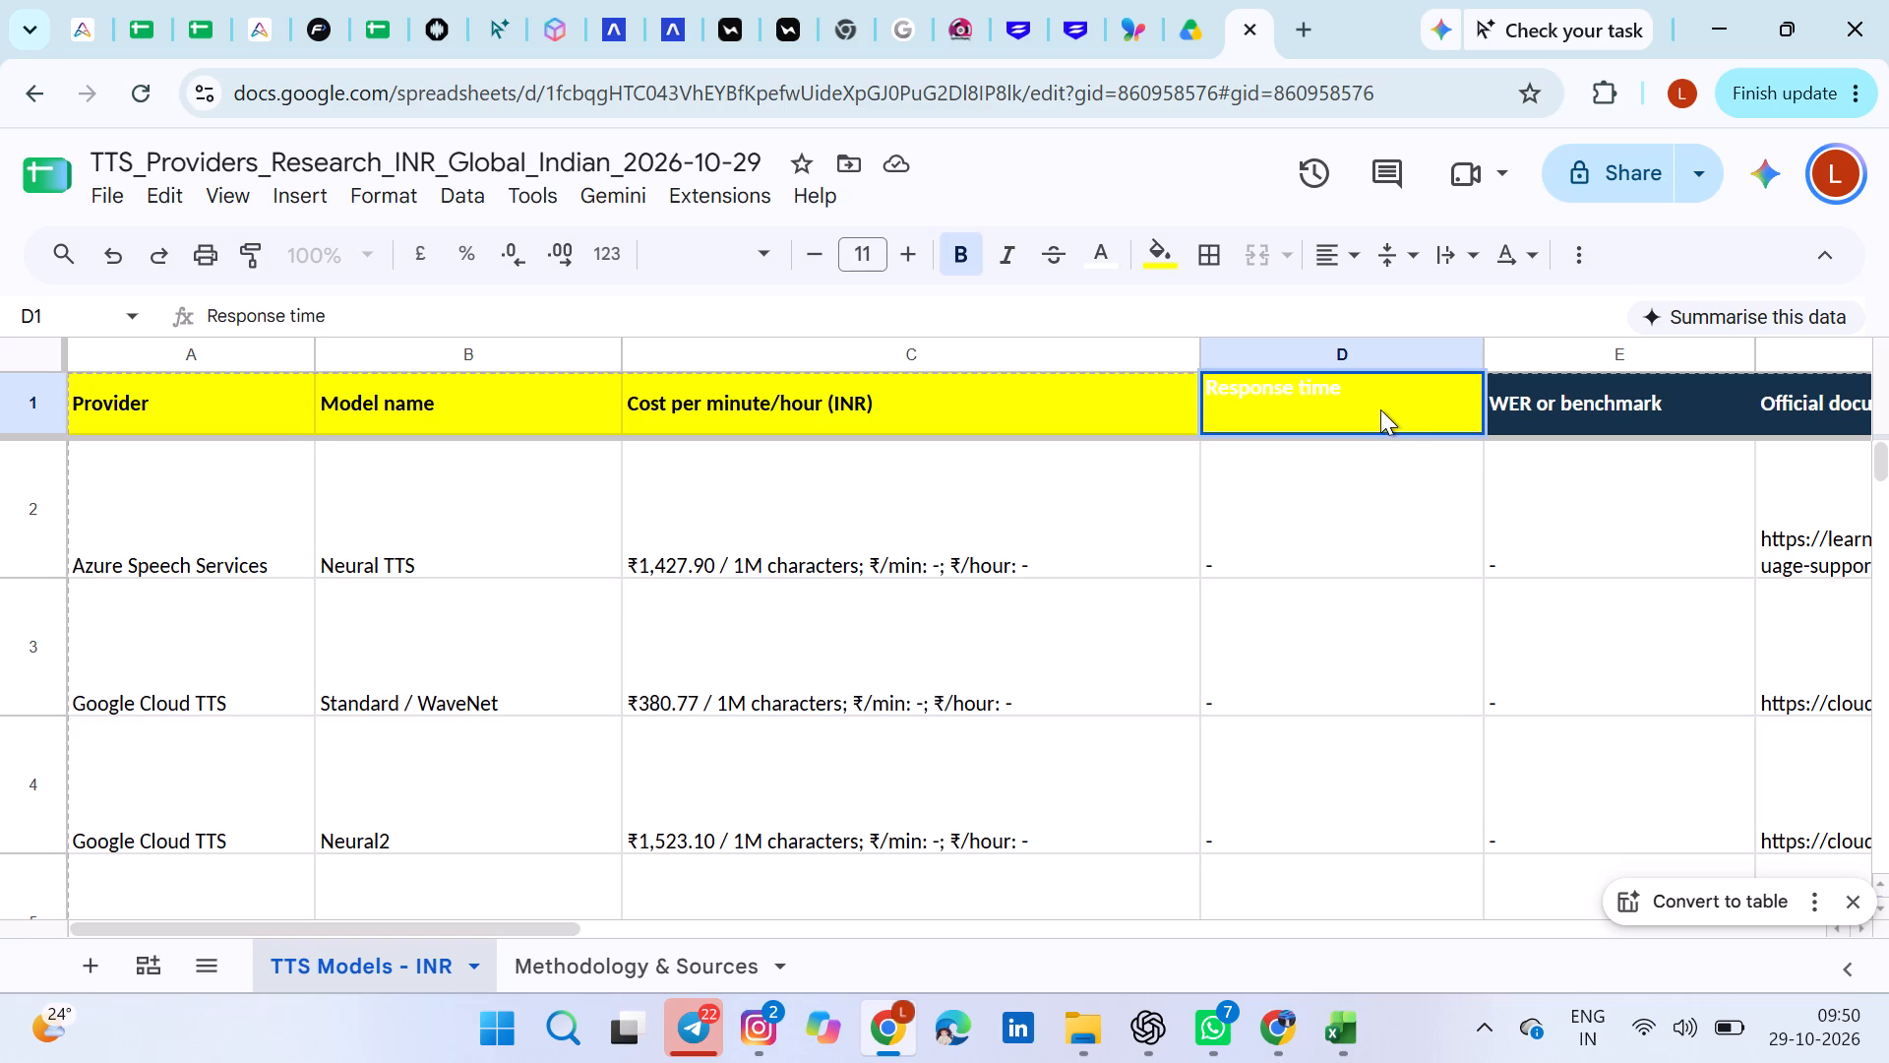
Set the colour of the whole Response time text in header cell D1 to black.
{"action": "left_click_drag", "start_coordinate": [1361, 392], "coordinate": [1276, 402]}
{"action": "left_click_drag", "start_coordinate": [1276, 402], "coordinate": [1201, 395]}
{"action": "left_click", "coordinate": [1100, 253]}
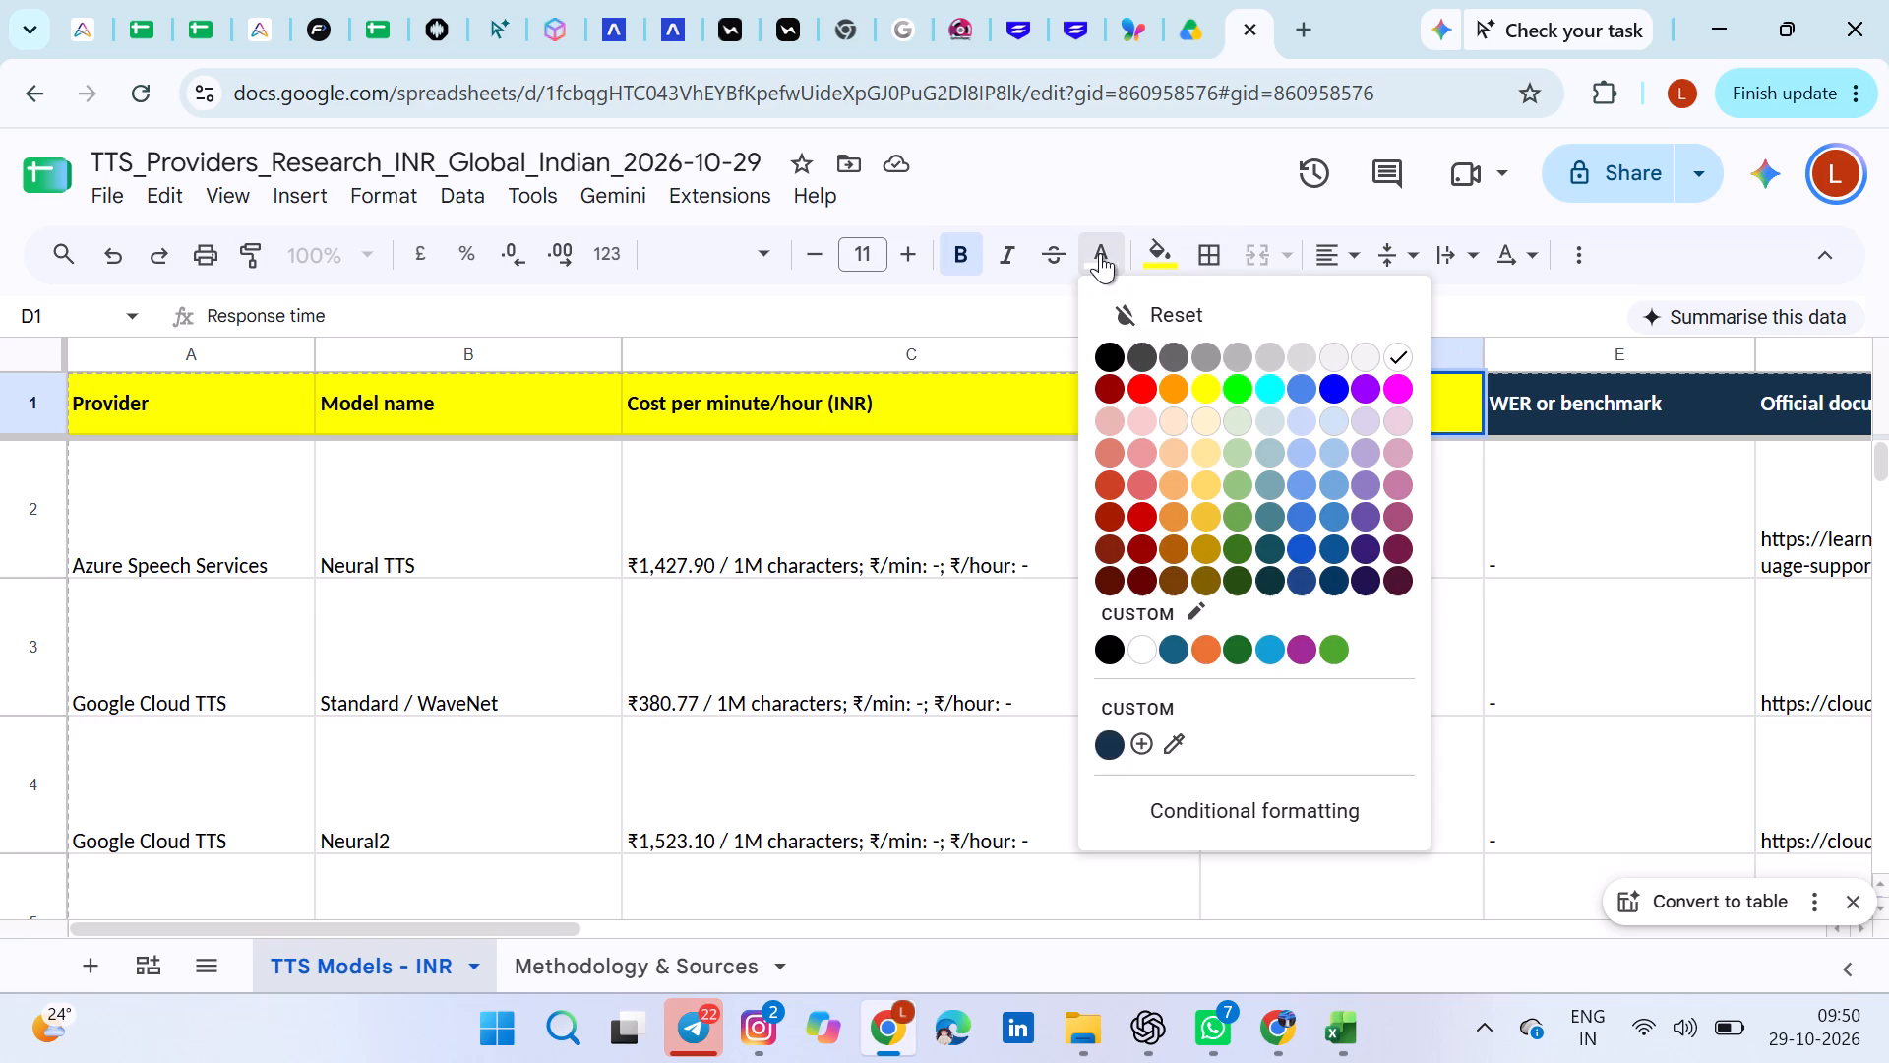
{"action": "left_click", "coordinate": [1108, 349]}
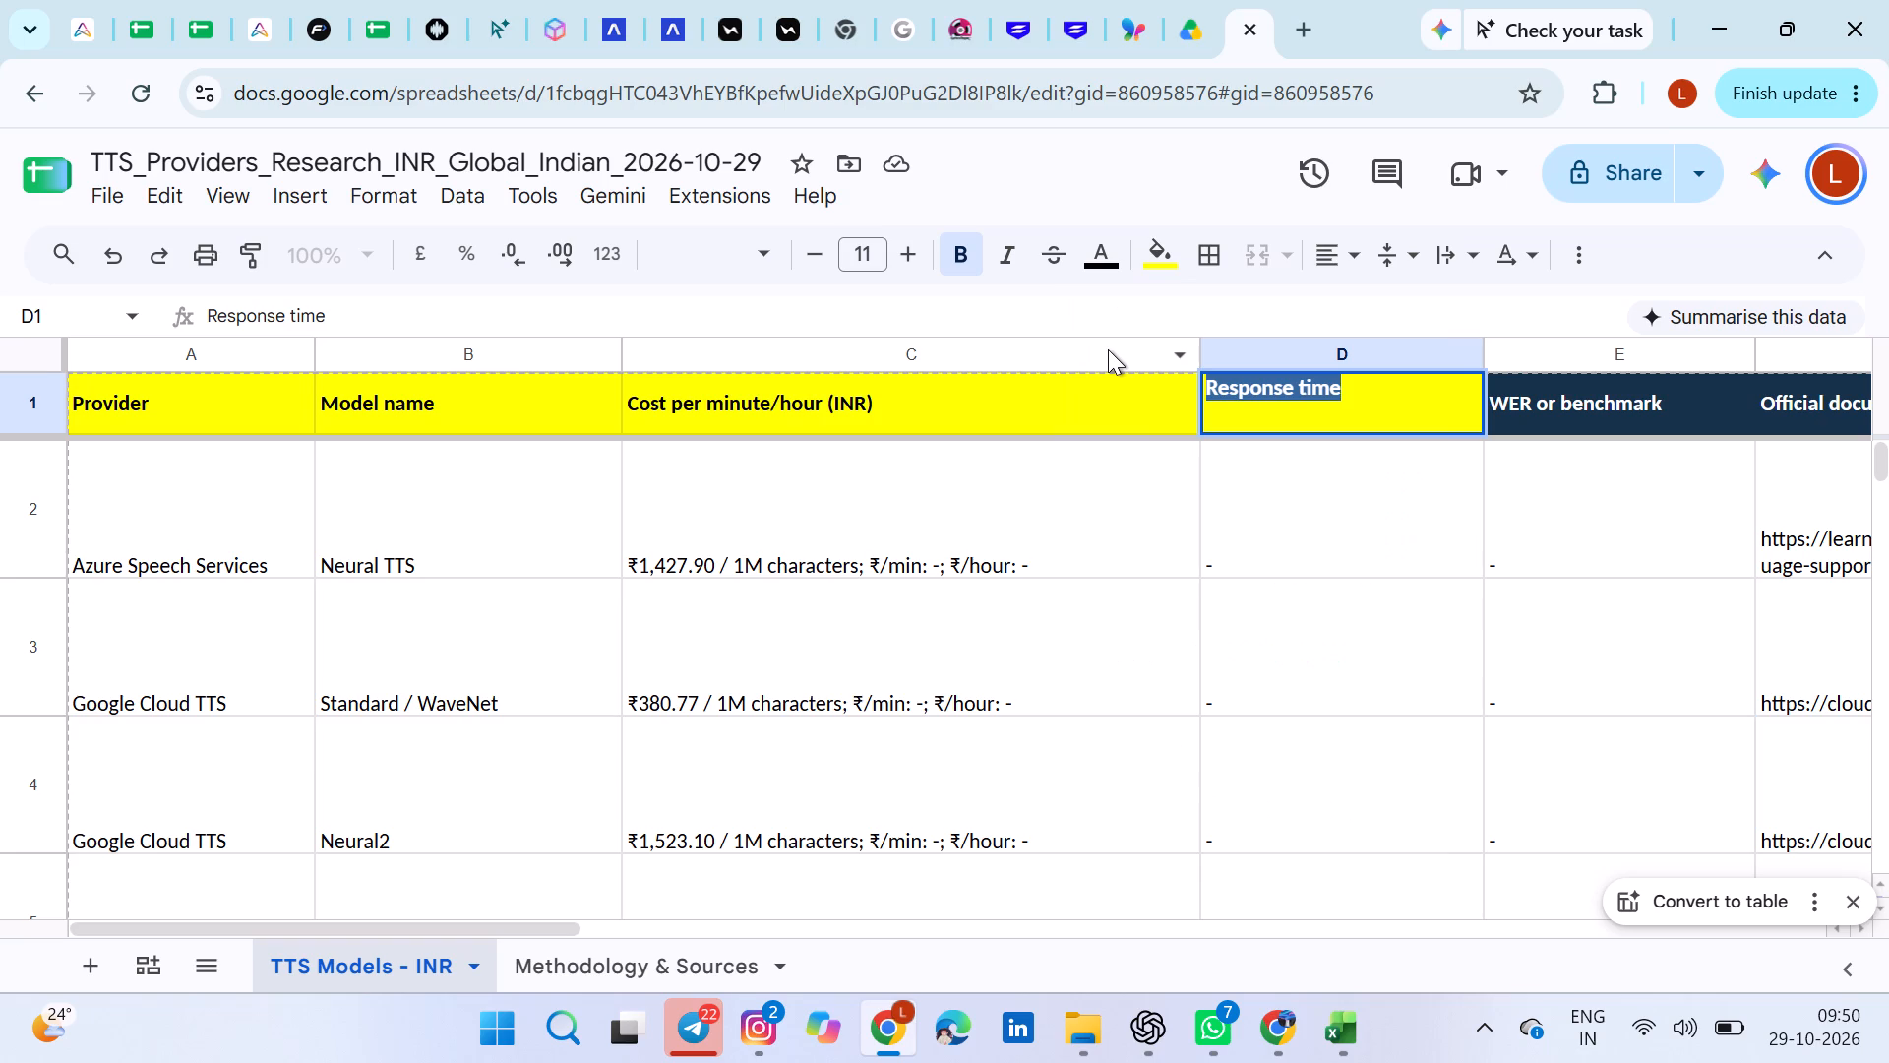
Give the WER or benchmark header cell E1 a yellow fill and black text.
{"action": "left_click", "coordinate": [1700, 408]}
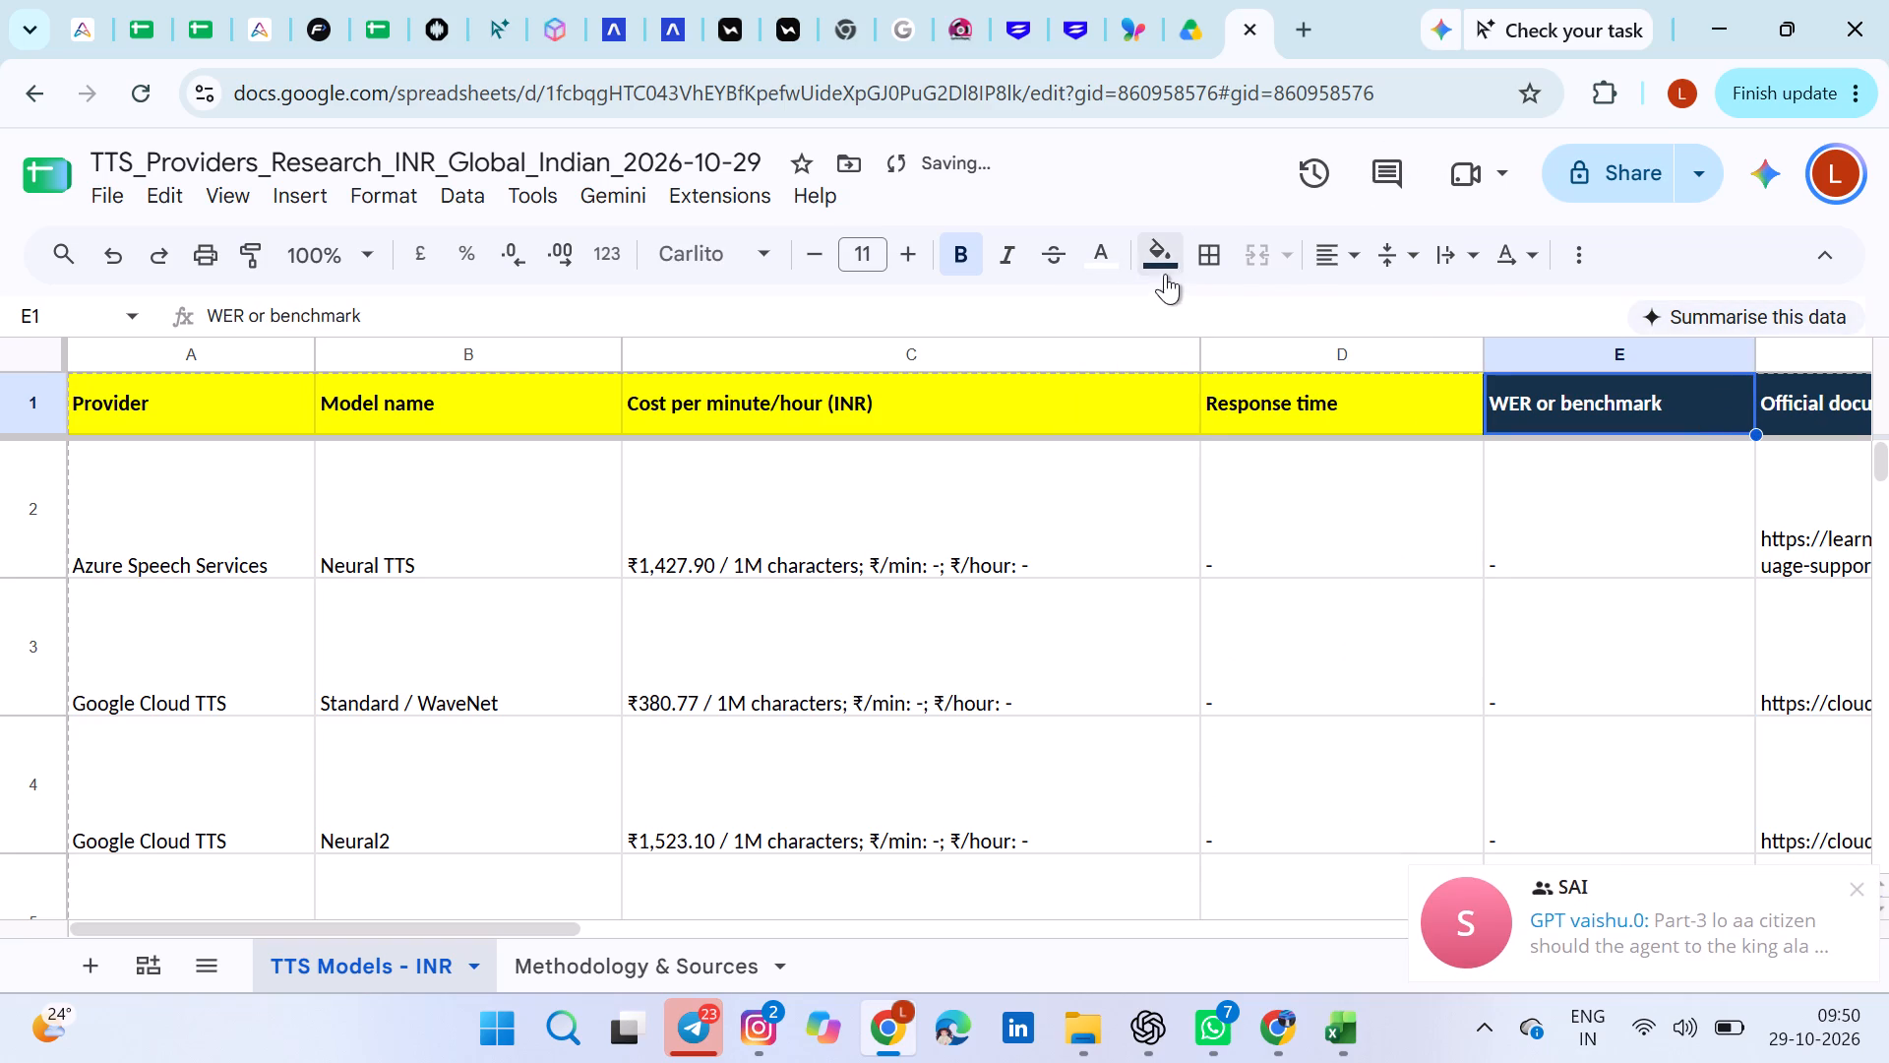
{"action": "left_click", "coordinate": [1165, 248]}
{"action": "left_click", "coordinate": [1268, 389]}
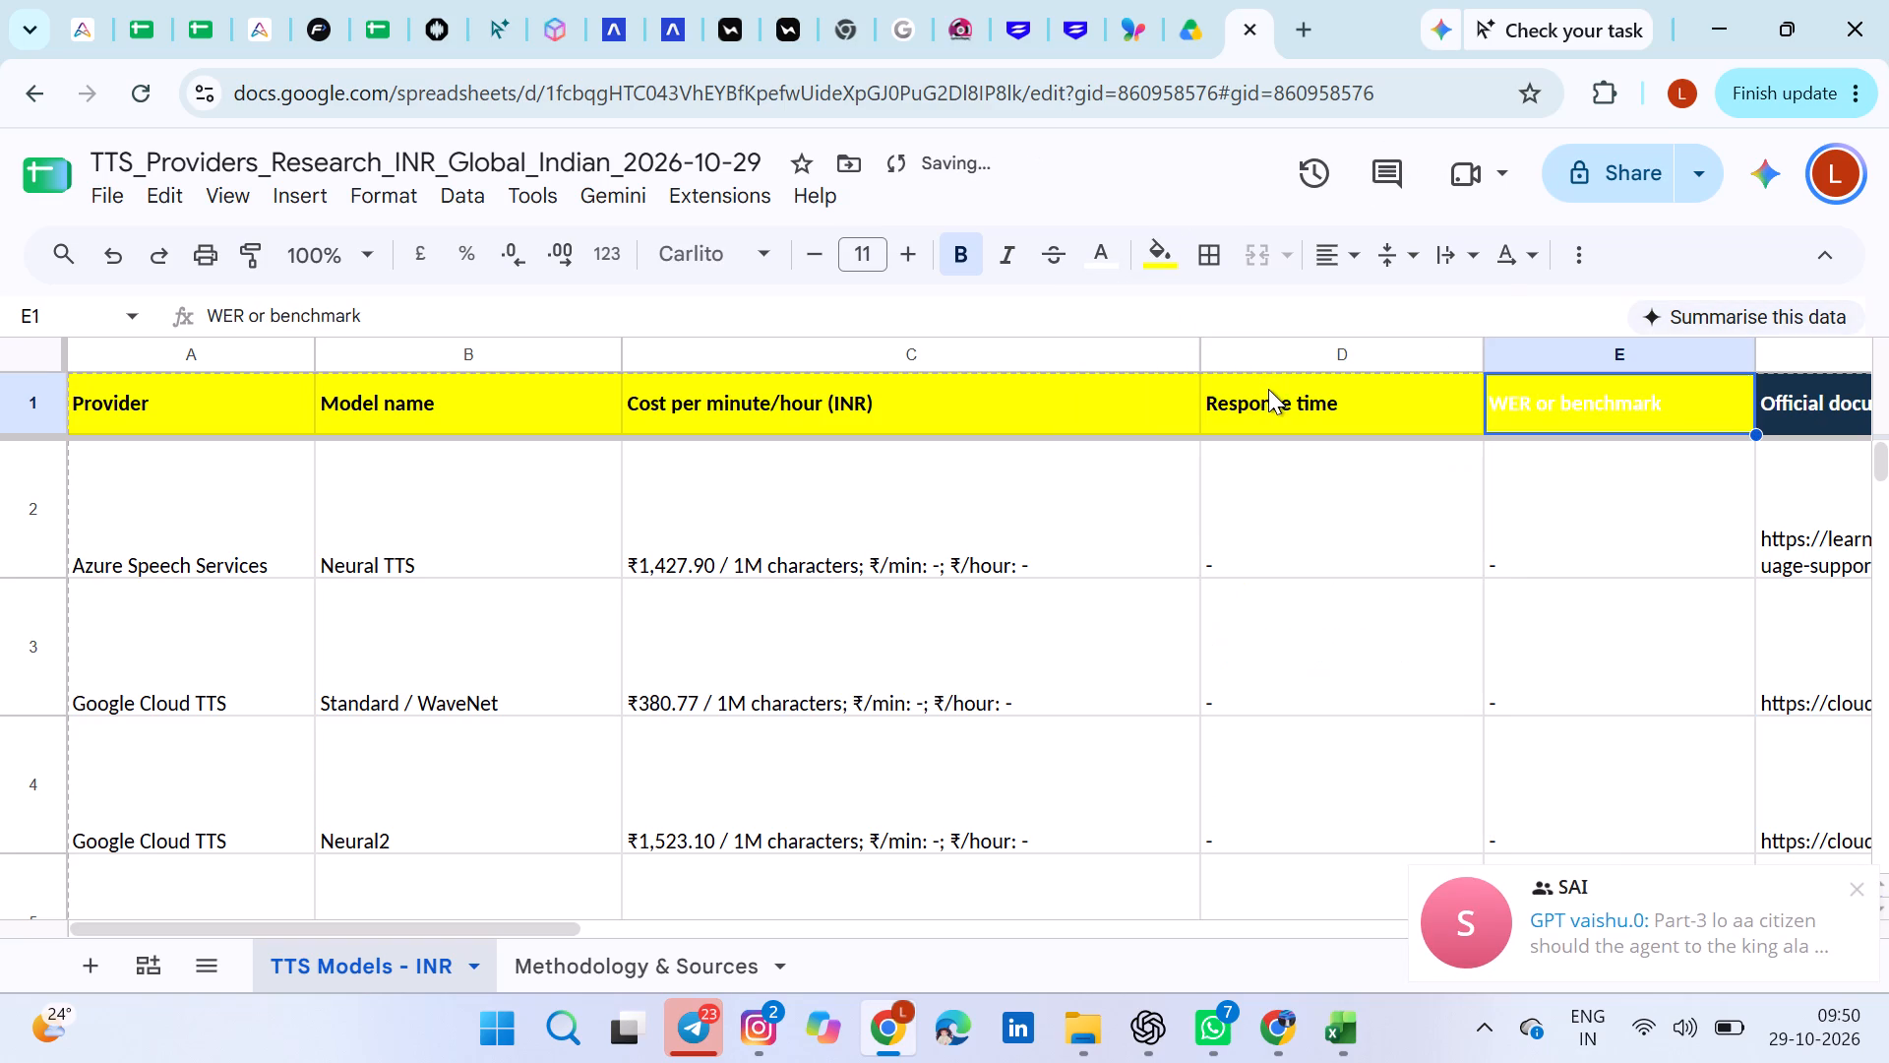
{"action": "left_click", "coordinate": [1699, 407]}
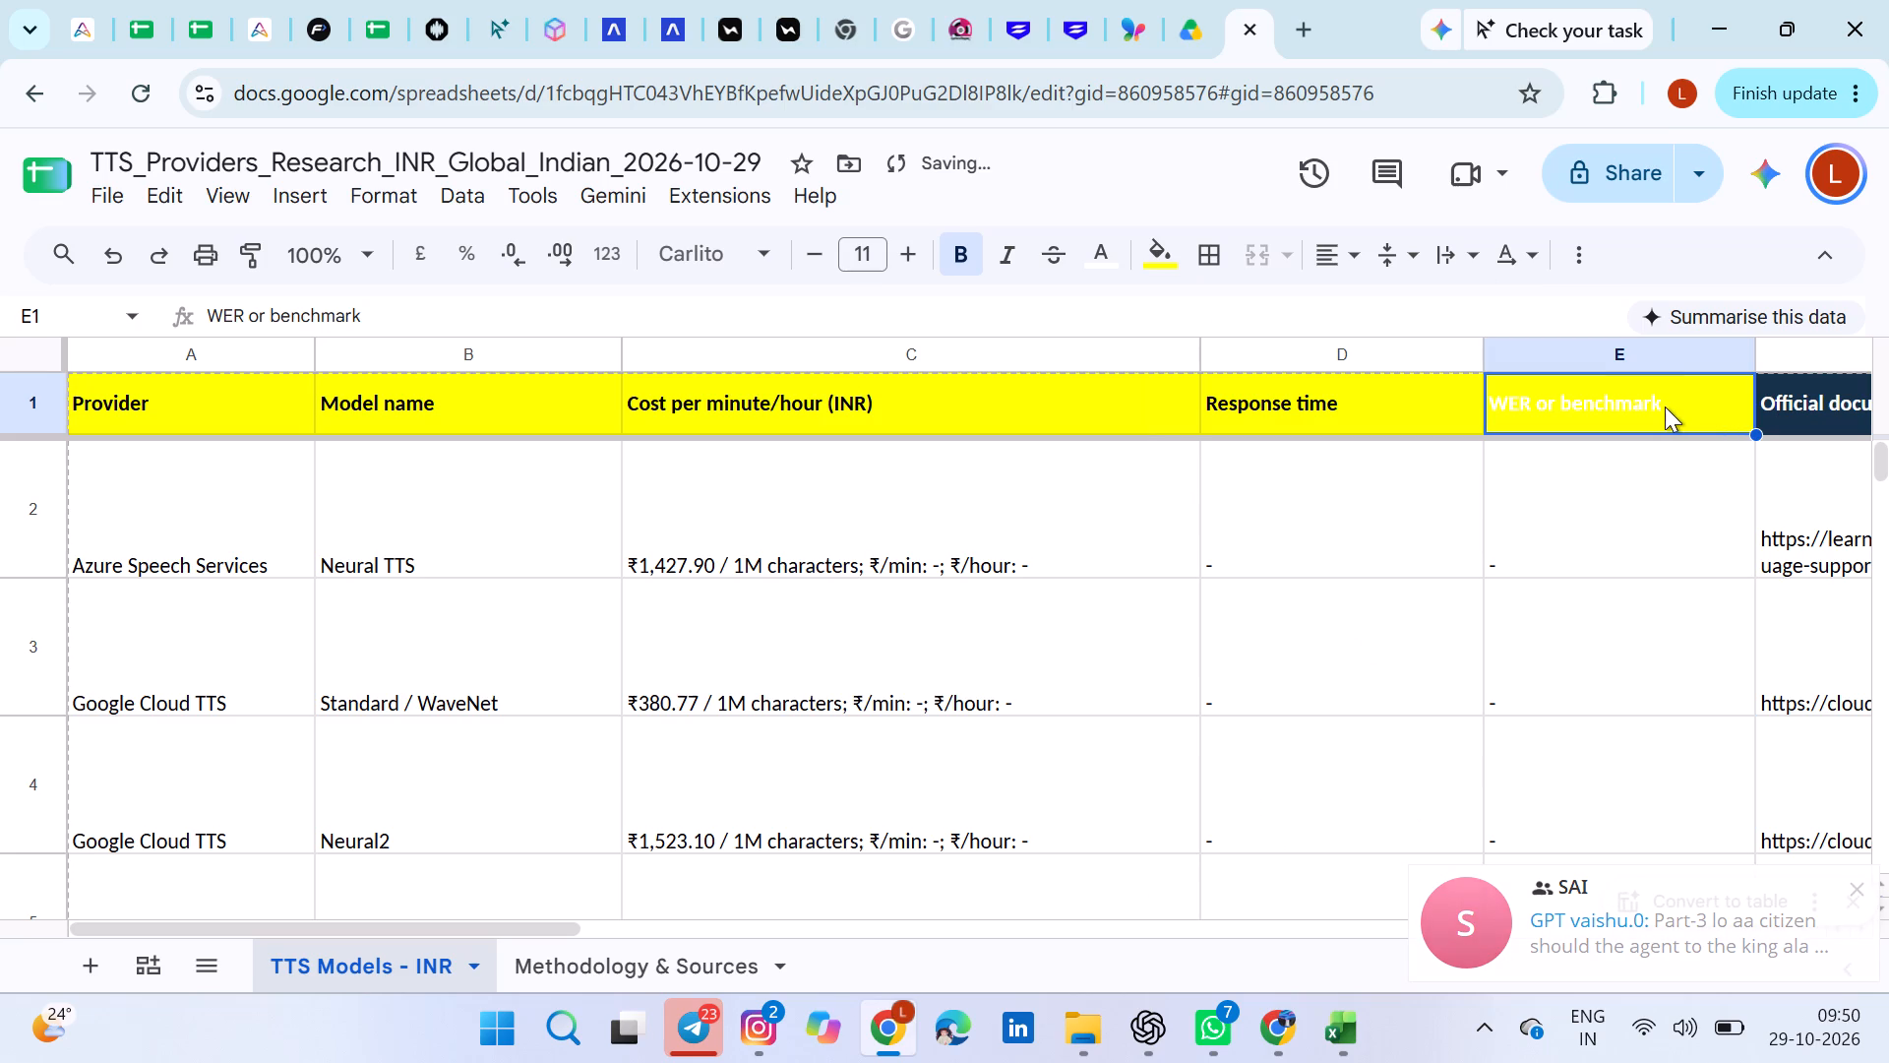
{"action": "double_click", "coordinate": [1665, 406]}
{"action": "left_click_drag", "start_coordinate": [1686, 382], "coordinate": [1503, 399]}
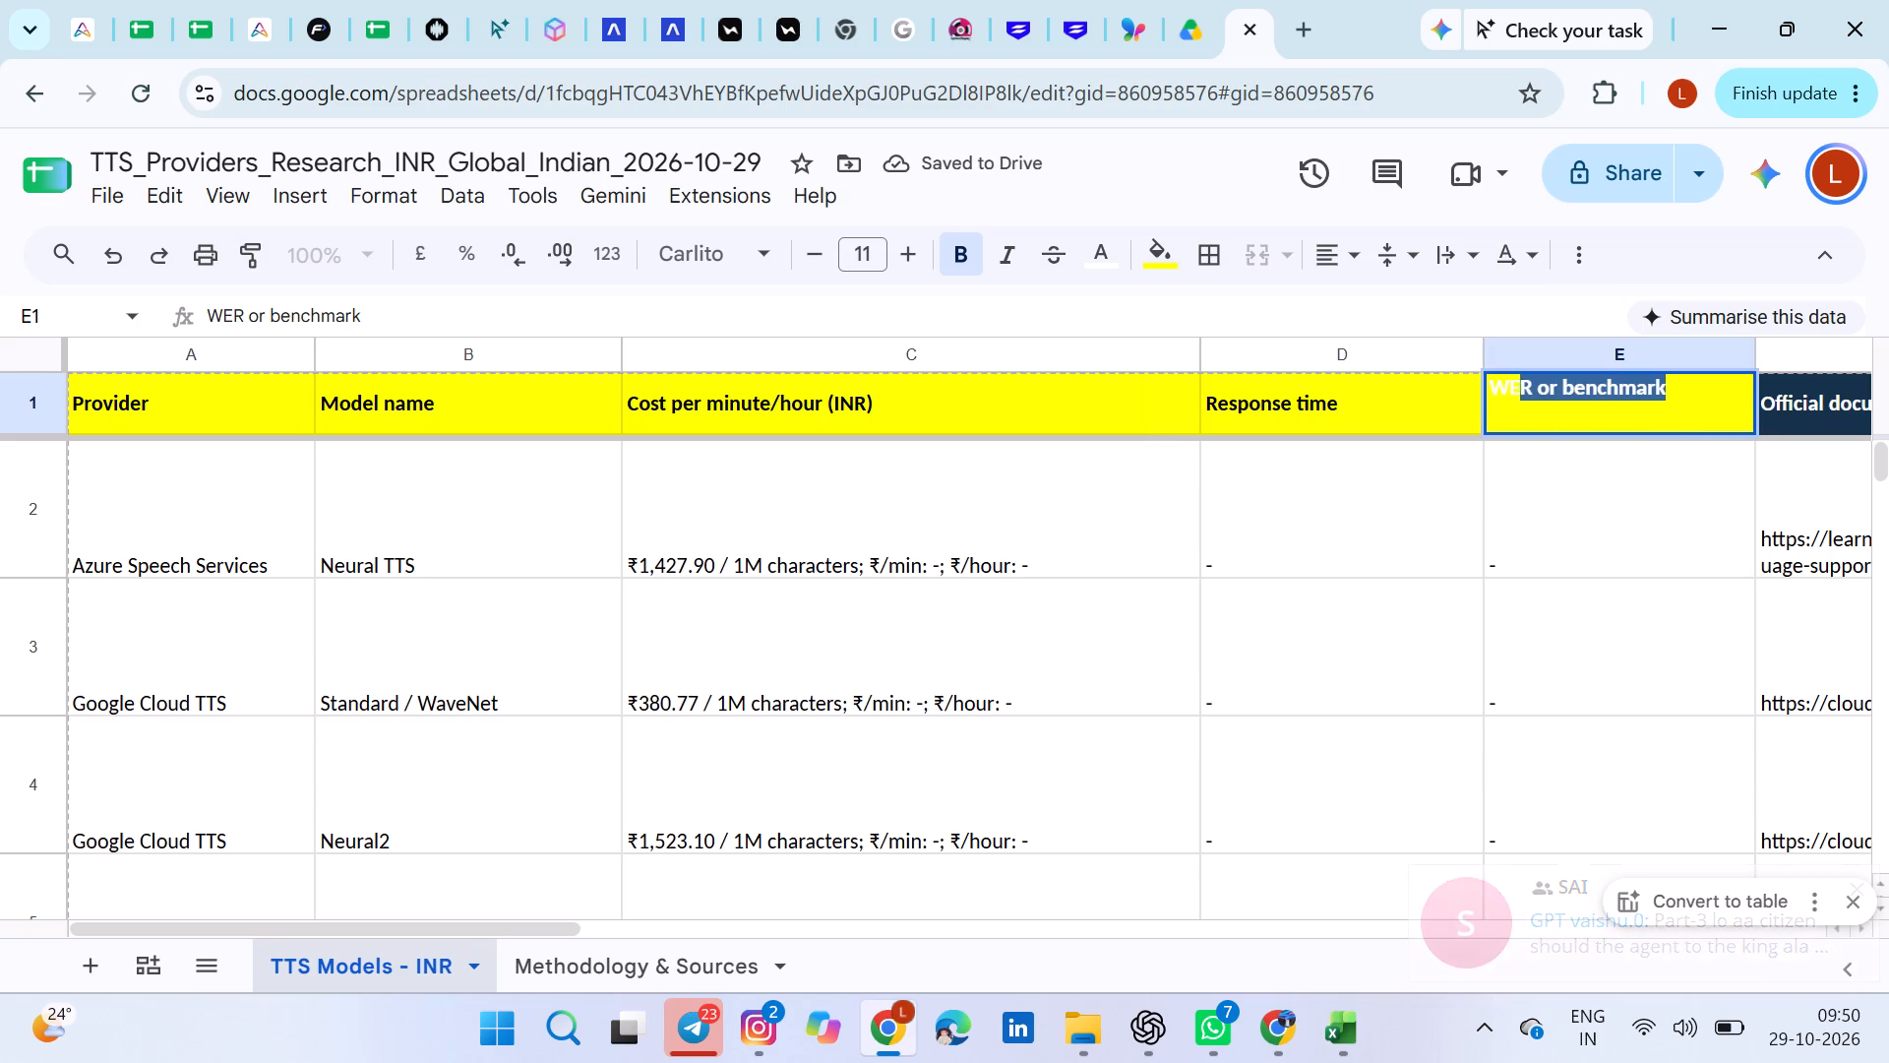
{"action": "left_click_drag", "start_coordinate": [1503, 399], "coordinate": [1467, 401]}
{"action": "left_click", "coordinate": [1110, 255]}
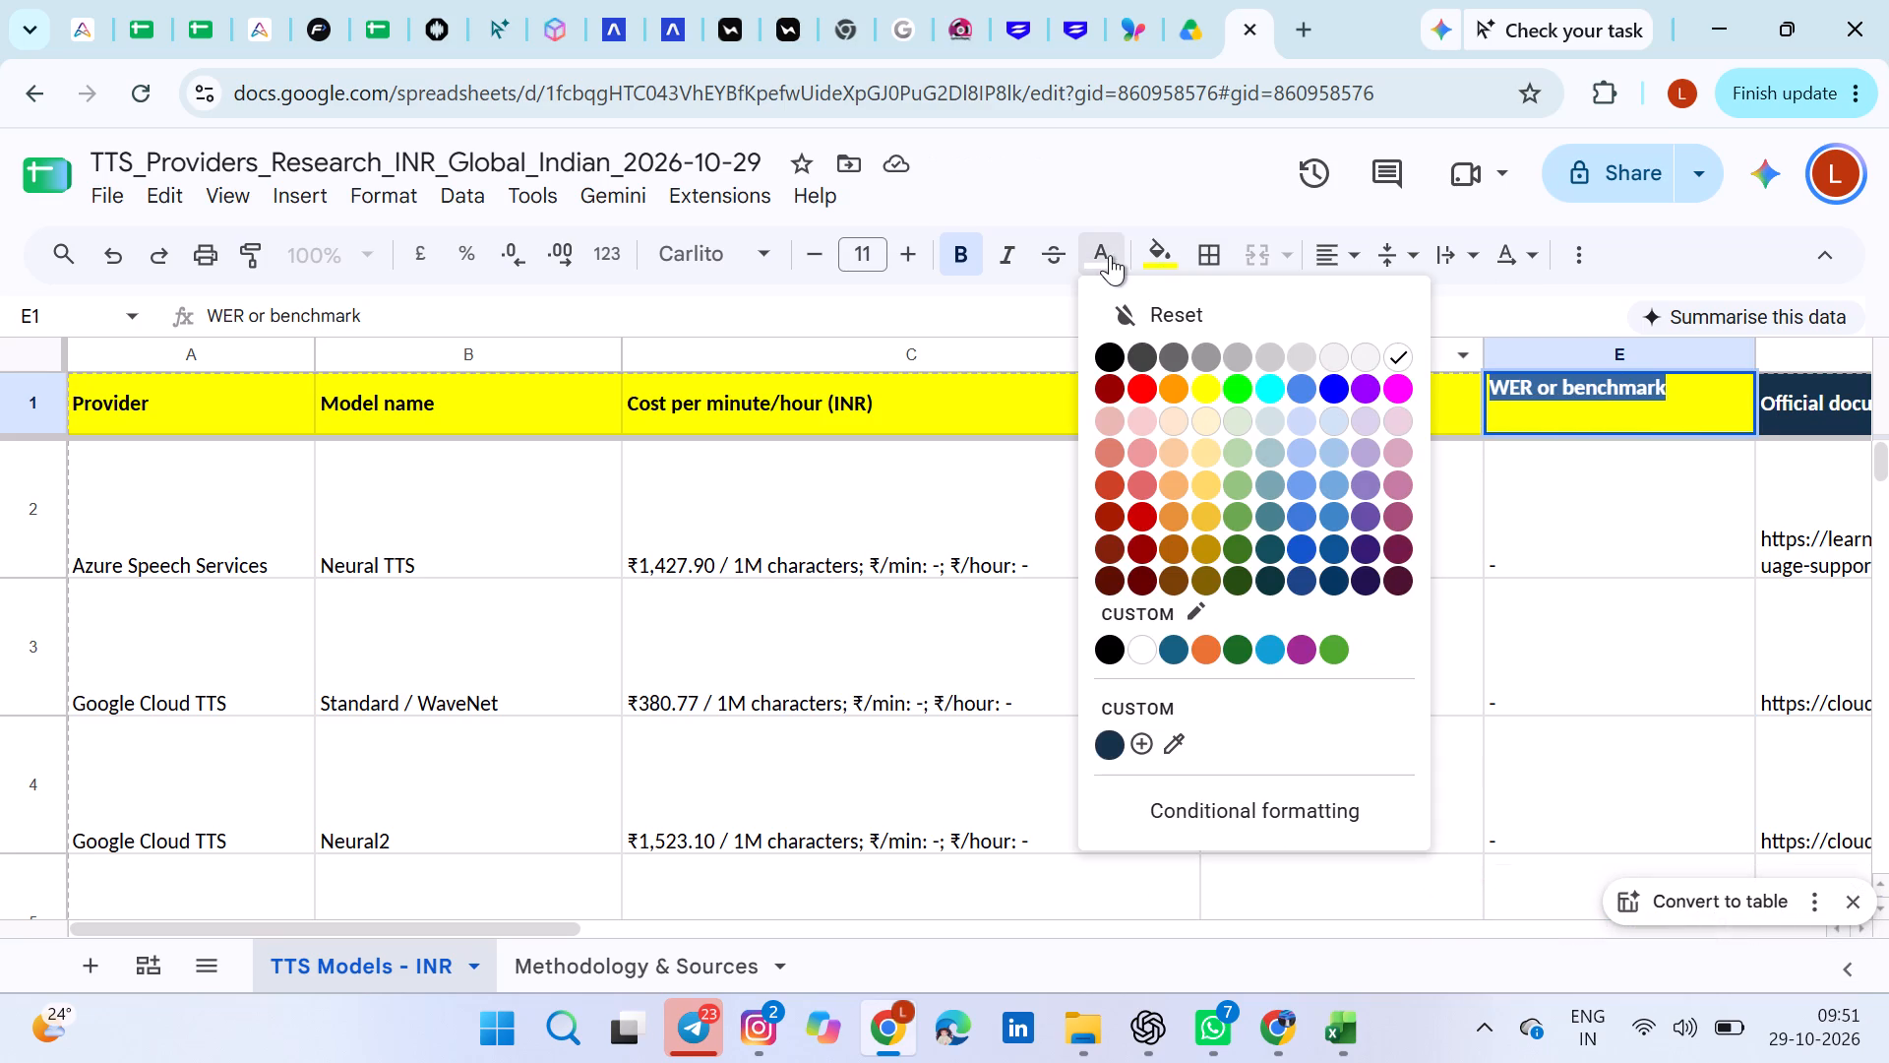
{"action": "left_click", "coordinate": [1106, 354]}
Give the Official documentation header cell F1 a yellow fill and black text.
{"action": "scroll", "coordinate": [1404, 439], "scroll_direction": "left", "scroll_amount": 2}
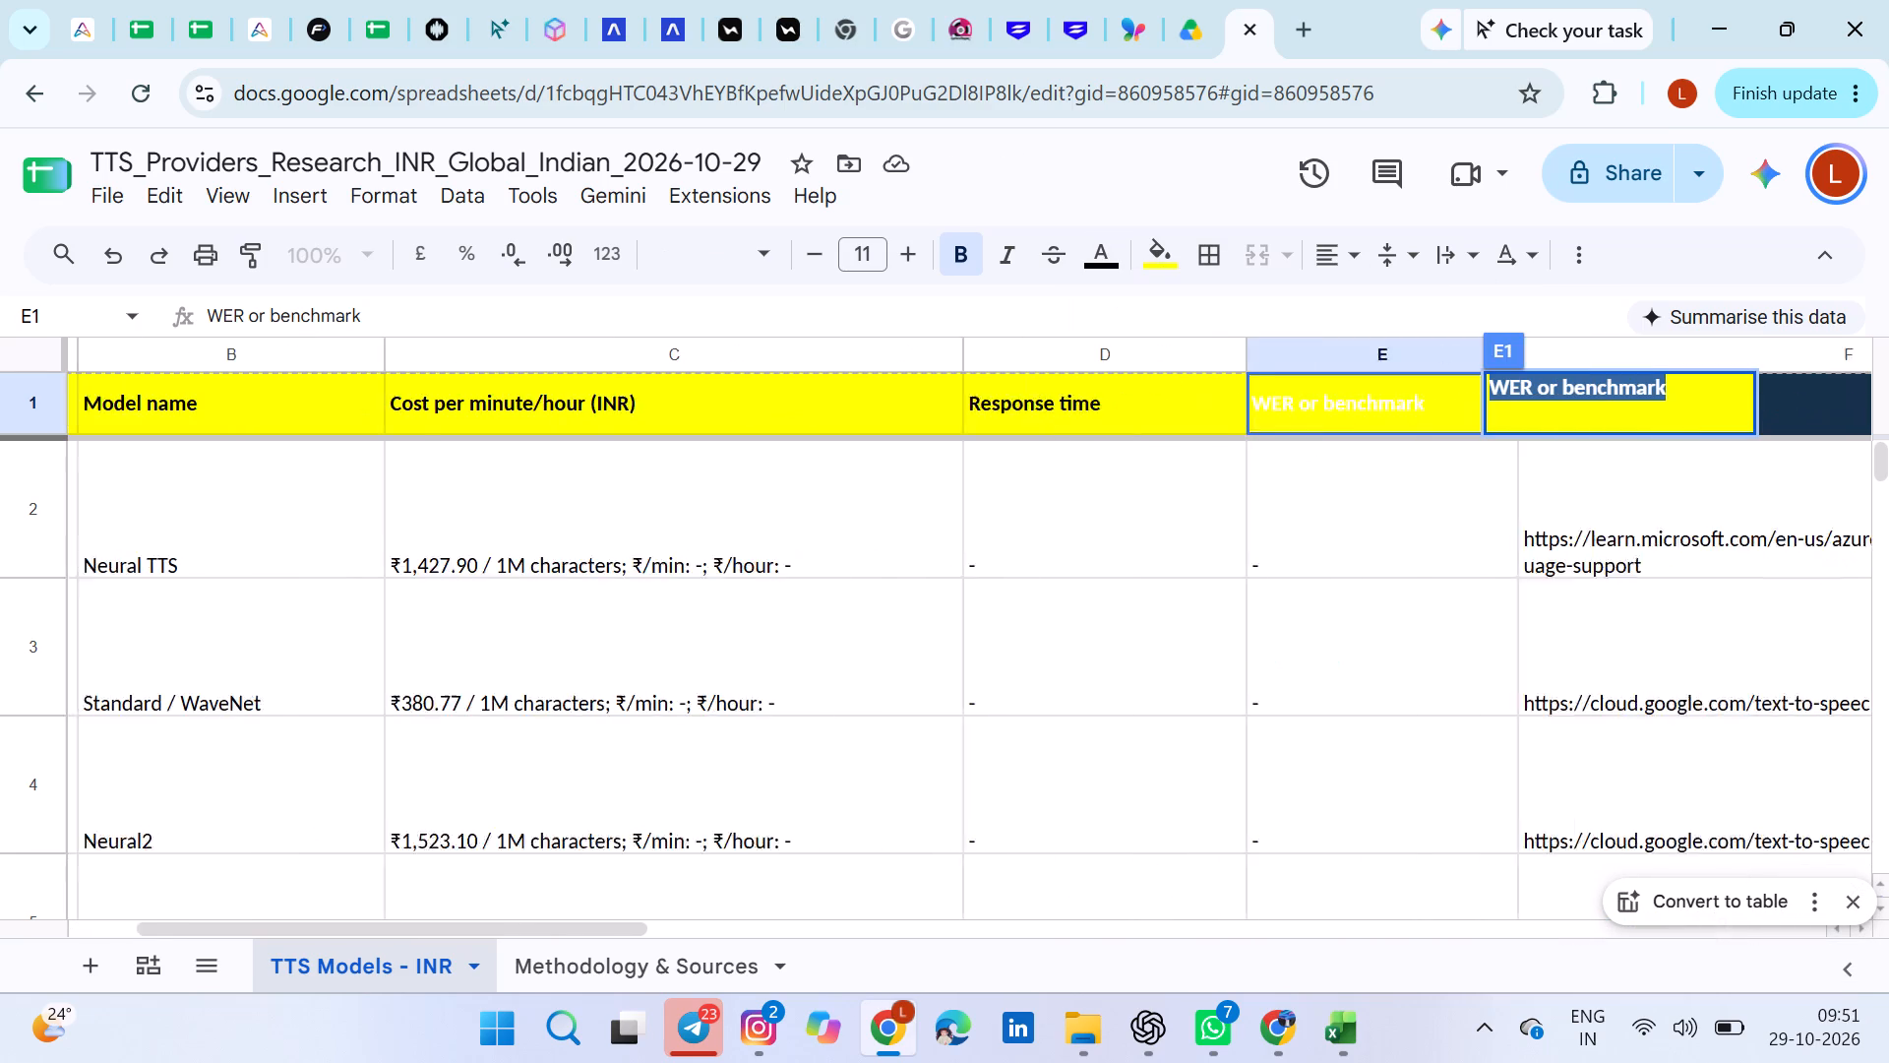
{"action": "scroll", "coordinate": [1404, 439], "scroll_direction": "left", "scroll_amount": 1}
{"action": "left_click", "coordinate": [1427, 436]}
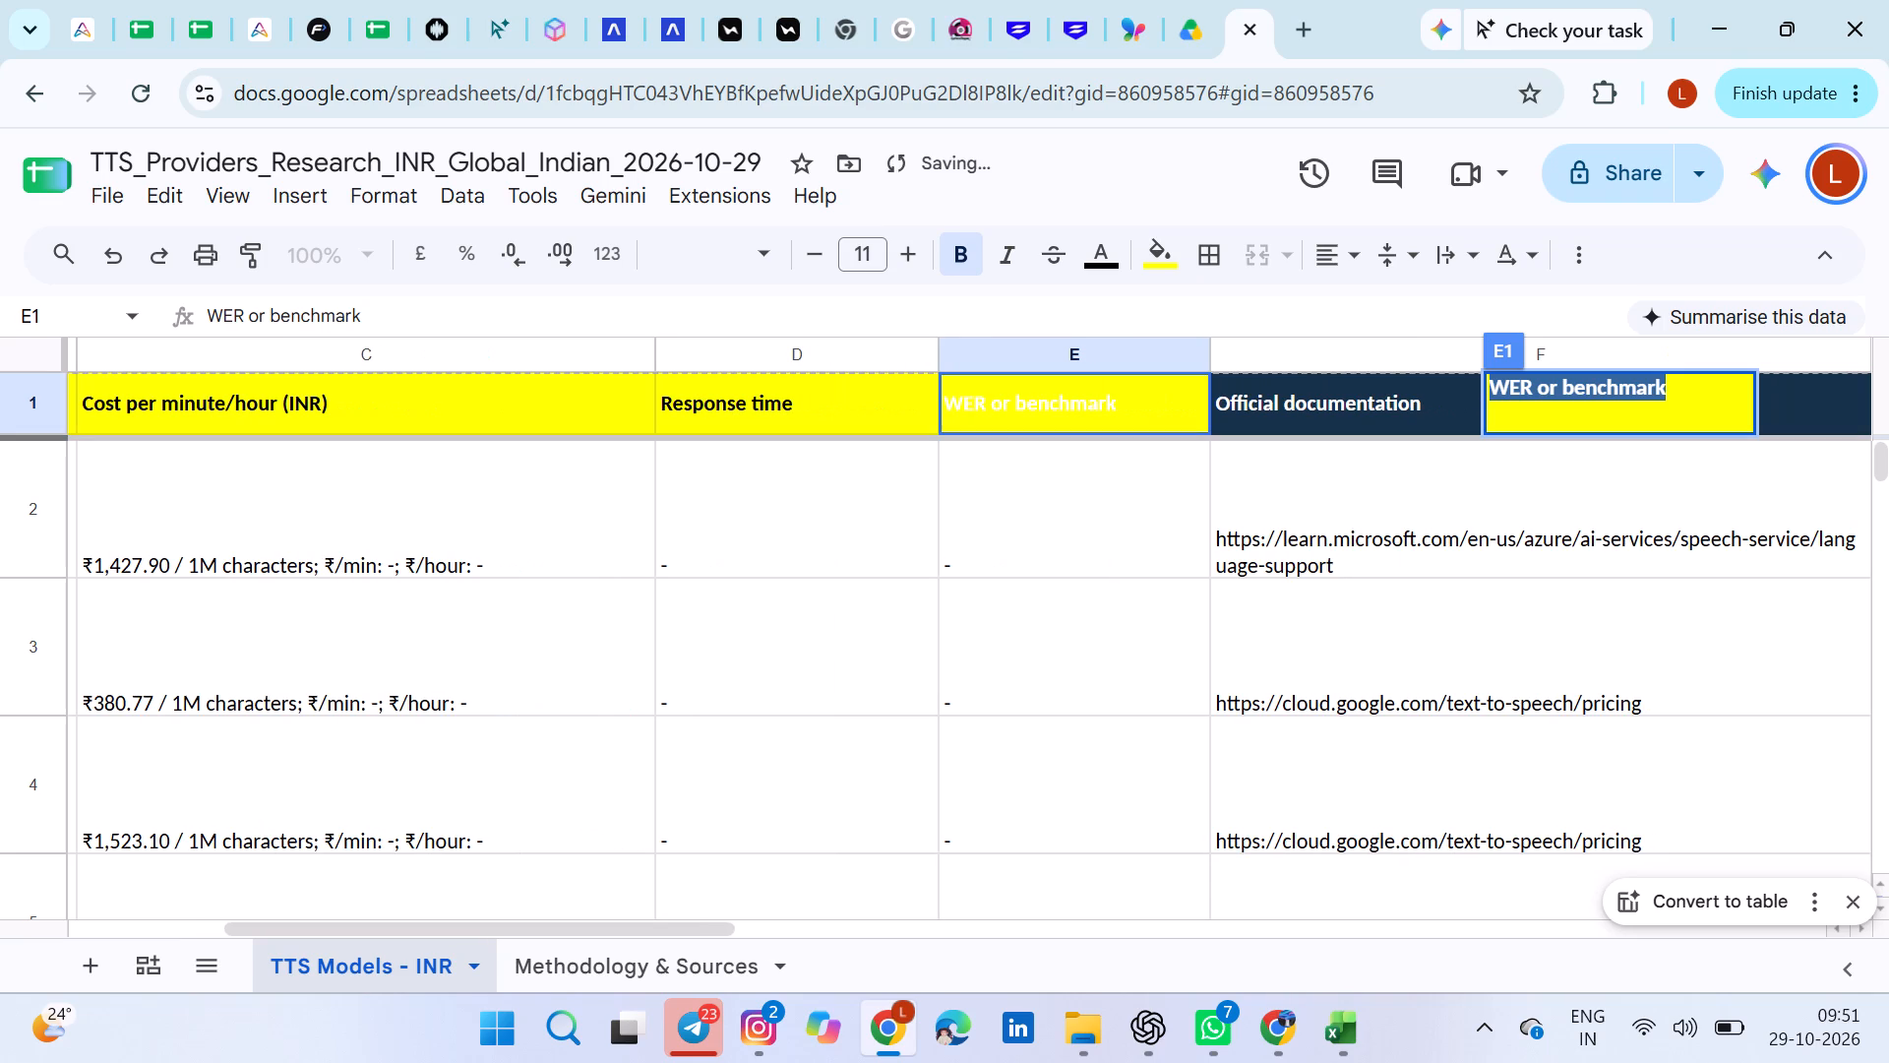
{"action": "left_click", "coordinate": [1417, 461]}
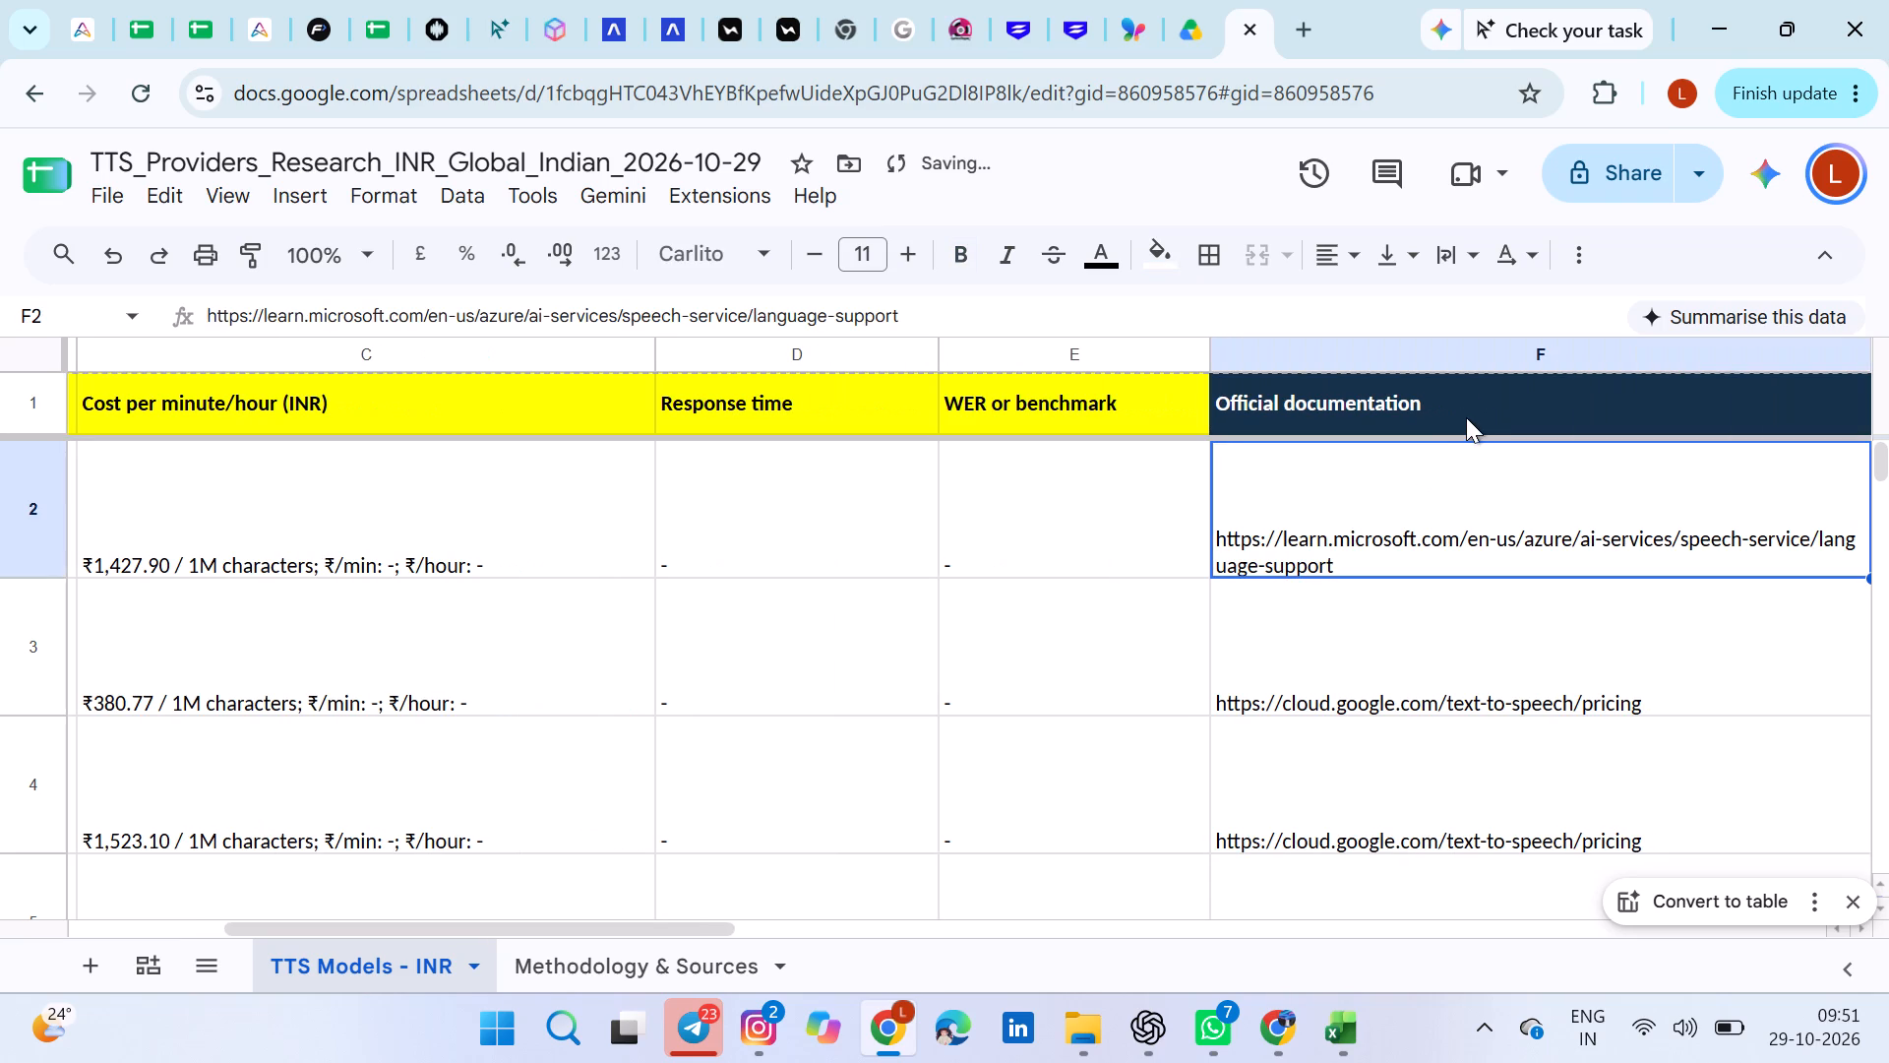
{"action": "left_click", "coordinate": [1466, 417]}
{"action": "left_click", "coordinate": [1158, 251]}
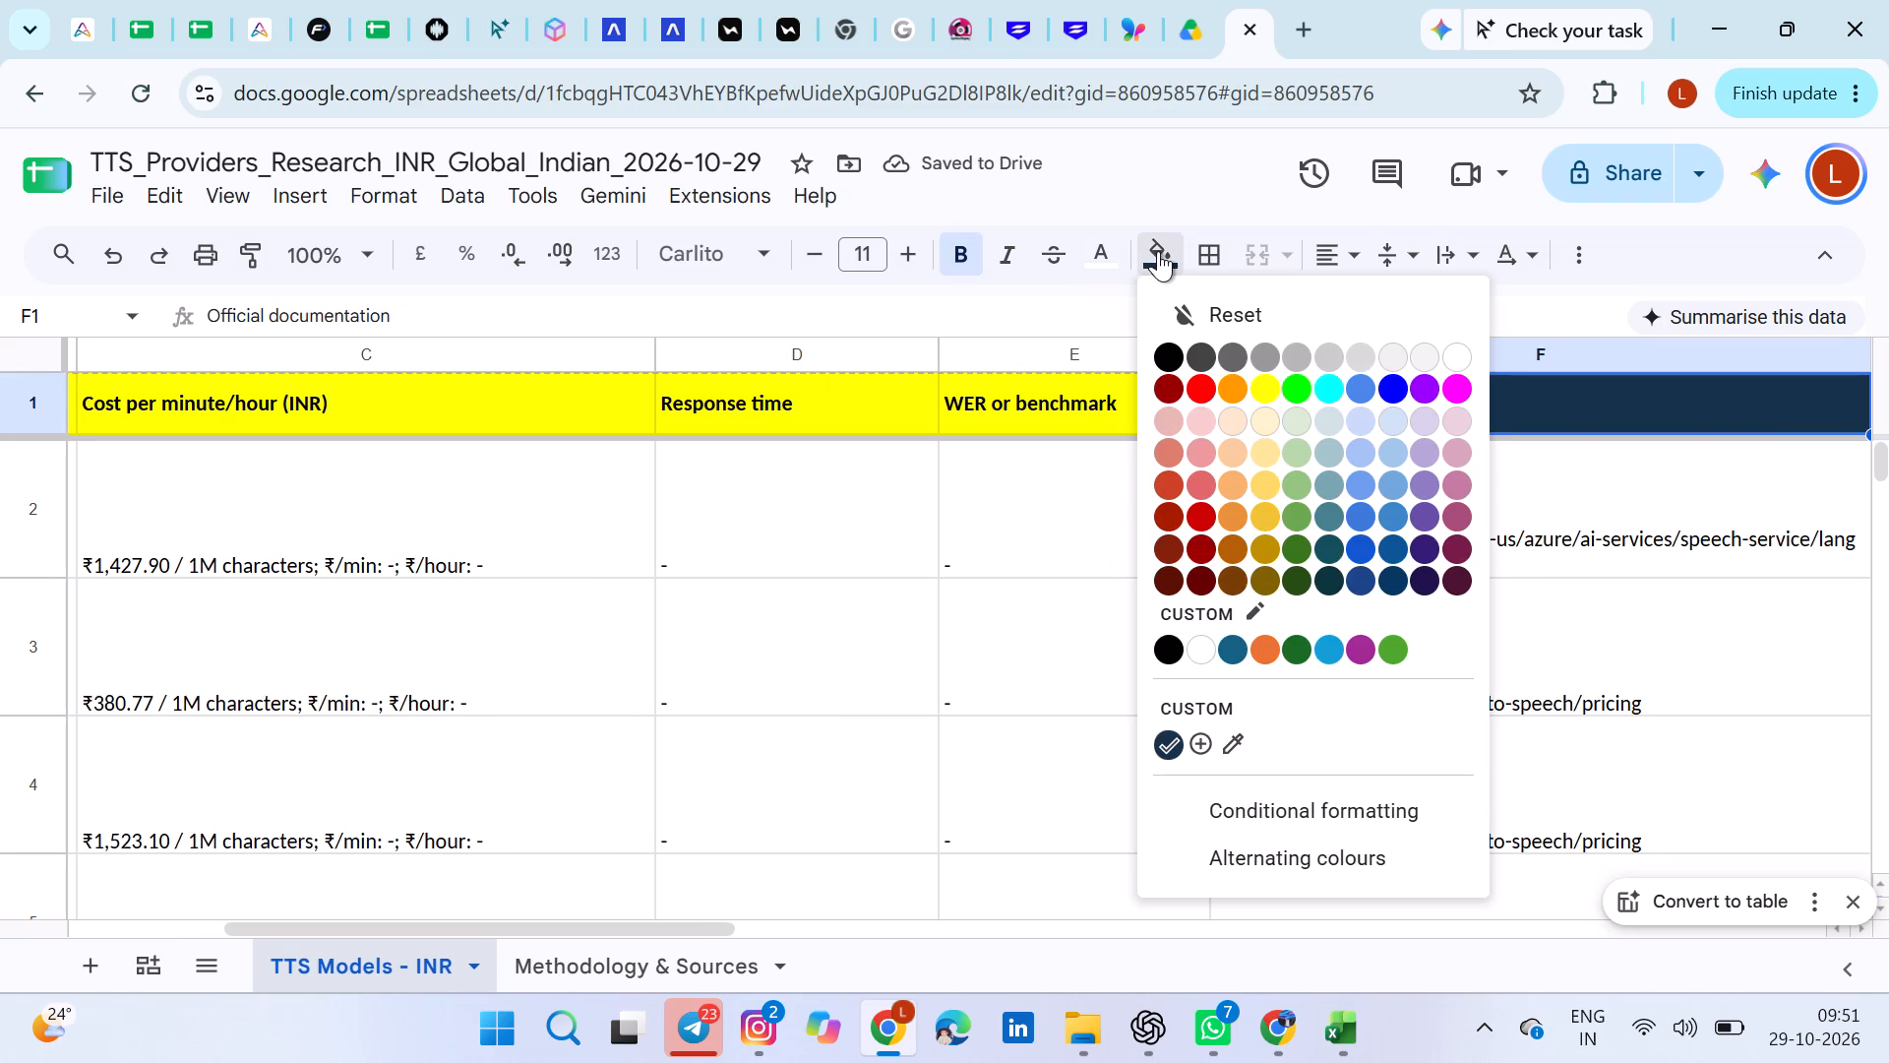
{"action": "left_click", "coordinate": [1260, 381]}
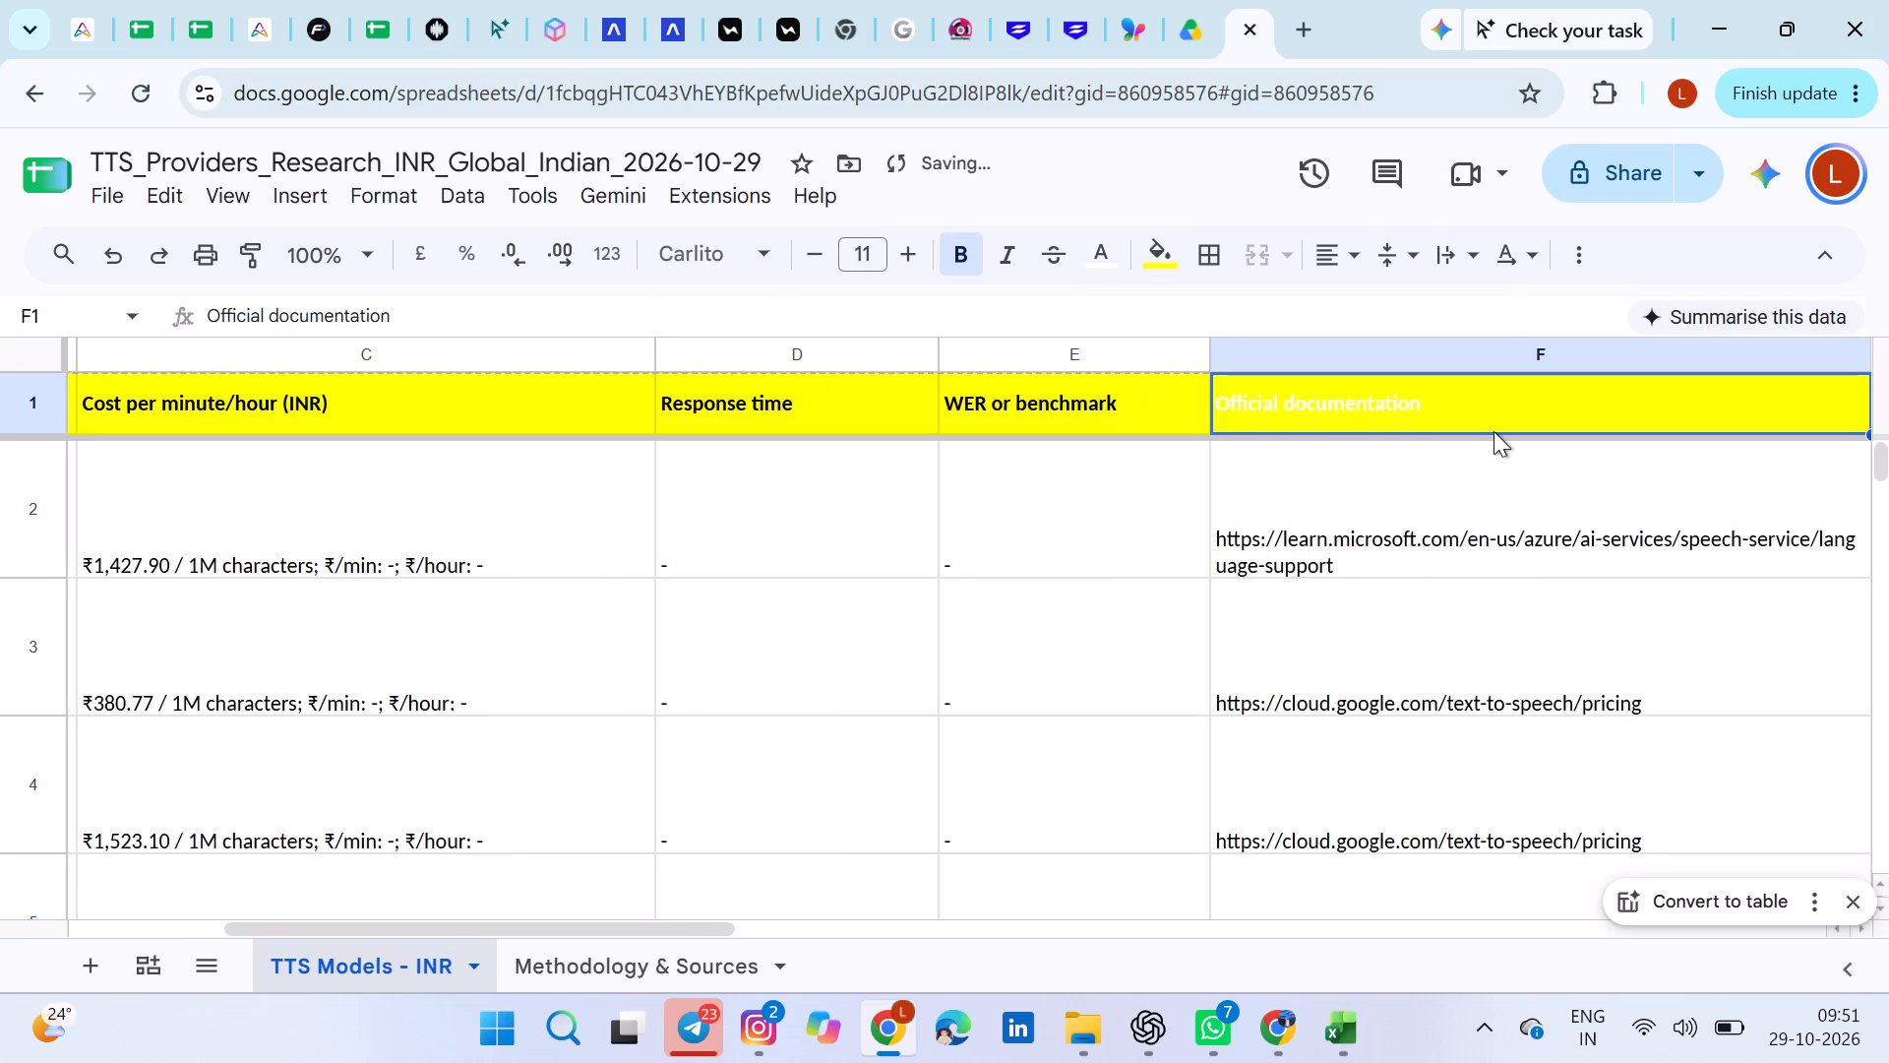
{"action": "double_click", "coordinate": [1440, 393]}
{"action": "left_click_drag", "start_coordinate": [1440, 393], "coordinate": [1181, 398]}
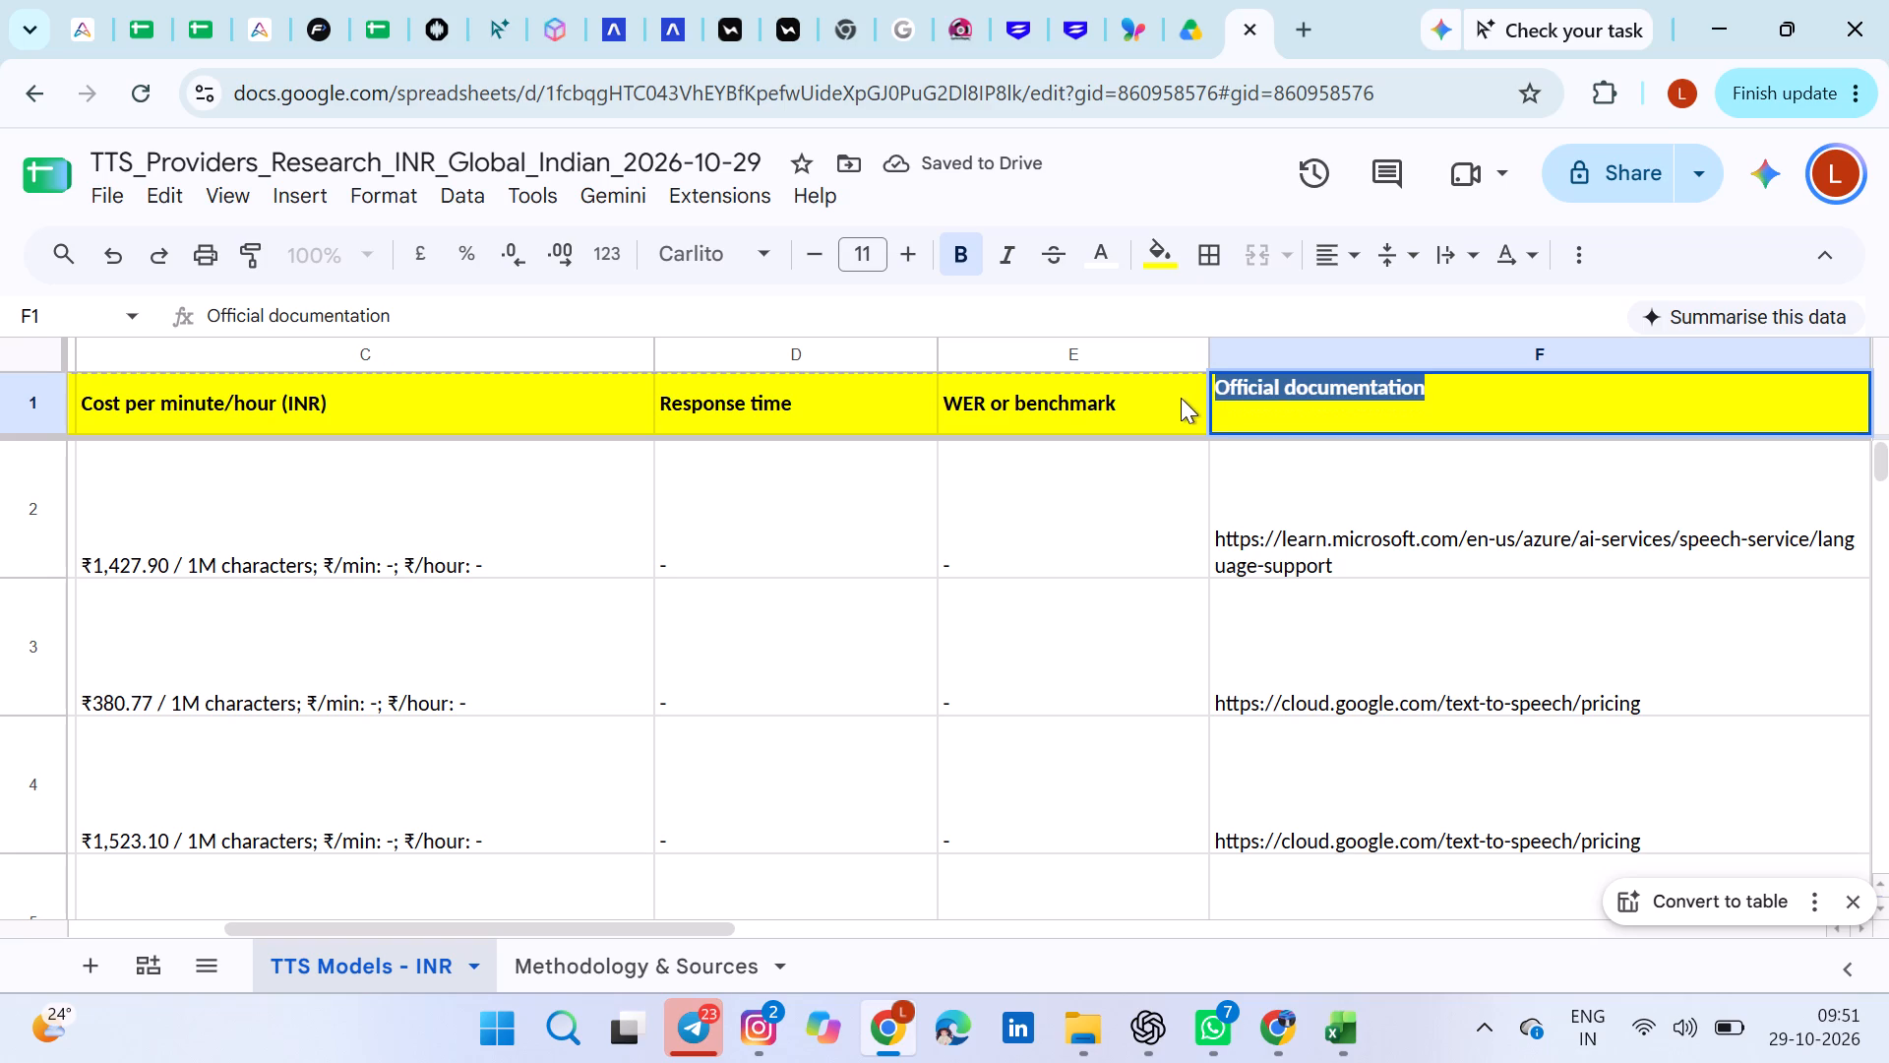
{"action": "left_click_drag", "start_coordinate": [1181, 398], "coordinate": [1180, 398]}
{"action": "left_click", "coordinate": [1100, 261]}
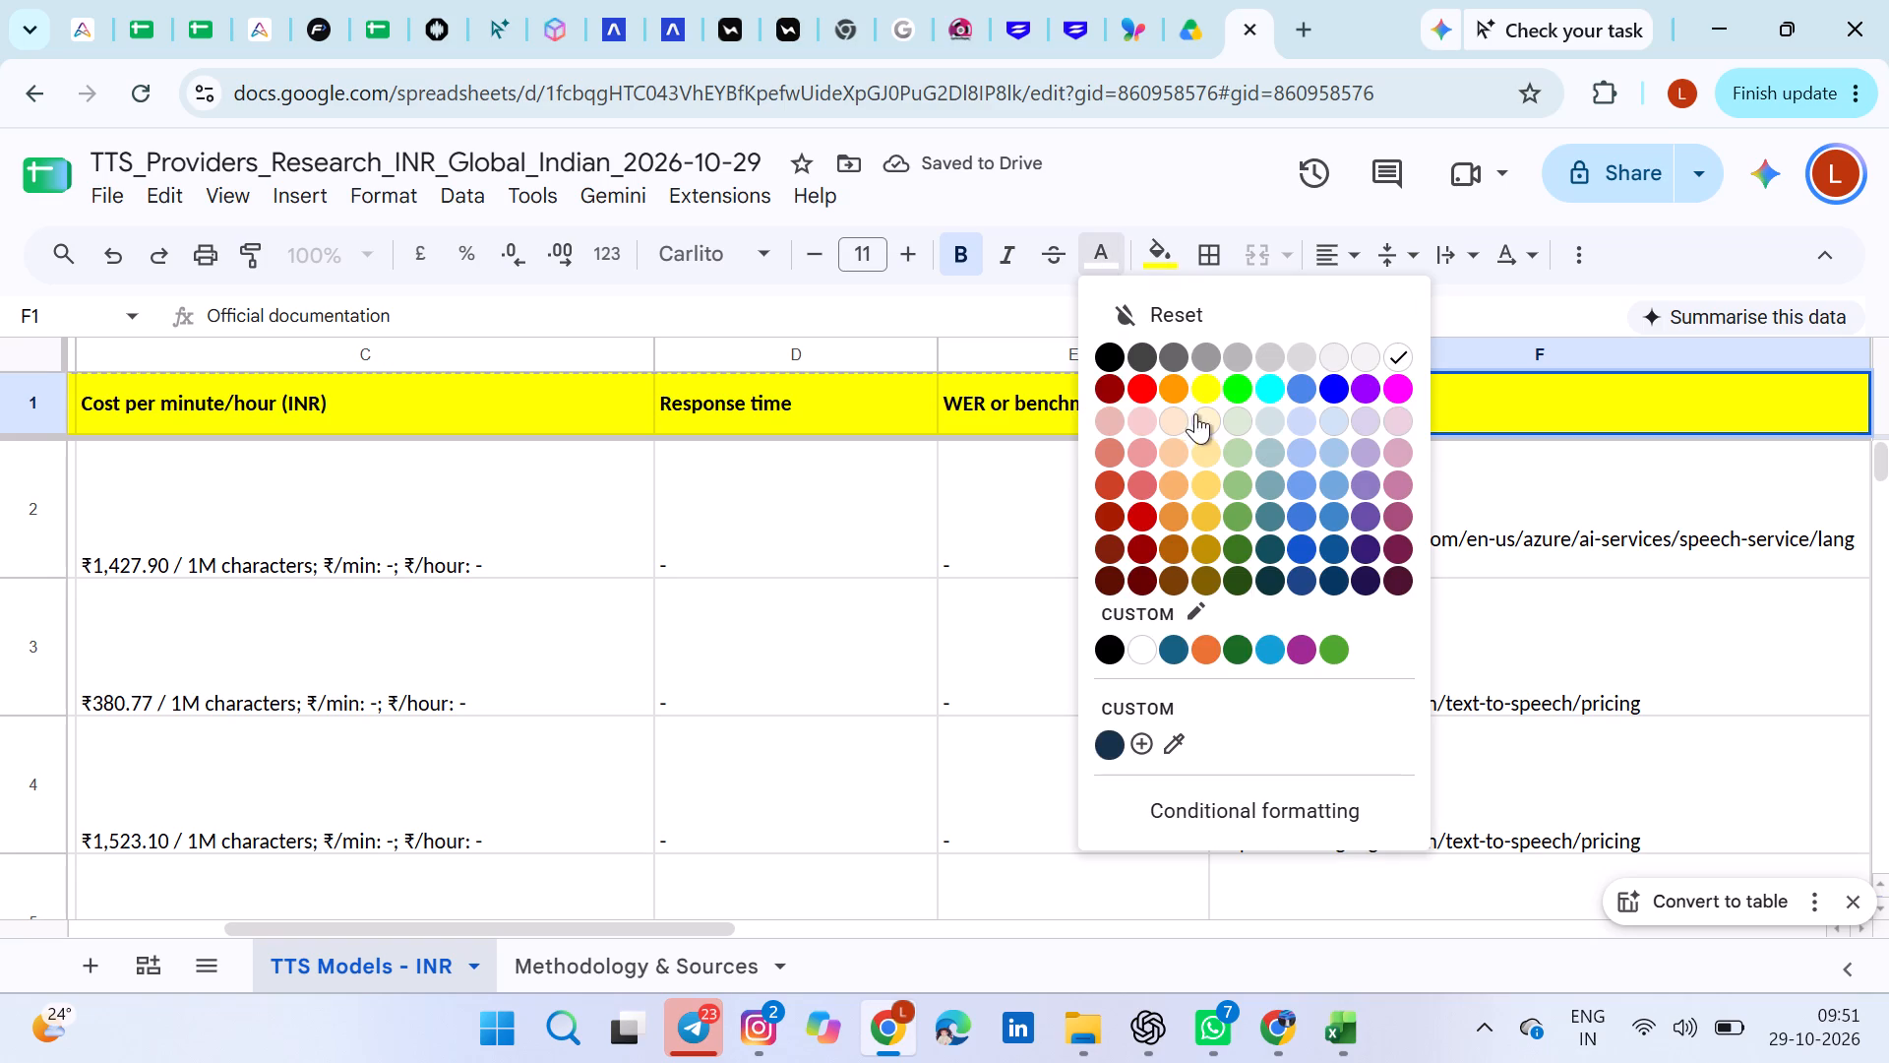
{"action": "left_click", "coordinate": [1110, 347]}
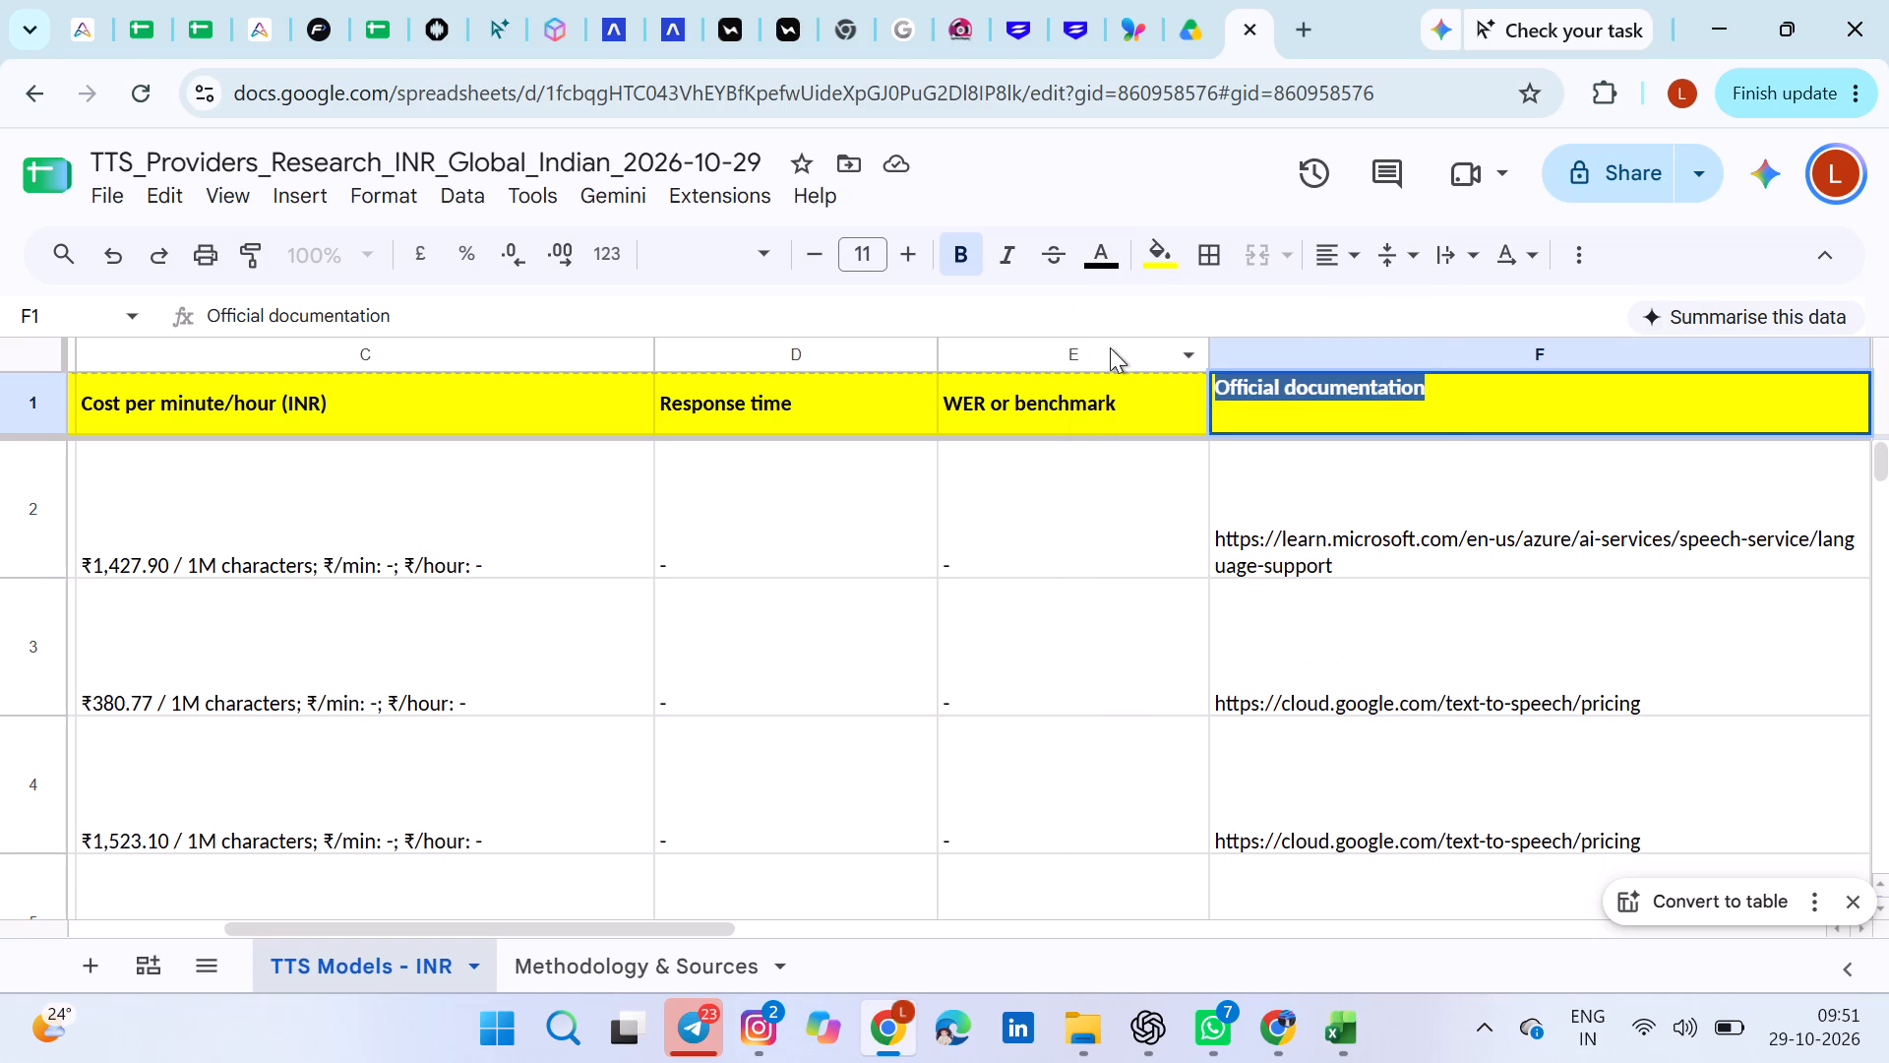
Give the New-user allowance header cell G1 a yellow fill and black text.
{"action": "left_click", "coordinate": [1350, 448]}
{"action": "scroll", "coordinate": [1398, 445], "scroll_direction": "left", "scroll_amount": 1}
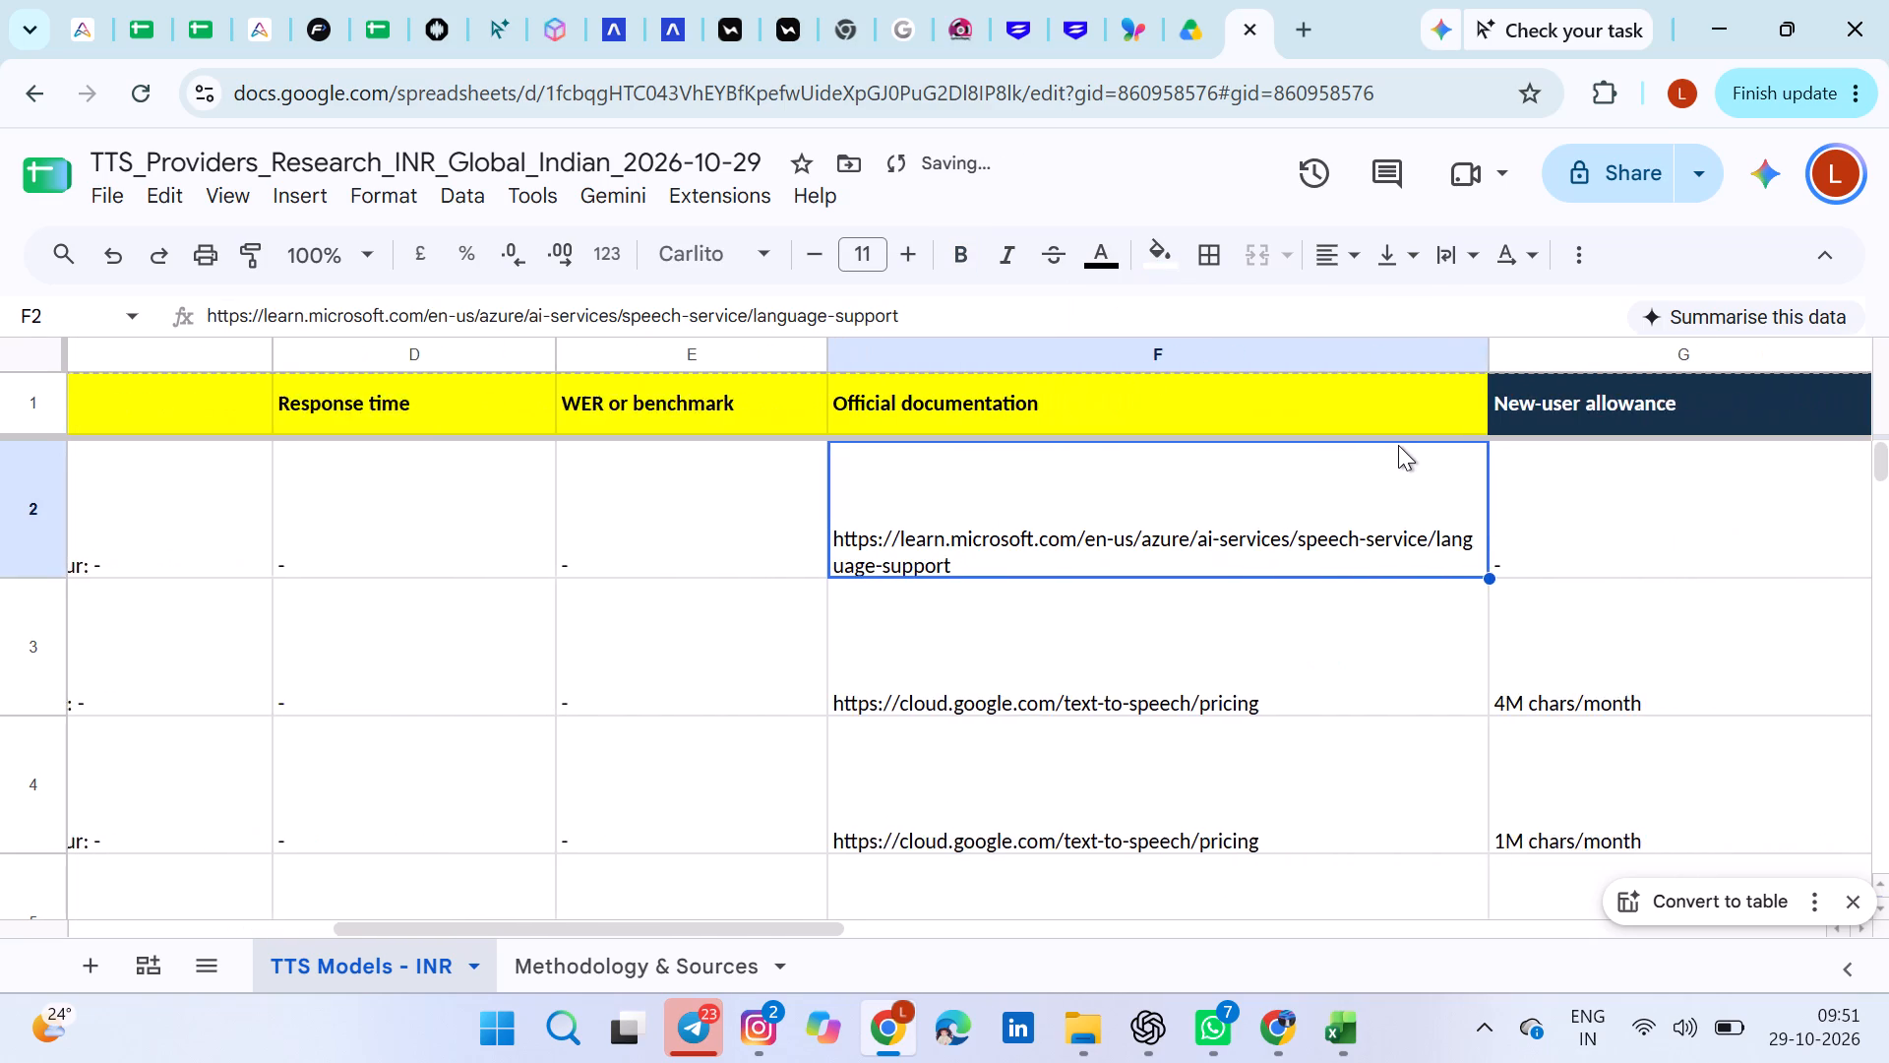
{"action": "scroll", "coordinate": [1398, 445], "scroll_direction": "left", "scroll_amount": 3}
{"action": "left_click", "coordinate": [1146, 424]}
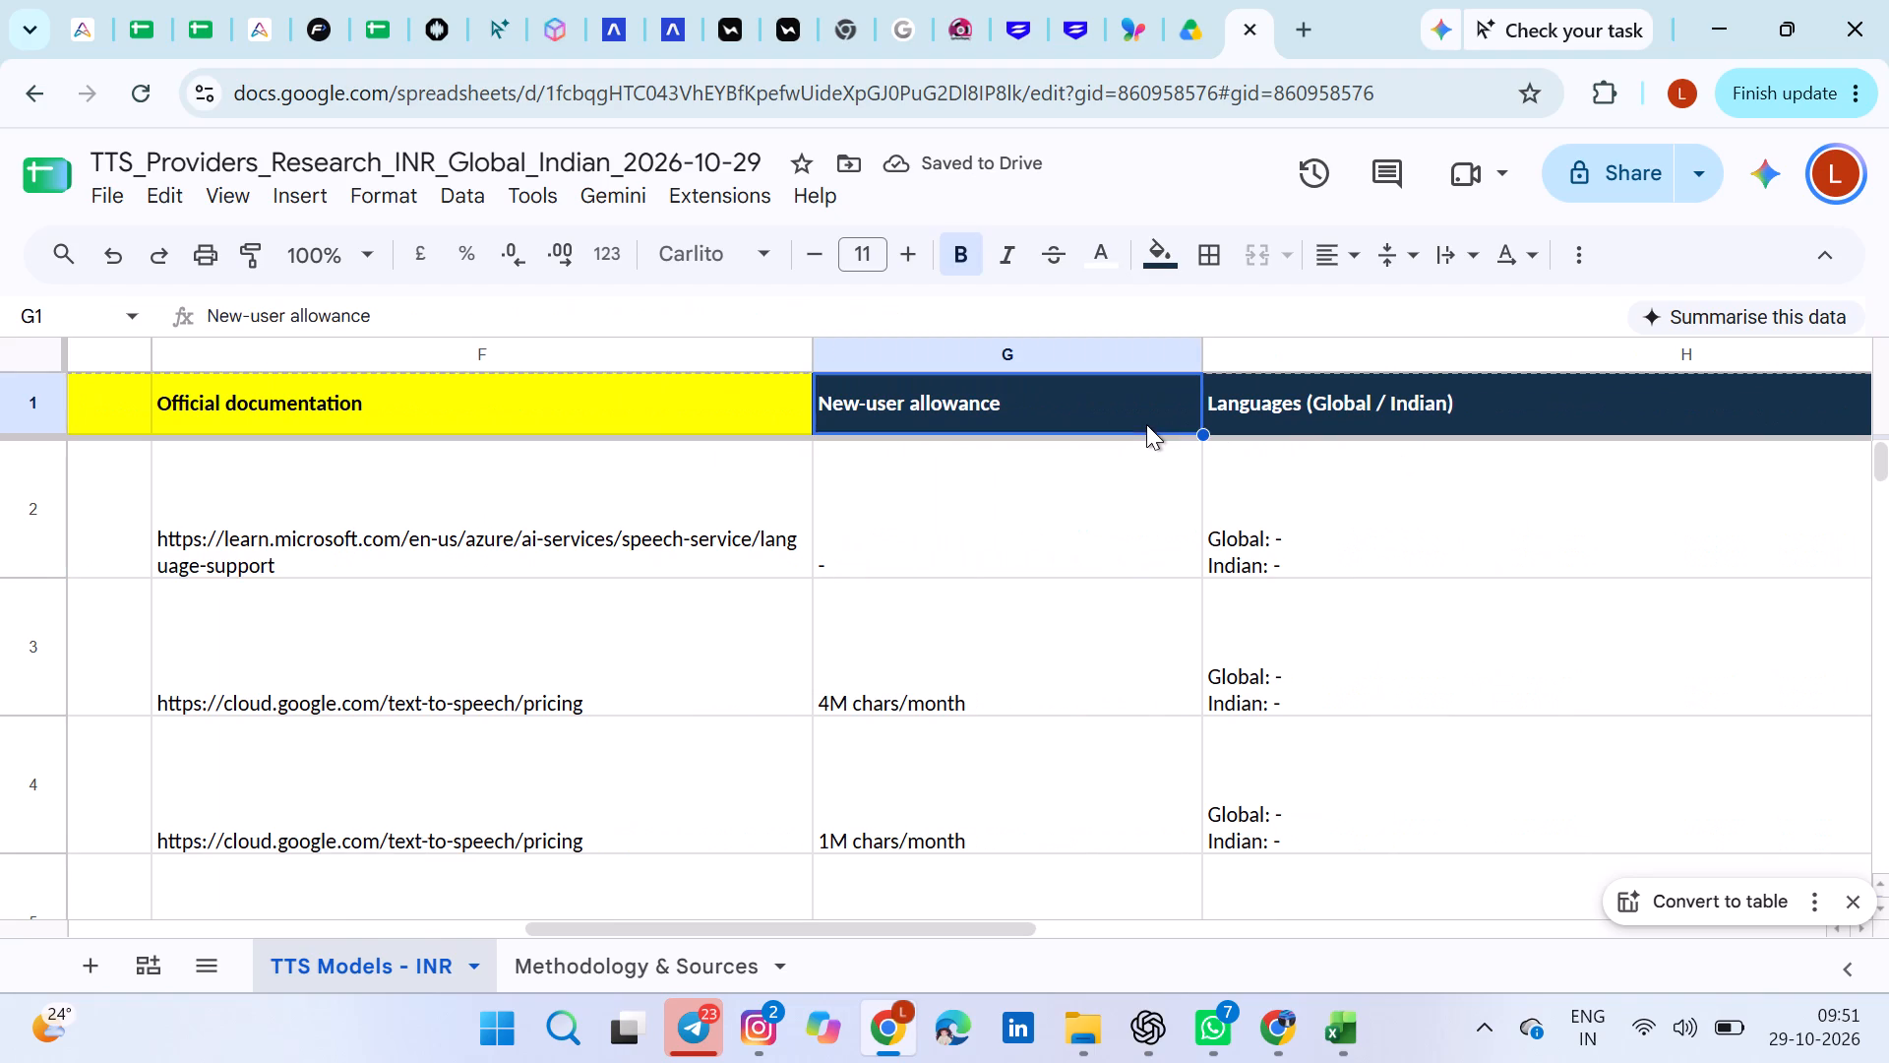
{"action": "left_click", "coordinate": [1152, 263]}
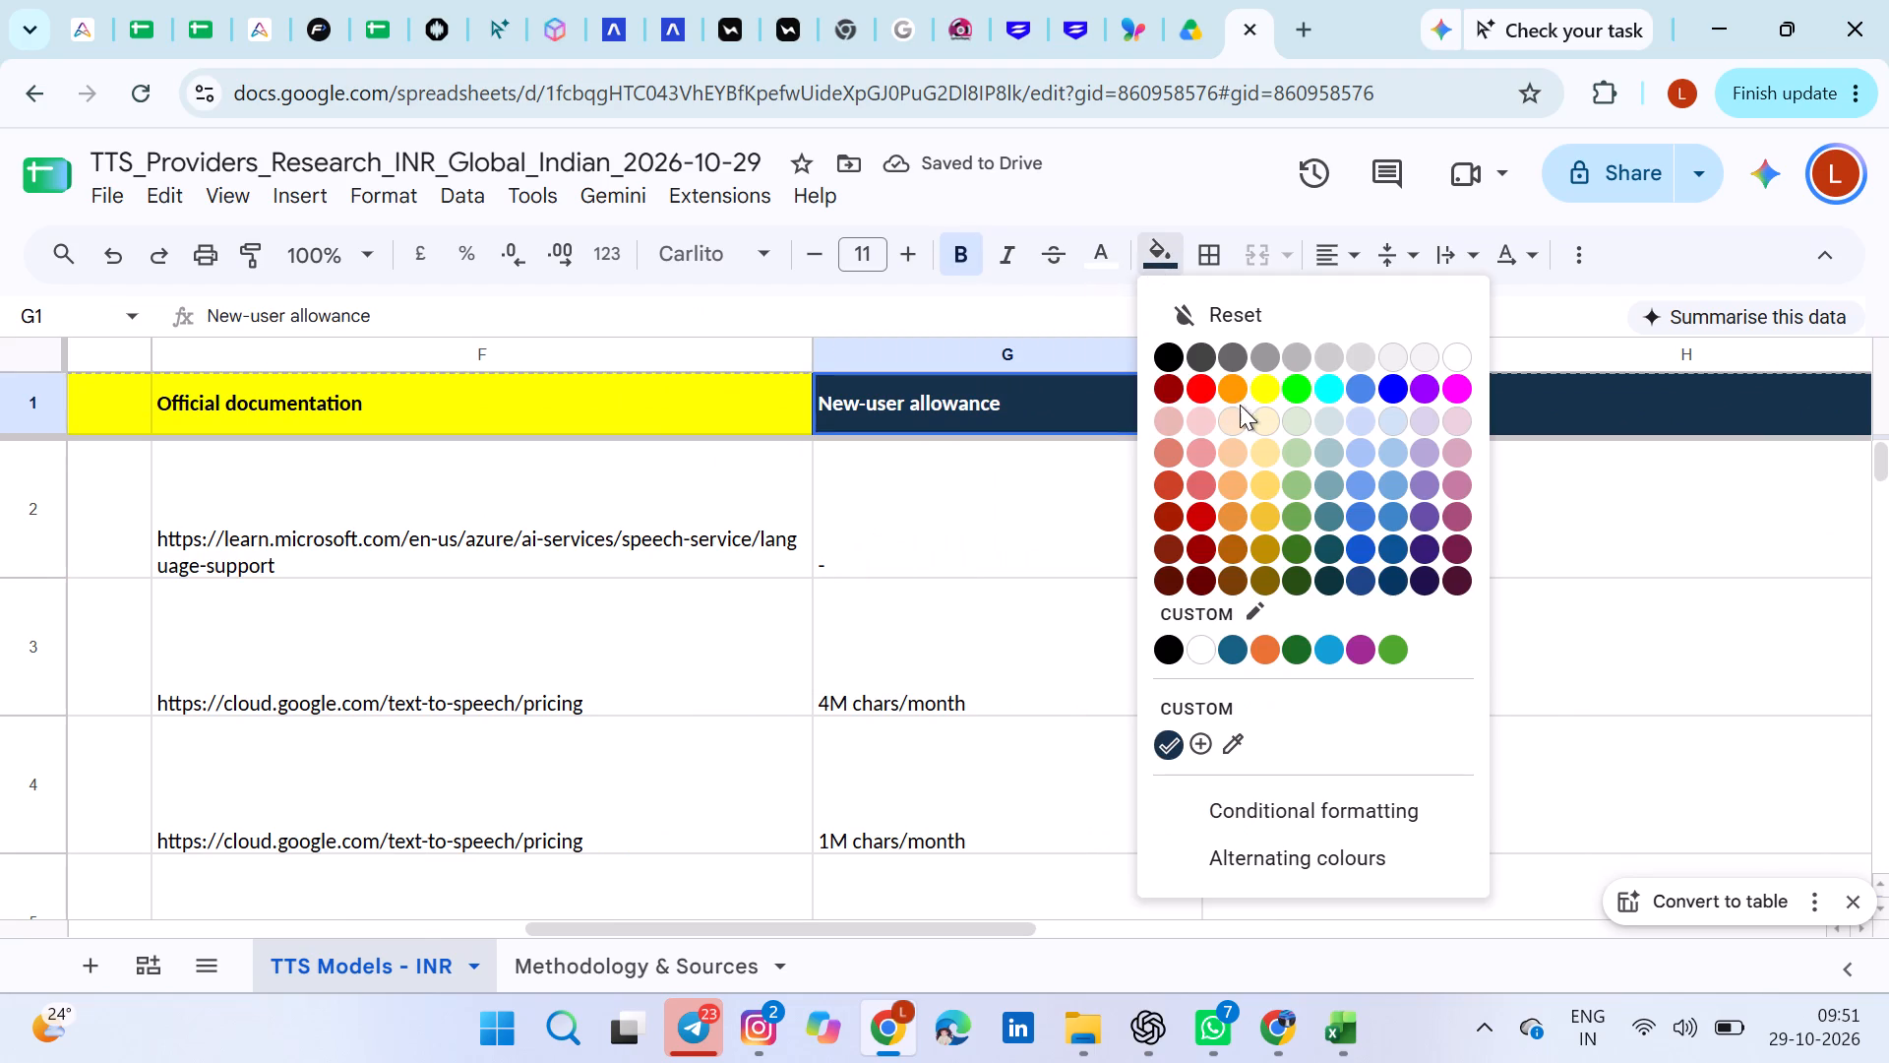
{"action": "left_click", "coordinate": [1269, 396]}
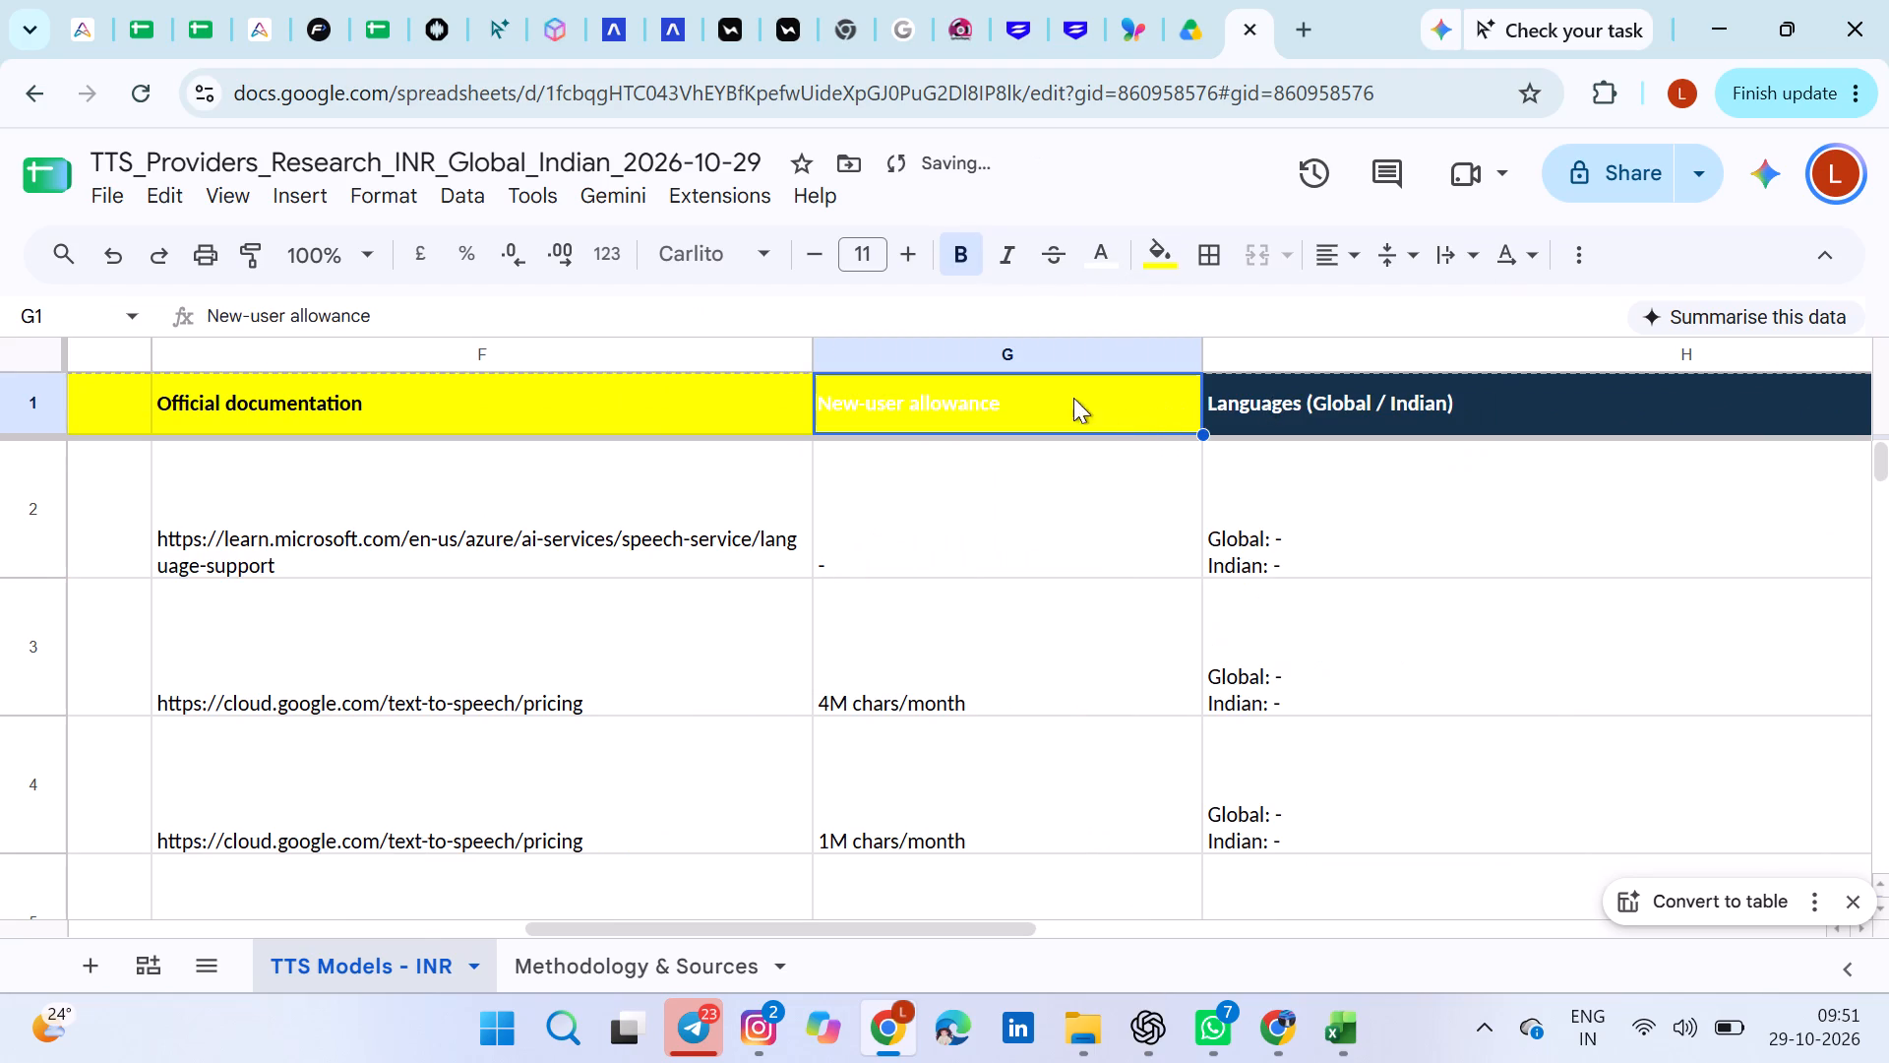
{"action": "left_click", "coordinate": [1031, 387]}
{"action": "left_click_drag", "start_coordinate": [1019, 397], "coordinate": [849, 404]}
{"action": "double_click", "coordinate": [1008, 398]}
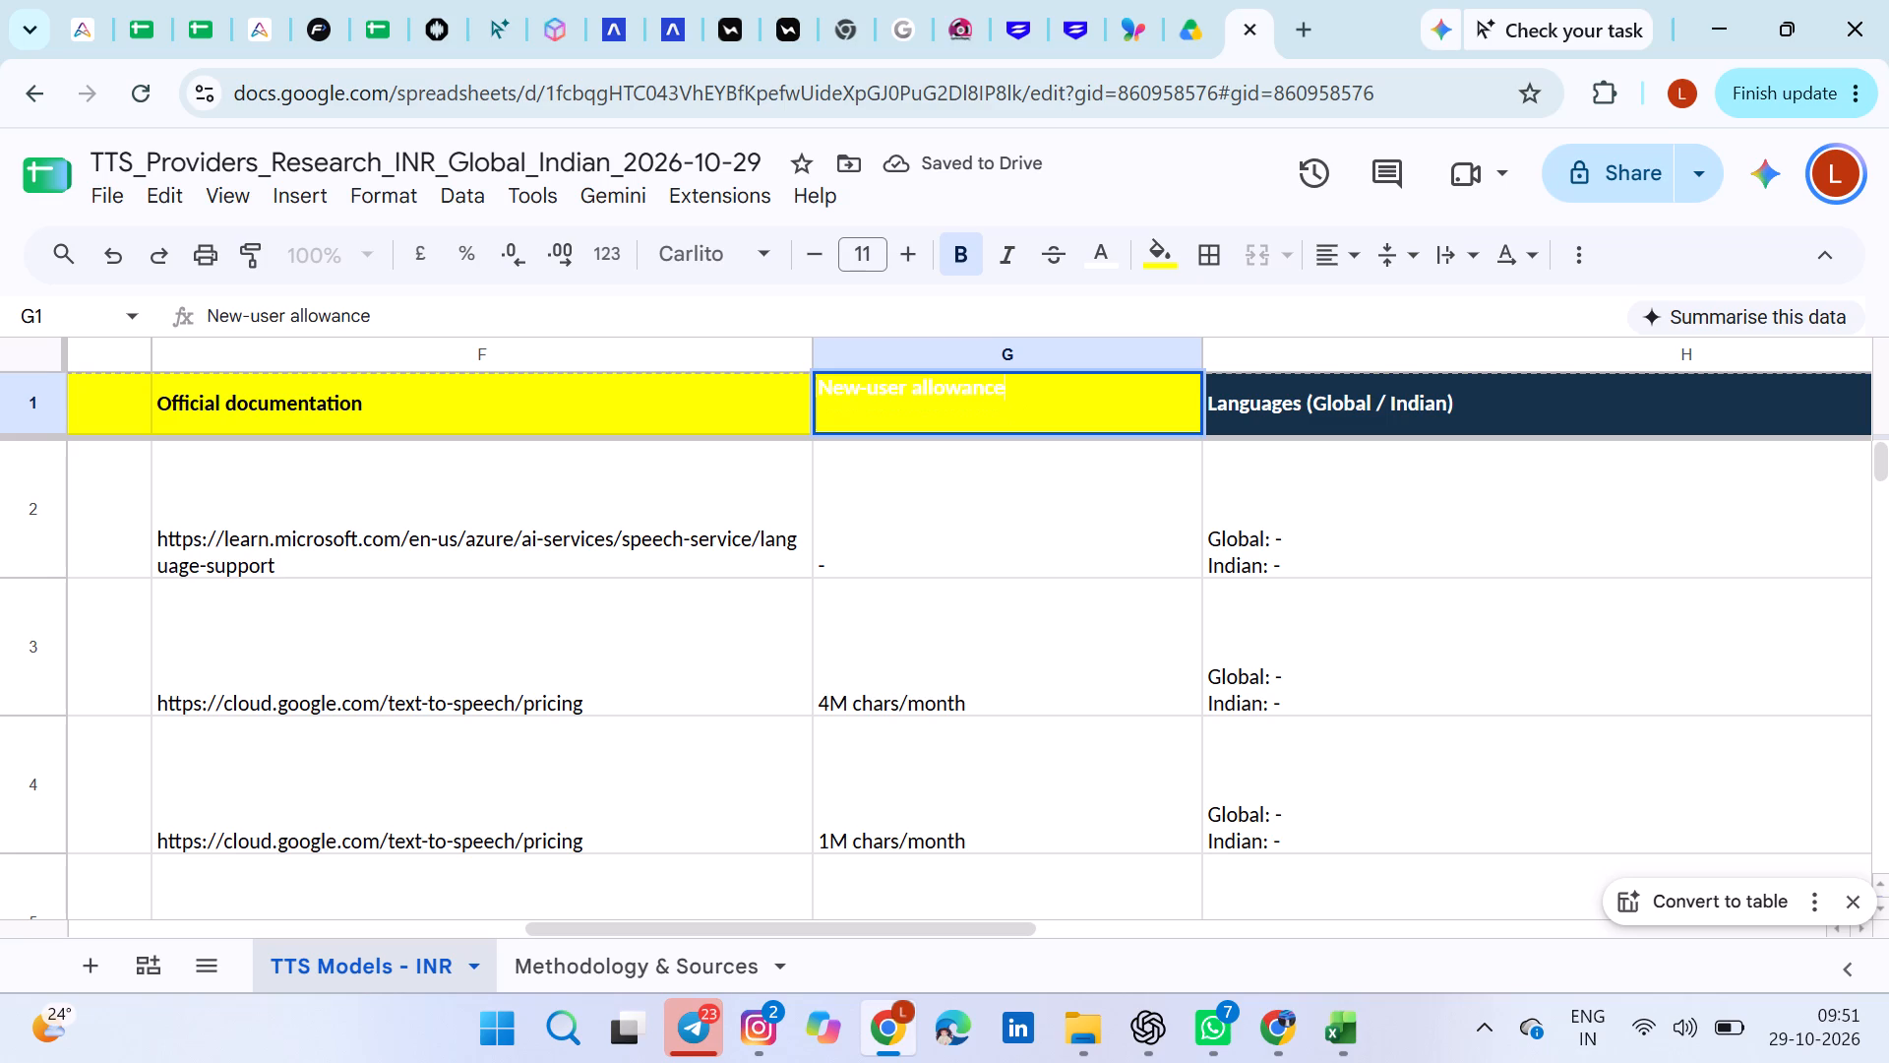
{"action": "left_click_drag", "start_coordinate": [1008, 398], "coordinate": [818, 400]}
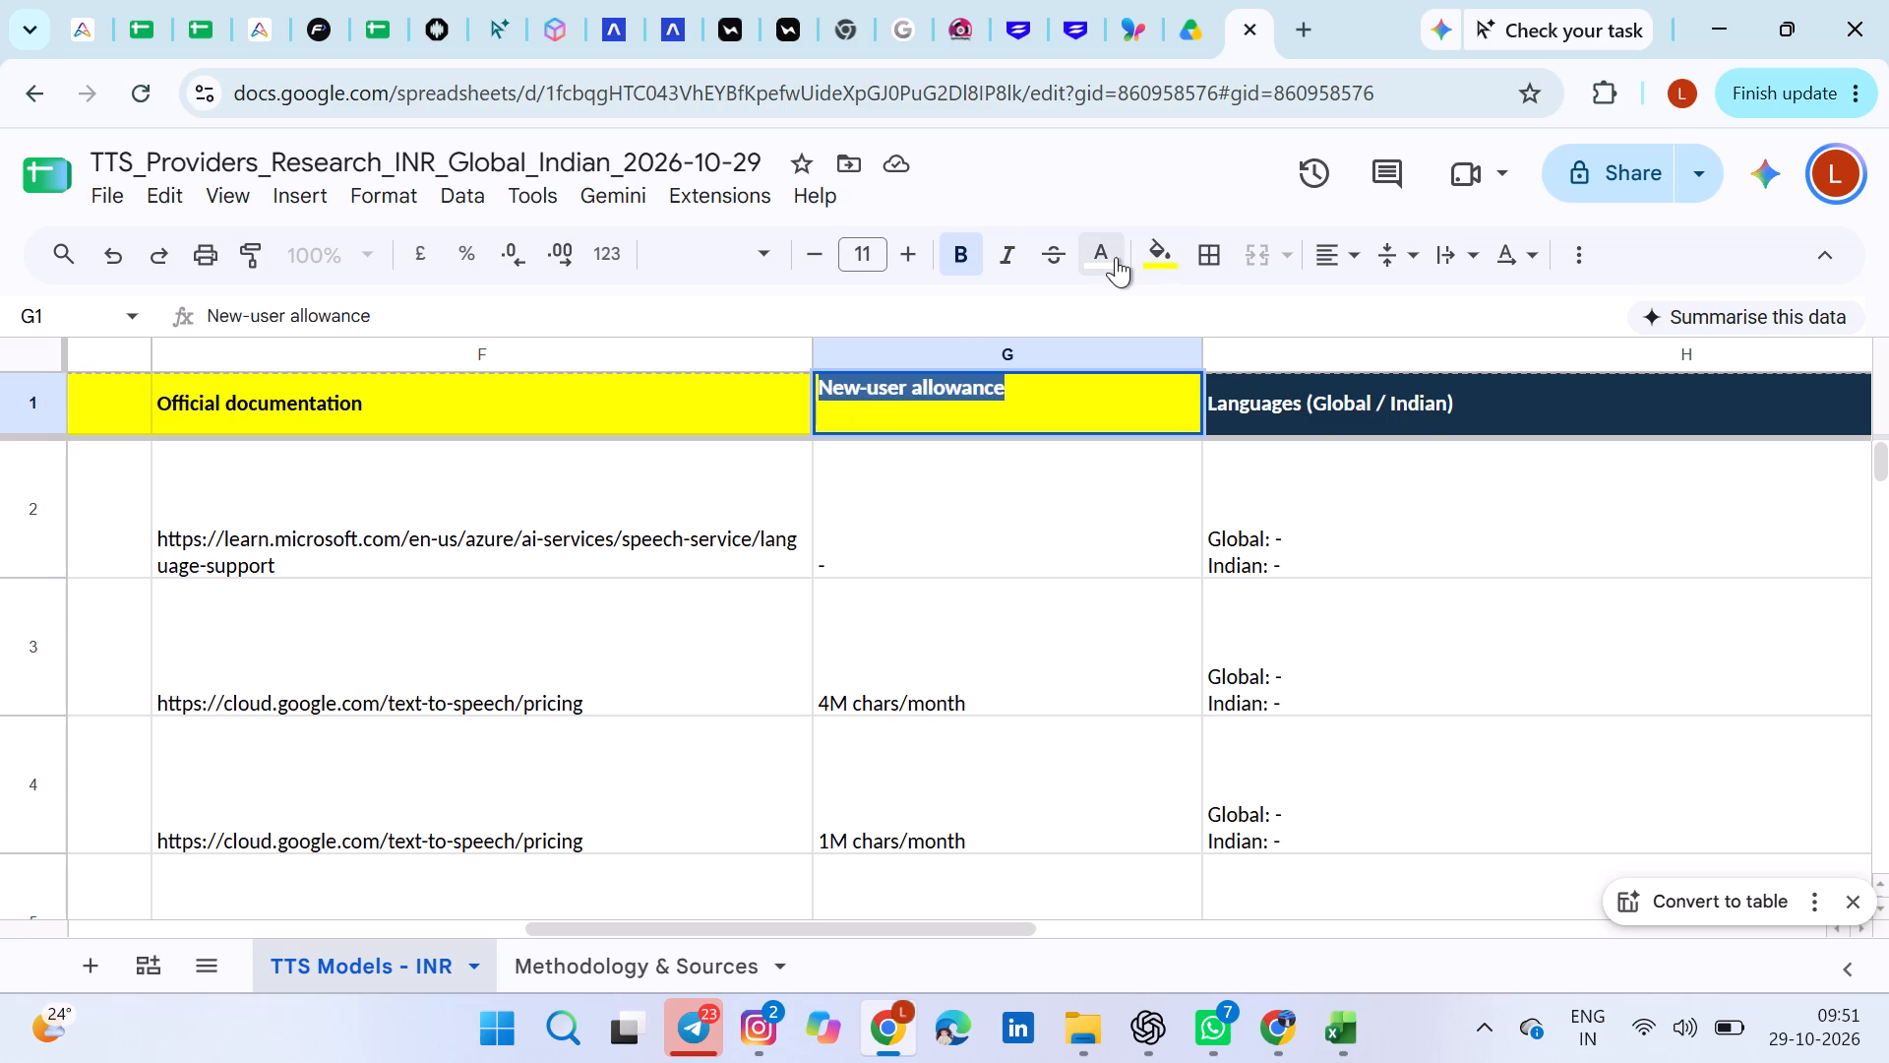
{"action": "left_click", "coordinate": [1110, 257]}
{"action": "left_click", "coordinate": [1113, 365]}
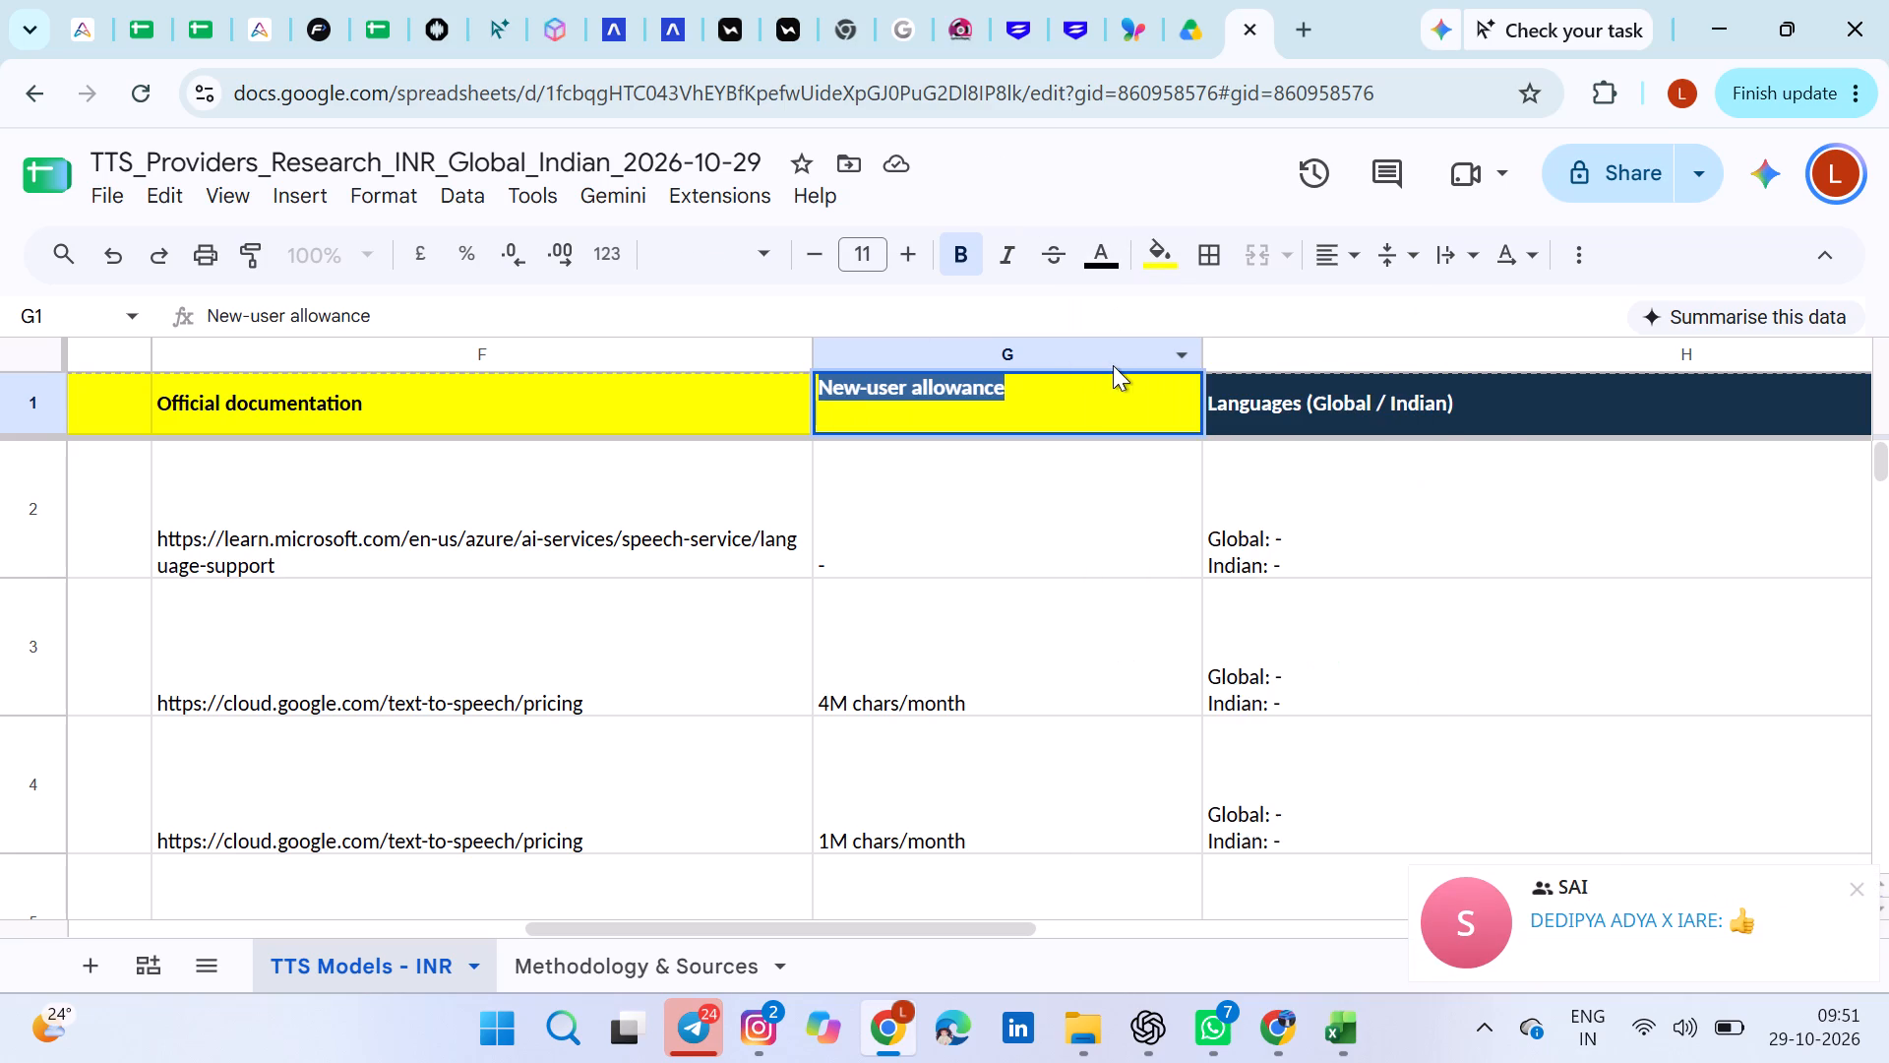
Give the Languages (Global / Indian) header cell H1 a yellow fill and black text.
{"action": "left_click", "coordinate": [1497, 410]}
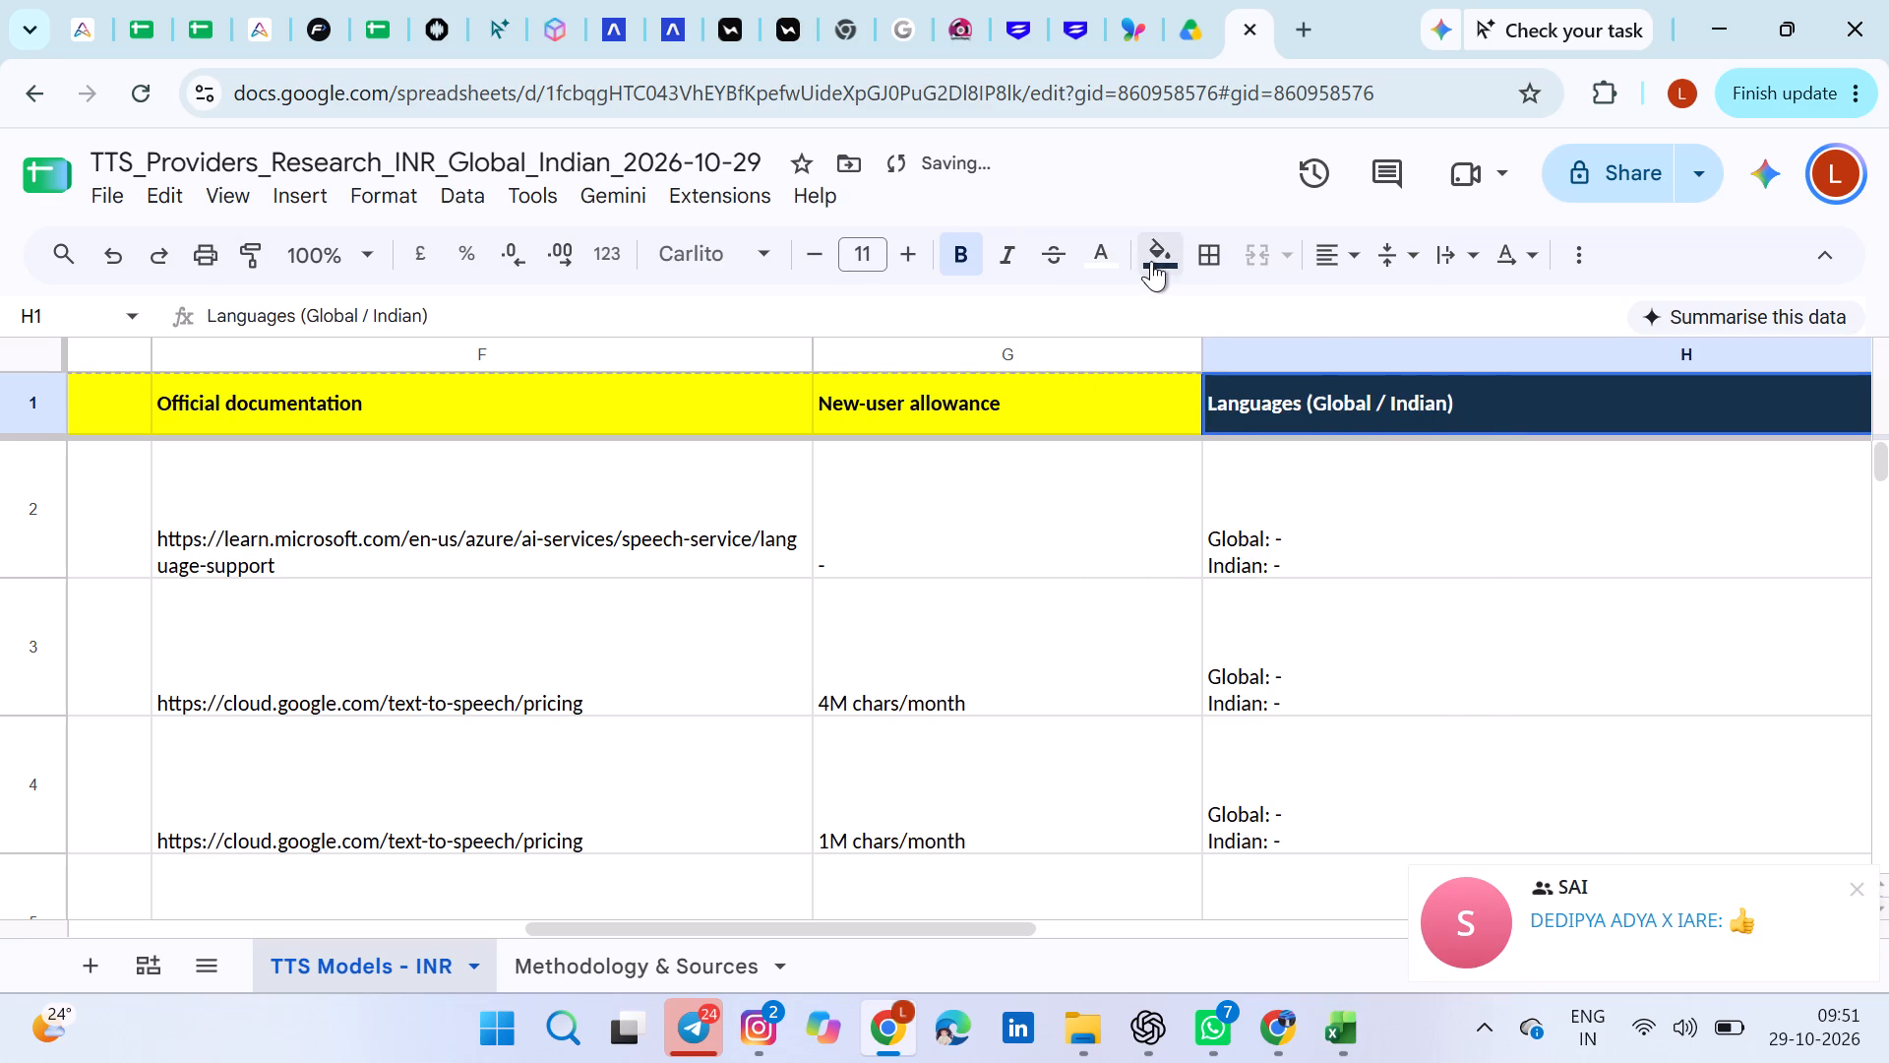
{"action": "left_click", "coordinate": [1151, 253]}
{"action": "left_click", "coordinate": [1265, 399]}
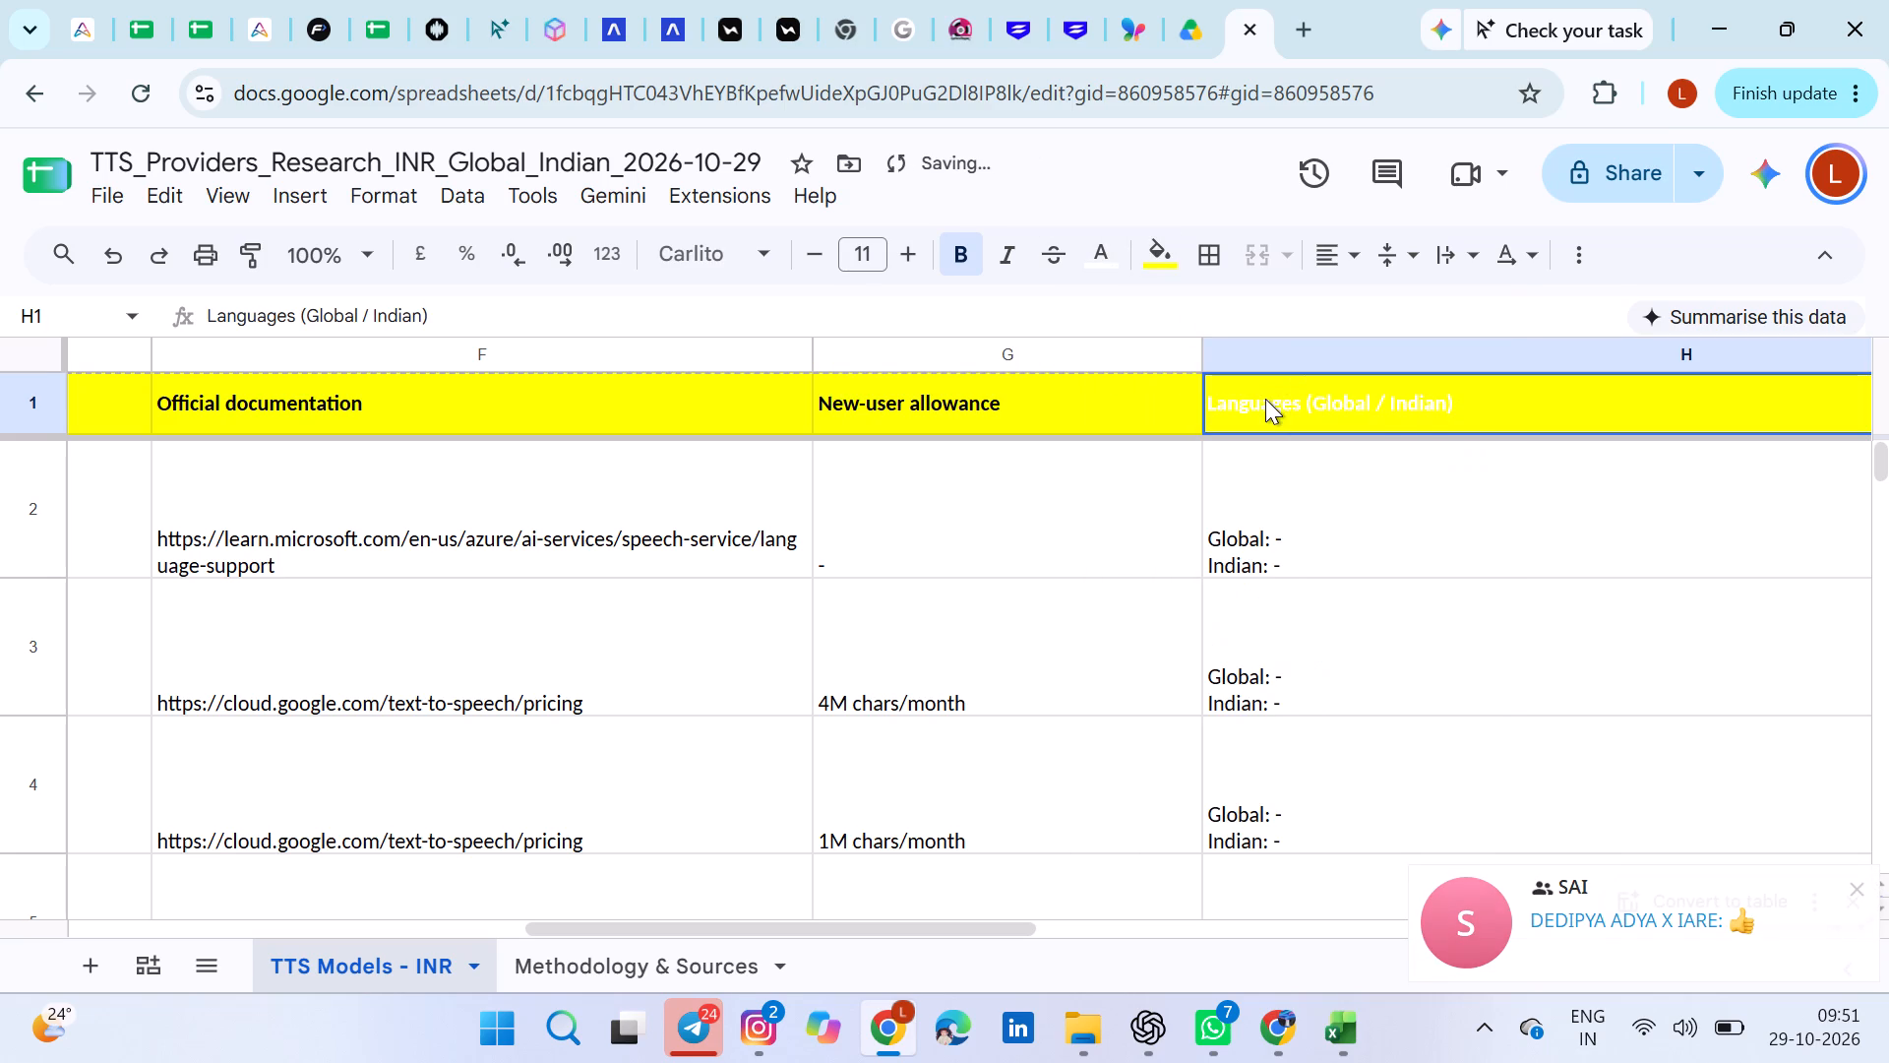
{"action": "double_click", "coordinate": [1492, 403]}
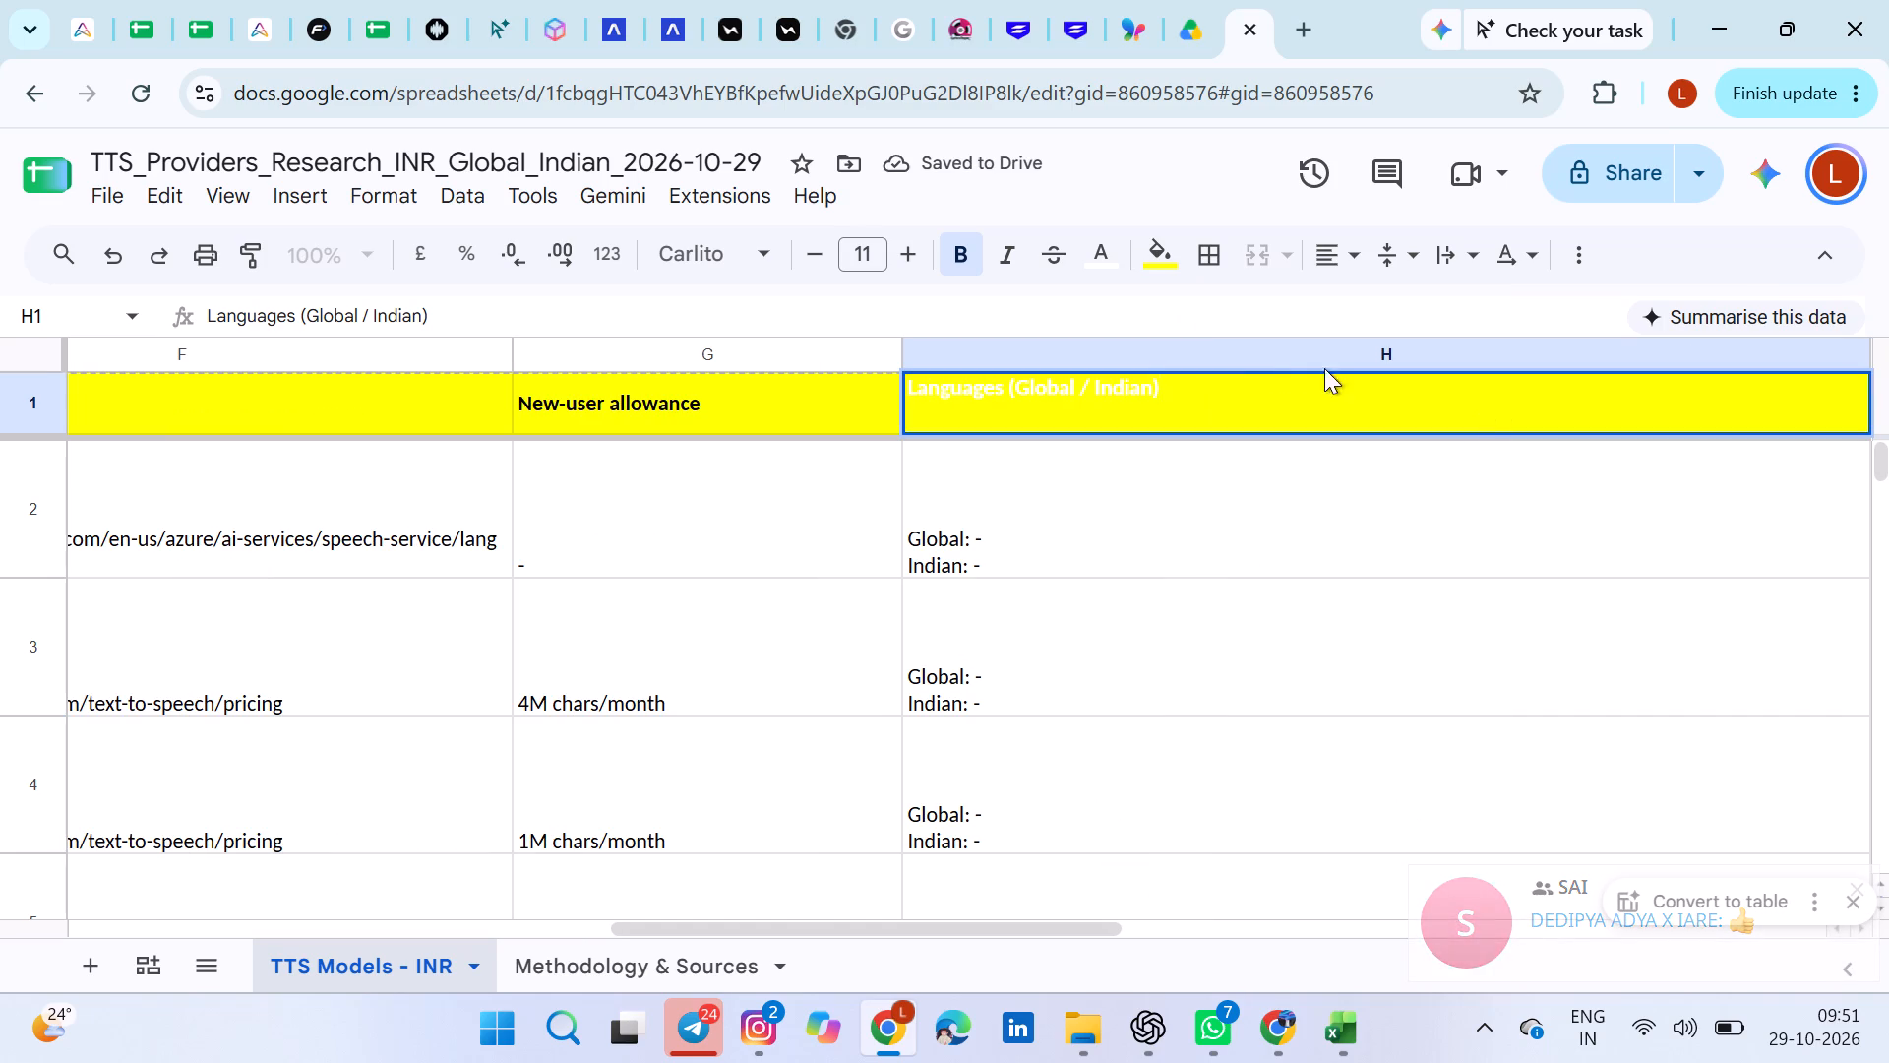
{"action": "left_click_drag", "start_coordinate": [1190, 386], "coordinate": [898, 403]}
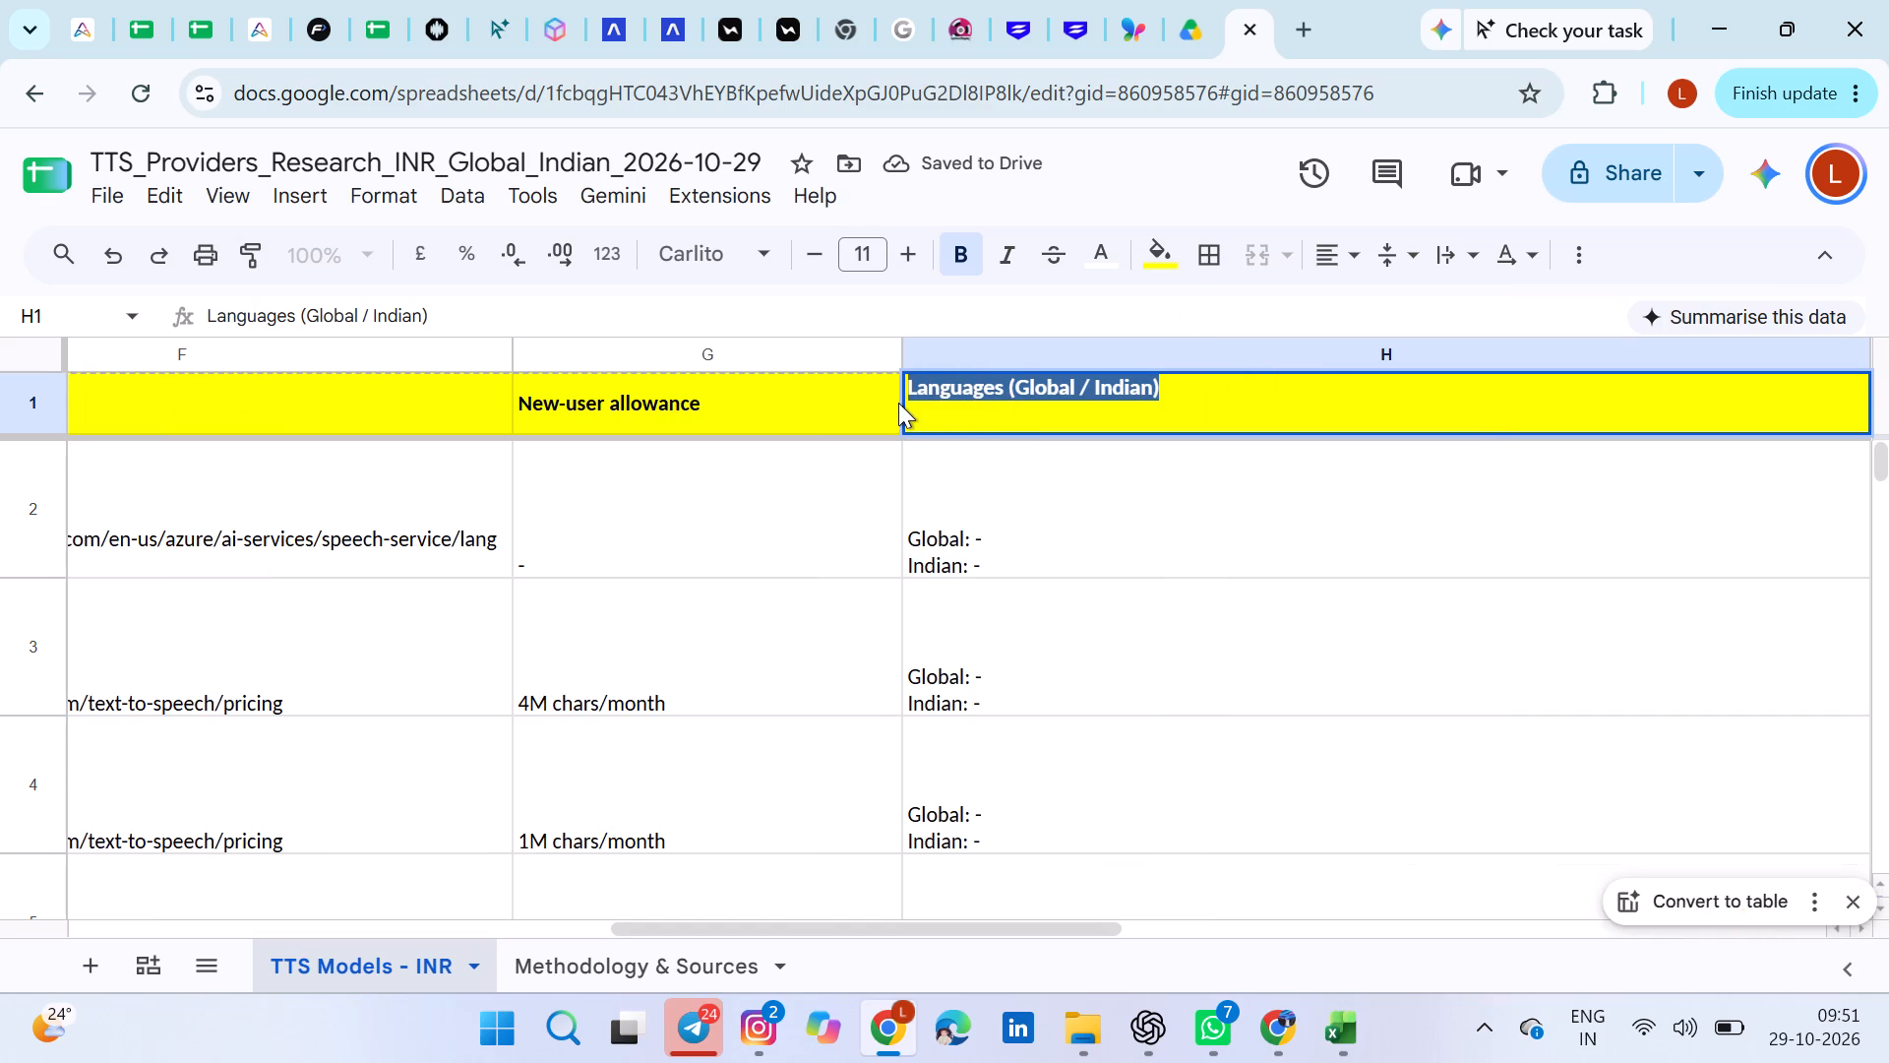
{"action": "left_click", "coordinate": [1104, 257]}
{"action": "left_click", "coordinate": [1106, 342]}
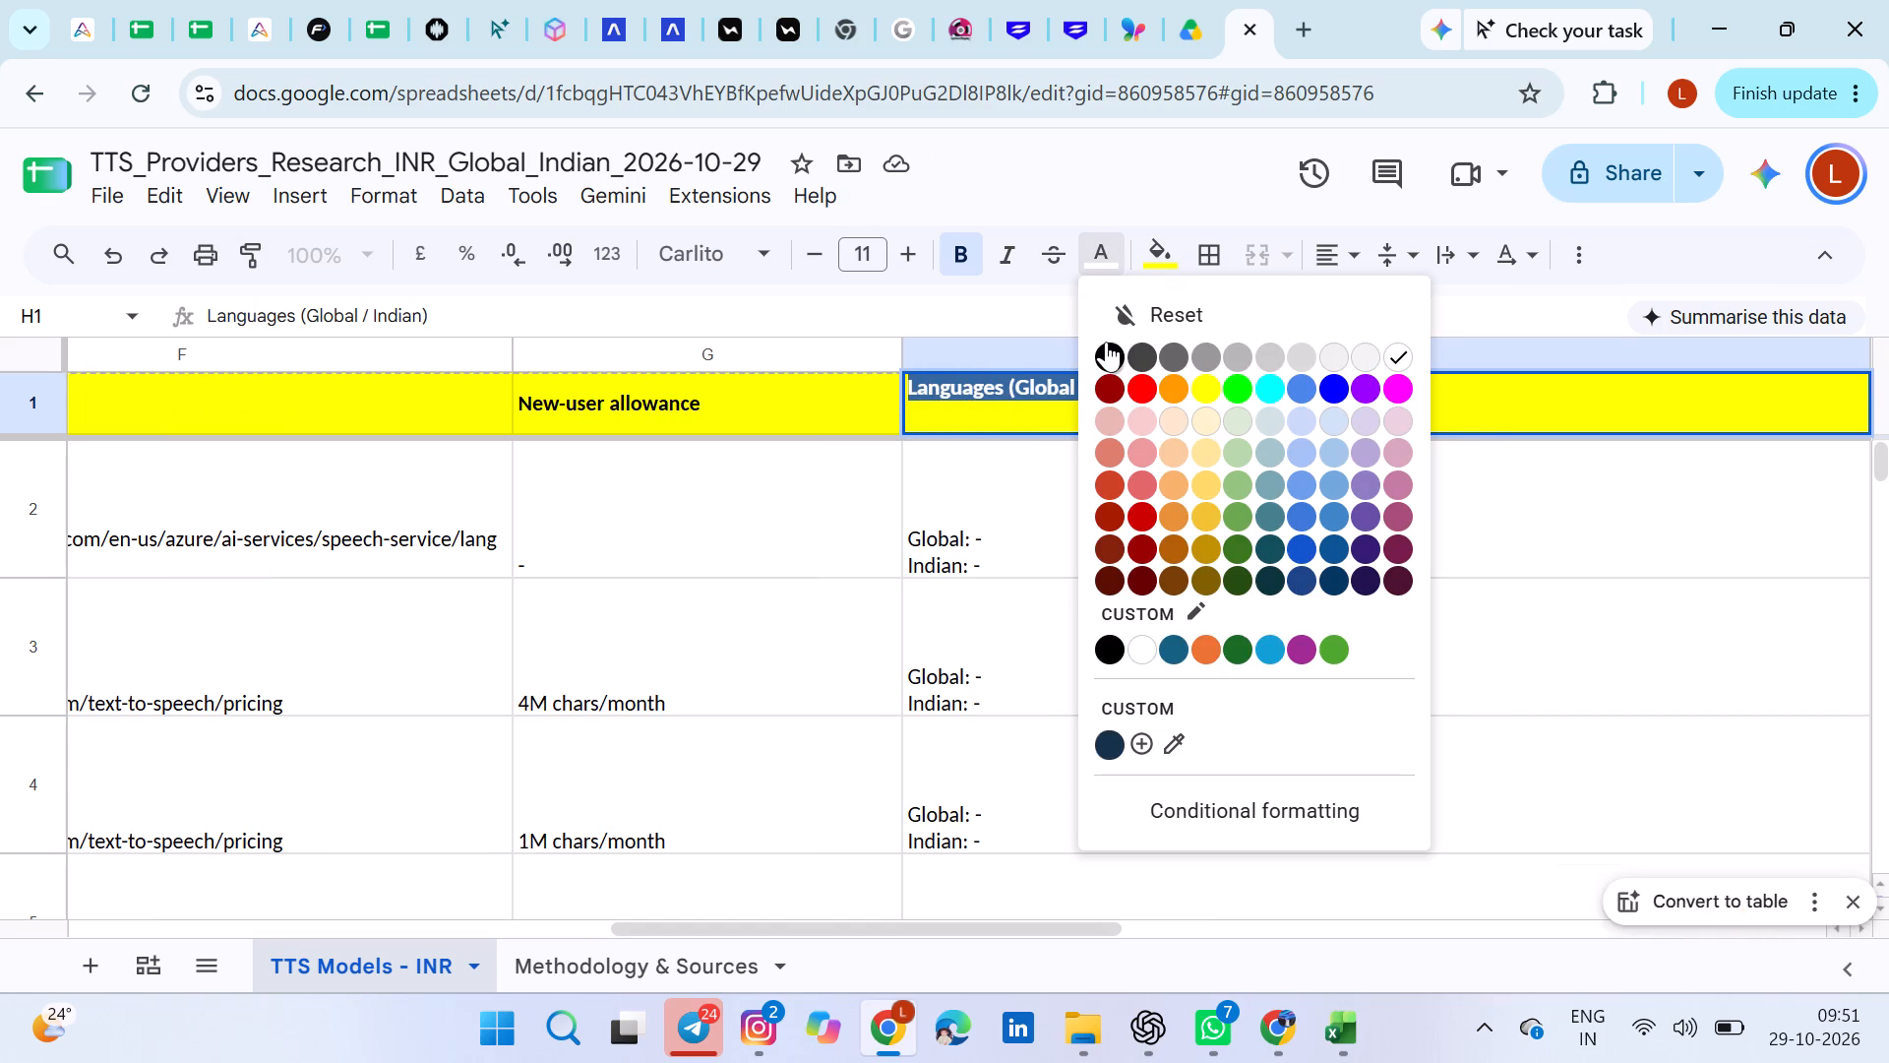
{"action": "left_click", "coordinate": [1125, 497]}
Open the column options for the whole Research notes column I and examine its entries down past the last filled row.
{"action": "scroll", "coordinate": [1125, 497], "scroll_direction": "left", "scroll_amount": 2}
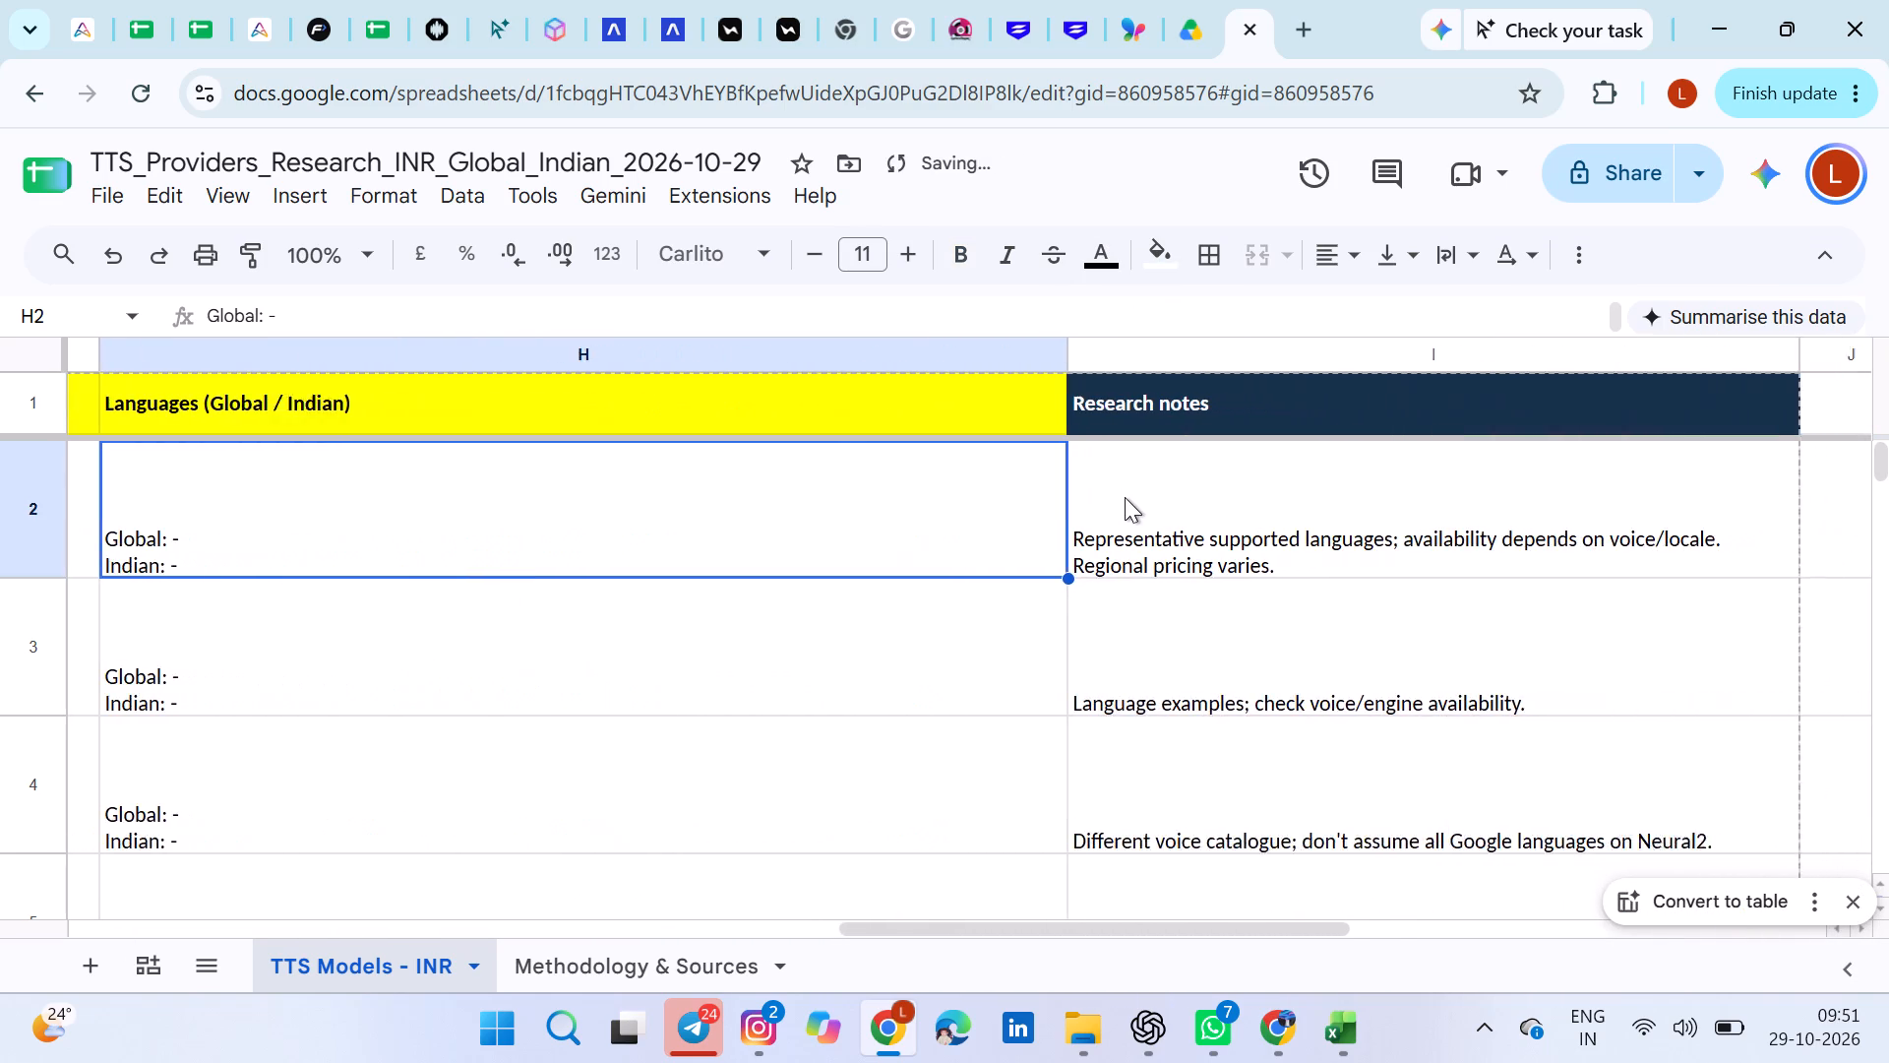
{"action": "scroll", "coordinate": [1125, 497], "scroll_direction": "left", "scroll_amount": 1}
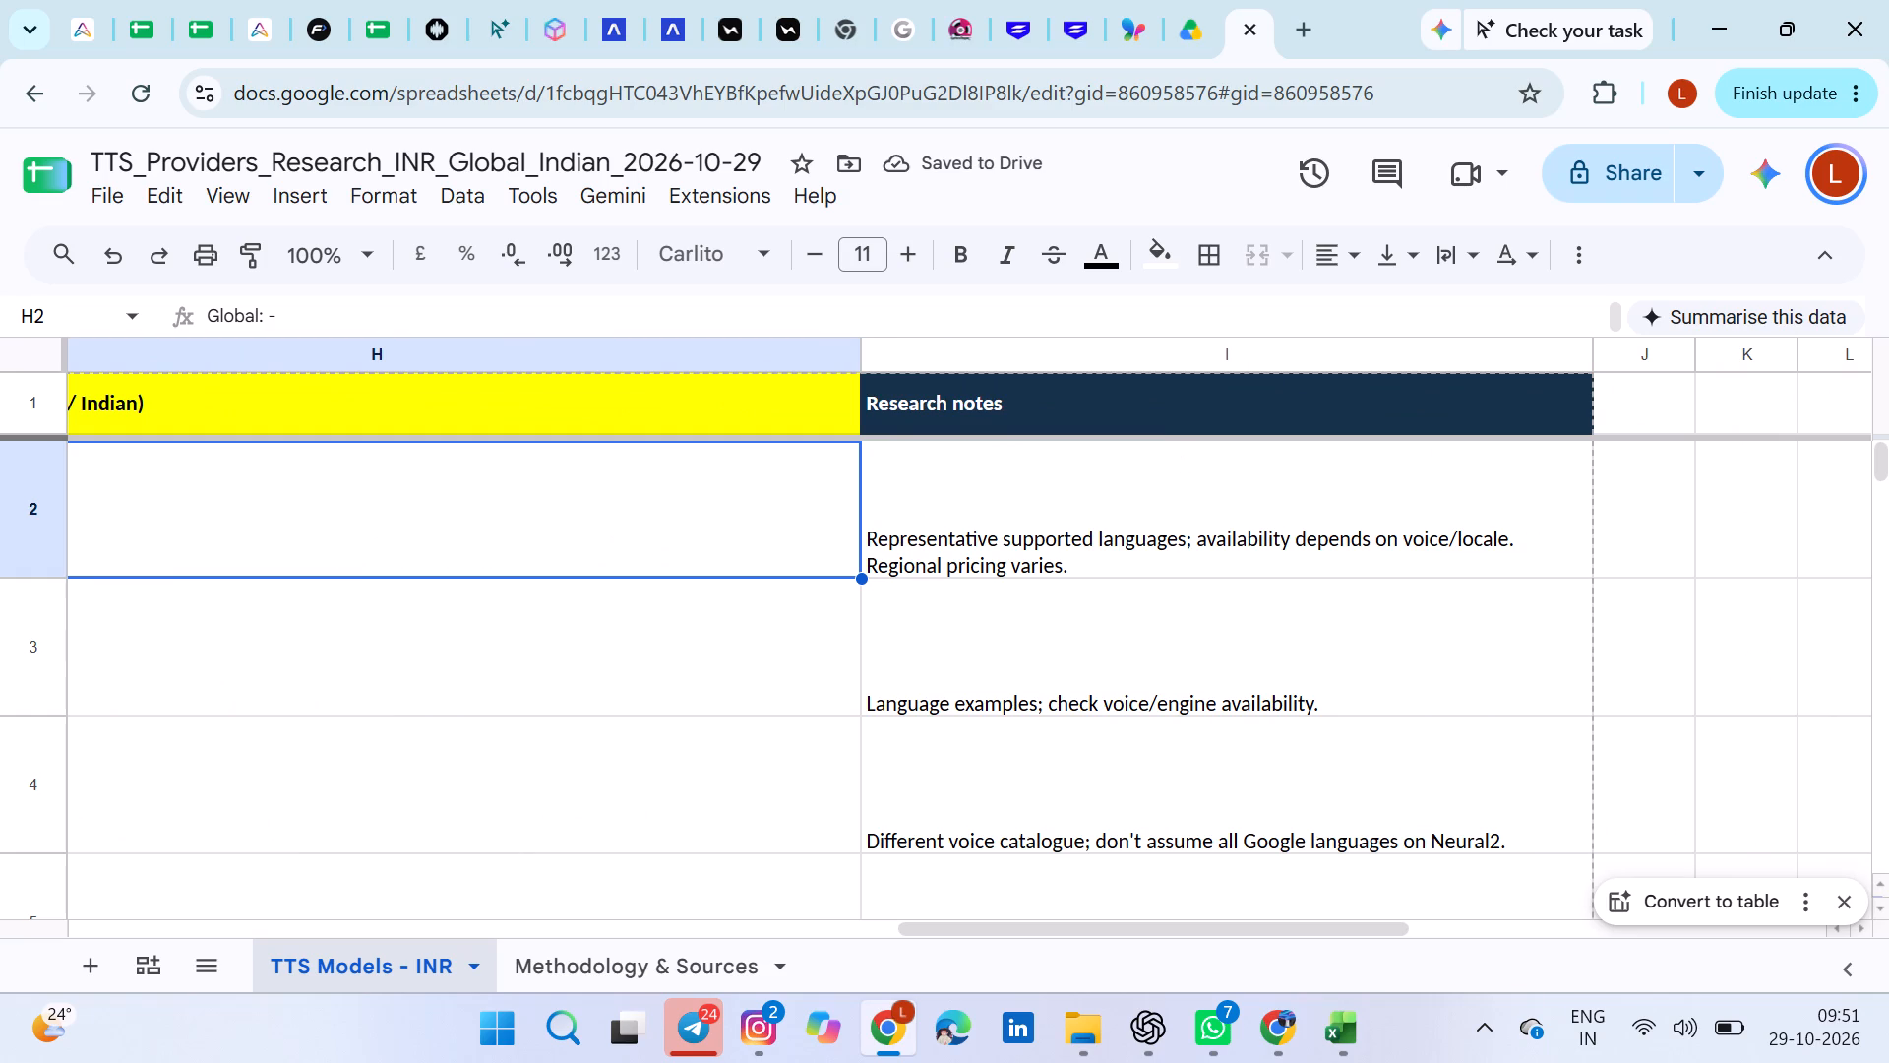
{"action": "scroll", "coordinate": [1170, 439], "scroll_direction": "down", "scroll_amount": 1}
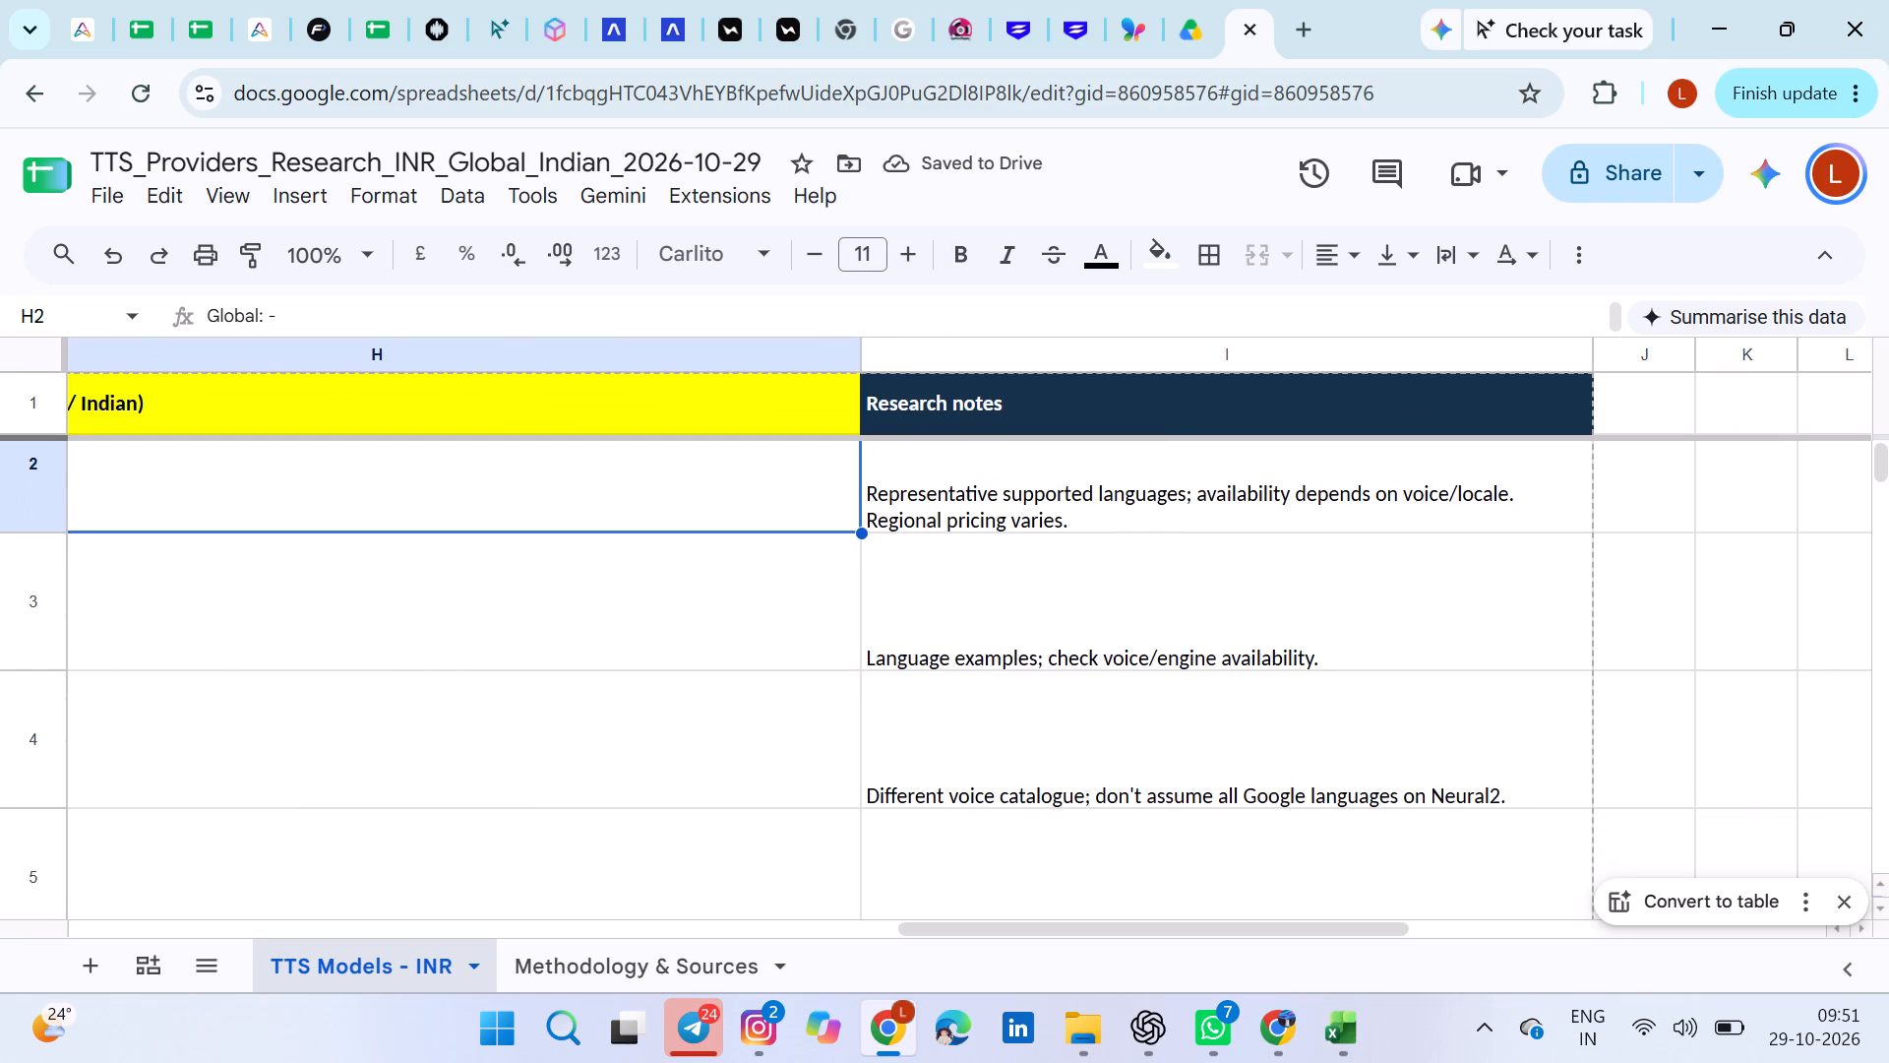
{"action": "scroll", "coordinate": [1170, 439], "scroll_direction": "up", "scroll_amount": 3}
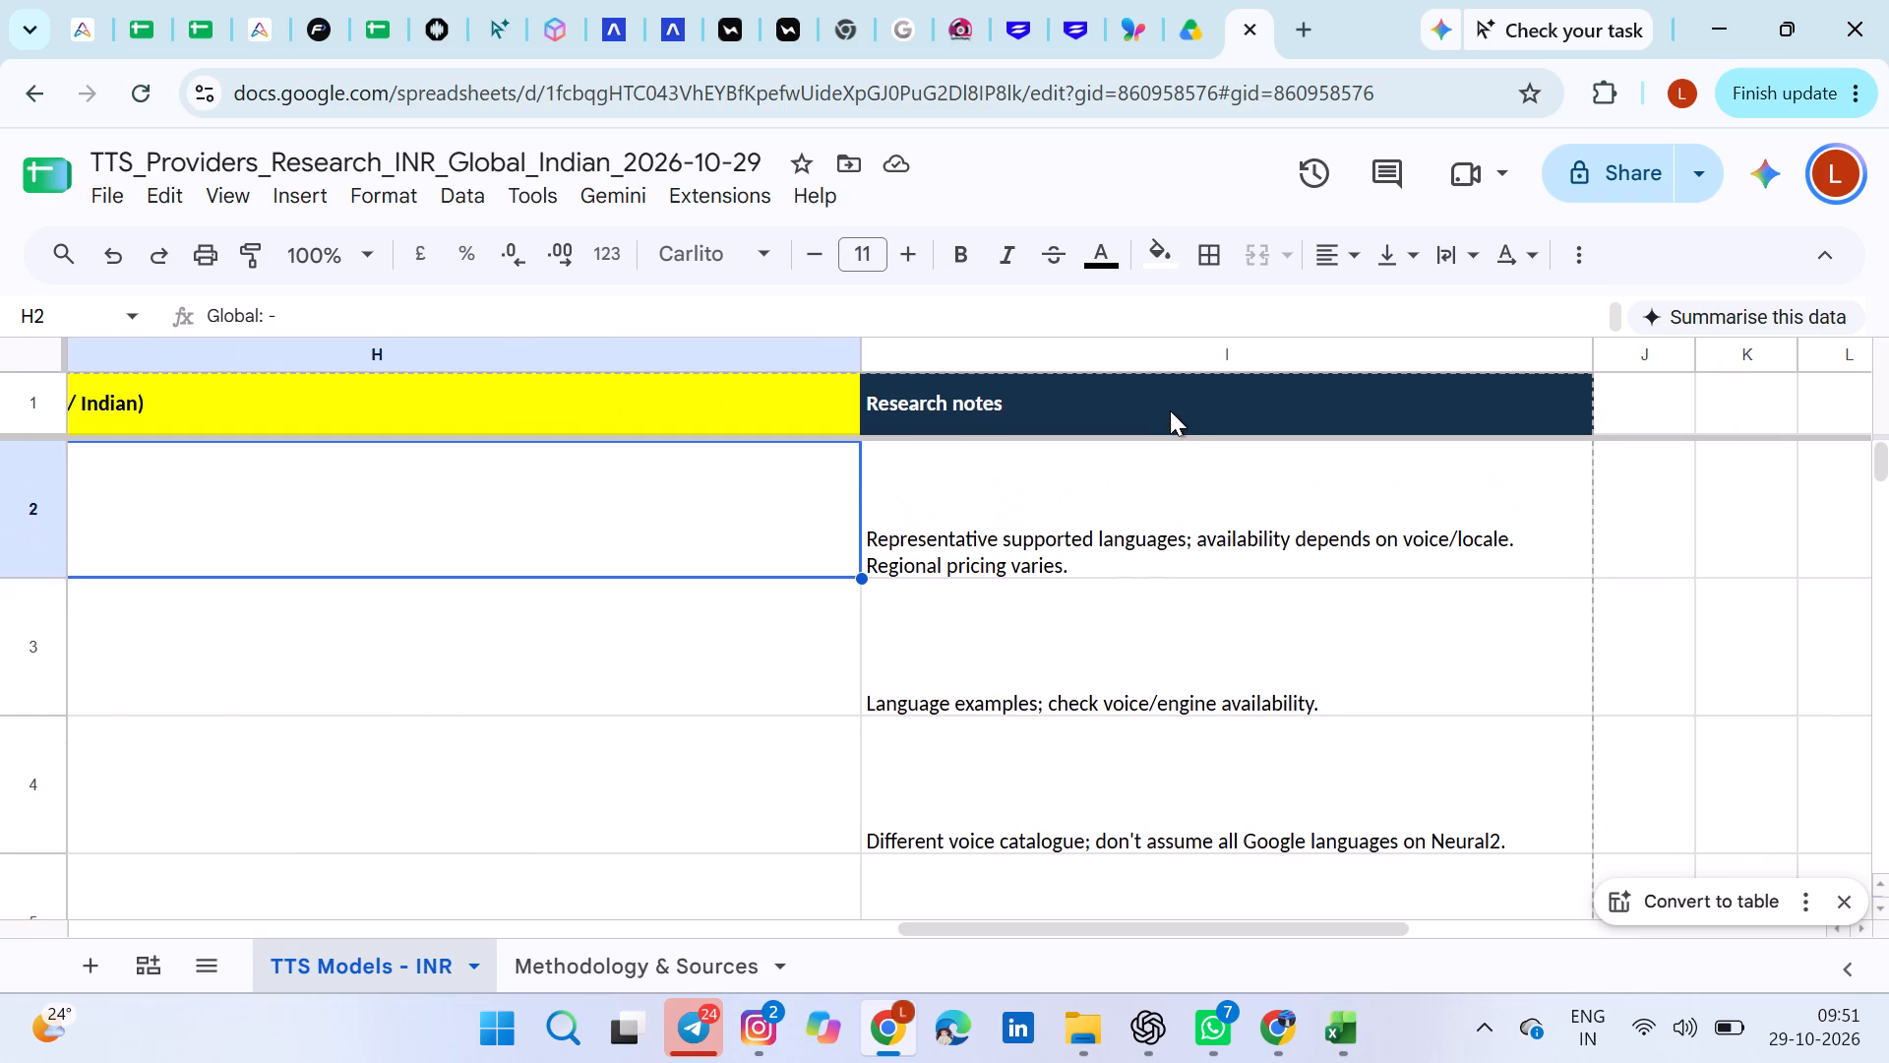
{"action": "left_click", "coordinate": [1170, 410]}
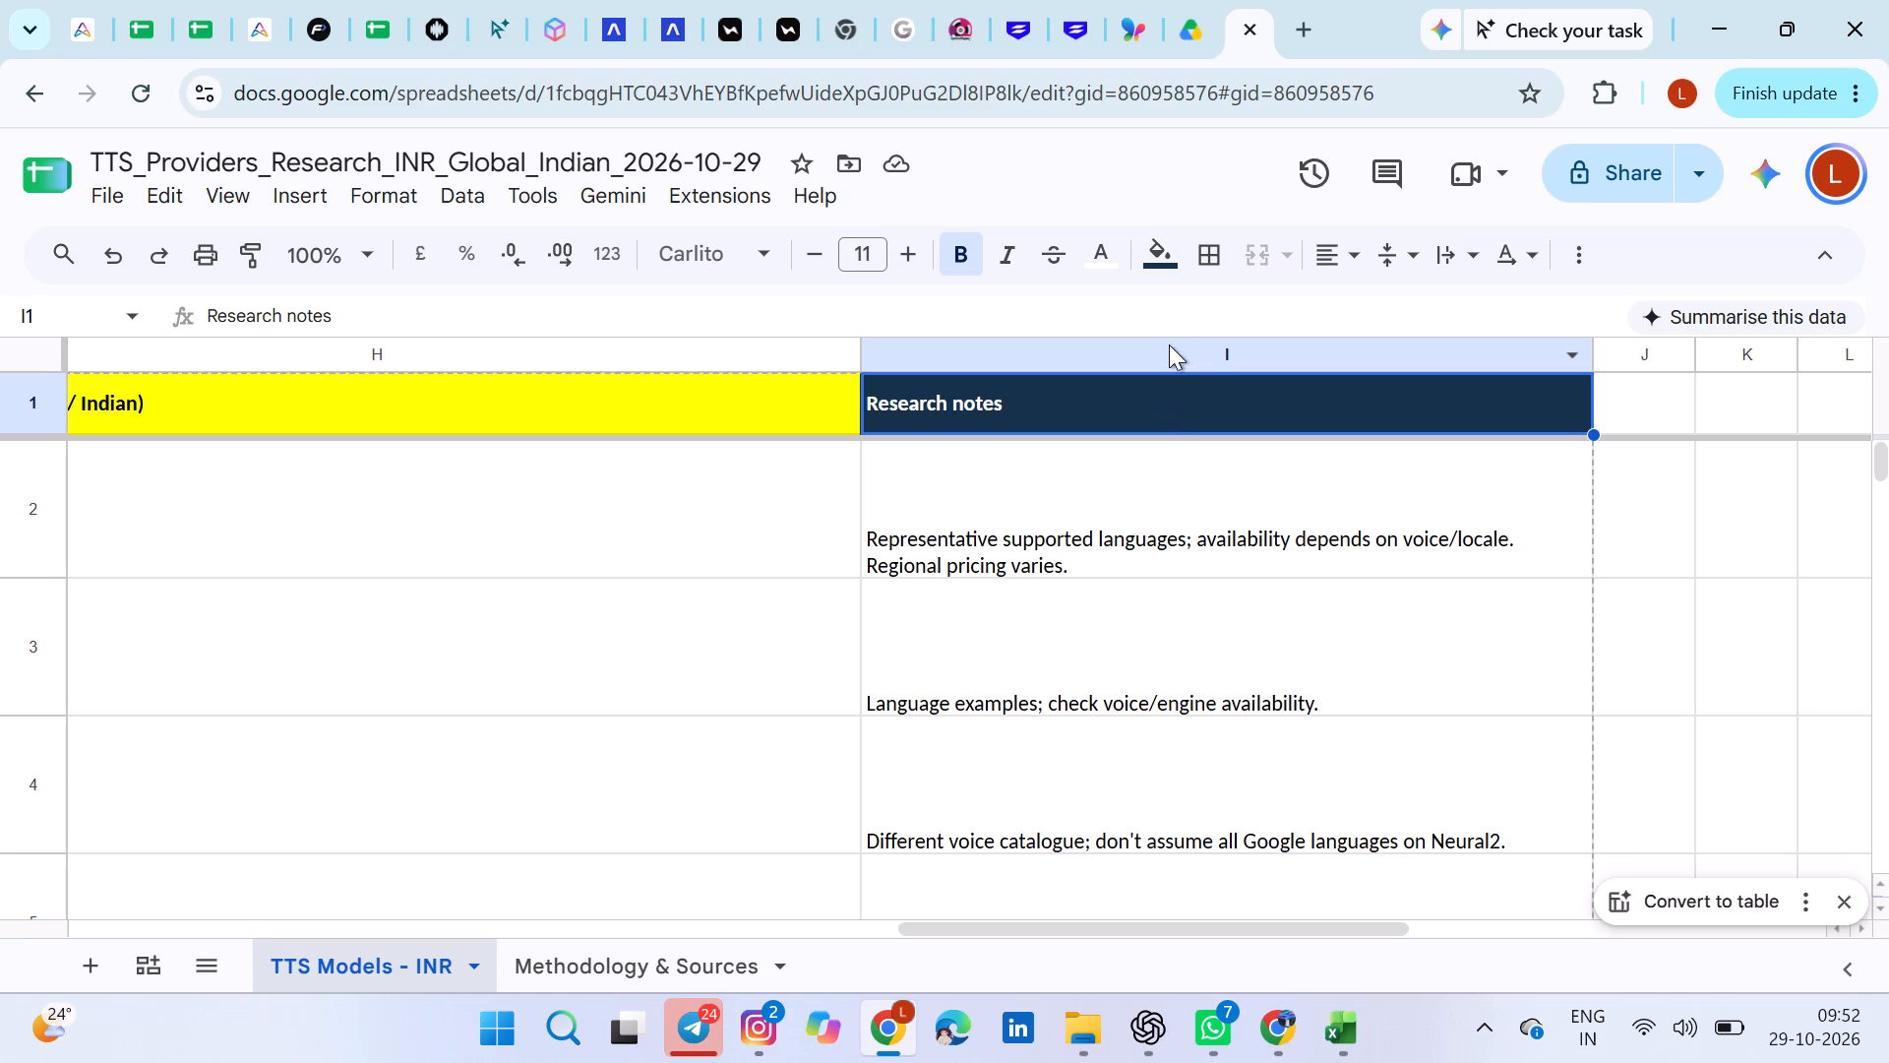
{"action": "right_click", "coordinate": [1199, 343]}
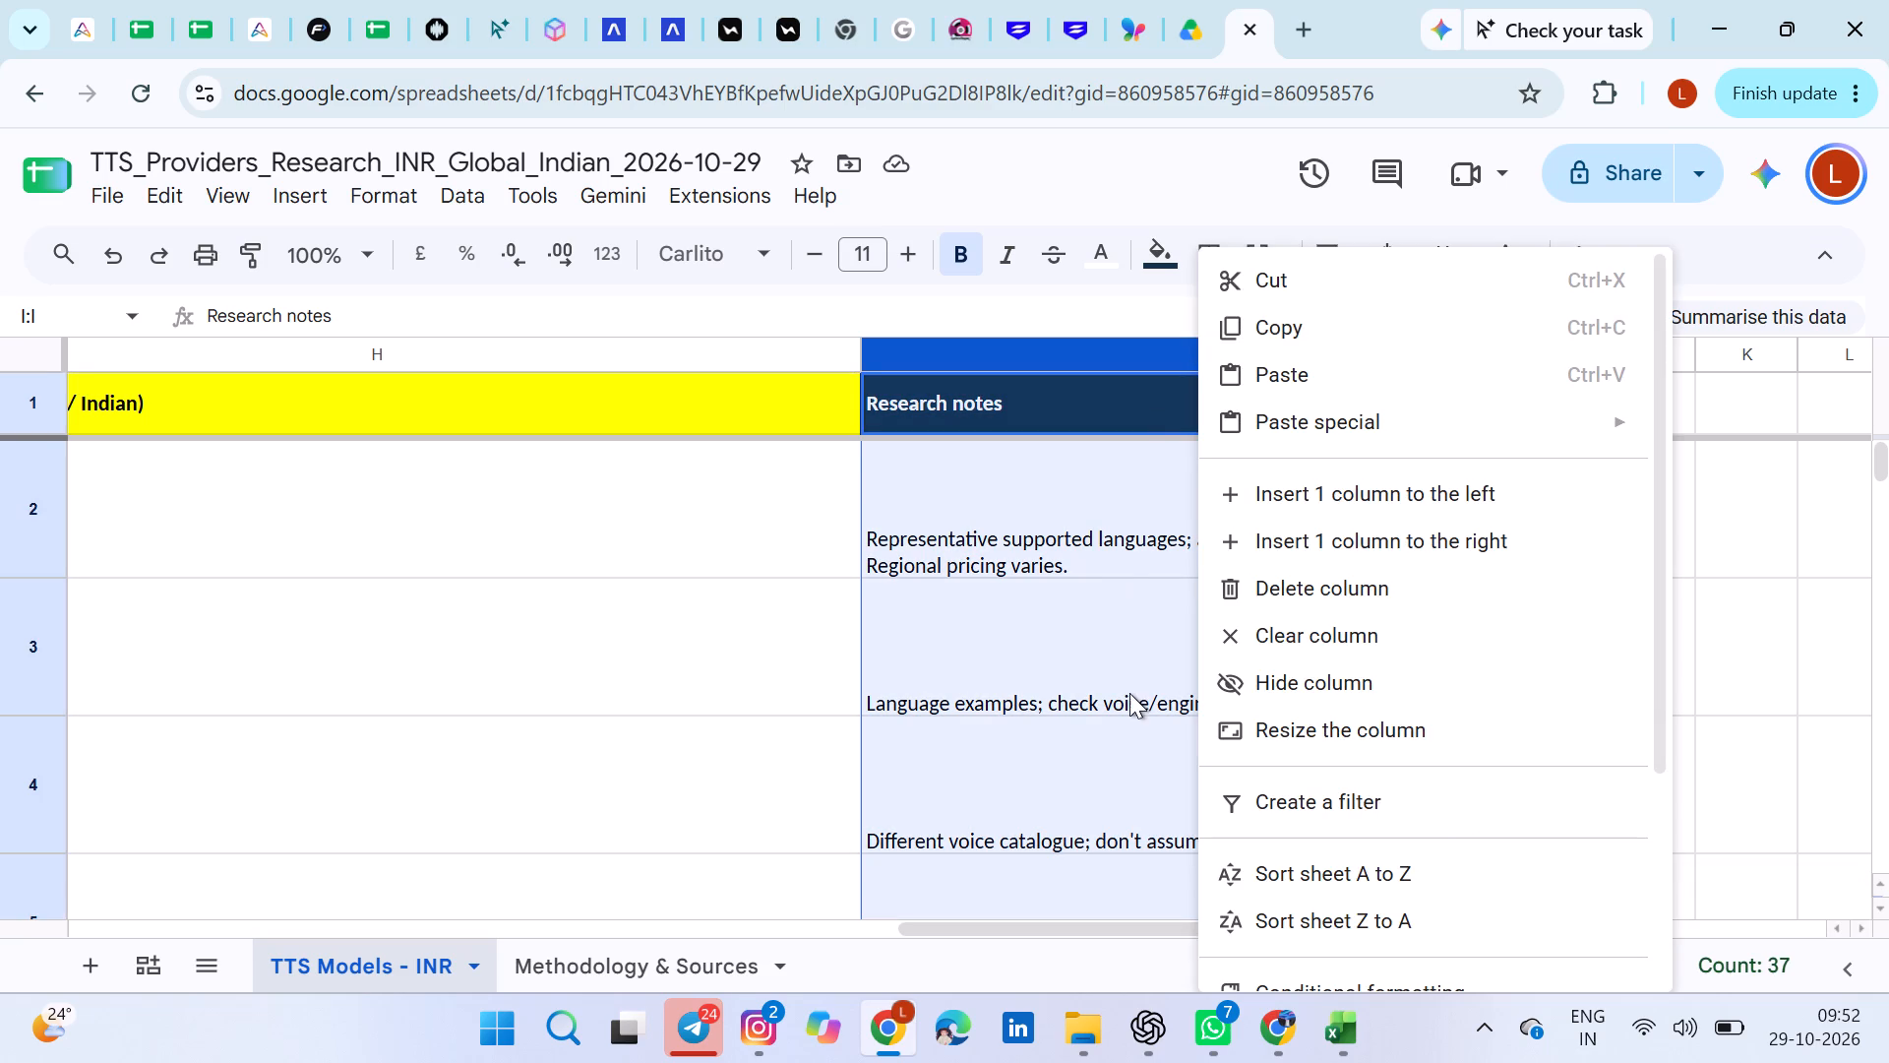
{"action": "scroll", "coordinate": [1129, 693], "scroll_direction": "down", "scroll_amount": 4}
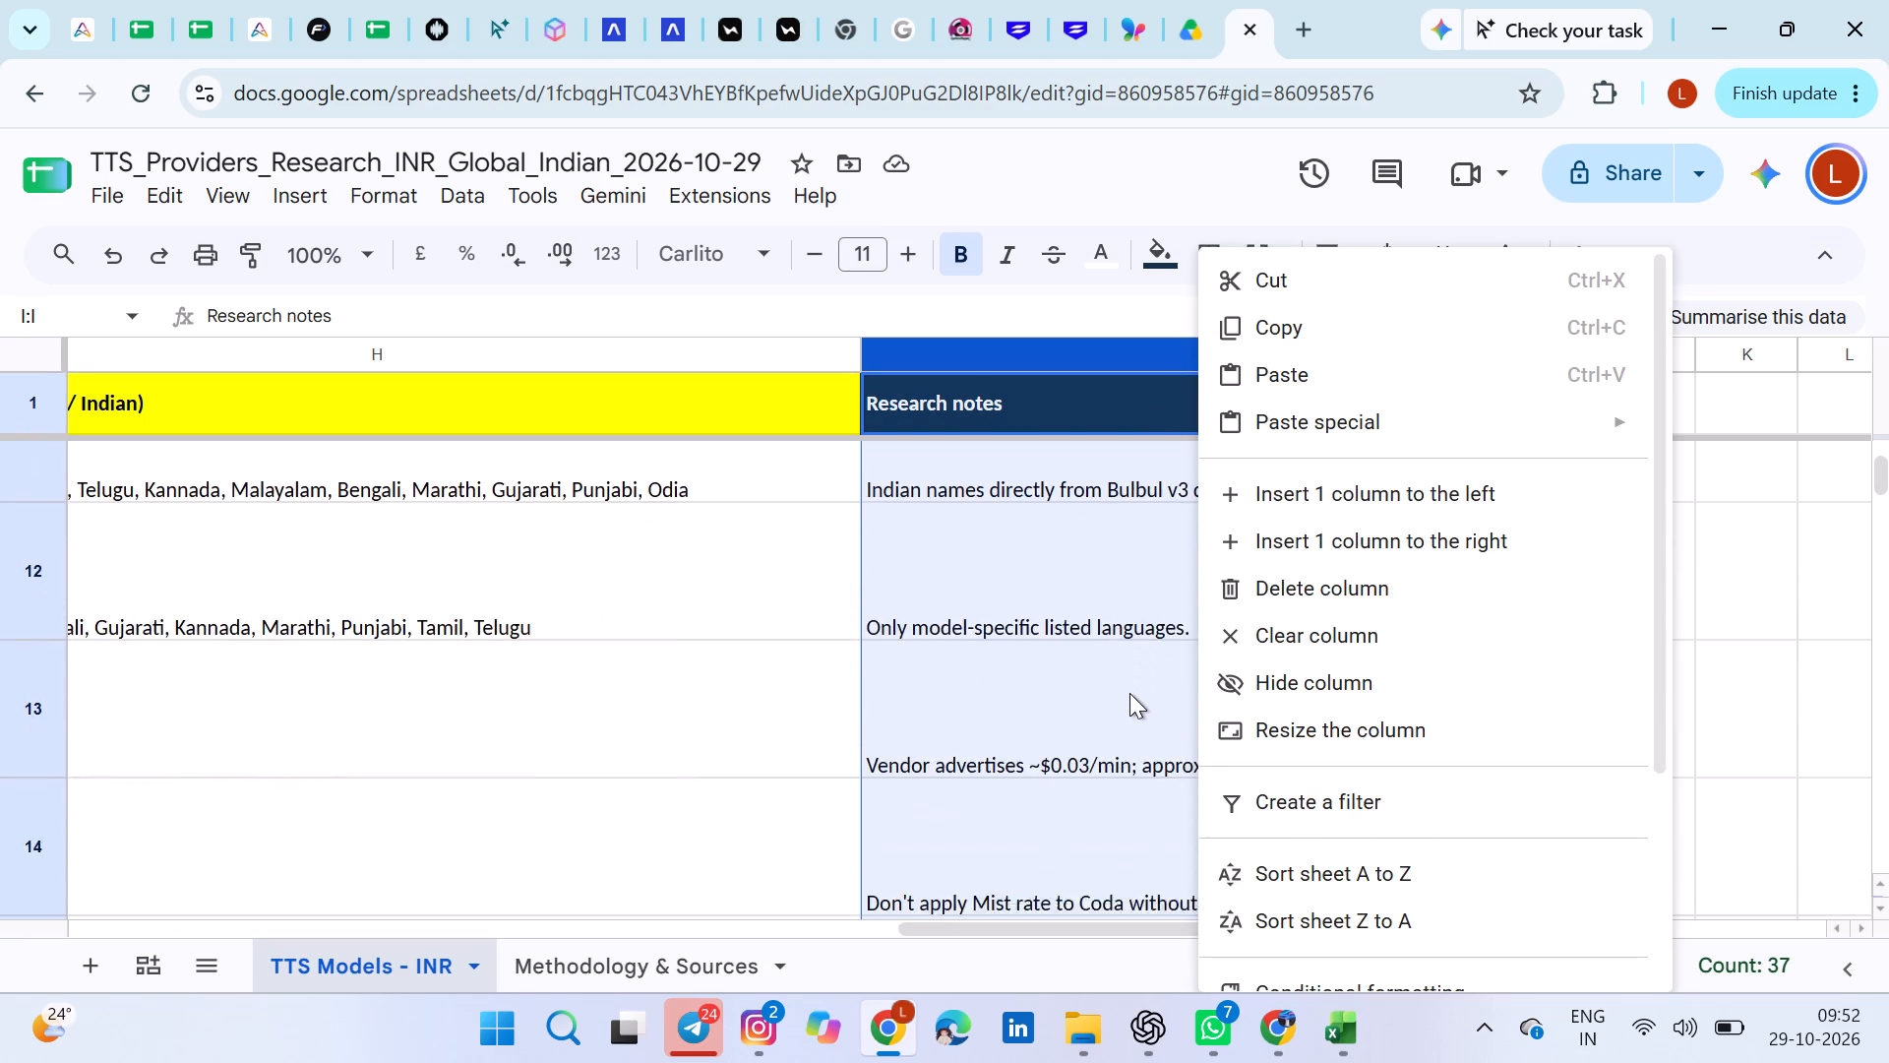
{"action": "scroll", "coordinate": [1129, 693], "scroll_direction": "down", "scroll_amount": 4}
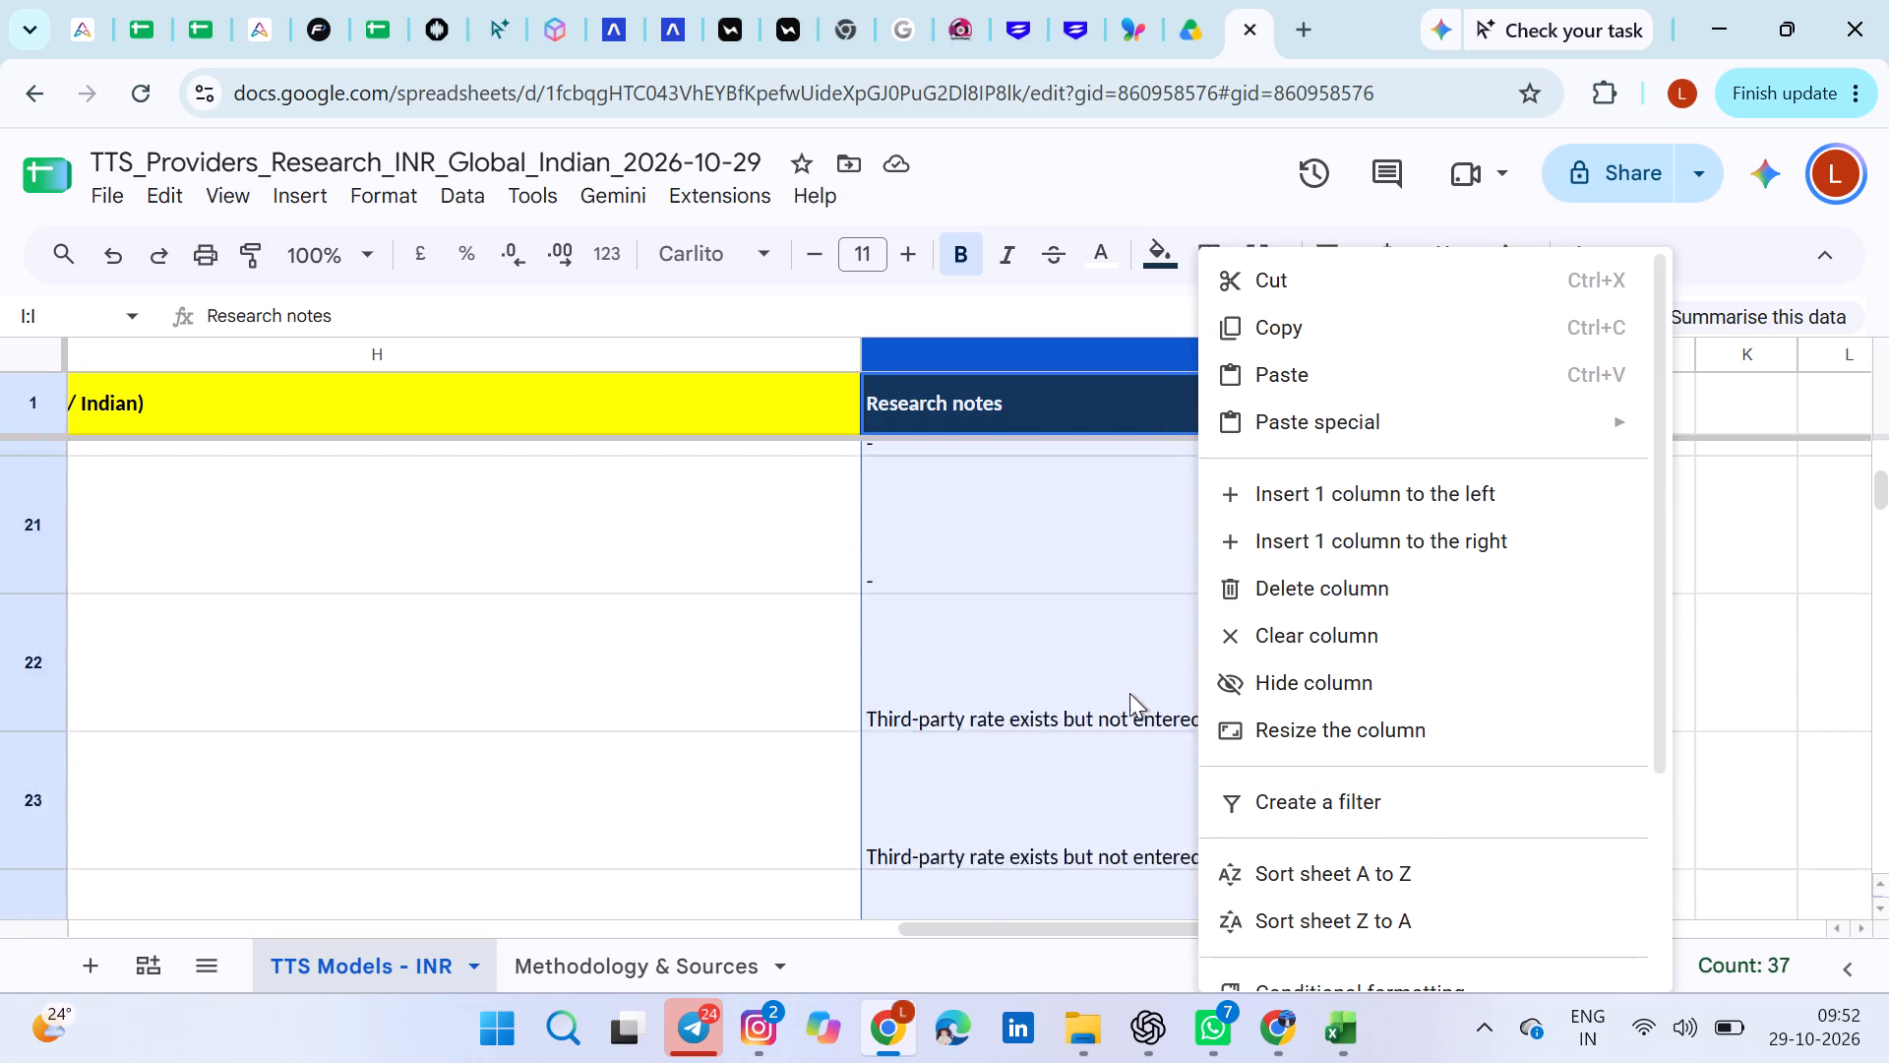
{"action": "scroll", "coordinate": [1129, 693], "scroll_direction": "down", "scroll_amount": 1}
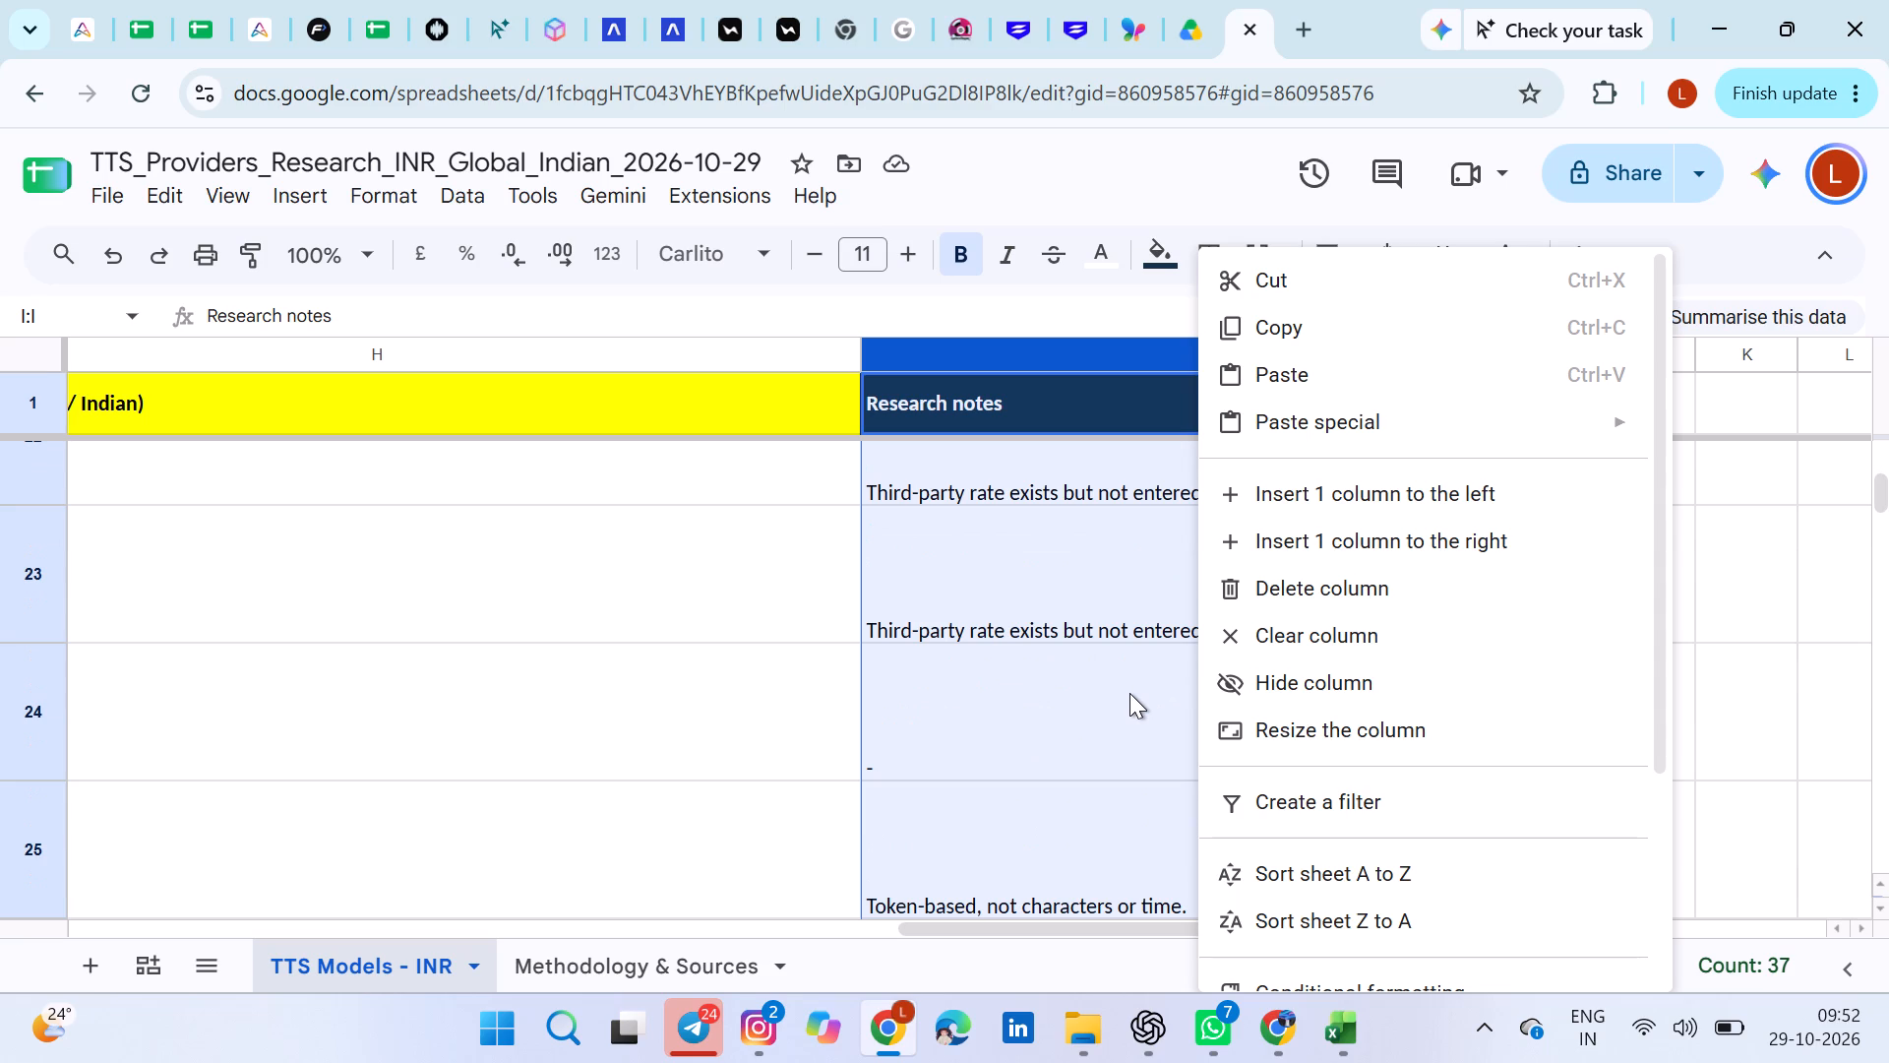
{"action": "scroll", "coordinate": [1129, 693], "scroll_direction": "down", "scroll_amount": 4}
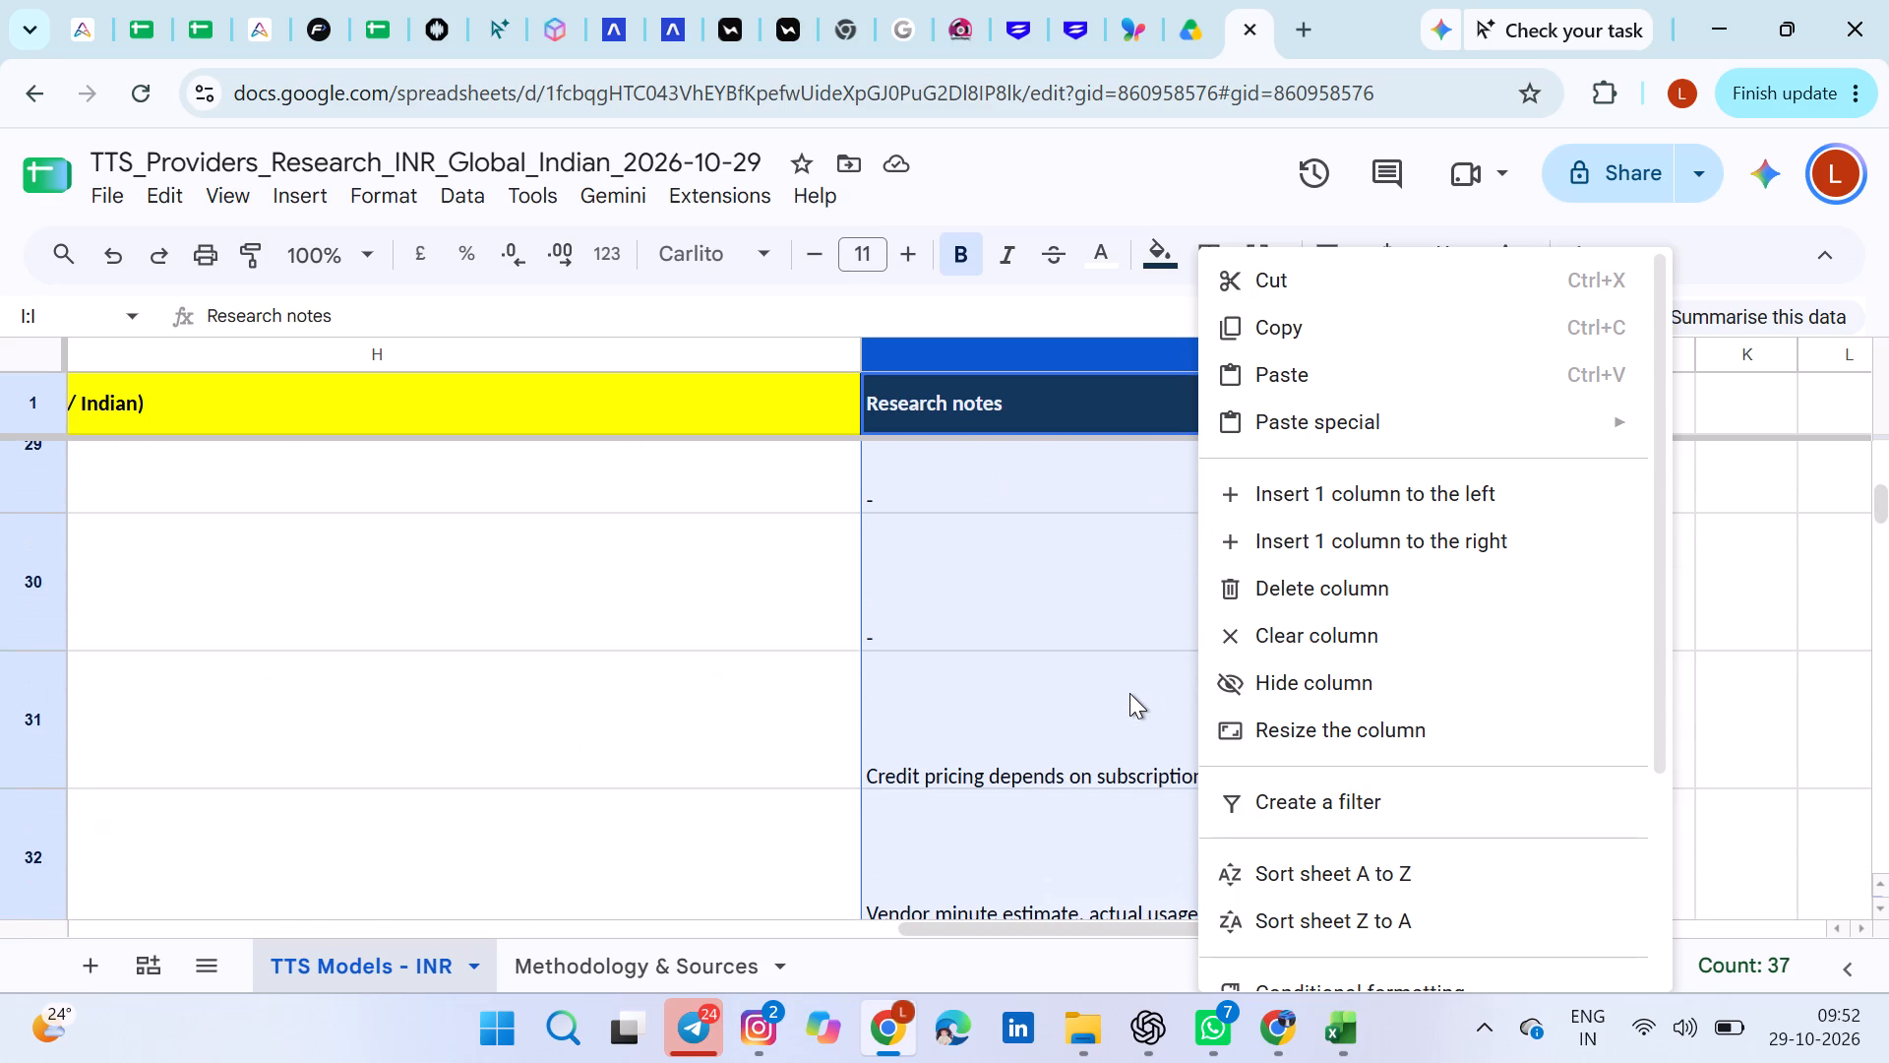
{"action": "scroll", "coordinate": [1129, 693], "scroll_direction": "down", "scroll_amount": 7}
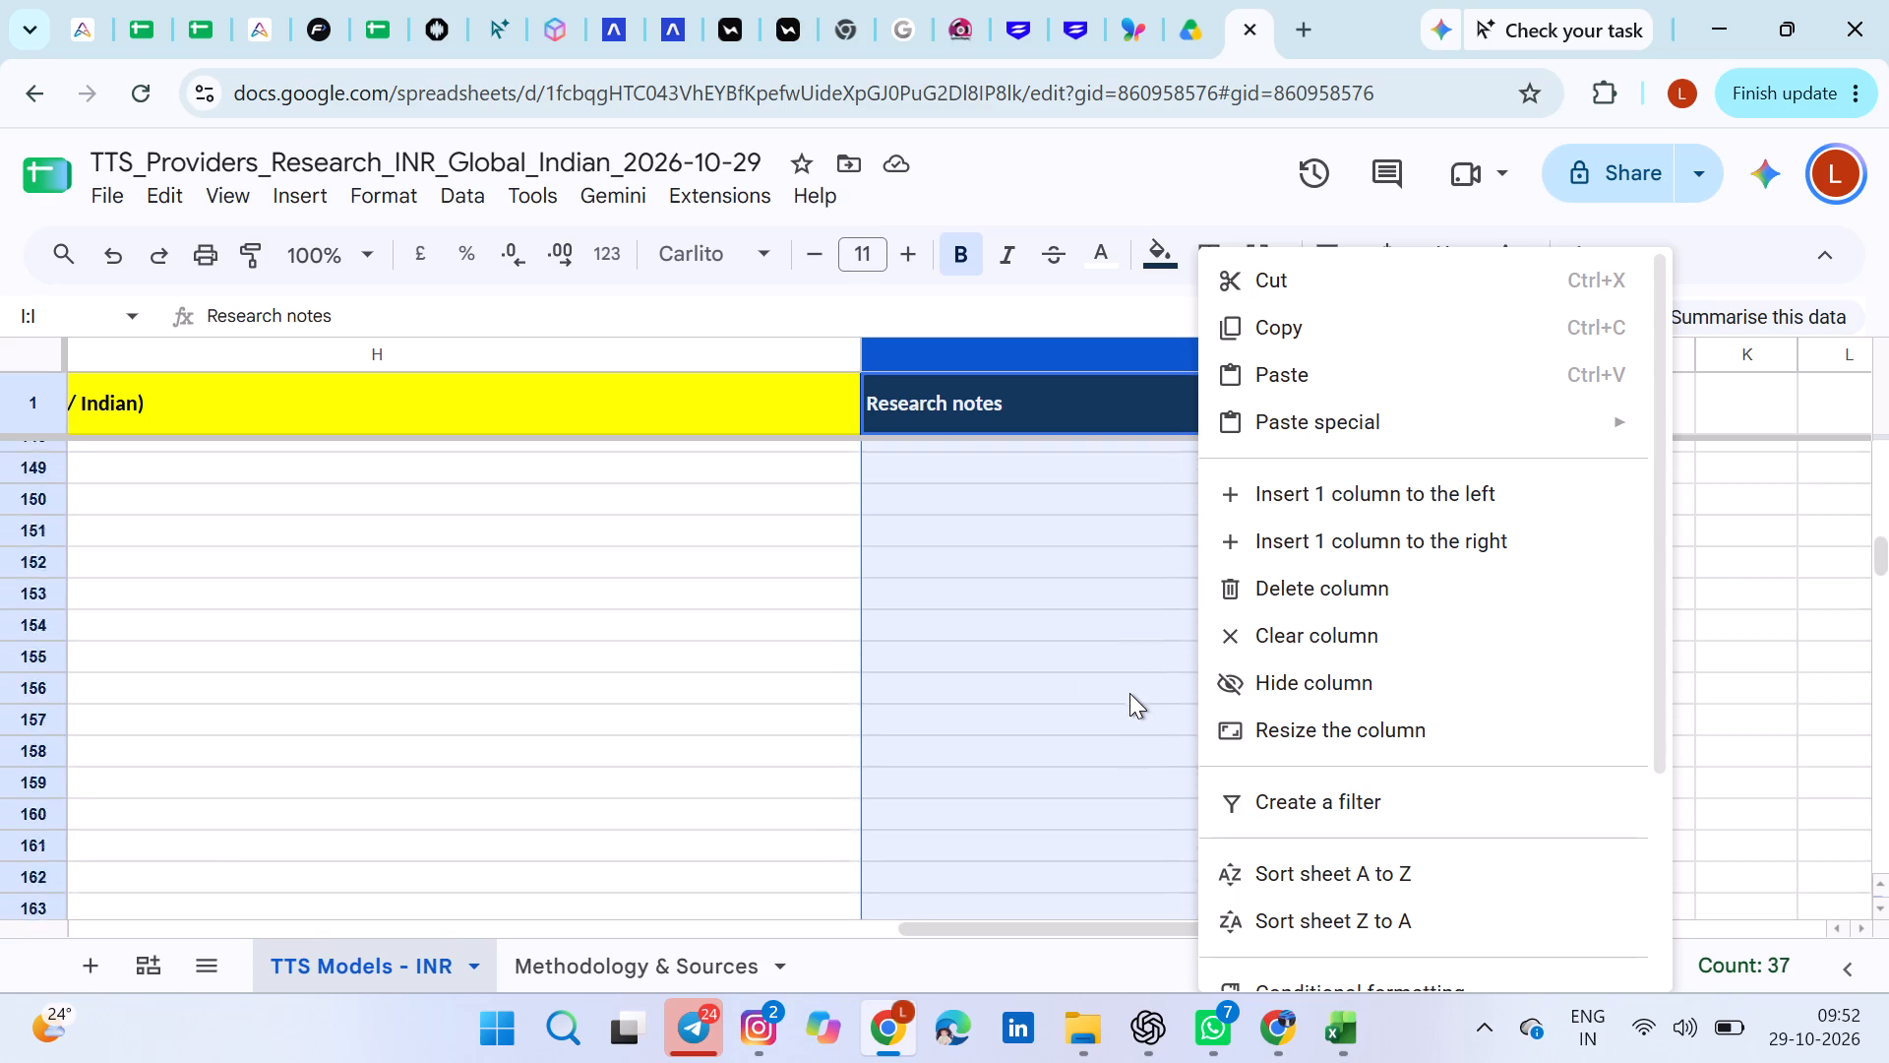
{"action": "scroll", "coordinate": [1129, 693], "scroll_direction": "up", "scroll_amount": 3}
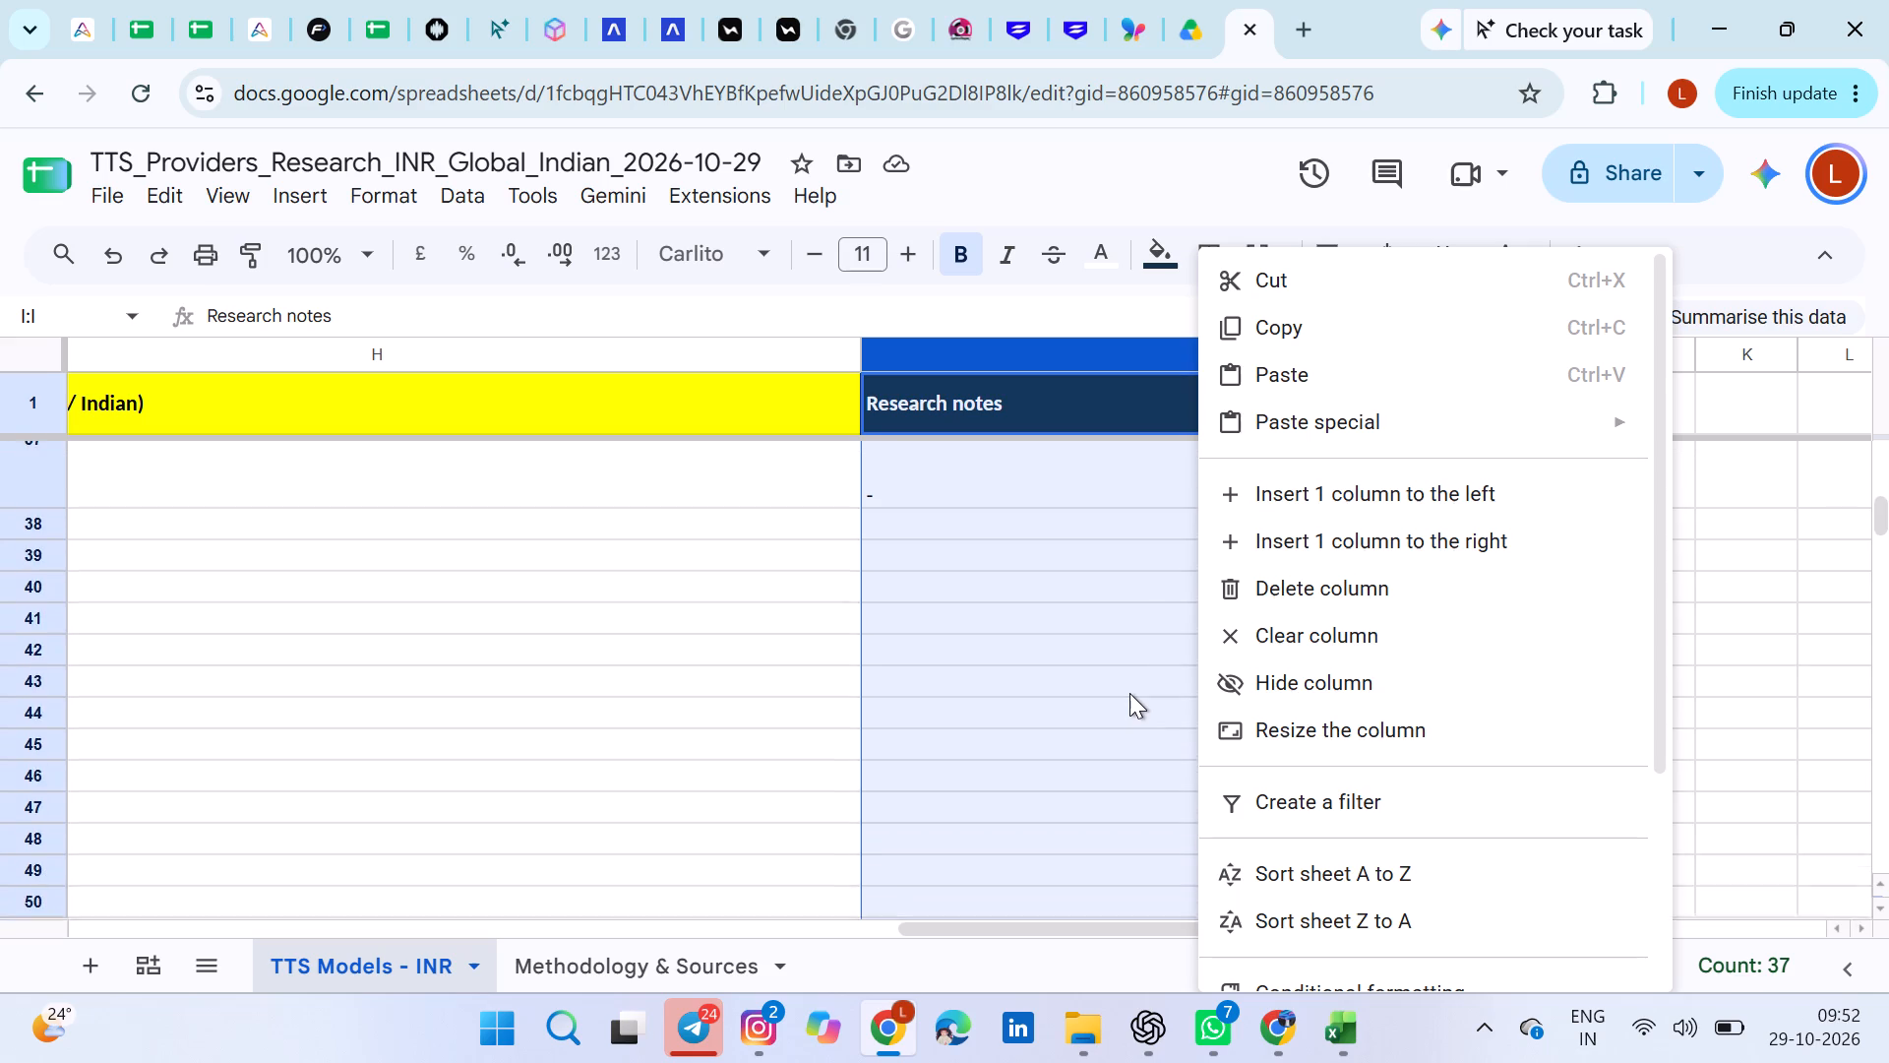
{"action": "scroll", "coordinate": [1129, 693], "scroll_direction": "up", "scroll_amount": 2}
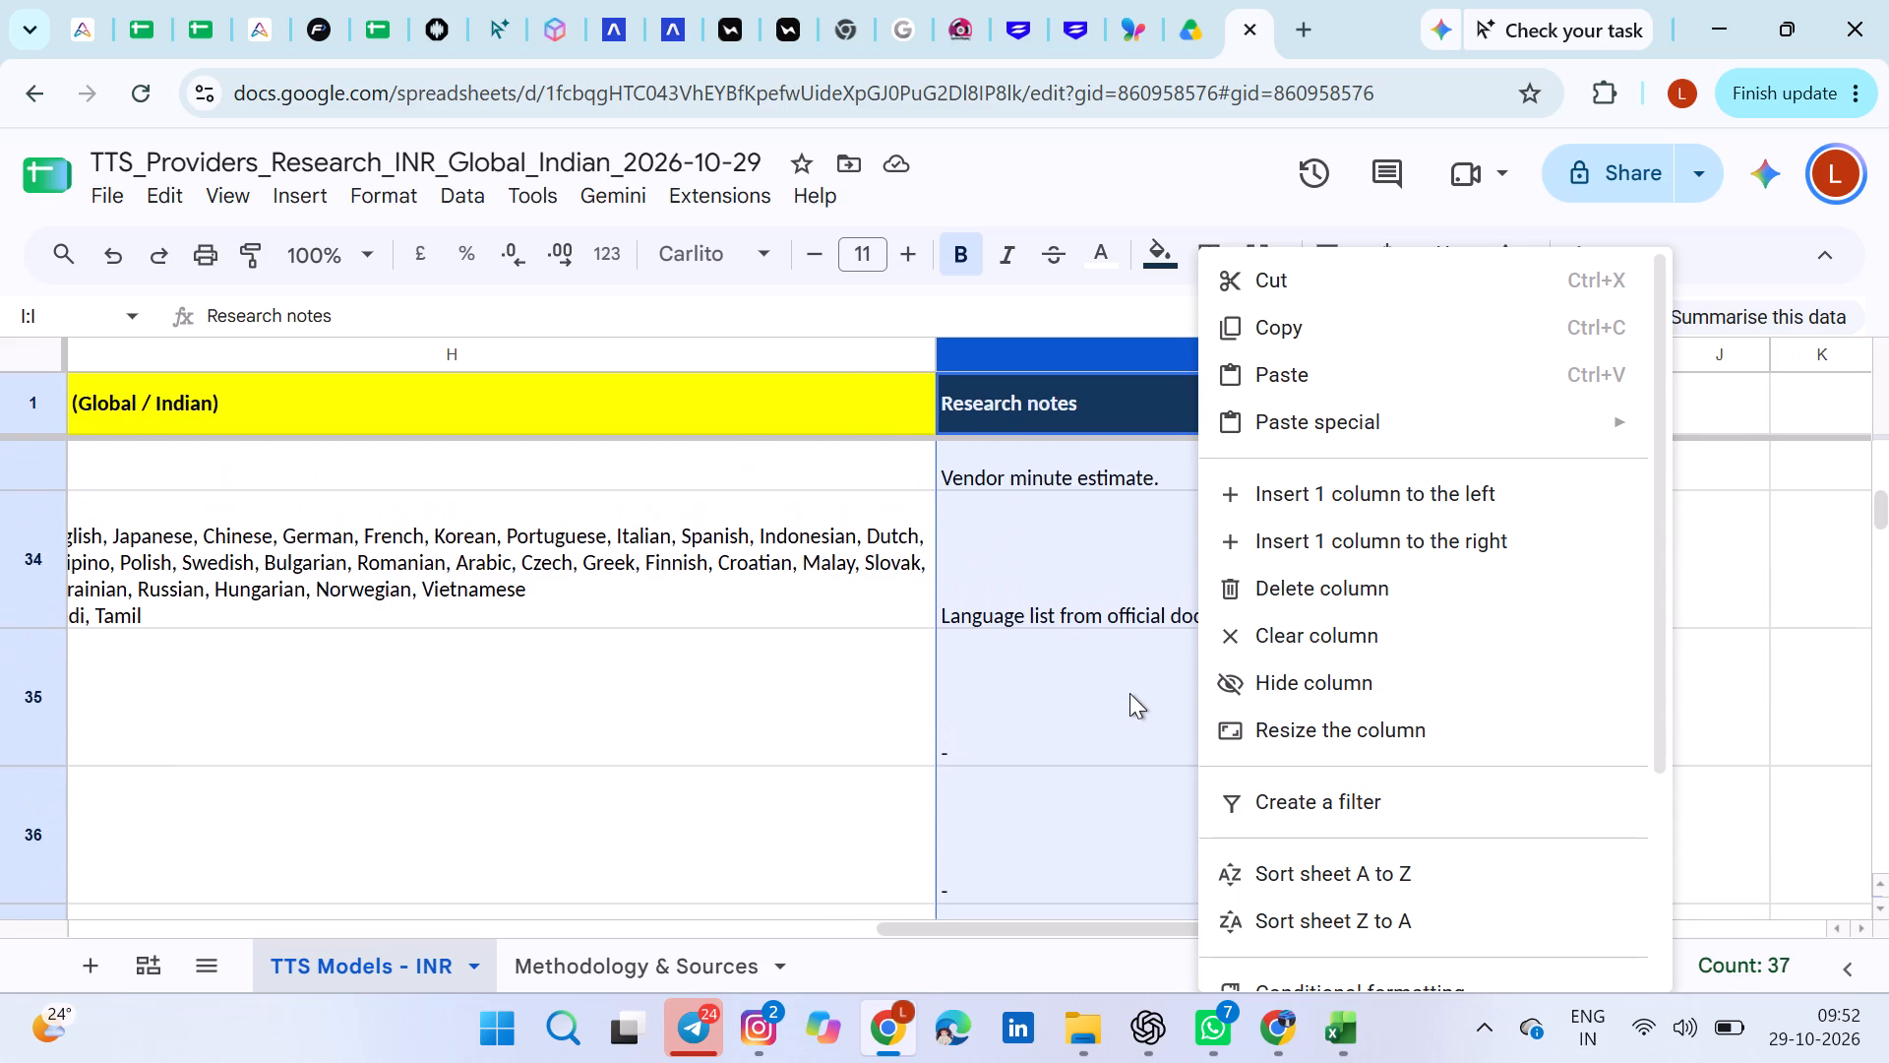
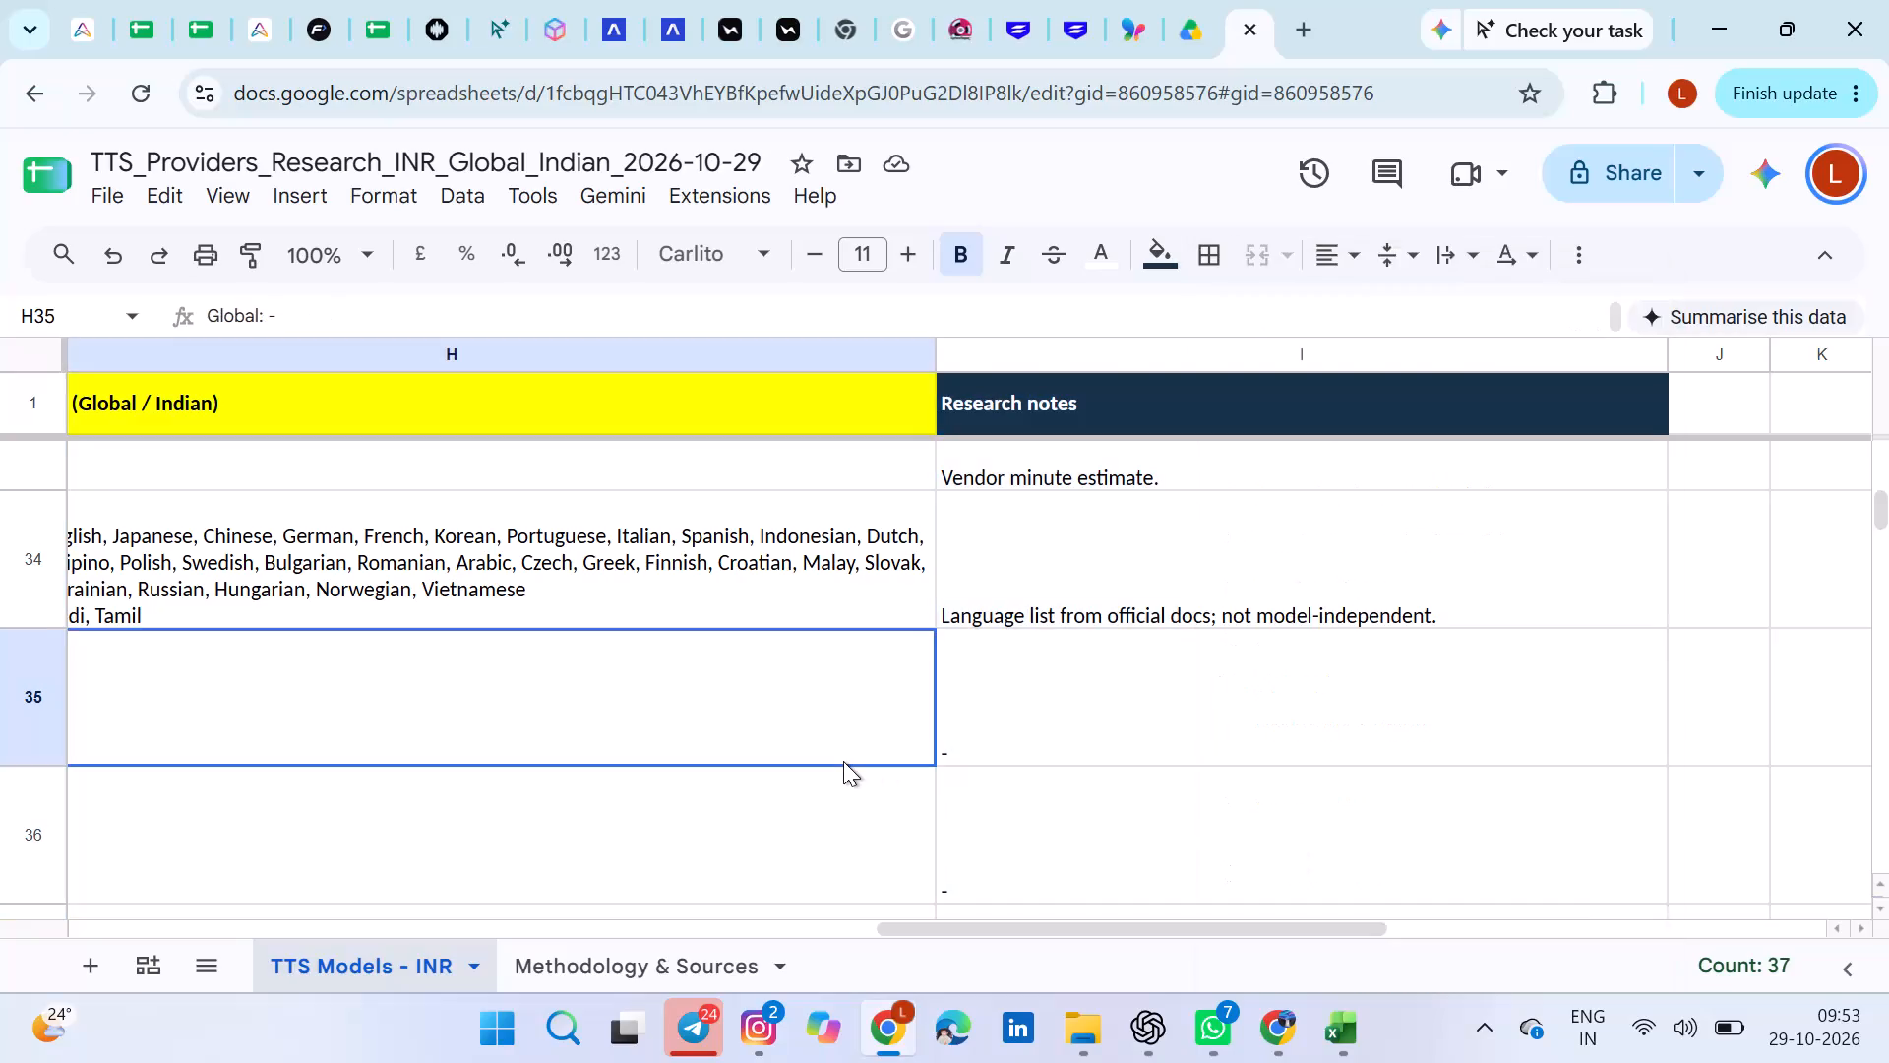
Merge the three Google Cloud TTS cells A3:A5 in the Provider column into one cell.
{"action": "scroll", "coordinate": [843, 761], "scroll_direction": "right", "scroll_amount": 5}
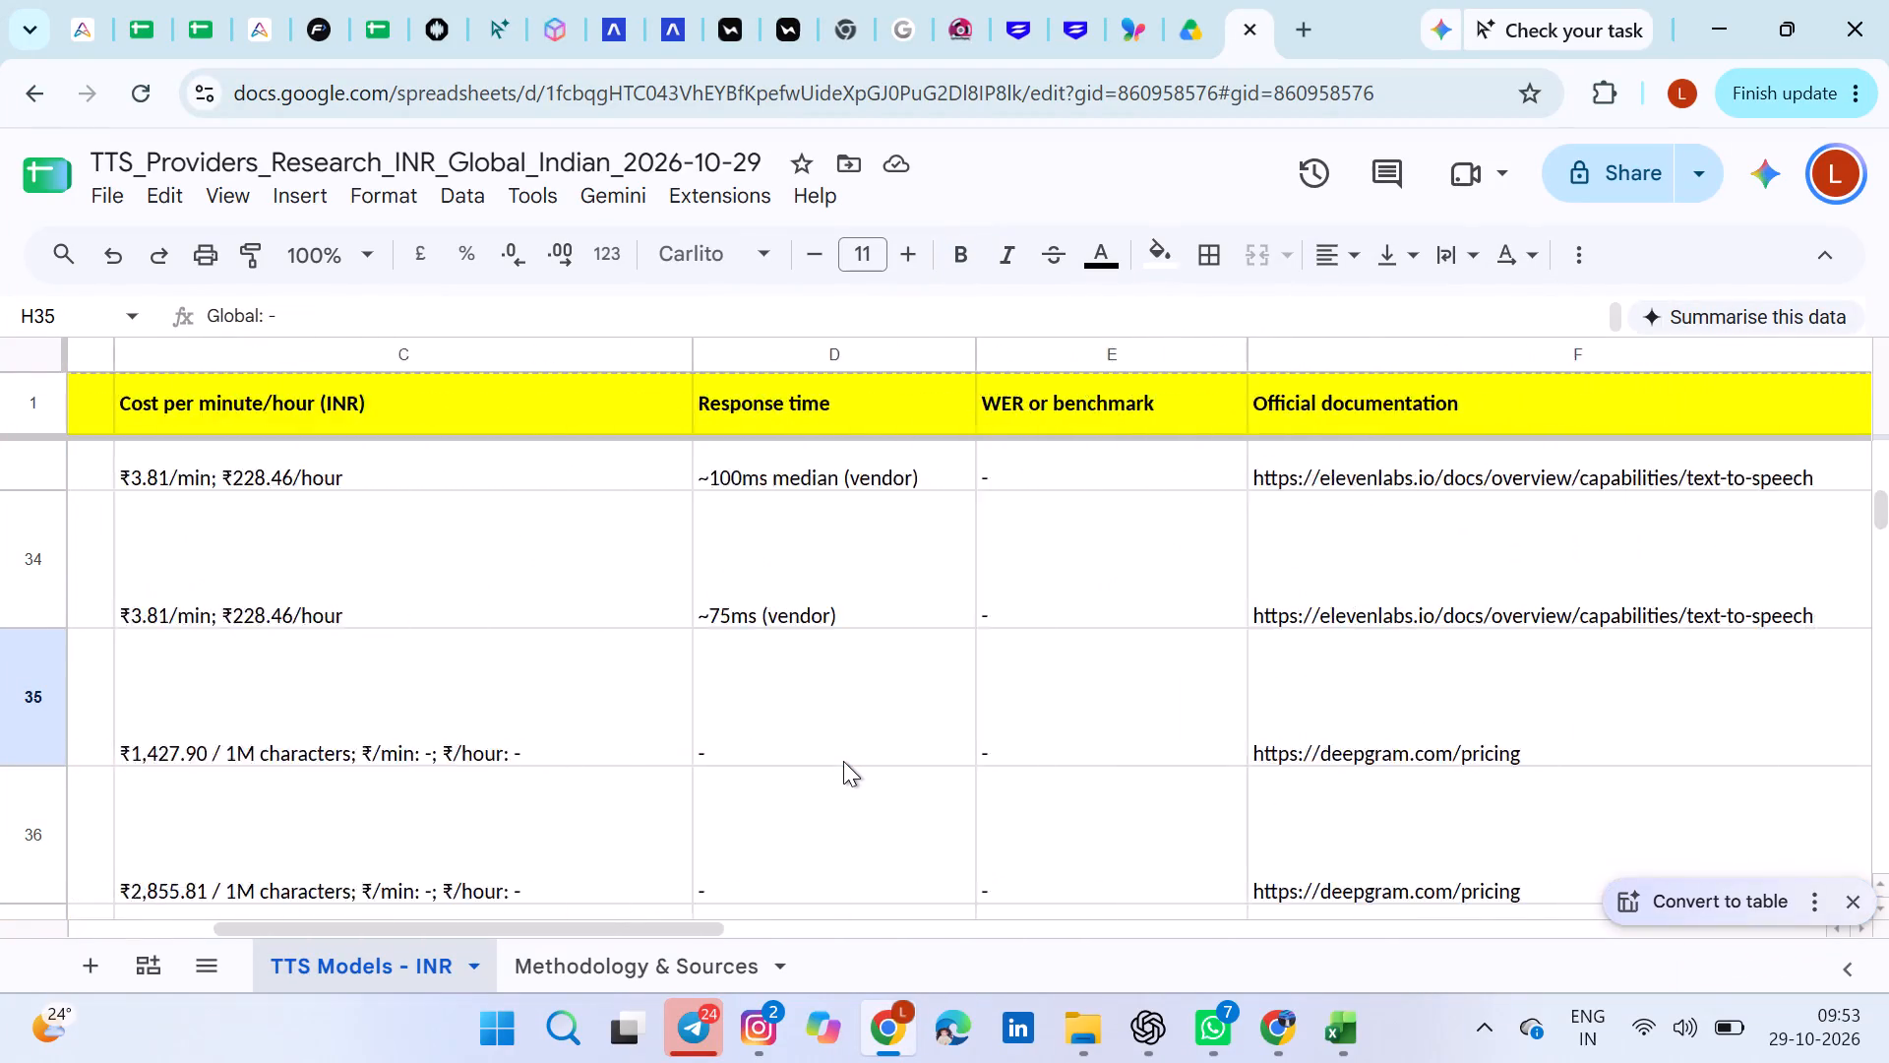
{"action": "scroll", "coordinate": [843, 761], "scroll_direction": "right", "scroll_amount": 3}
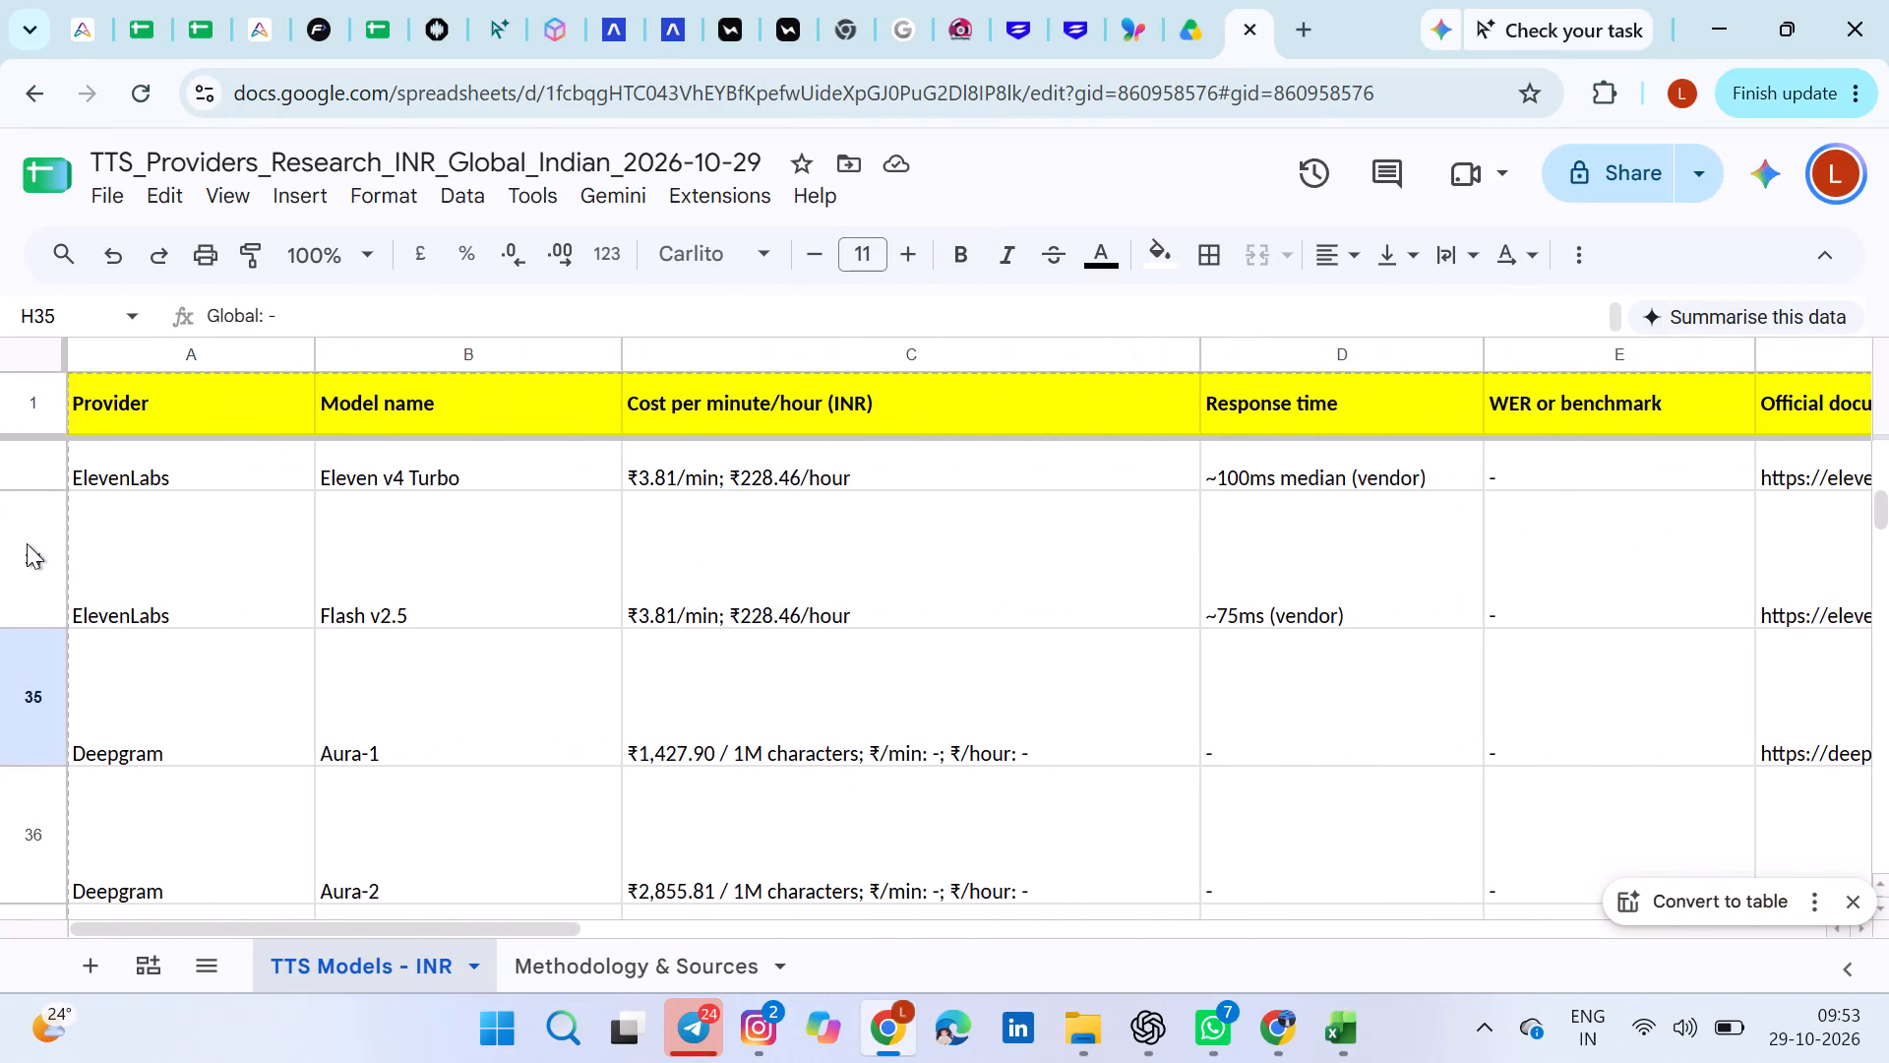
{"action": "scroll", "coordinate": [223, 620], "scroll_direction": "up", "scroll_amount": 6}
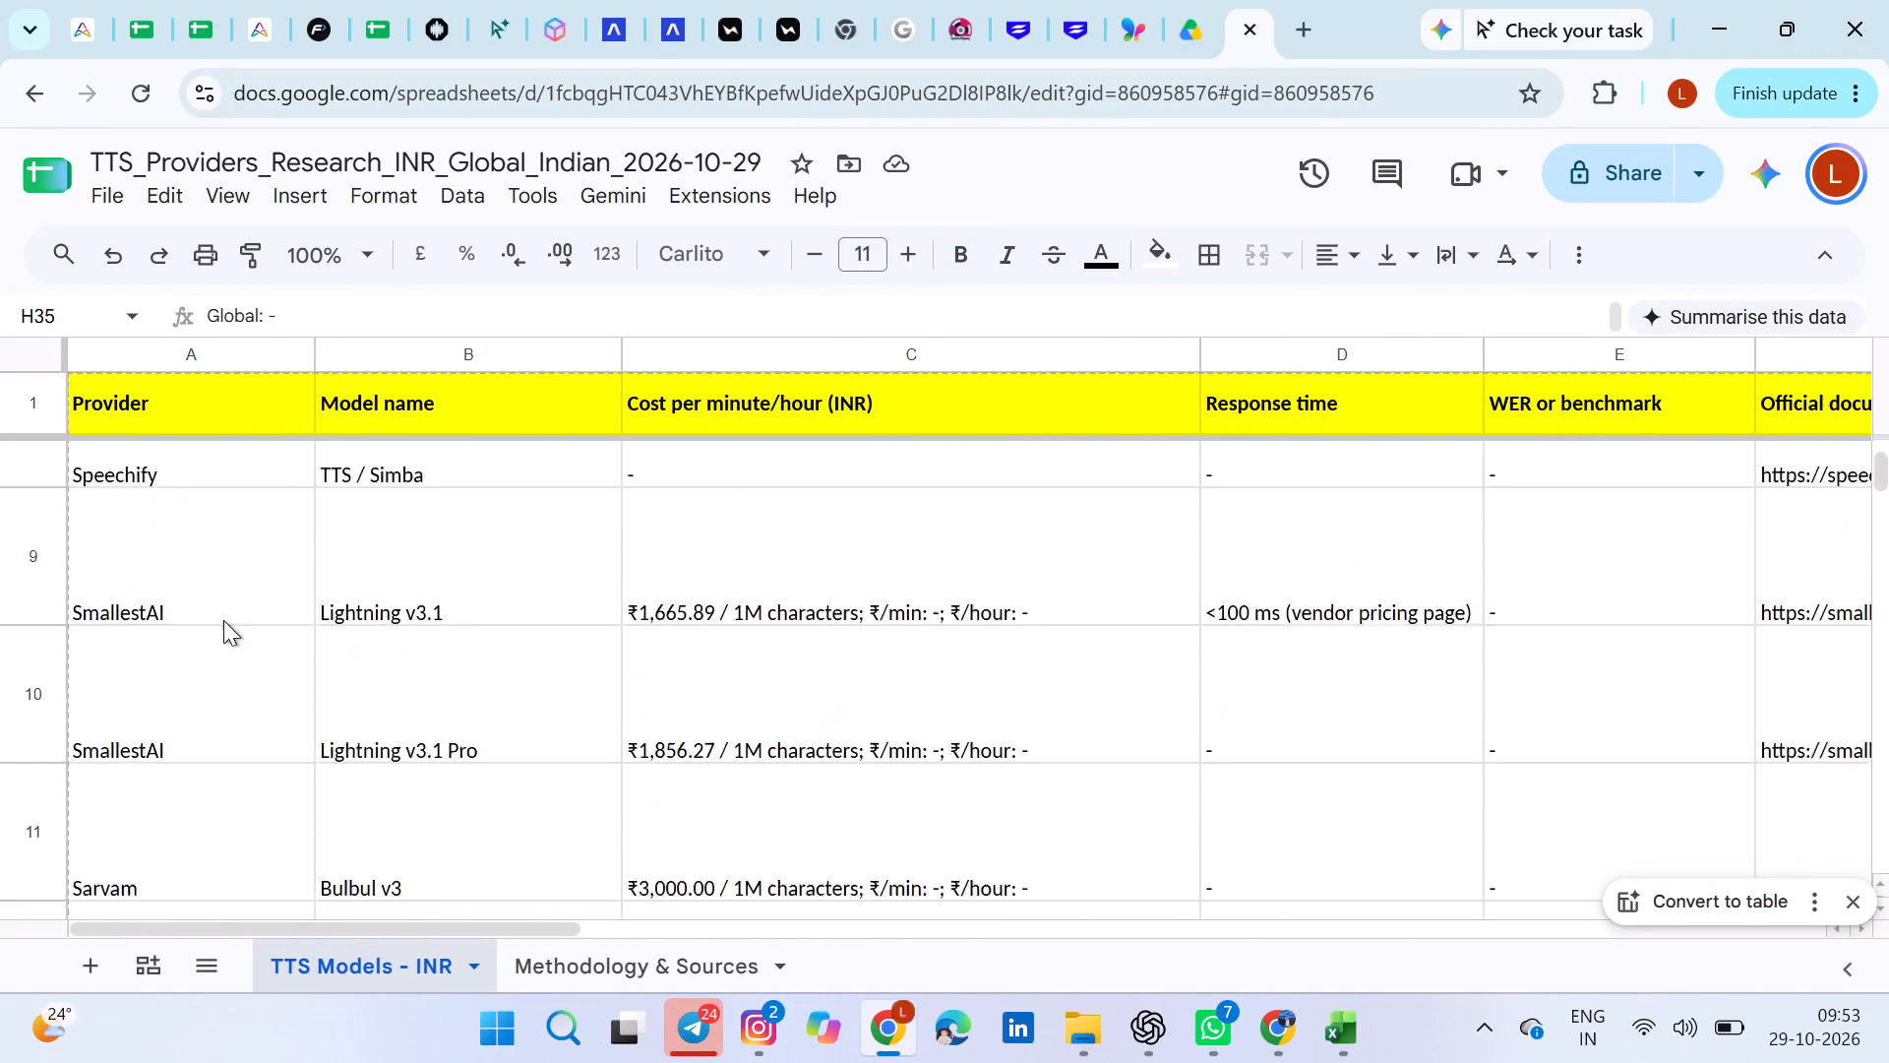
{"action": "scroll", "coordinate": [223, 620], "scroll_direction": "up", "scroll_amount": 4}
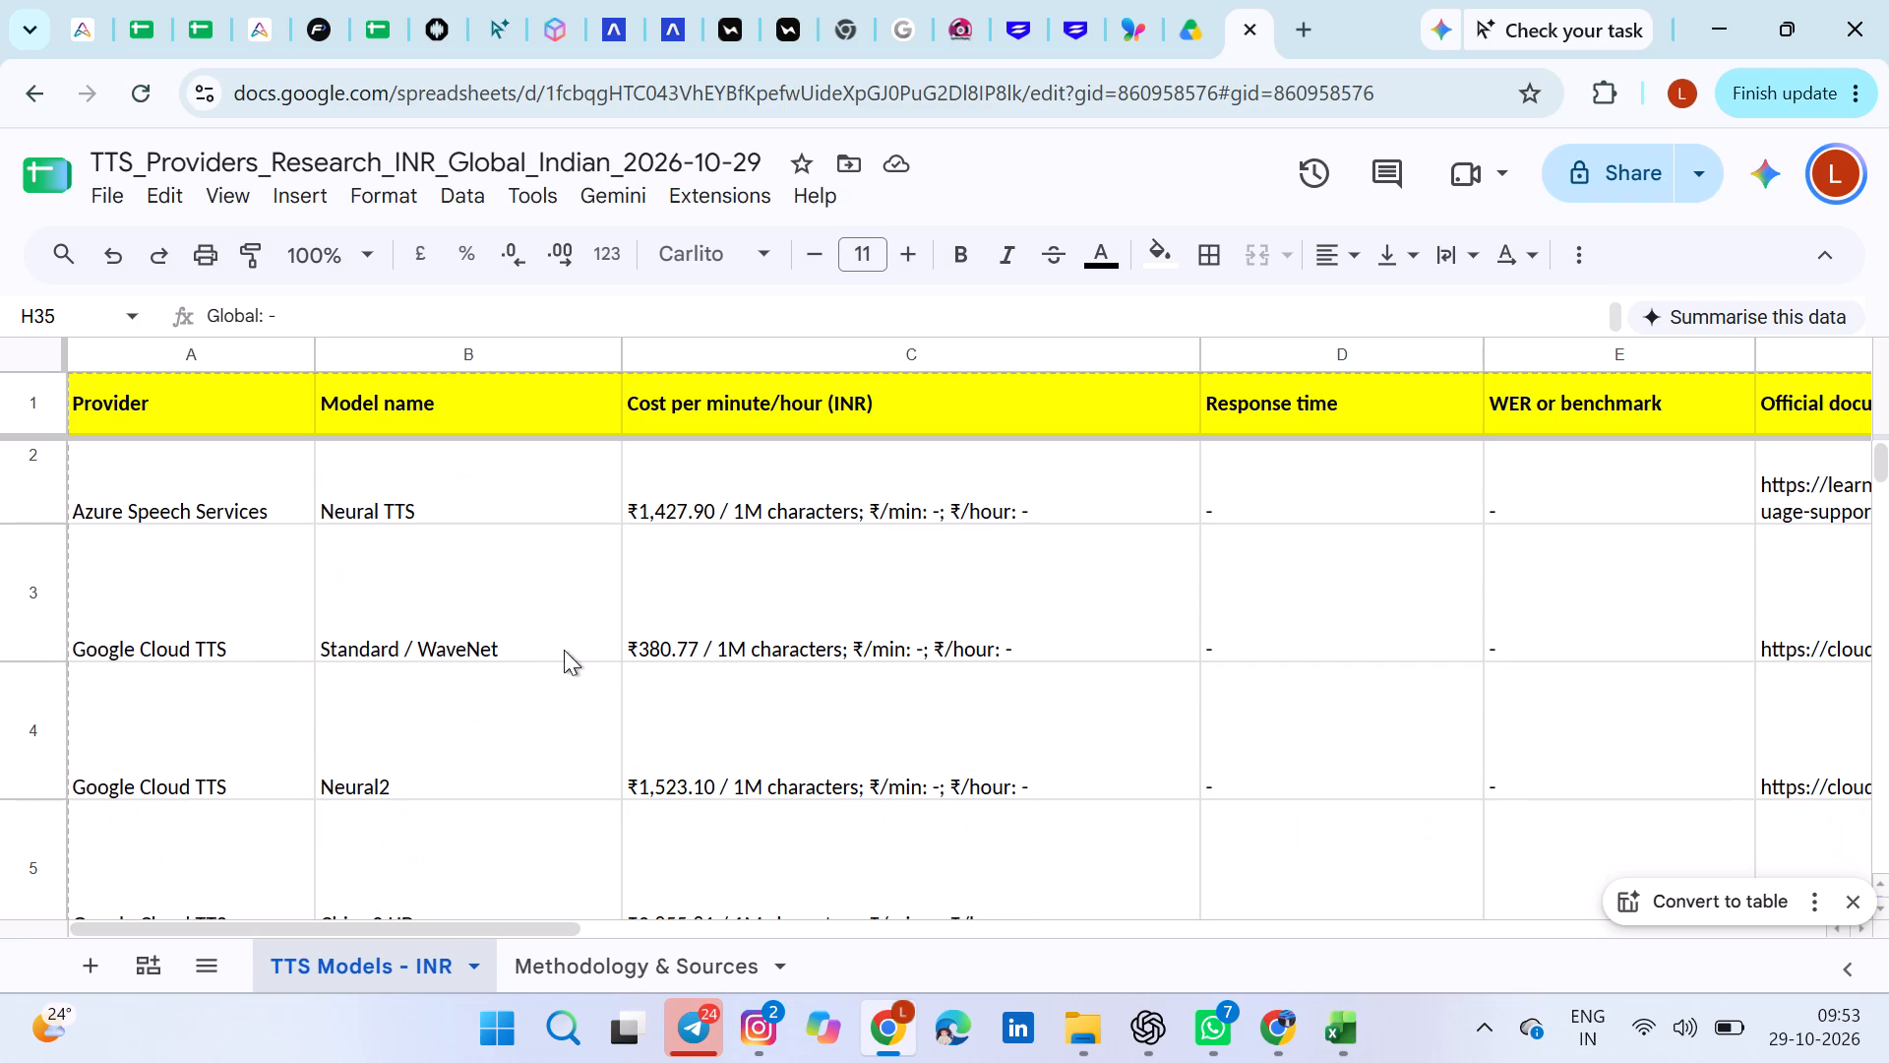
{"action": "scroll", "coordinate": [232, 652], "scroll_direction": "down", "scroll_amount": 1}
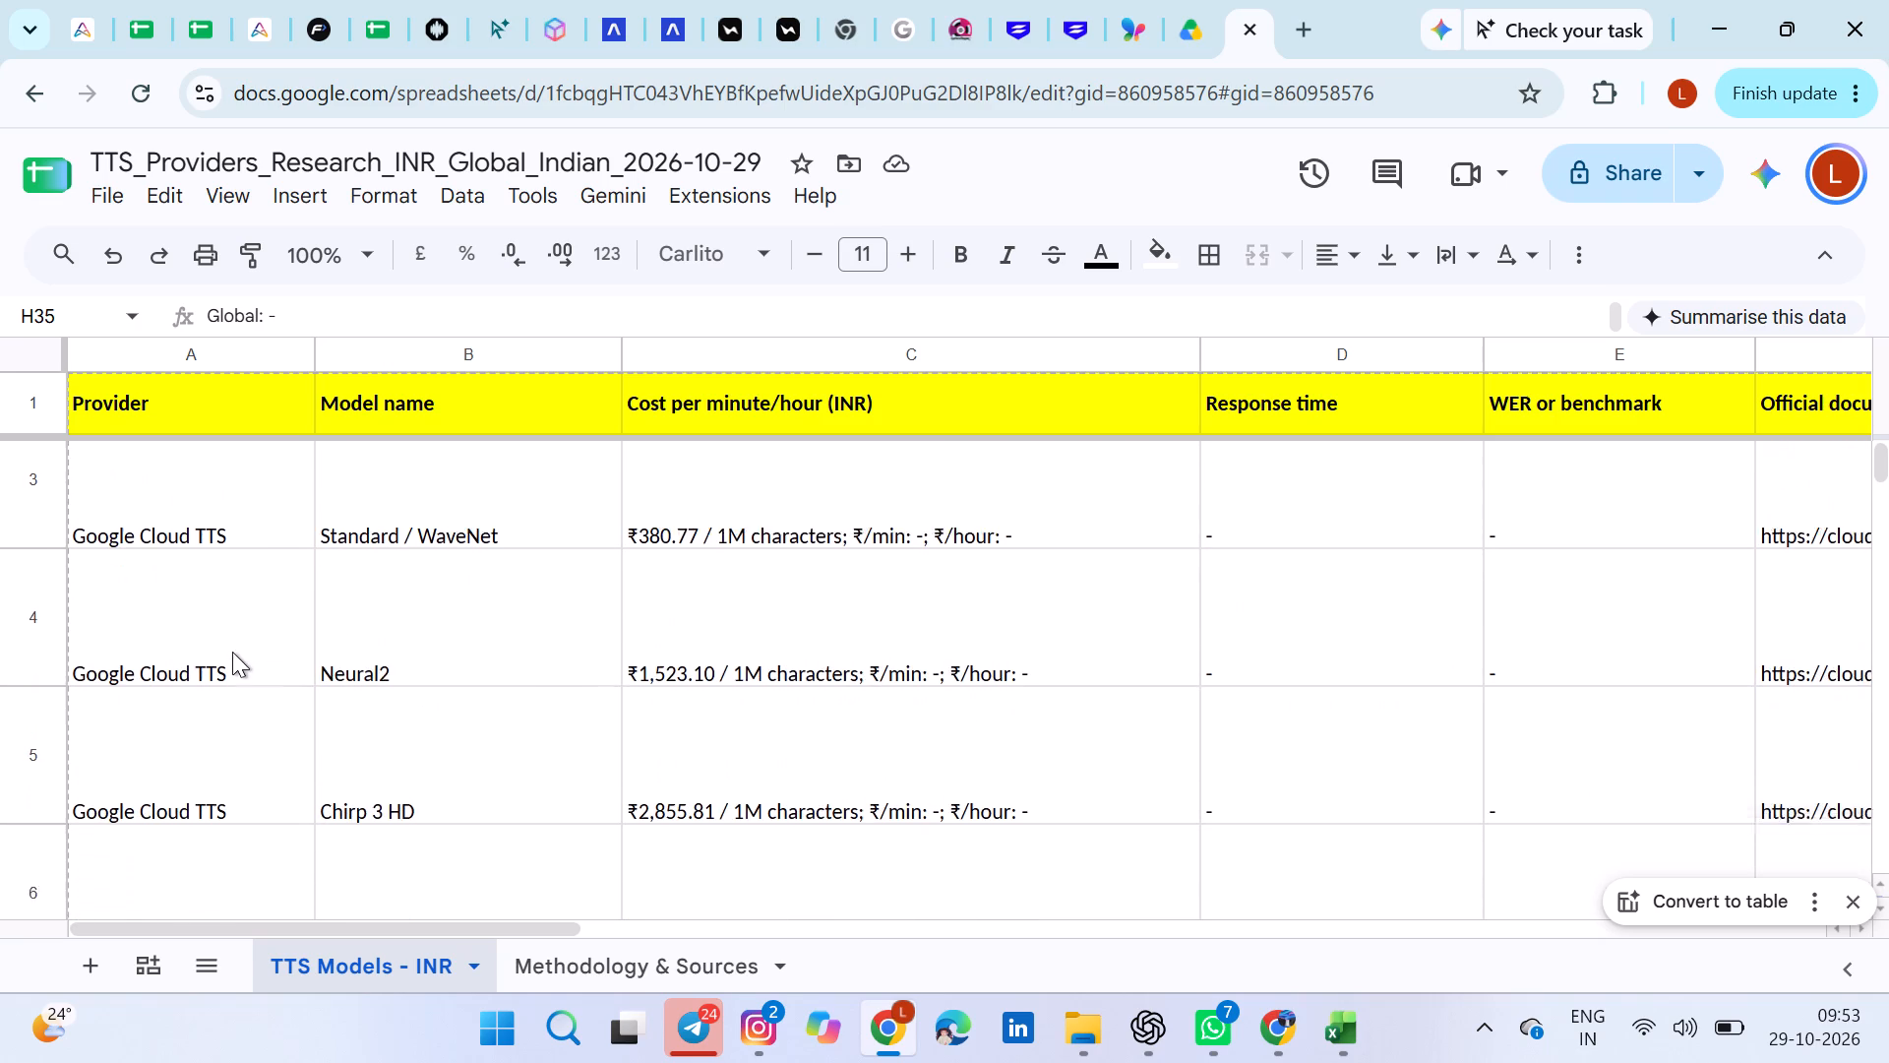
{"action": "left_click", "coordinate": [231, 487]}
{"action": "left_click_drag", "start_coordinate": [315, 604], "coordinate": [301, 710]}
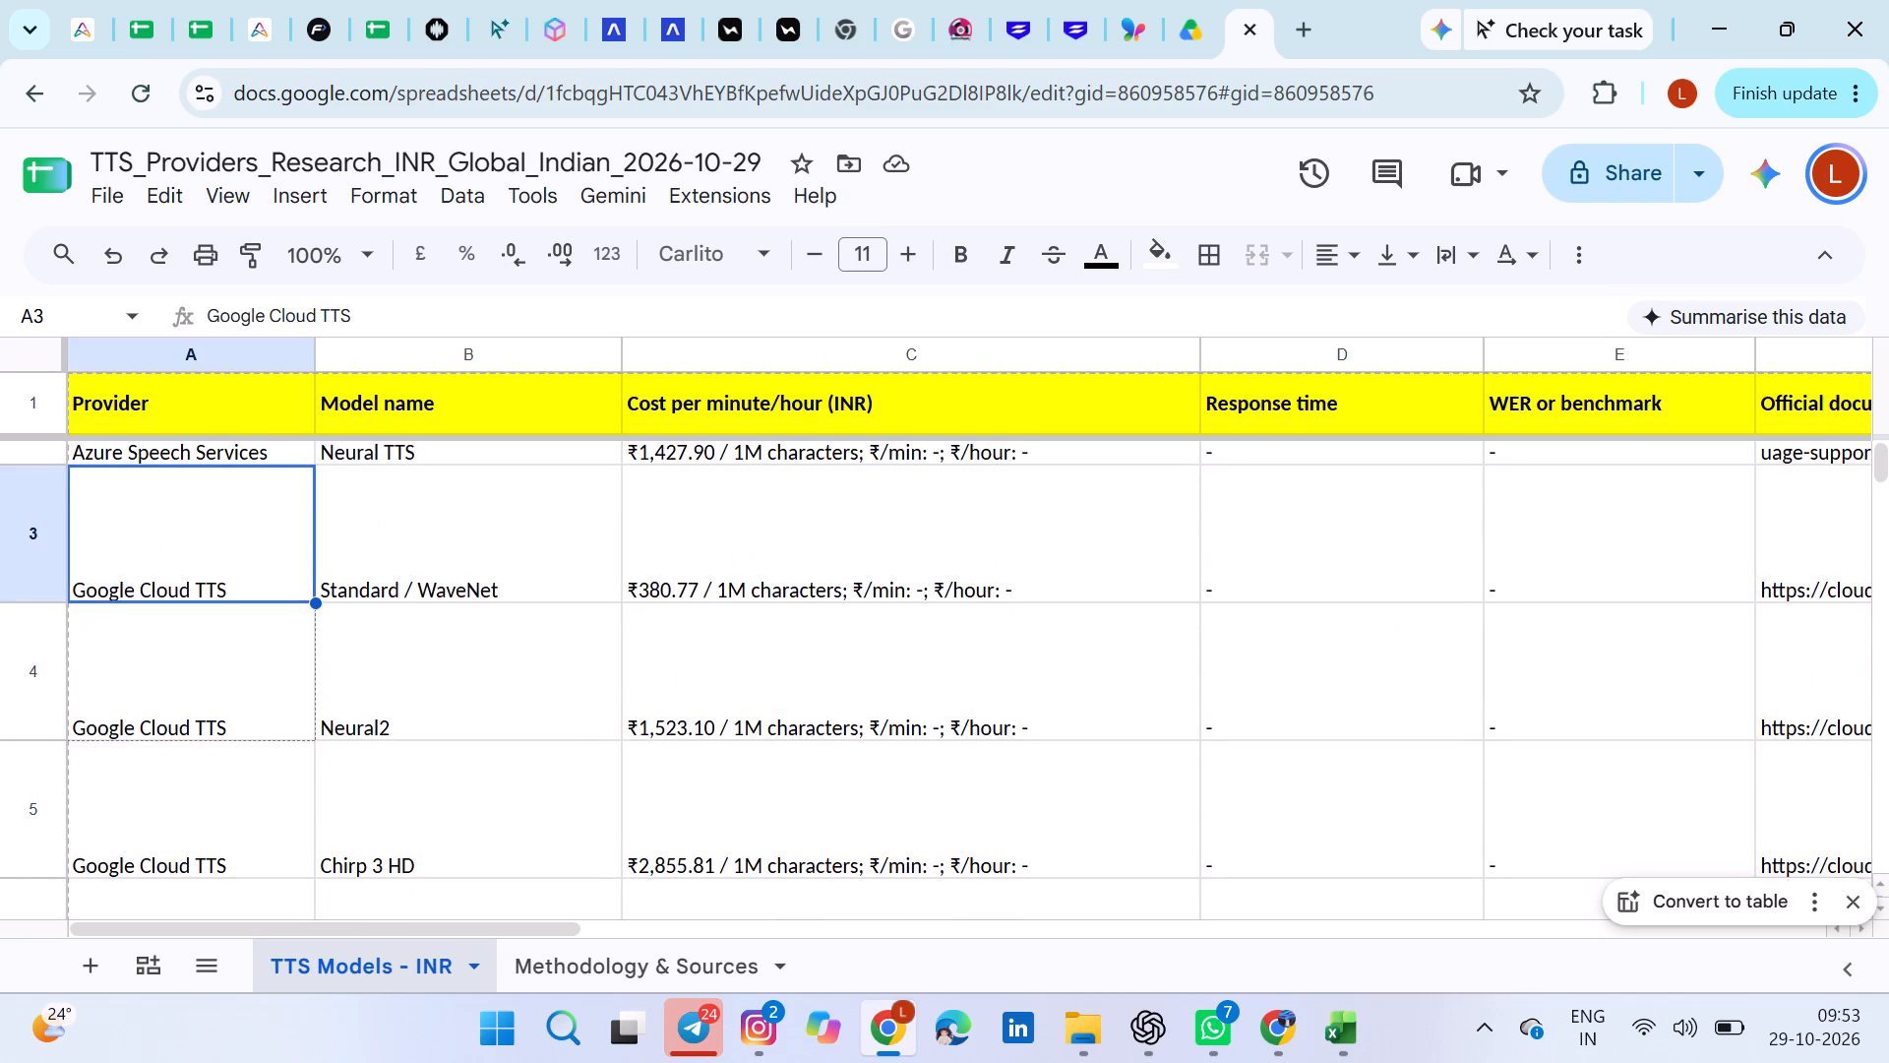
{"action": "left_click_drag", "start_coordinate": [301, 710], "coordinate": [317, 874]}
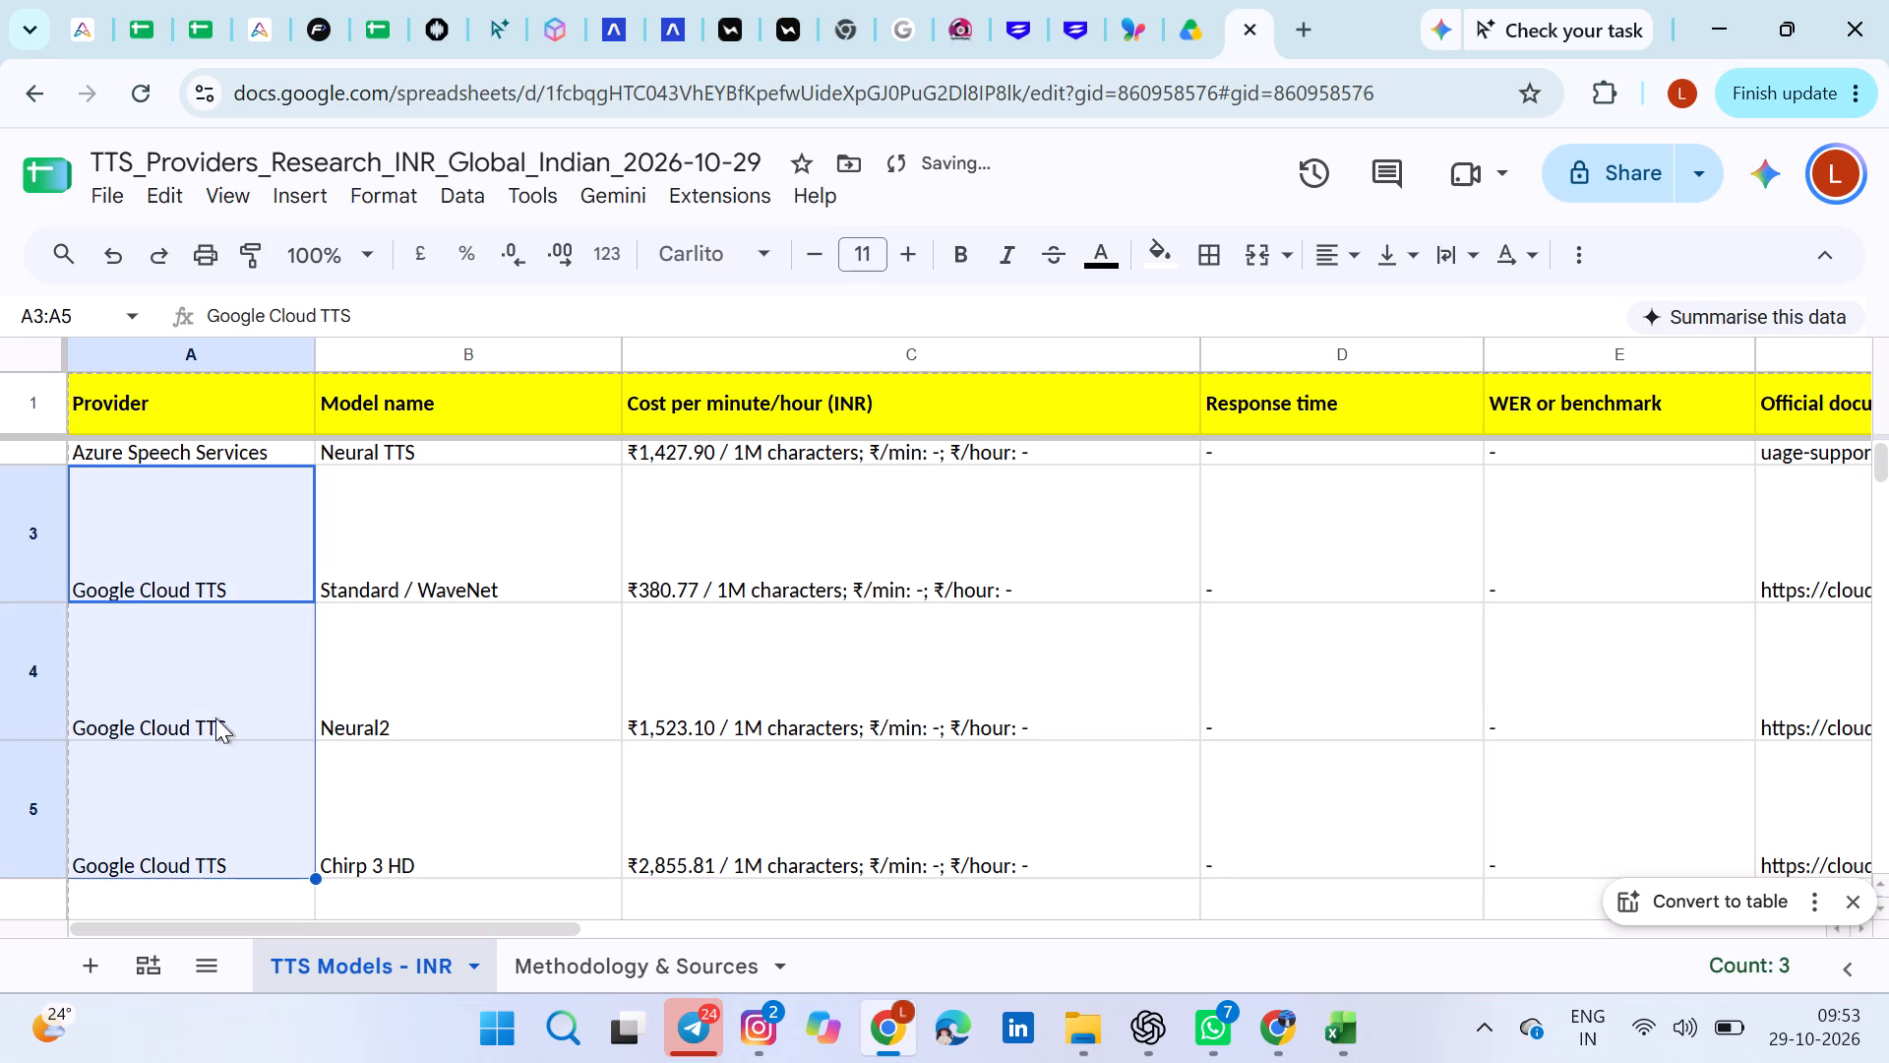
{"action": "right_click", "coordinate": [182, 684]}
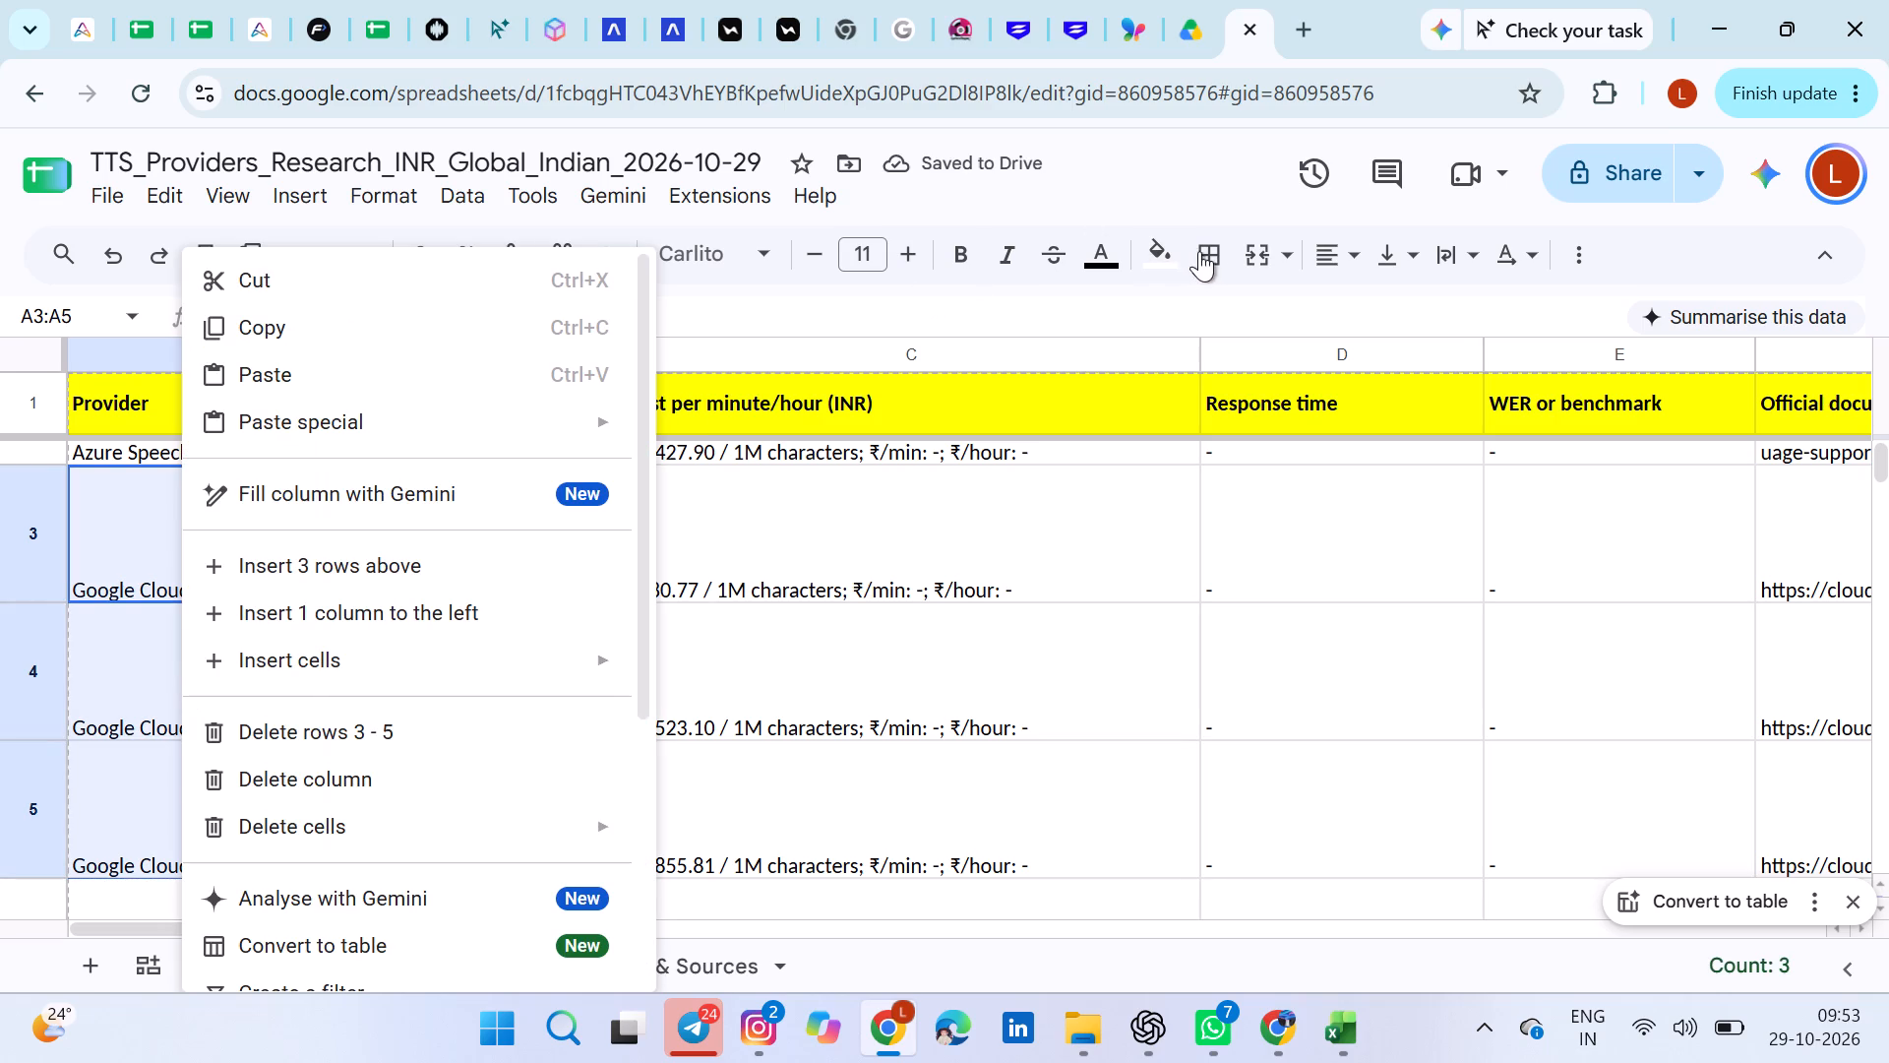
{"action": "left_click", "coordinate": [1248, 252]}
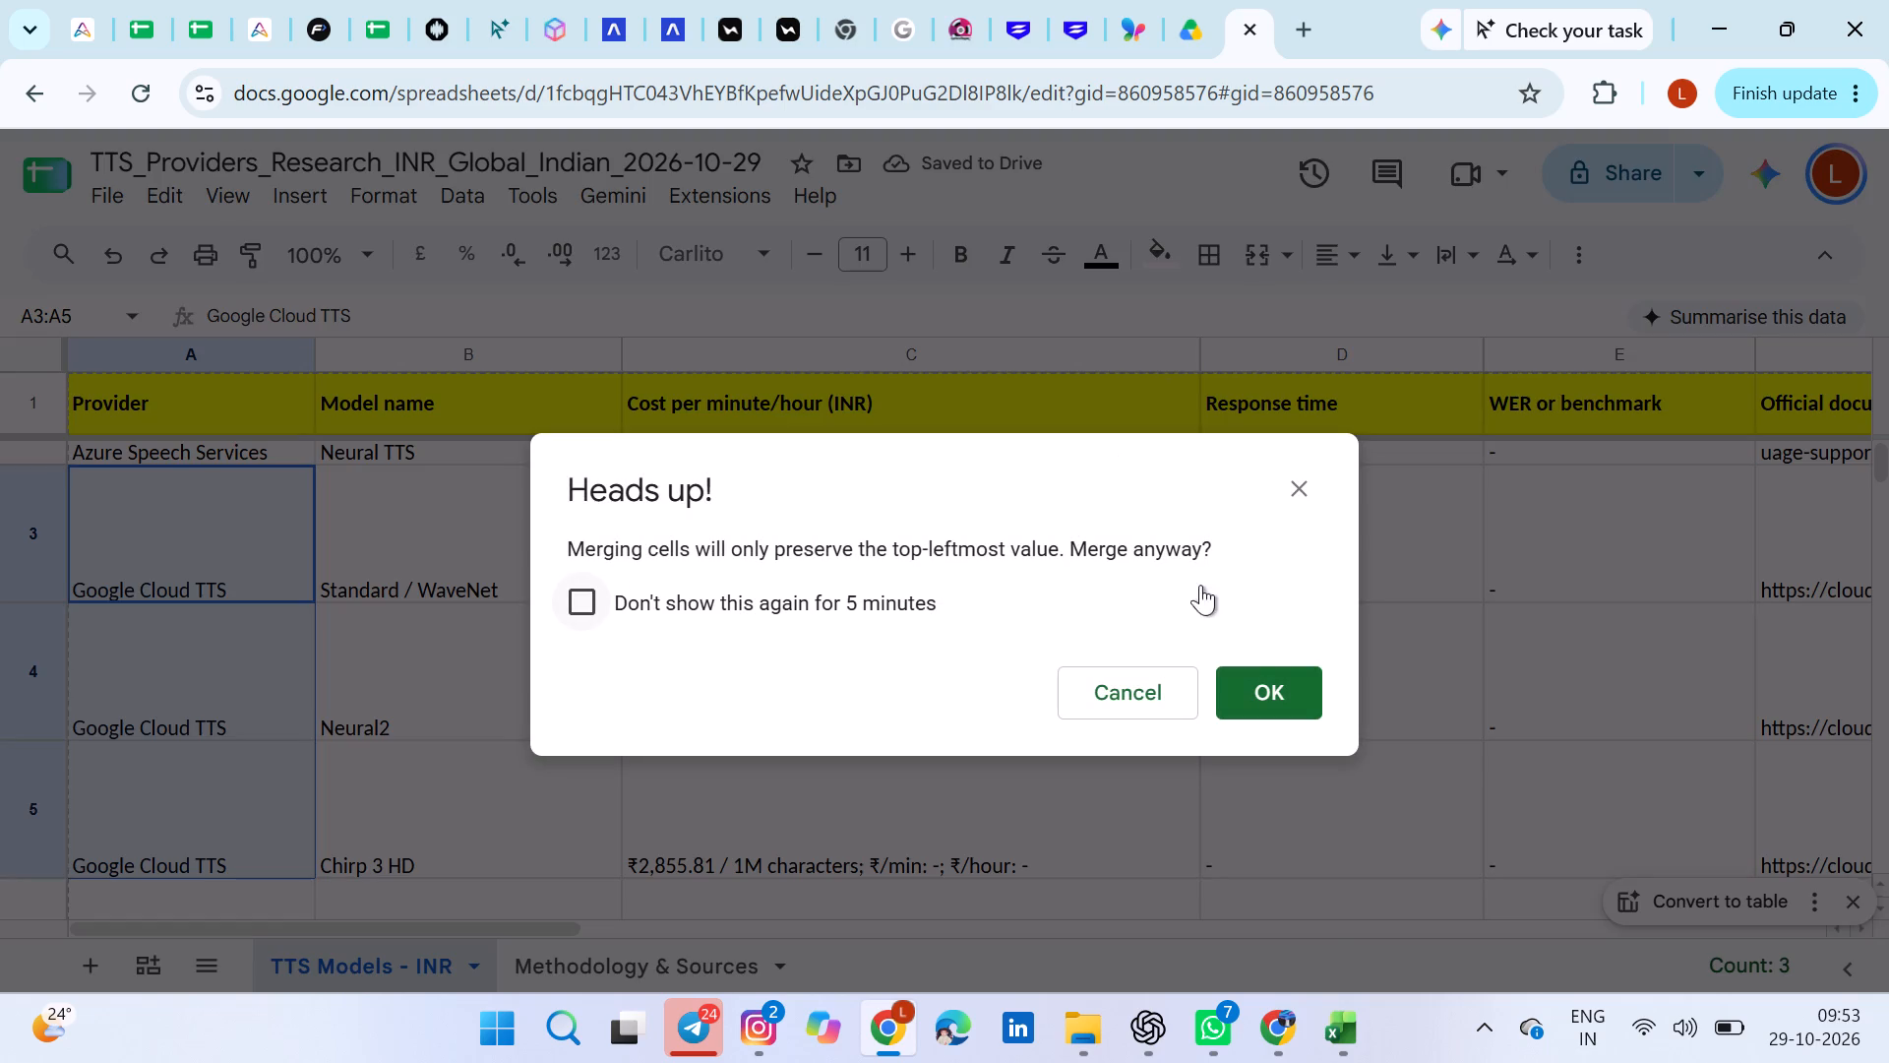
{"action": "left_click", "coordinate": [1271, 687]}
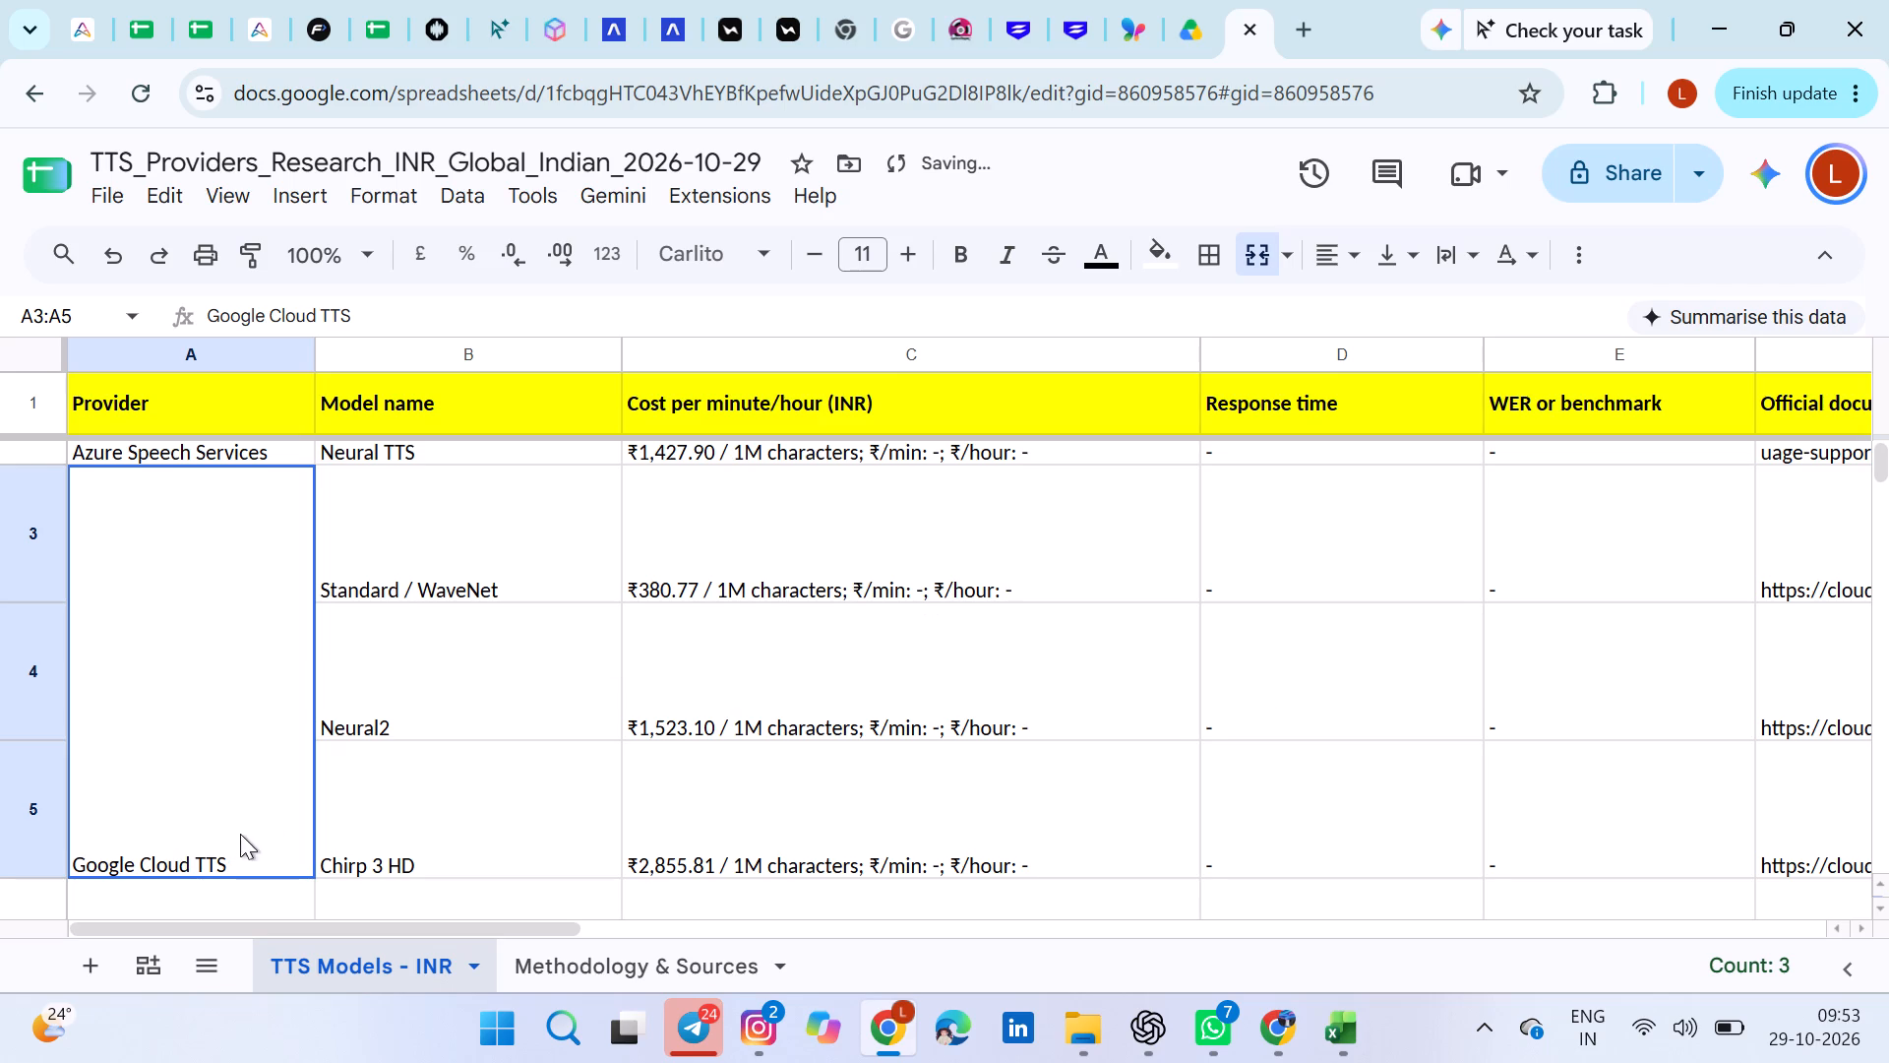
{"action": "left_click", "coordinate": [234, 757]}
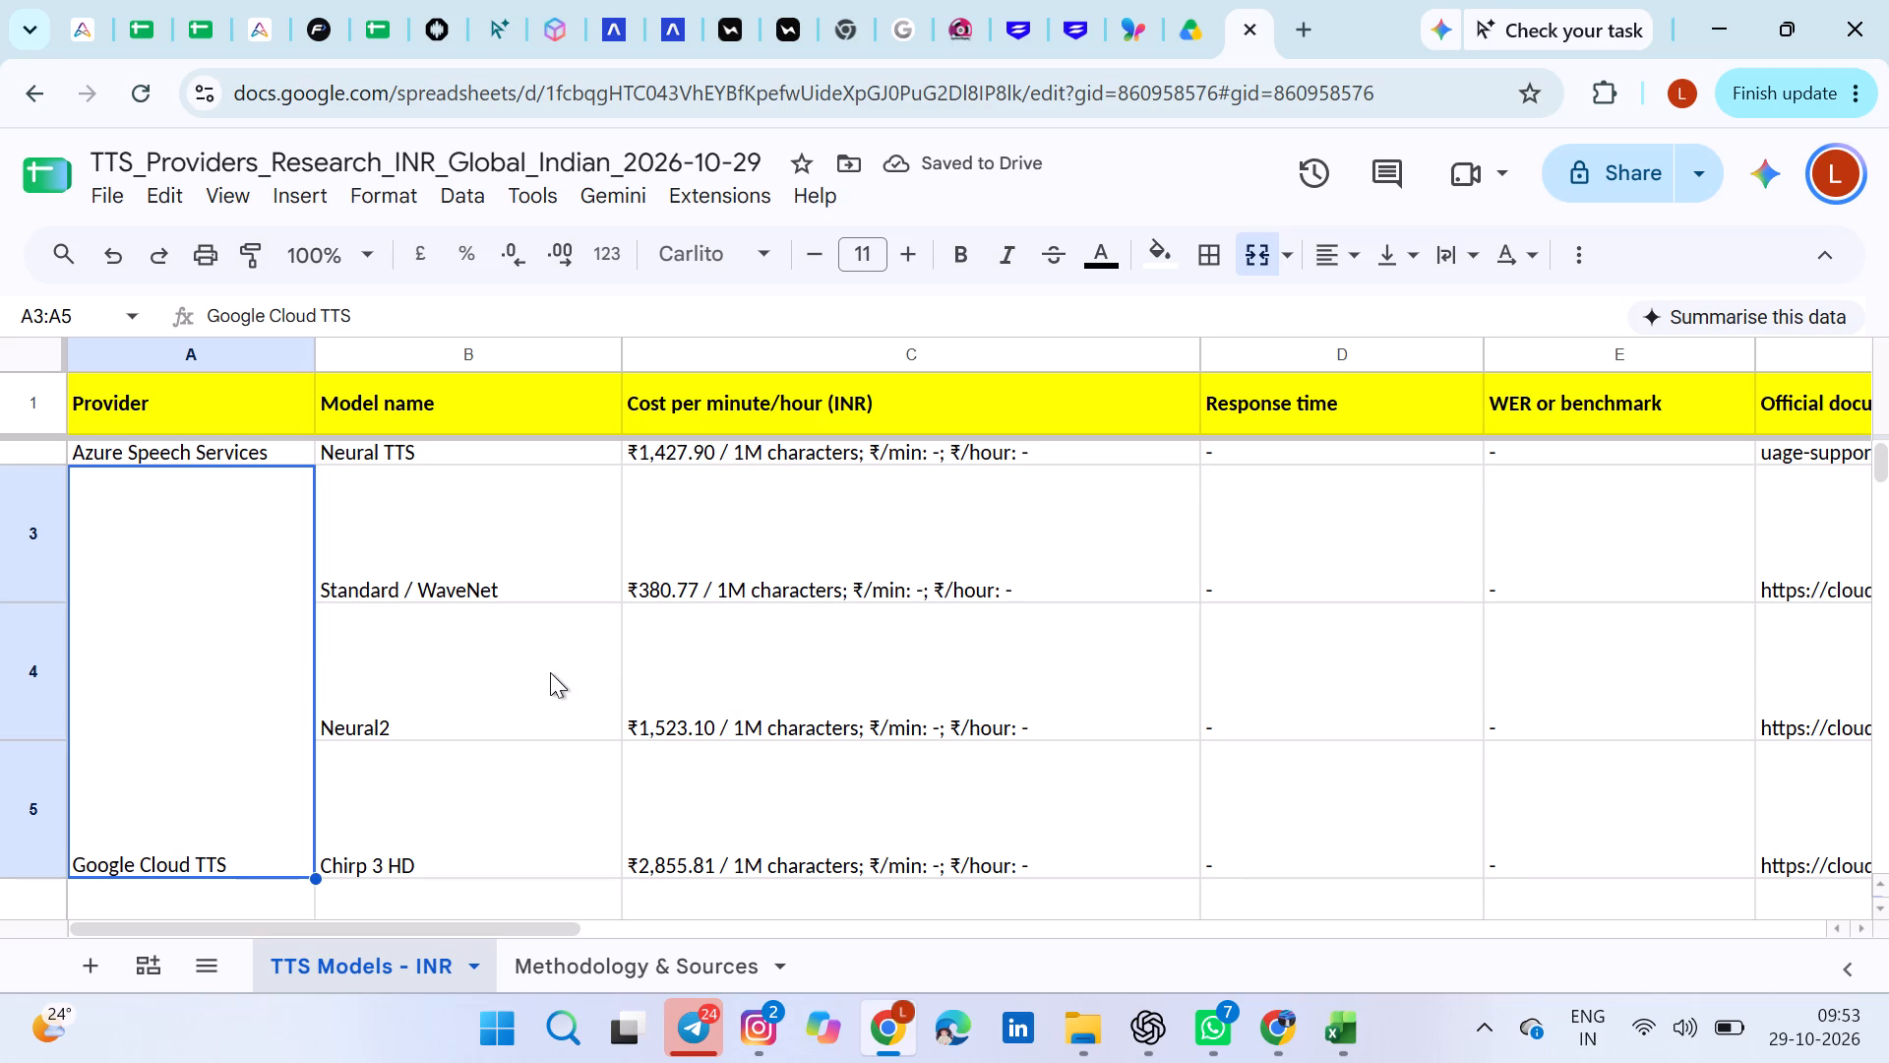
Delete the whole Research notes column I from the TTS Models - INR sheet.
{"action": "scroll", "coordinate": [1015, 650], "scroll_direction": "up", "scroll_amount": 1}
{"action": "scroll", "coordinate": [1015, 650], "scroll_direction": "left", "scroll_amount": 1}
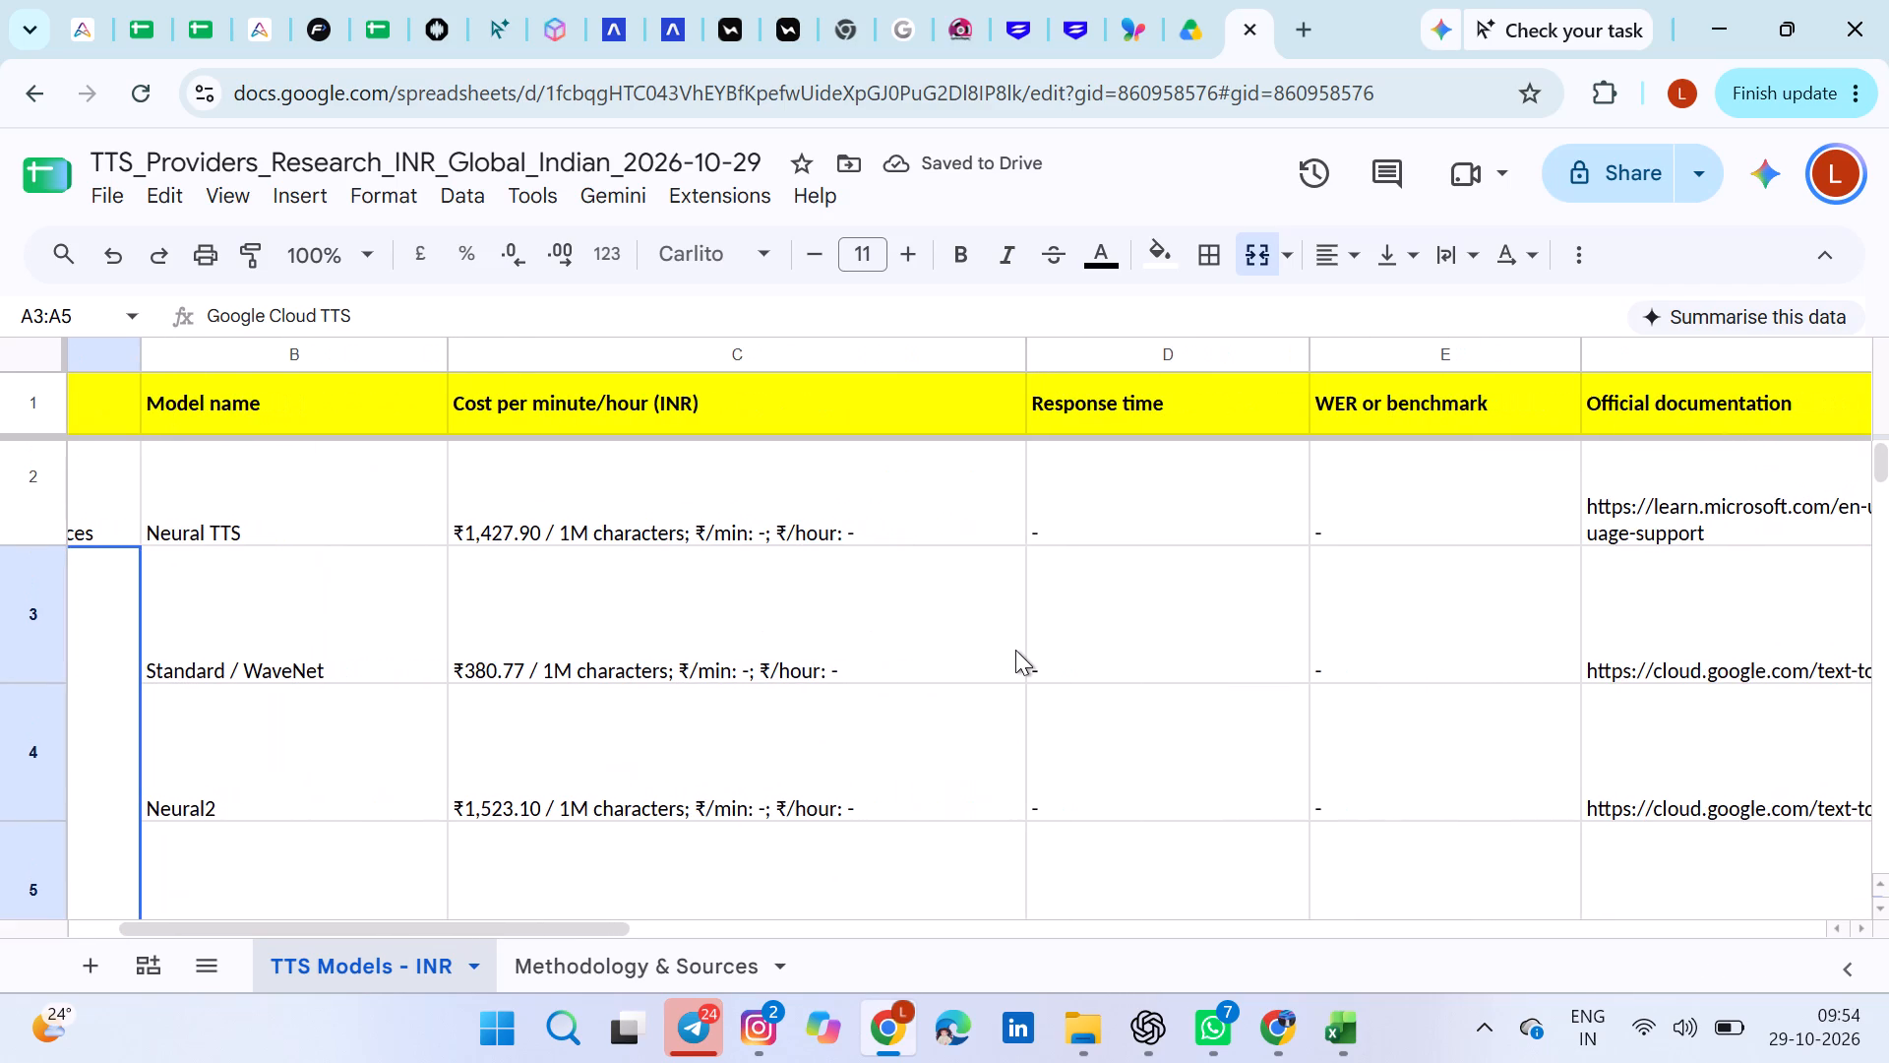
{"action": "scroll", "coordinate": [1015, 650], "scroll_direction": "up", "scroll_amount": 2}
{"action": "scroll", "coordinate": [1015, 650], "scroll_direction": "down", "scroll_amount": 4}
{"action": "scroll", "coordinate": [1015, 650], "scroll_direction": "up", "scroll_amount": 4}
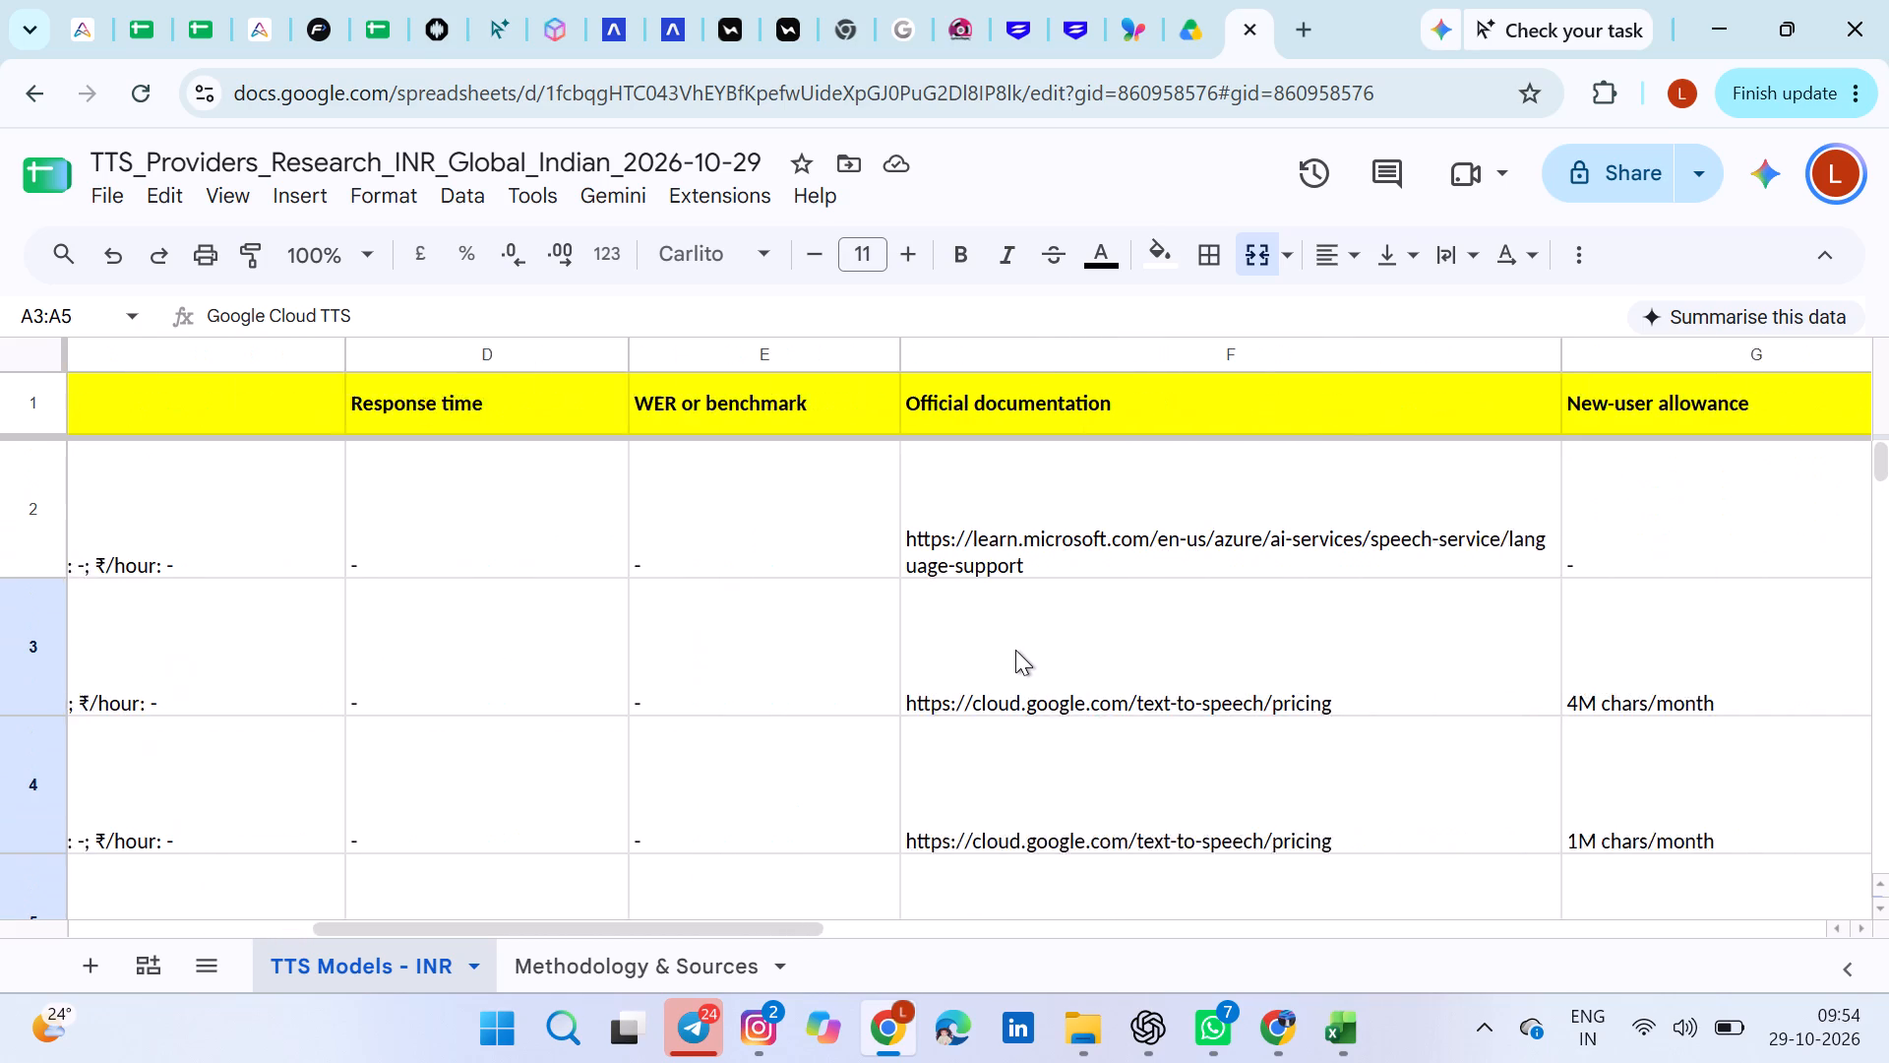
{"action": "scroll", "coordinate": [1015, 650], "scroll_direction": "up", "scroll_amount": 1}
{"action": "scroll", "coordinate": [1015, 650], "scroll_direction": "left", "scroll_amount": 2}
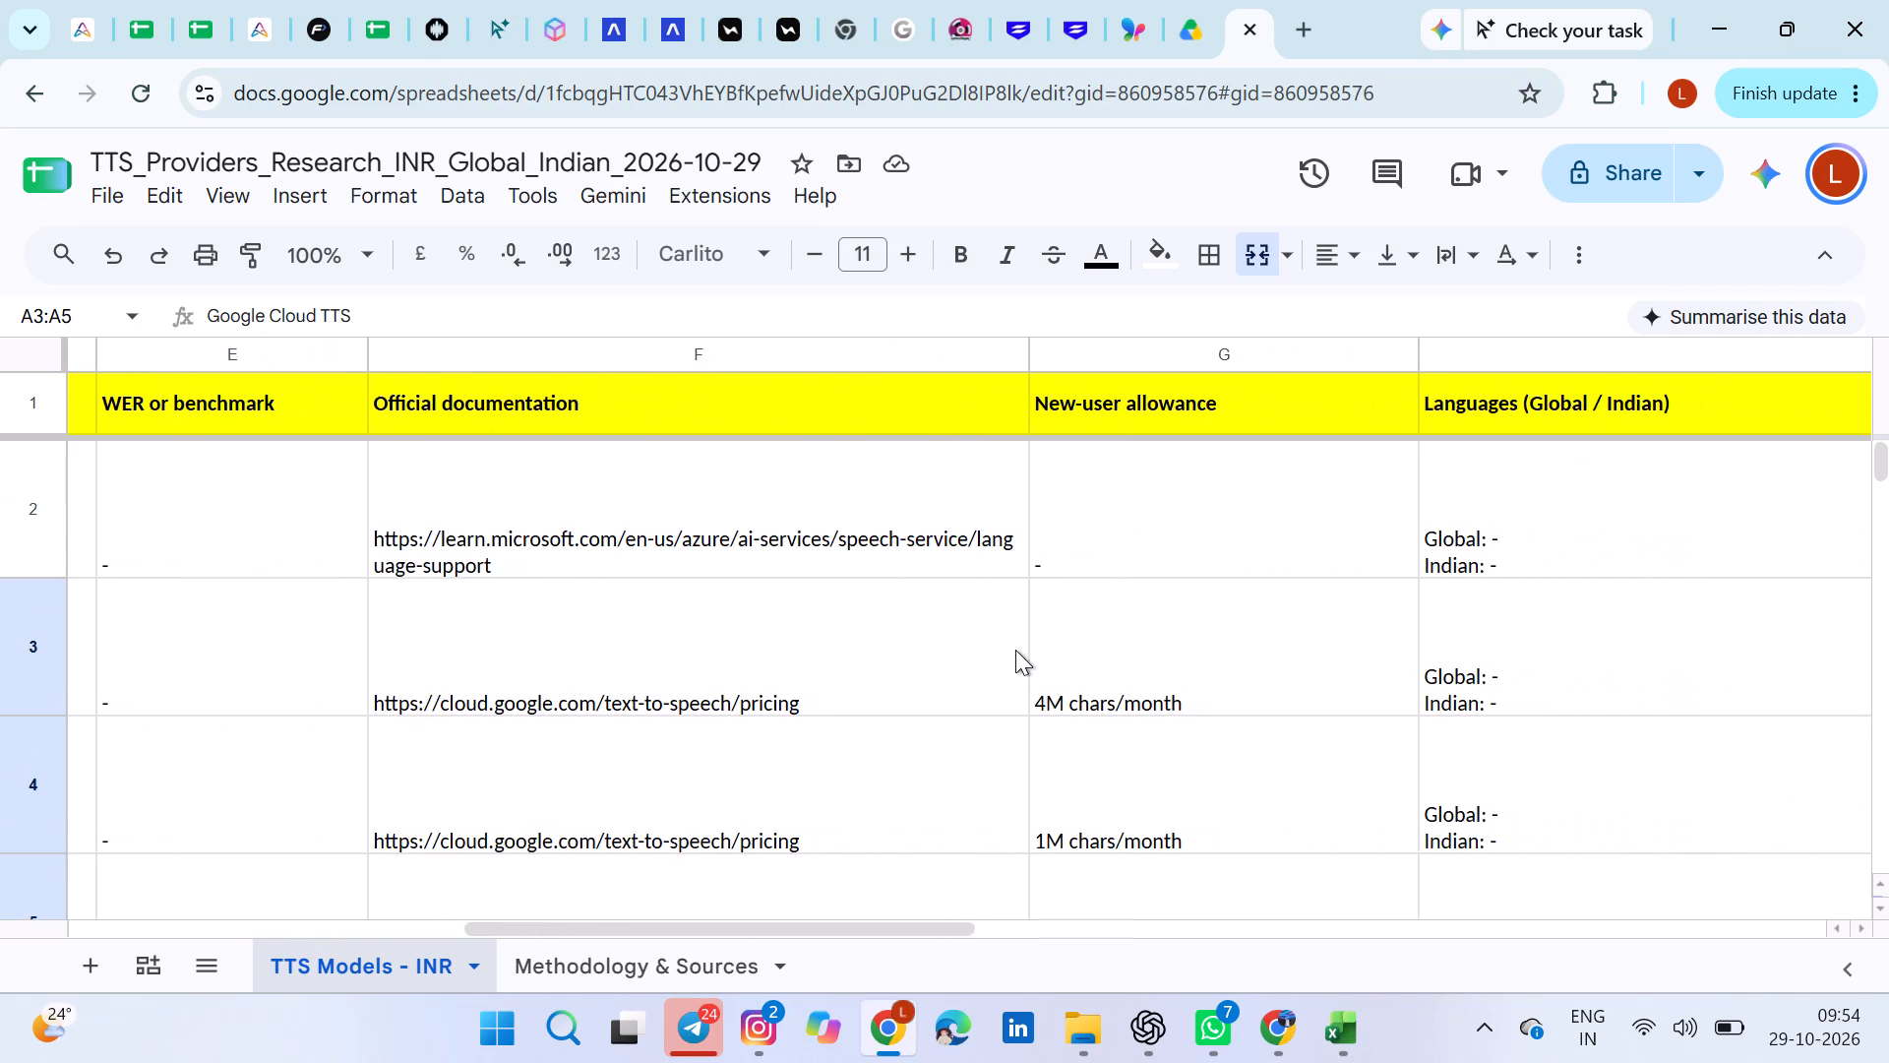
{"action": "scroll", "coordinate": [1387, 744], "scroll_direction": "left", "scroll_amount": 2}
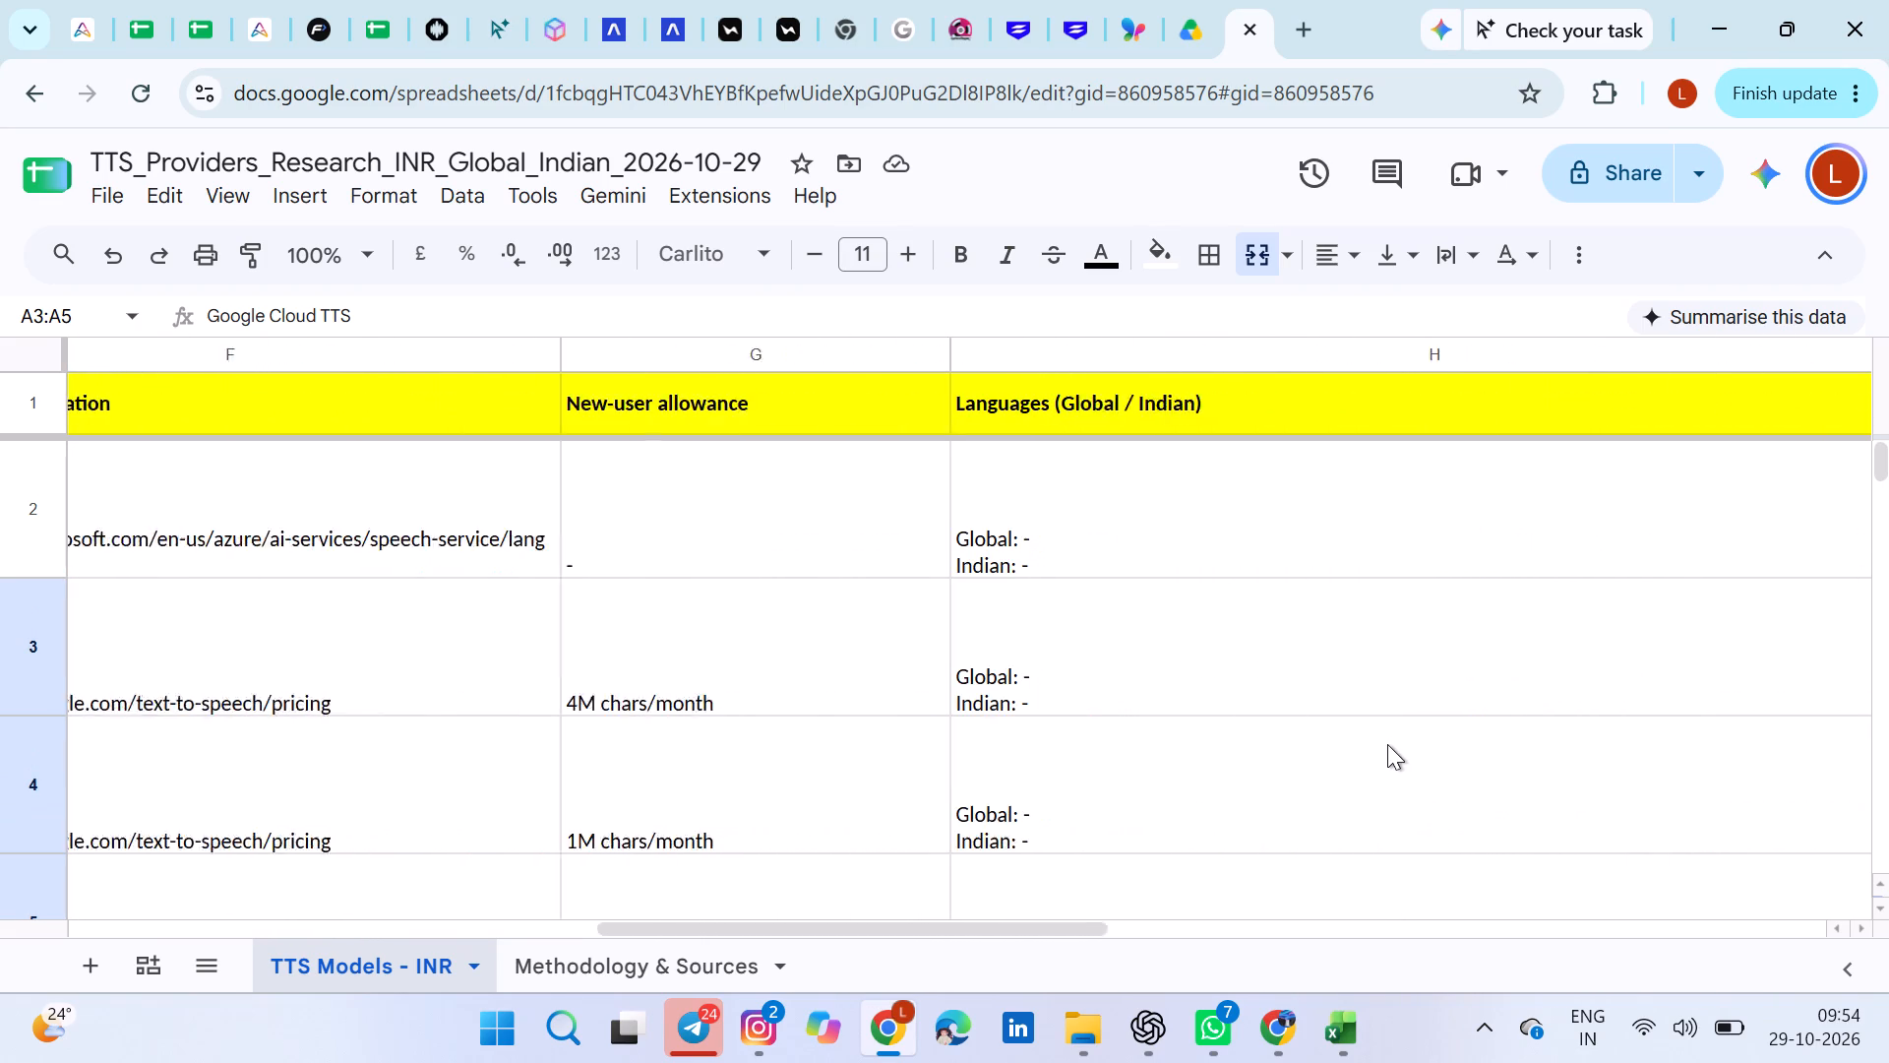
{"action": "scroll", "coordinate": [1387, 744], "scroll_direction": "left", "scroll_amount": 2}
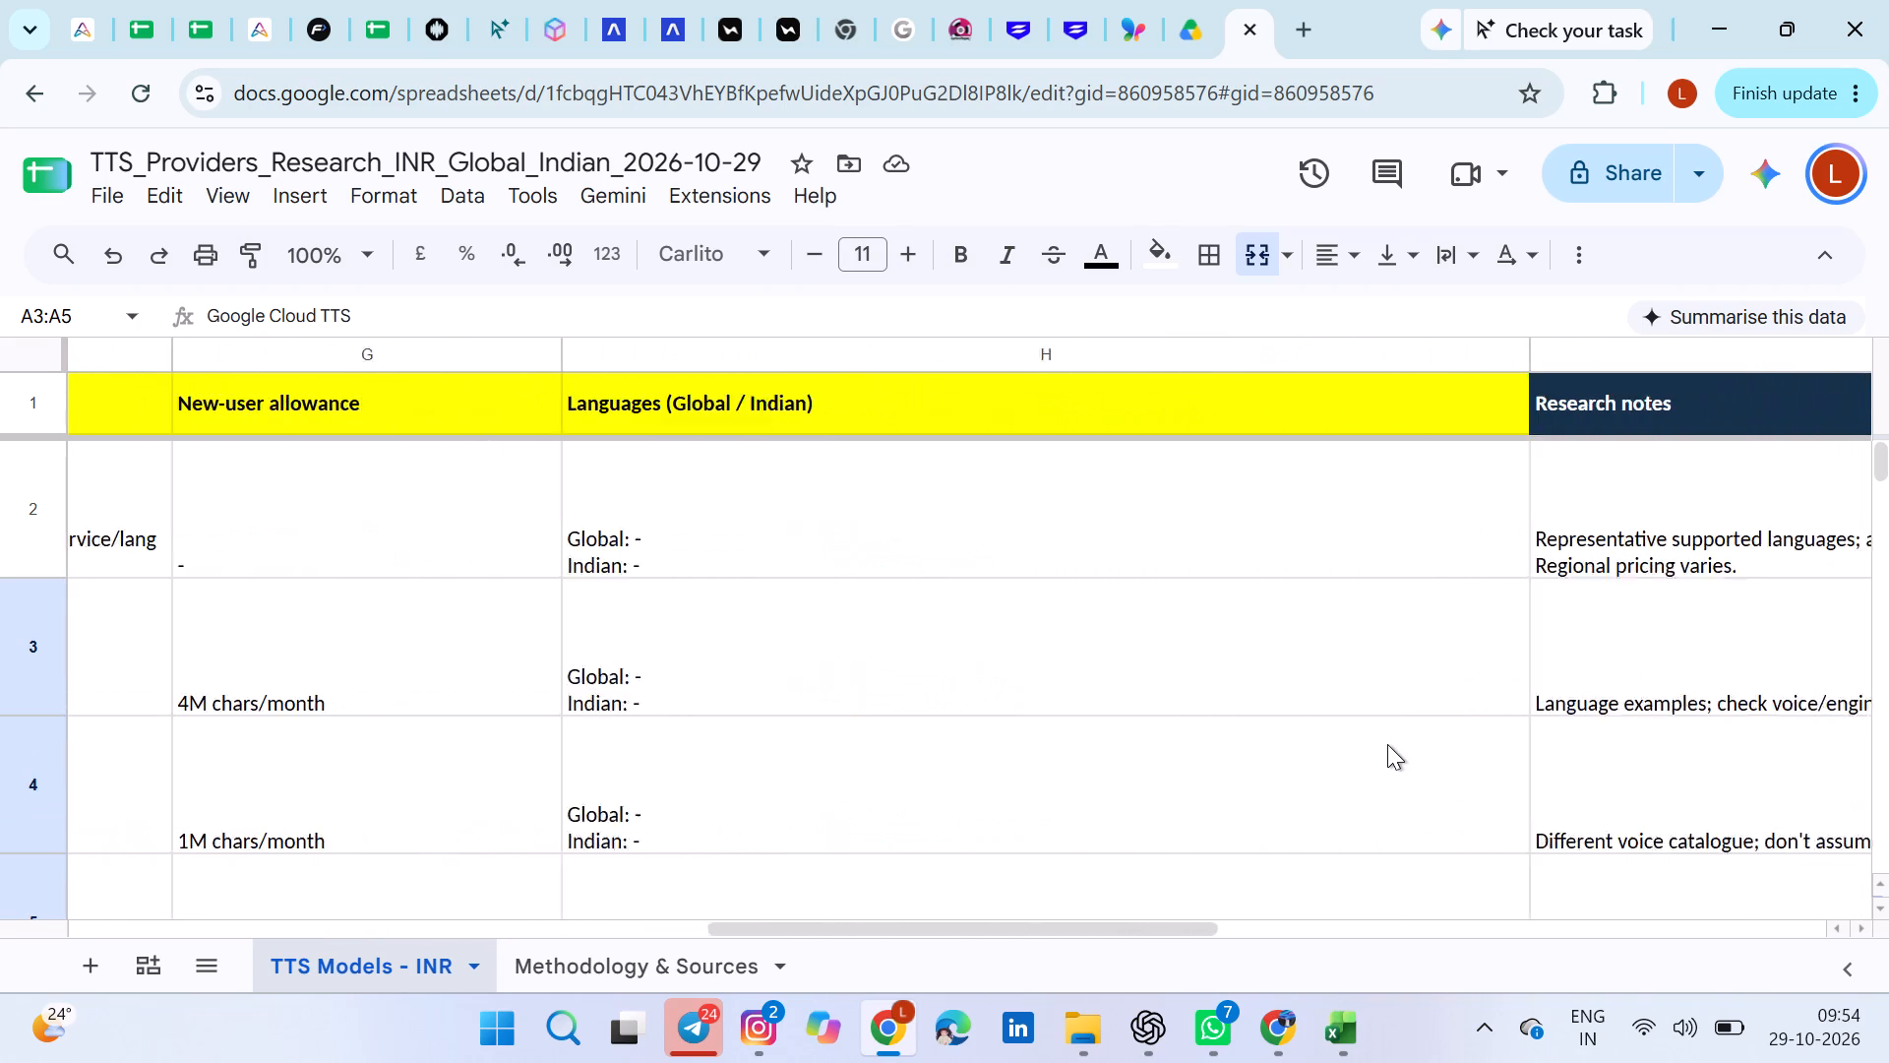
{"action": "scroll", "coordinate": [1387, 744], "scroll_direction": "left", "scroll_amount": 1}
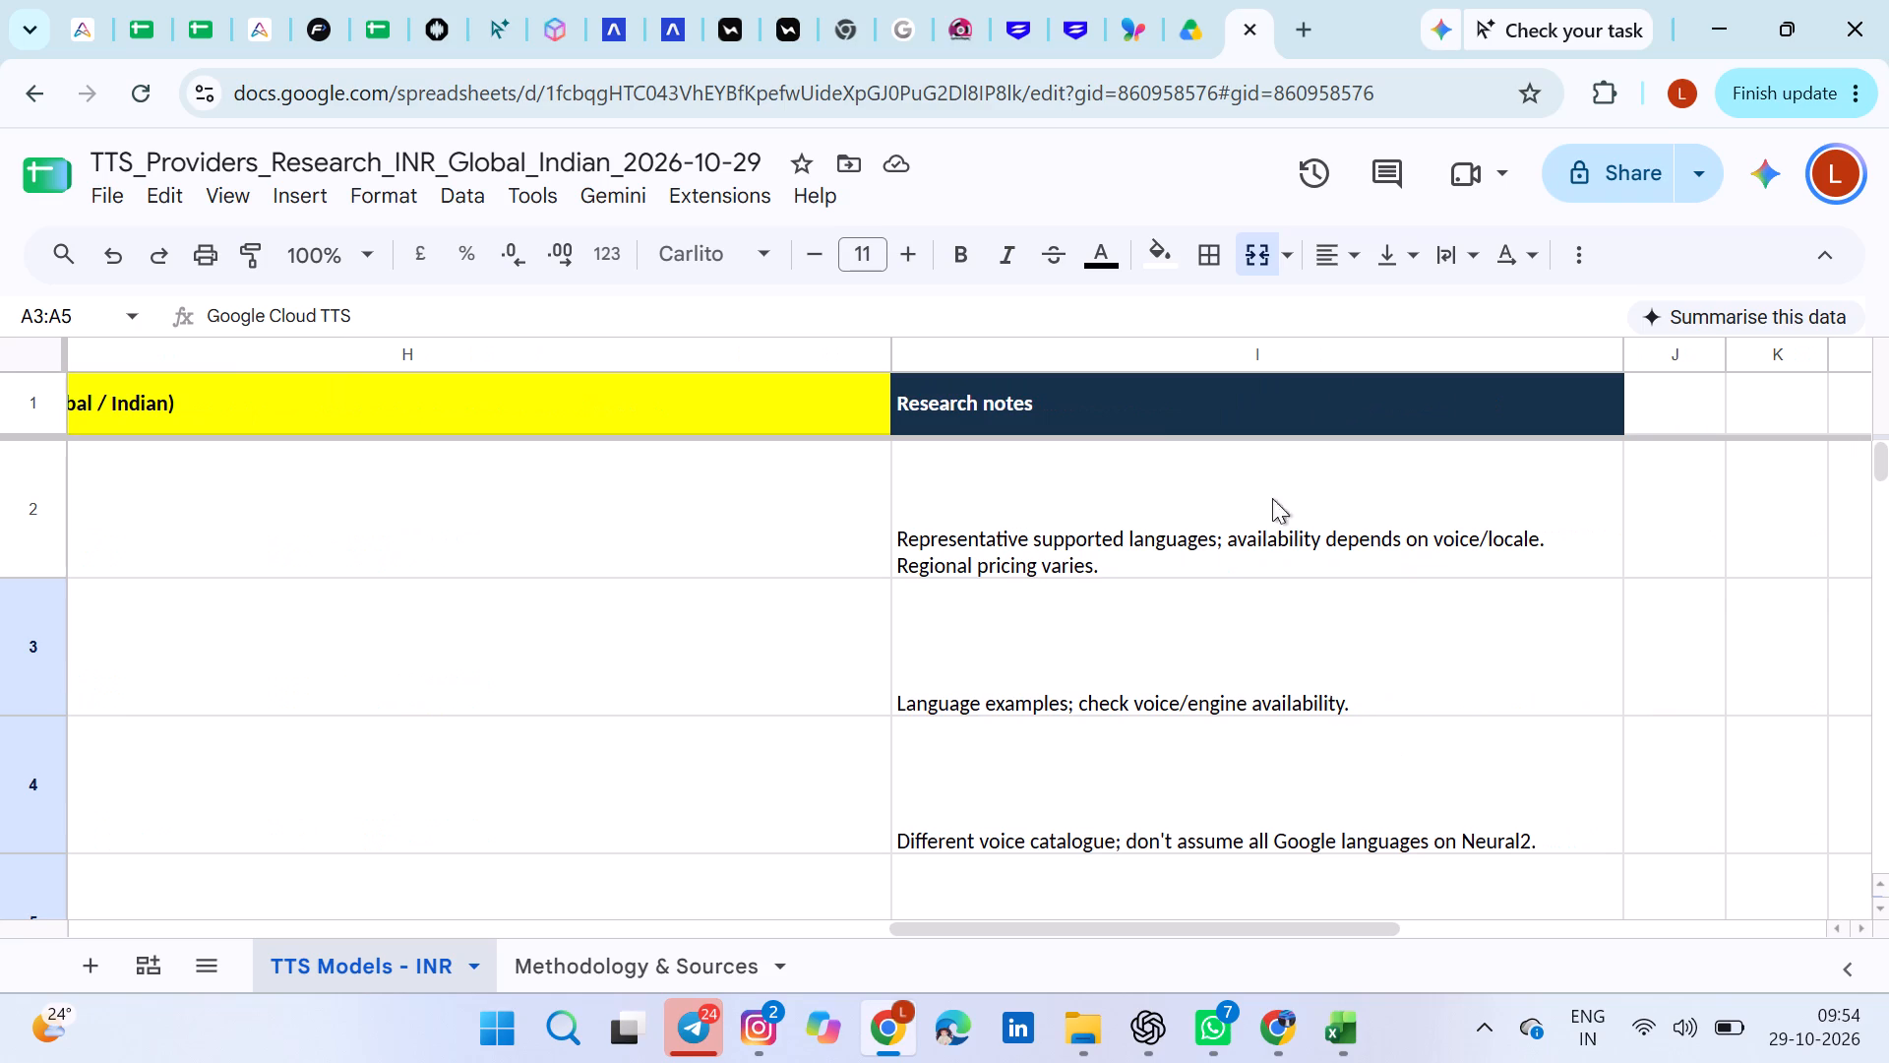
{"action": "left_click", "coordinate": [1189, 365]}
{"action": "right_click", "coordinate": [1189, 365]}
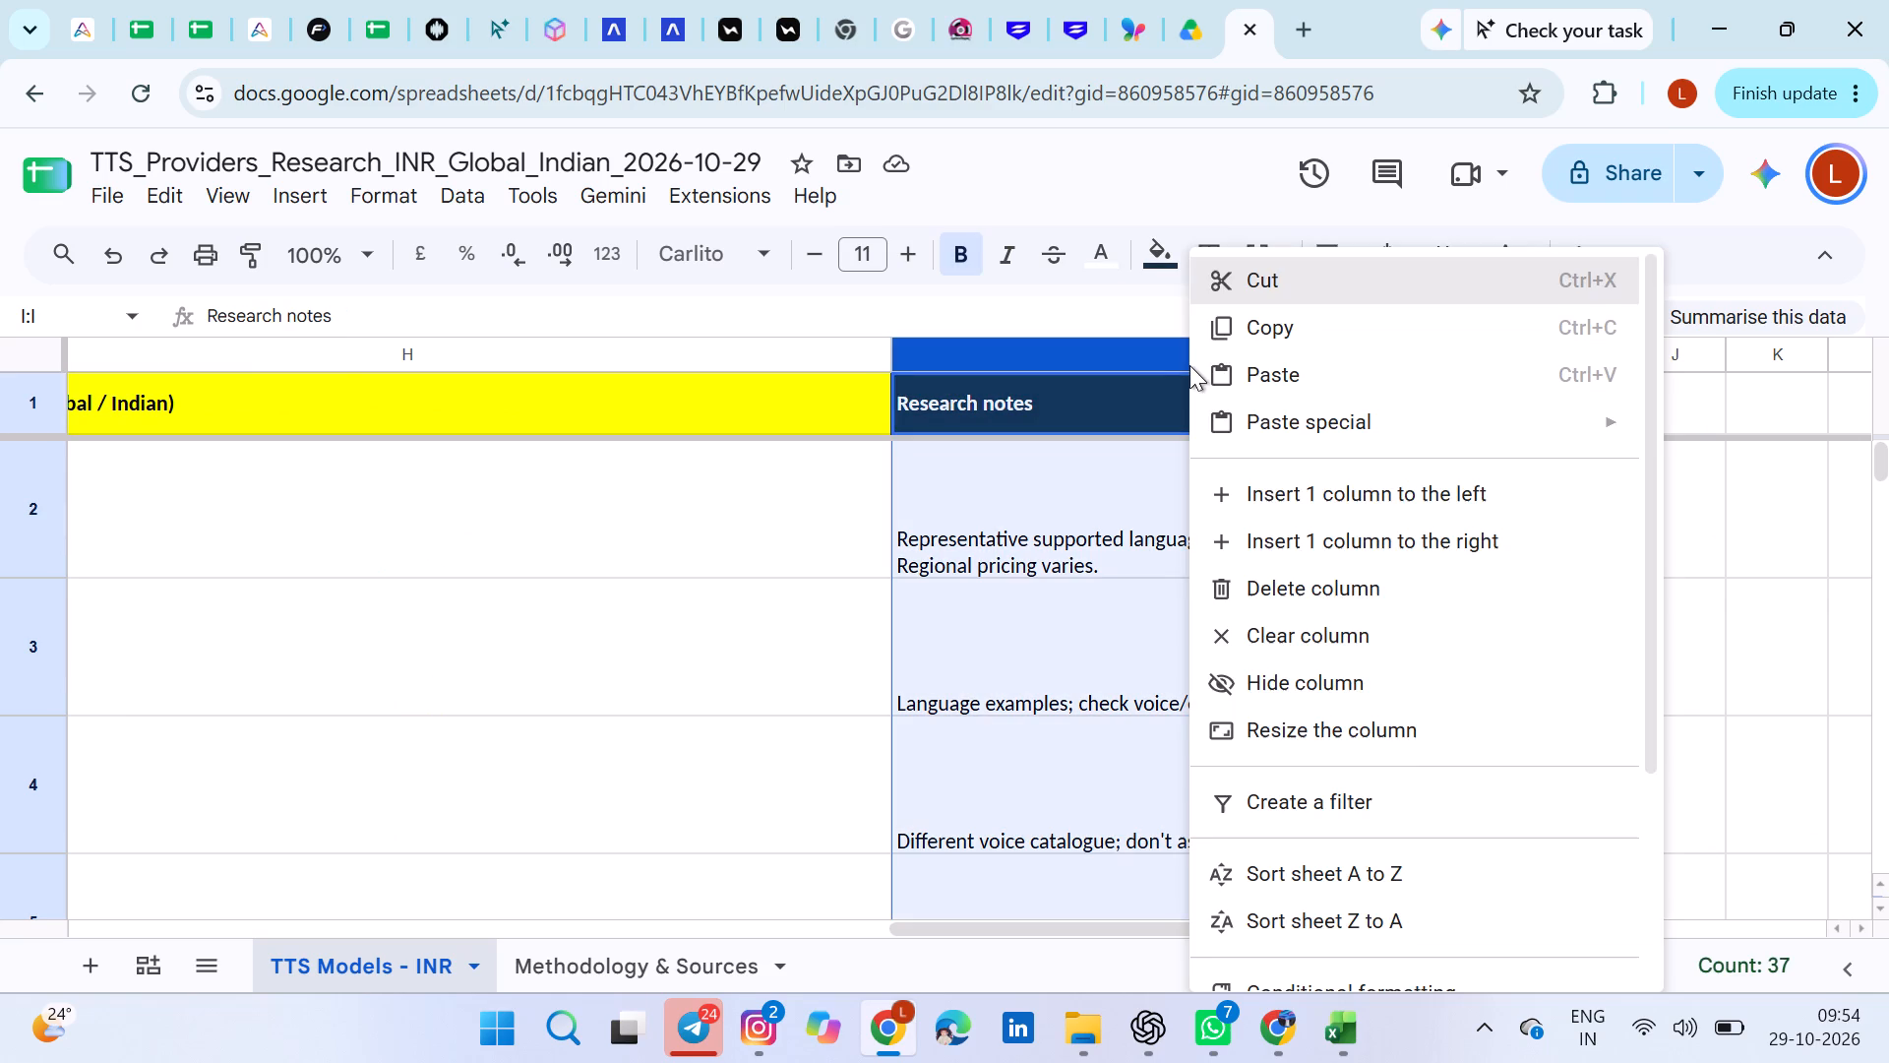
{"action": "left_click", "coordinate": [1326, 588]}
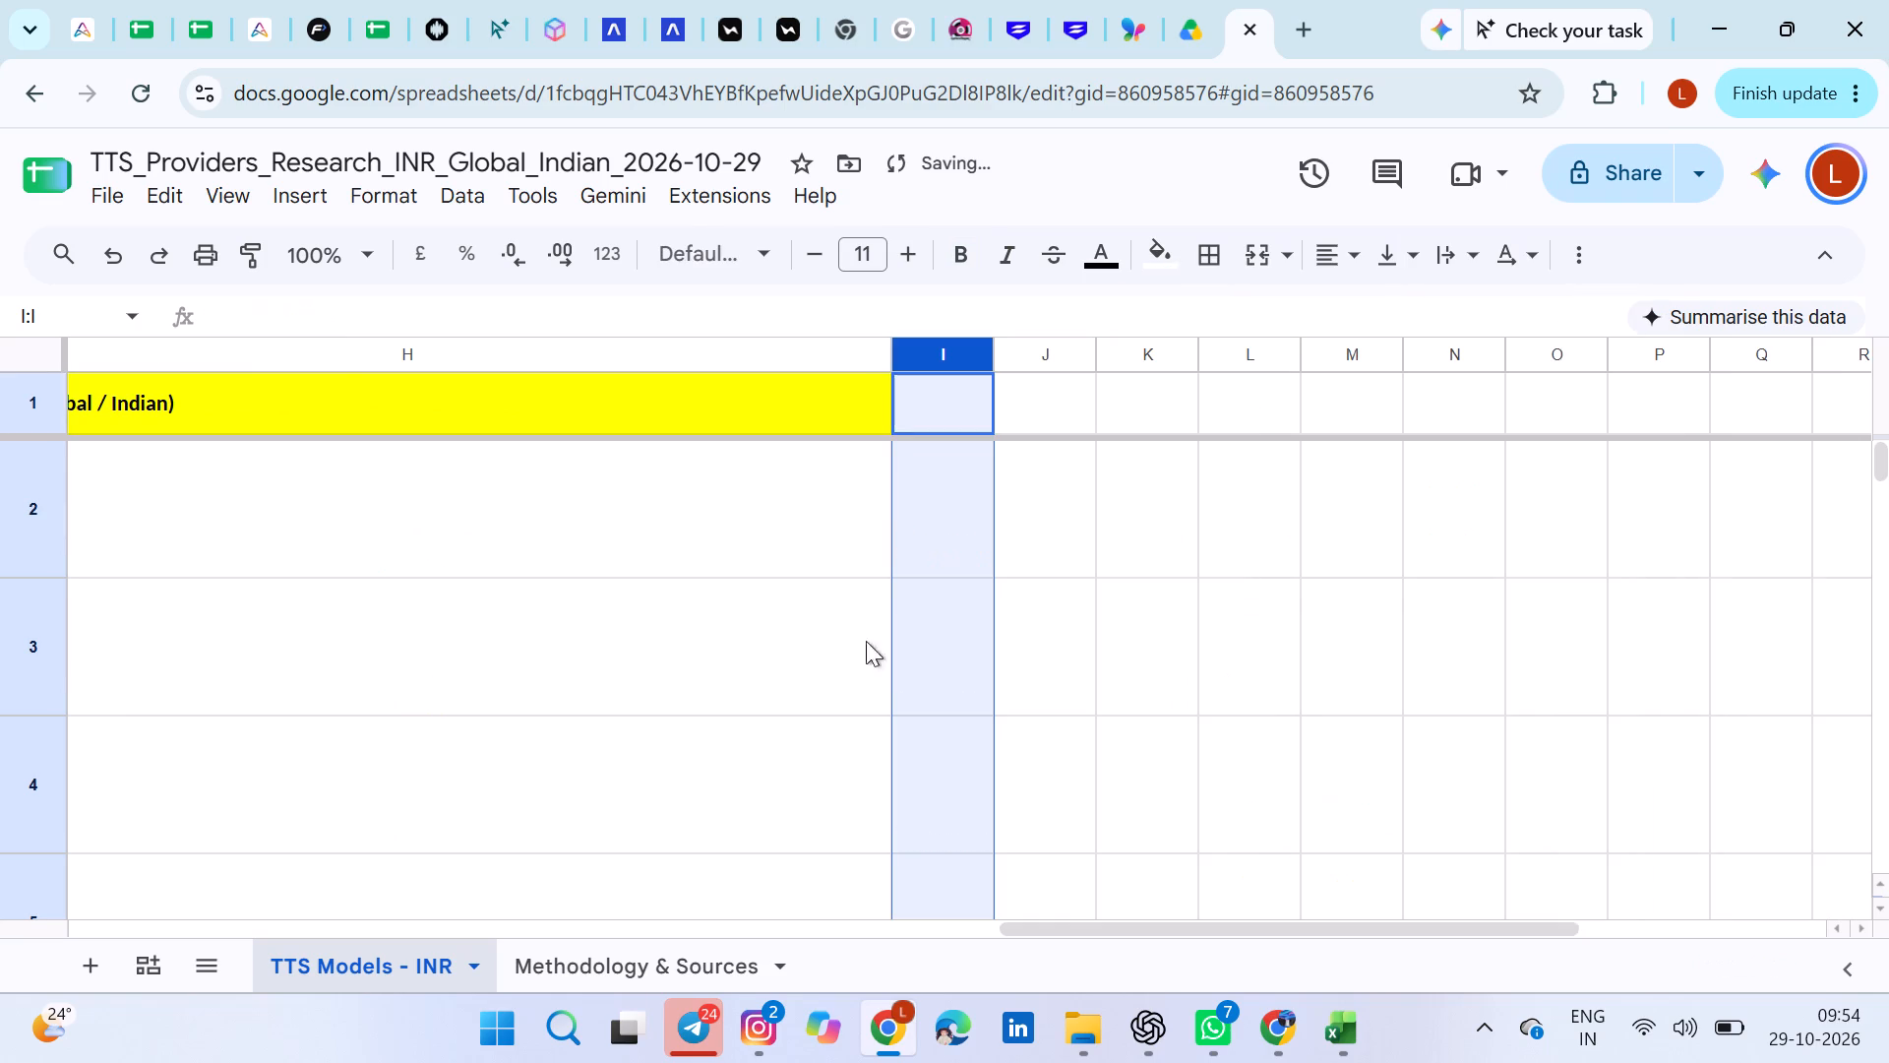
{"action": "scroll", "coordinate": [772, 648], "scroll_direction": "right", "scroll_amount": 4}
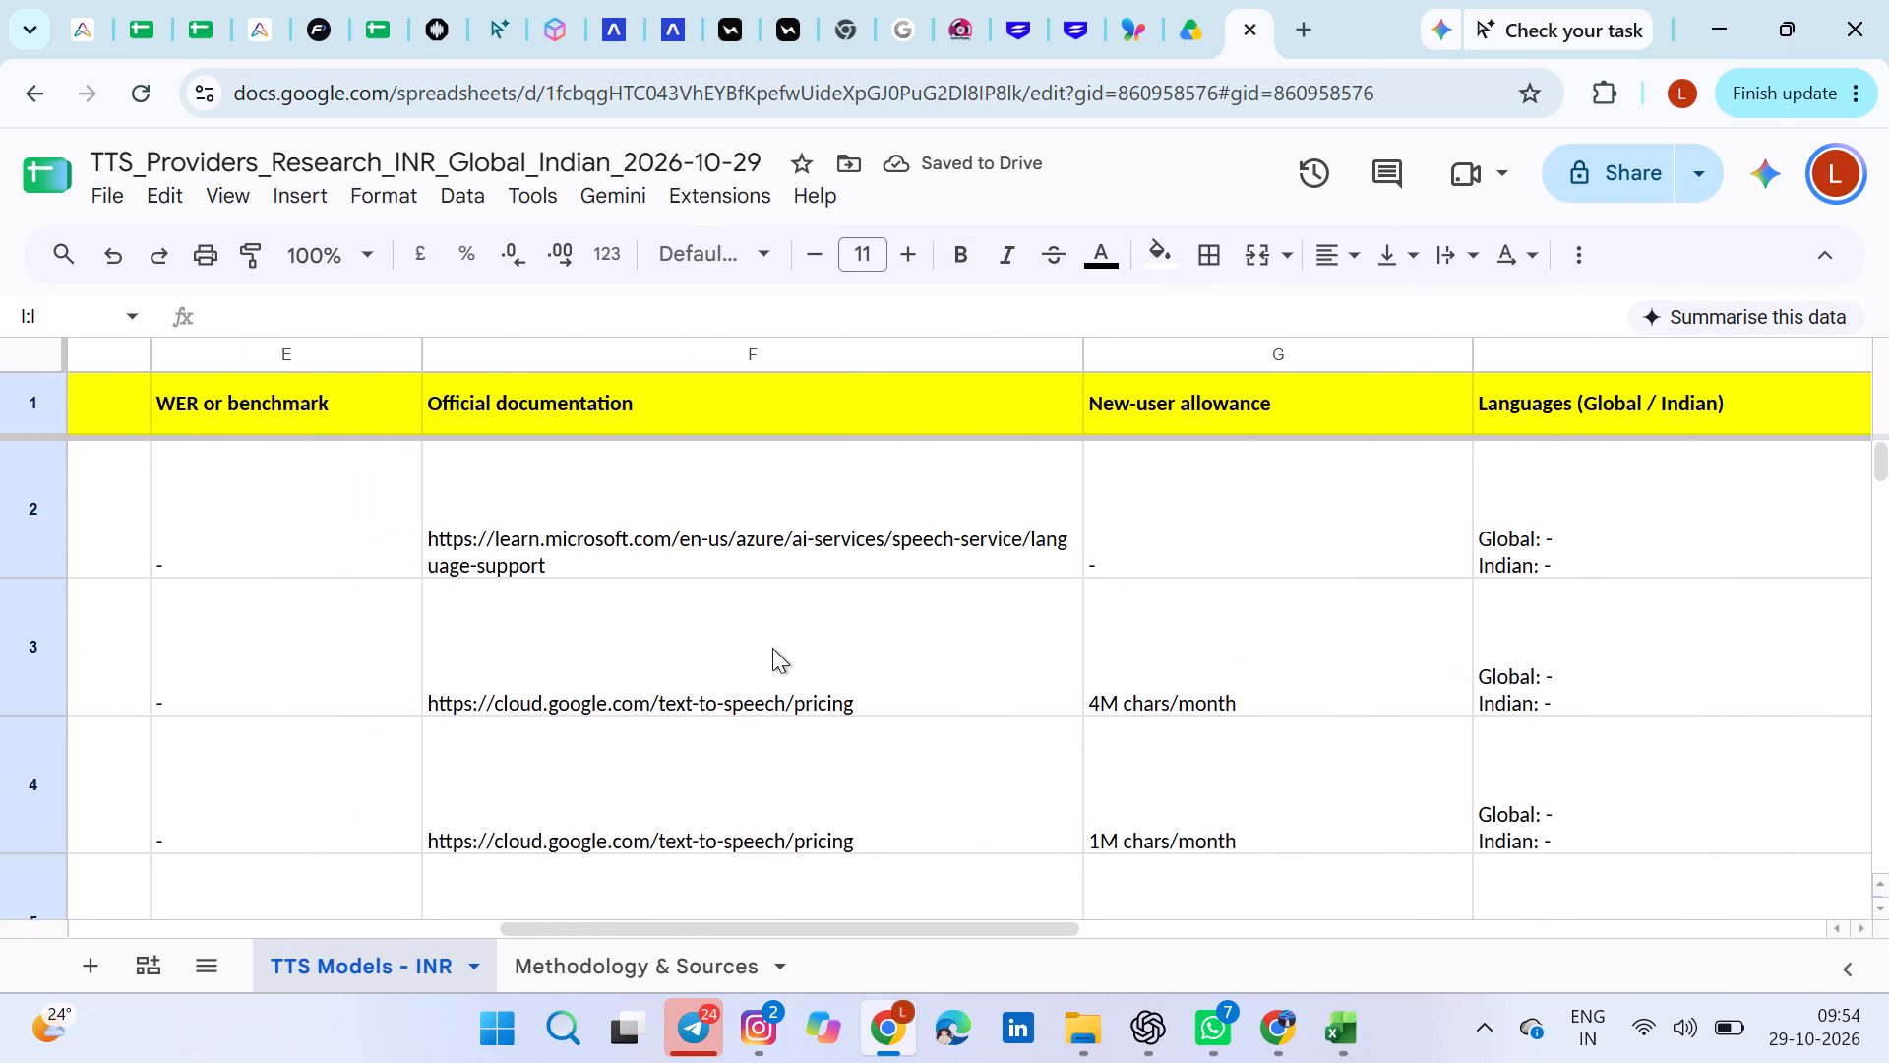
{"action": "scroll", "coordinate": [772, 648], "scroll_direction": "right", "scroll_amount": 2}
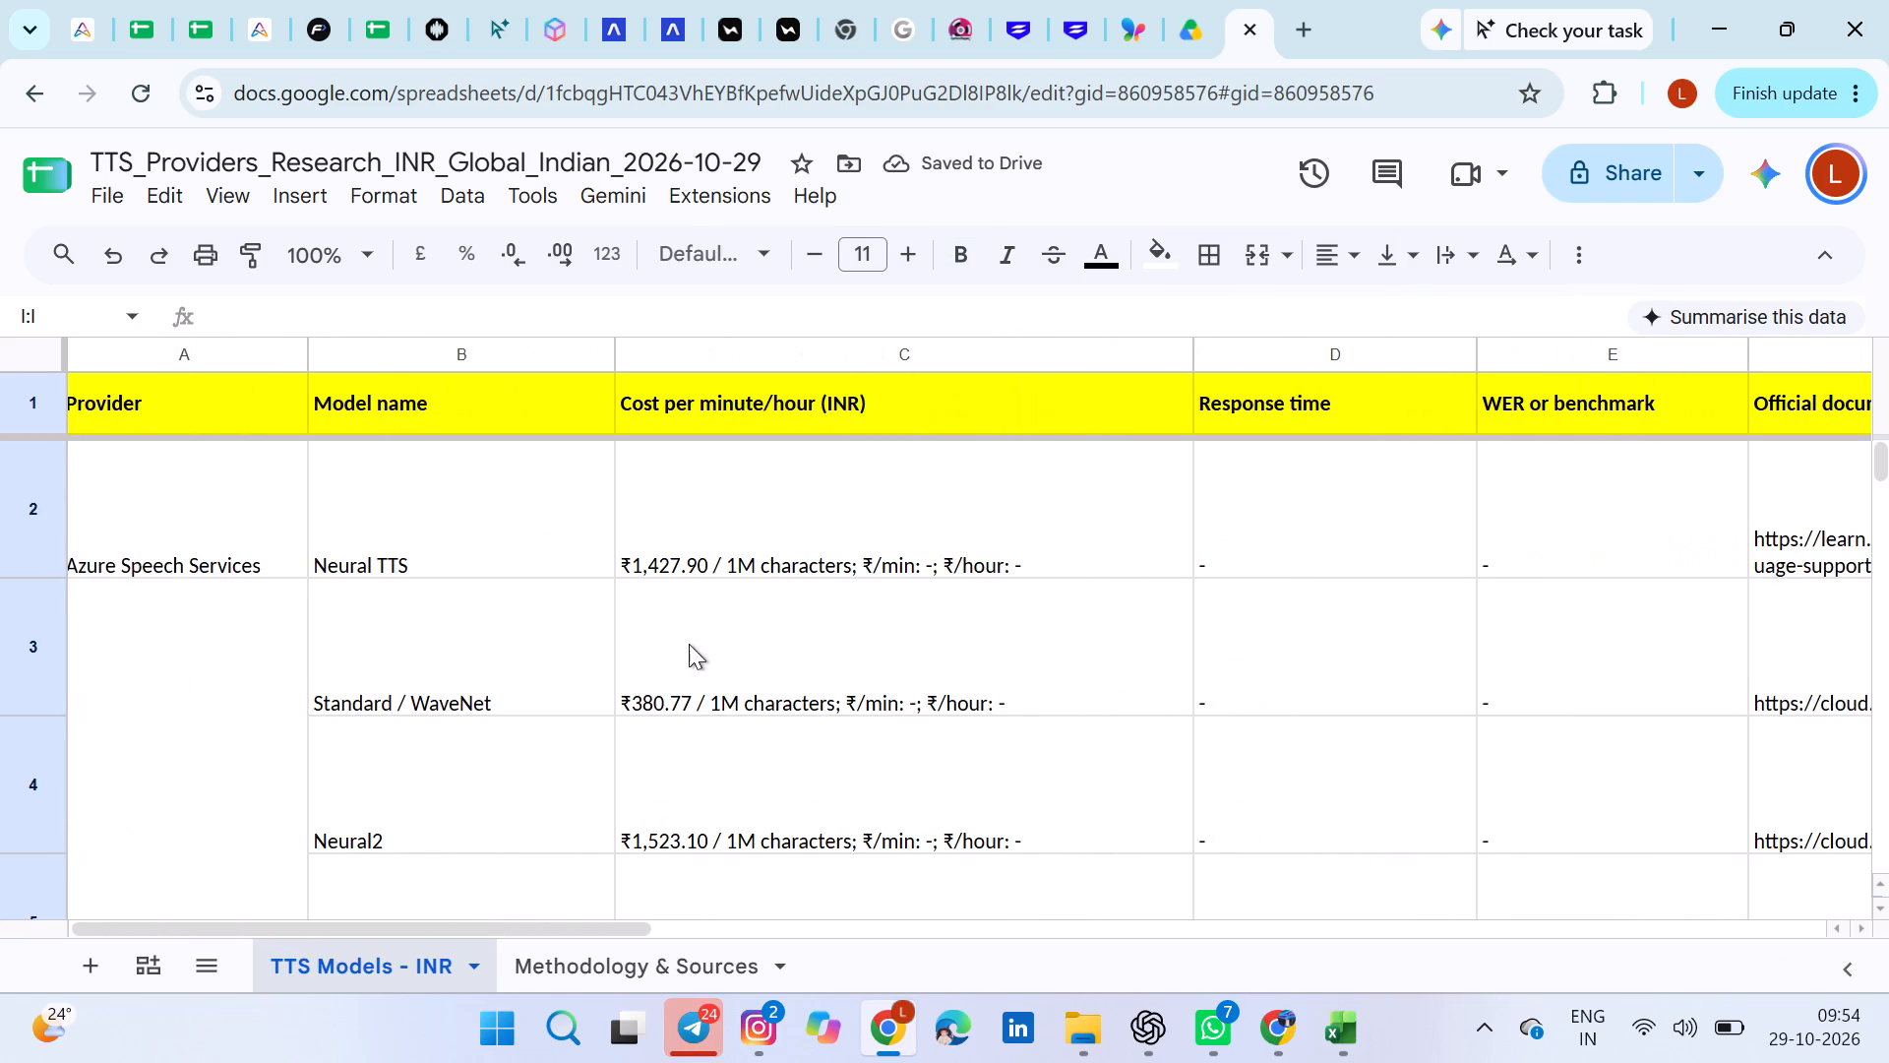
{"action": "scroll", "coordinate": [568, 636], "scroll_direction": "down", "scroll_amount": 2}
{"action": "left_click", "coordinate": [179, 734]}
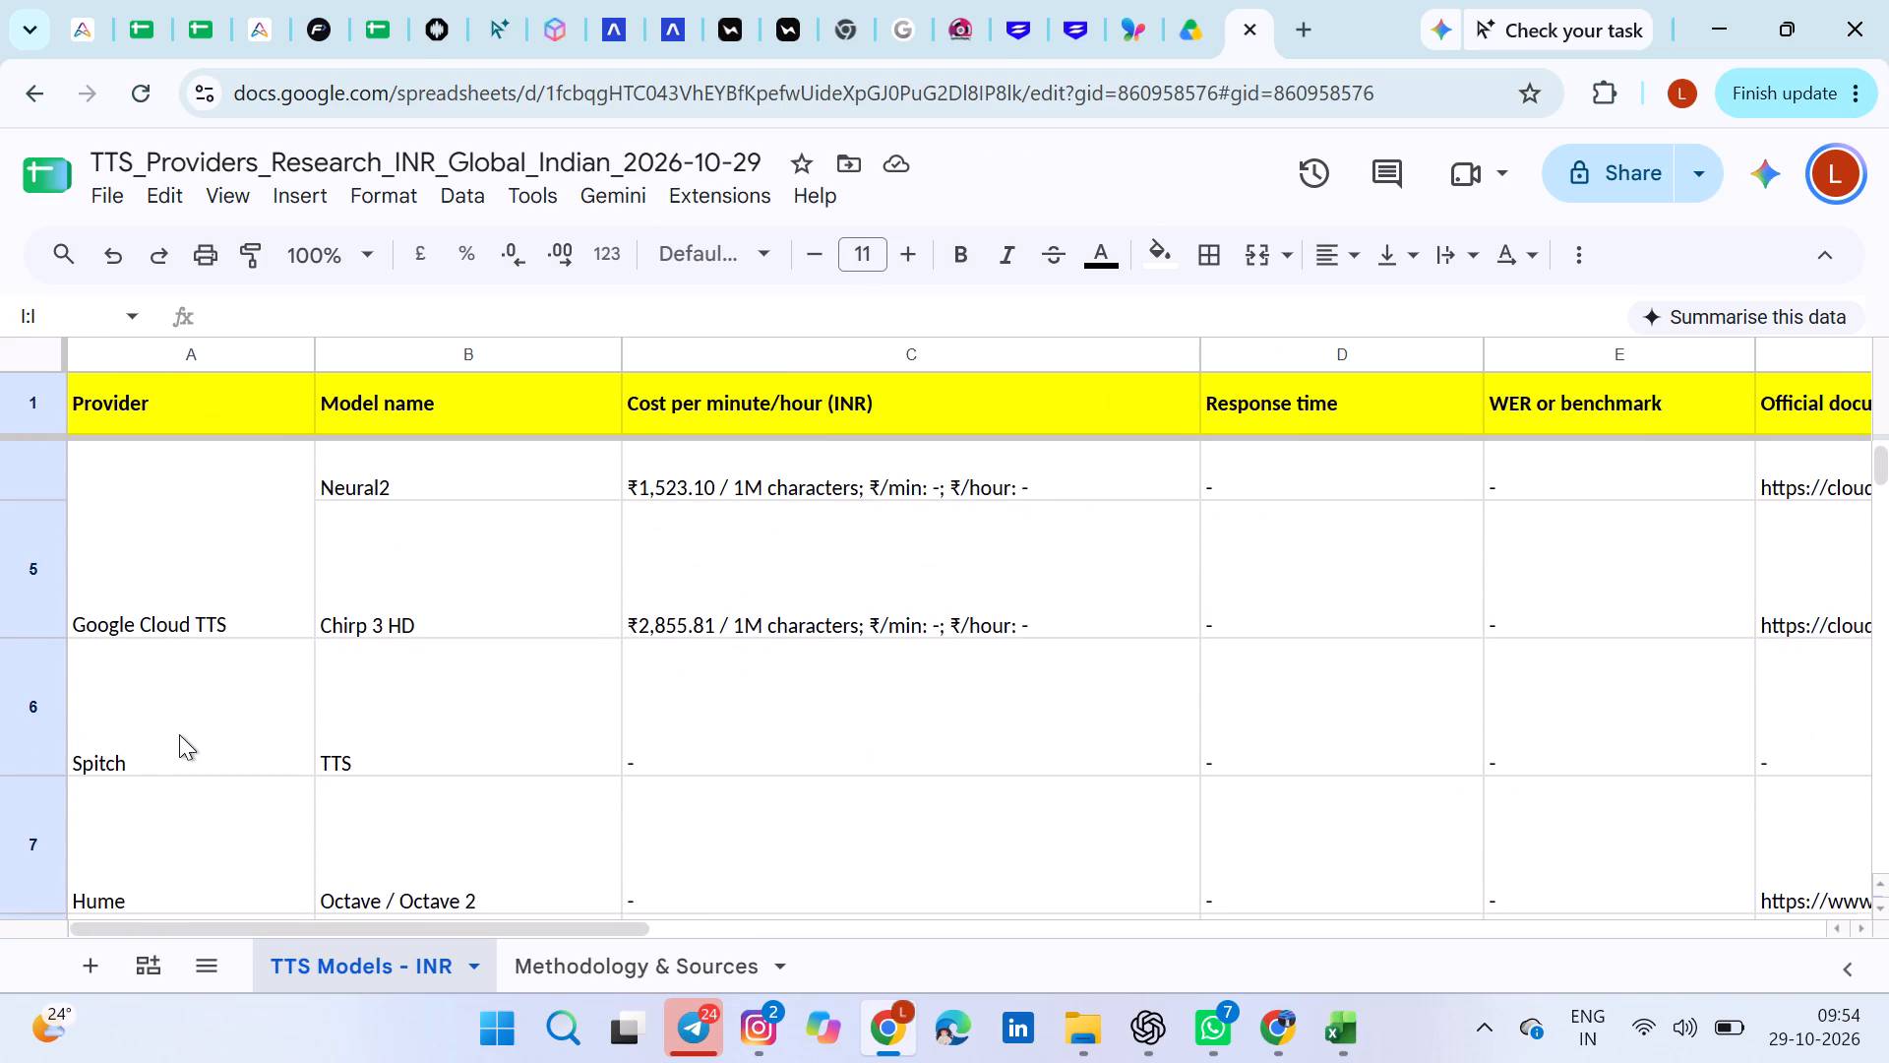
{"action": "scroll", "coordinate": [284, 708], "scroll_direction": "down", "scroll_amount": 1}
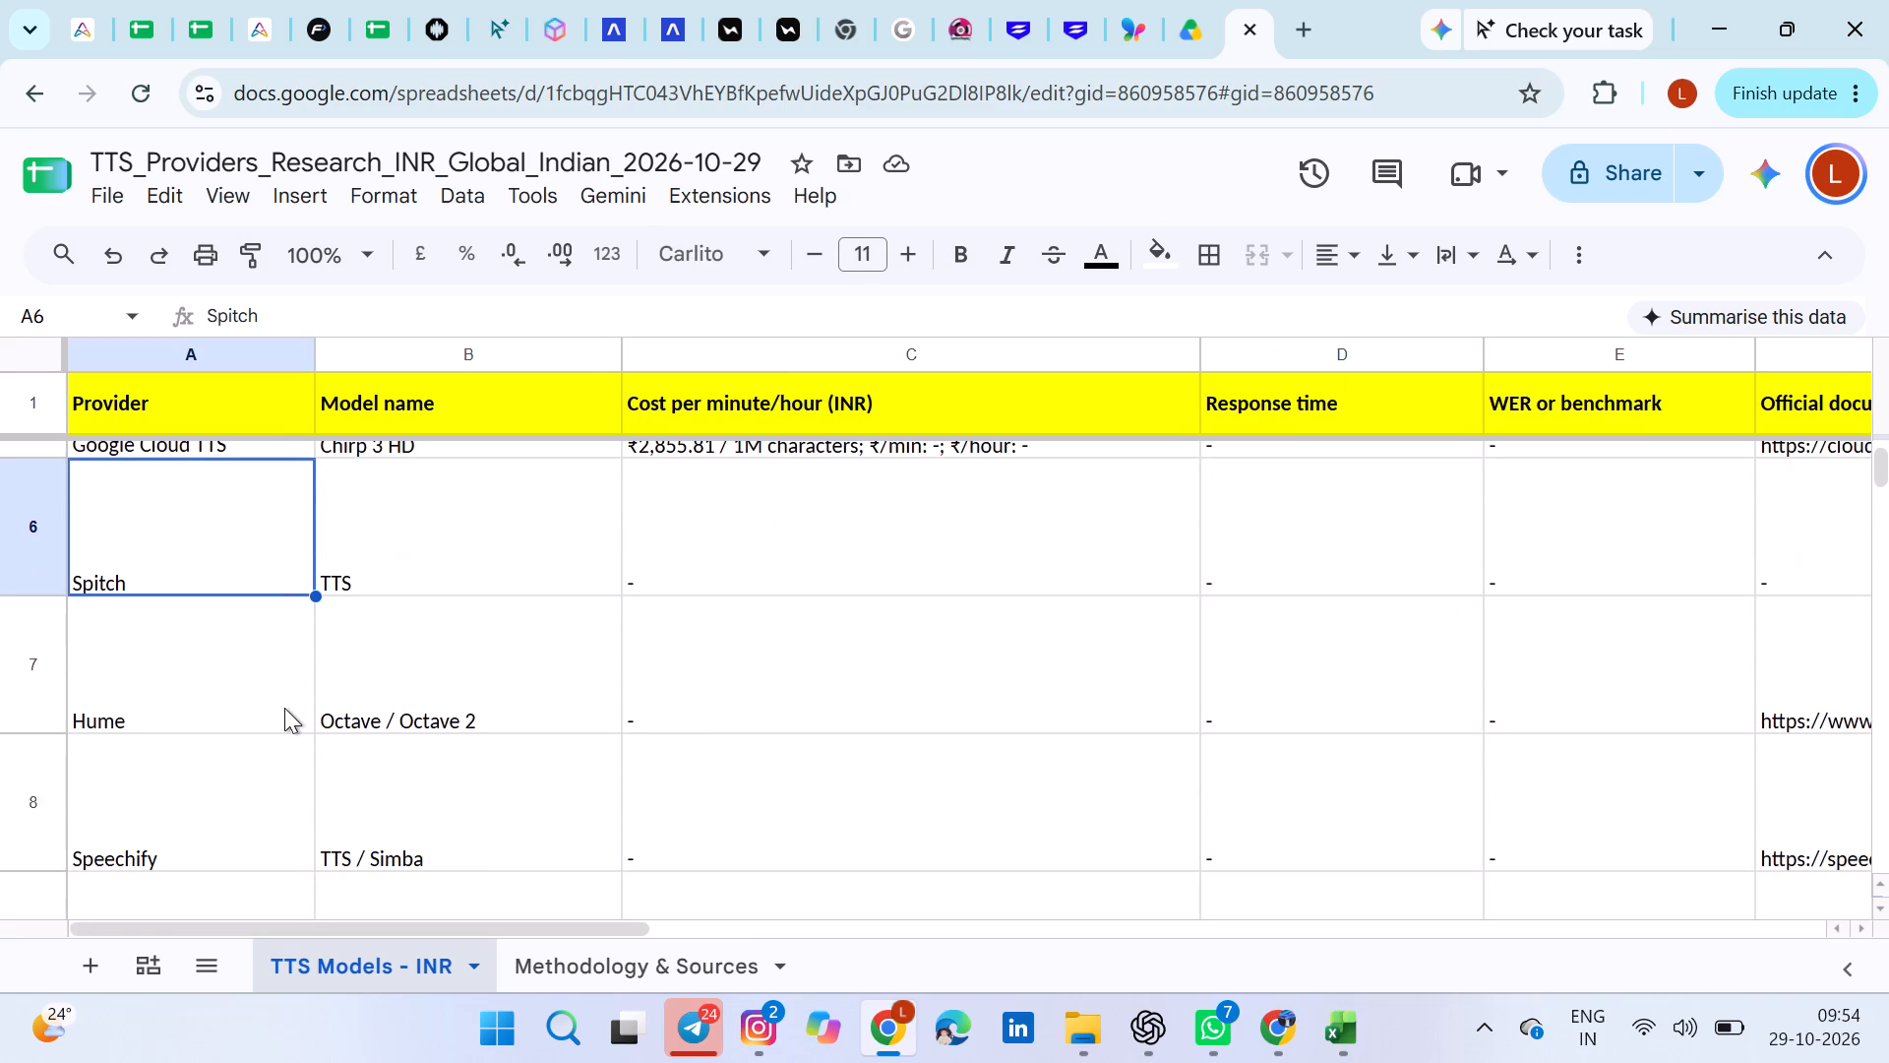
{"action": "scroll", "coordinate": [284, 708], "scroll_direction": "down", "scroll_amount": 2}
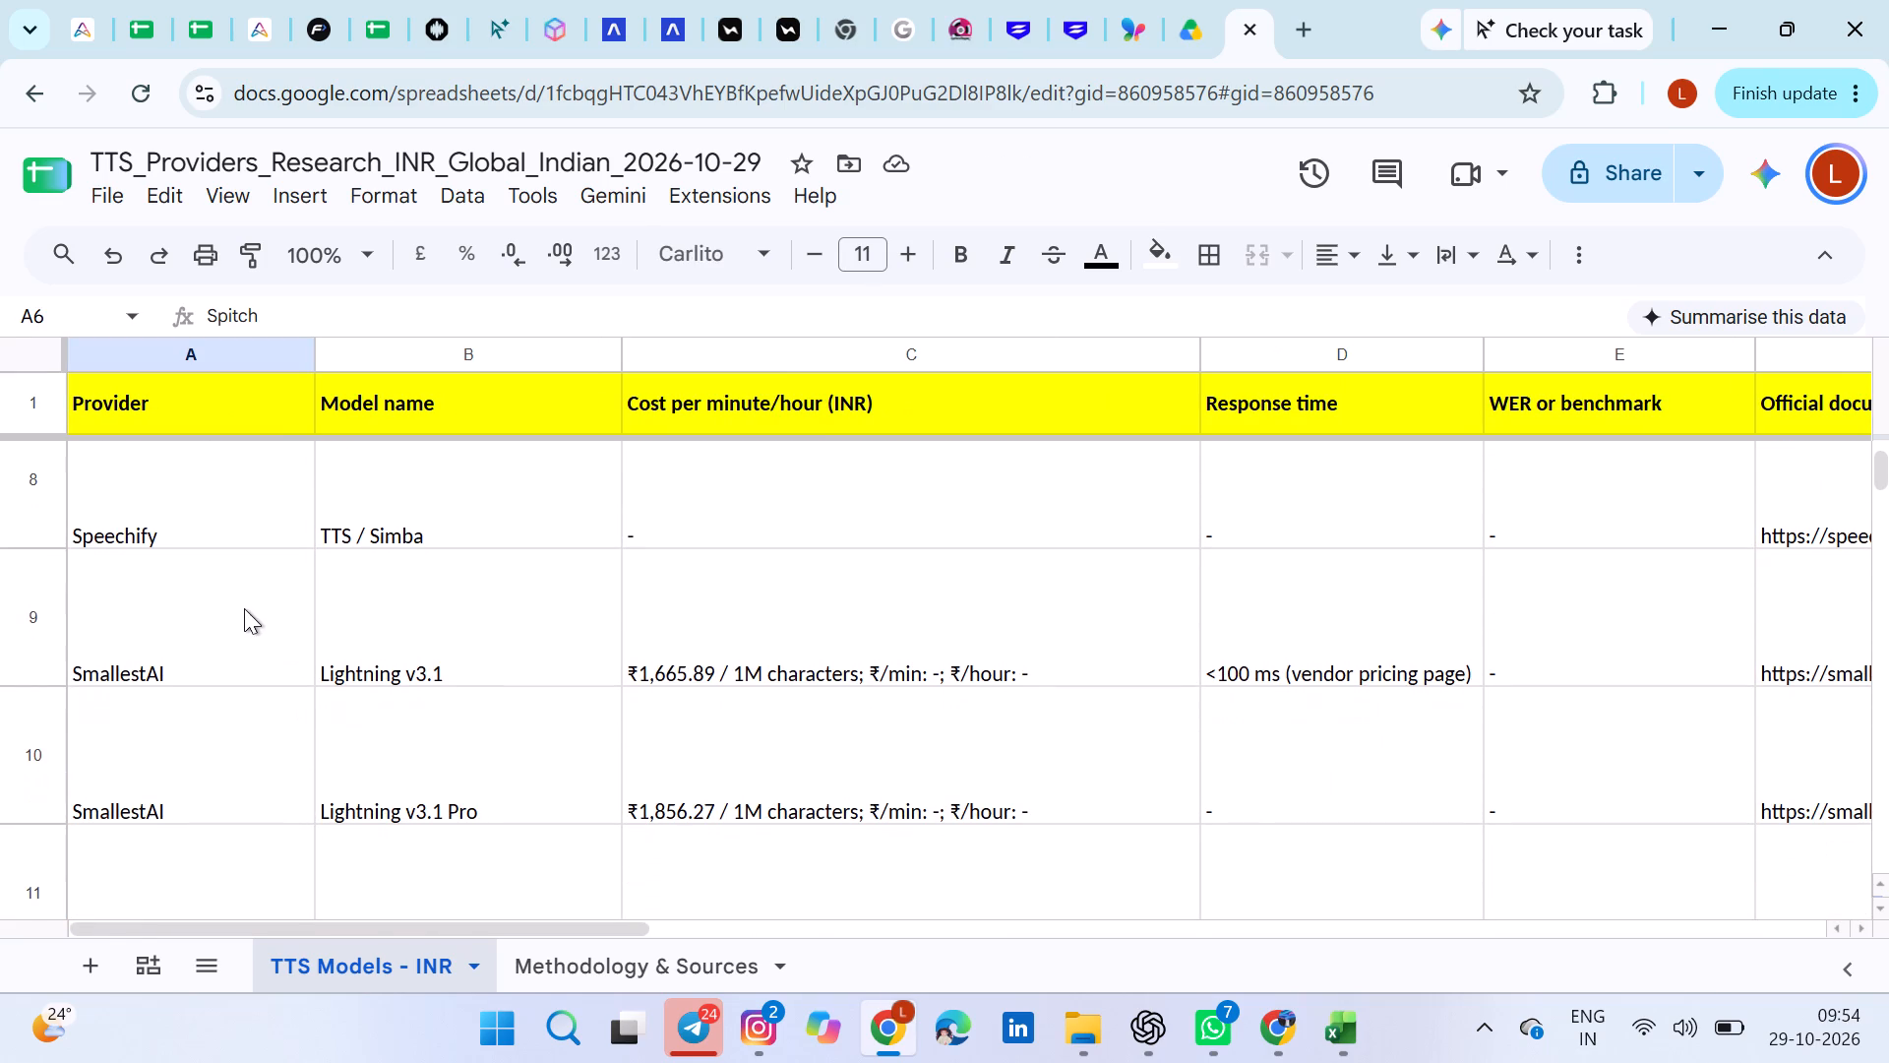
{"action": "left_click", "coordinate": [233, 602]}
{"action": "left_click_drag", "start_coordinate": [313, 682], "coordinate": [316, 726]}
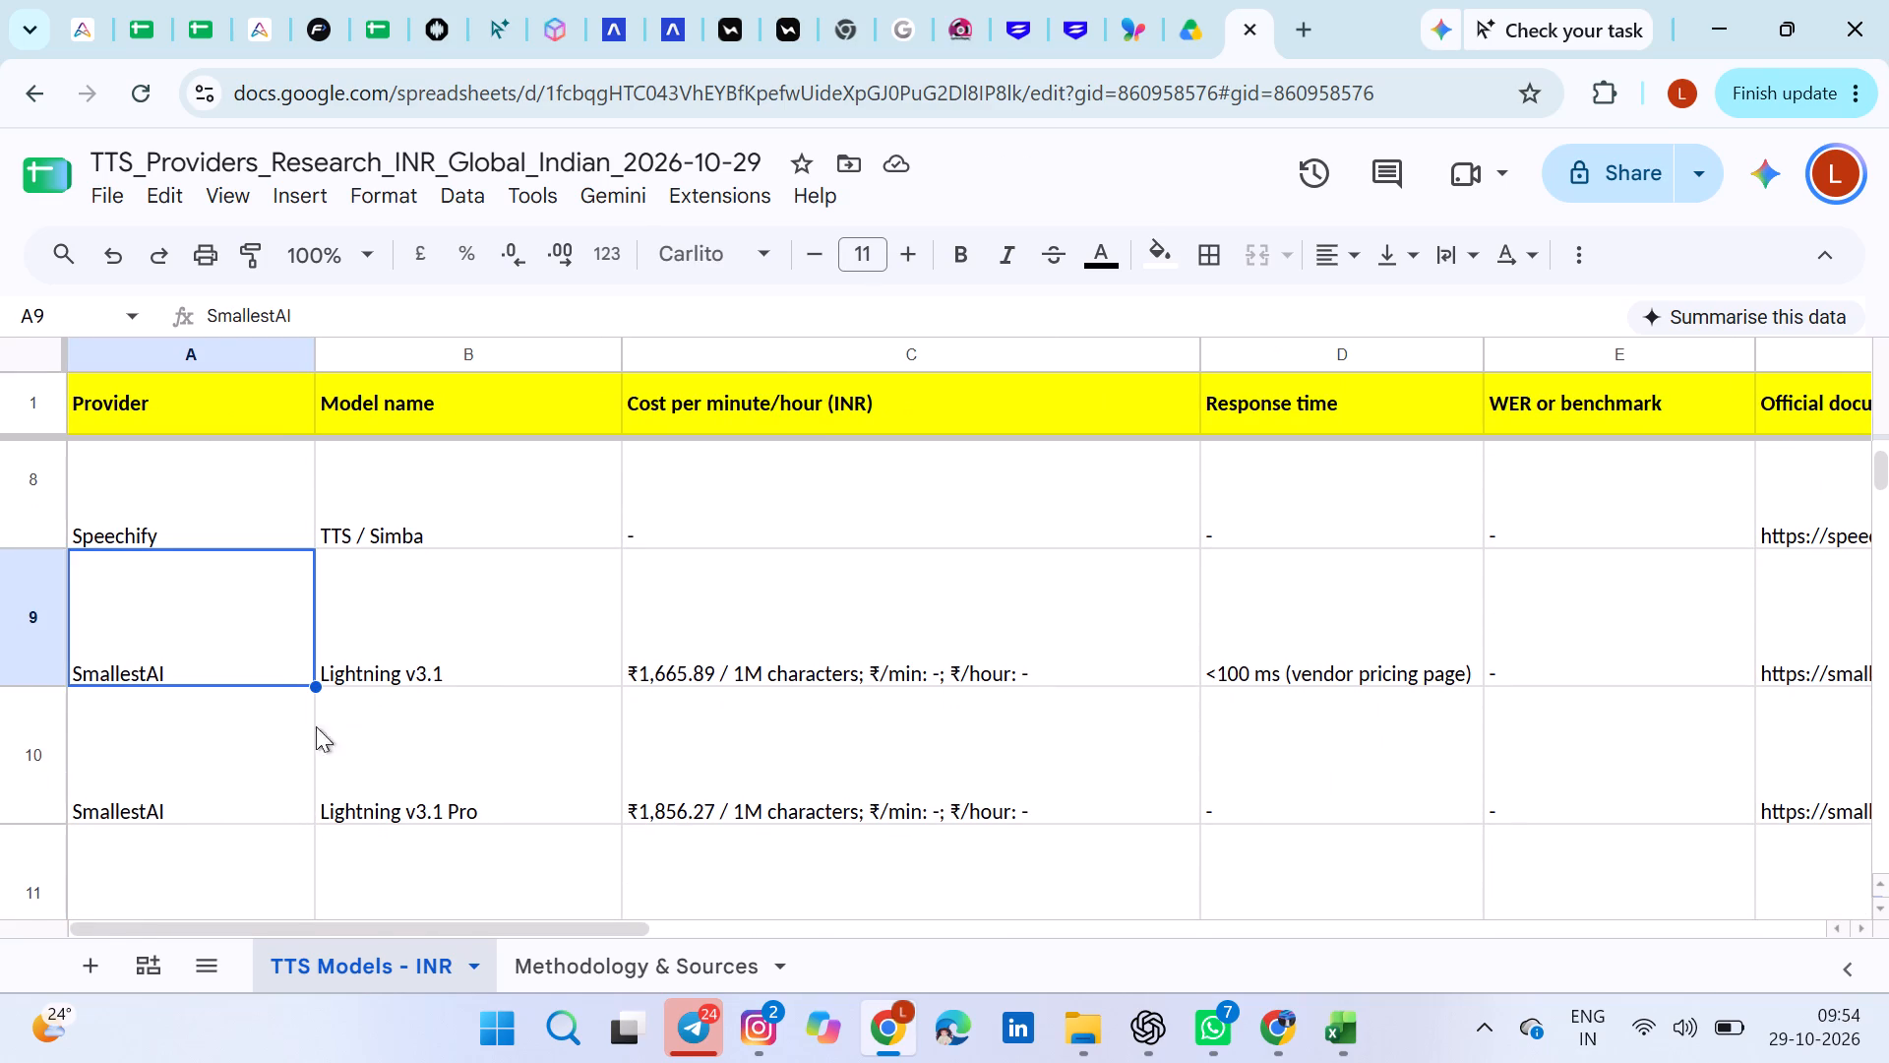
{"action": "left_click_drag", "start_coordinate": [316, 726], "coordinate": [302, 751]}
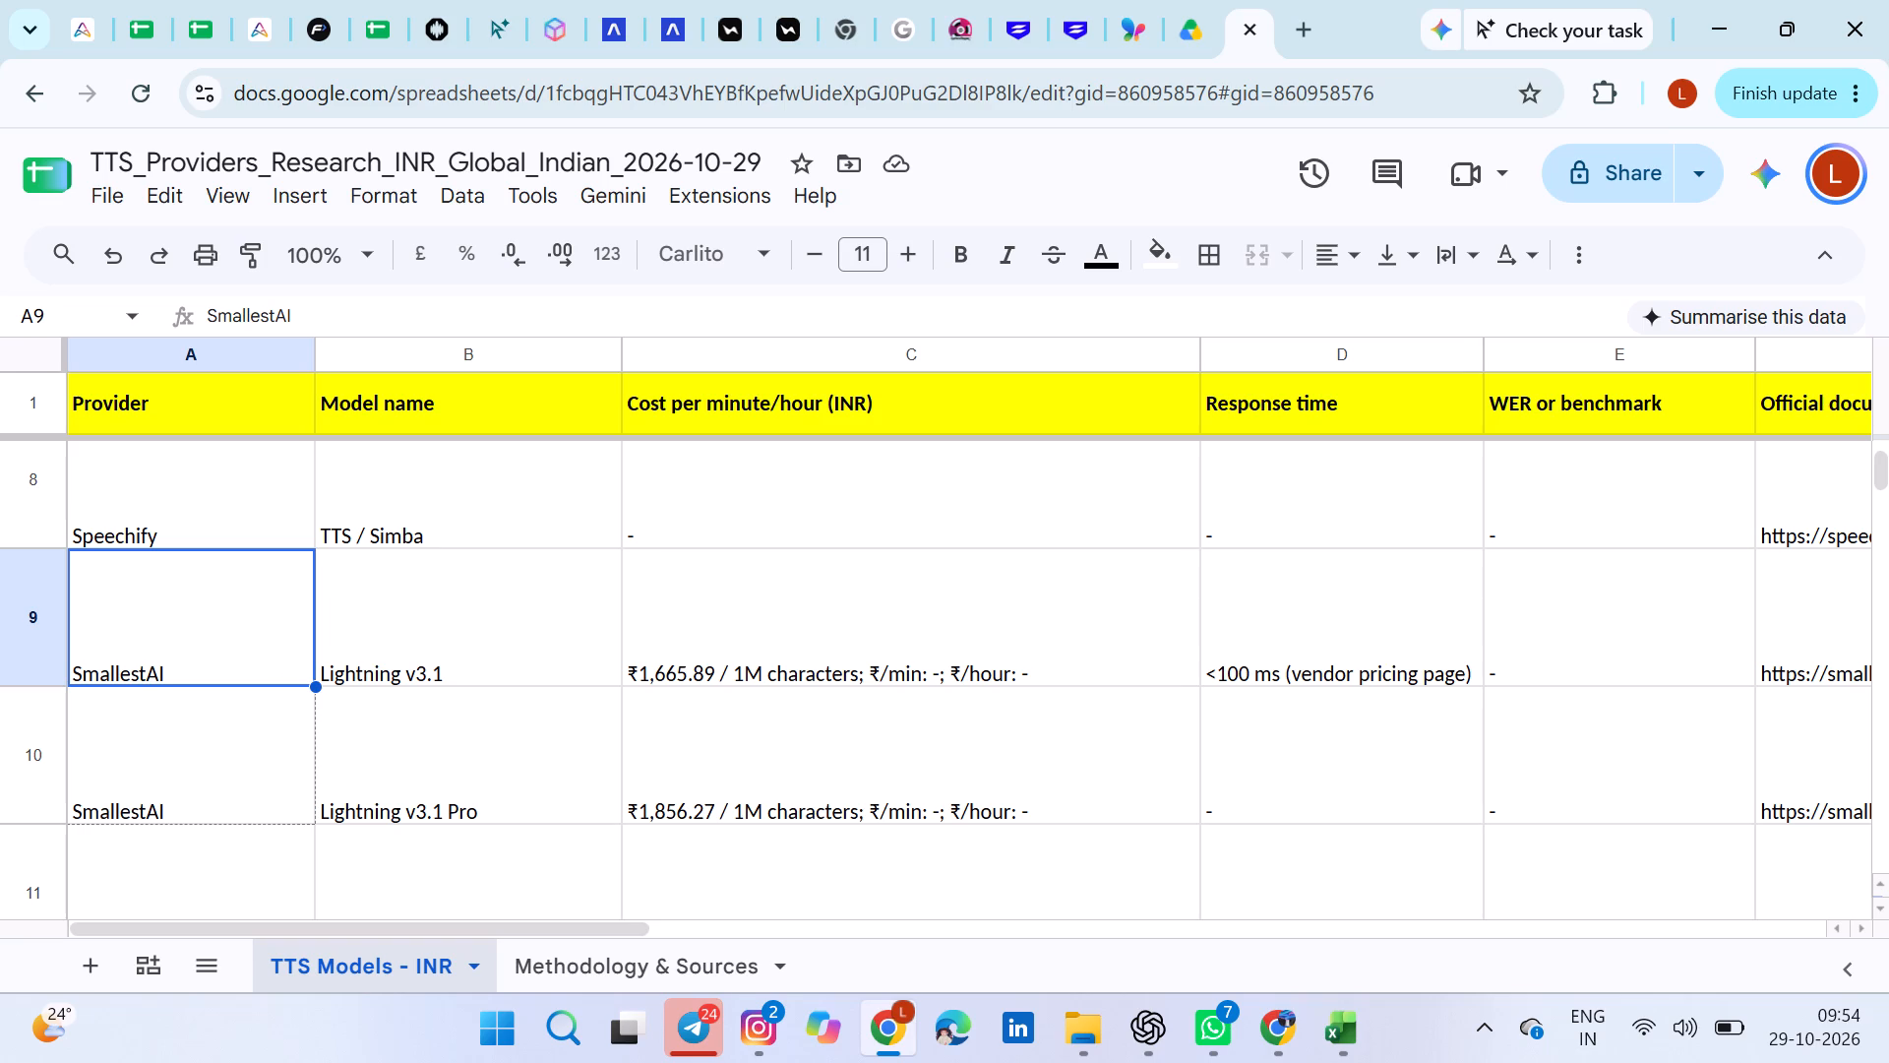
{"action": "left_click_drag", "start_coordinate": [302, 751], "coordinate": [300, 685]}
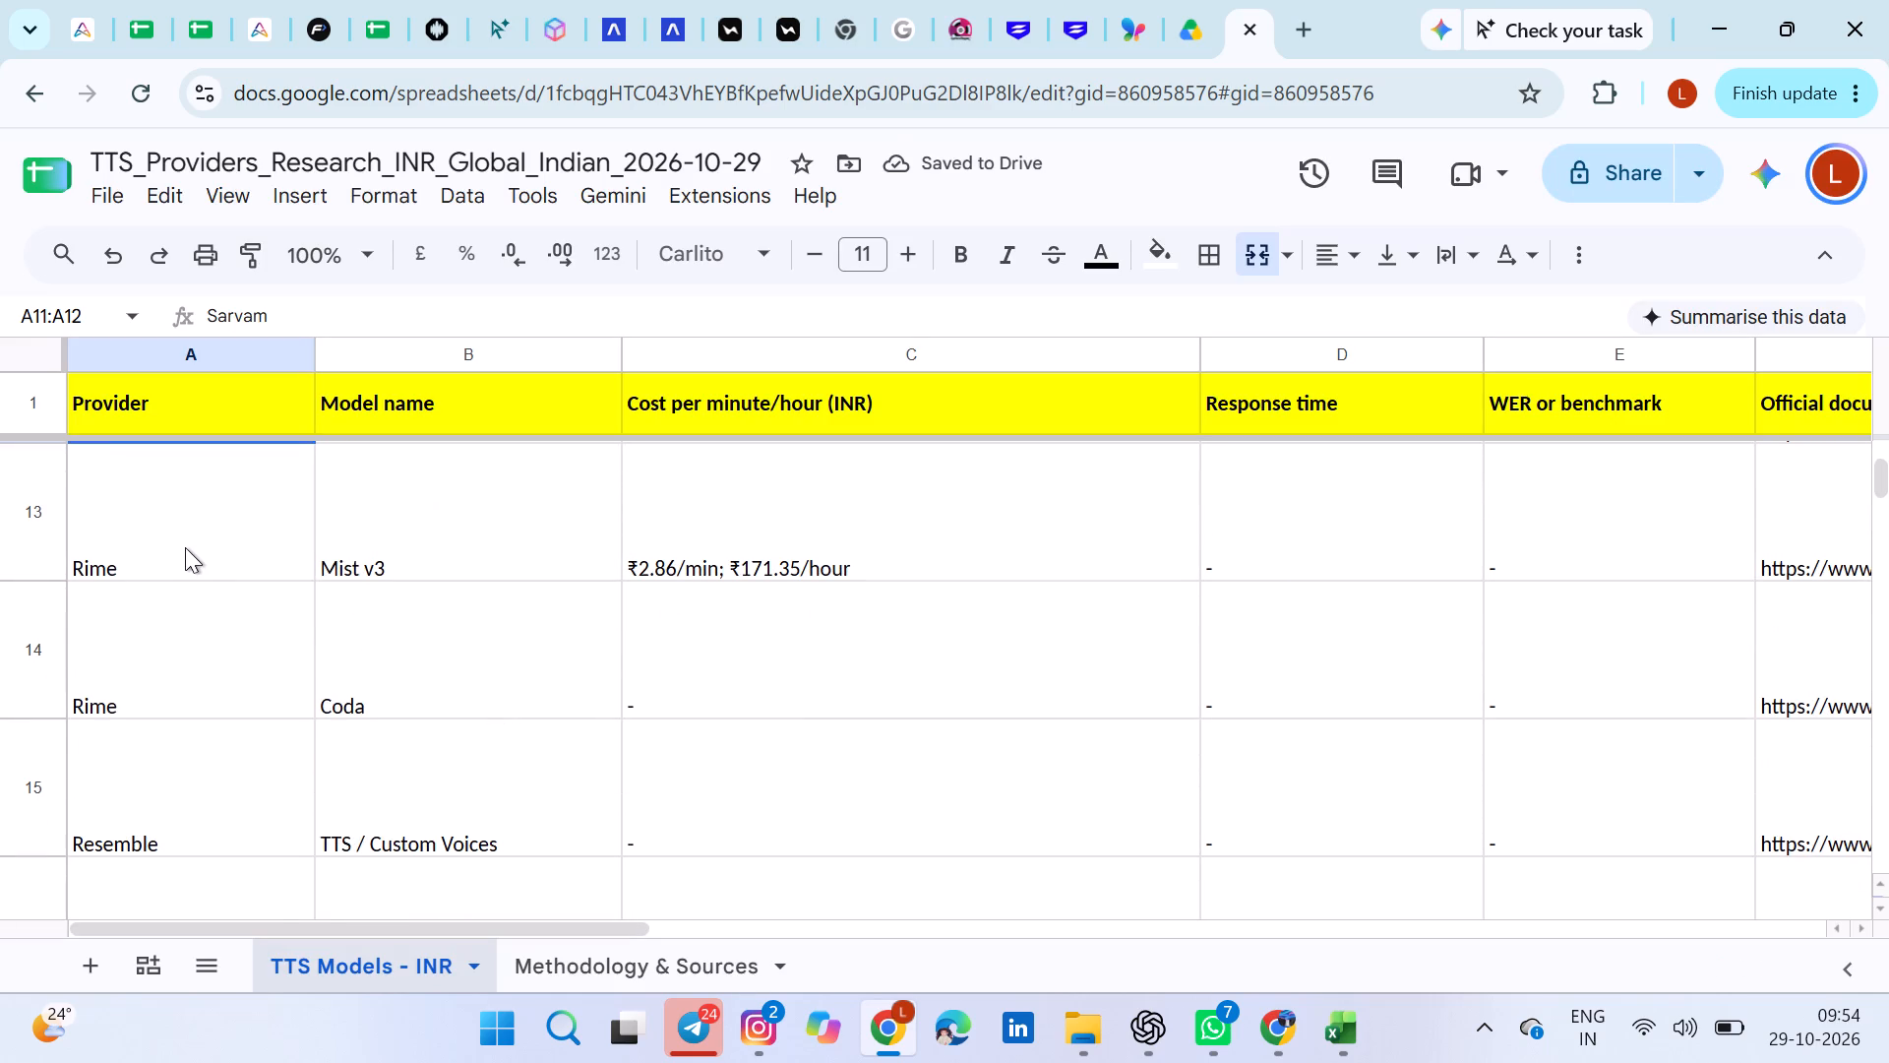
{"action": "left_click", "coordinate": [183, 542]}
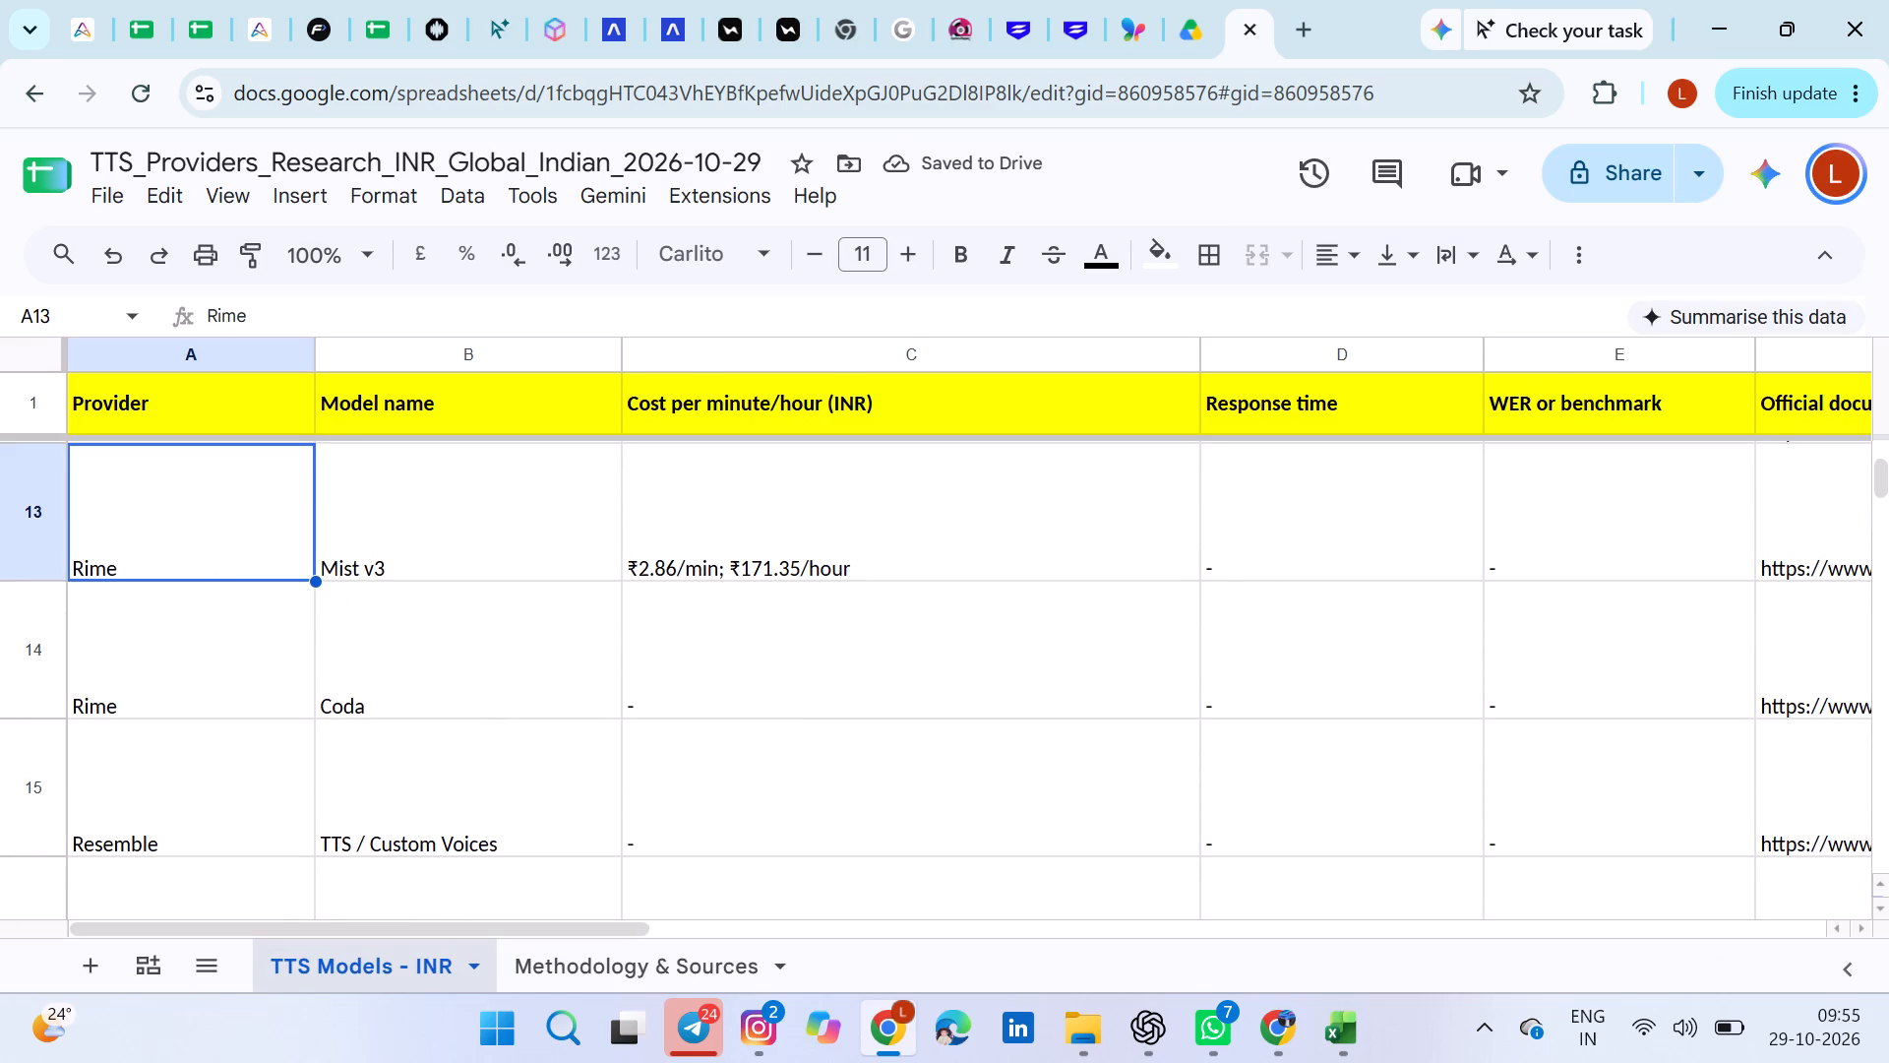
{"action": "left_click_drag", "start_coordinate": [314, 579], "coordinate": [310, 682]}
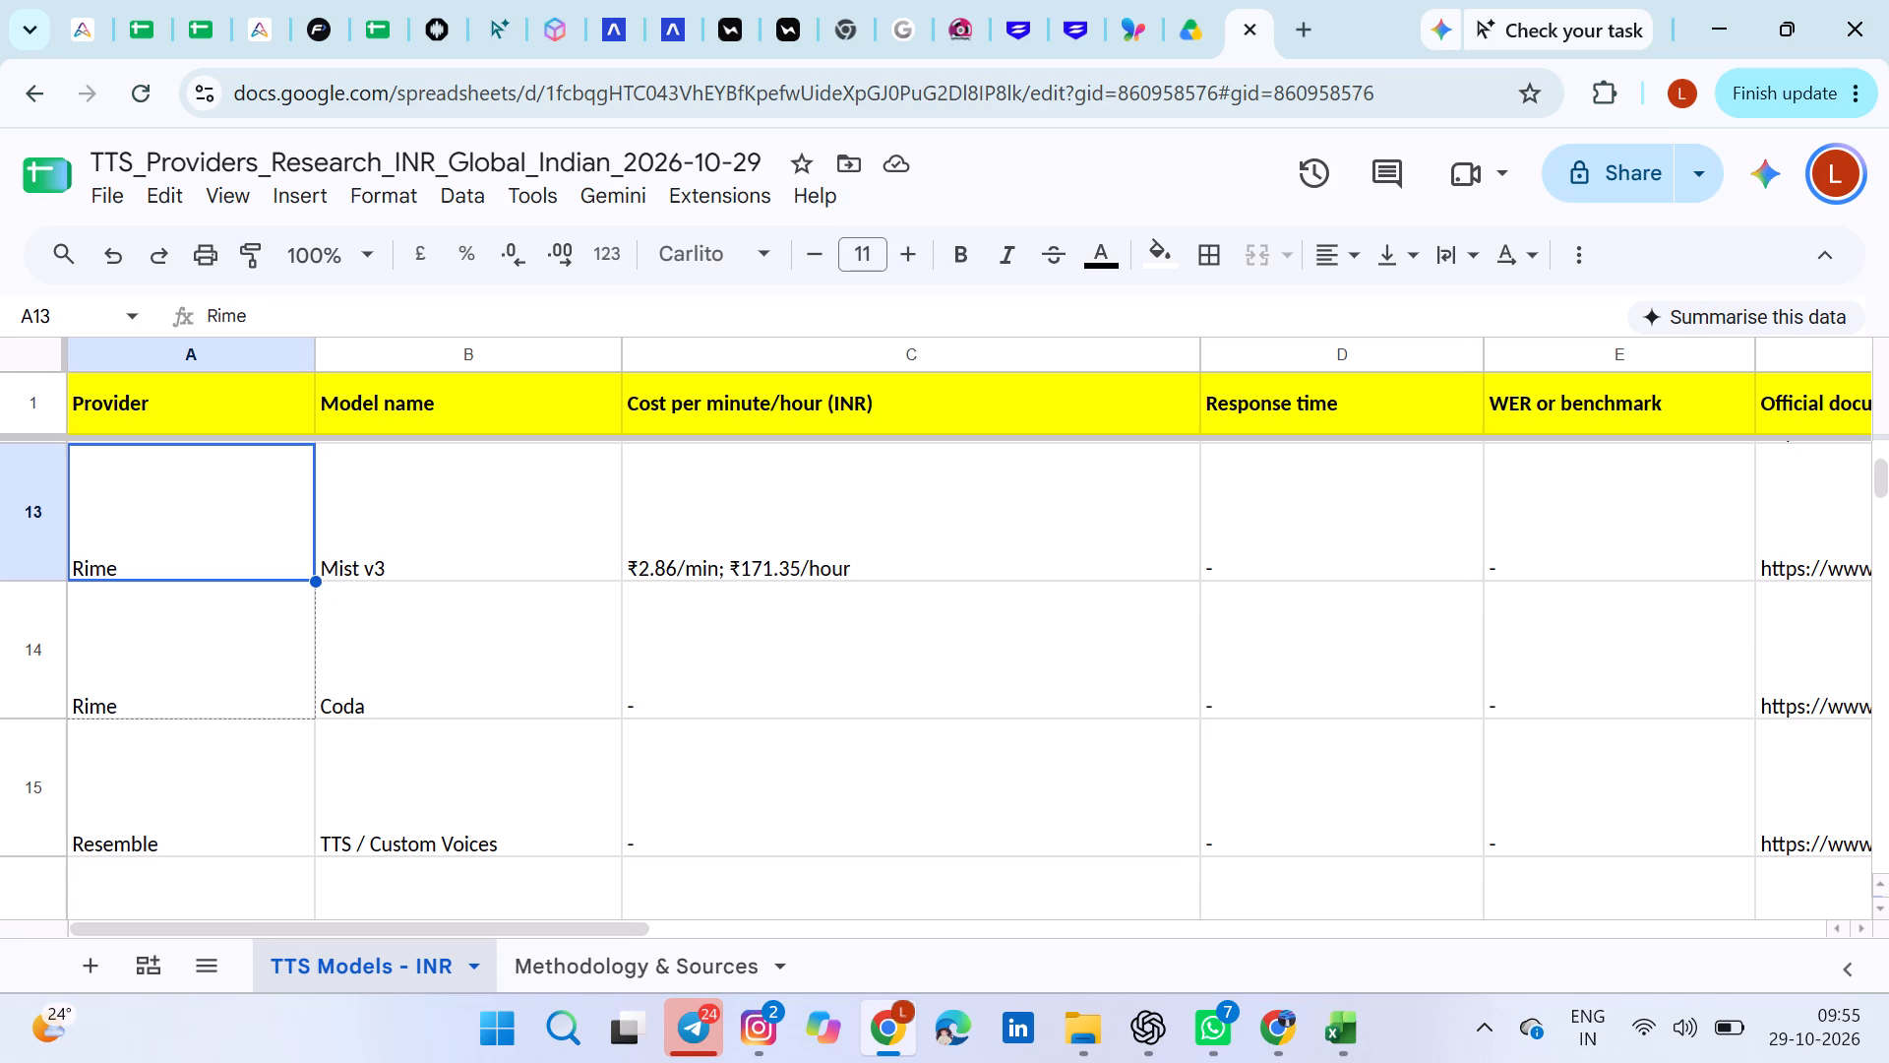
{"action": "left_click_drag", "start_coordinate": [310, 682], "coordinate": [310, 715]}
{"action": "right_click", "coordinate": [234, 565]}
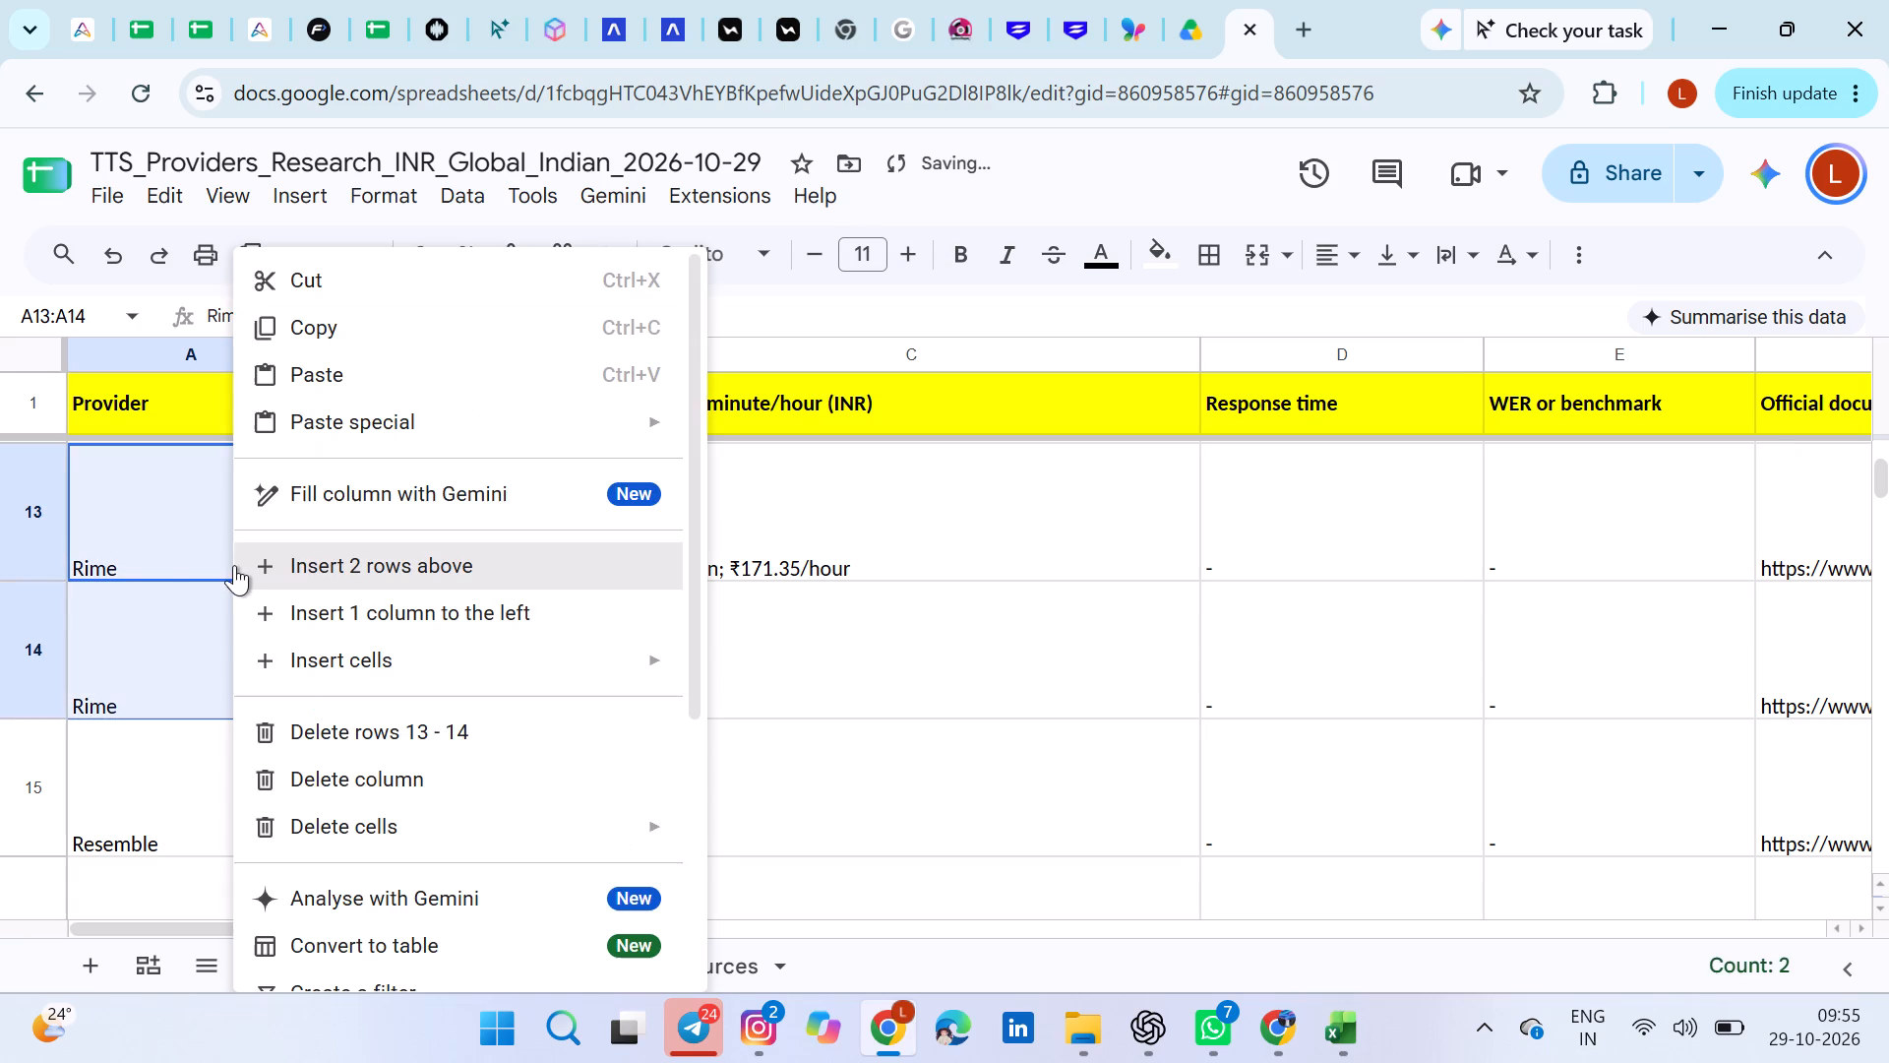
{"action": "left_click", "coordinate": [172, 581]}
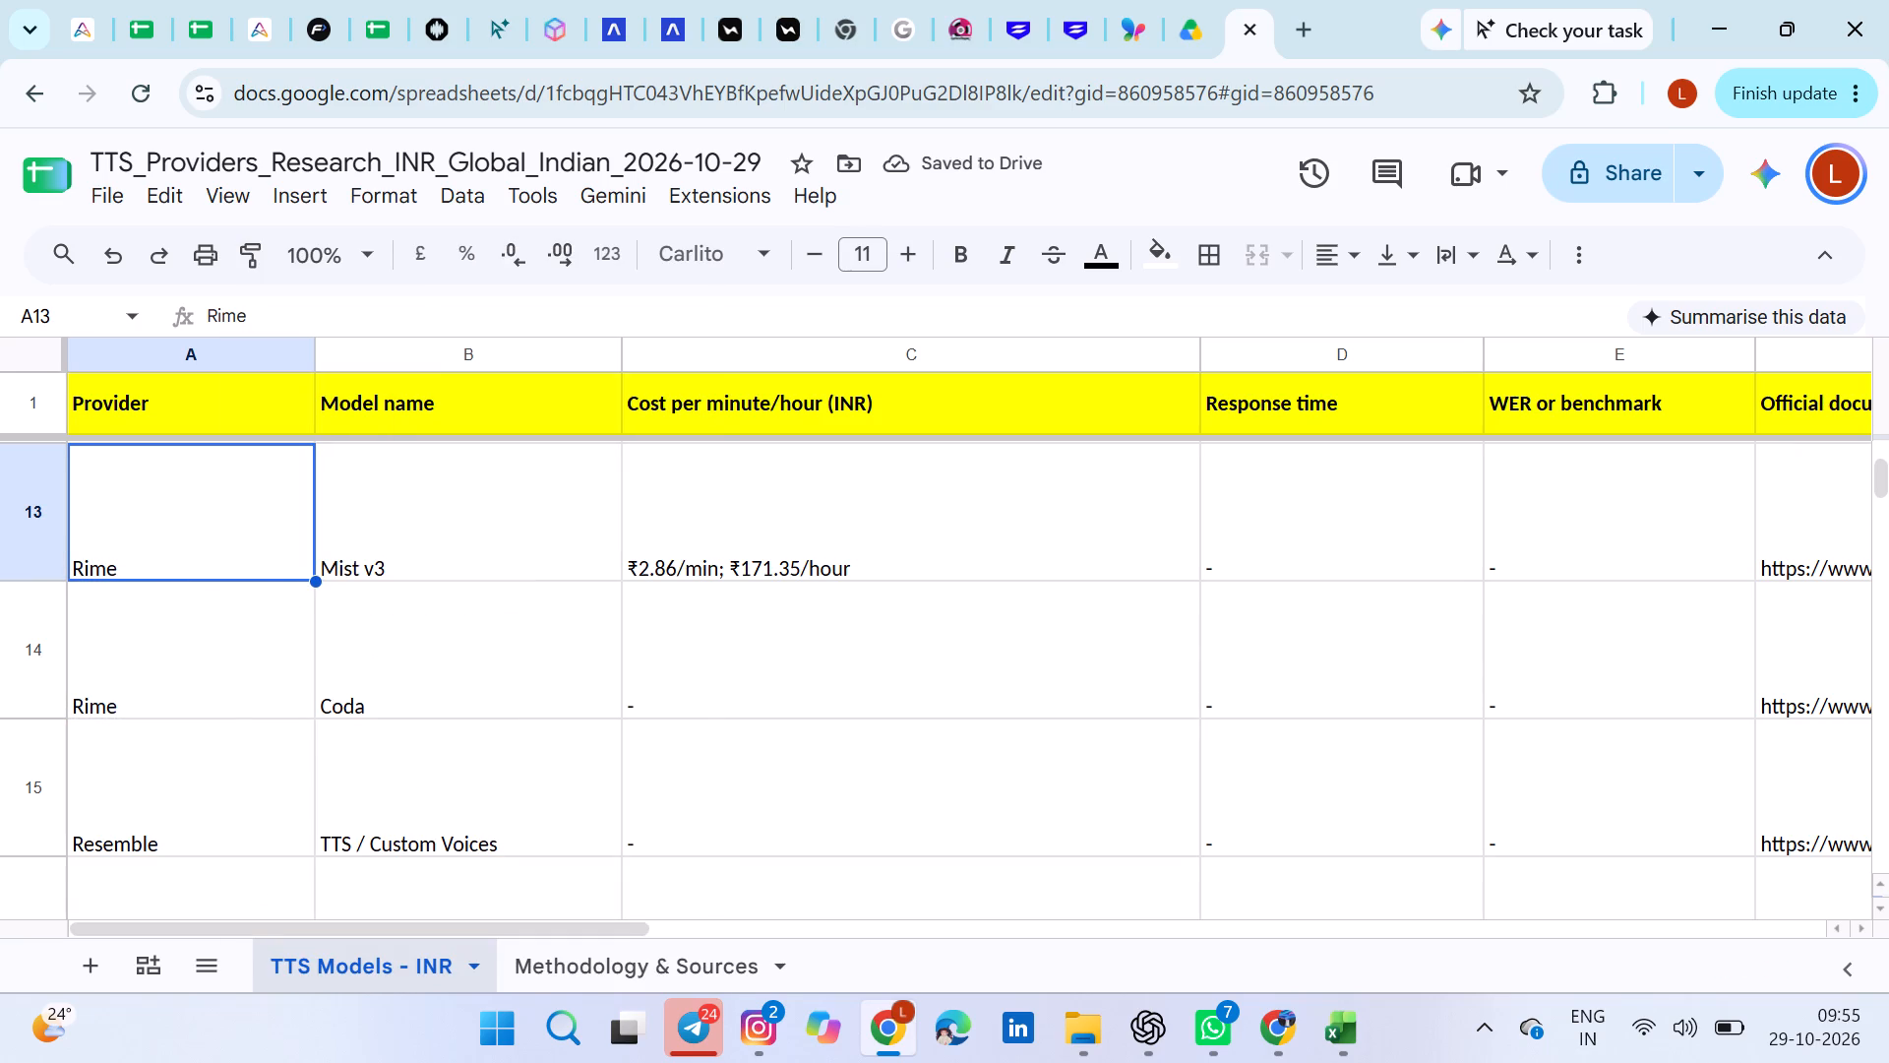
{"action": "left_click_drag", "start_coordinate": [315, 584], "coordinate": [305, 696]}
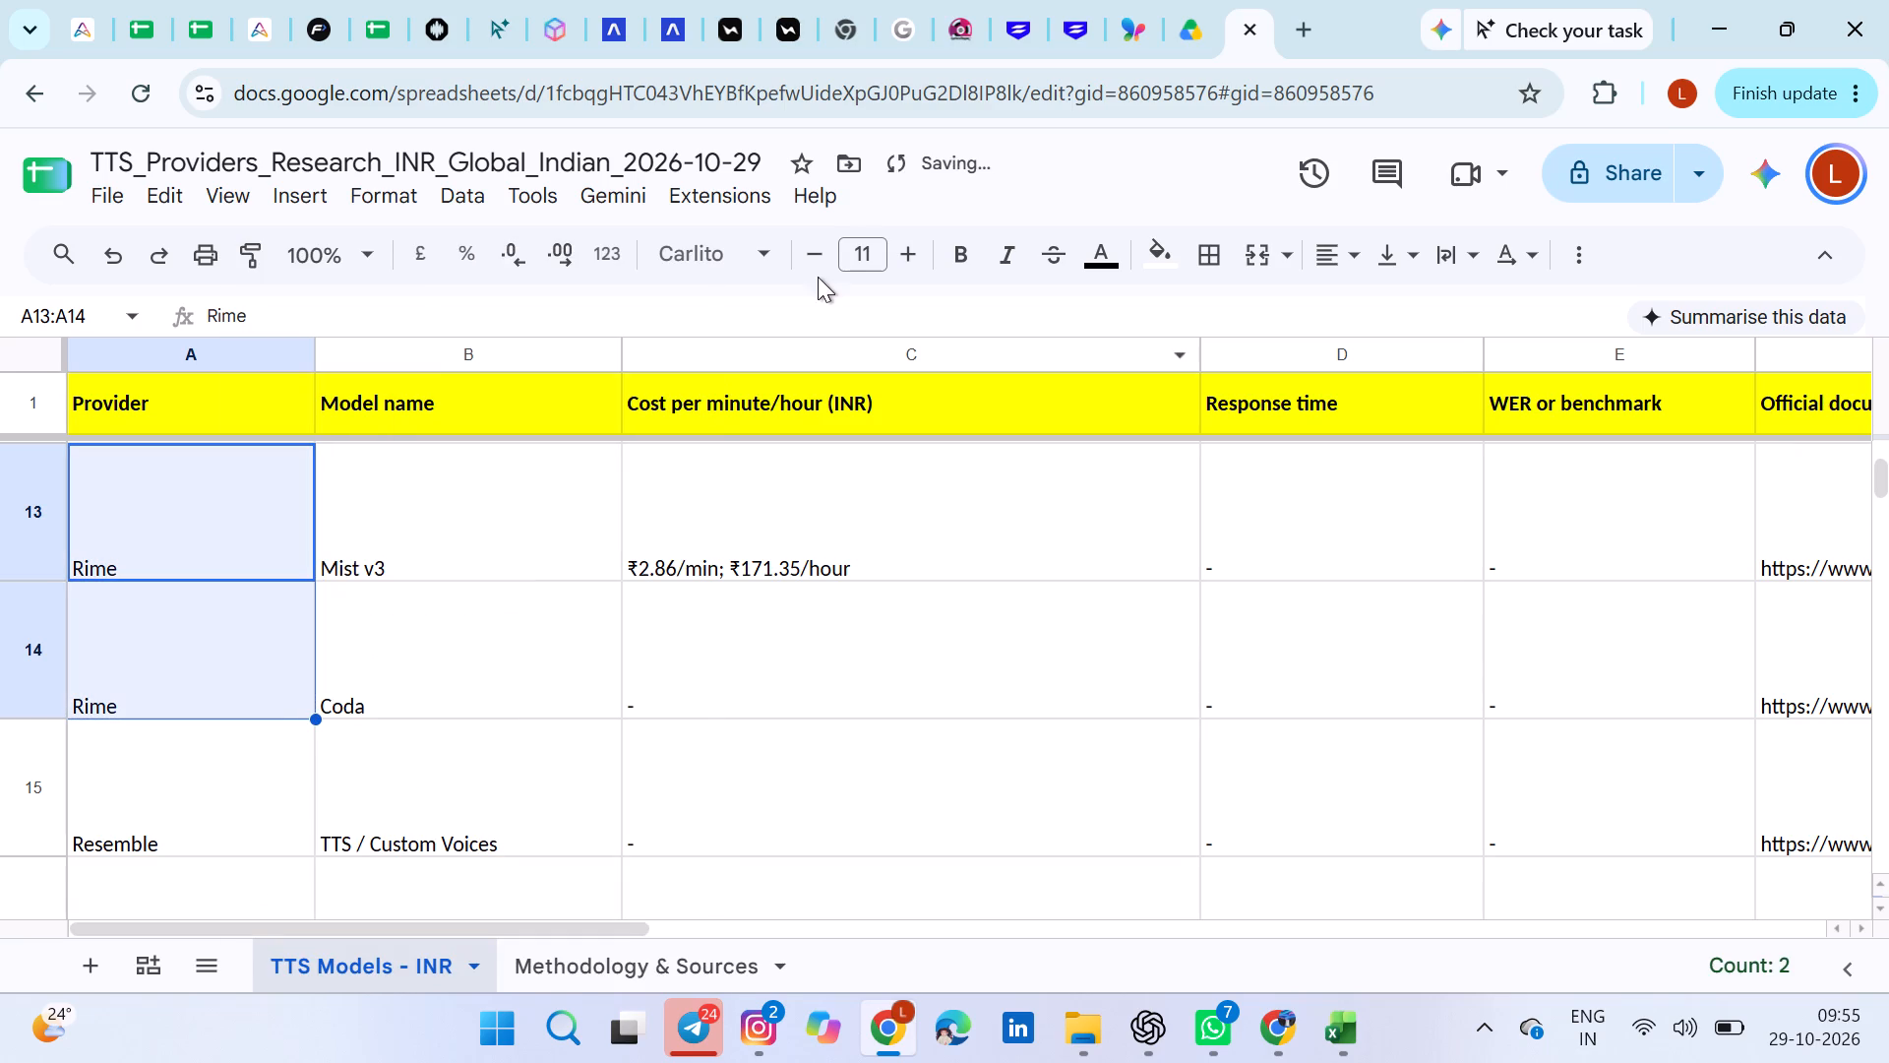
{"action": "left_click", "coordinate": [1249, 249]}
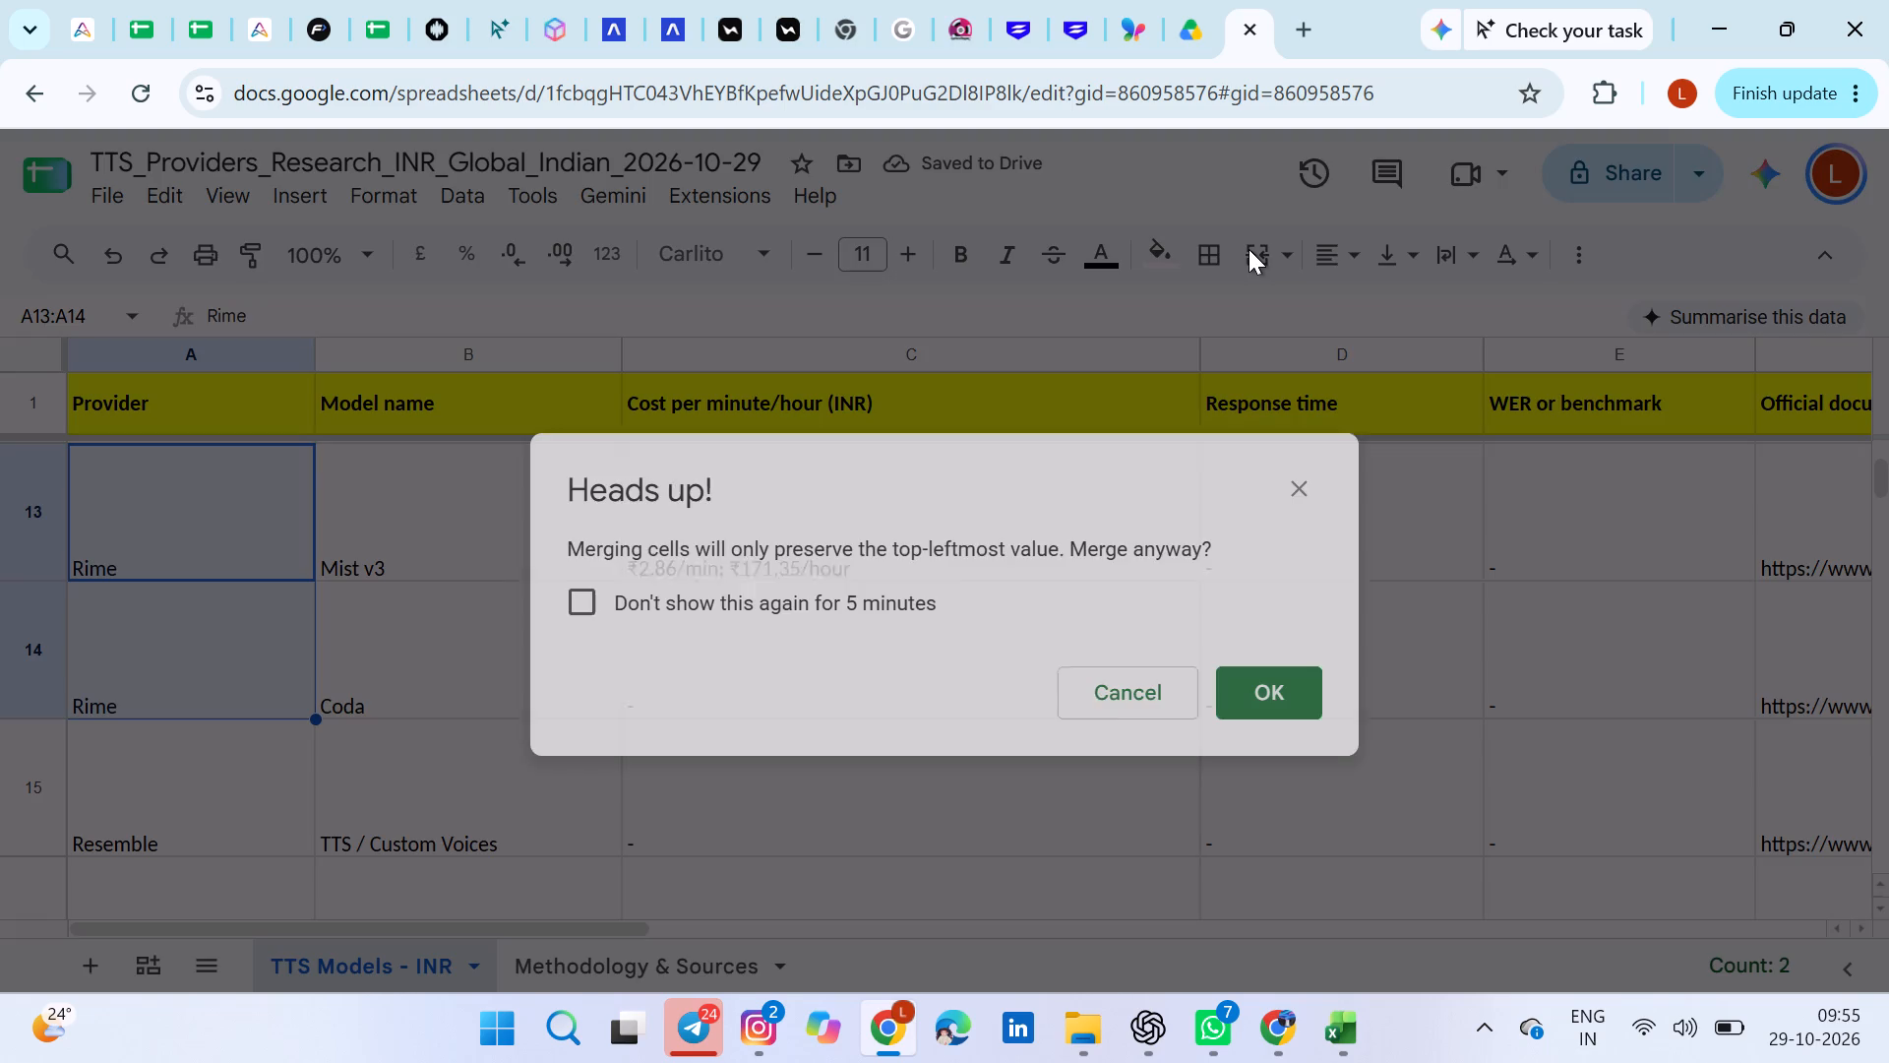
{"action": "left_click", "coordinate": [1272, 700]}
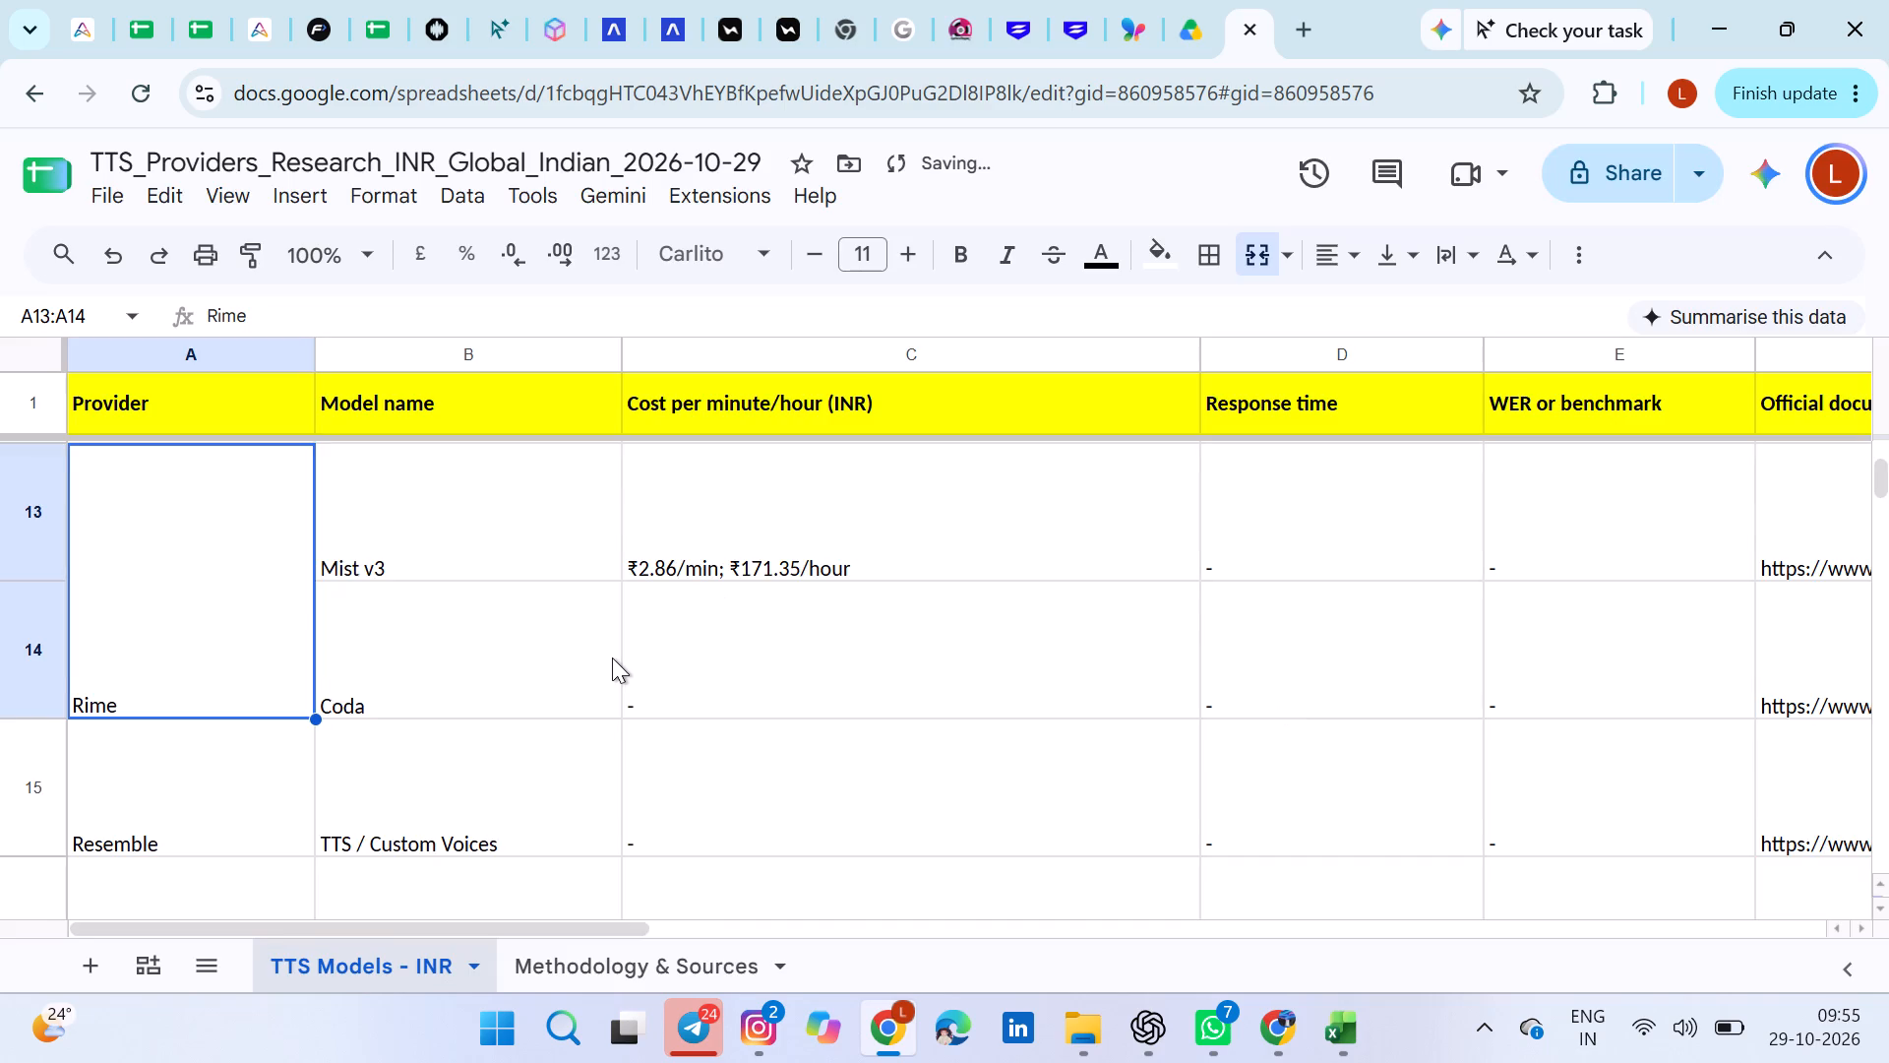
Merge the three OpenAI cells A16:A18 in the Provider column into one cell.
{"action": "scroll", "coordinate": [612, 657], "scroll_direction": "down", "scroll_amount": 3}
{"action": "left_click", "coordinate": [217, 602]}
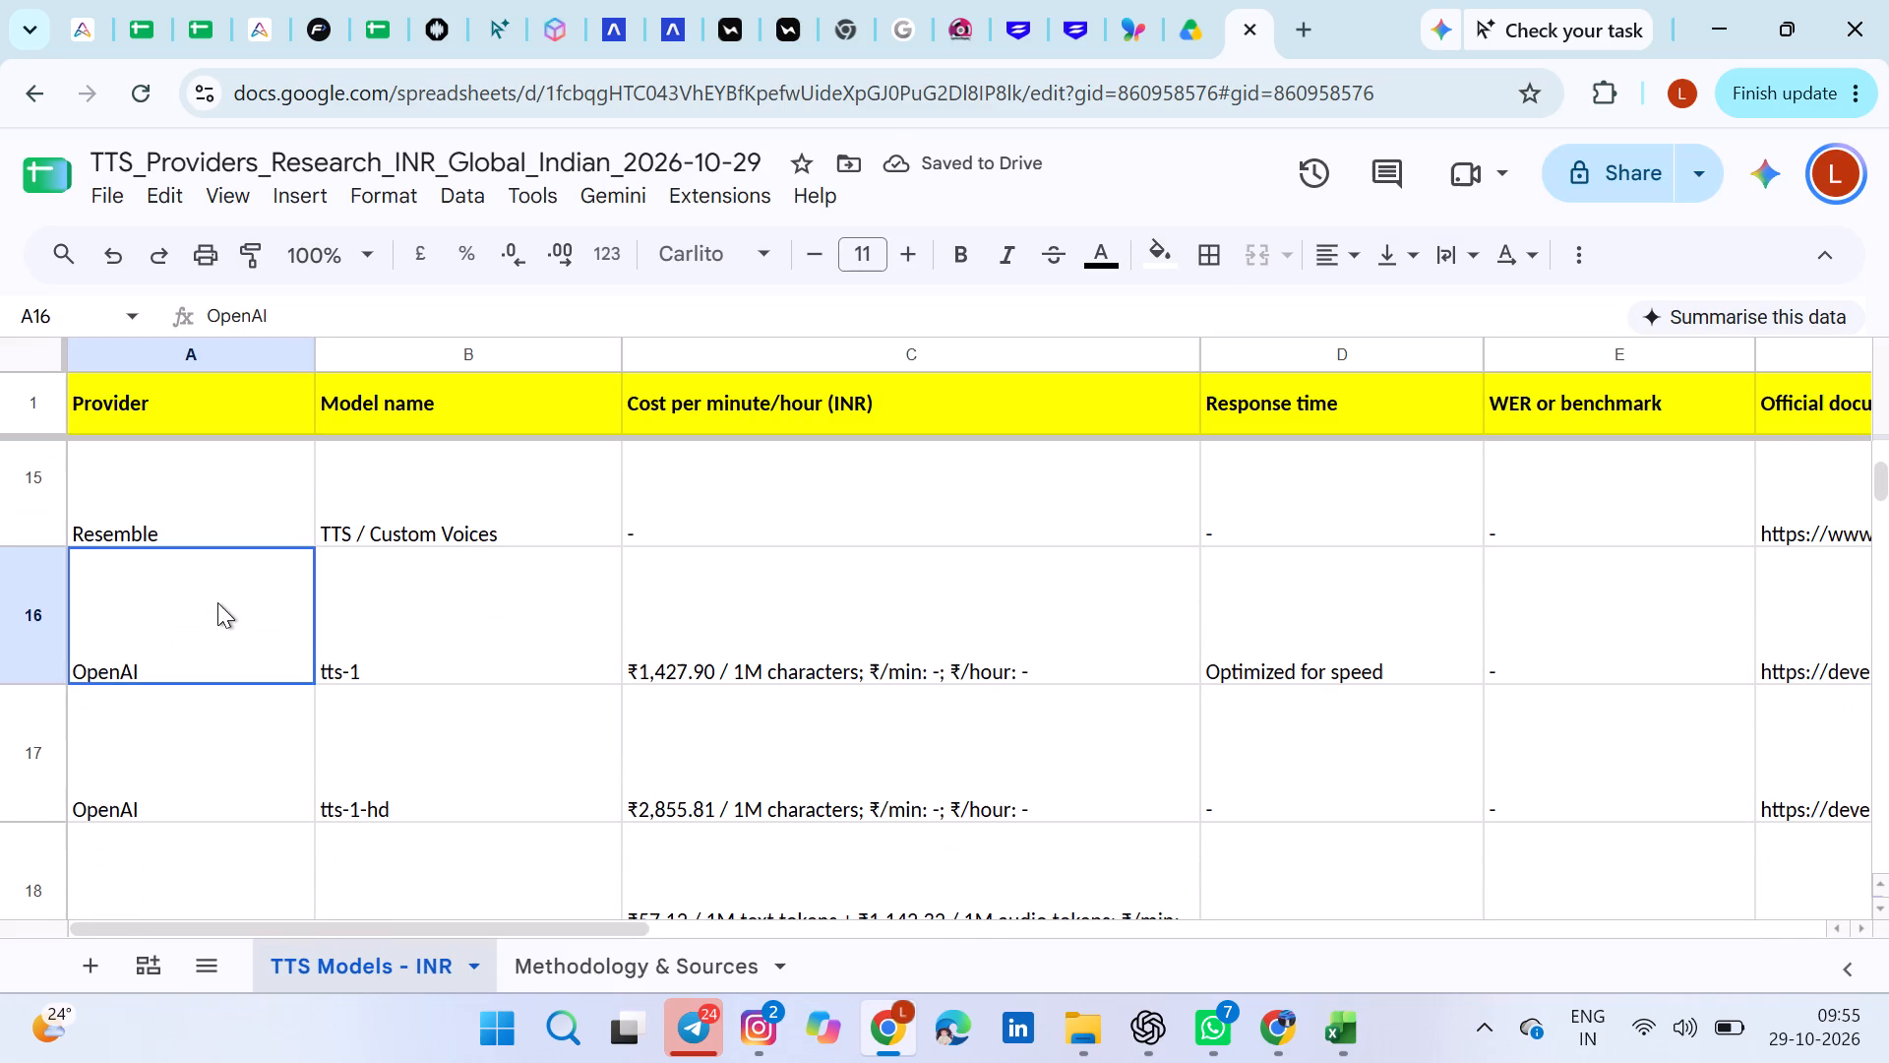
{"action": "scroll", "coordinate": [318, 681], "scroll_direction": "down", "scroll_amount": 1}
{"action": "scroll", "coordinate": [318, 681], "scroll_direction": "up", "scroll_amount": 1}
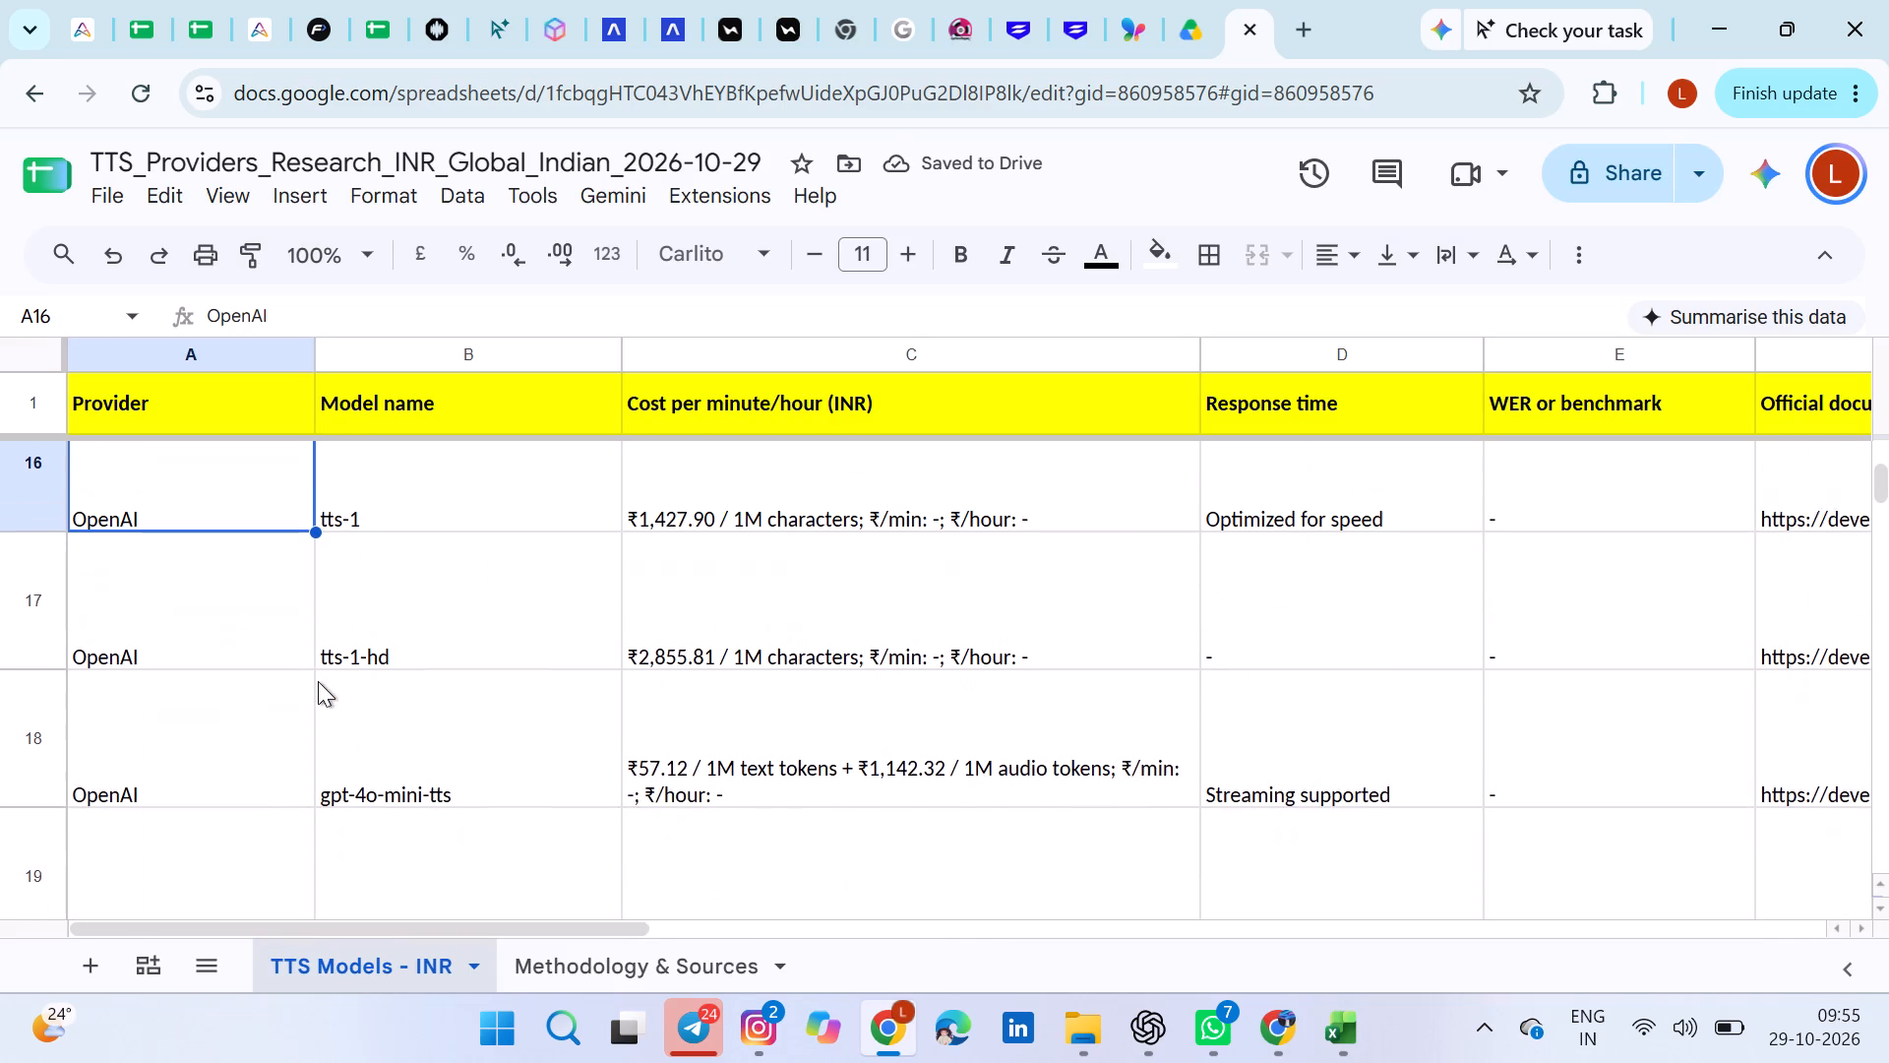
{"action": "scroll", "coordinate": [318, 681], "scroll_direction": "up", "scroll_amount": 1}
{"action": "left_click_drag", "start_coordinate": [313, 566], "coordinate": [310, 841]}
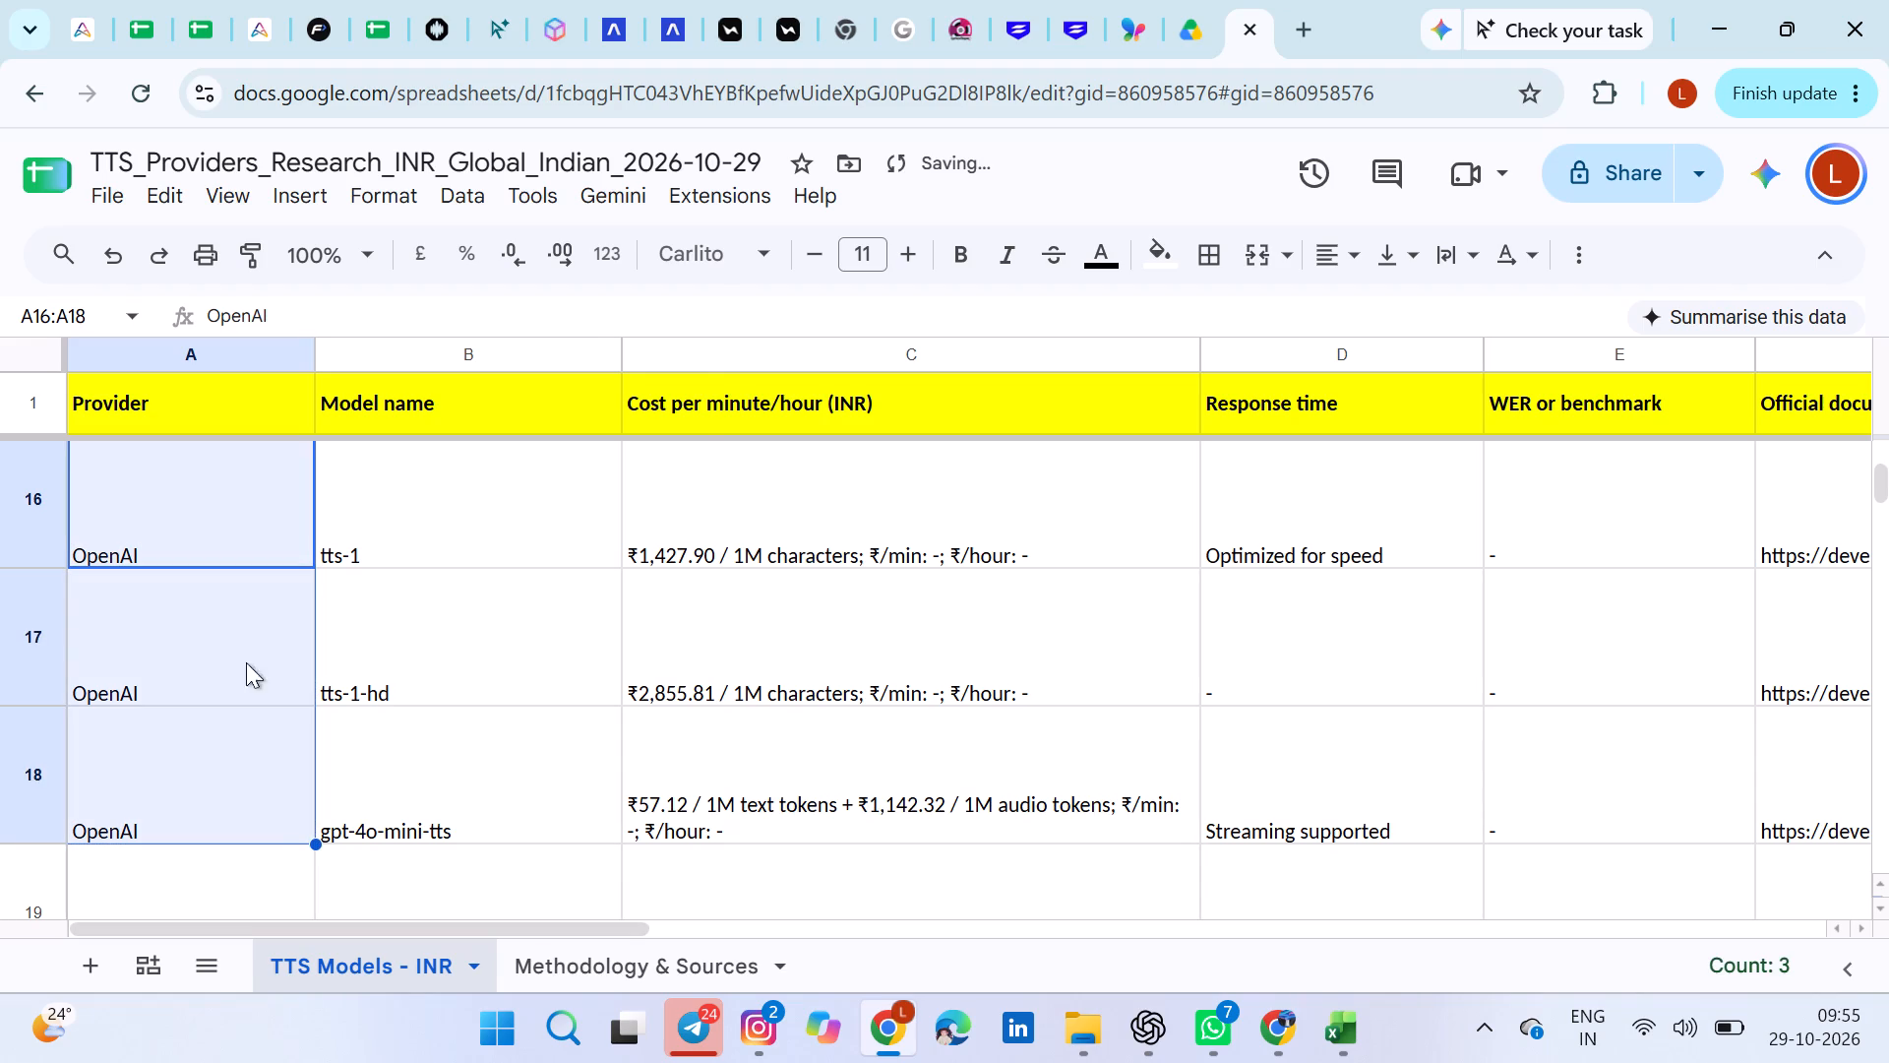
{"action": "right_click", "coordinate": [232, 647]}
{"action": "left_click", "coordinate": [176, 647]}
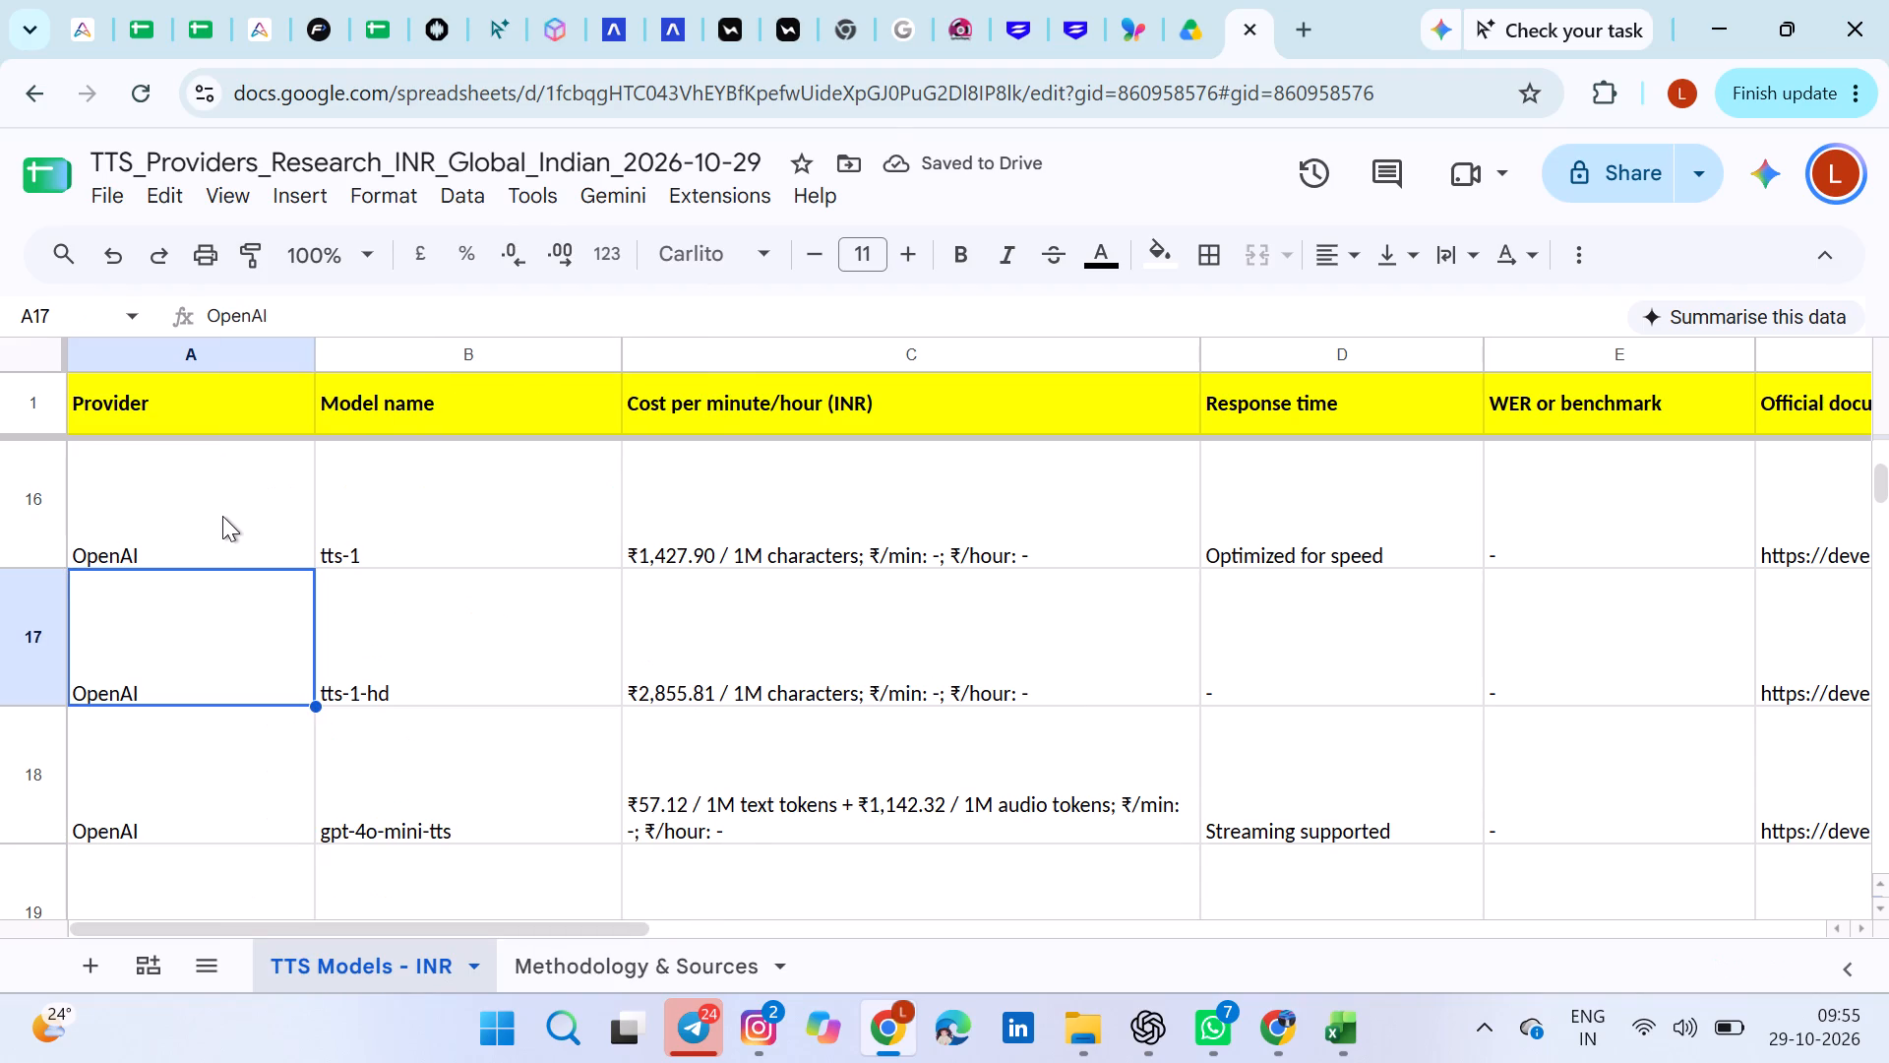
{"action": "left_click", "coordinate": [222, 516]}
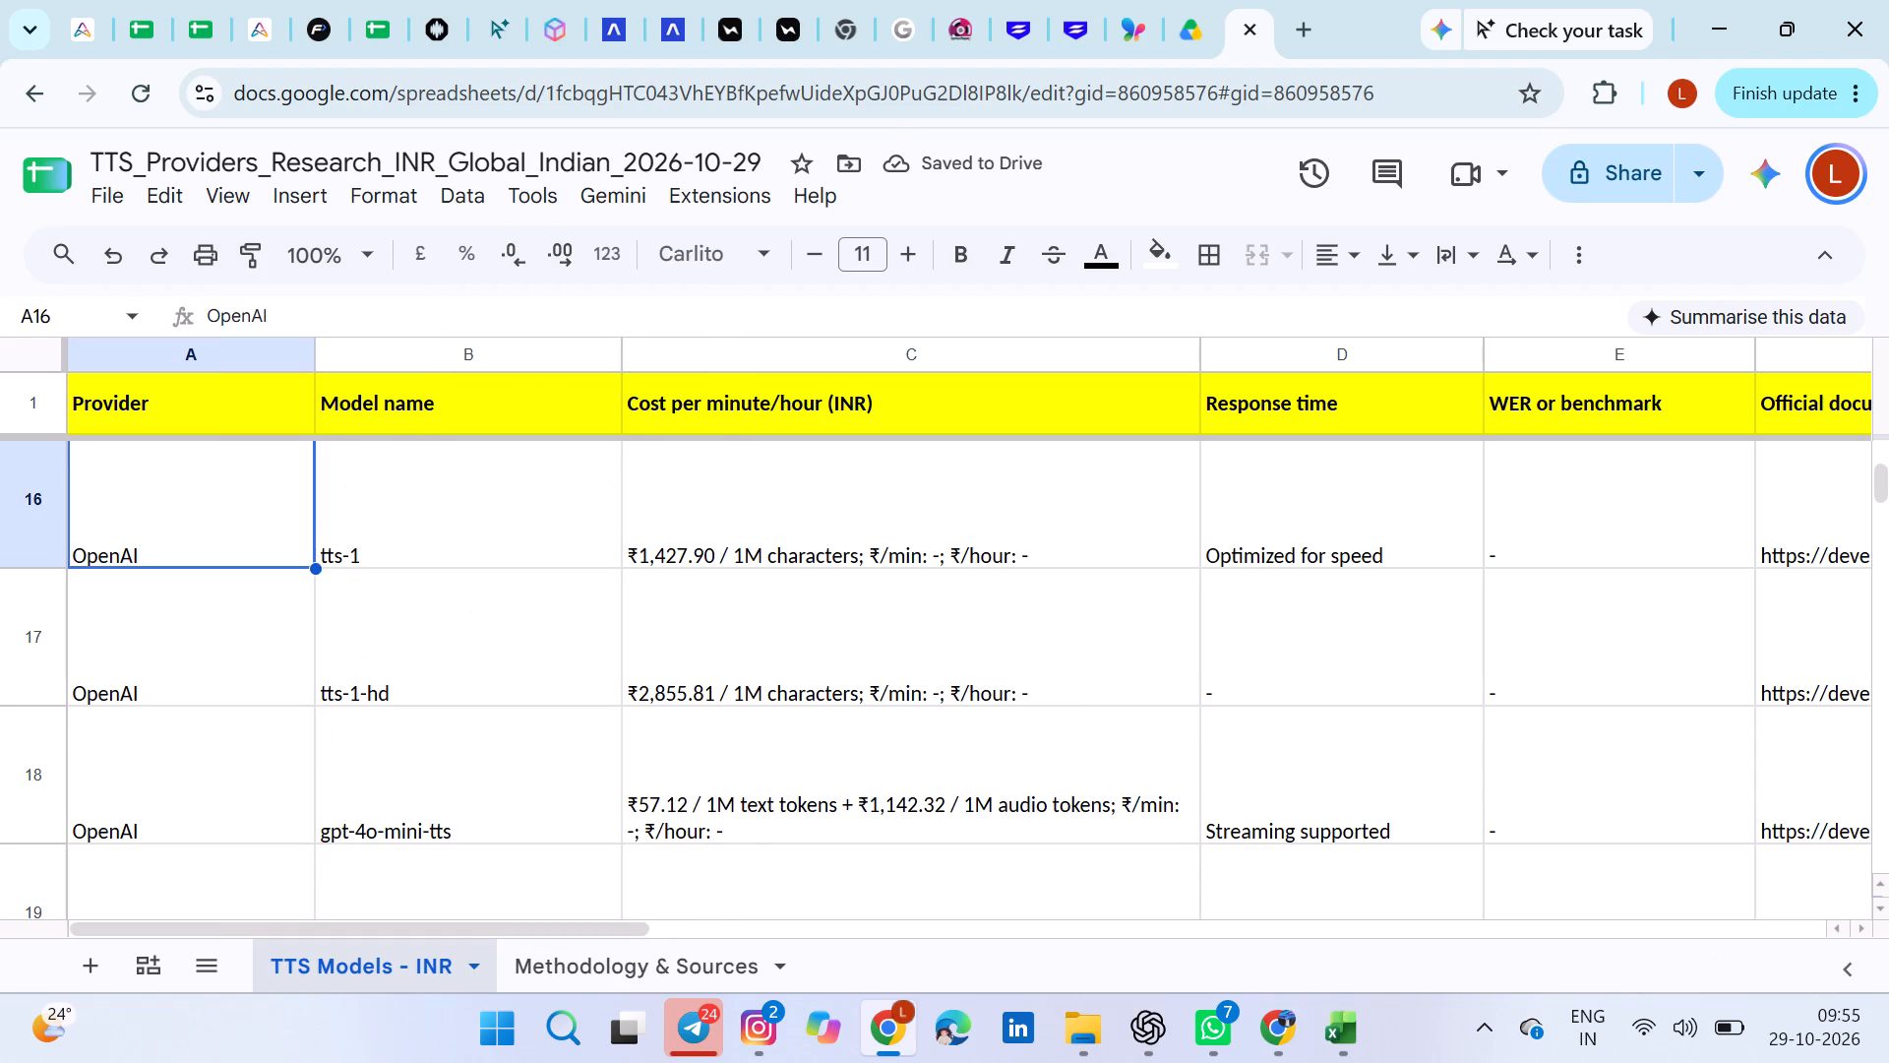
{"action": "left_click_drag", "start_coordinate": [316, 568], "coordinate": [310, 835]}
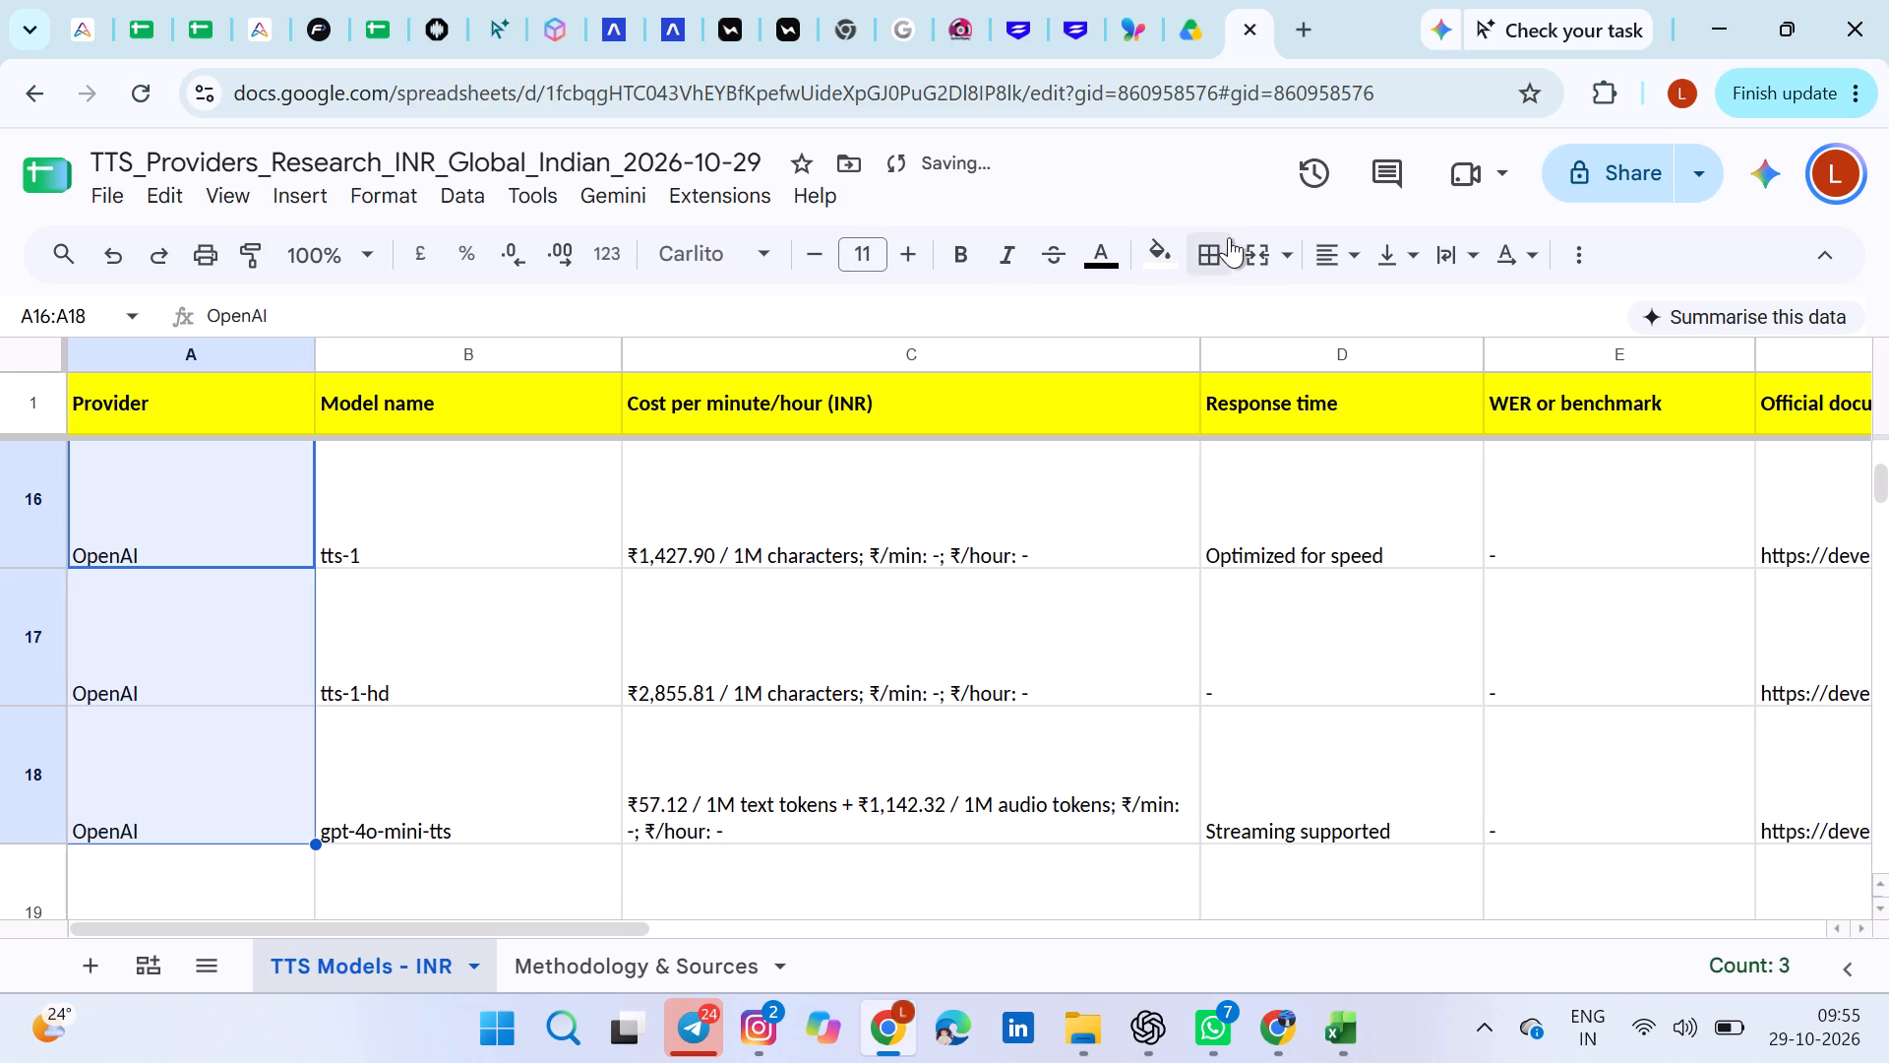
{"action": "left_click", "coordinate": [1244, 251]}
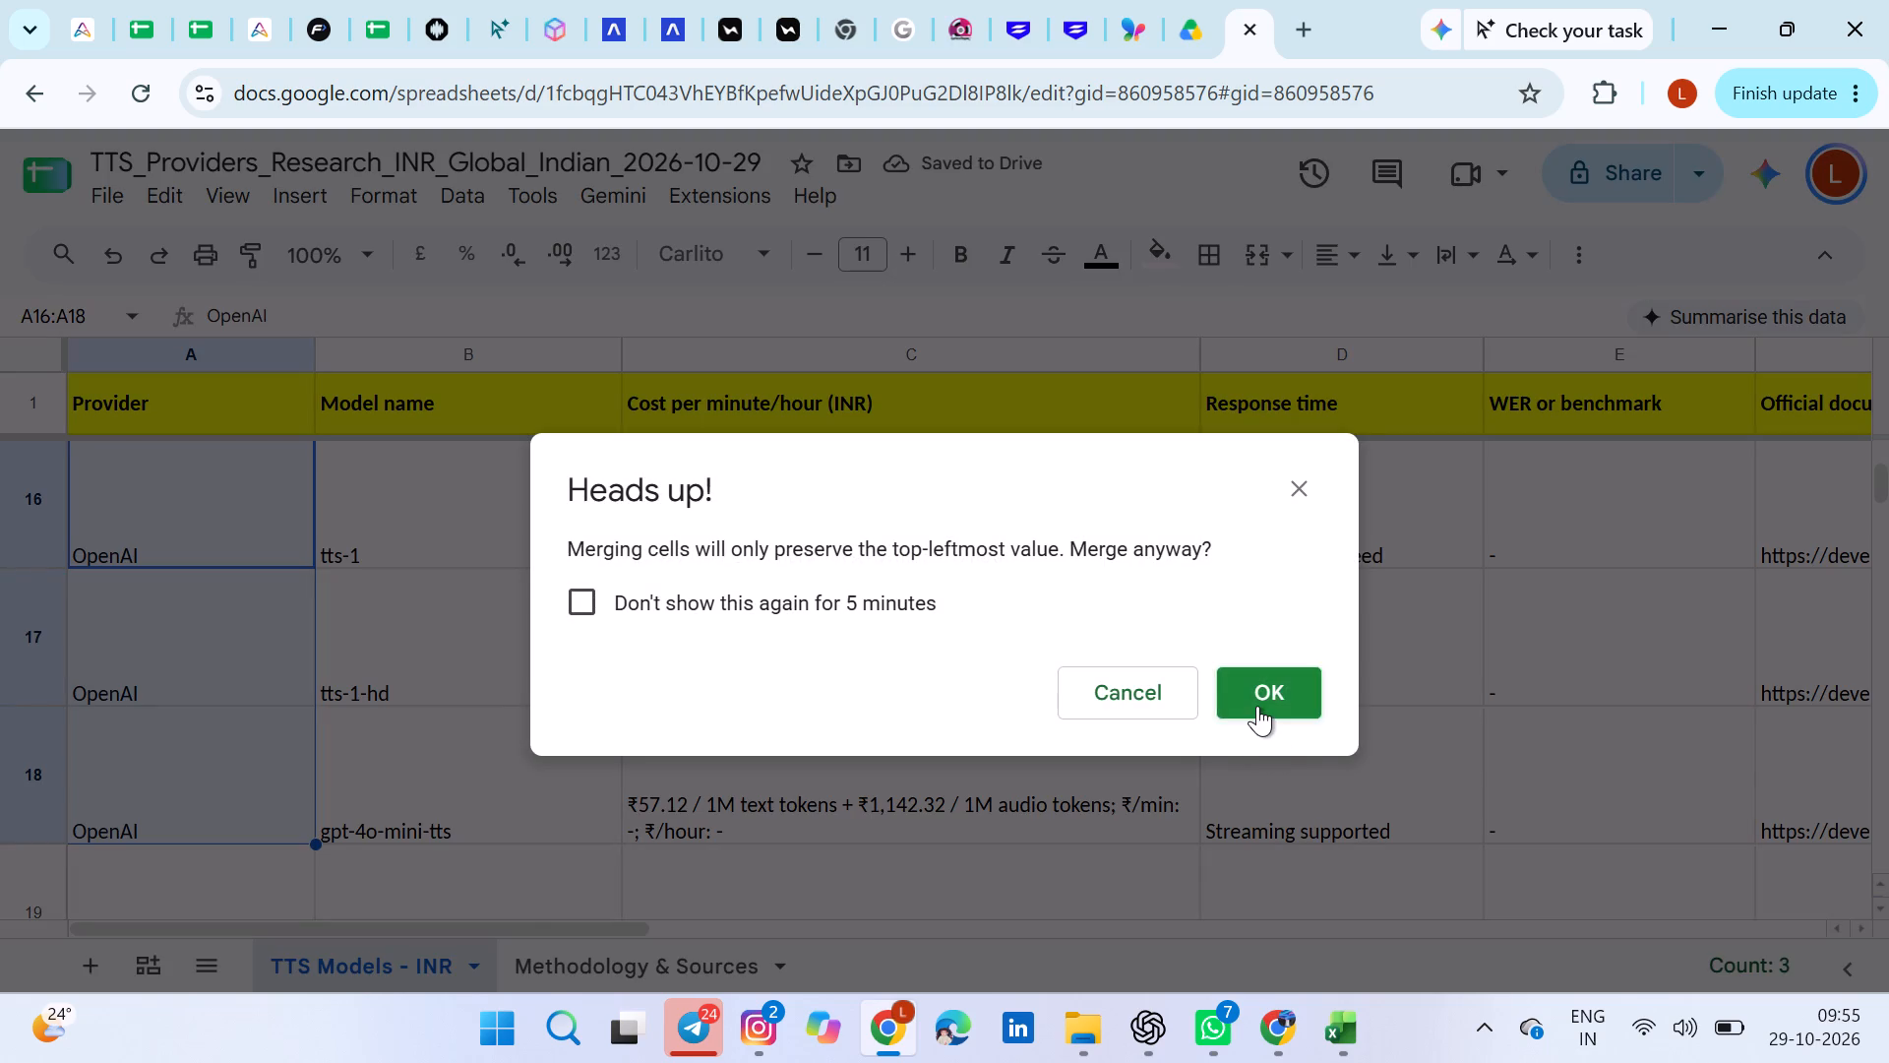
{"action": "left_click", "coordinate": [1257, 706]}
Merge the two Inworld cells A22:A23 in the Provider column into one cell.
{"action": "scroll", "coordinate": [814, 684], "scroll_direction": "down", "scroll_amount": 1}
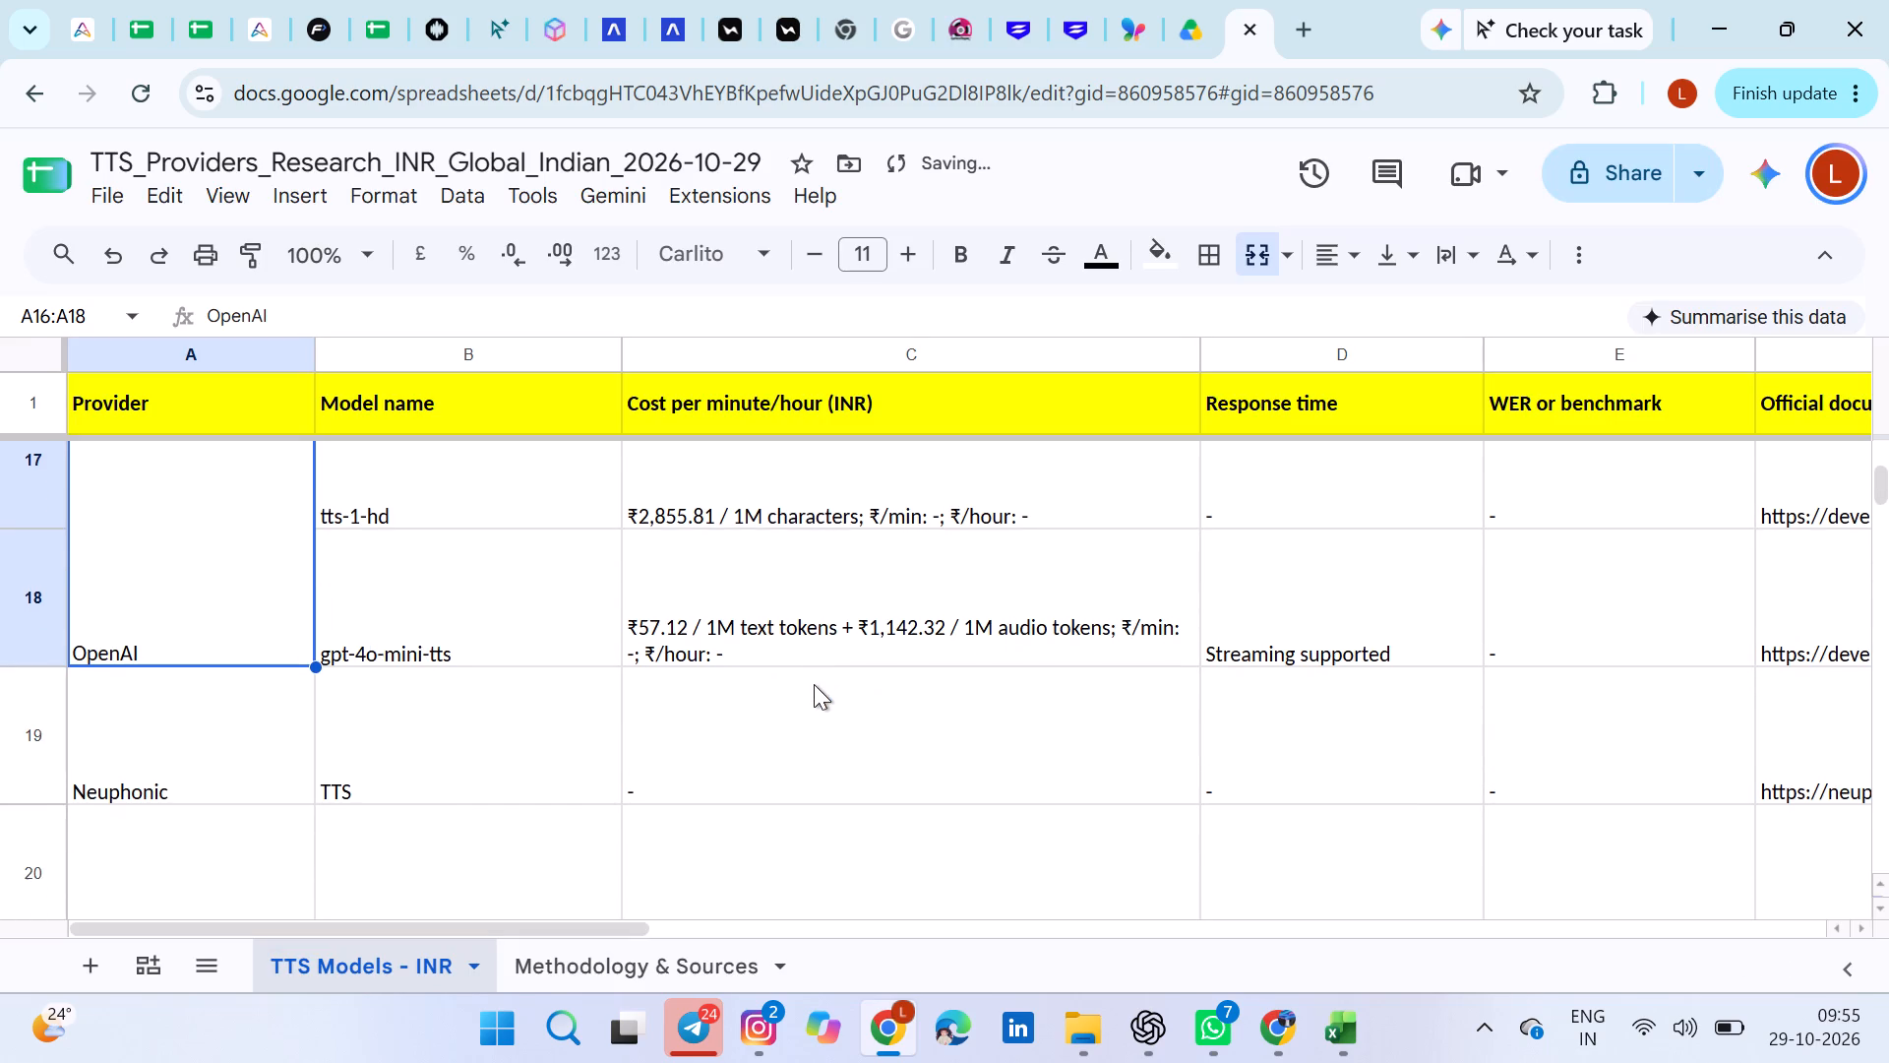
{"action": "scroll", "coordinate": [814, 684], "scroll_direction": "down", "scroll_amount": 1}
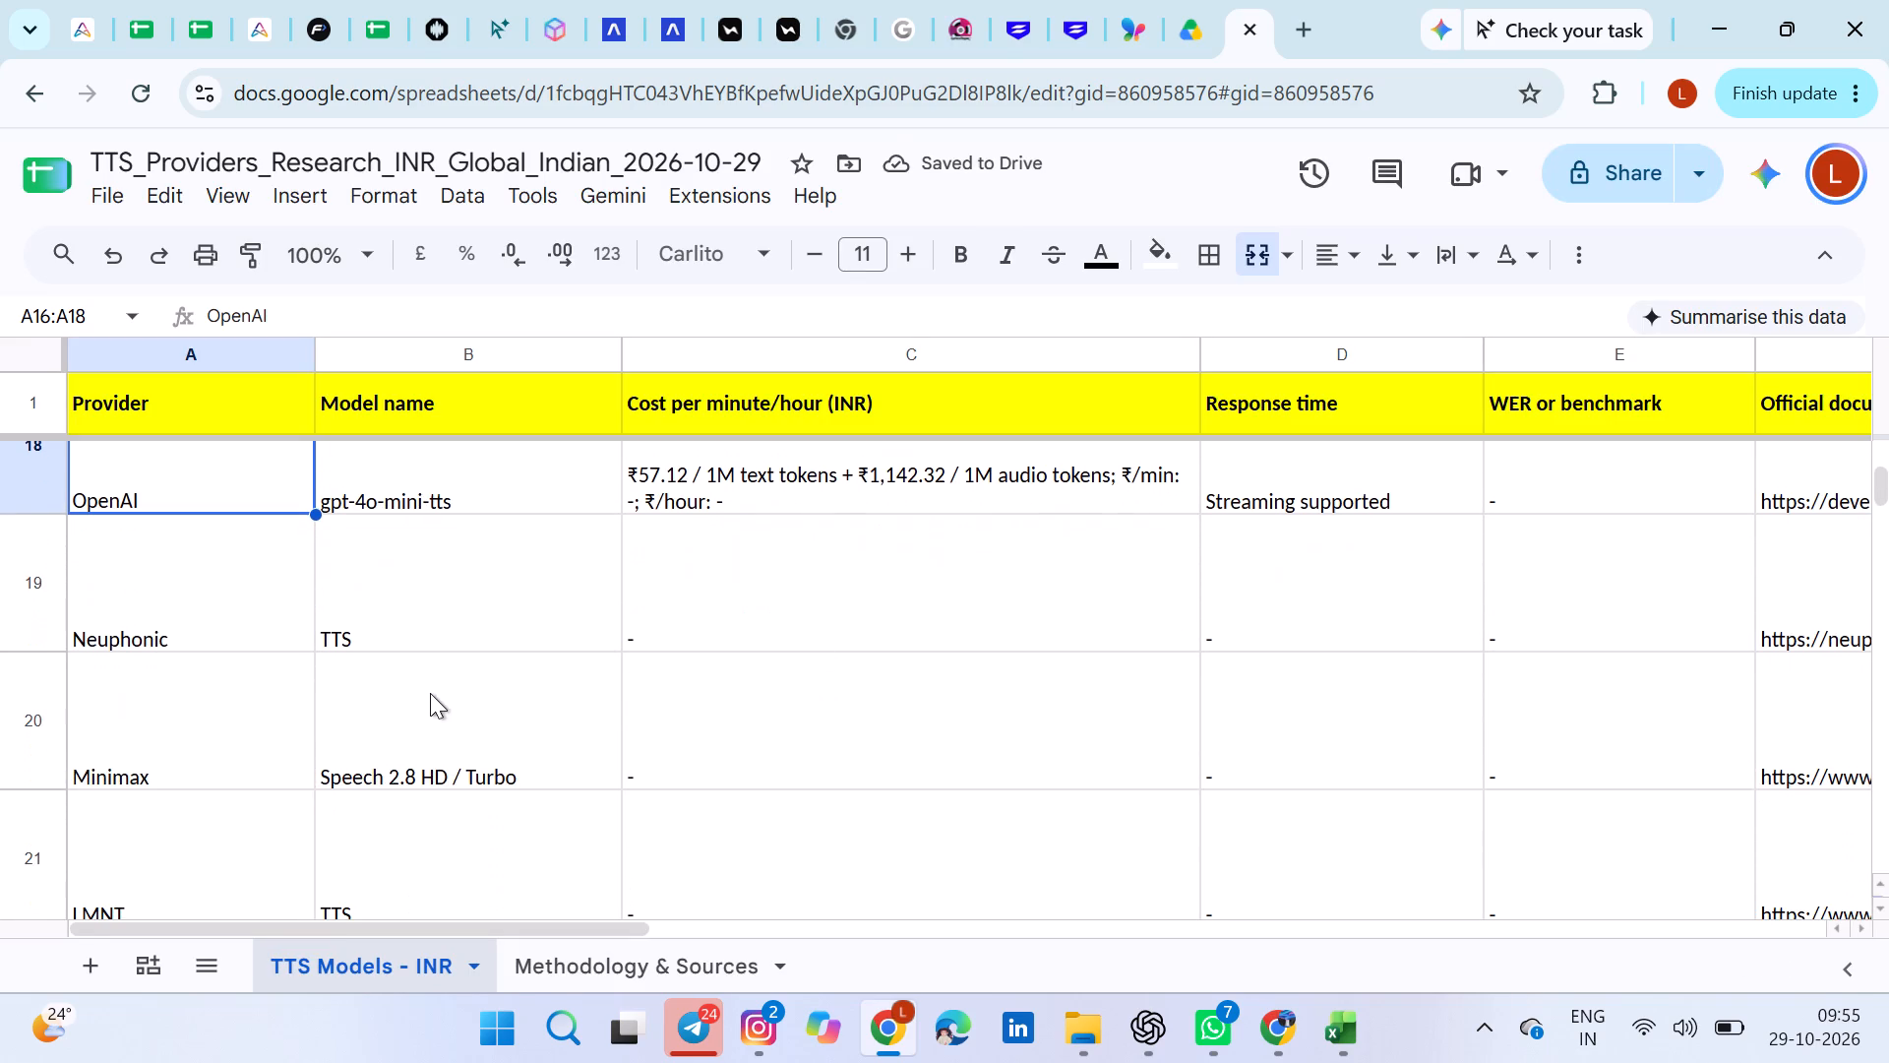
{"action": "scroll", "coordinate": [430, 693], "scroll_direction": "down", "scroll_amount": 1}
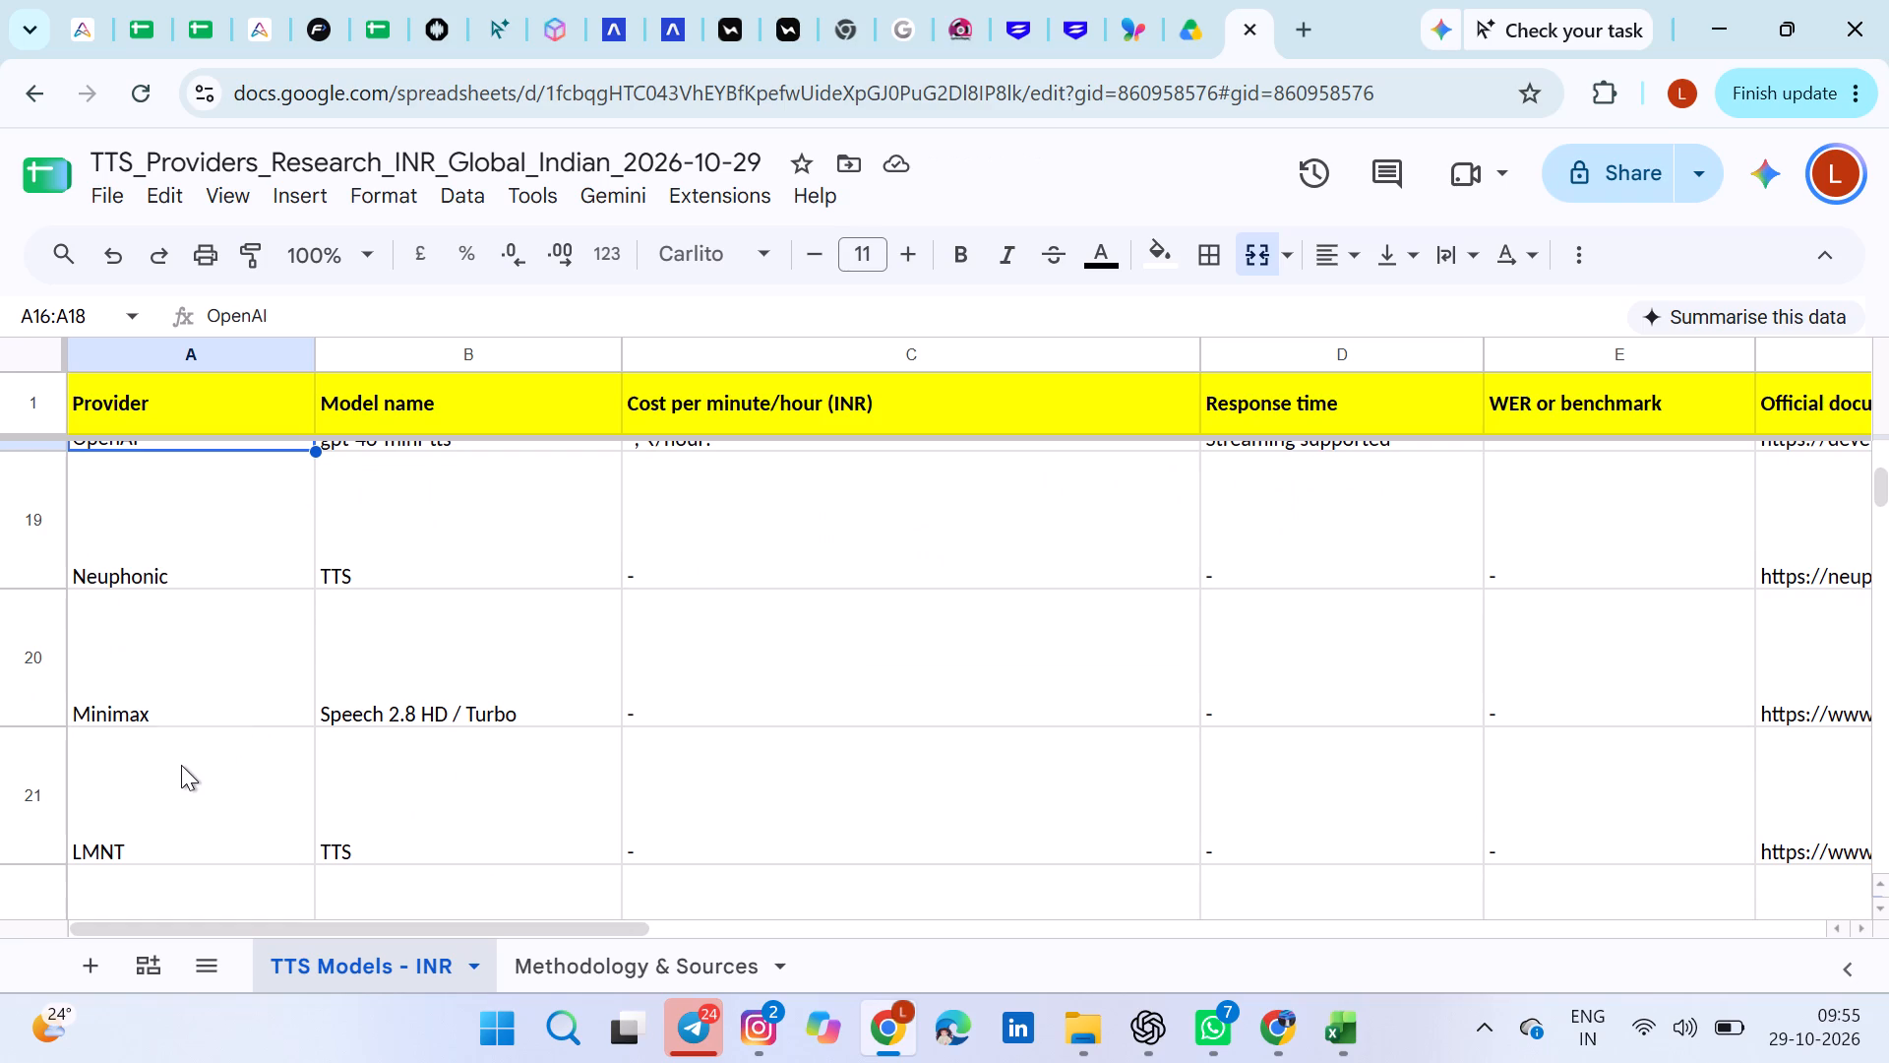
{"action": "scroll", "coordinate": [181, 765], "scroll_direction": "down", "scroll_amount": 2}
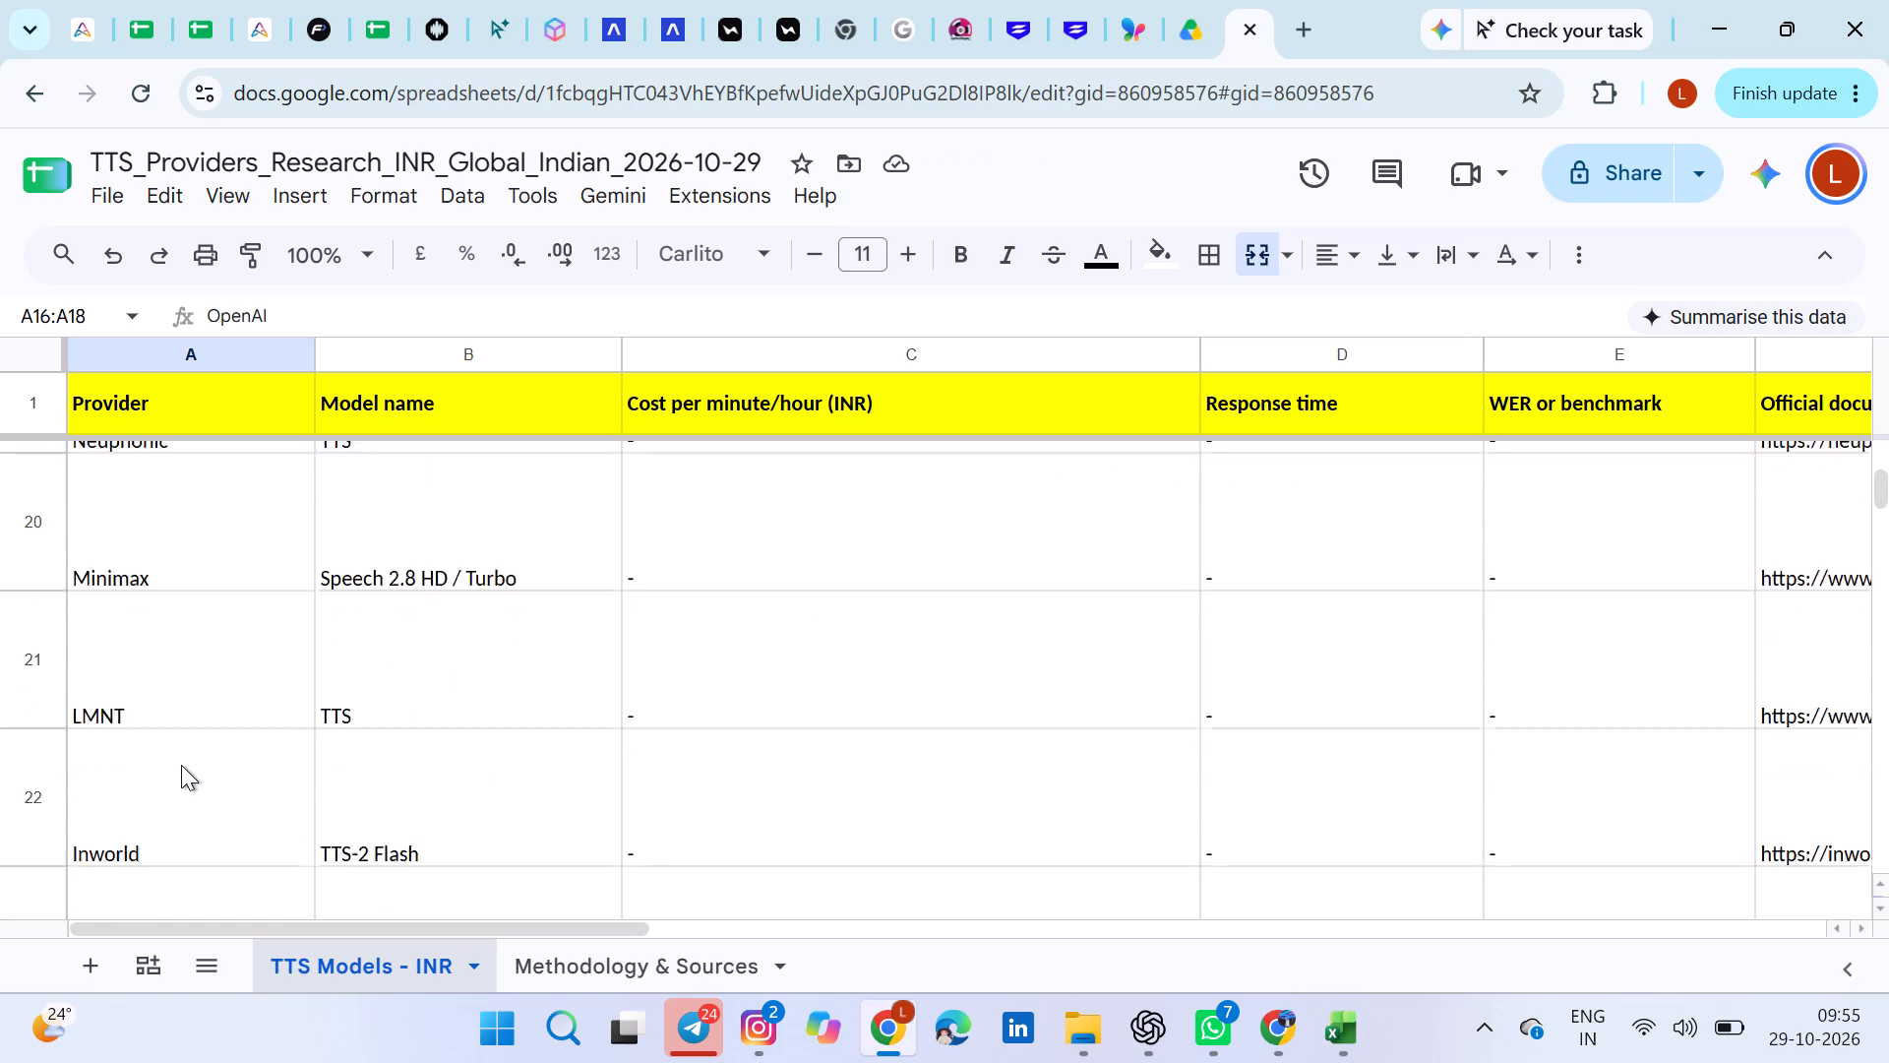
{"action": "scroll", "coordinate": [181, 765], "scroll_direction": "down", "scroll_amount": 2}
{"action": "scroll", "coordinate": [181, 765], "scroll_direction": "up", "scroll_amount": 1}
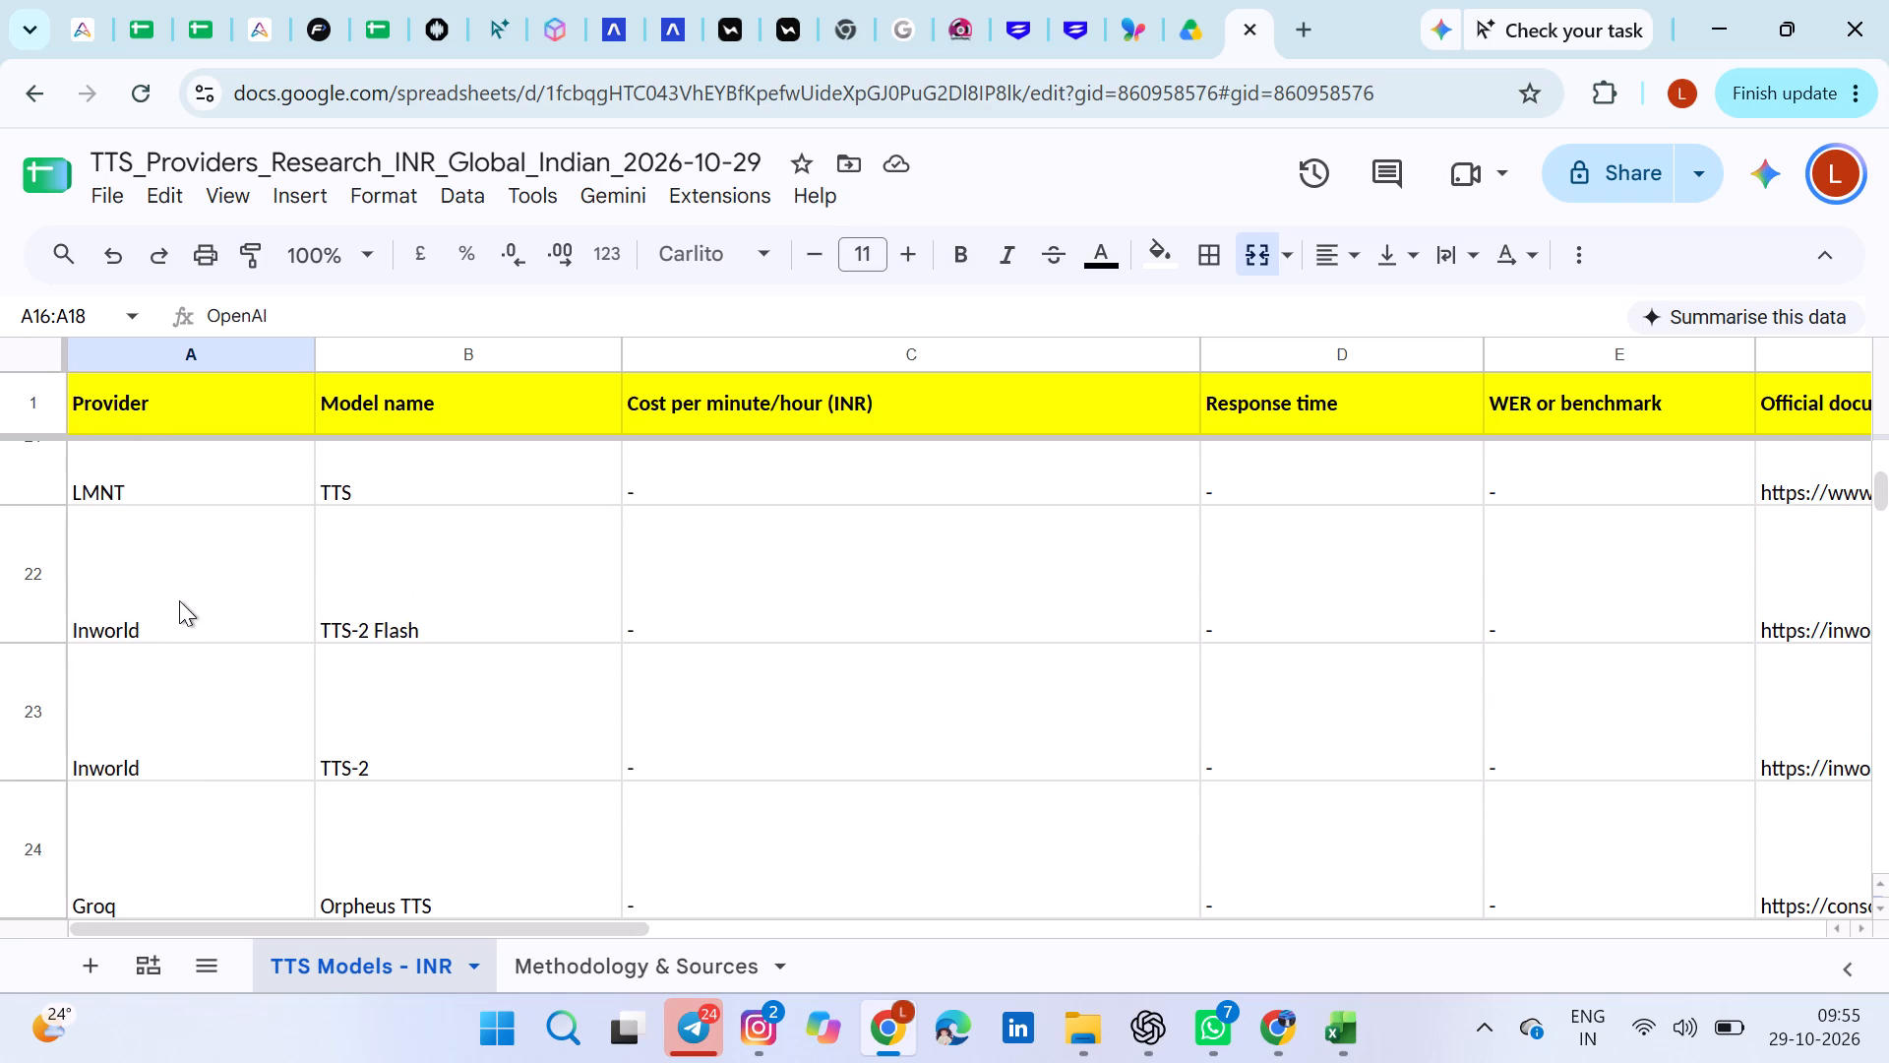
{"action": "left_click", "coordinate": [179, 600]}
{"action": "left_click_drag", "start_coordinate": [310, 645], "coordinate": [328, 756]}
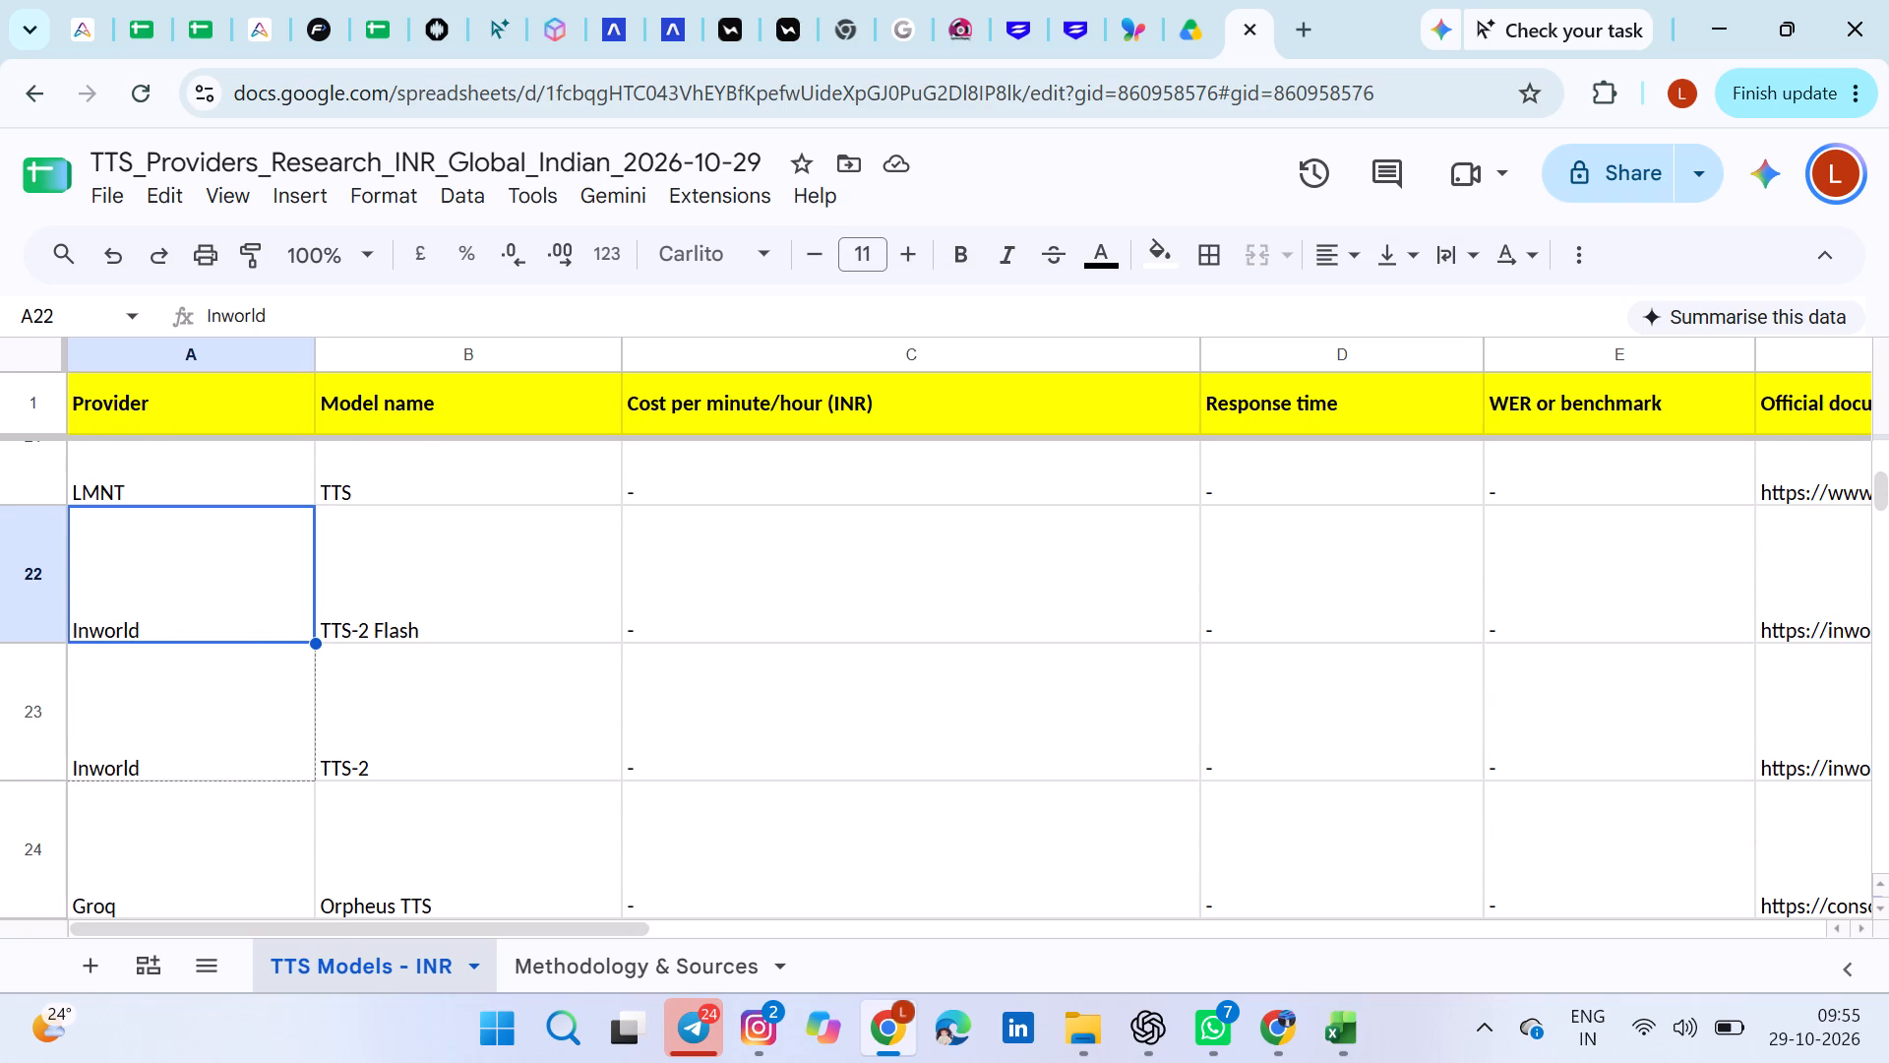
{"action": "left_click_drag", "start_coordinate": [328, 756], "coordinate": [307, 780]}
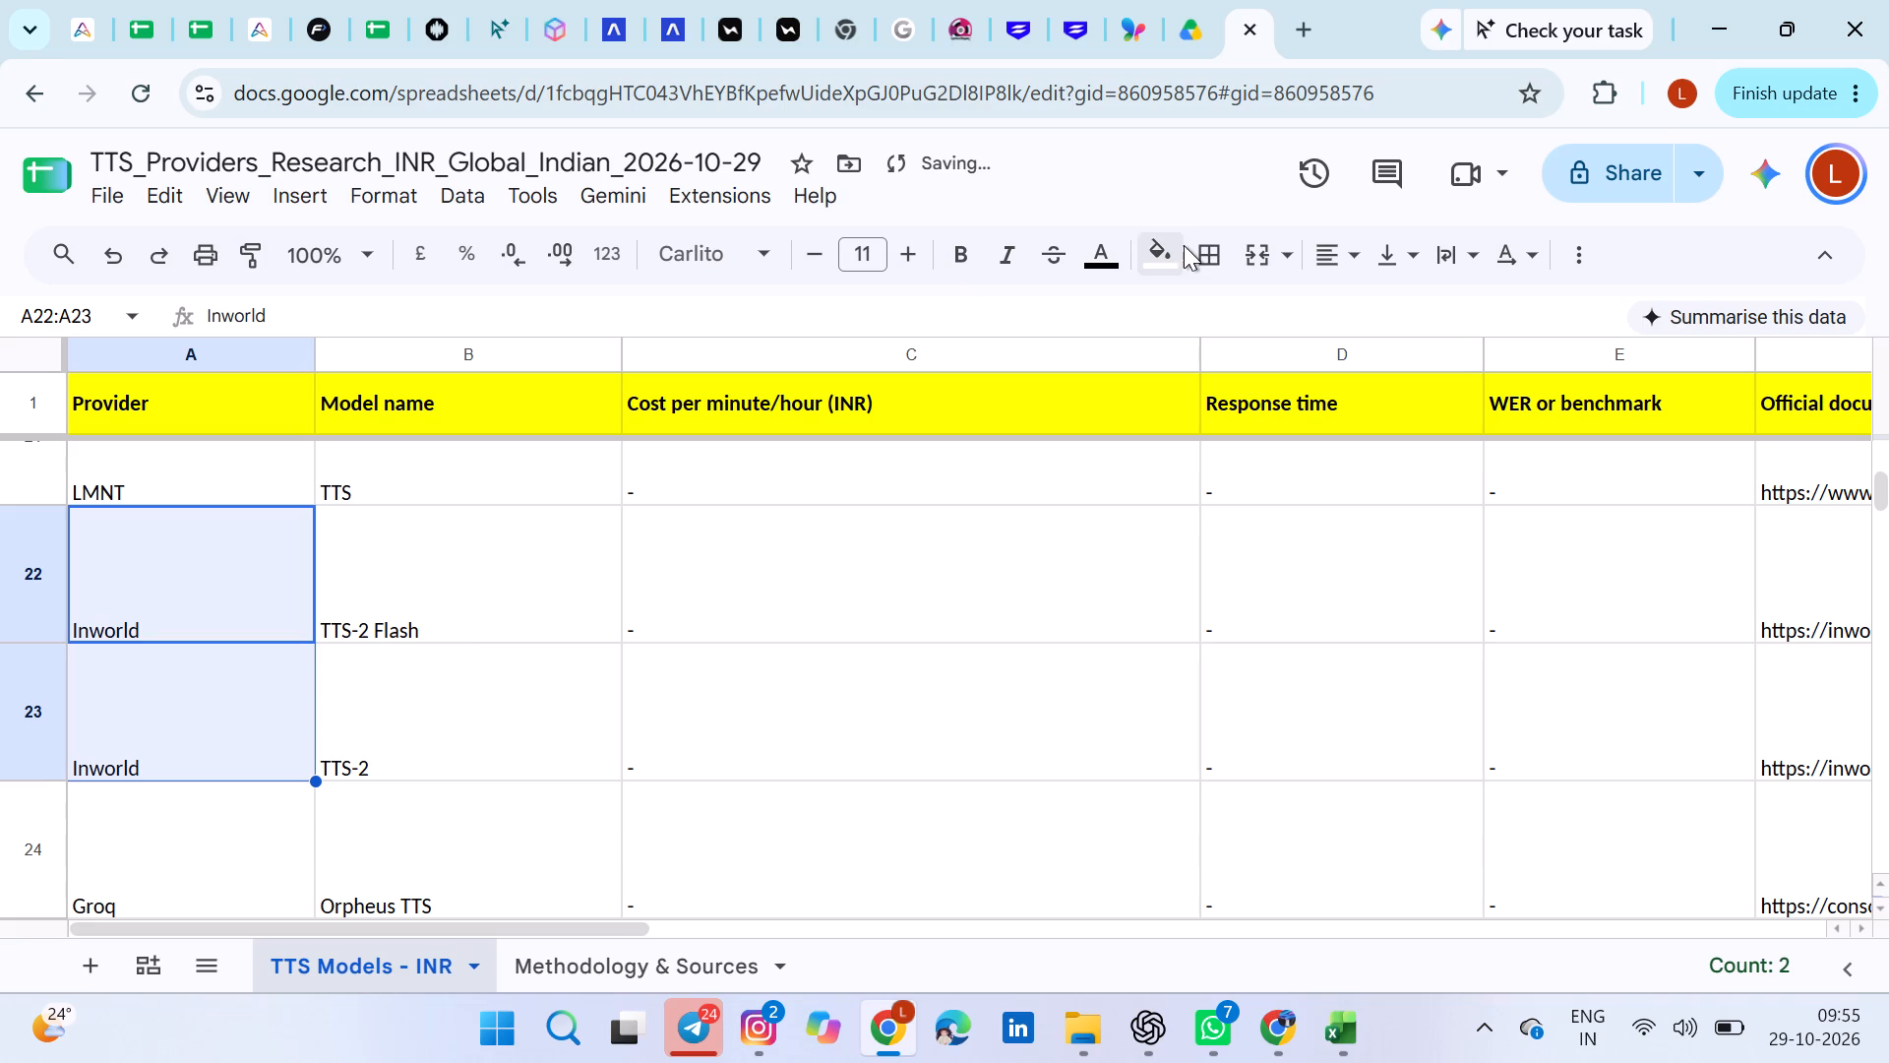
{"action": "left_click", "coordinate": [1262, 262]}
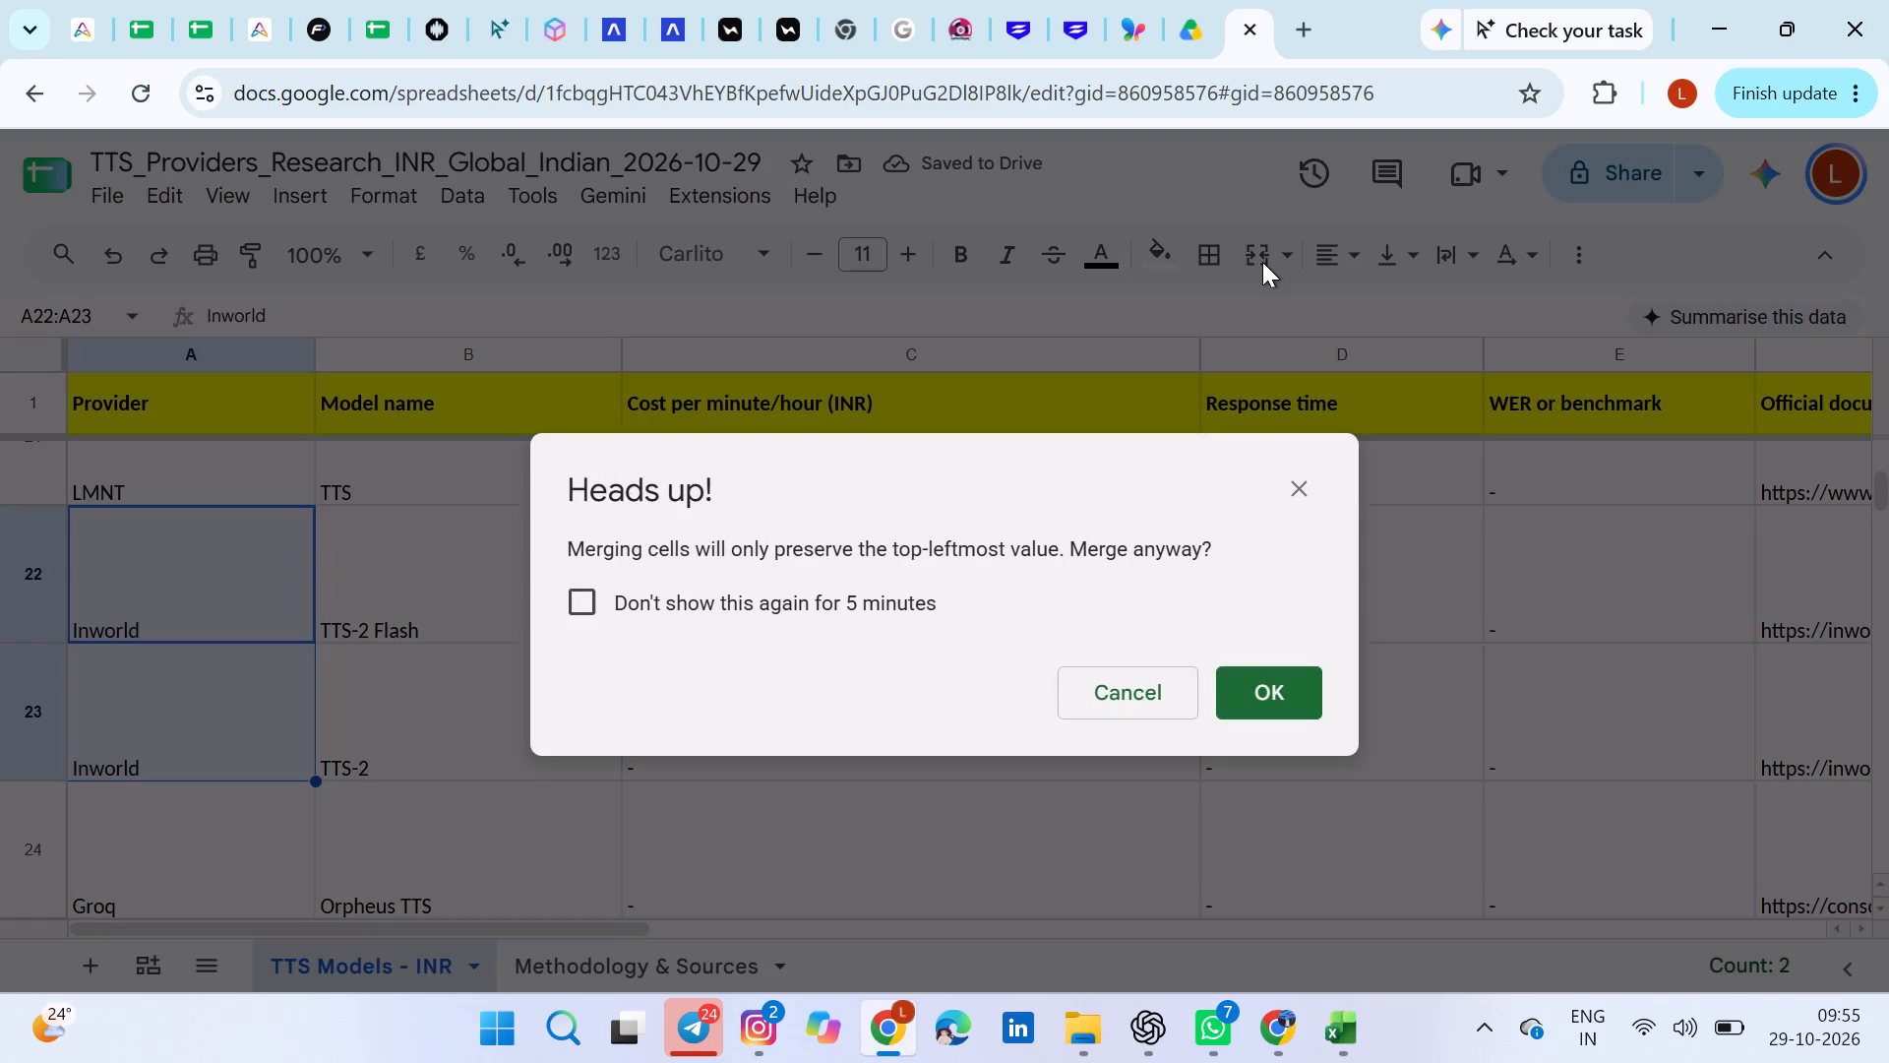
{"action": "left_click", "coordinate": [1222, 674]}
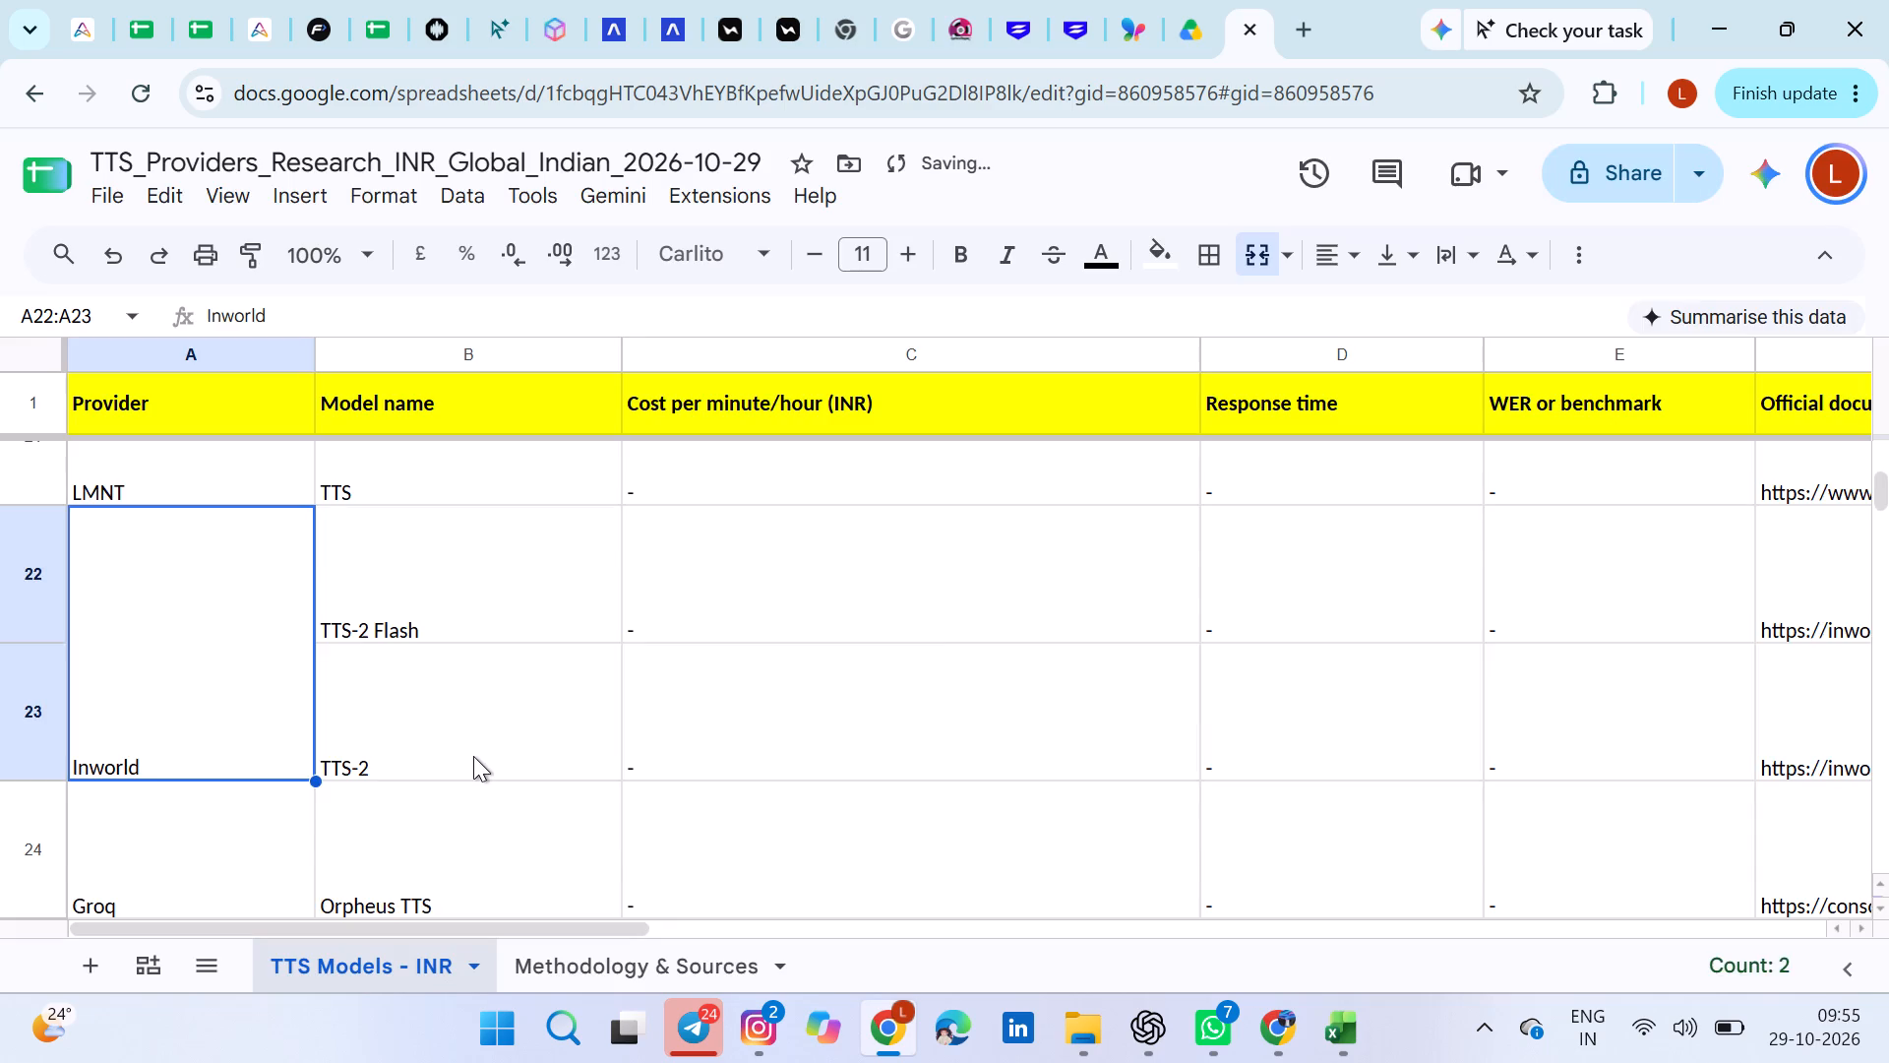
Merge the three Amazon Polly cells A28:A30 in the Provider column into one cell.
{"action": "scroll", "coordinate": [473, 756], "scroll_direction": "down", "scroll_amount": 2}
{"action": "scroll", "coordinate": [309, 698], "scroll_direction": "down", "scroll_amount": 1}
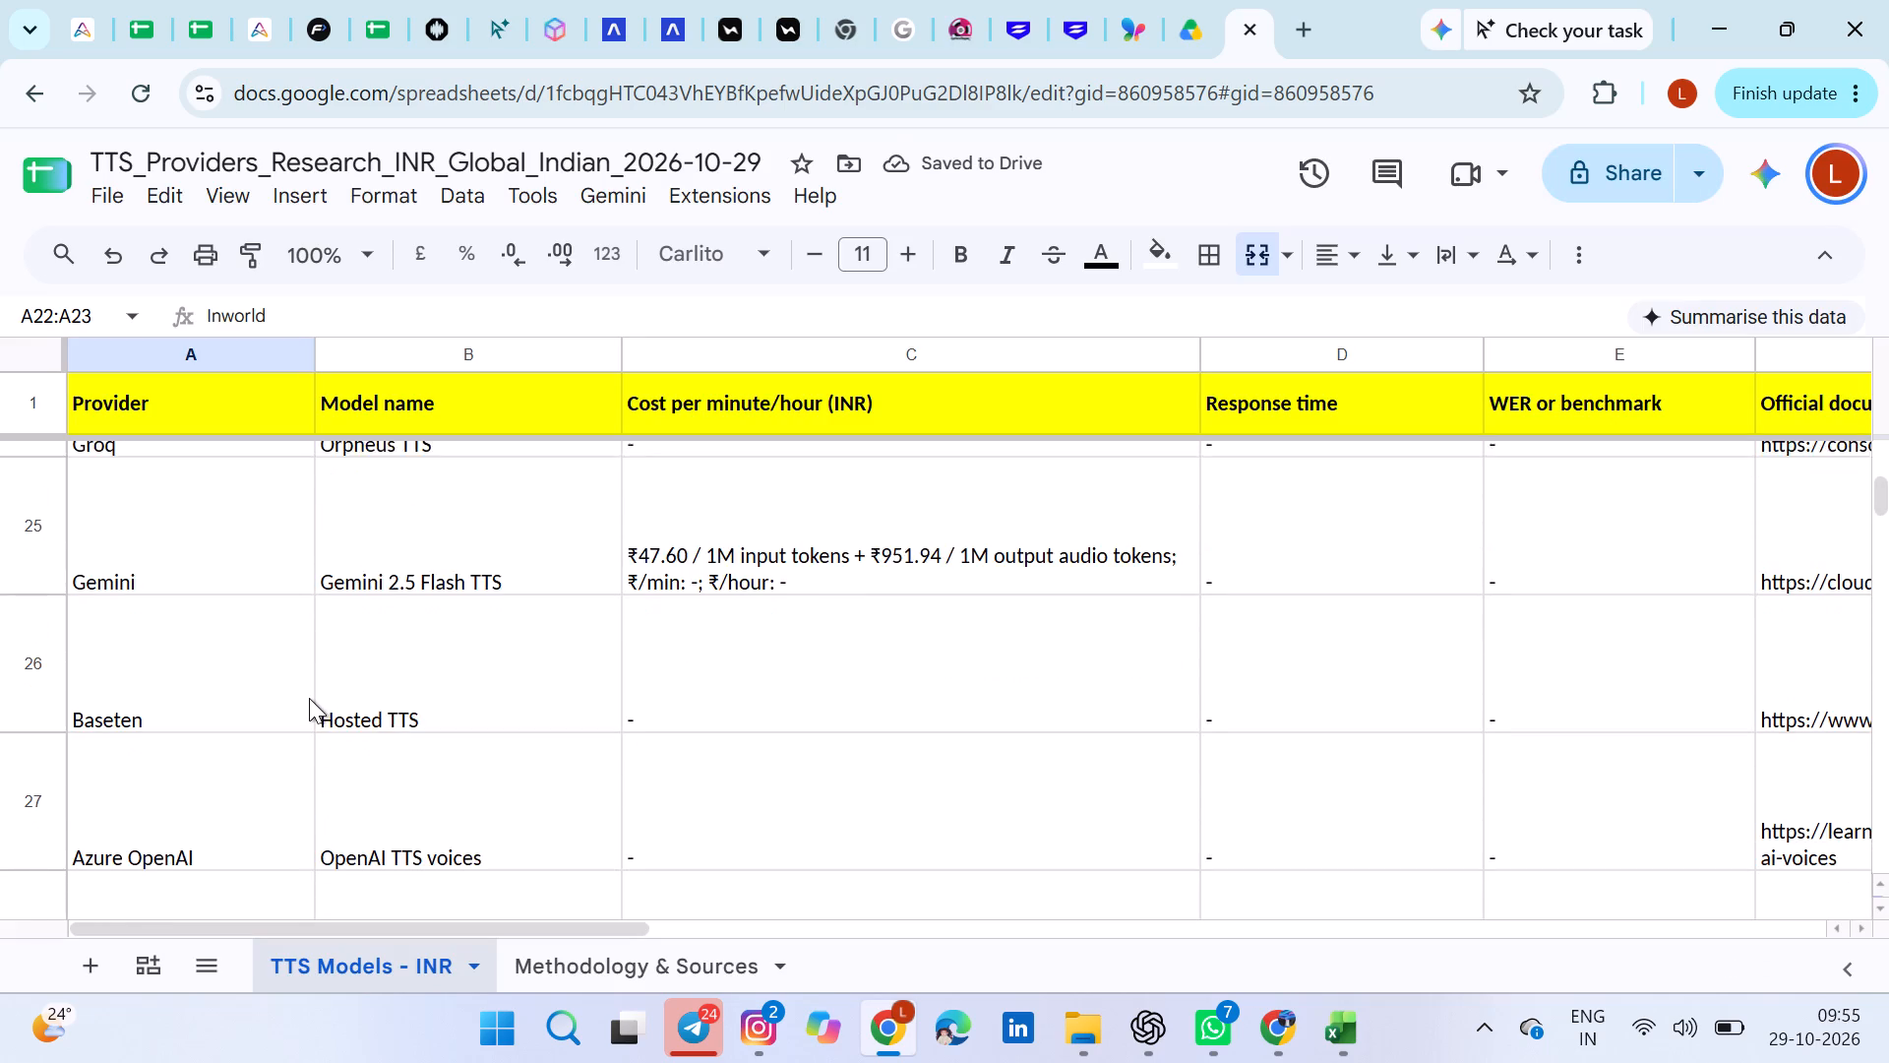
{"action": "scroll", "coordinate": [309, 698], "scroll_direction": "down", "scroll_amount": 3}
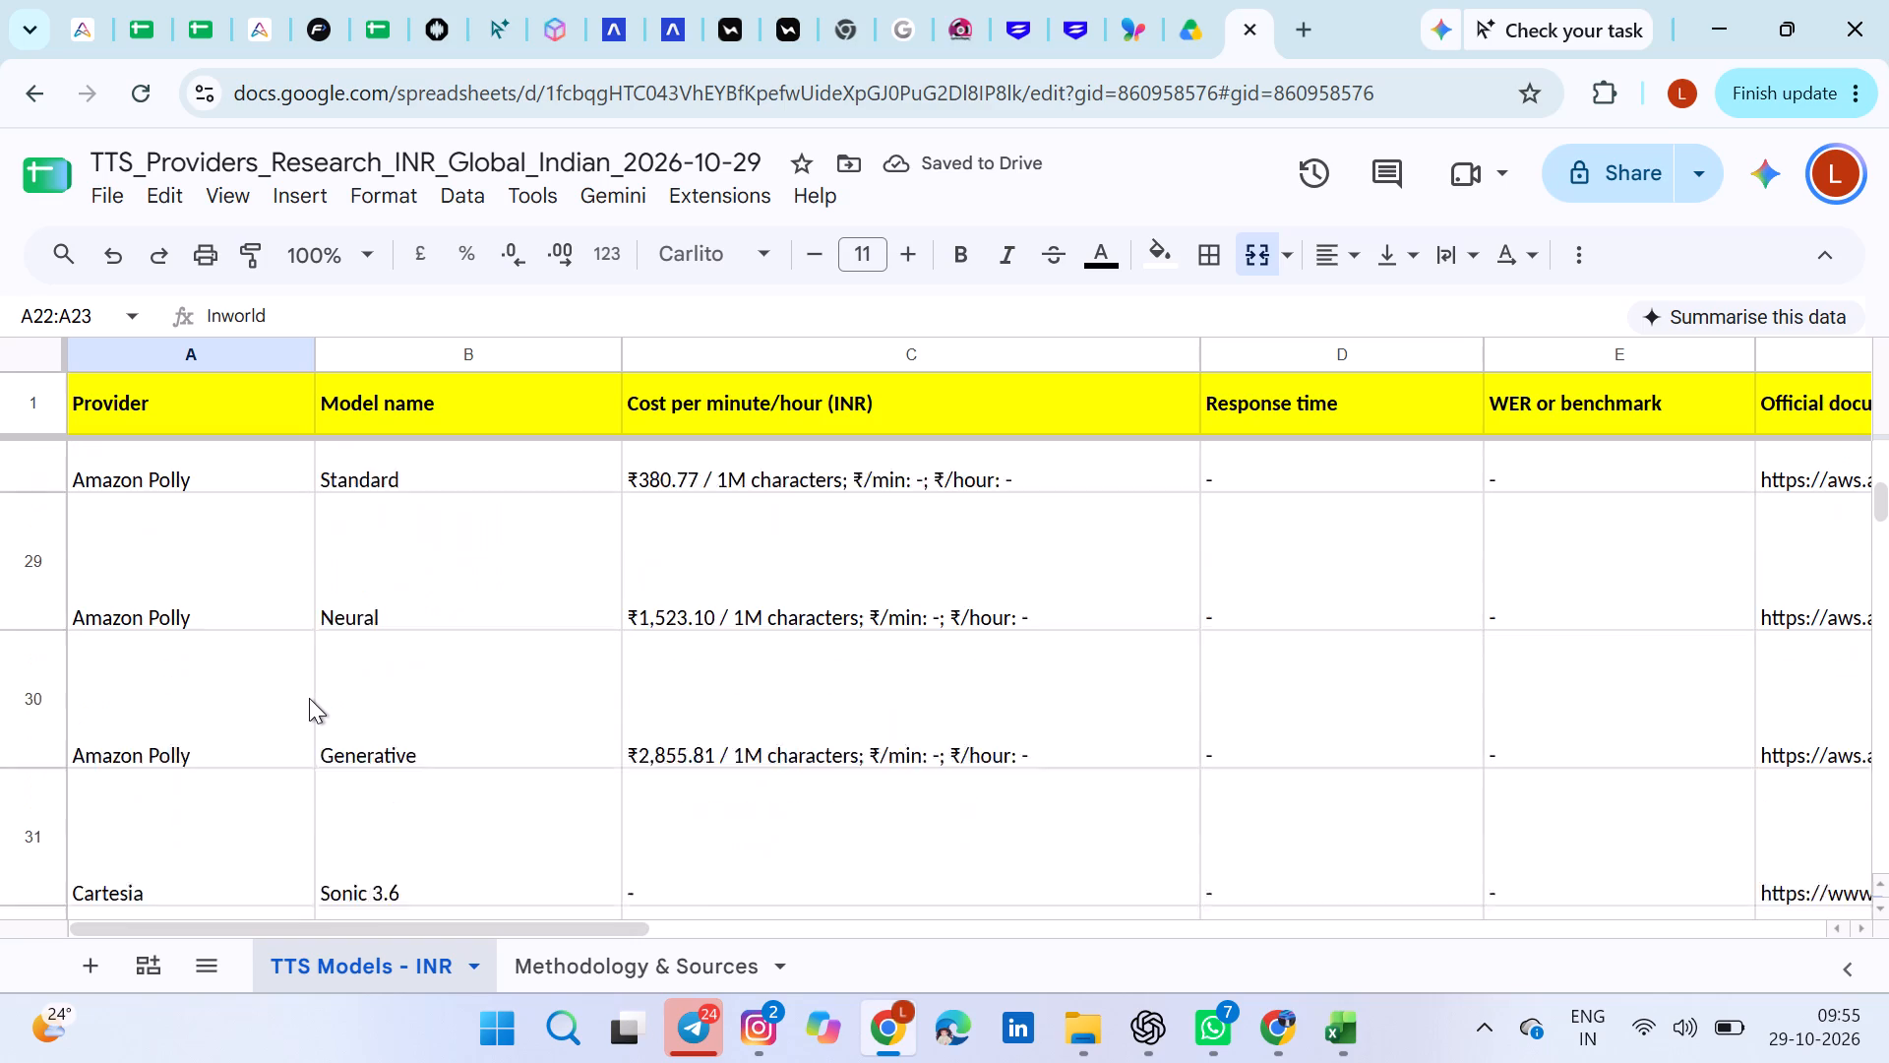
{"action": "left_click", "coordinate": [205, 539]}
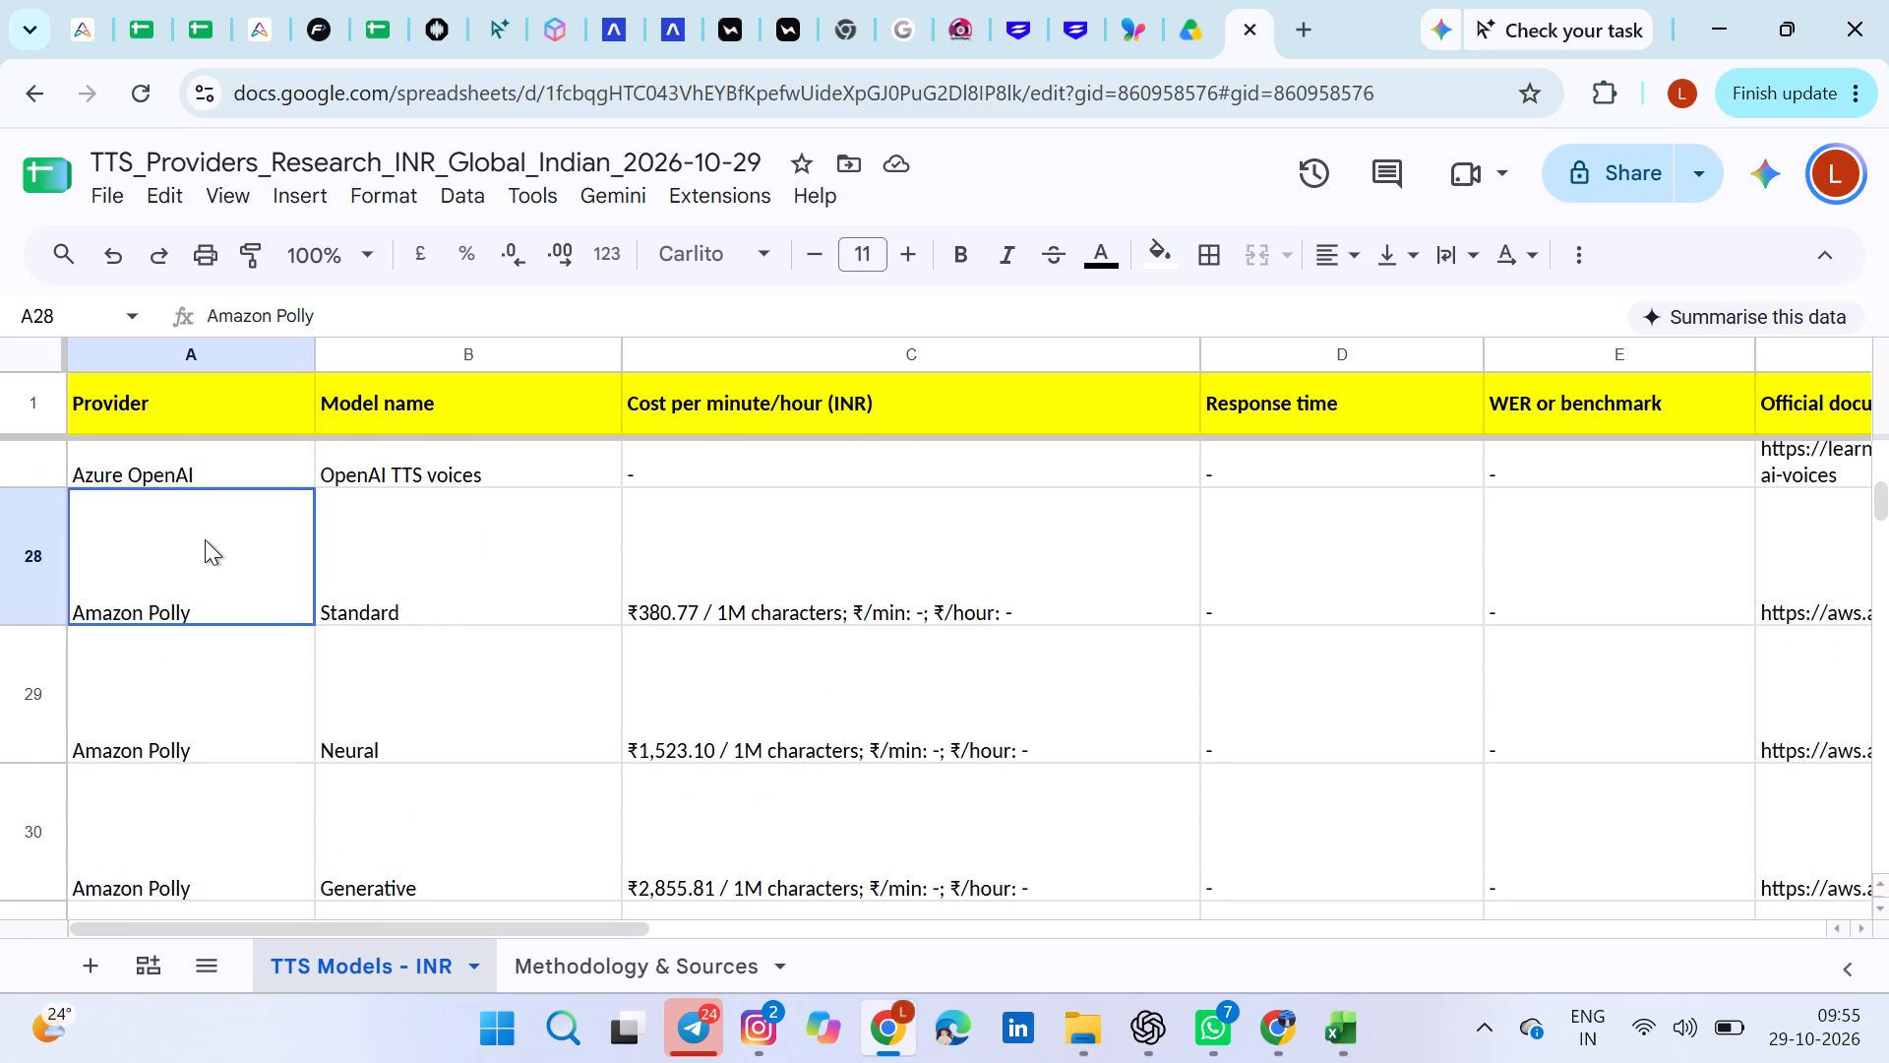
{"action": "left_click_drag", "start_coordinate": [310, 620], "coordinate": [271, 851]}
{"action": "left_click_drag", "start_coordinate": [271, 851], "coordinate": [295, 886]}
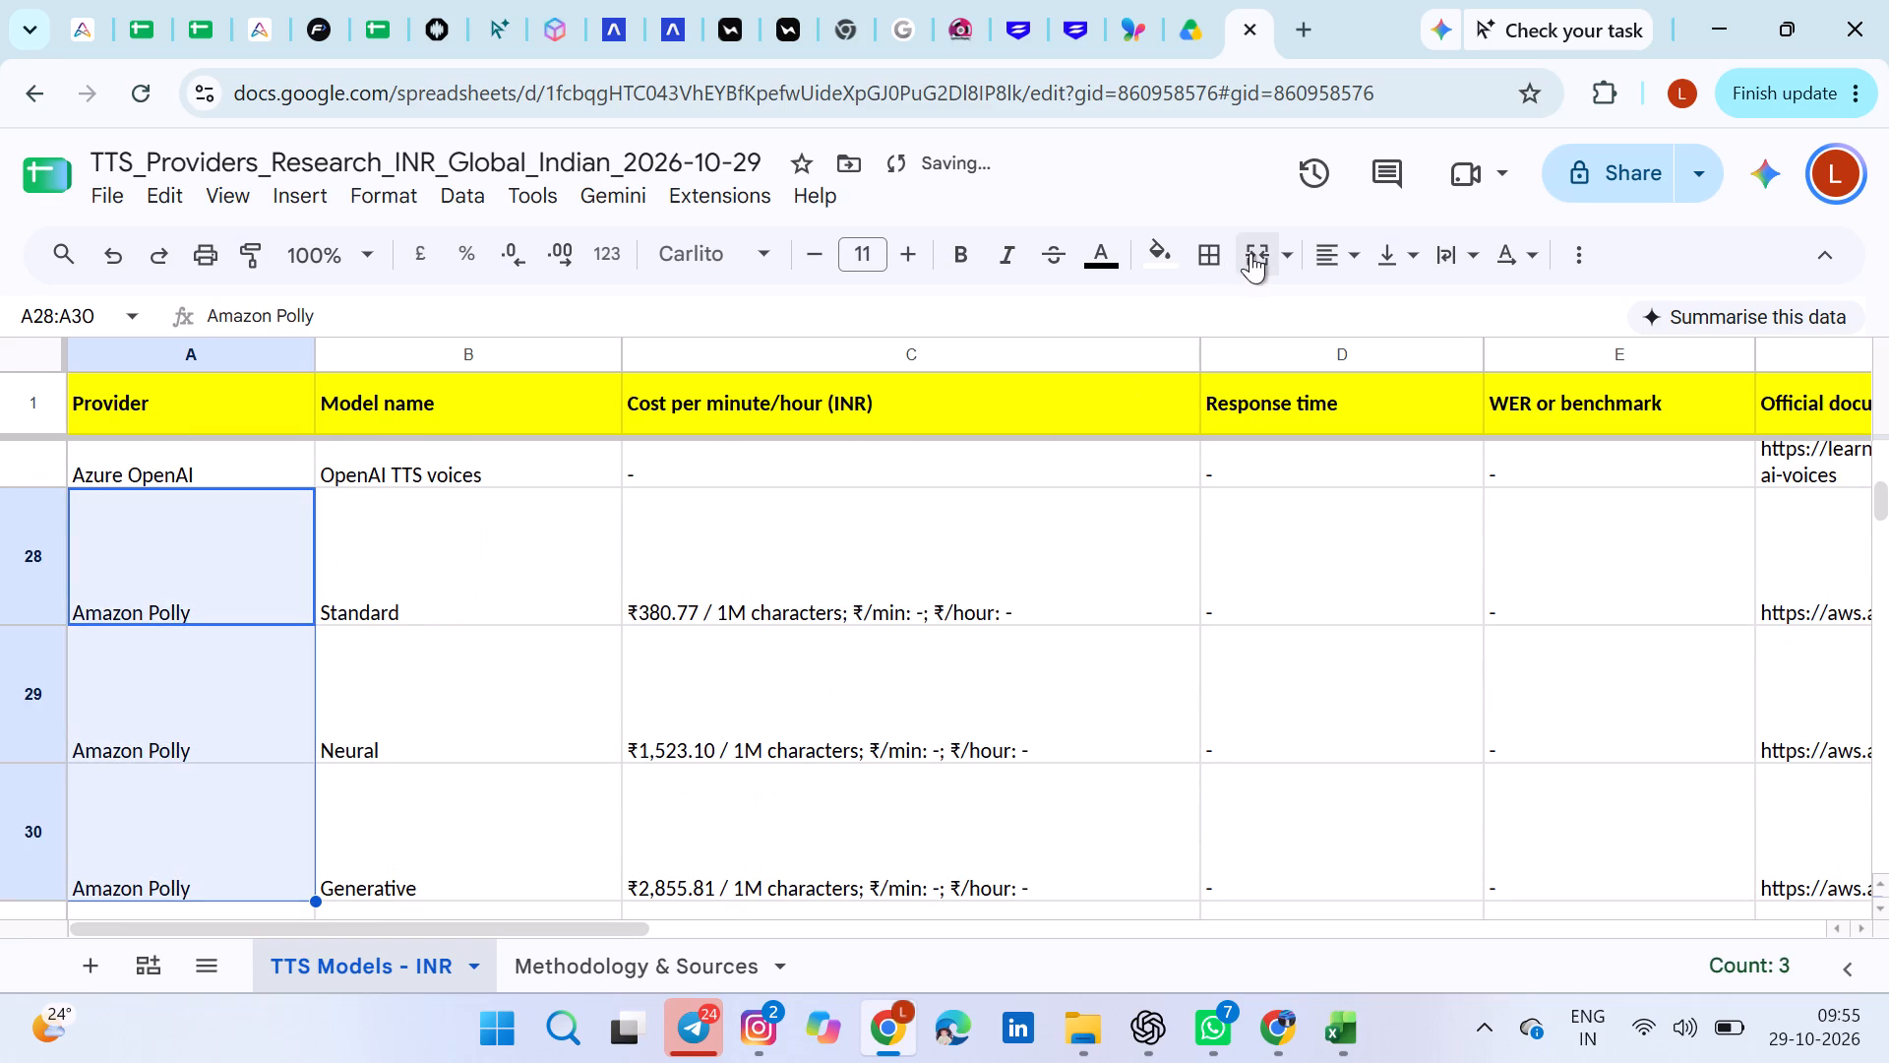
{"action": "left_click", "coordinate": [1250, 253]}
{"action": "left_click", "coordinate": [1271, 695]}
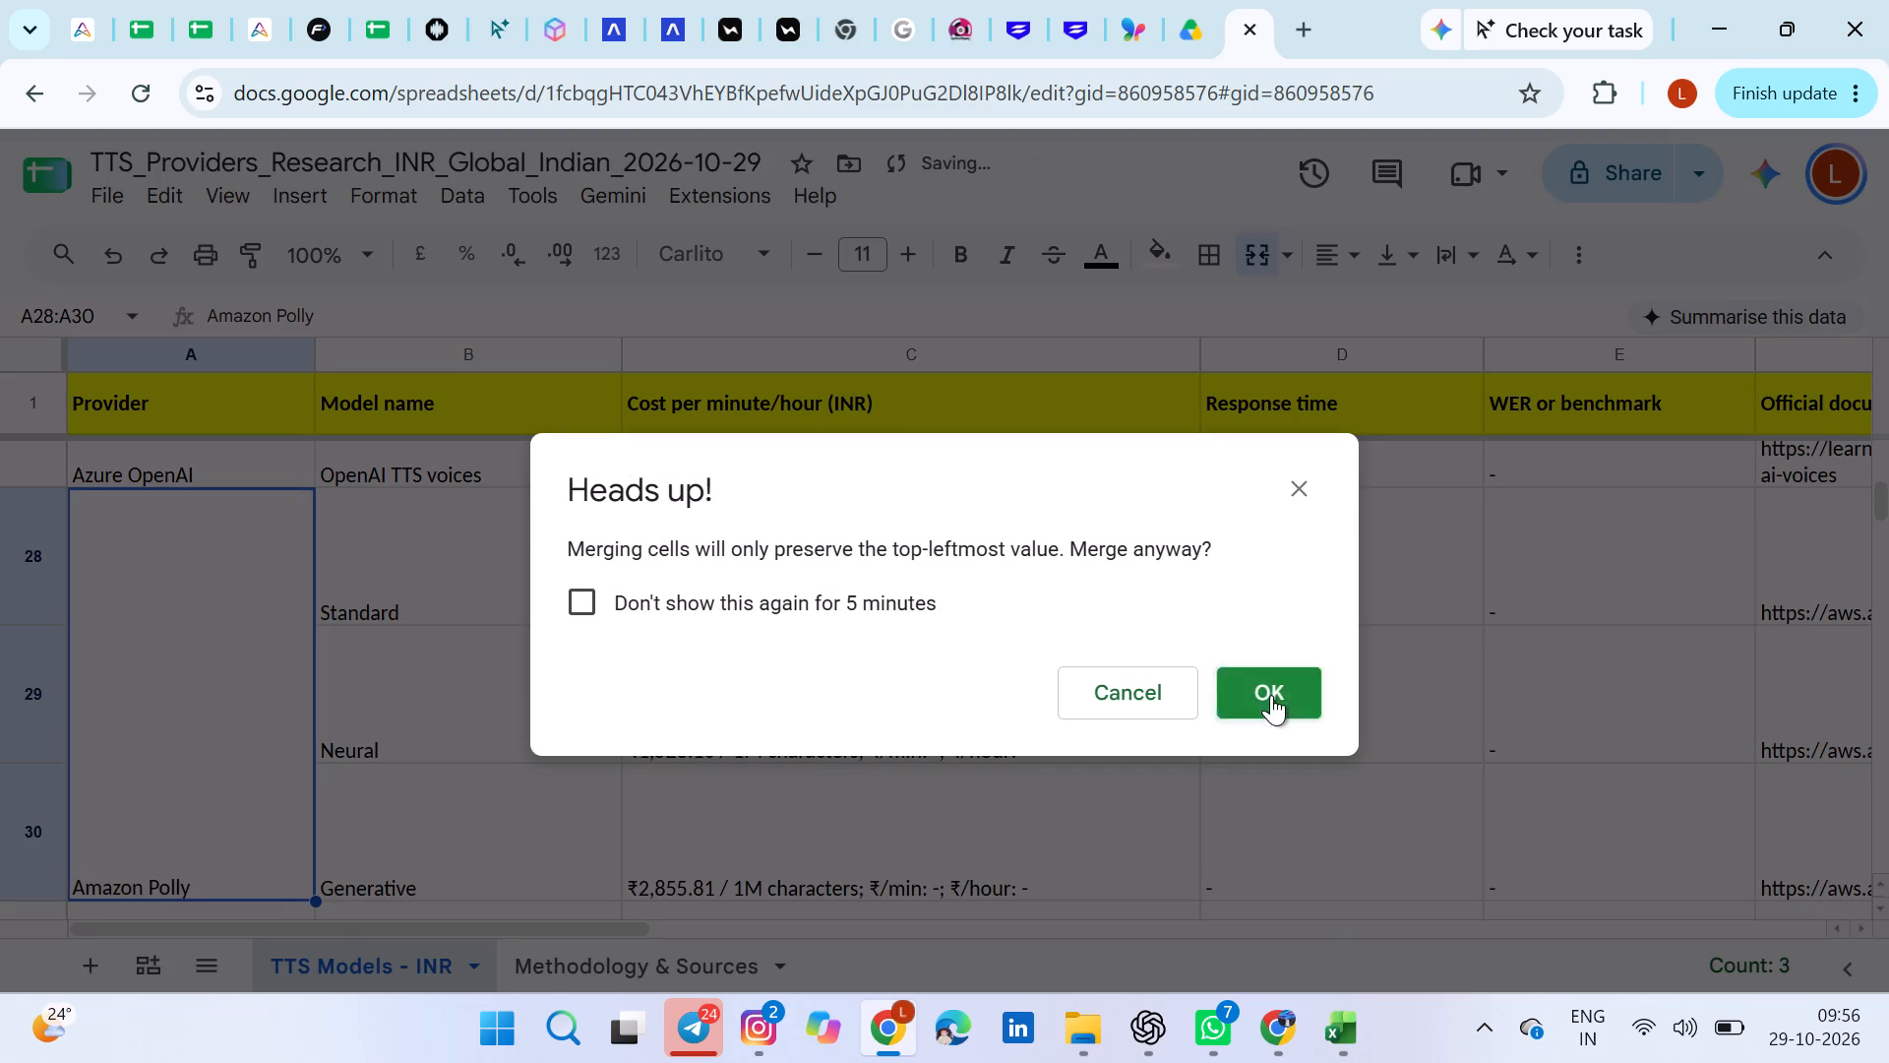
Merge the three ElevenLabs cells A32:A34 in the Provider column into one cell.
{"action": "scroll", "coordinate": [656, 770], "scroll_direction": "down", "scroll_amount": 3}
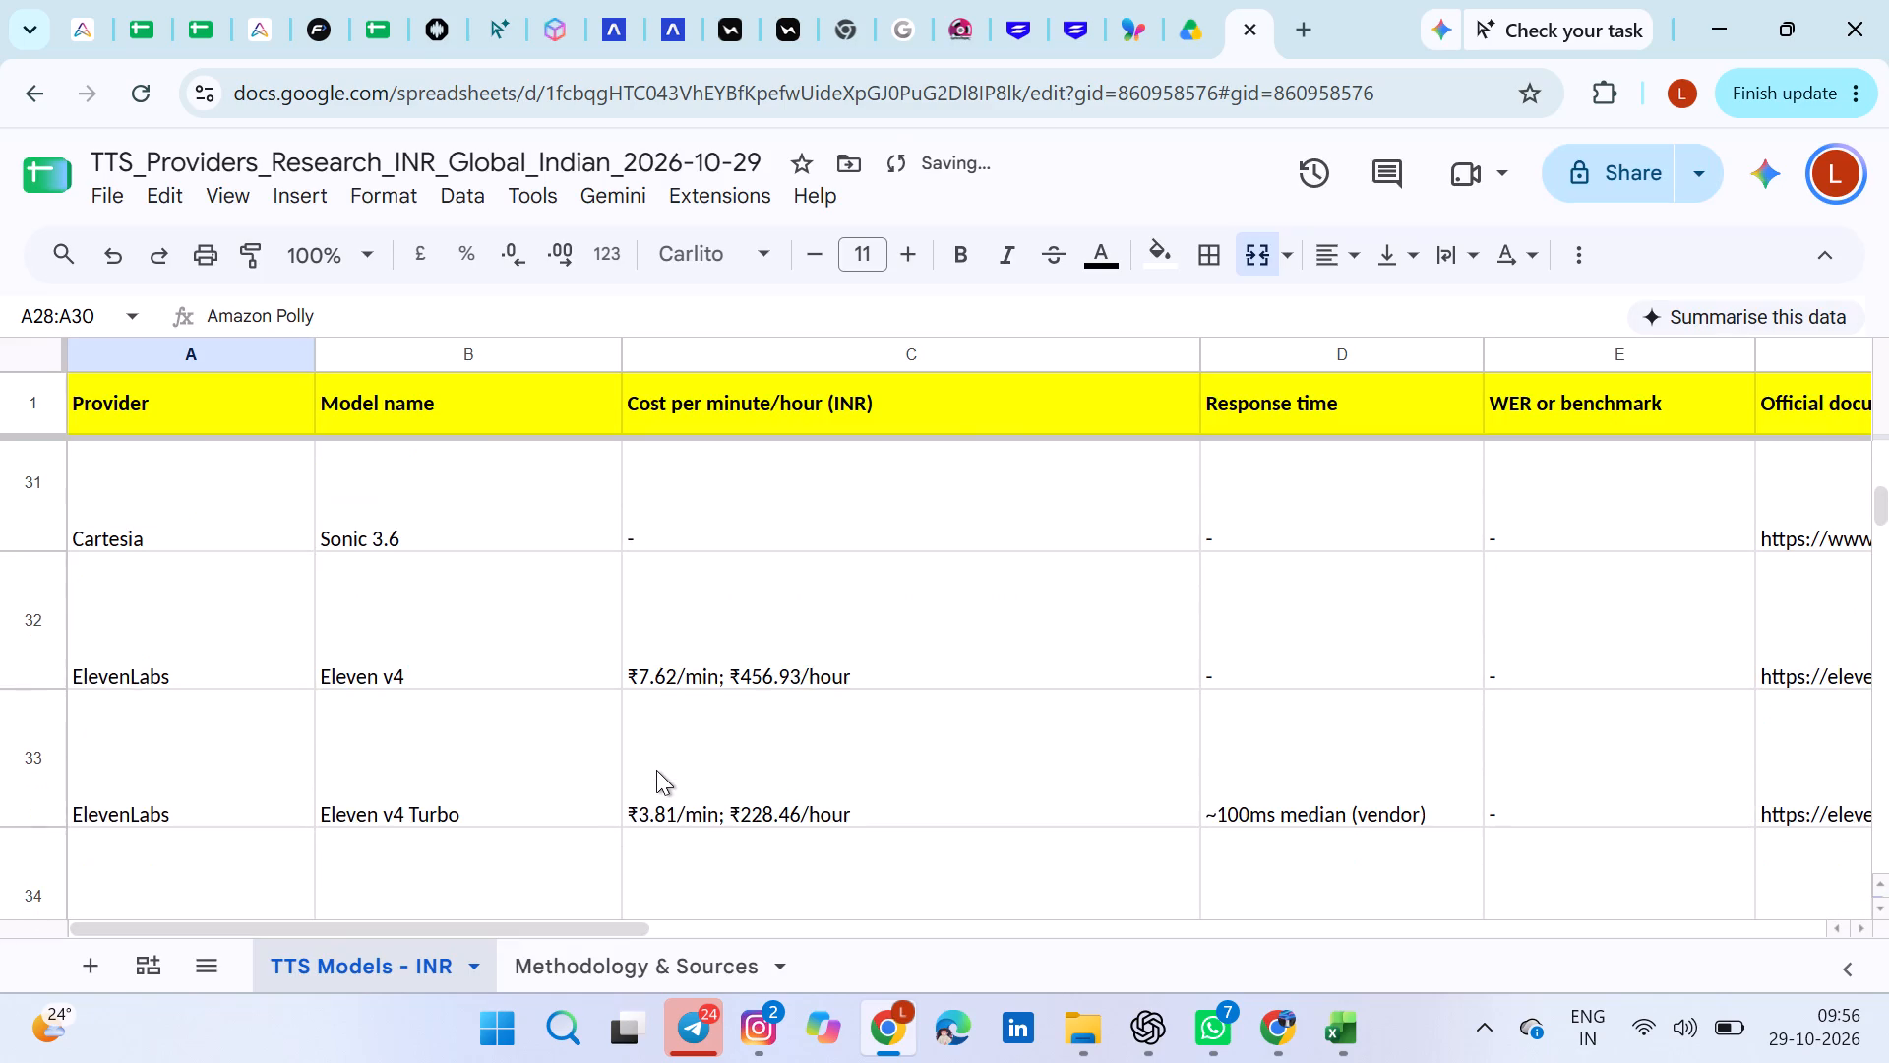
{"action": "scroll", "coordinate": [656, 770], "scroll_direction": "down", "scroll_amount": 1}
{"action": "scroll", "coordinate": [656, 770], "scroll_direction": "up", "scroll_amount": 1}
{"action": "scroll", "coordinate": [656, 770], "scroll_direction": "down", "scroll_amount": 1}
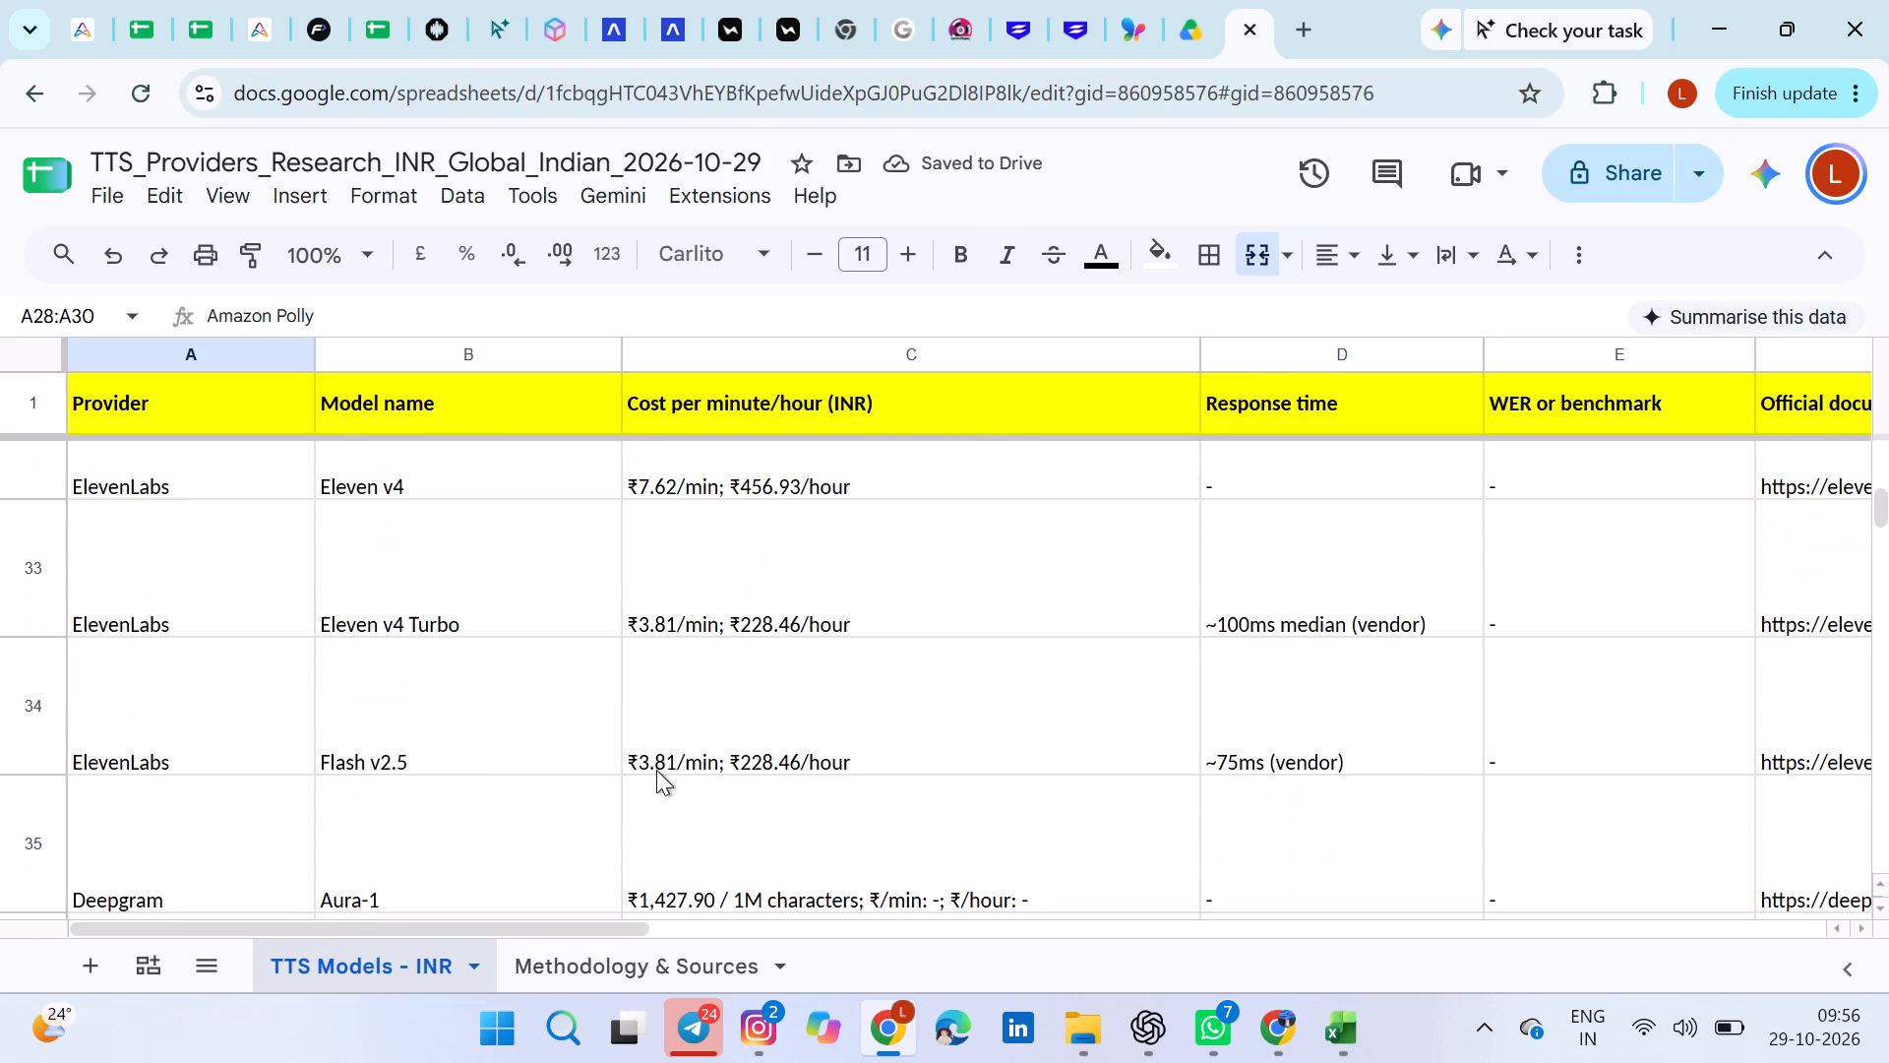
{"action": "scroll", "coordinate": [656, 770], "scroll_direction": "down", "scroll_amount": 3}
{"action": "scroll", "coordinate": [91, 652], "scroll_direction": "up", "scroll_amount": 1}
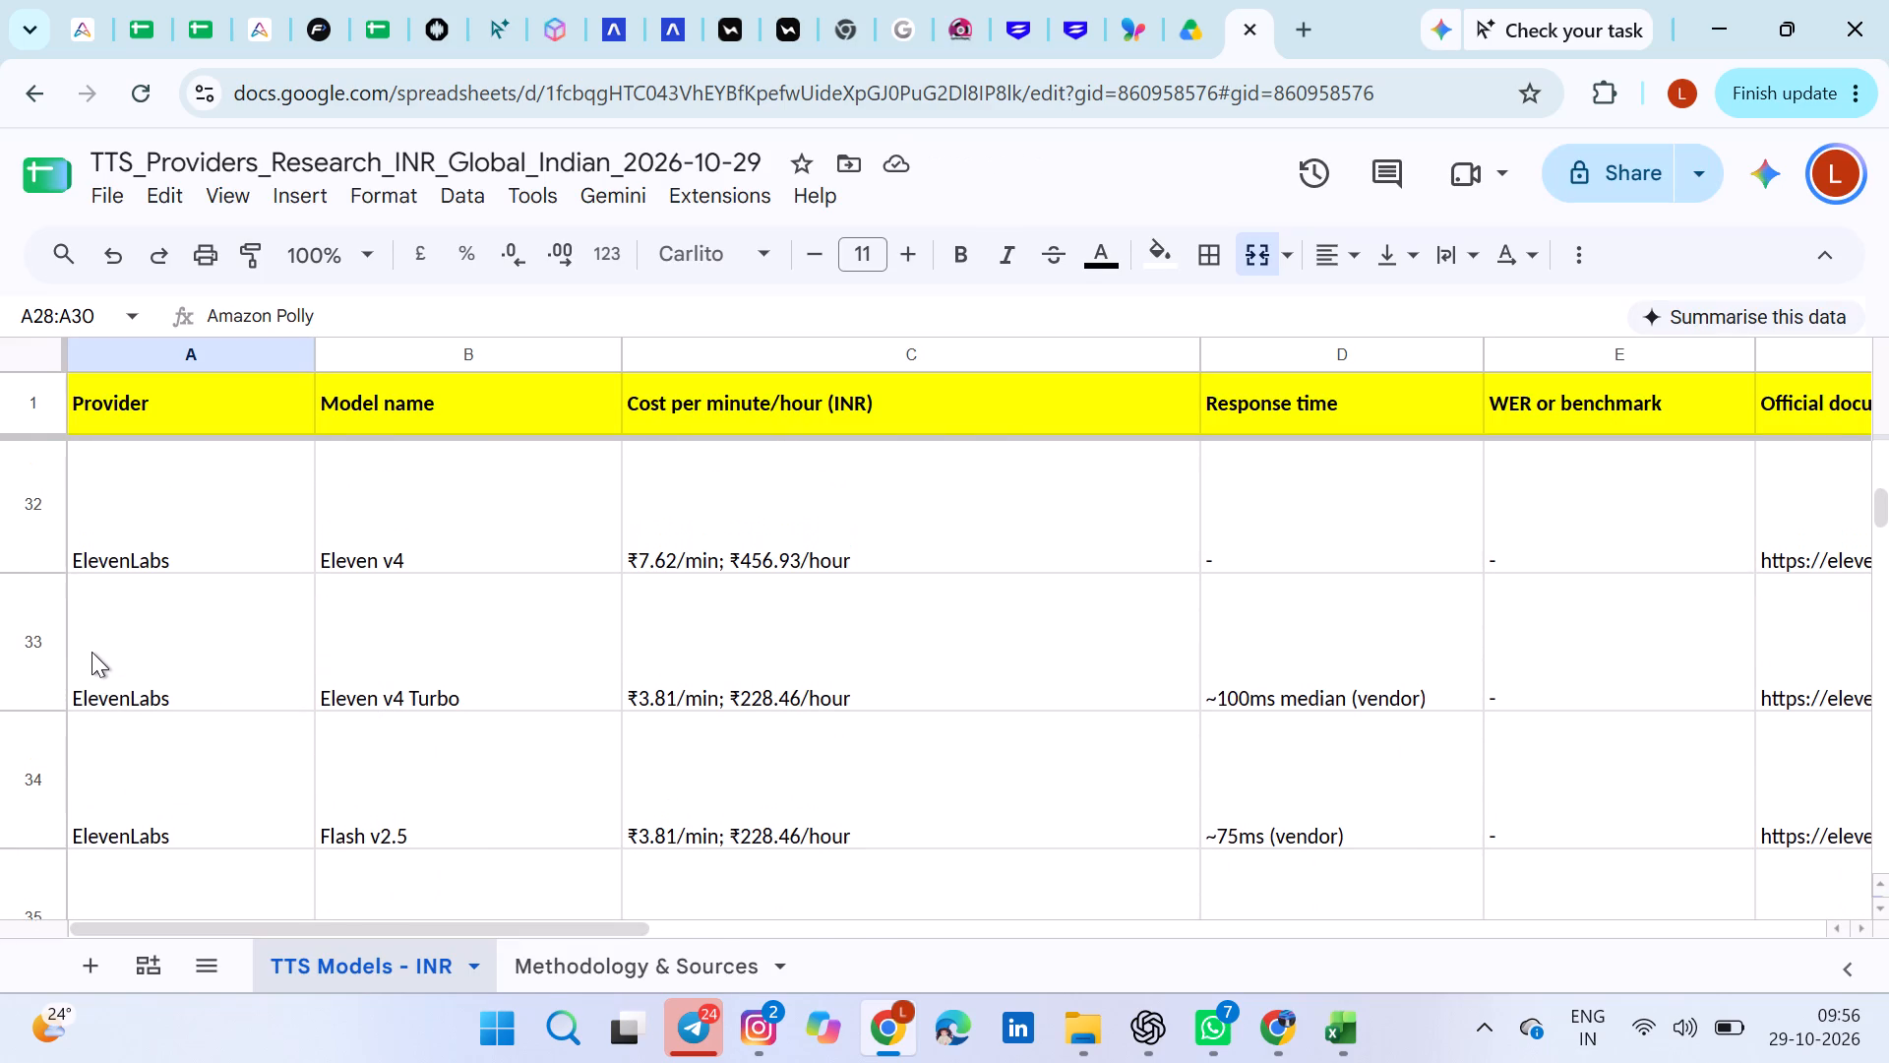
{"action": "scroll", "coordinate": [91, 652], "scroll_direction": "up", "scroll_amount": 1}
{"action": "left_click", "coordinate": [142, 546]}
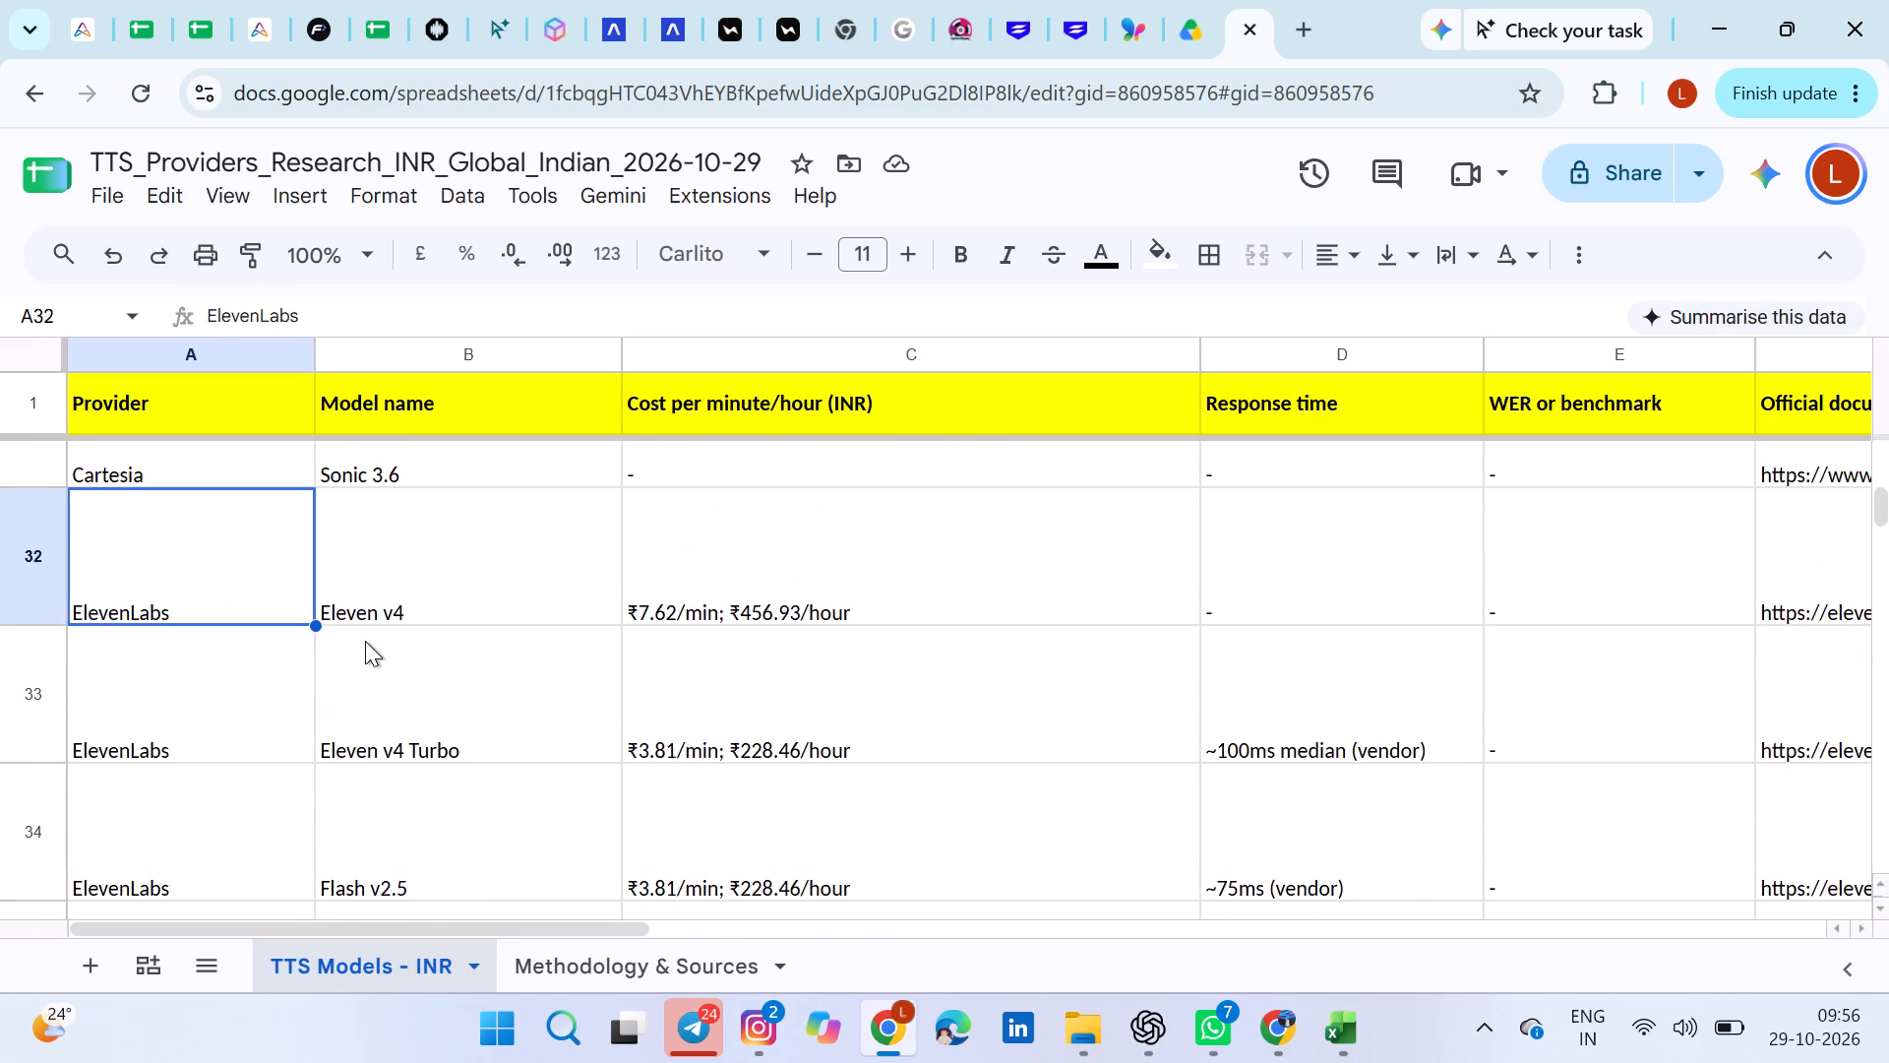
{"action": "left_click_drag", "start_coordinate": [312, 623], "coordinate": [310, 886]}
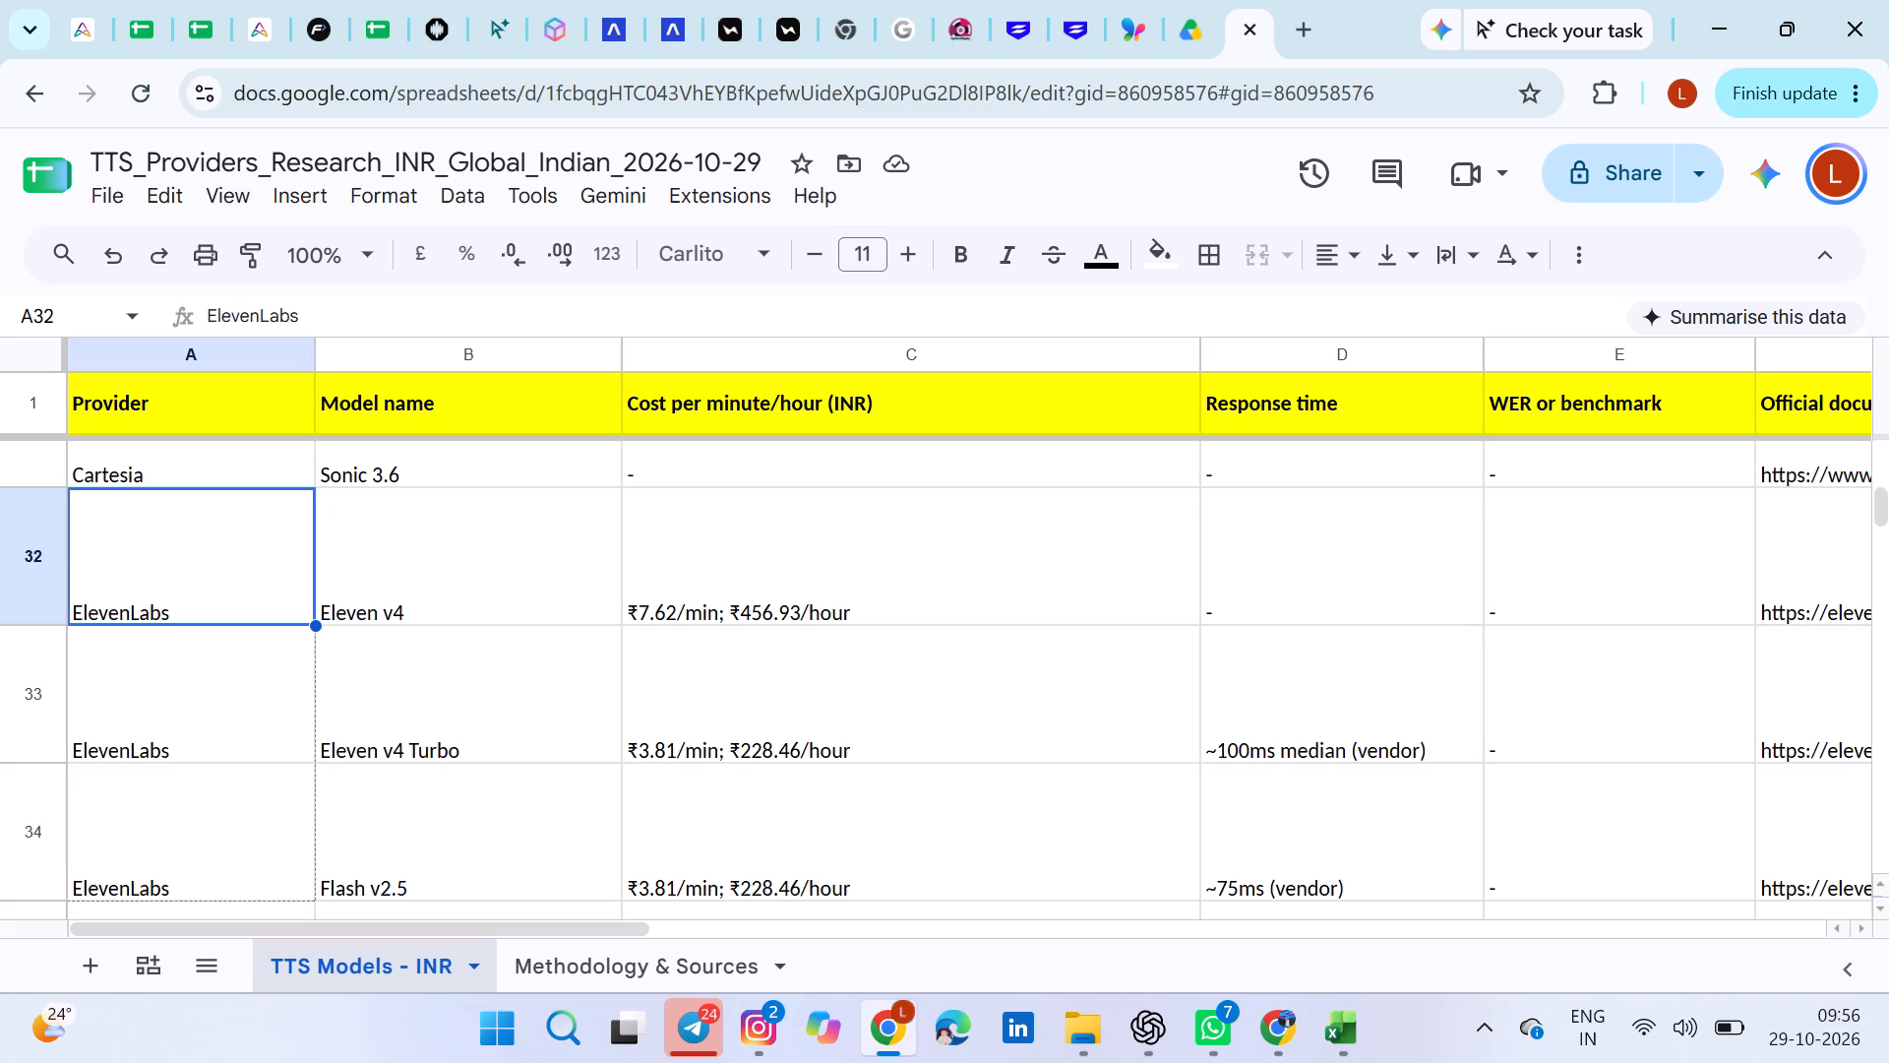
{"action": "left_click_drag", "start_coordinate": [310, 886], "coordinate": [308, 895]}
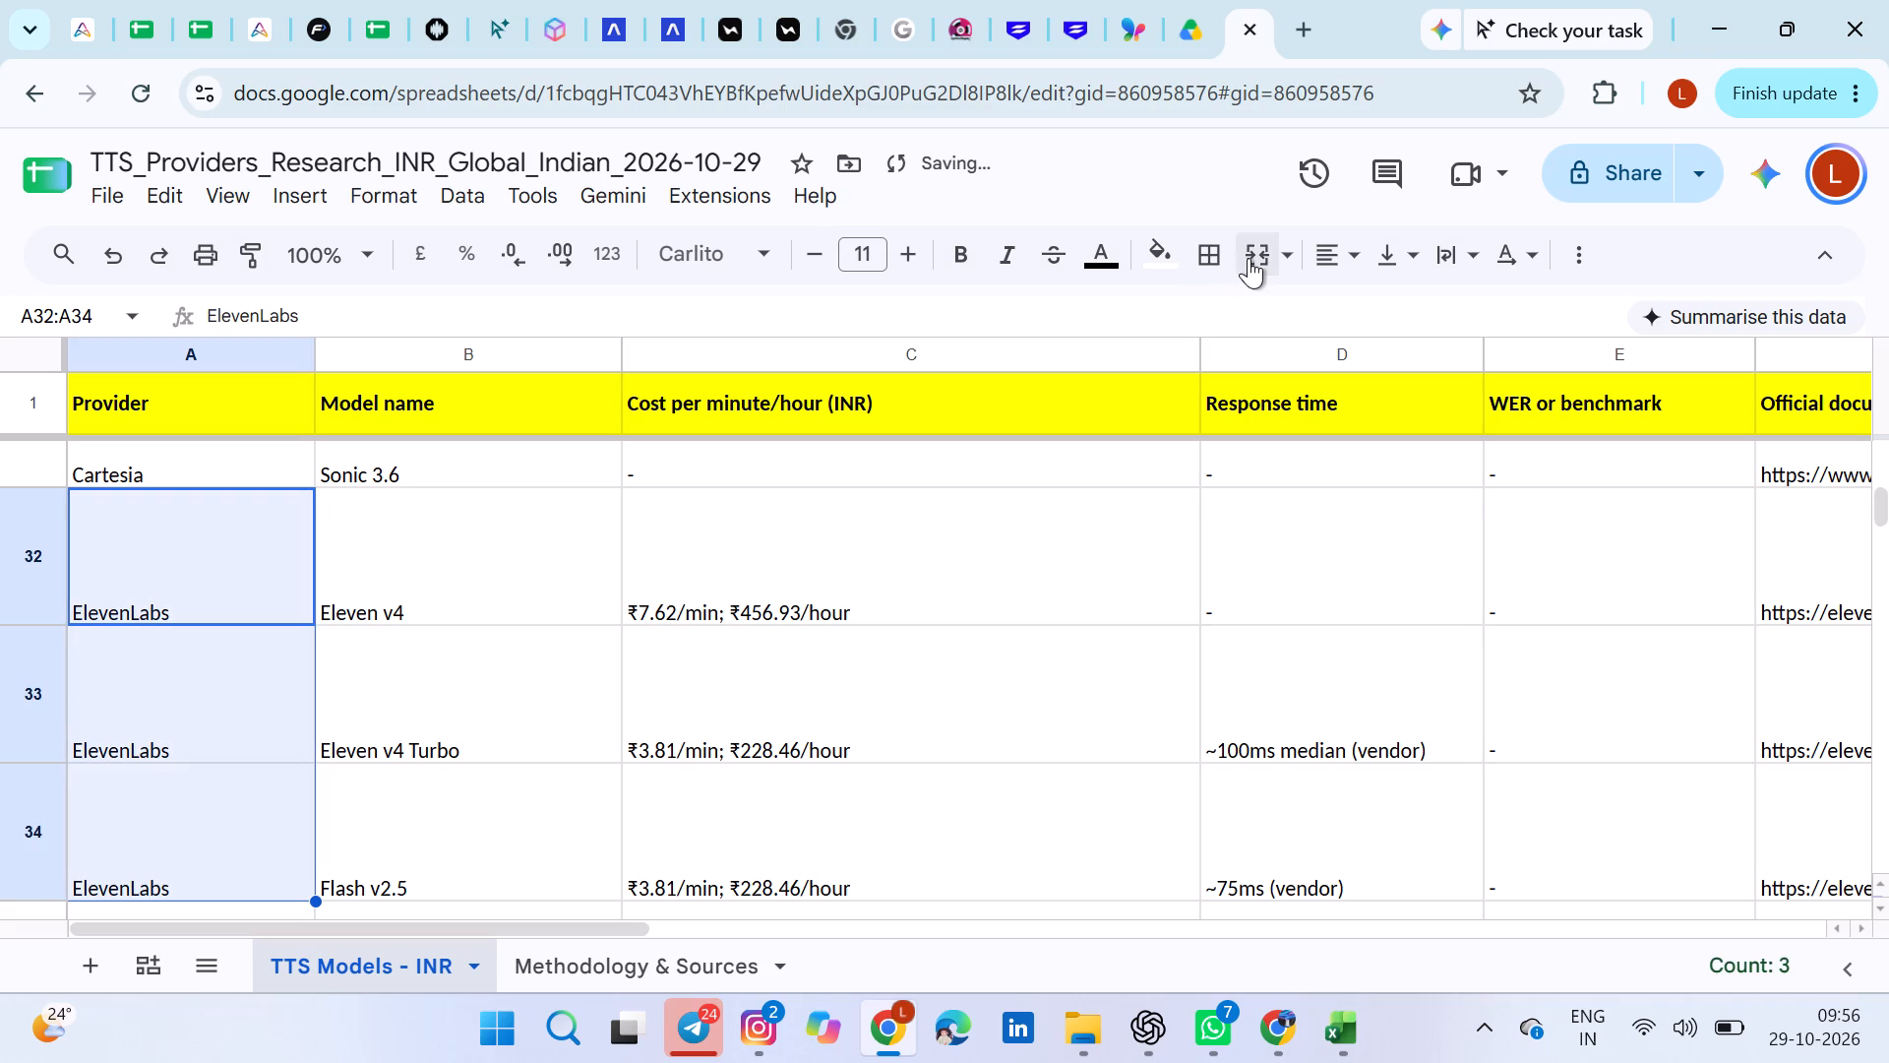
{"action": "left_click", "coordinate": [1249, 258]}
{"action": "left_click", "coordinate": [1247, 679]}
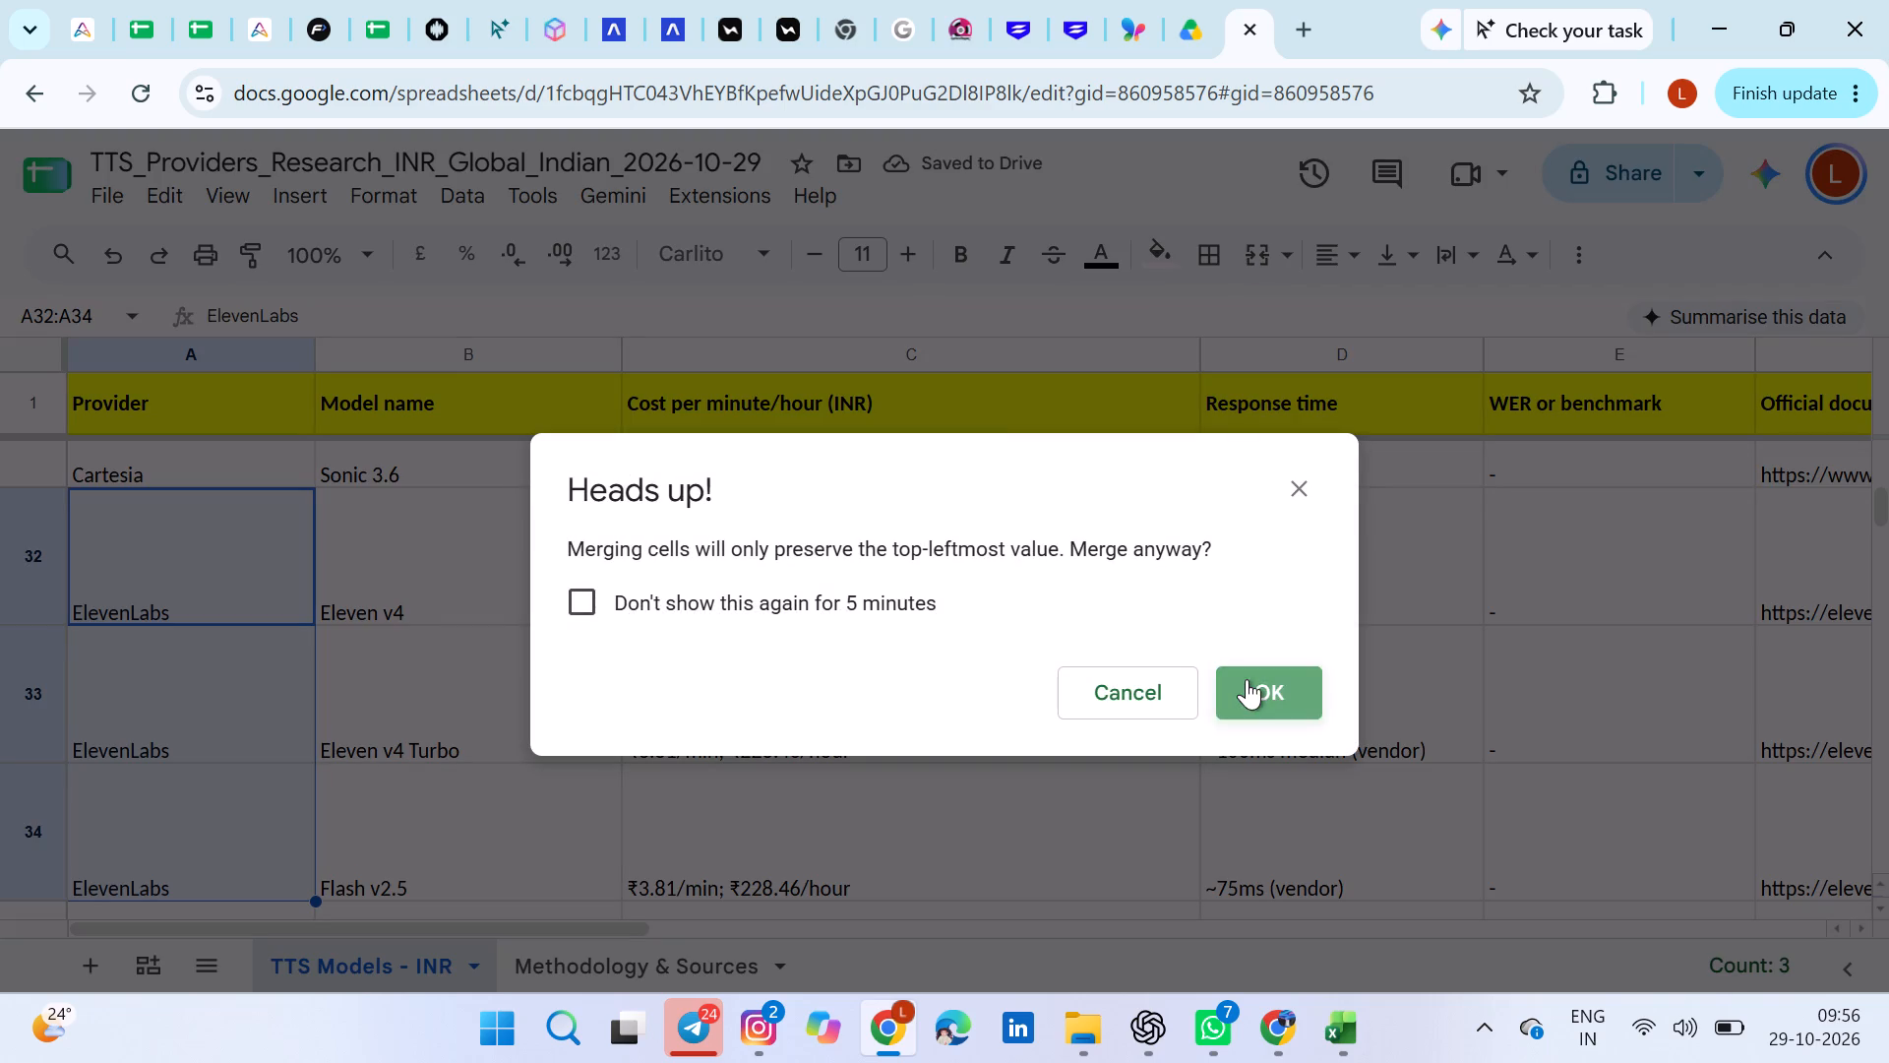
Merge the three Deepgram cells A35:A37 in the Provider column into one cell.
{"action": "scroll", "coordinate": [866, 694], "scroll_direction": "down", "scroll_amount": 4}
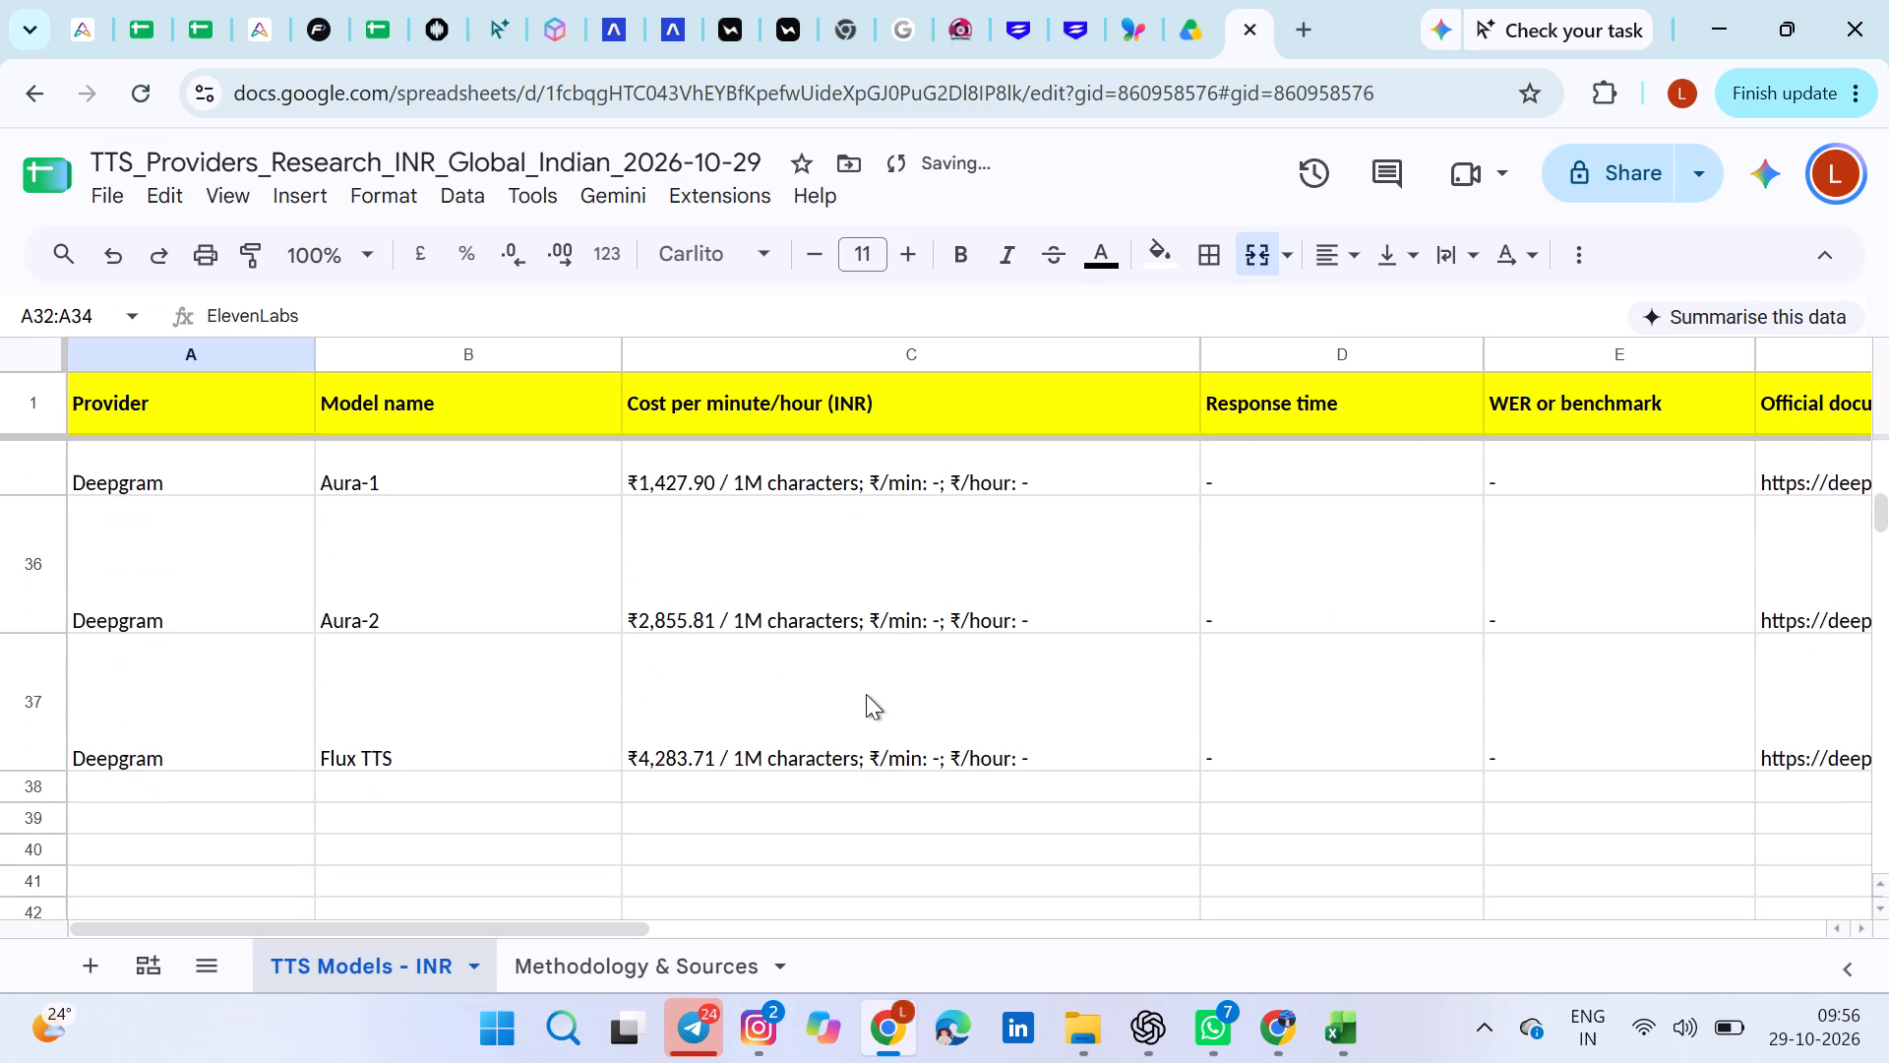
{"action": "scroll", "coordinate": [866, 694], "scroll_direction": "up", "scroll_amount": 1}
{"action": "left_click", "coordinate": [179, 488]}
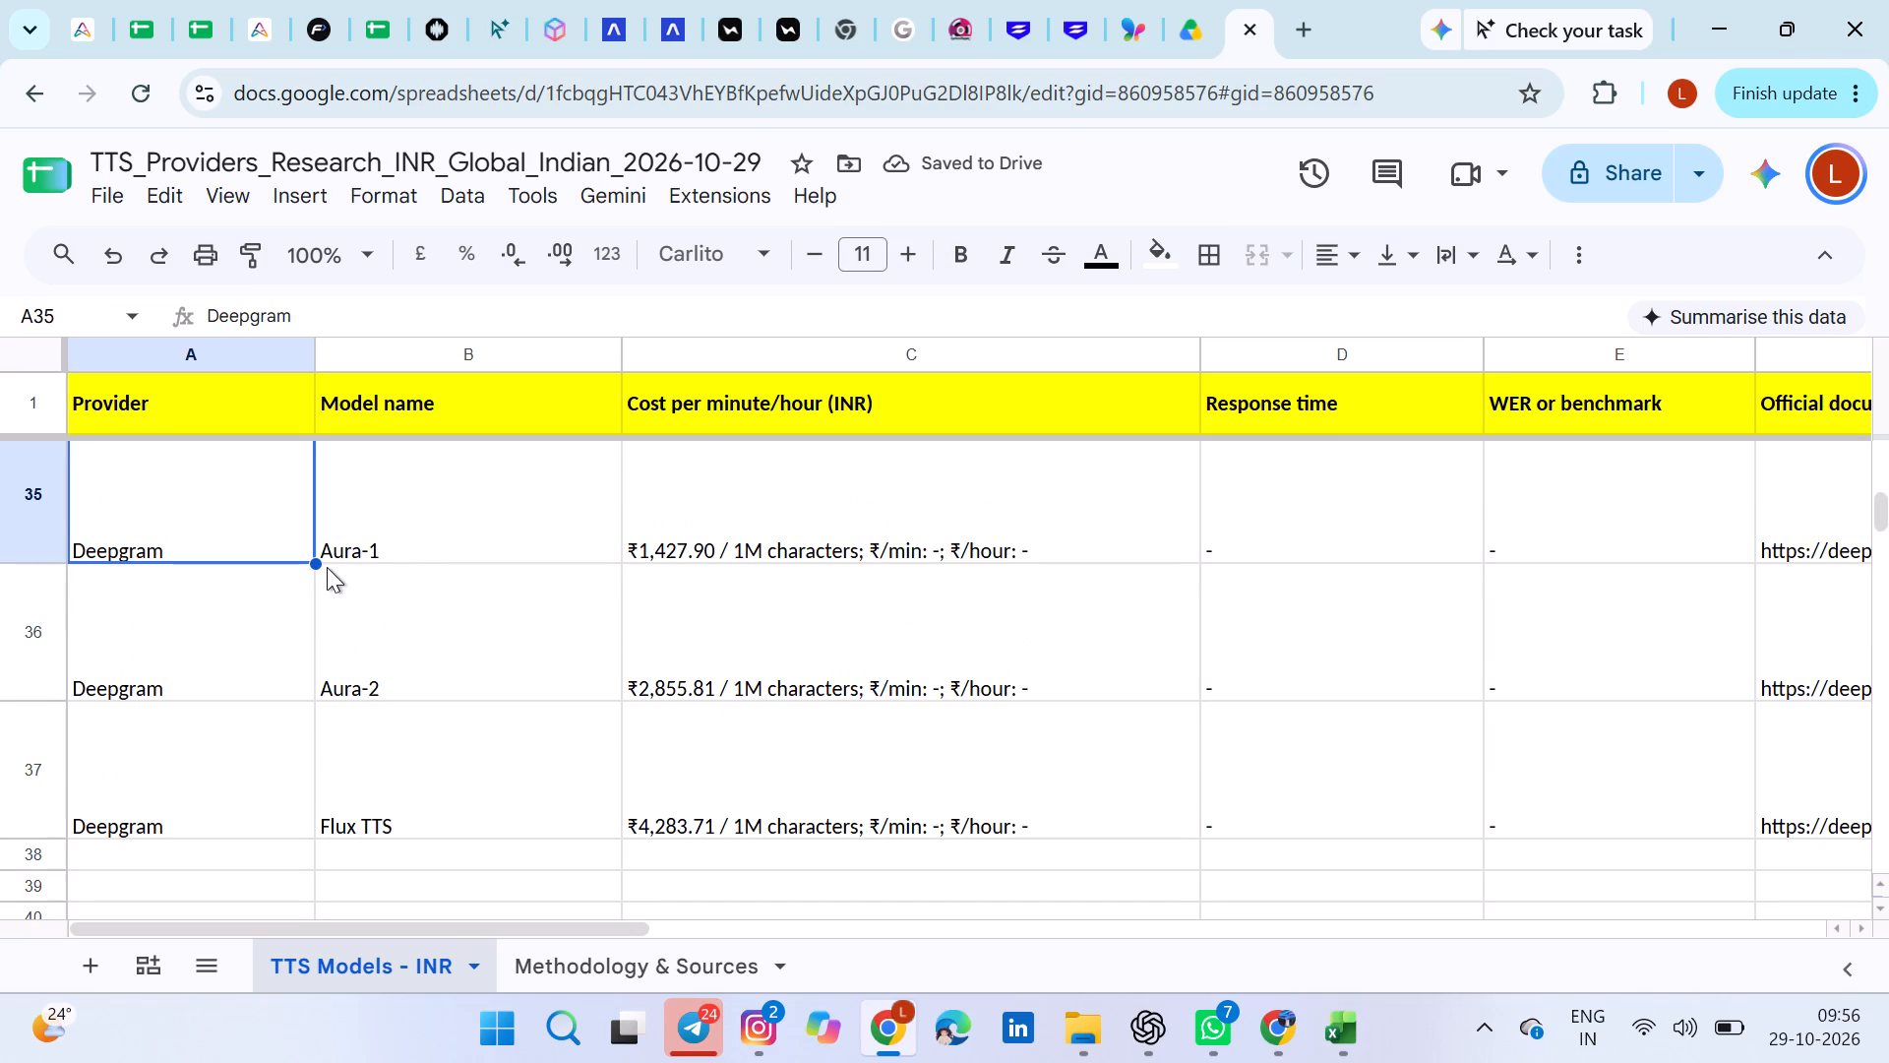
{"action": "left_click_drag", "start_coordinate": [316, 562], "coordinate": [312, 805]}
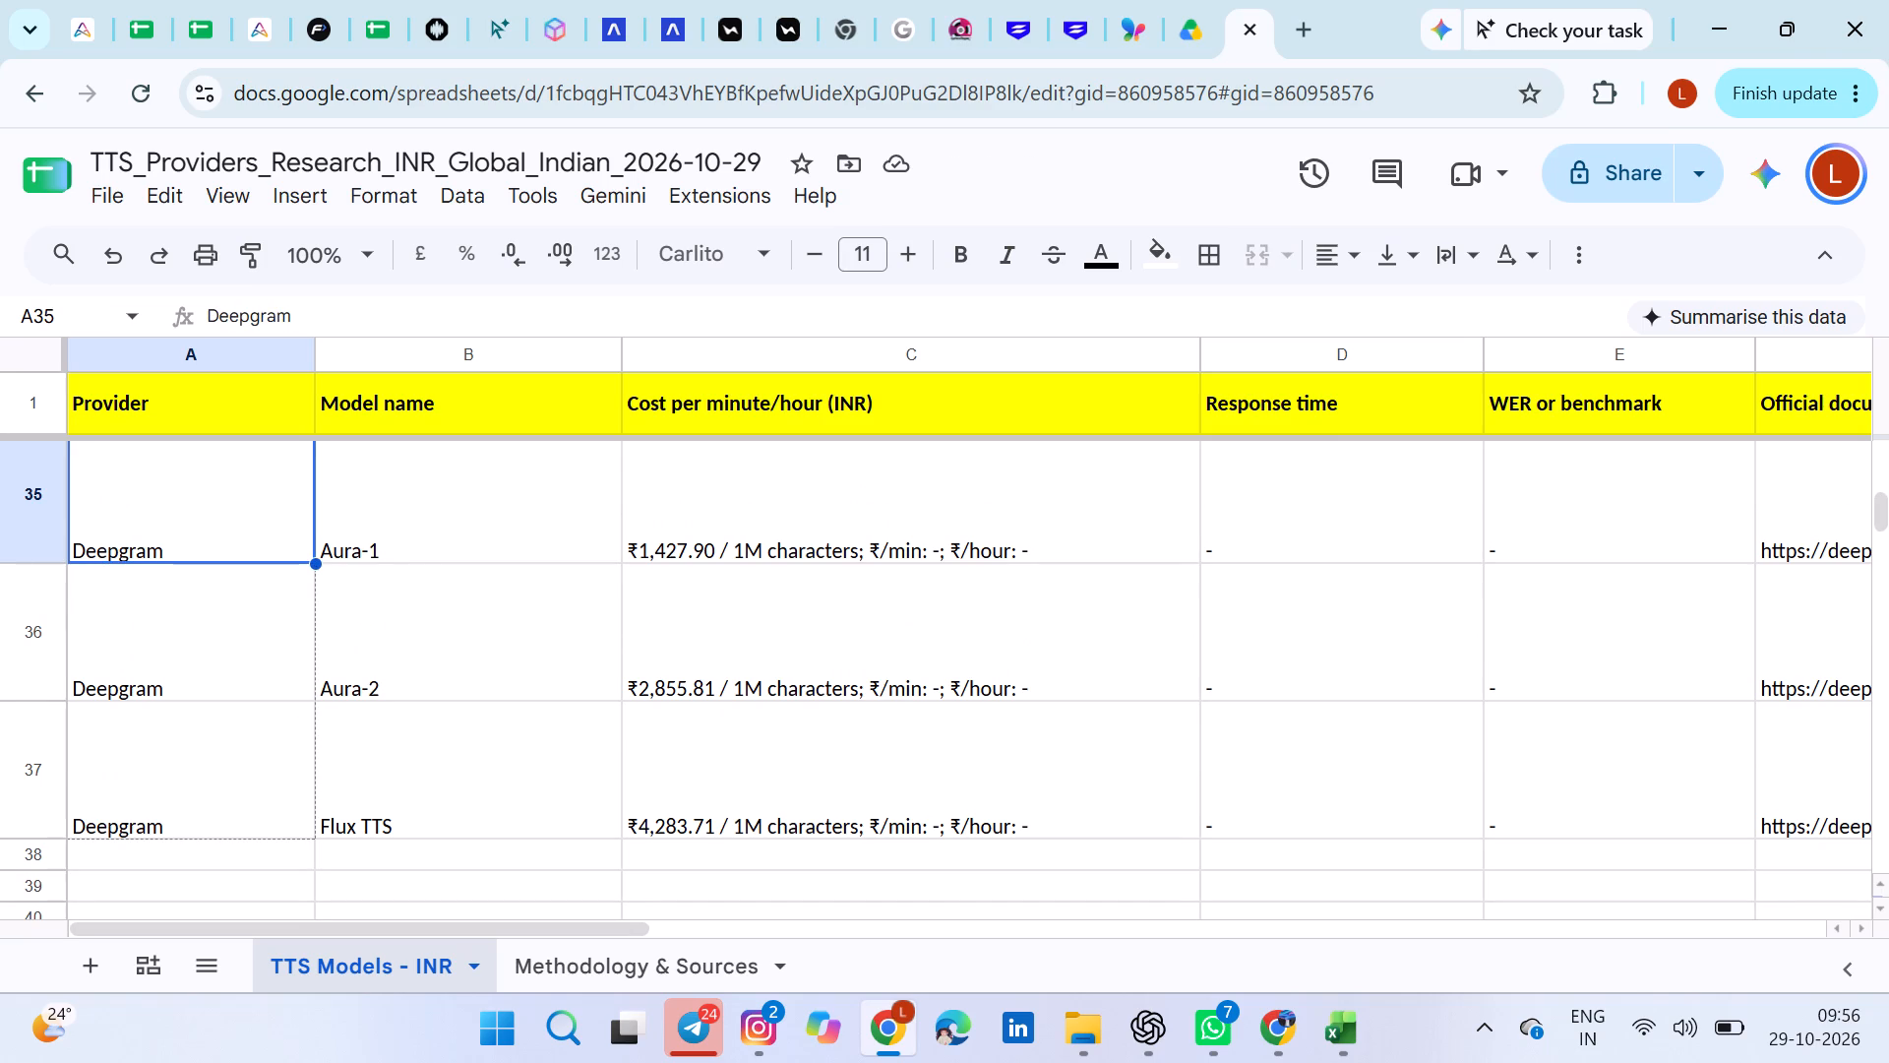
{"action": "left_click_drag", "start_coordinate": [312, 805], "coordinate": [312, 812]}
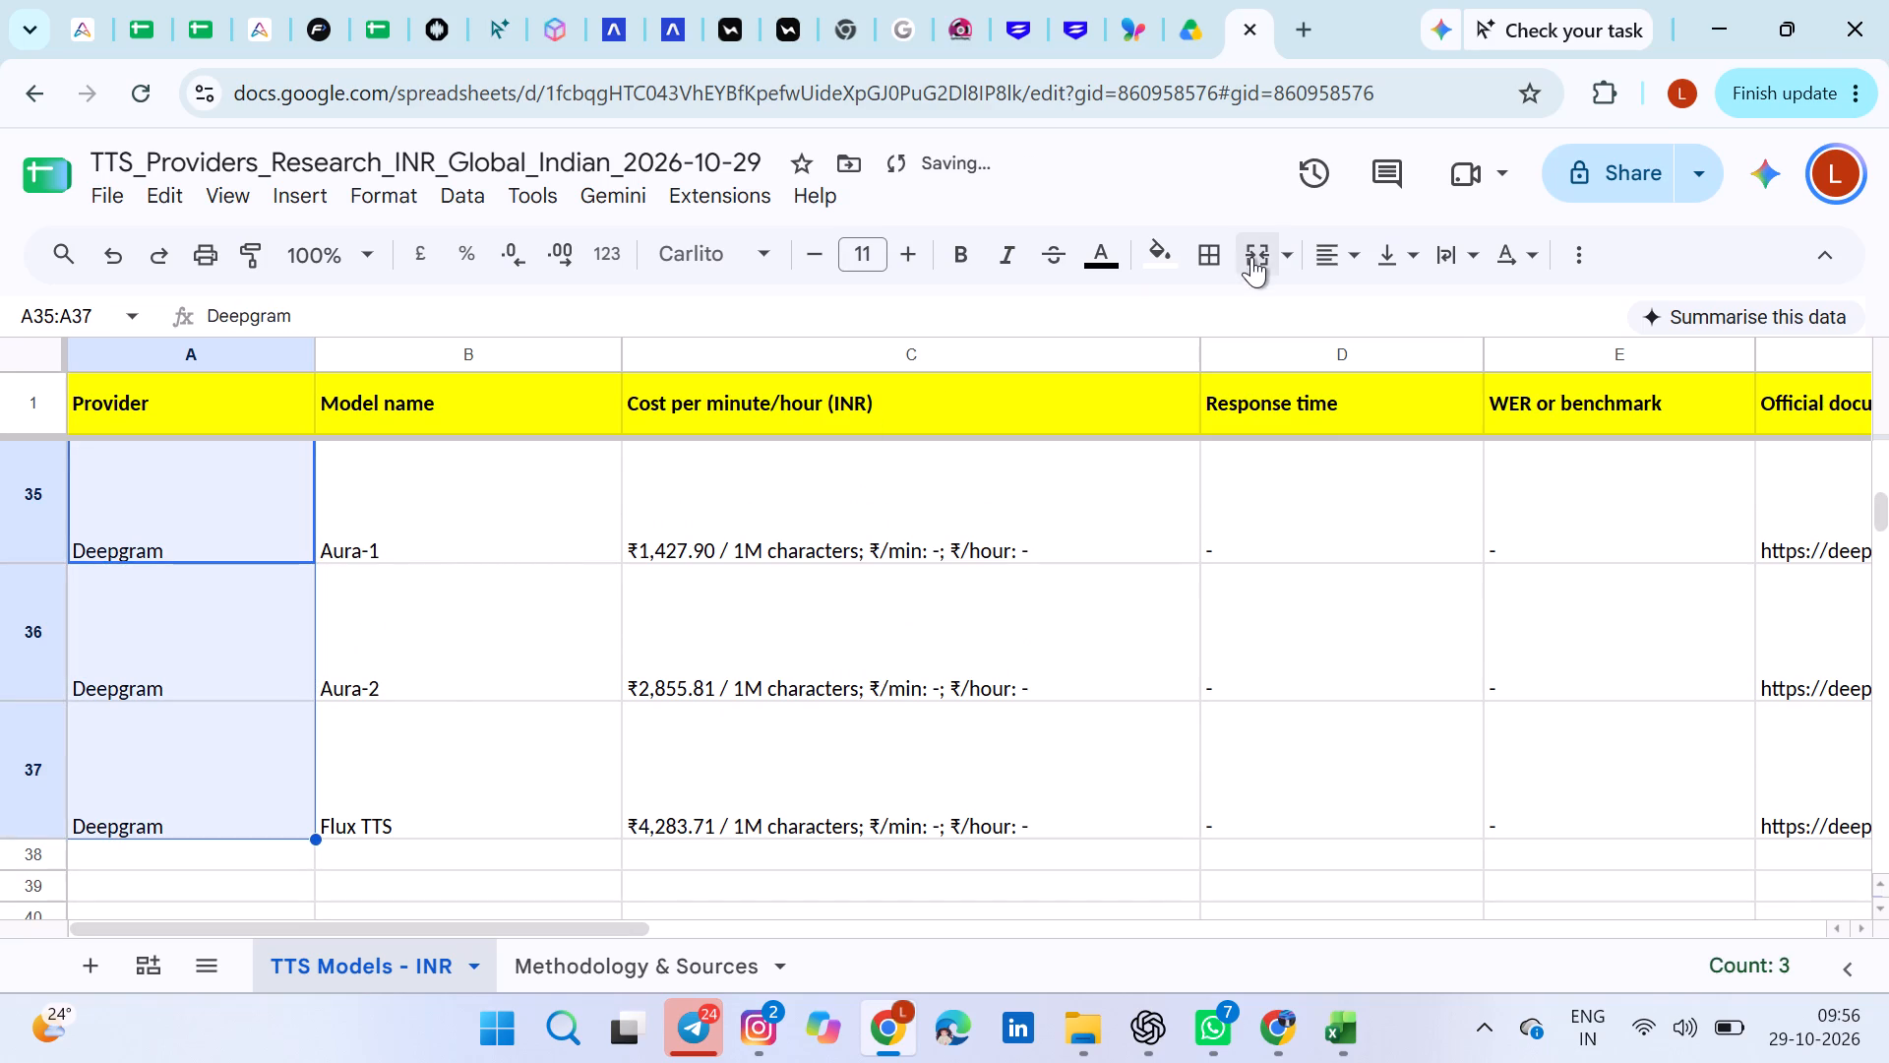
{"action": "left_click", "coordinate": [1251, 257]}
{"action": "left_click", "coordinate": [1240, 673]}
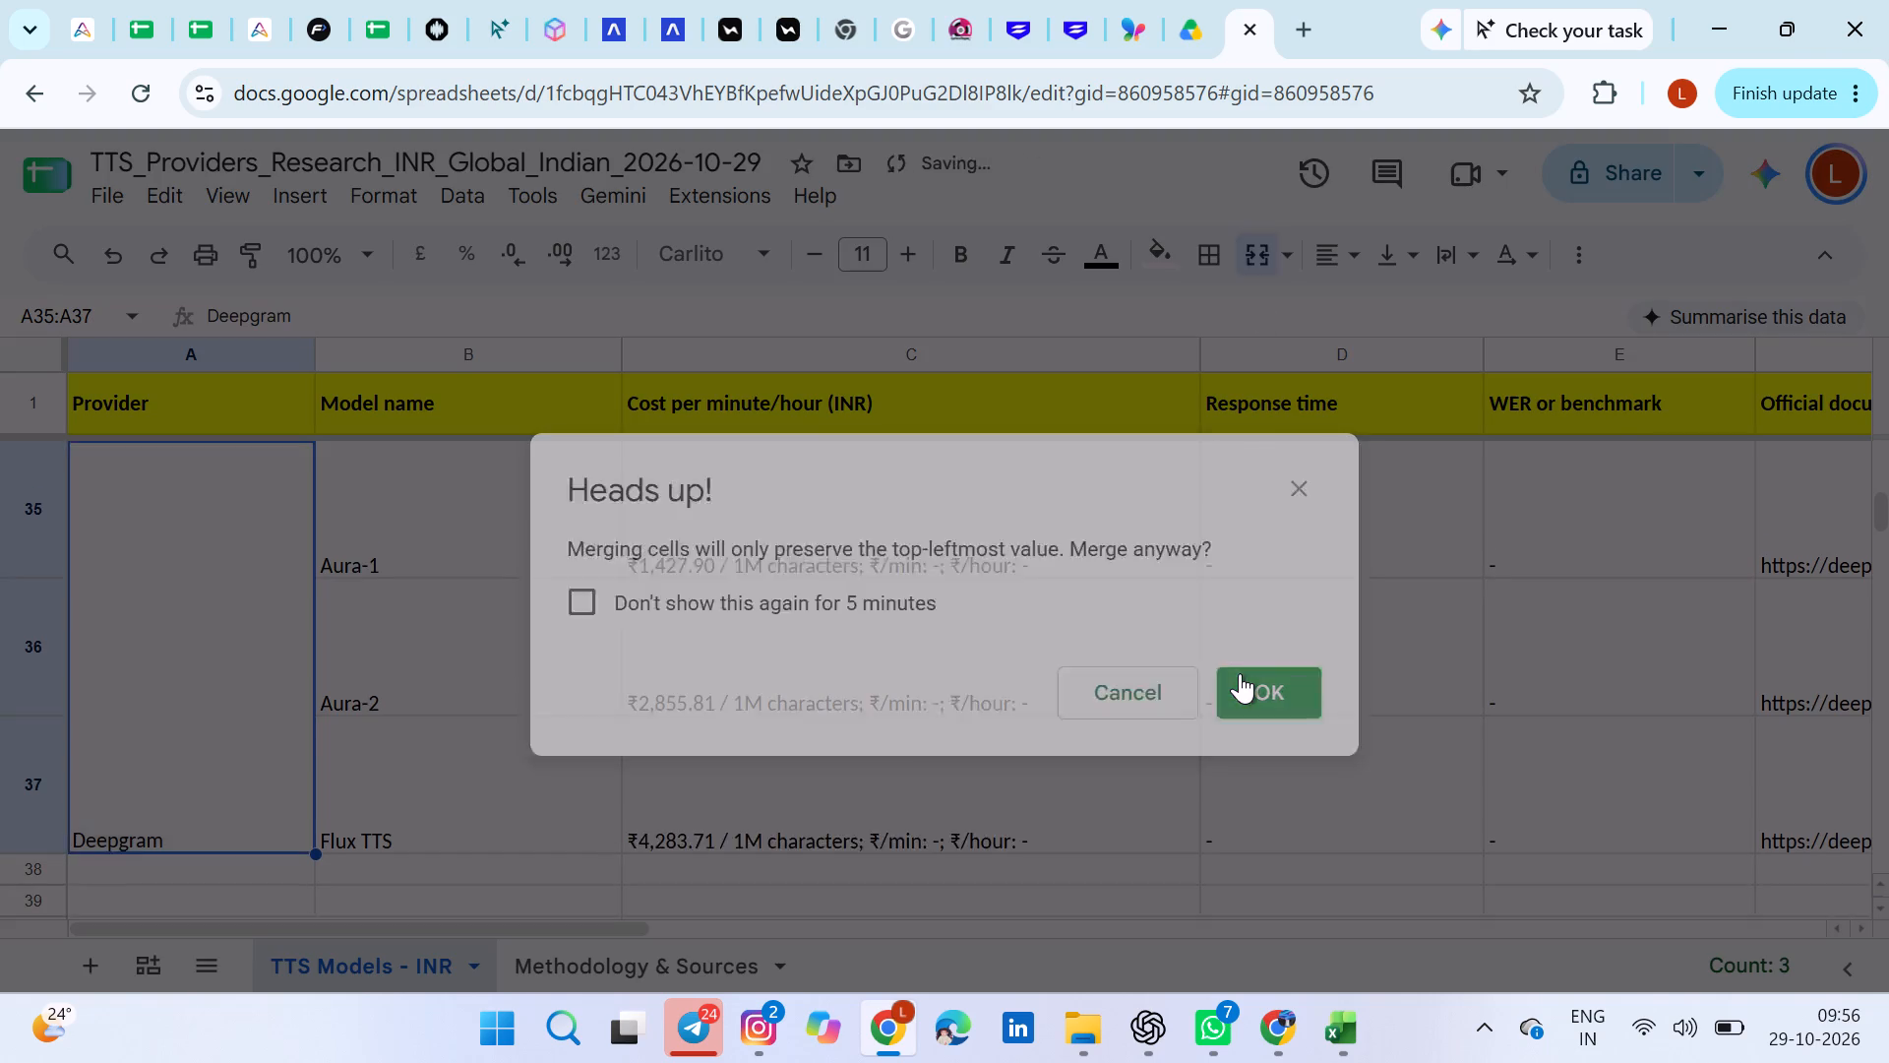
Trim the Azure Neural TTS cost in C2 to "₹1,427.90 / 1M characters", deleting the empty per-minute and per-hour parts.
{"action": "scroll", "coordinate": [872, 607], "scroll_direction": "up", "scroll_amount": 3}
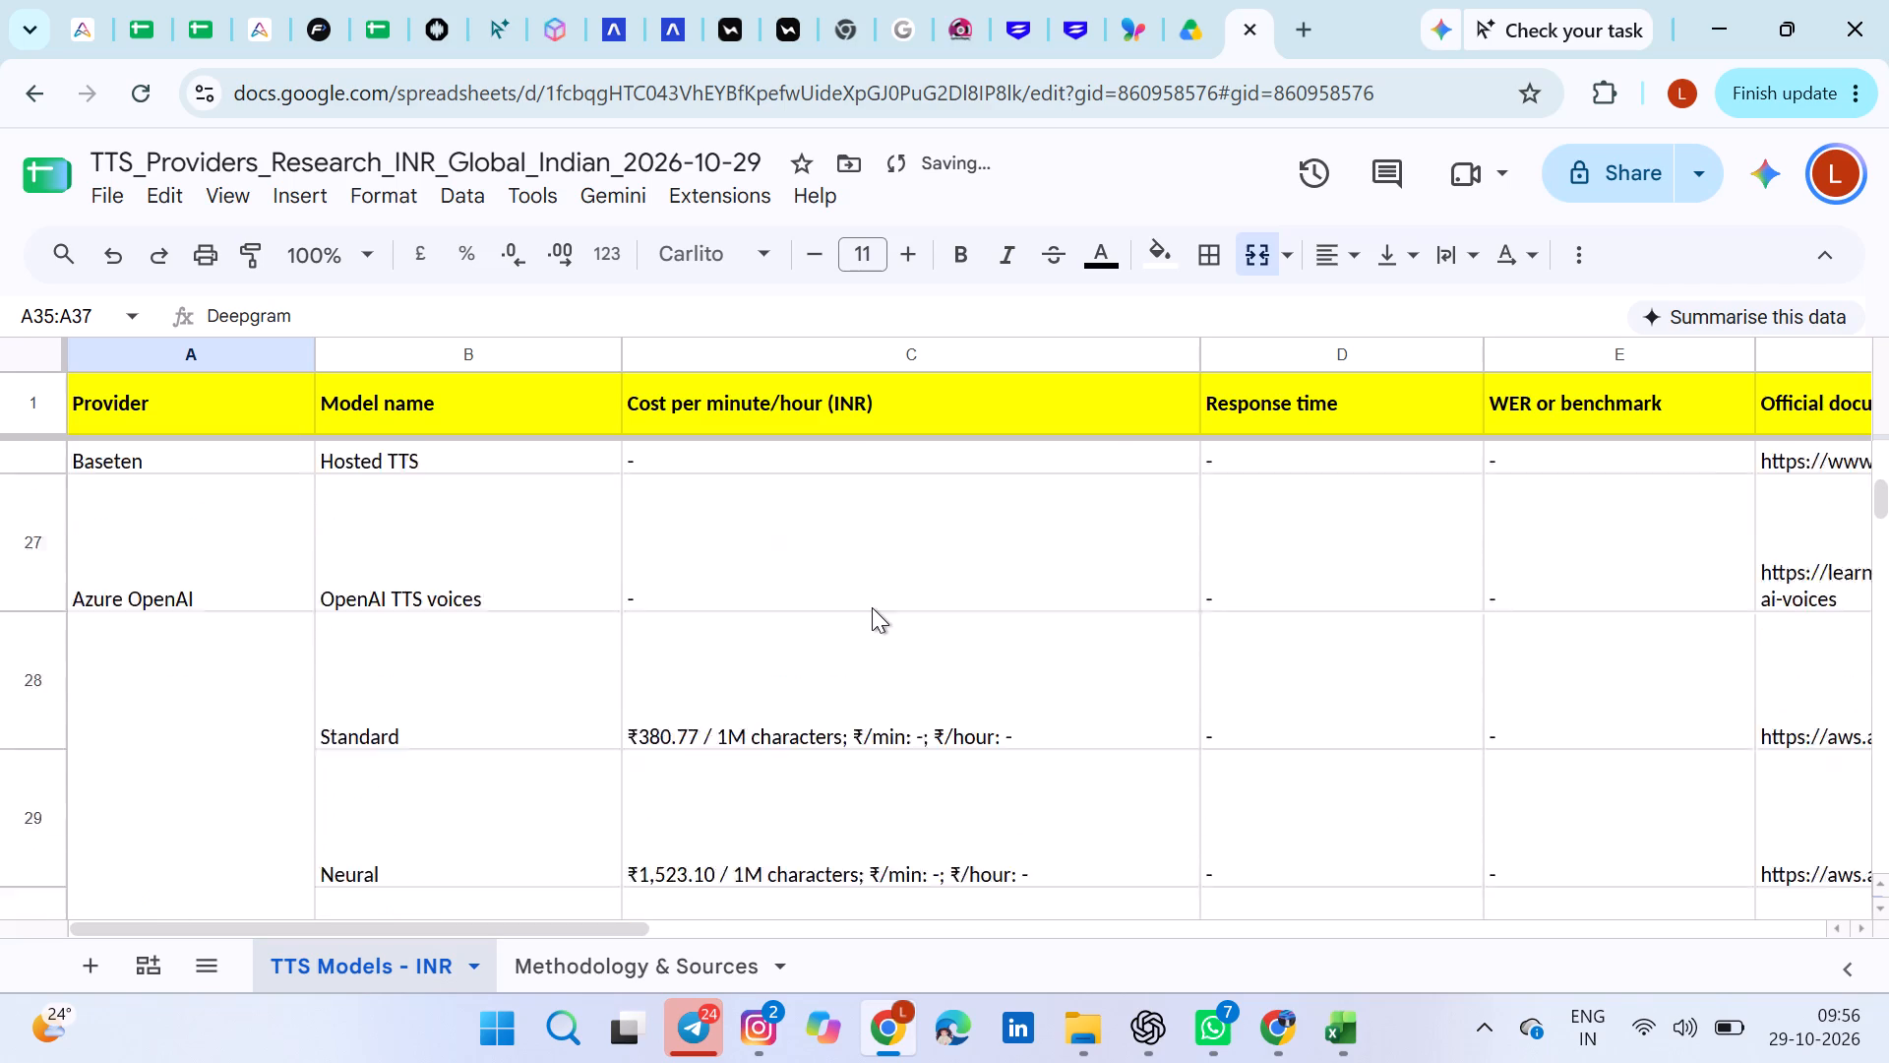
{"action": "scroll", "coordinate": [872, 607], "scroll_direction": "up", "scroll_amount": 8}
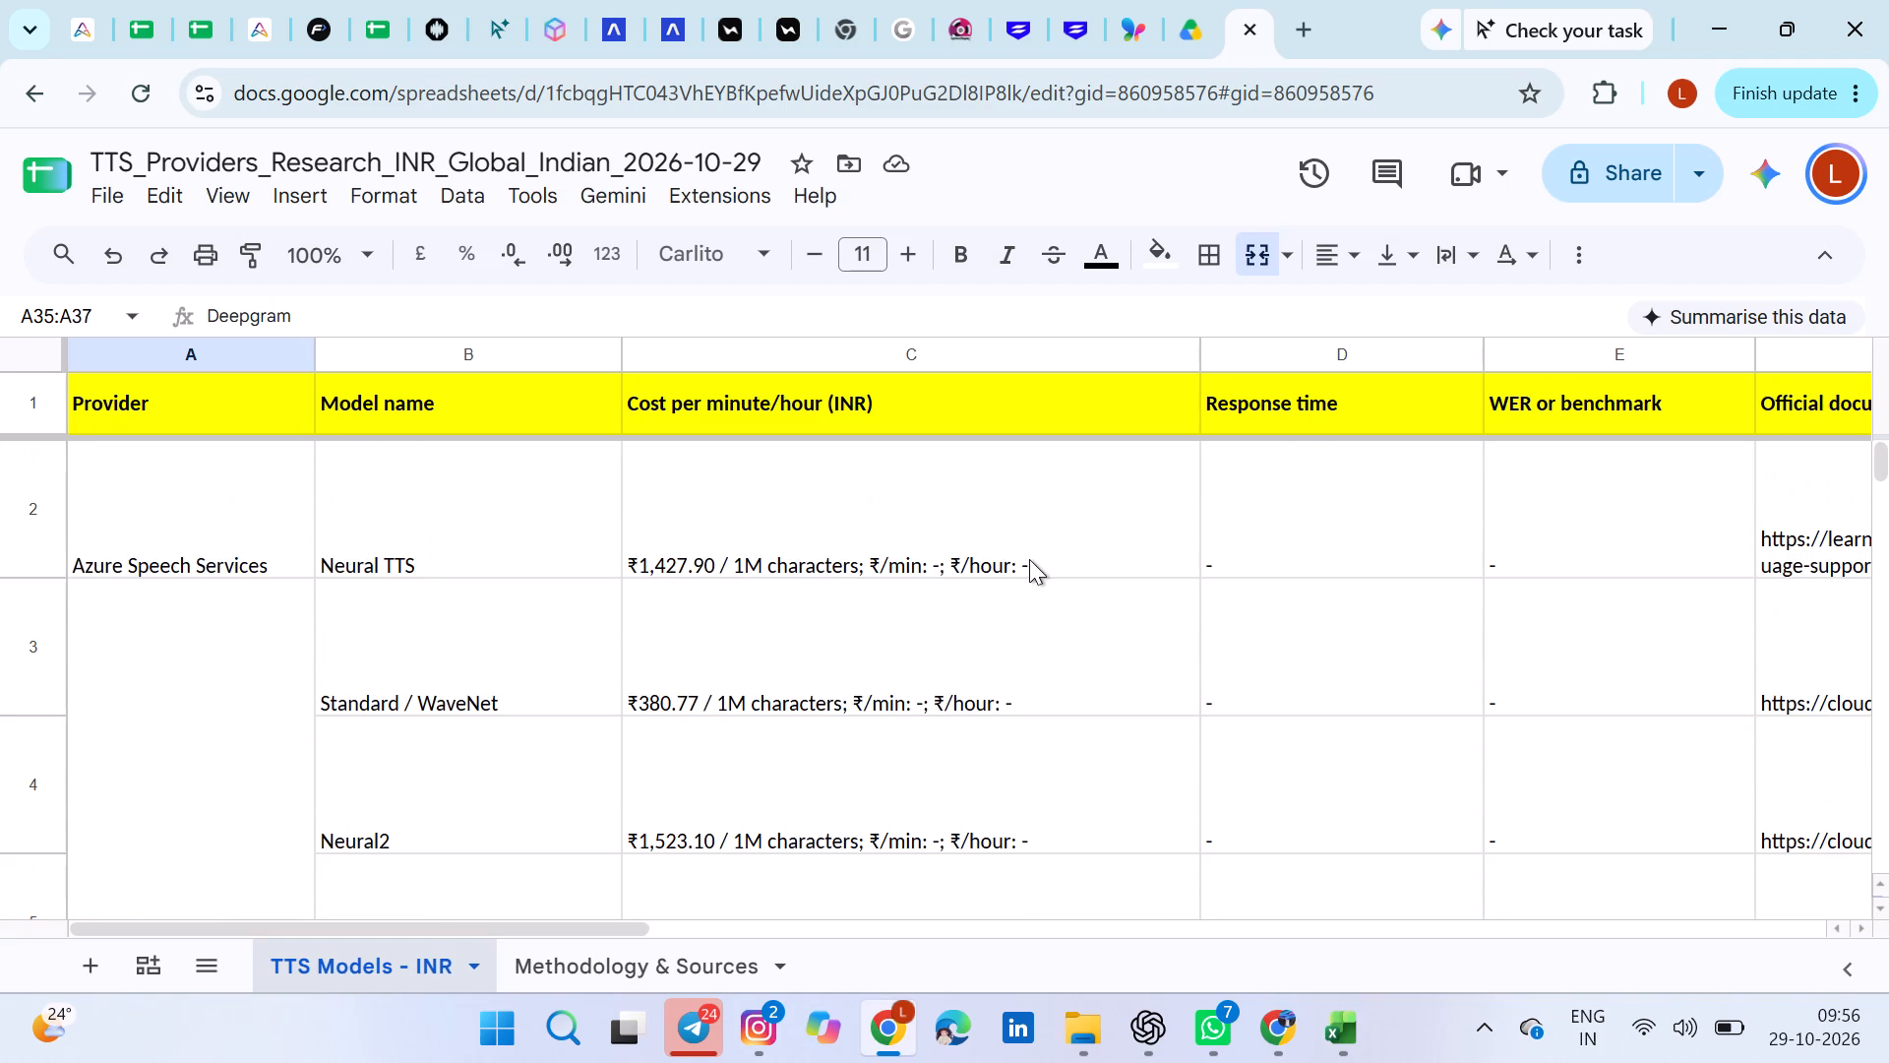
{"action": "double_click", "coordinate": [998, 555]}
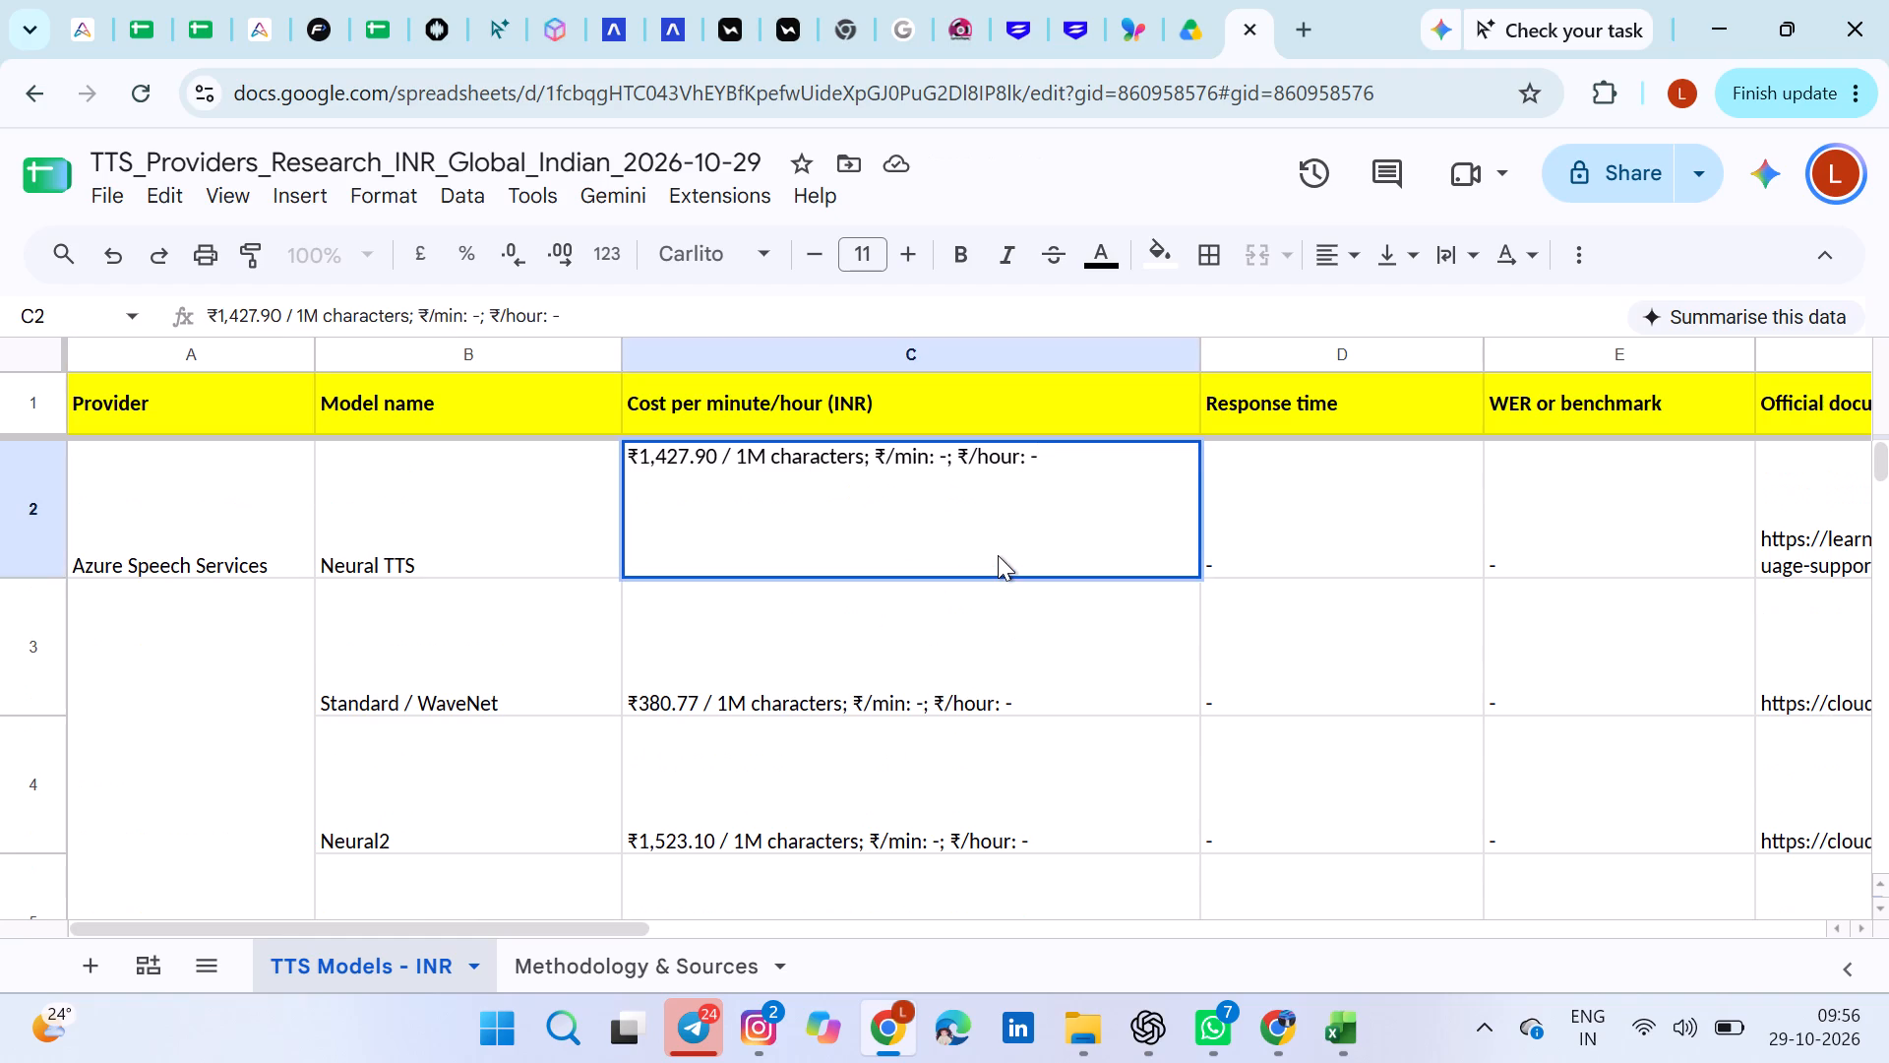
{"action": "key", "text": "BackSpace"}
{"action": "key", "text": "BackSpace"}
{"action": "key", "text": "BackSpace"}
{"action": "key", "text": "BackSpace"}
{"action": "key", "text": "BackSpace"}
{"action": "key", "text": "BackSpace"}
{"action": "key", "text": "BackSpace"}
{"action": "key", "text": "BackSpace"}
{"action": "key", "text": "BackSpace"}
{"action": "key", "text": "BackSpace"}
{"action": "key", "text": "BackSpace"}
{"action": "key", "text": "BackSpace"}
{"action": "key", "text": "BackSpace"}
{"action": "key", "text": "BackSpace"}
{"action": "key", "text": "BackSpace"}
{"action": "key", "text": "BackSpace"}
{"action": "key", "text": "BackSpace"}
{"action": "key", "text": "BackSpace"}
{"action": "key", "text": "BackSpace"}
{"action": "key", "text": "BackSpace"}
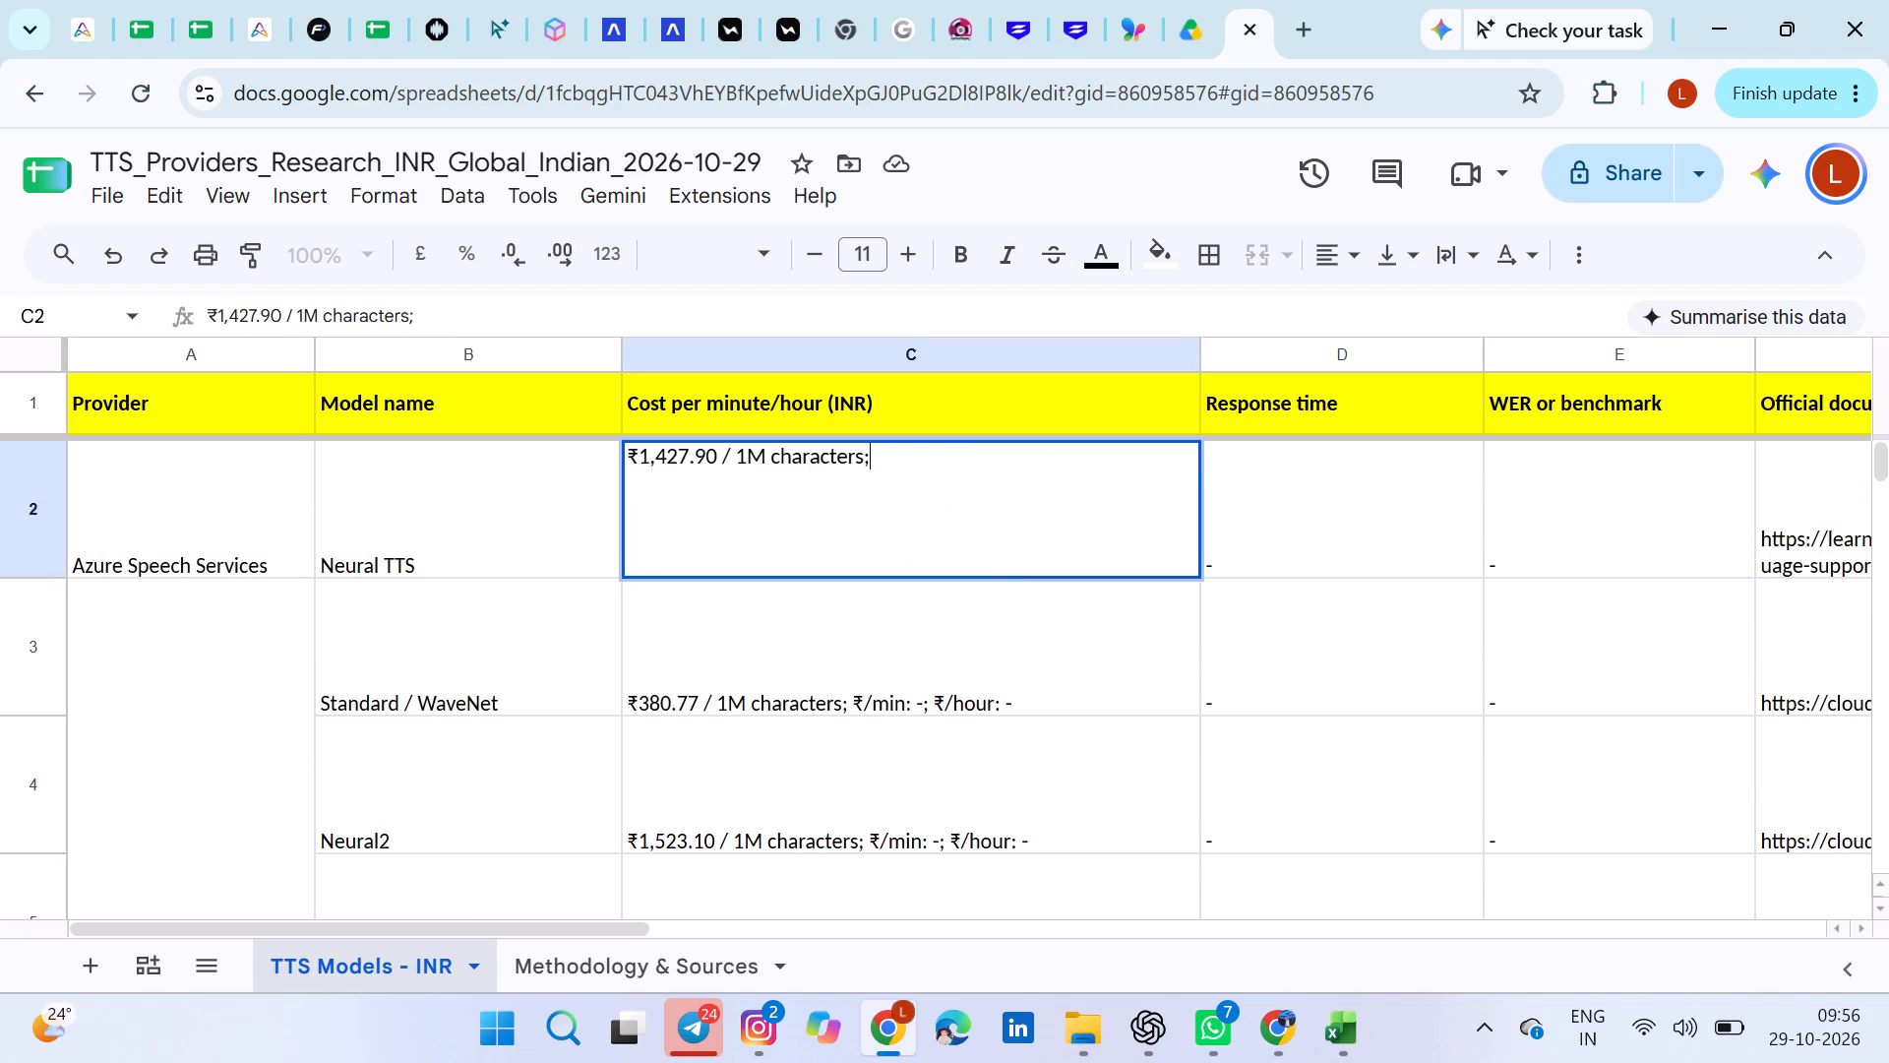
{"action": "key", "text": "BackSpace"}
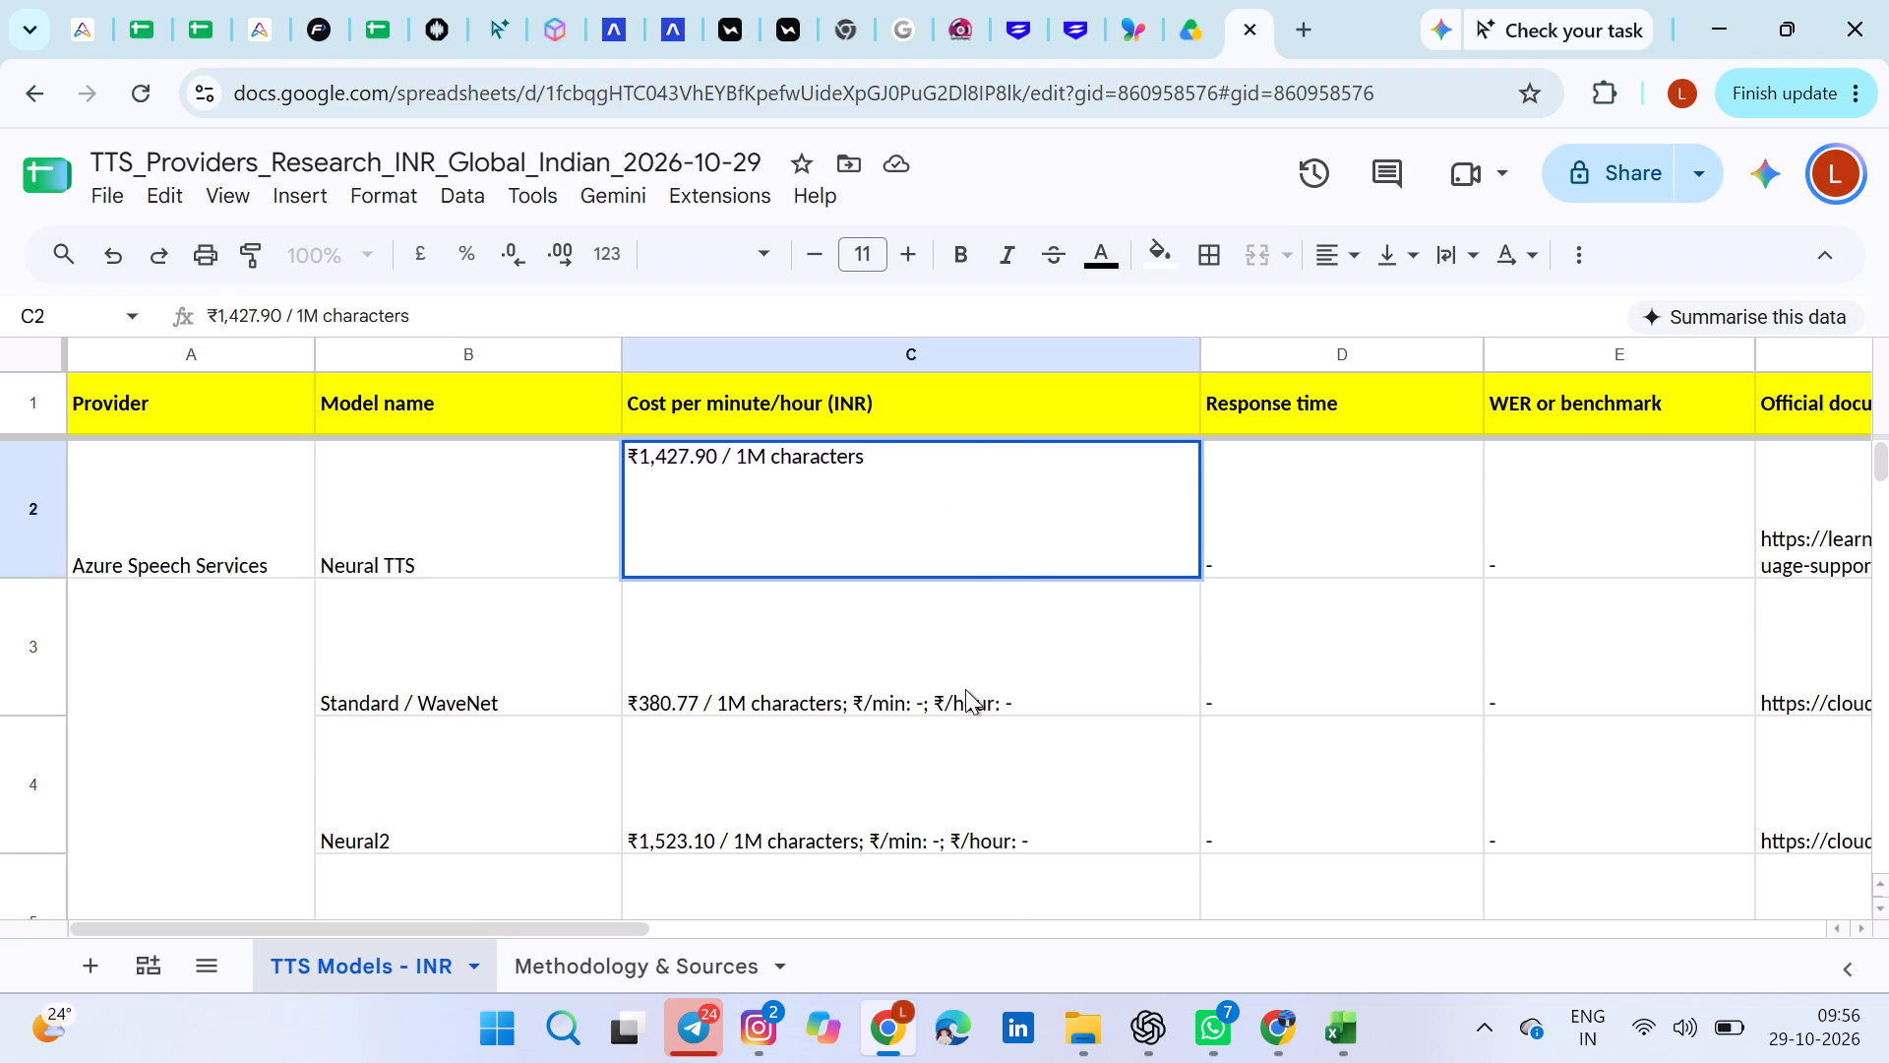
Trim the Standard / WaveNet cost in C3 to "₹380.77 / 1M characters;", deleting the empty per-minute and per-hour parts.
{"action": "double_click", "coordinate": [965, 689]}
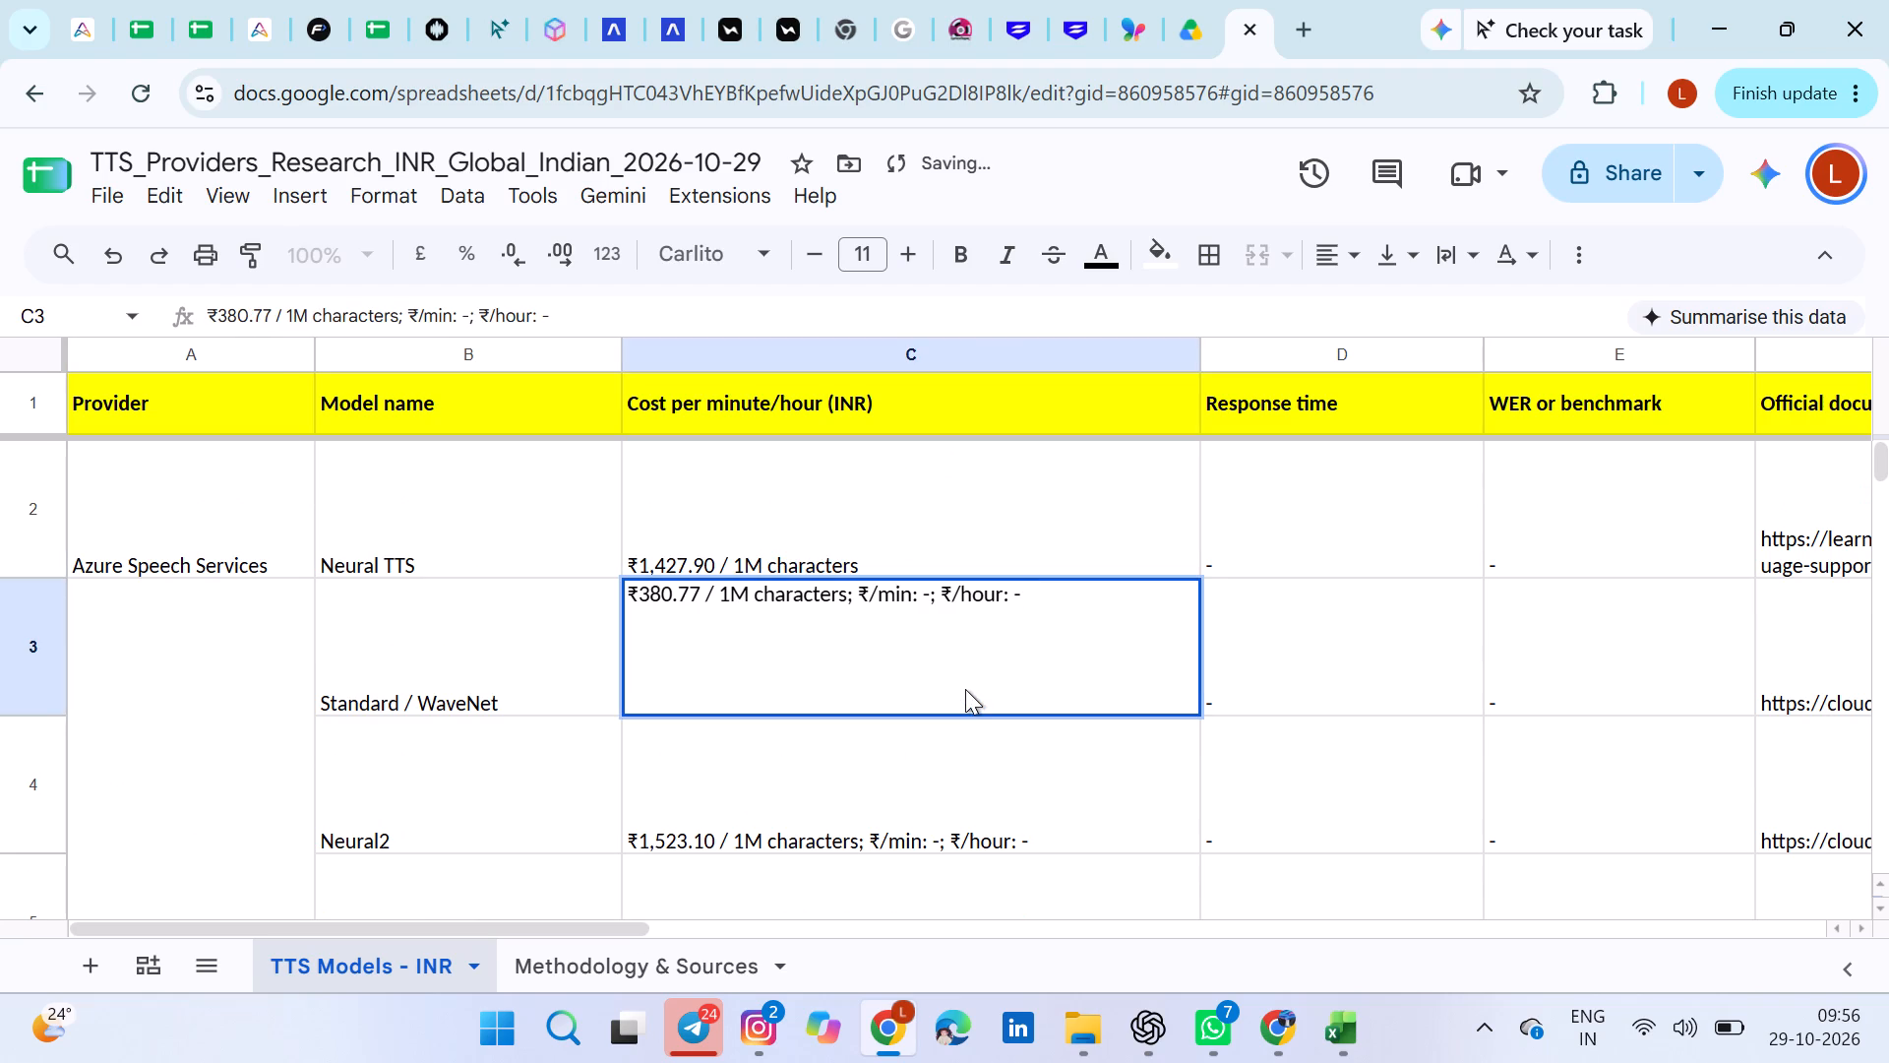
{"action": "key", "text": "BackSpace"}
{"action": "key", "text": "BackSpace"}
{"action": "key", "text": "BackSpace"}
{"action": "key", "text": "BackSpace"}
{"action": "key", "text": "BackSpace"}
{"action": "key", "text": "BackSpace"}
{"action": "key", "text": "BackSpace"}
{"action": "key", "text": "BackSpace"}
{"action": "key", "text": "BackSpace"}
{"action": "key", "text": "BackSpace"}
{"action": "key", "text": "BackSpace"}
{"action": "key", "text": "BackSpace"}
{"action": "key", "text": "BackSpace"}
{"action": "key", "text": "BackSpace"}
{"action": "key", "text": "BackSpace"}
{"action": "key", "text": "BackSpace"}
{"action": "key", "text": "BackSpace"}
{"action": "key", "text": "BackSpace"}
{"action": "key", "text": "BackSpace"}
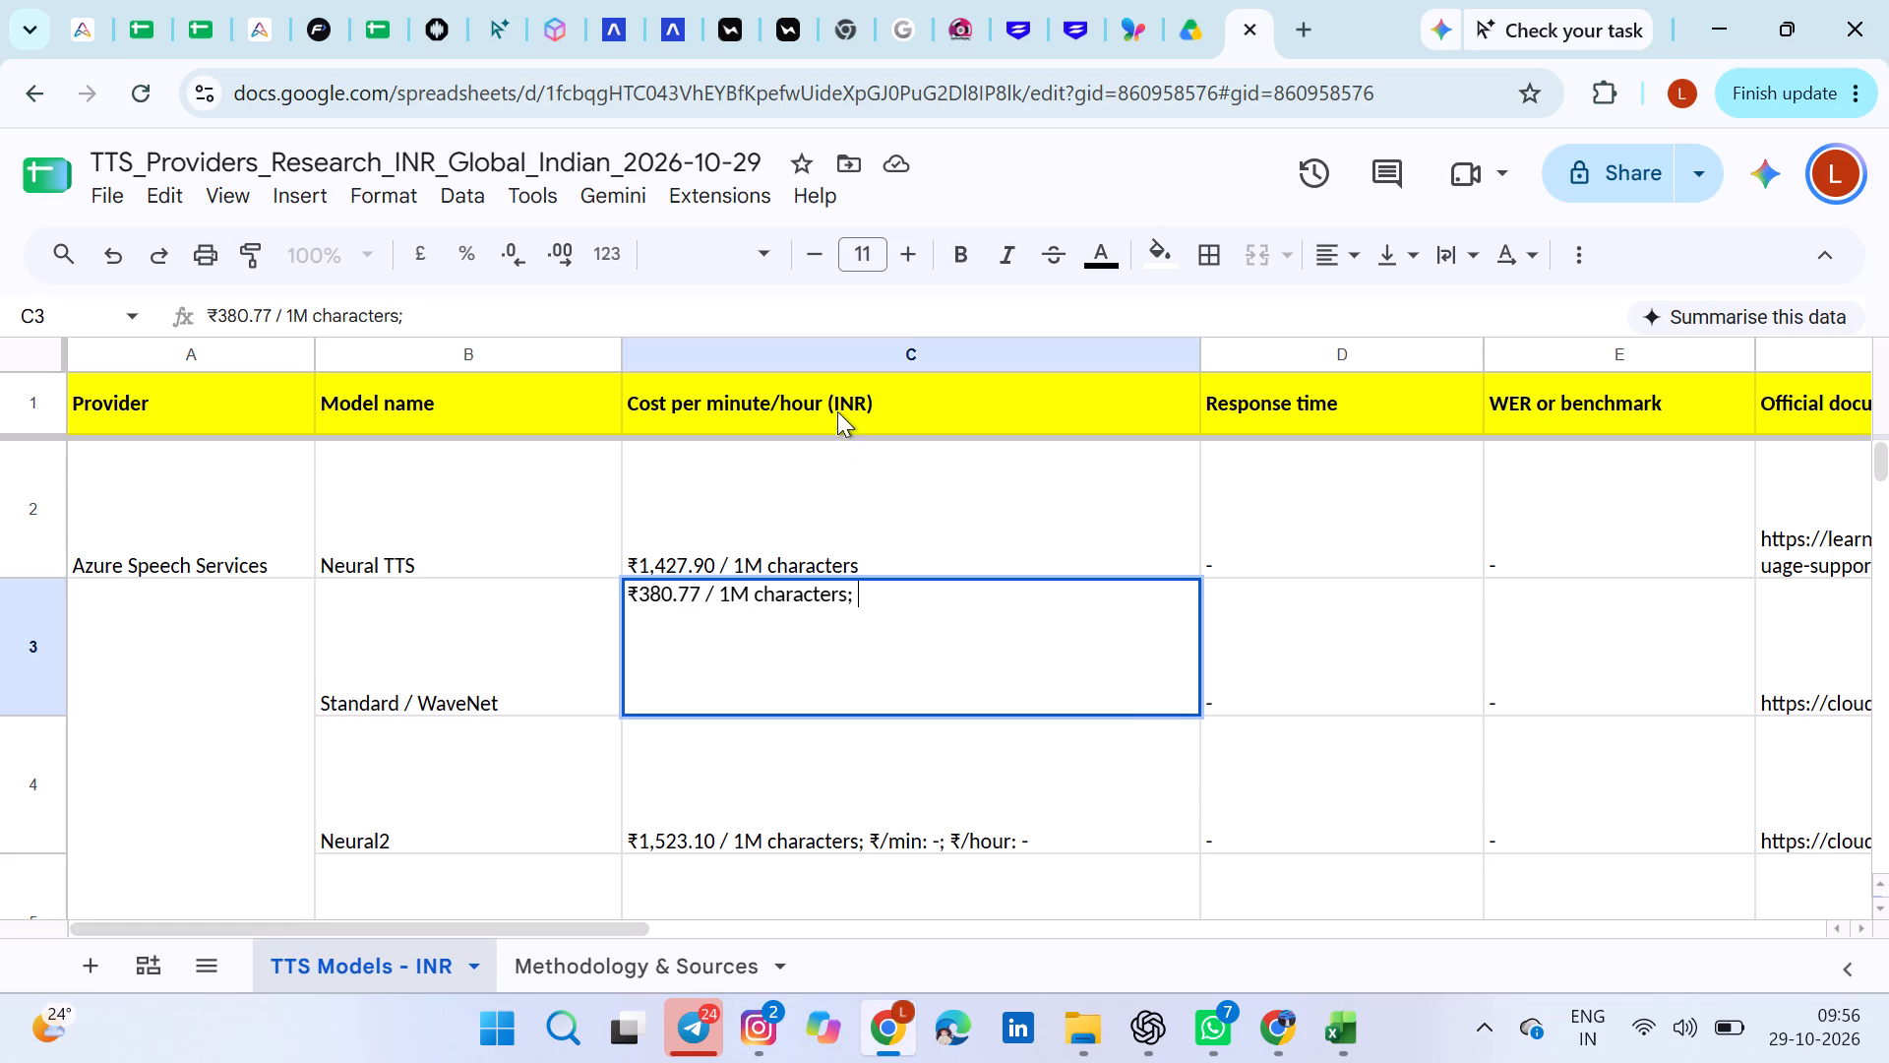
Rename the column C header in C1 as "Cost per 1M chars (INR)".
{"action": "double_click", "coordinate": [886, 402]}
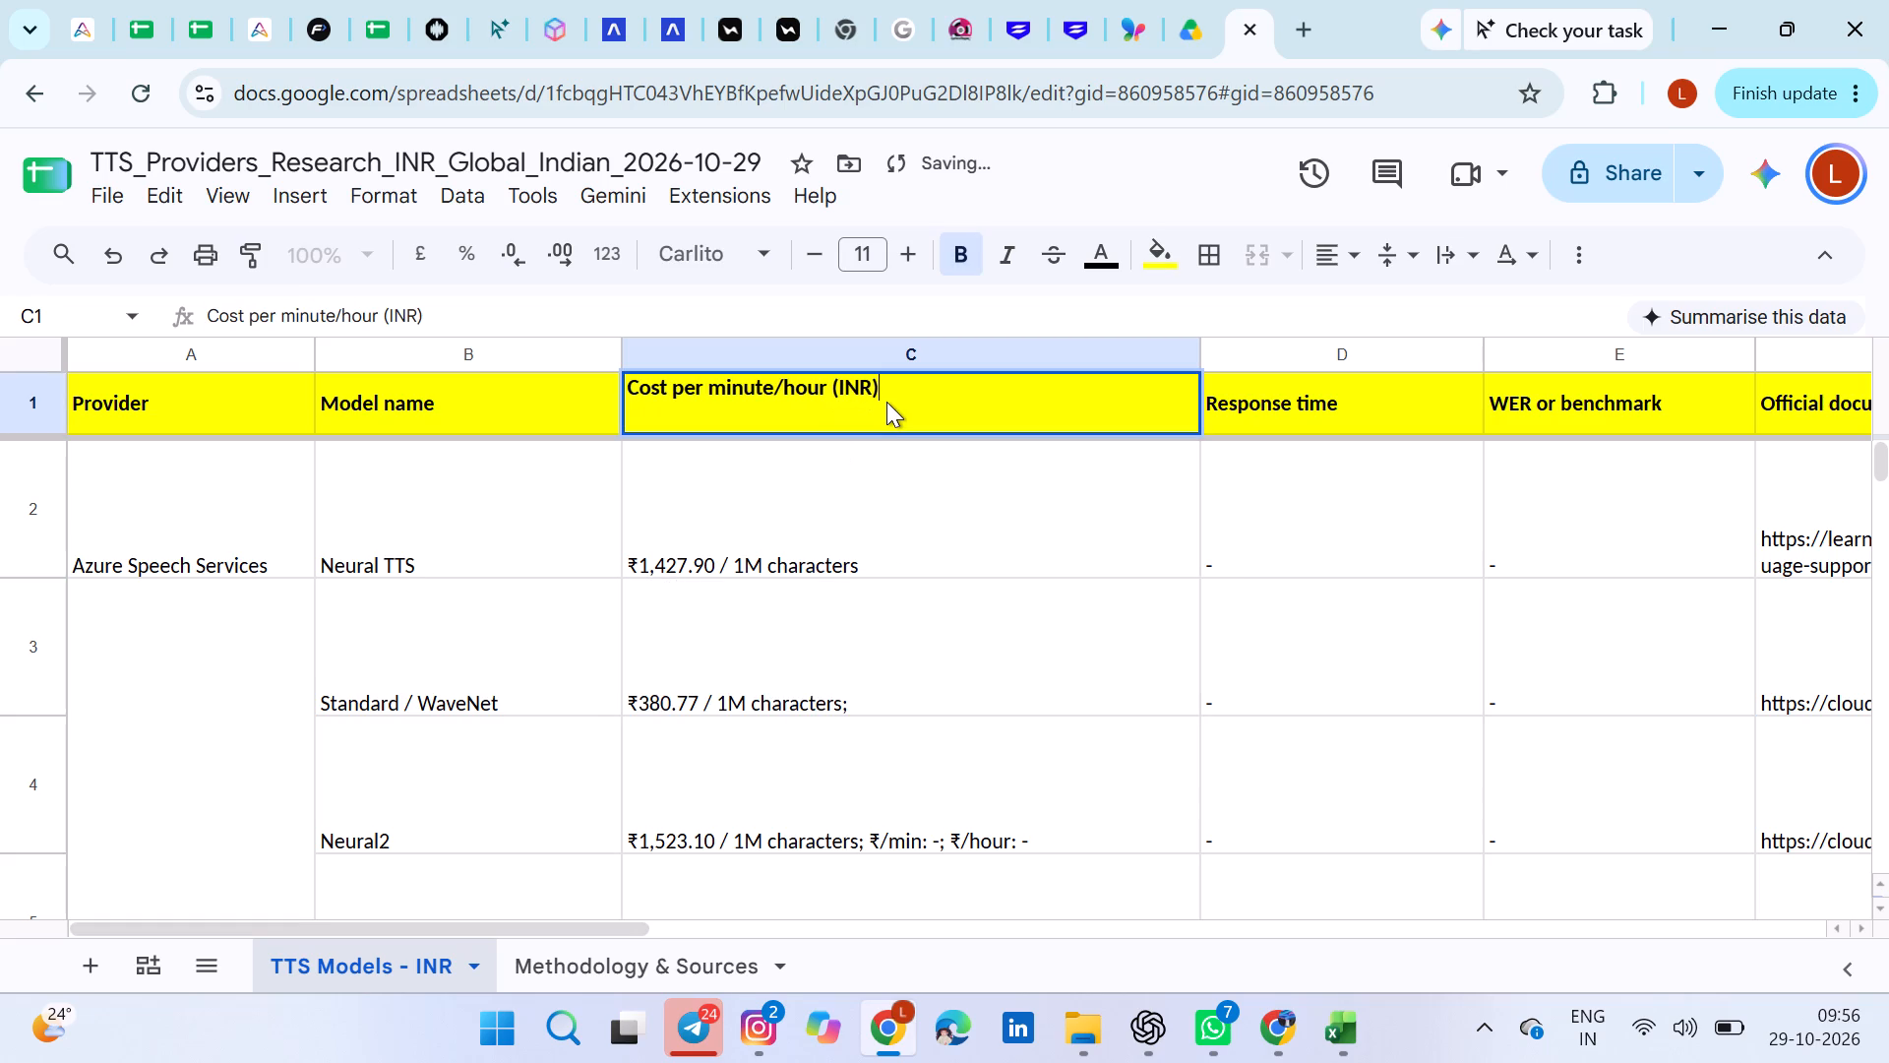
{"action": "key", "text": "Left"}
{"action": "key", "text": "Left"}
{"action": "key", "text": "Left"}
{"action": "key", "text": "Left"}
{"action": "key", "text": "Left"}
{"action": "key", "text": "Left"}
{"action": "key", "text": "BackSpace"}
{"action": "key", "text": "BackSpace"}
{"action": "key", "text": "BackSpace"}
{"action": "key", "text": "BackSpace"}
{"action": "key", "text": "BackSpace"}
{"action": "key", "text": "BackSpace"}
{"action": "key", "text": "BackSpace"}
{"action": "key", "text": "BackSpace"}
{"action": "key", "text": "BackSpace"}
{"action": "key", "text": "BackSpace"}
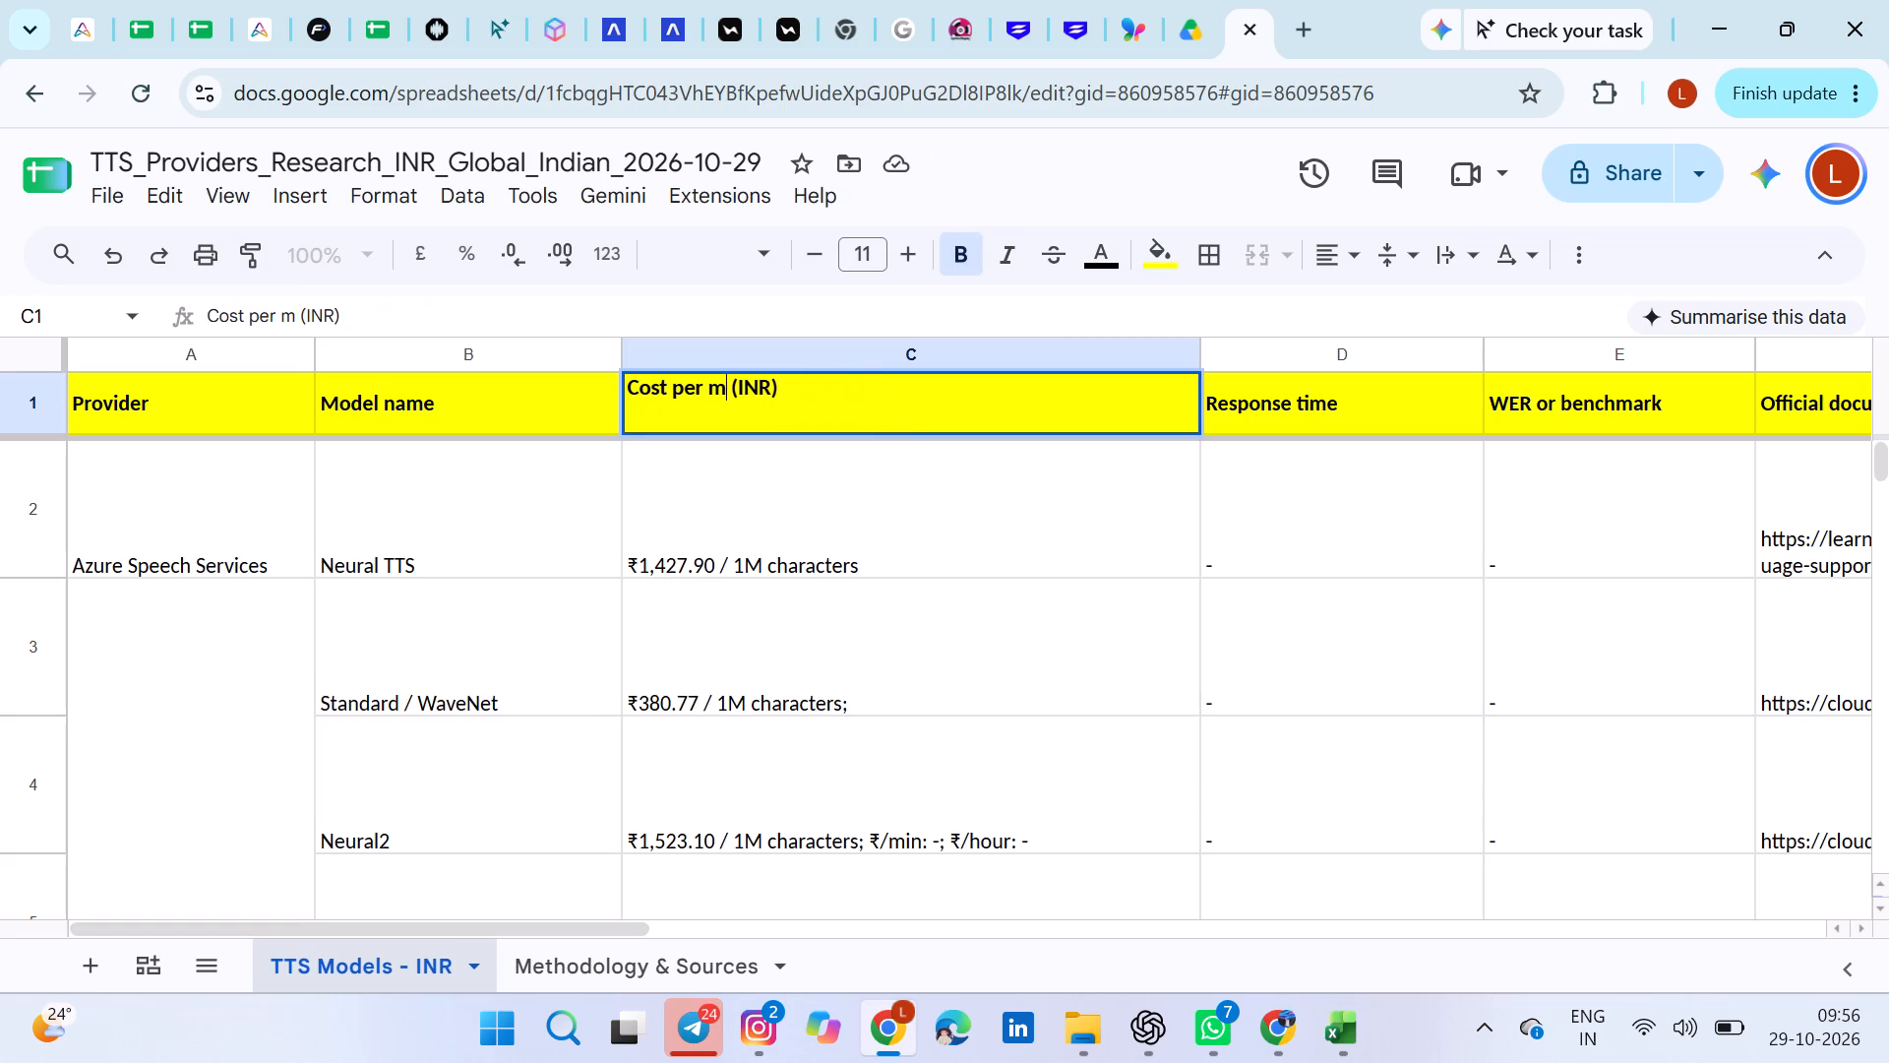
{"action": "key", "text": "BackSpace"}
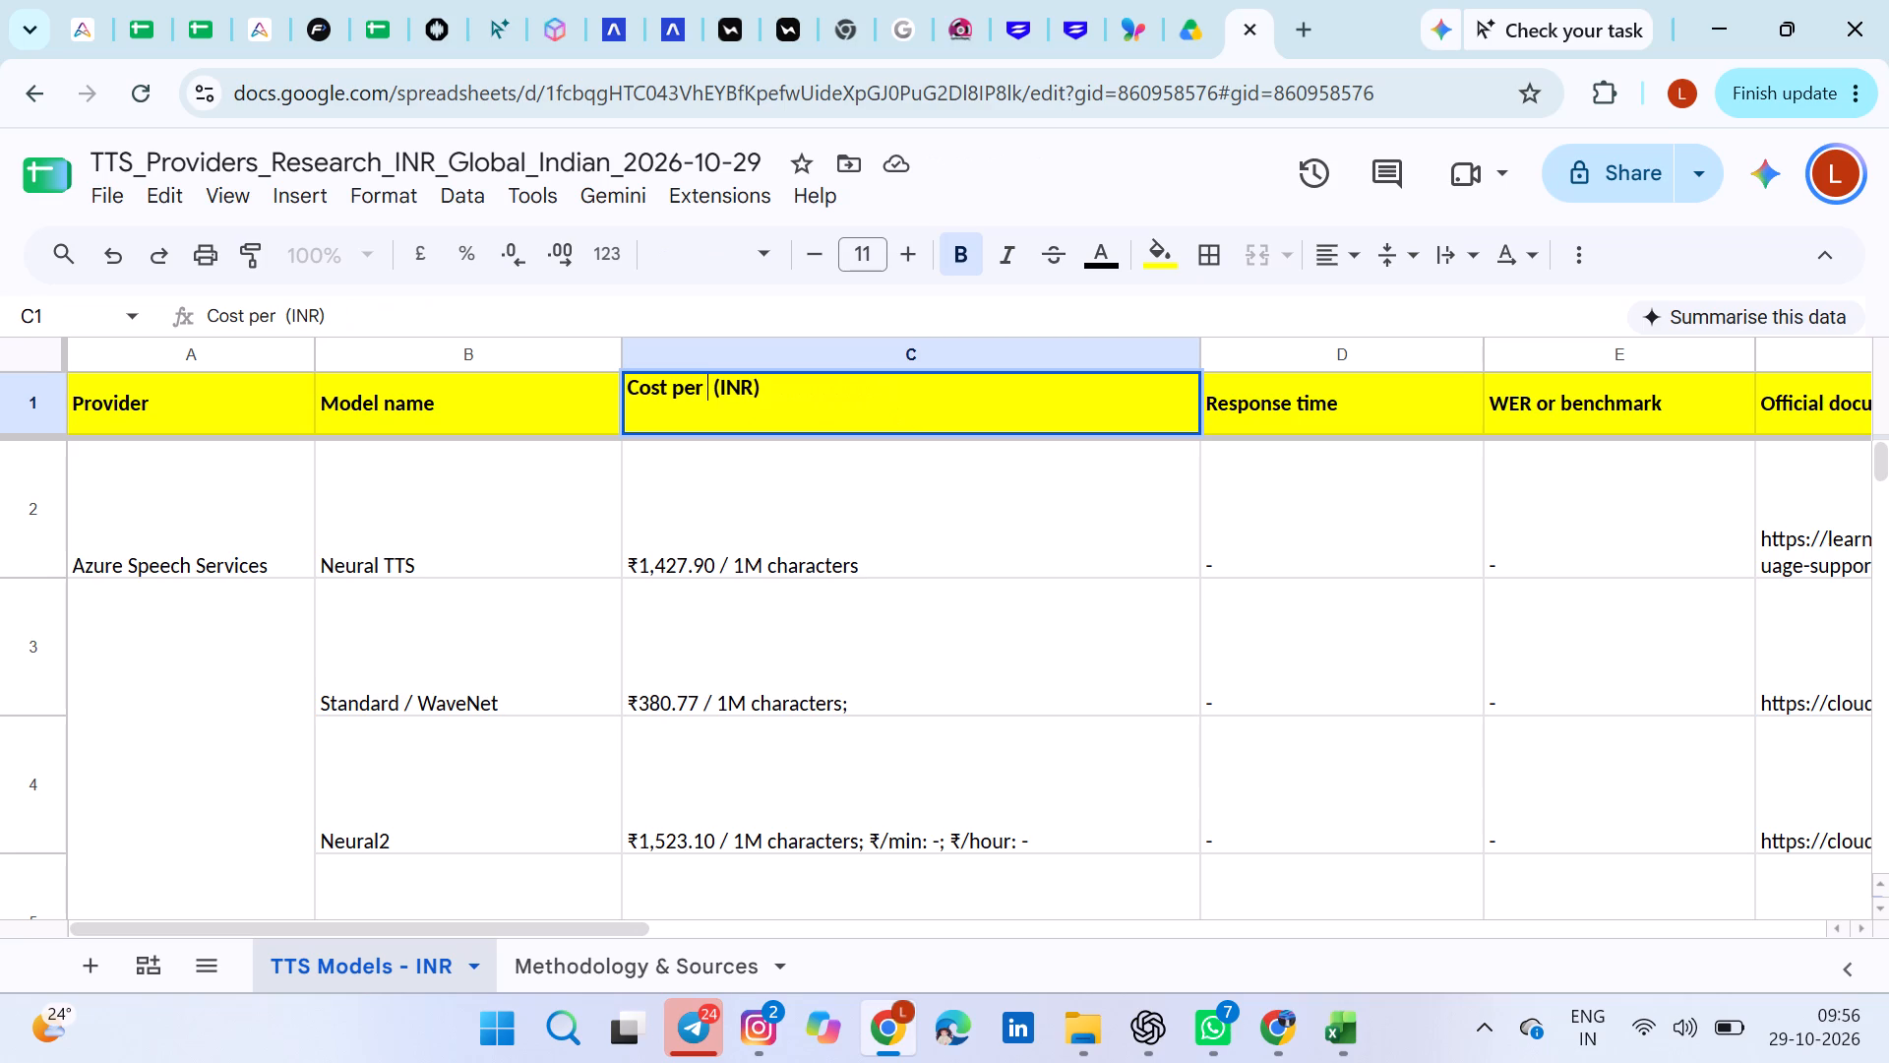
{"action": "key", "text": "shift+exclam"}
{"action": "key", "text": "BackSpace"}
{"action": "key", "text": "1"}
{"action": "type", "text": "M"}
{"action": "key", "text": "space"}
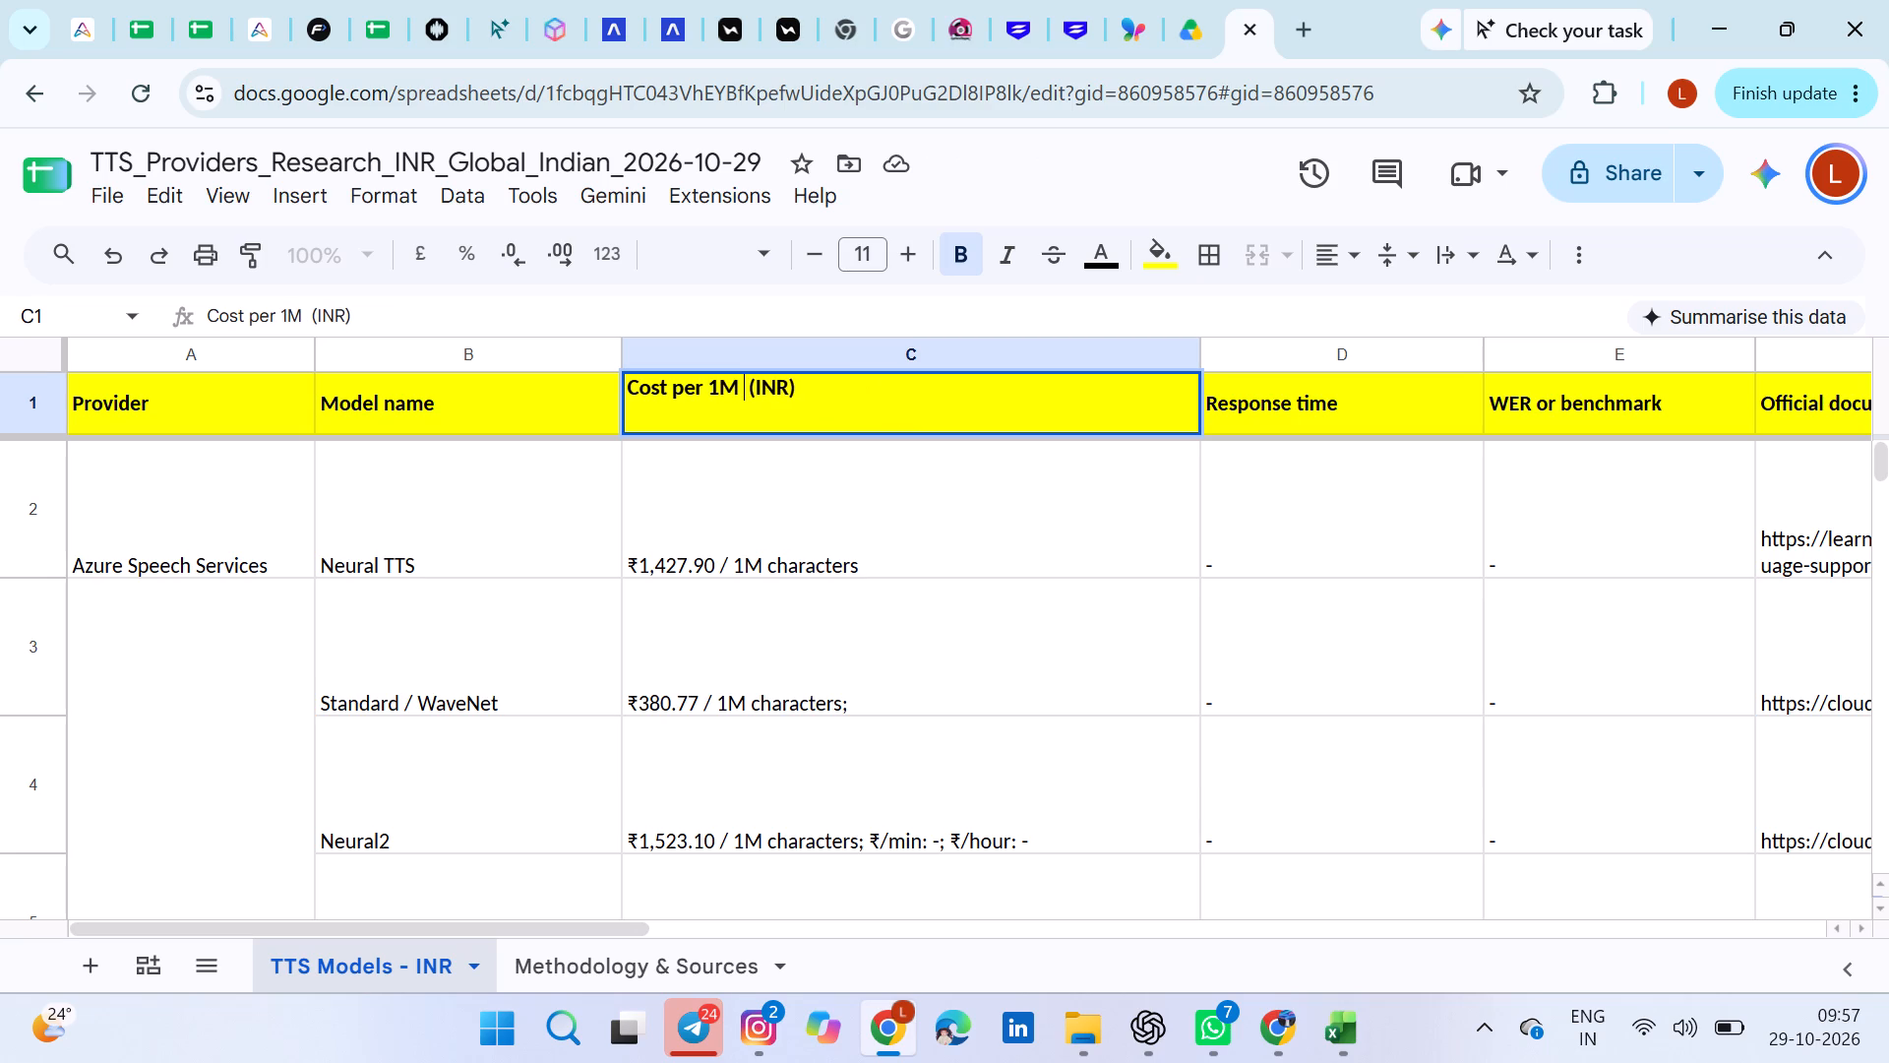
{"action": "type", "text": "chars"}
{"action": "left_click", "coordinate": [918, 474]}
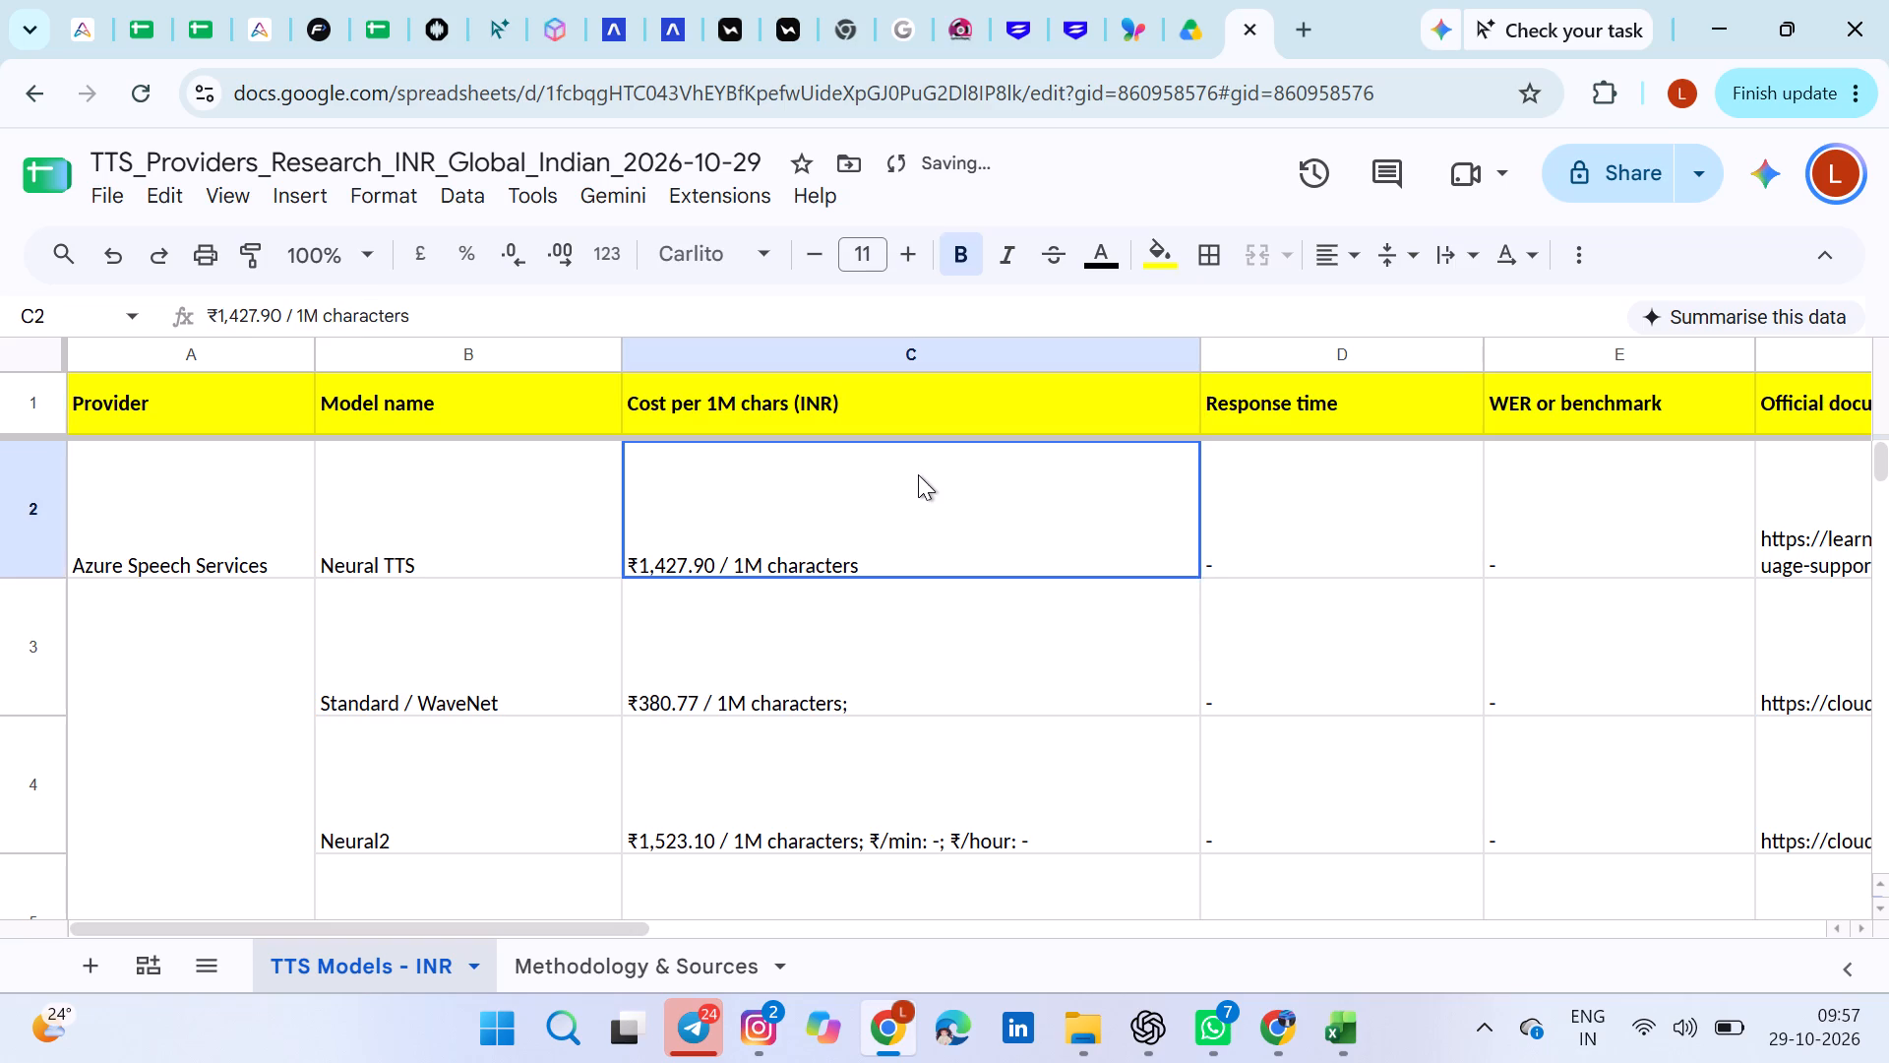
Trim the Neural2 cost in C4 to "₹1,523.10 / 1M characters", deleting the empty per-minute and per-hour parts.
{"action": "scroll", "coordinate": [899, 572], "scroll_direction": "down", "scroll_amount": 2}
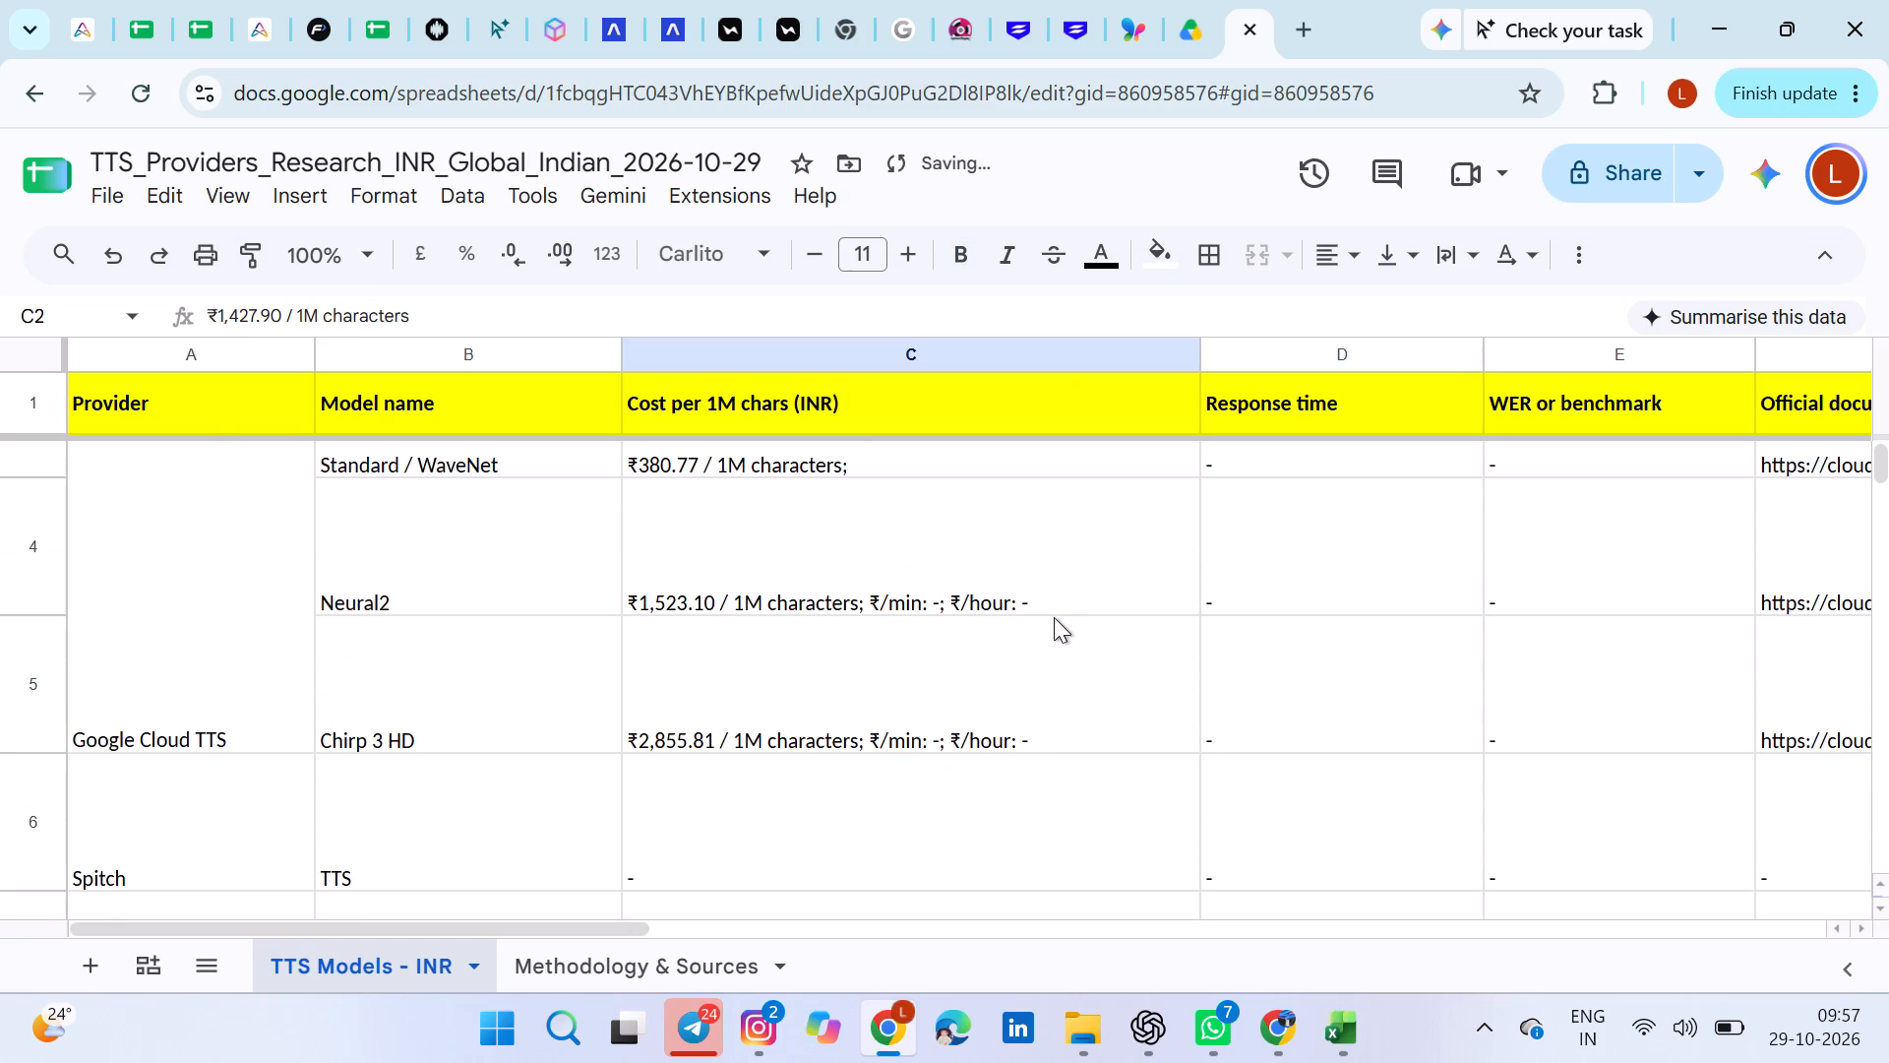
{"action": "double_click", "coordinate": [1054, 588]}
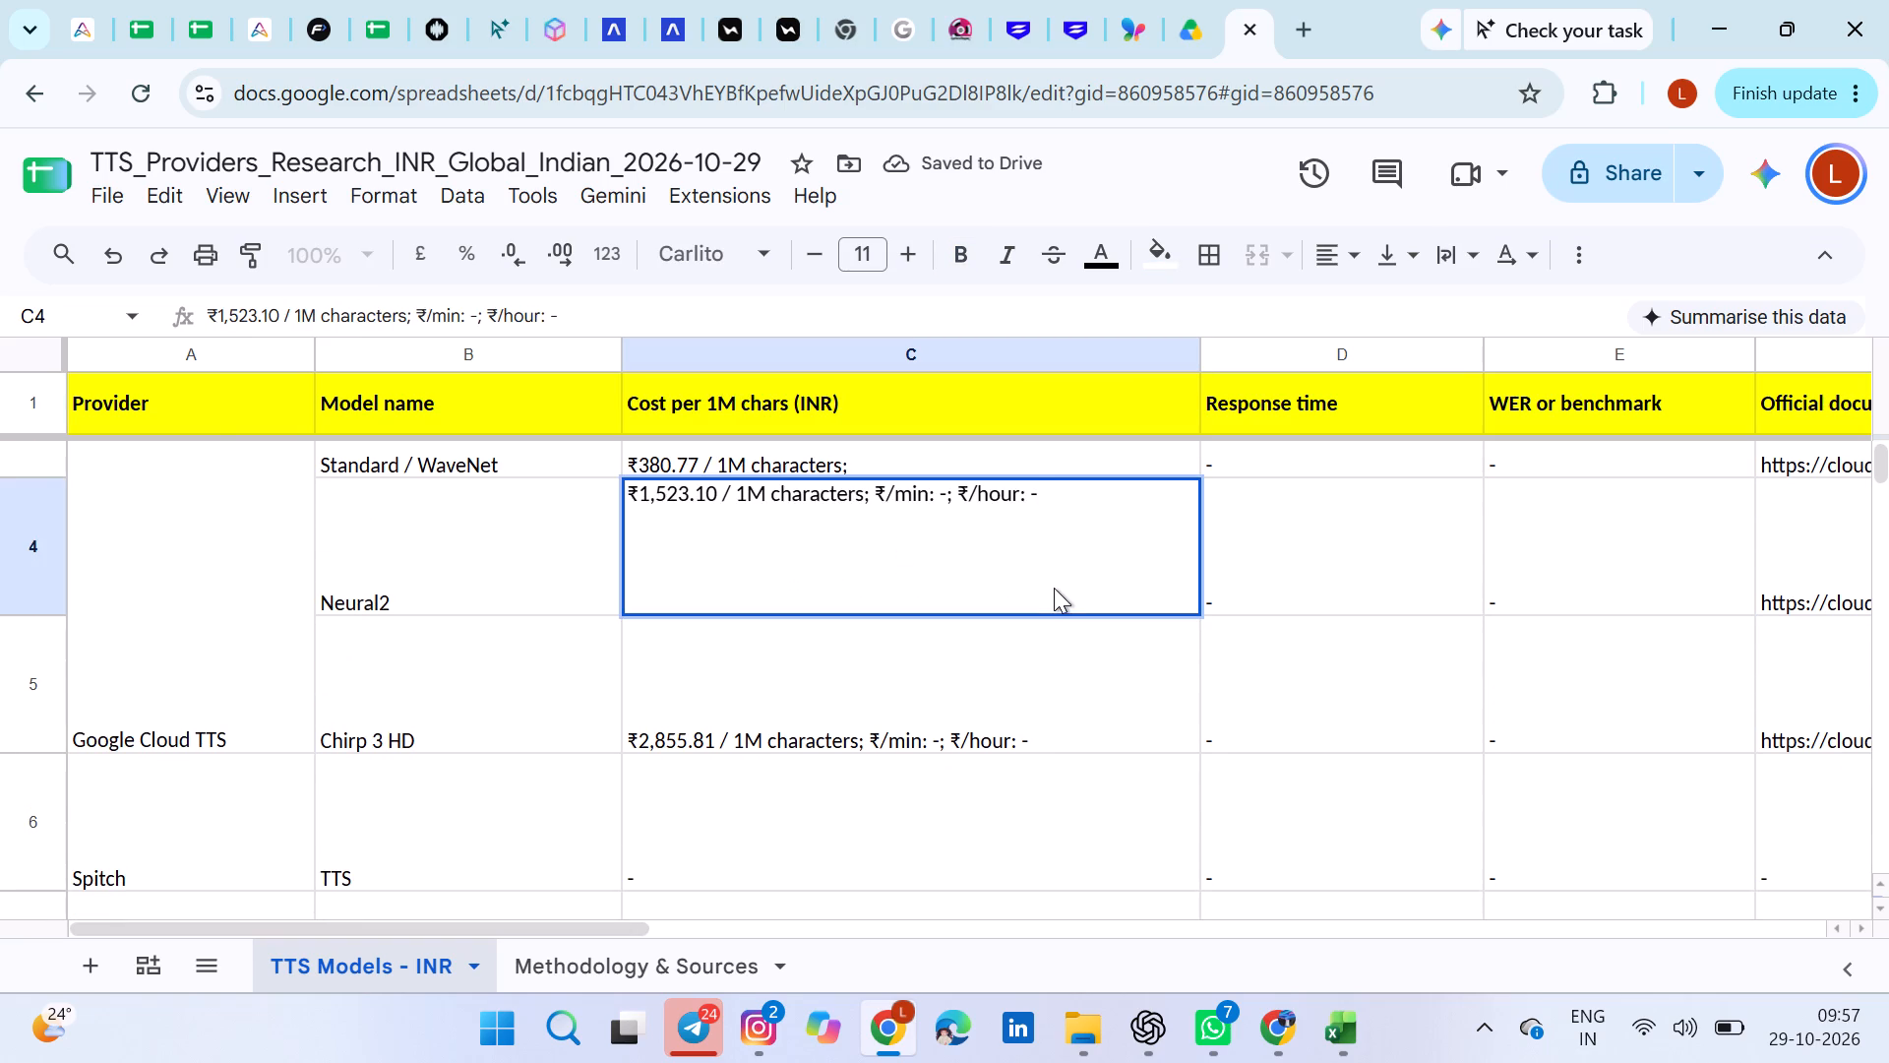
{"action": "key", "text": "BackSpace"}
{"action": "key", "text": "BackSpace"}
{"action": "key", "text": "BackSpace"}
{"action": "key", "text": "BackSpace"}
{"action": "key", "text": "BackSpace"}
{"action": "key", "text": "BackSpace"}
{"action": "key", "text": "BackSpace"}
{"action": "key", "text": "BackSpace"}
{"action": "key", "text": "BackSpace"}
{"action": "key", "text": "BackSpace"}
{"action": "key", "text": "BackSpace"}
{"action": "key", "text": "BackSpace"}
{"action": "key", "text": "BackSpace"}
{"action": "key", "text": "BackSpace"}
{"action": "key", "text": "BackSpace"}
{"action": "key", "text": "BackSpace"}
{"action": "key", "text": "BackSpace"}
{"action": "key", "text": "BackSpace"}
{"action": "key", "text": "BackSpace"}
{"action": "key", "text": "BackSpace"}
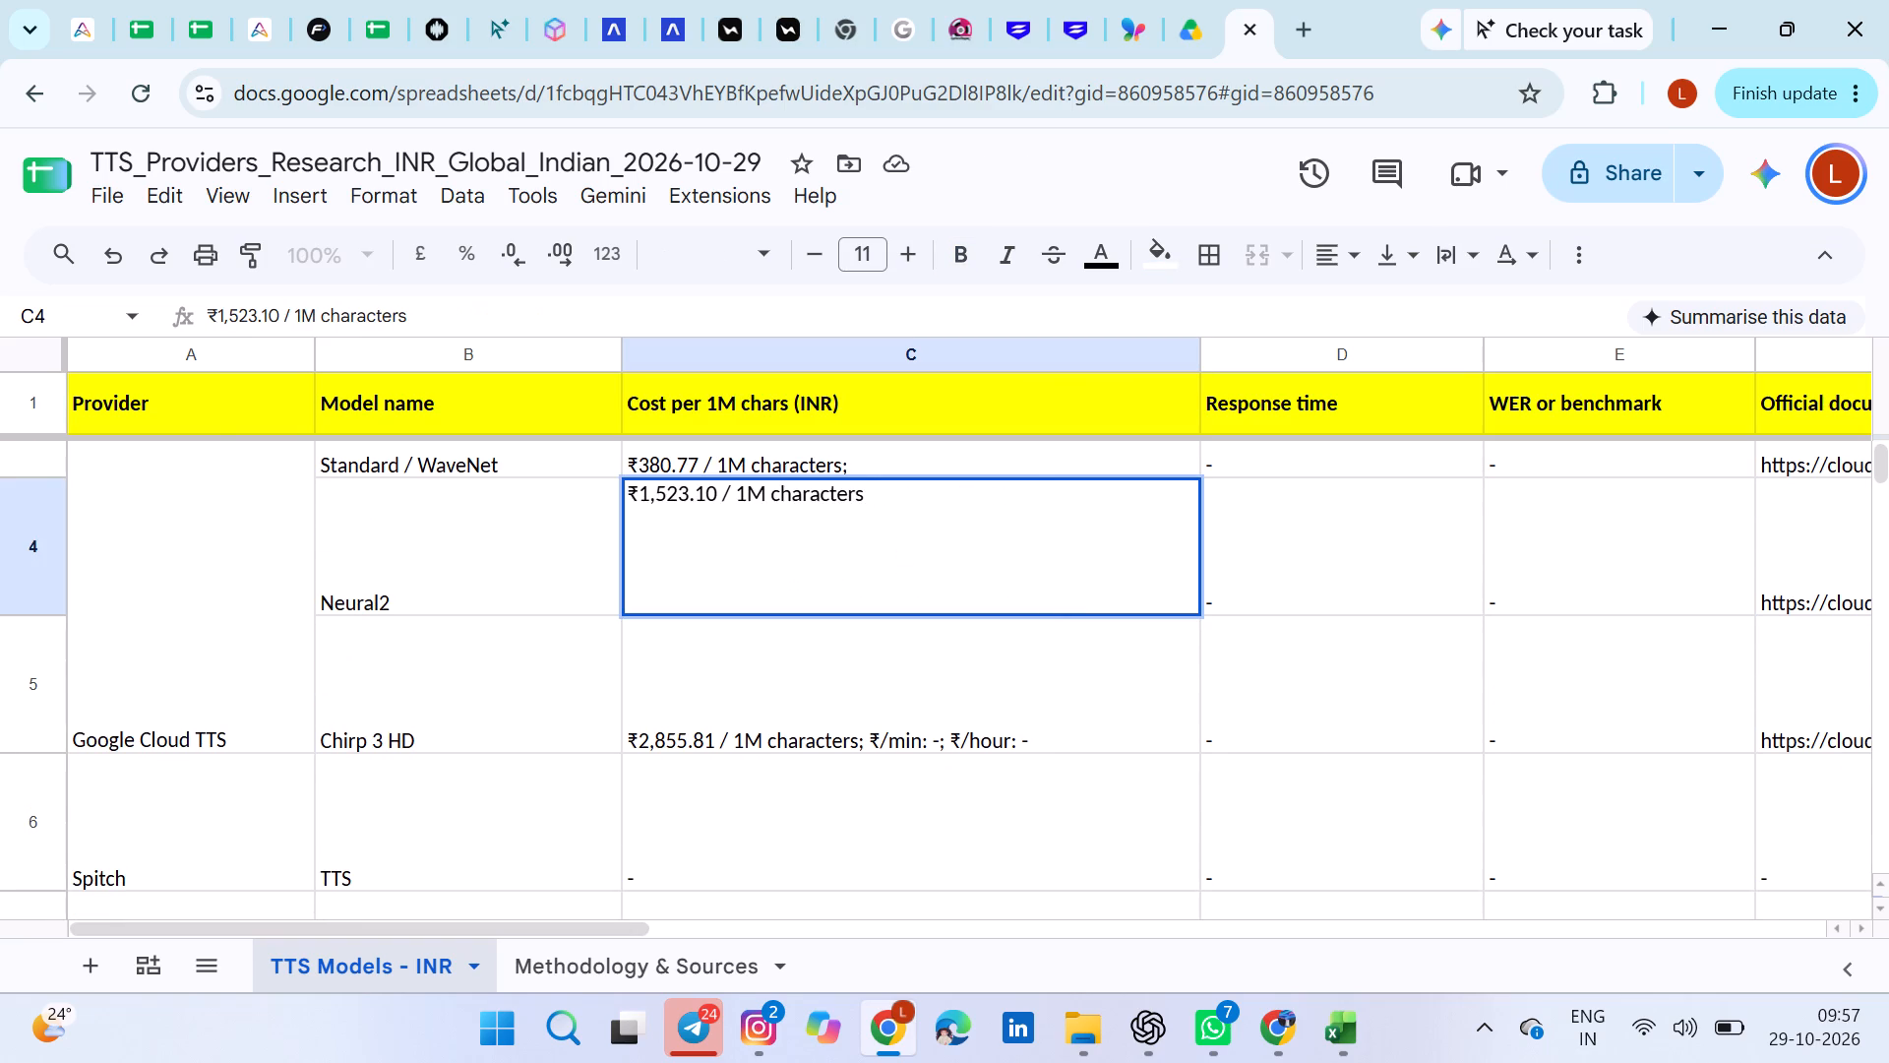
Trim the Chirp 3 HD cost in C5 to "₹2,855.81 / 1M characters", deleting the empty per-minute and per-hour parts.
{"action": "double_click", "coordinate": [1092, 725]}
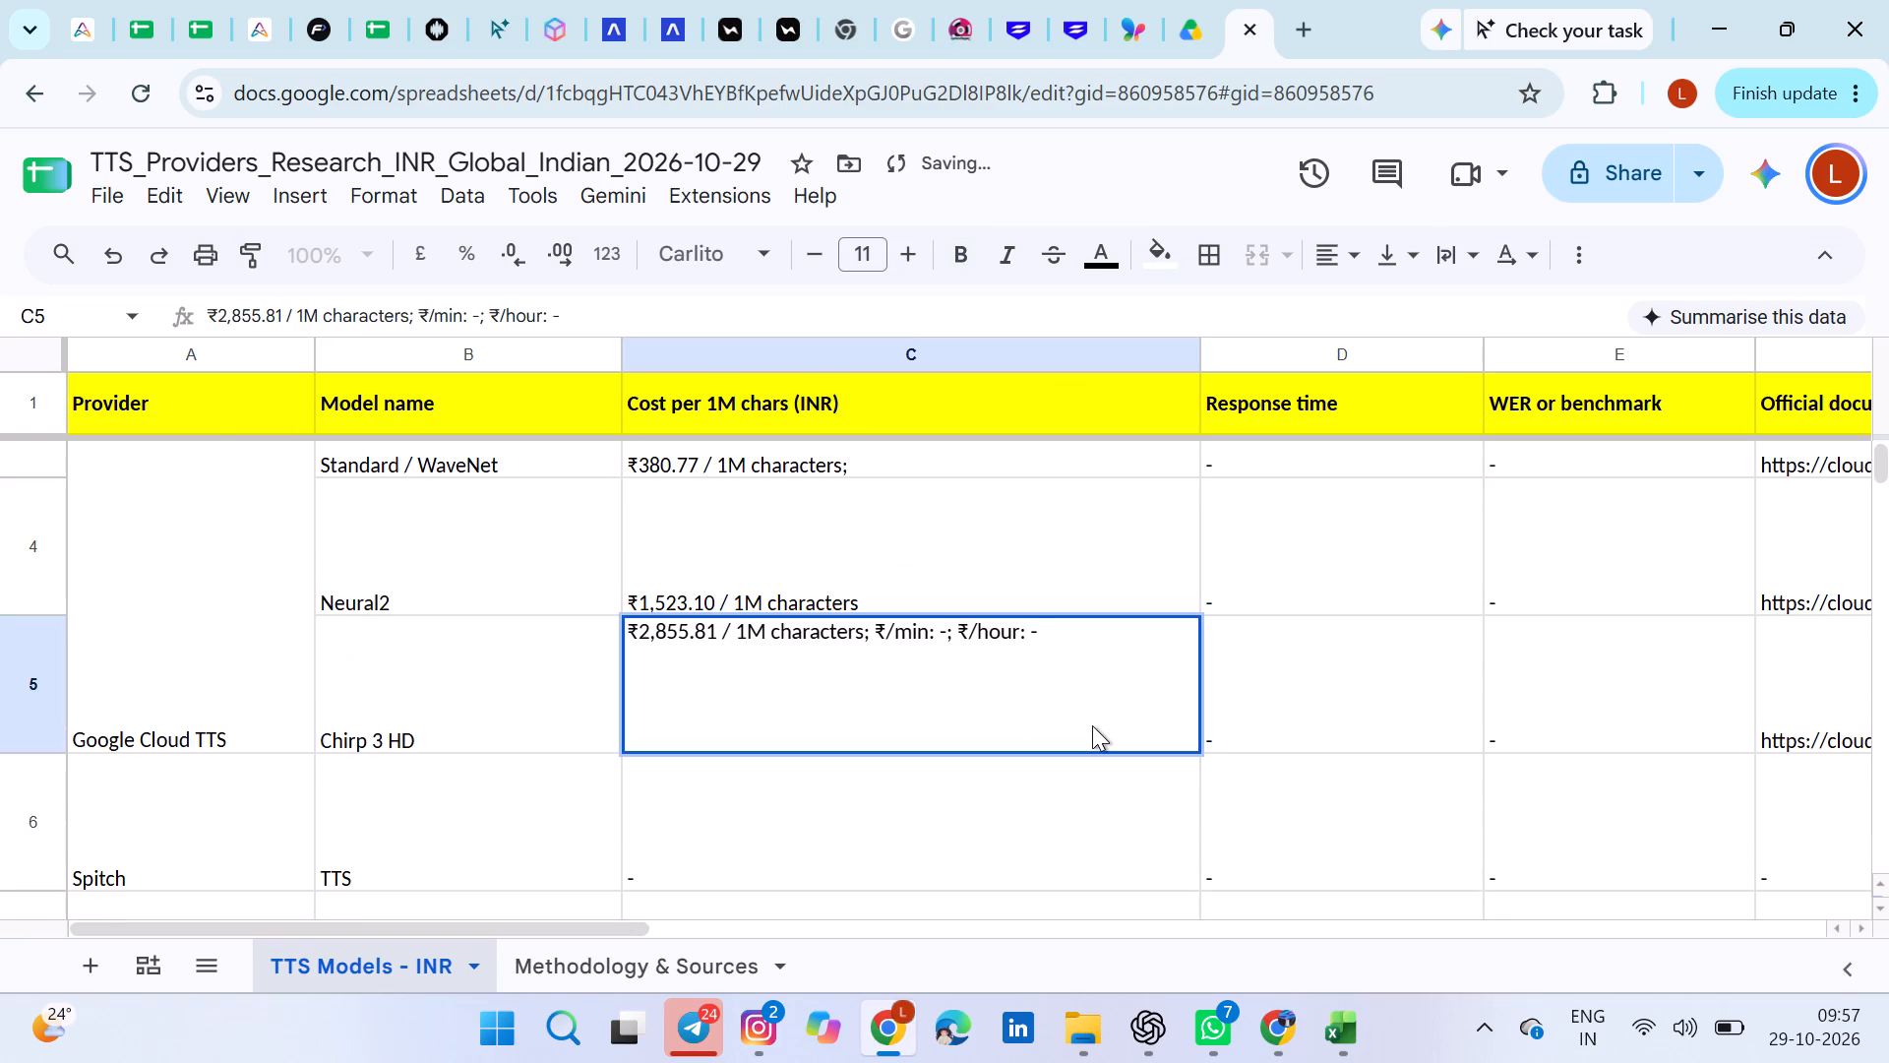
{"action": "key", "text": "BackSpace"}
{"action": "key", "text": "BackSpace"}
{"action": "key", "text": "BackSpace"}
{"action": "key", "text": "BackSpace"}
{"action": "key", "text": "BackSpace"}
{"action": "key", "text": "BackSpace"}
{"action": "key", "text": "BackSpace"}
{"action": "key", "text": "BackSpace"}
{"action": "key", "text": "BackSpace"}
{"action": "key", "text": "BackSpace"}
{"action": "key", "text": "BackSpace"}
{"action": "key", "text": "BackSpace"}
{"action": "key", "text": "BackSpace"}
{"action": "key", "text": "BackSpace"}
{"action": "key", "text": "BackSpace"}
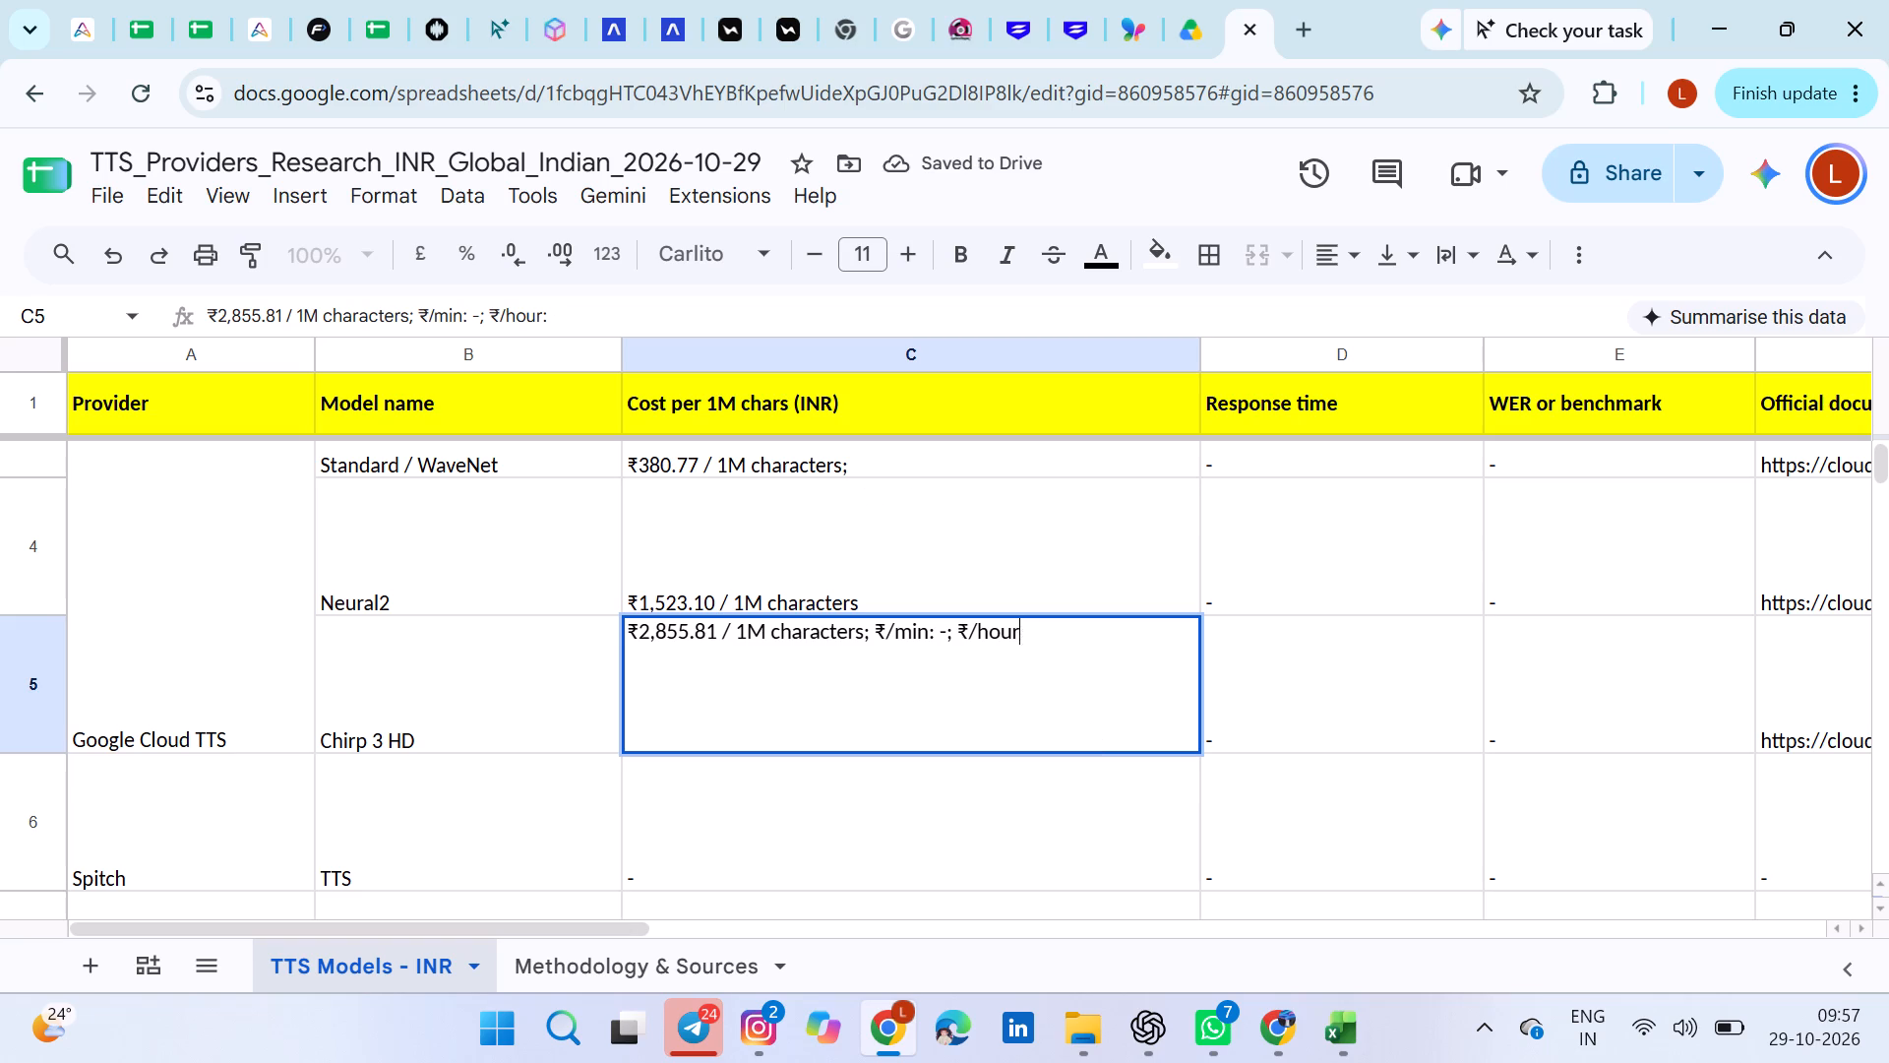
{"action": "key", "text": "BackSpace"}
{"action": "key", "text": "BackSpace"}
{"action": "key", "text": "BackSpace"}
{"action": "key", "text": "BackSpace"}
{"action": "key", "text": "BackSpace"}
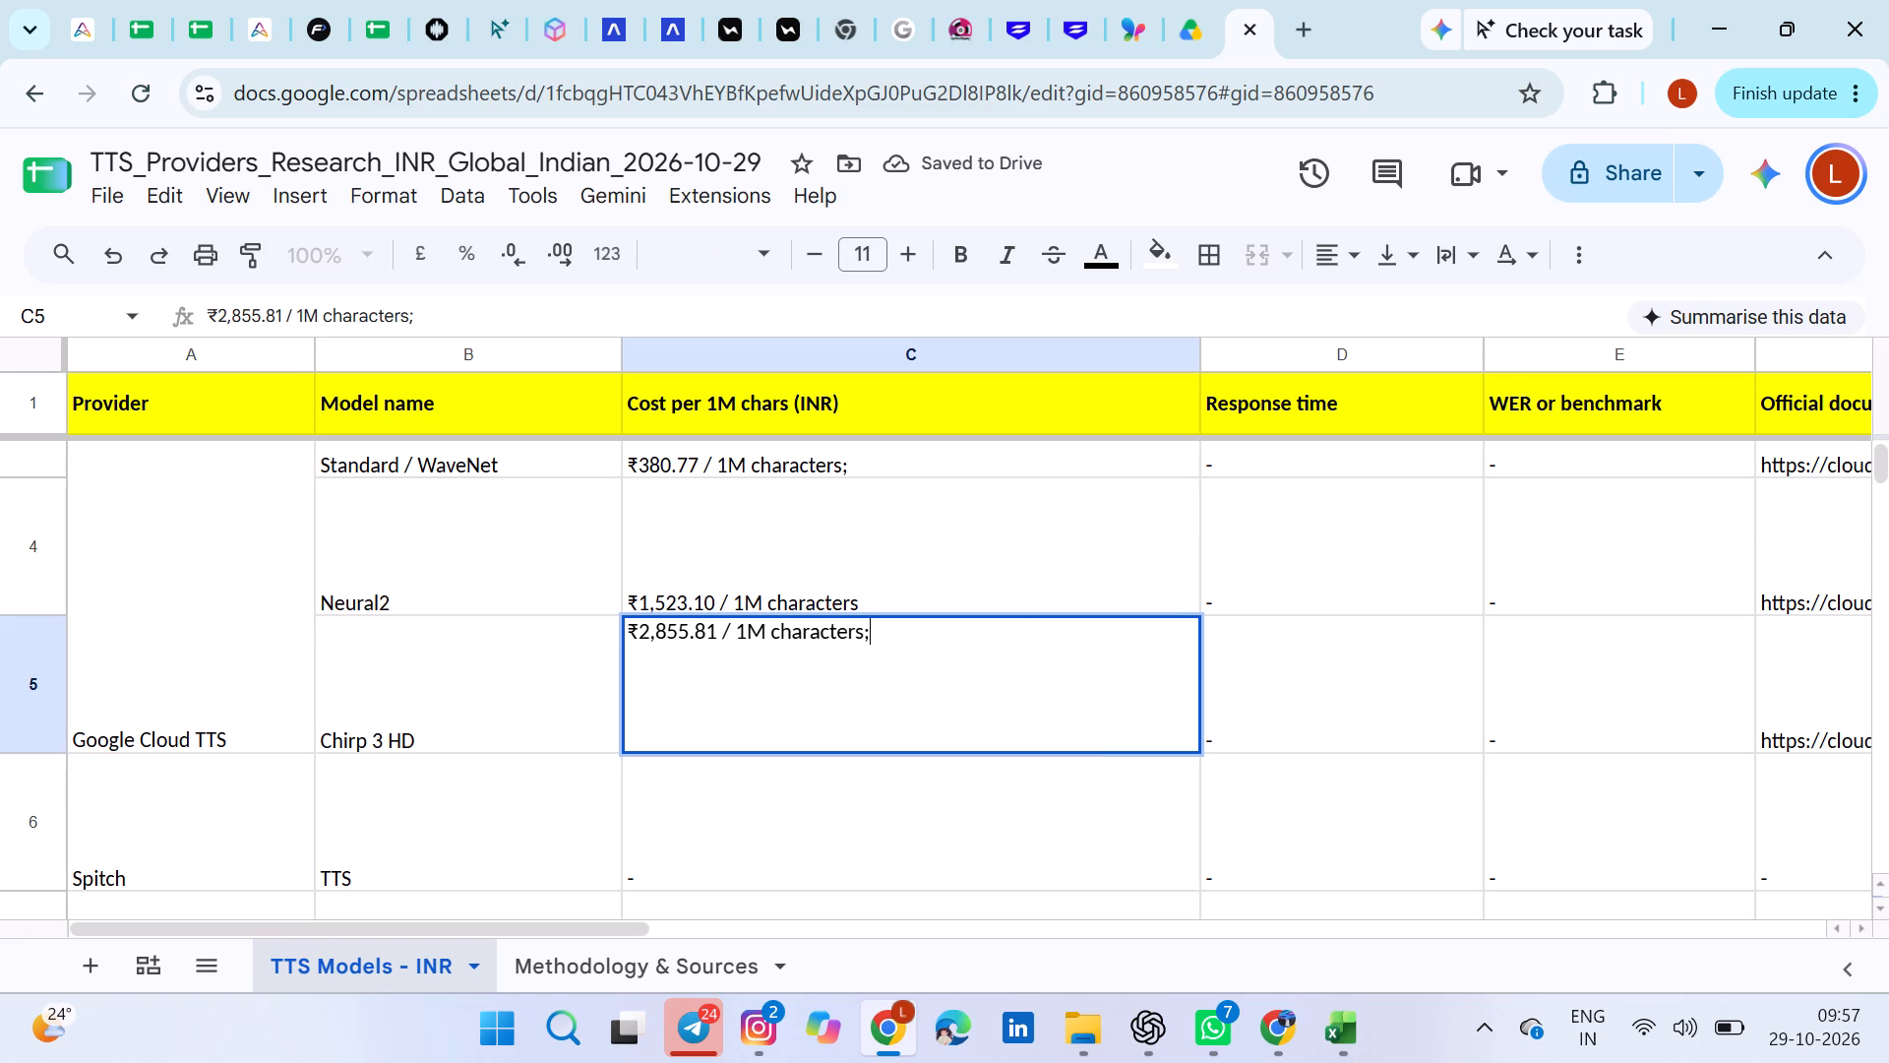
{"action": "key", "text": "BackSpace"}
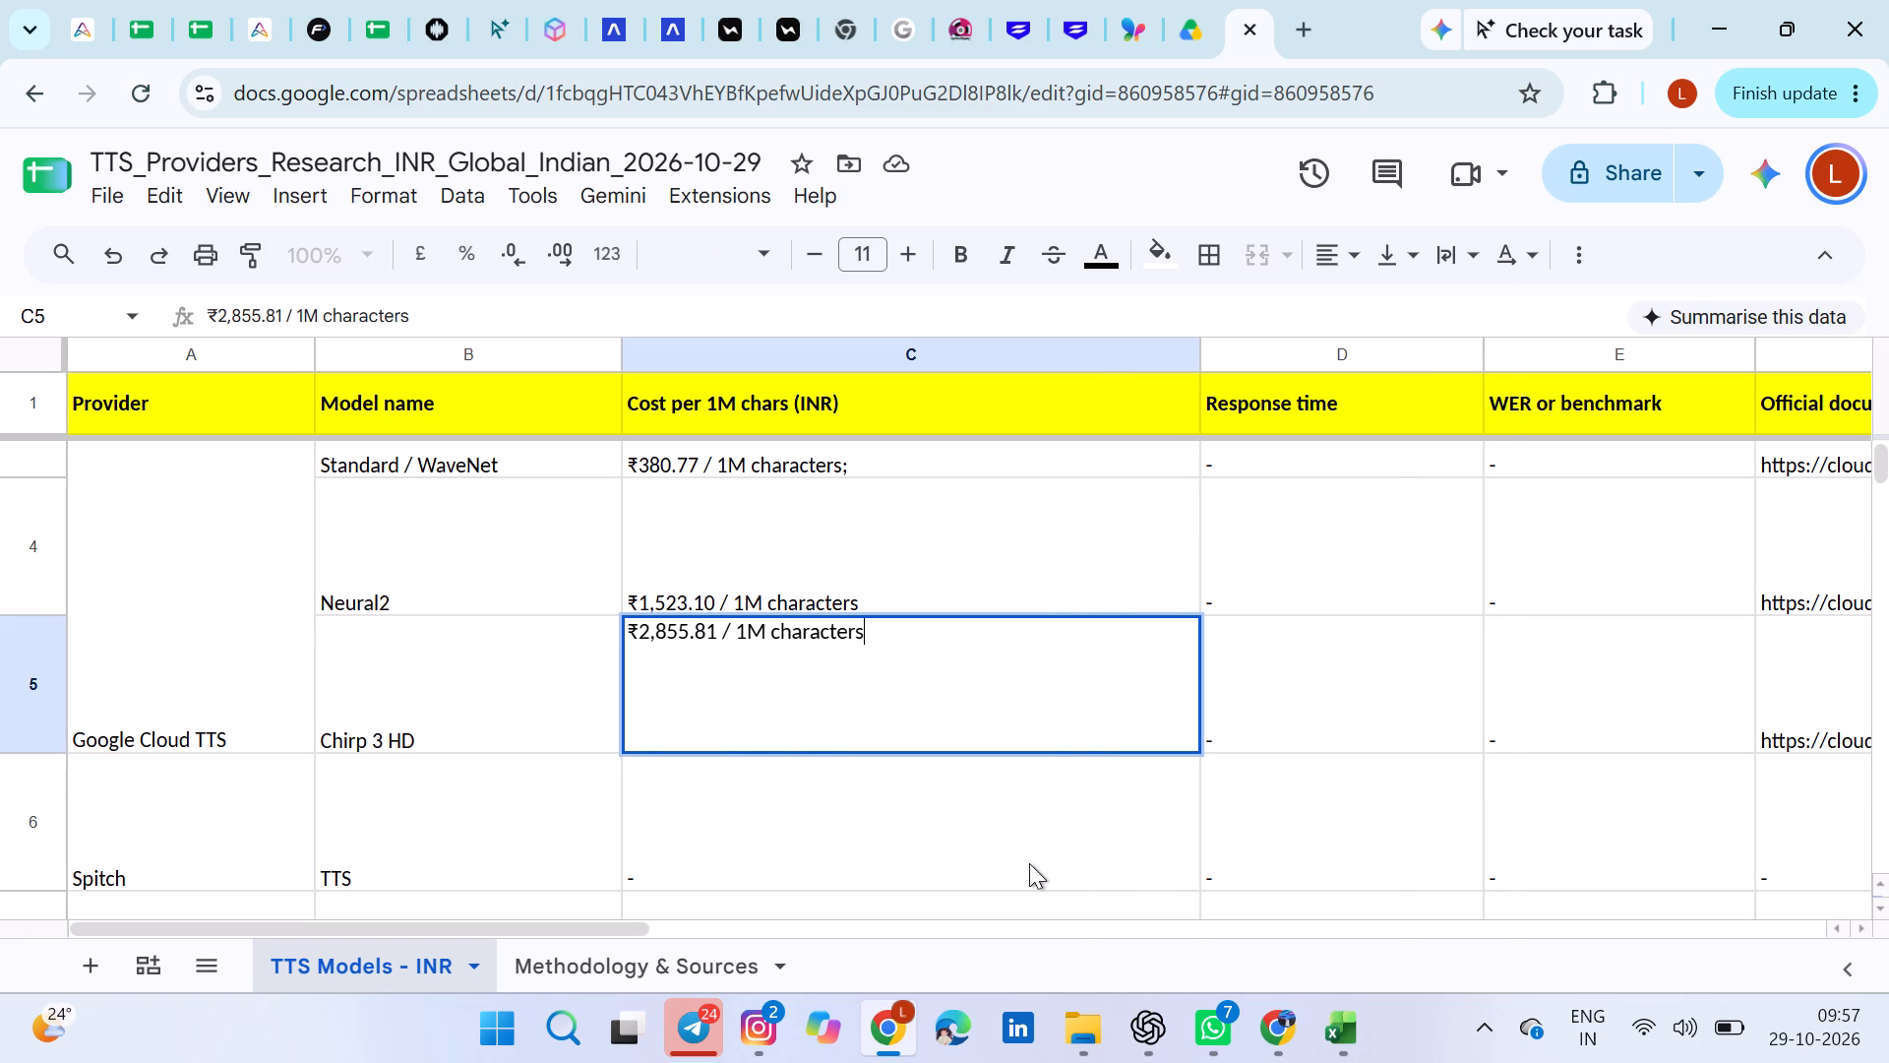
{"action": "right_click", "coordinate": [1029, 863]}
{"action": "left_click", "coordinate": [944, 702]}
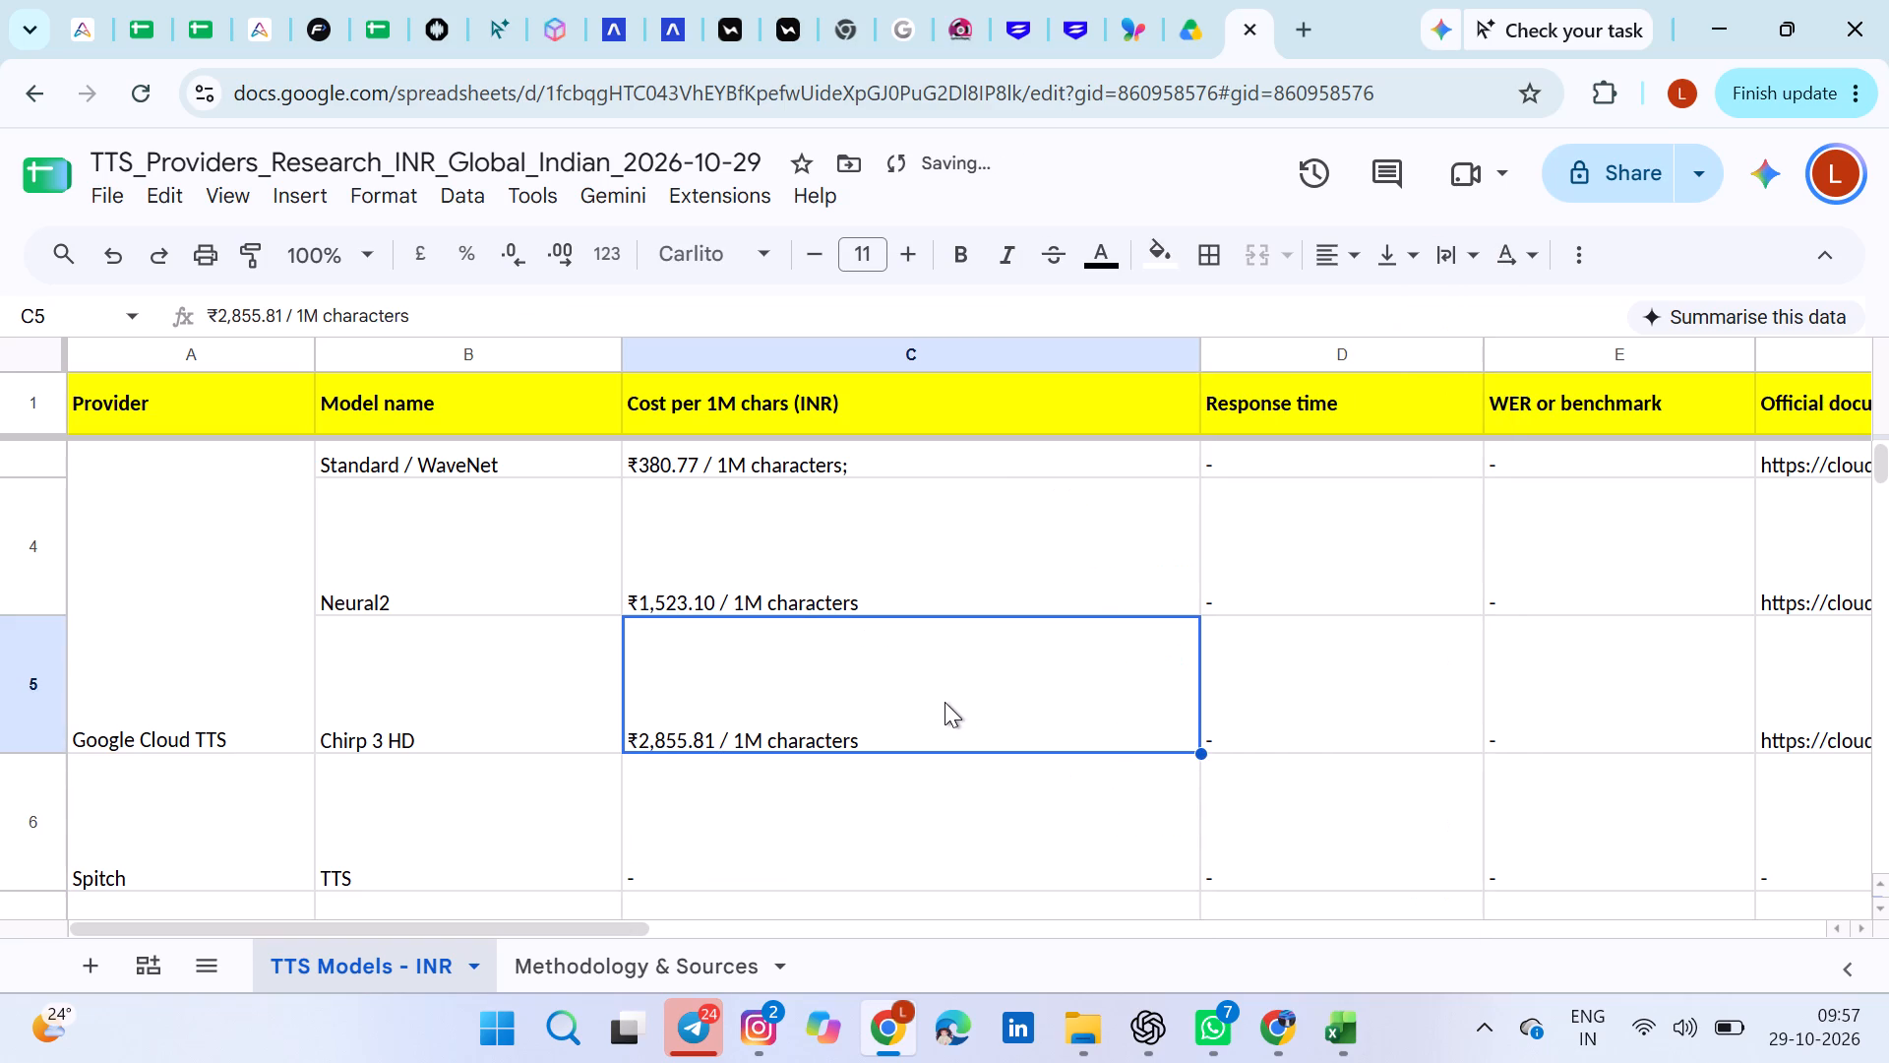
{"action": "scroll", "coordinate": [944, 702], "scroll_direction": "down", "scroll_amount": 4}
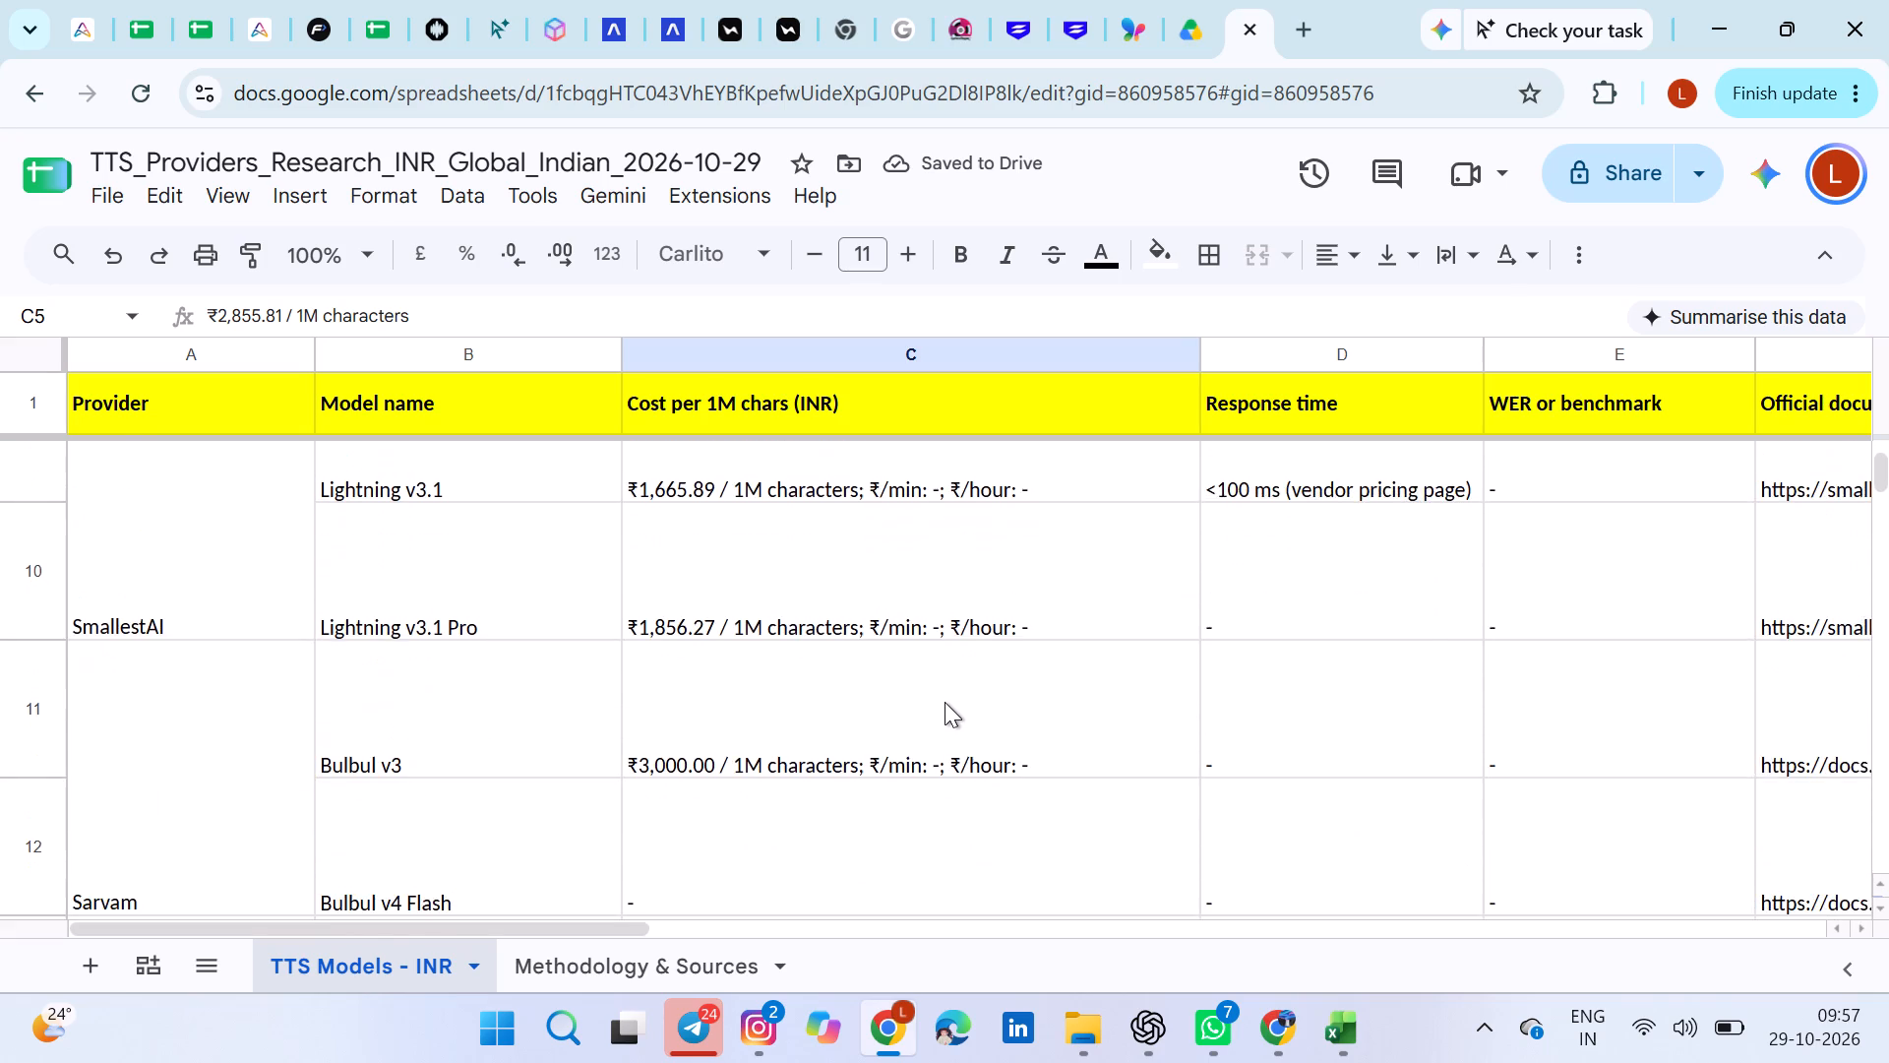
Trim the Lightning v3.1 cost in C9 to "₹1,665.89 / 1M characters", deleting the empty per-minute and per-hour parts.
{"action": "scroll", "coordinate": [944, 702], "scroll_direction": "up", "scroll_amount": 1}
{"action": "double_click", "coordinate": [1038, 584]}
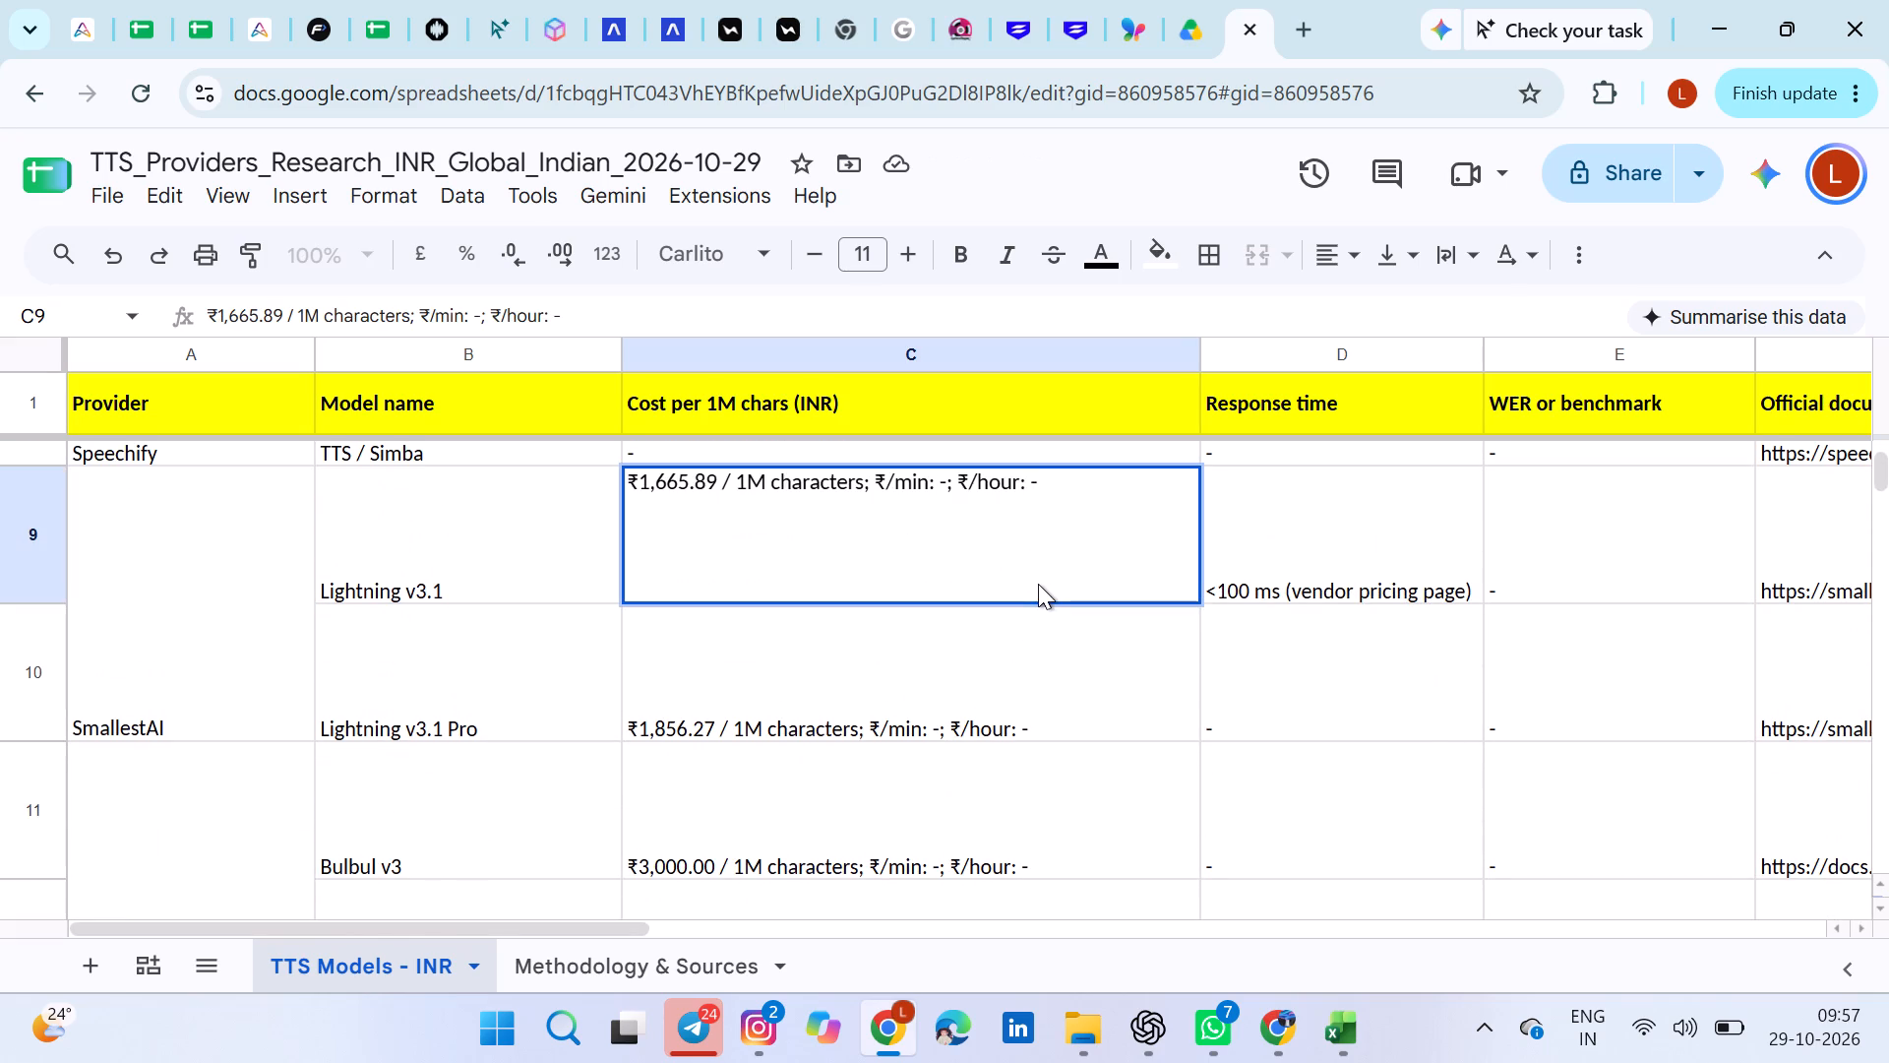
{"action": "key", "text": "BackSpace"}
{"action": "key", "text": "BackSpace"}
{"action": "key", "text": "BackSpace"}
{"action": "key", "text": "BackSpace"}
{"action": "key", "text": "BackSpace"}
{"action": "key", "text": "BackSpace"}
{"action": "key", "text": "BackSpace"}
{"action": "key", "text": "BackSpace"}
{"action": "key", "text": "BackSpace"}
{"action": "key", "text": "BackSpace"}
{"action": "key", "text": "BackSpace"}
{"action": "key", "text": "BackSpace"}
{"action": "key", "text": "BackSpace"}
{"action": "key", "text": "BackSpace"}
{"action": "key", "text": "BackSpace"}
{"action": "key", "text": "BackSpace"}
{"action": "key", "text": "BackSpace"}
{"action": "key", "text": "BackSpace"}
{"action": "key", "text": "BackSpace"}
{"action": "key", "text": "BackSpace"}
{"action": "key", "text": "BackSpace"}
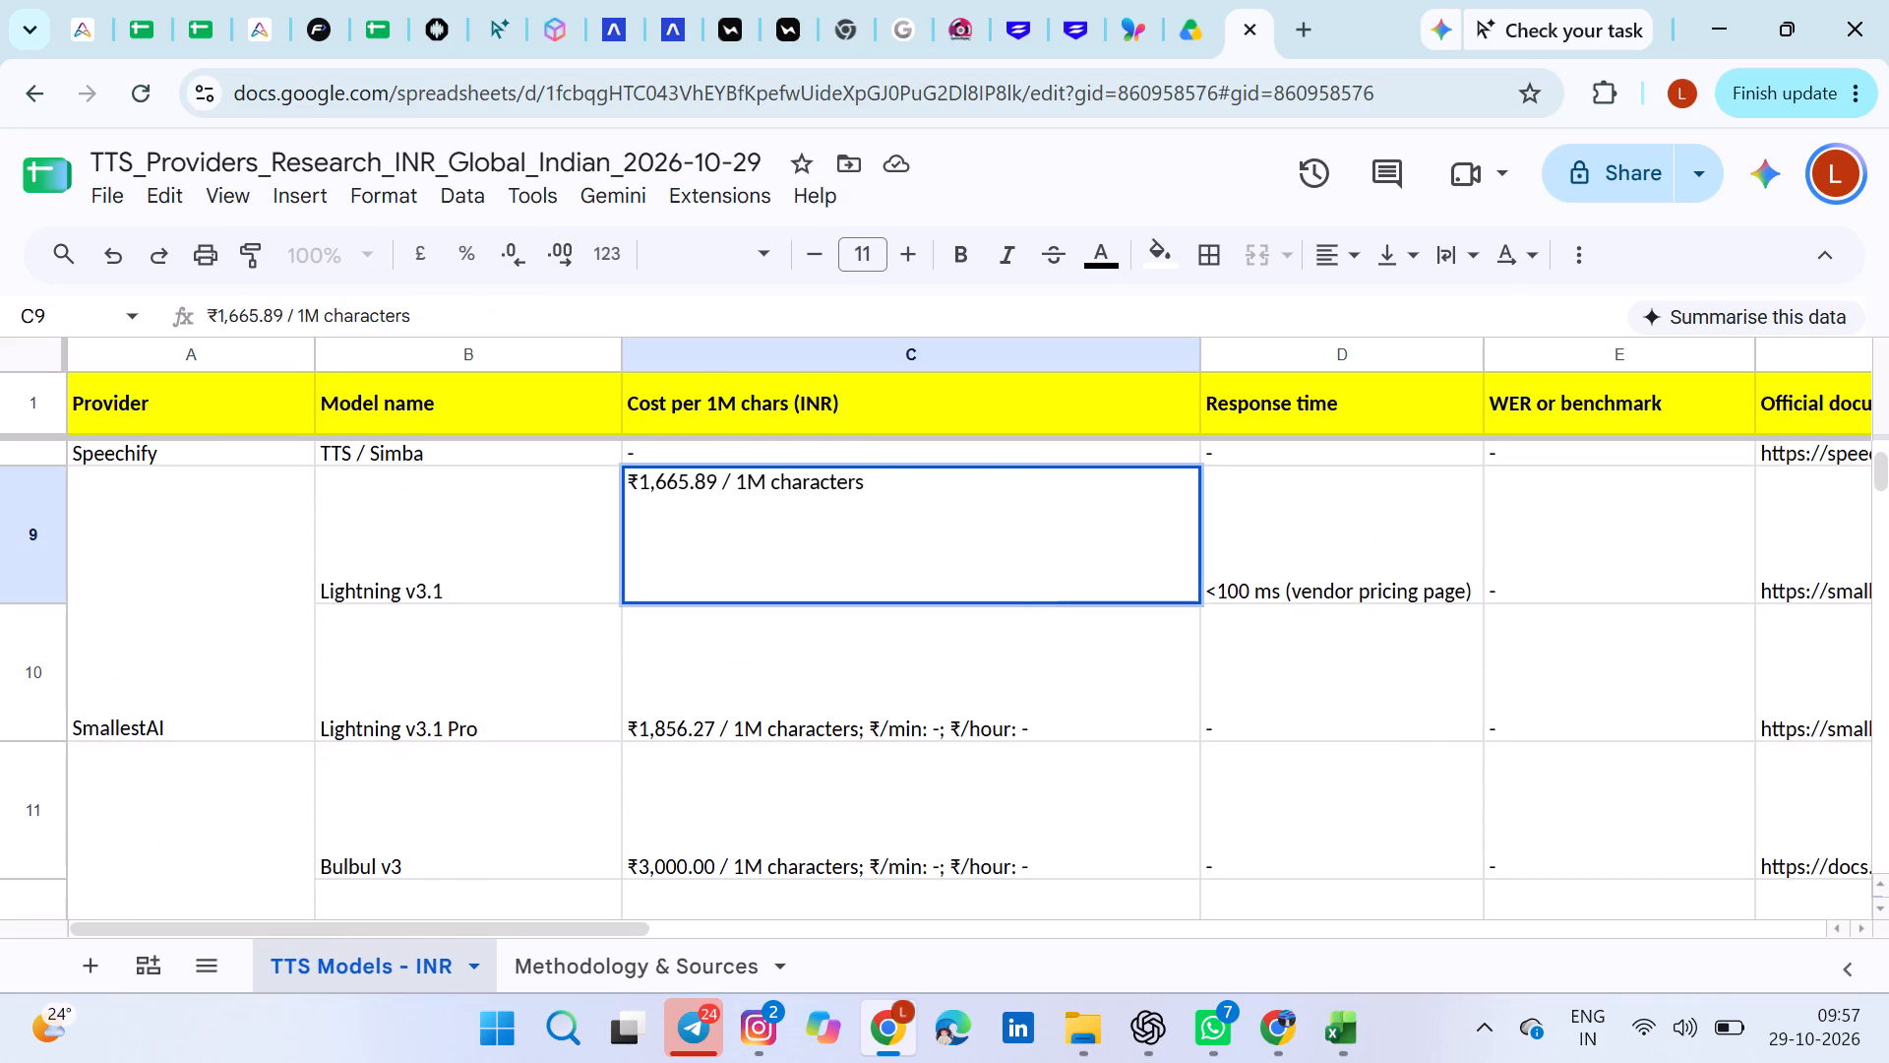
Trim the Lightning v3.1 Pro cost in C10 to "₹1,856.27 / 1M characters", deleting the empty per-minute and per-hour parts.
{"action": "double_click", "coordinate": [1055, 652]}
{"action": "key", "text": "BackSpace"}
{"action": "key", "text": "BackSpace"}
{"action": "key", "text": "BackSpace"}
{"action": "key", "text": "BackSpace"}
{"action": "key", "text": "BackSpace"}
{"action": "key", "text": "BackSpace"}
{"action": "key", "text": "BackSpace"}
{"action": "key", "text": "BackSpace"}
{"action": "key", "text": "BackSpace"}
{"action": "key", "text": "BackSpace"}
{"action": "key", "text": "BackSpace"}
{"action": "key", "text": "BackSpace"}
{"action": "key", "text": "BackSpace"}
{"action": "key", "text": "BackSpace"}
{"action": "key", "text": "BackSpace"}
{"action": "key", "text": "BackSpace"}
{"action": "key", "text": "BackSpace"}
{"action": "key", "text": "BackSpace"}
{"action": "key", "text": "BackSpace"}
{"action": "key", "text": "BackSpace"}
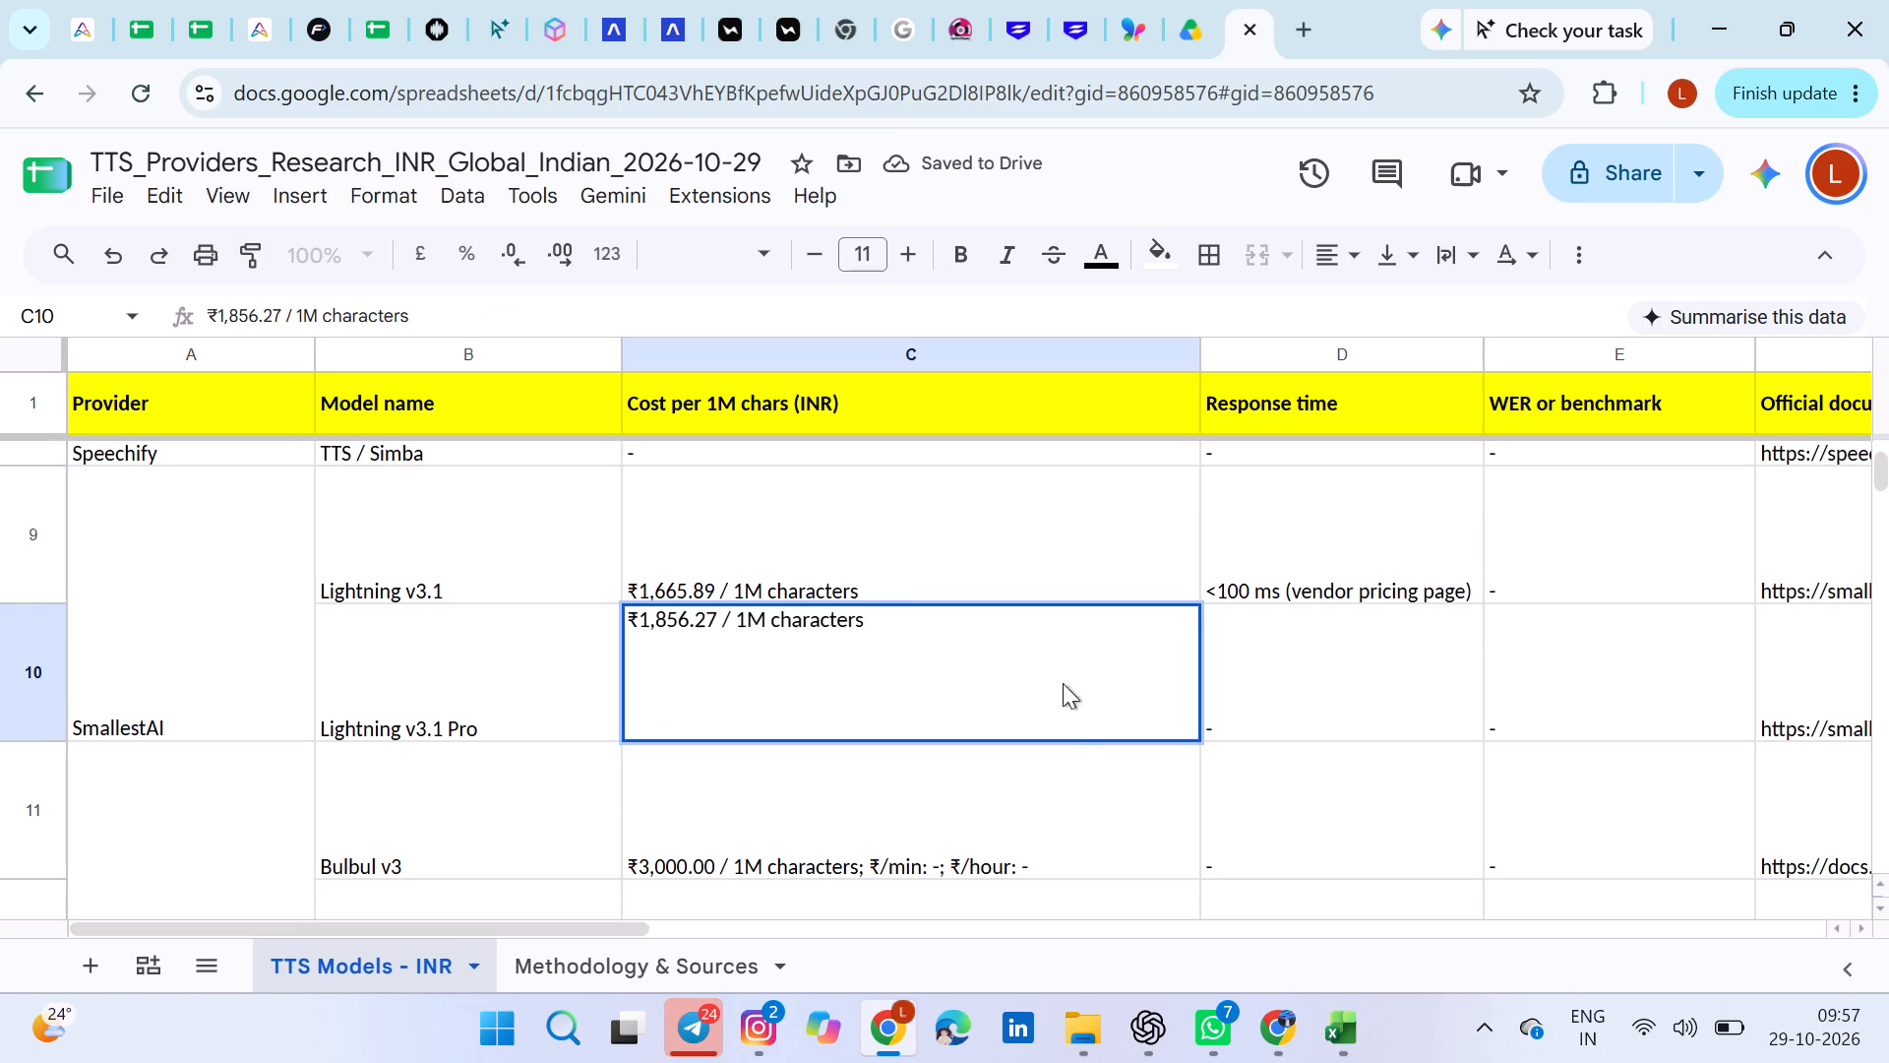
Trim the Bulbul v3 cost in C11 to "₹3,000.00 / 1M characters", deleting the empty per-minute and per-hour parts.
{"action": "left_click", "coordinate": [1051, 796]}
{"action": "double_click", "coordinate": [1051, 796]}
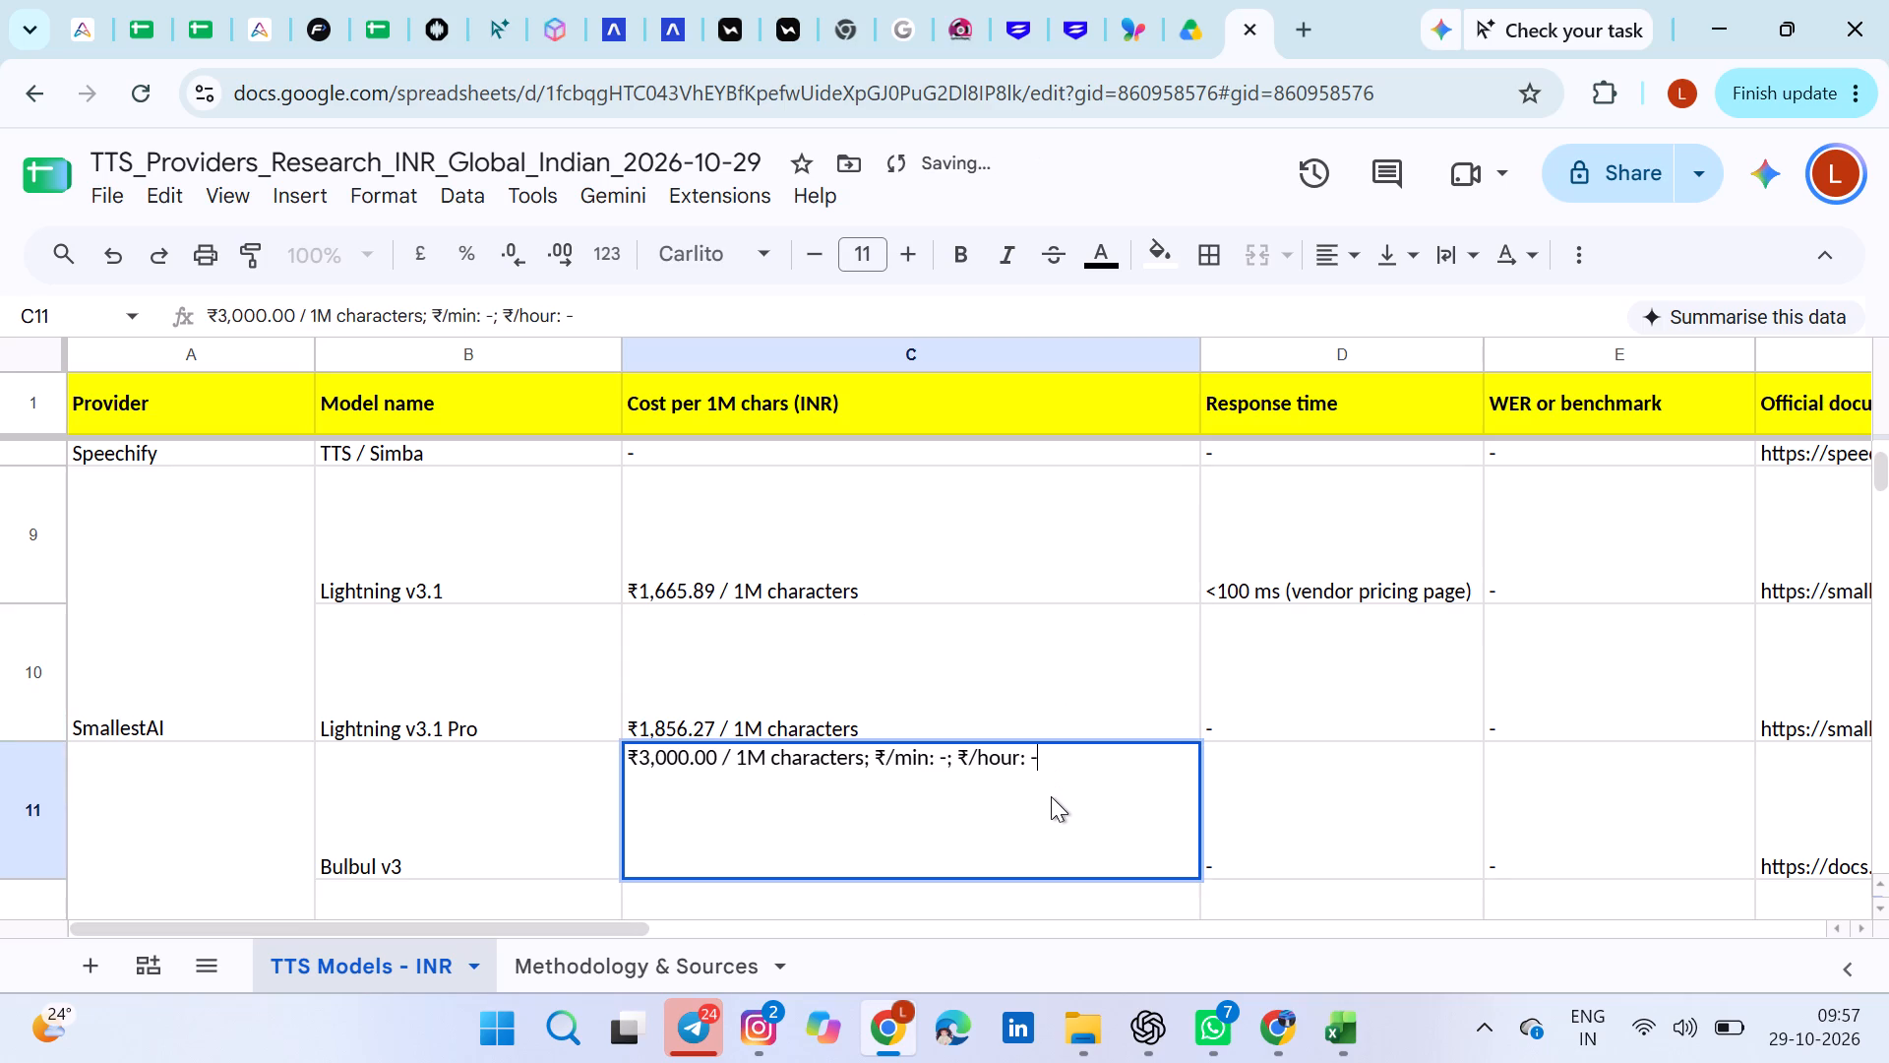
{"action": "key", "text": "BackSpace"}
{"action": "key", "text": "BackSpace"}
{"action": "key", "text": "BackSpace"}
{"action": "key", "text": "BackSpace"}
{"action": "key", "text": "BackSpace"}
{"action": "key", "text": "BackSpace"}
{"action": "key", "text": "BackSpace"}
{"action": "key", "text": "BackSpace"}
{"action": "key", "text": "BackSpace"}
{"action": "key", "text": "BackSpace"}
{"action": "key", "text": "BackSpace"}
{"action": "key", "text": "BackSpace"}
{"action": "key", "text": "BackSpace"}
{"action": "key", "text": "BackSpace"}
{"action": "key", "text": "BackSpace"}
{"action": "key", "text": "BackSpace"}
{"action": "key", "text": "BackSpace"}
{"action": "key", "text": "BackSpace"}
{"action": "key", "text": "BackSpace"}
{"action": "key", "text": "BackSpace"}
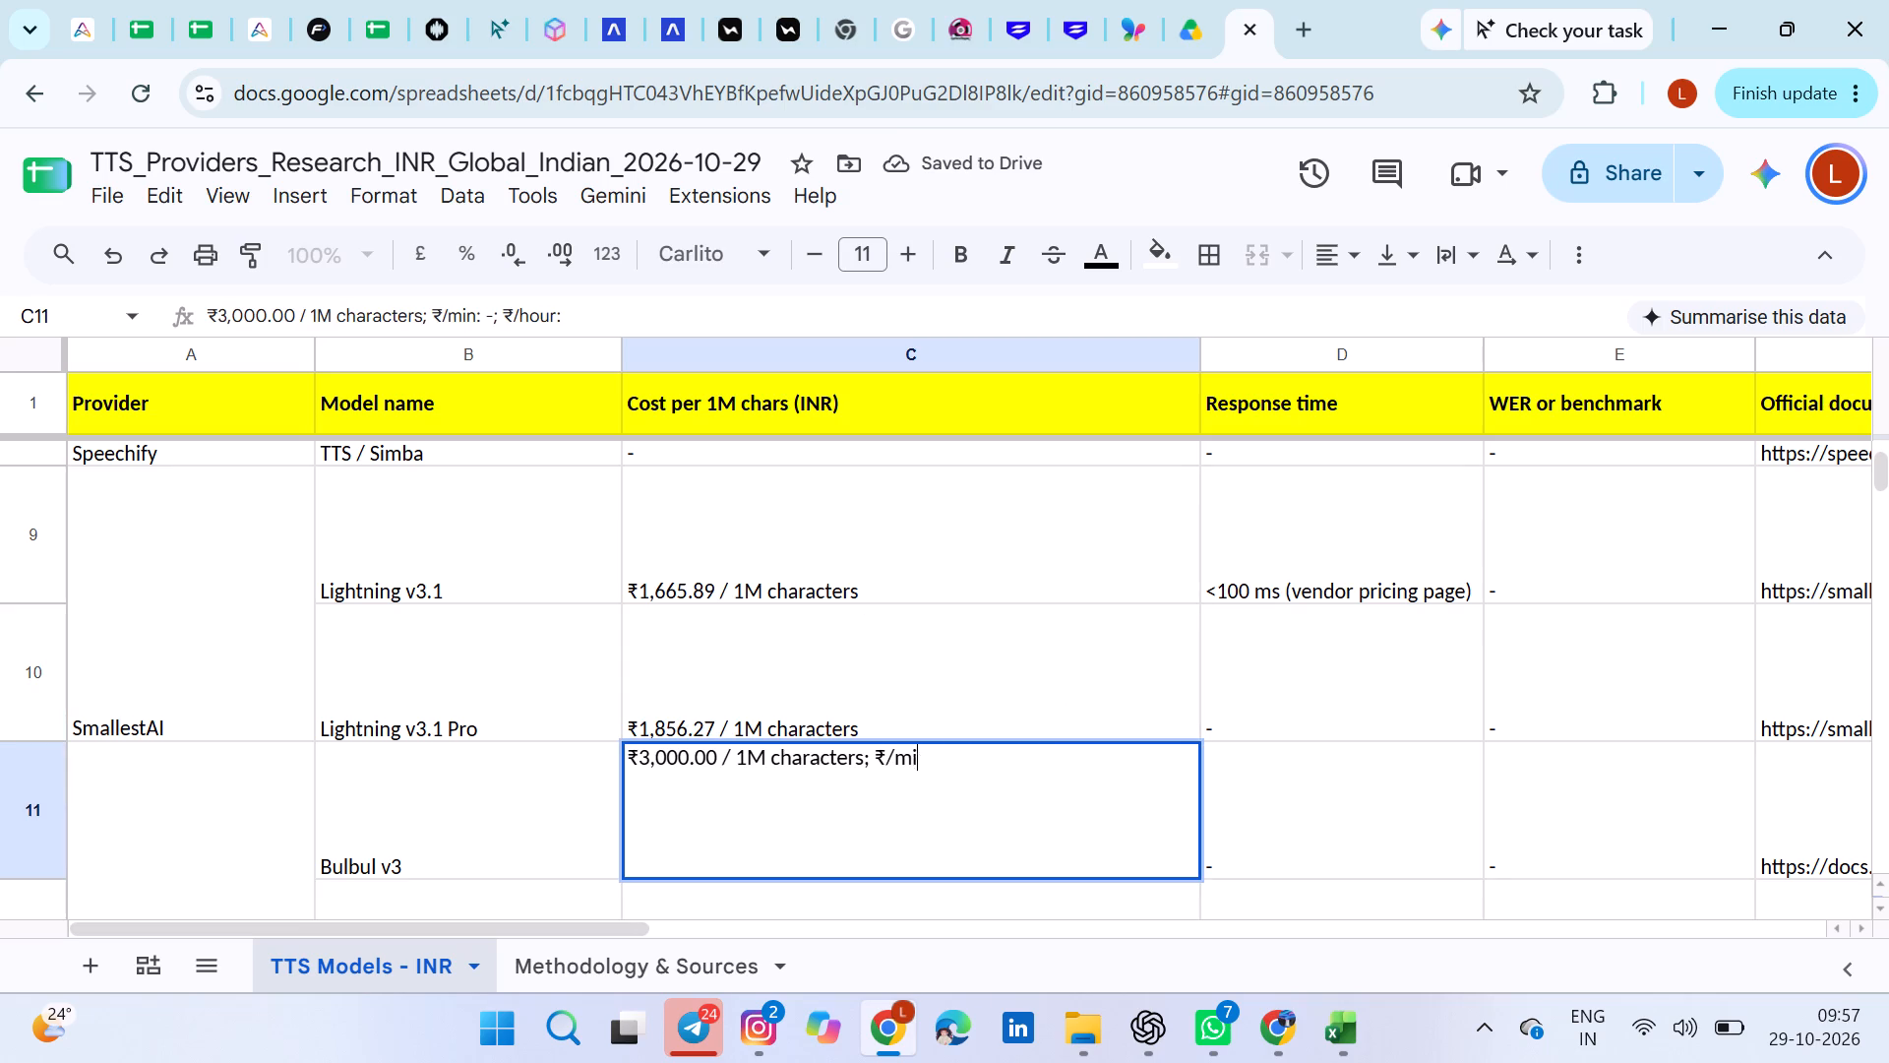
{"action": "key", "text": "BackSpace"}
{"action": "scroll", "coordinate": [1052, 793], "scroll_direction": "down", "scroll_amount": 2}
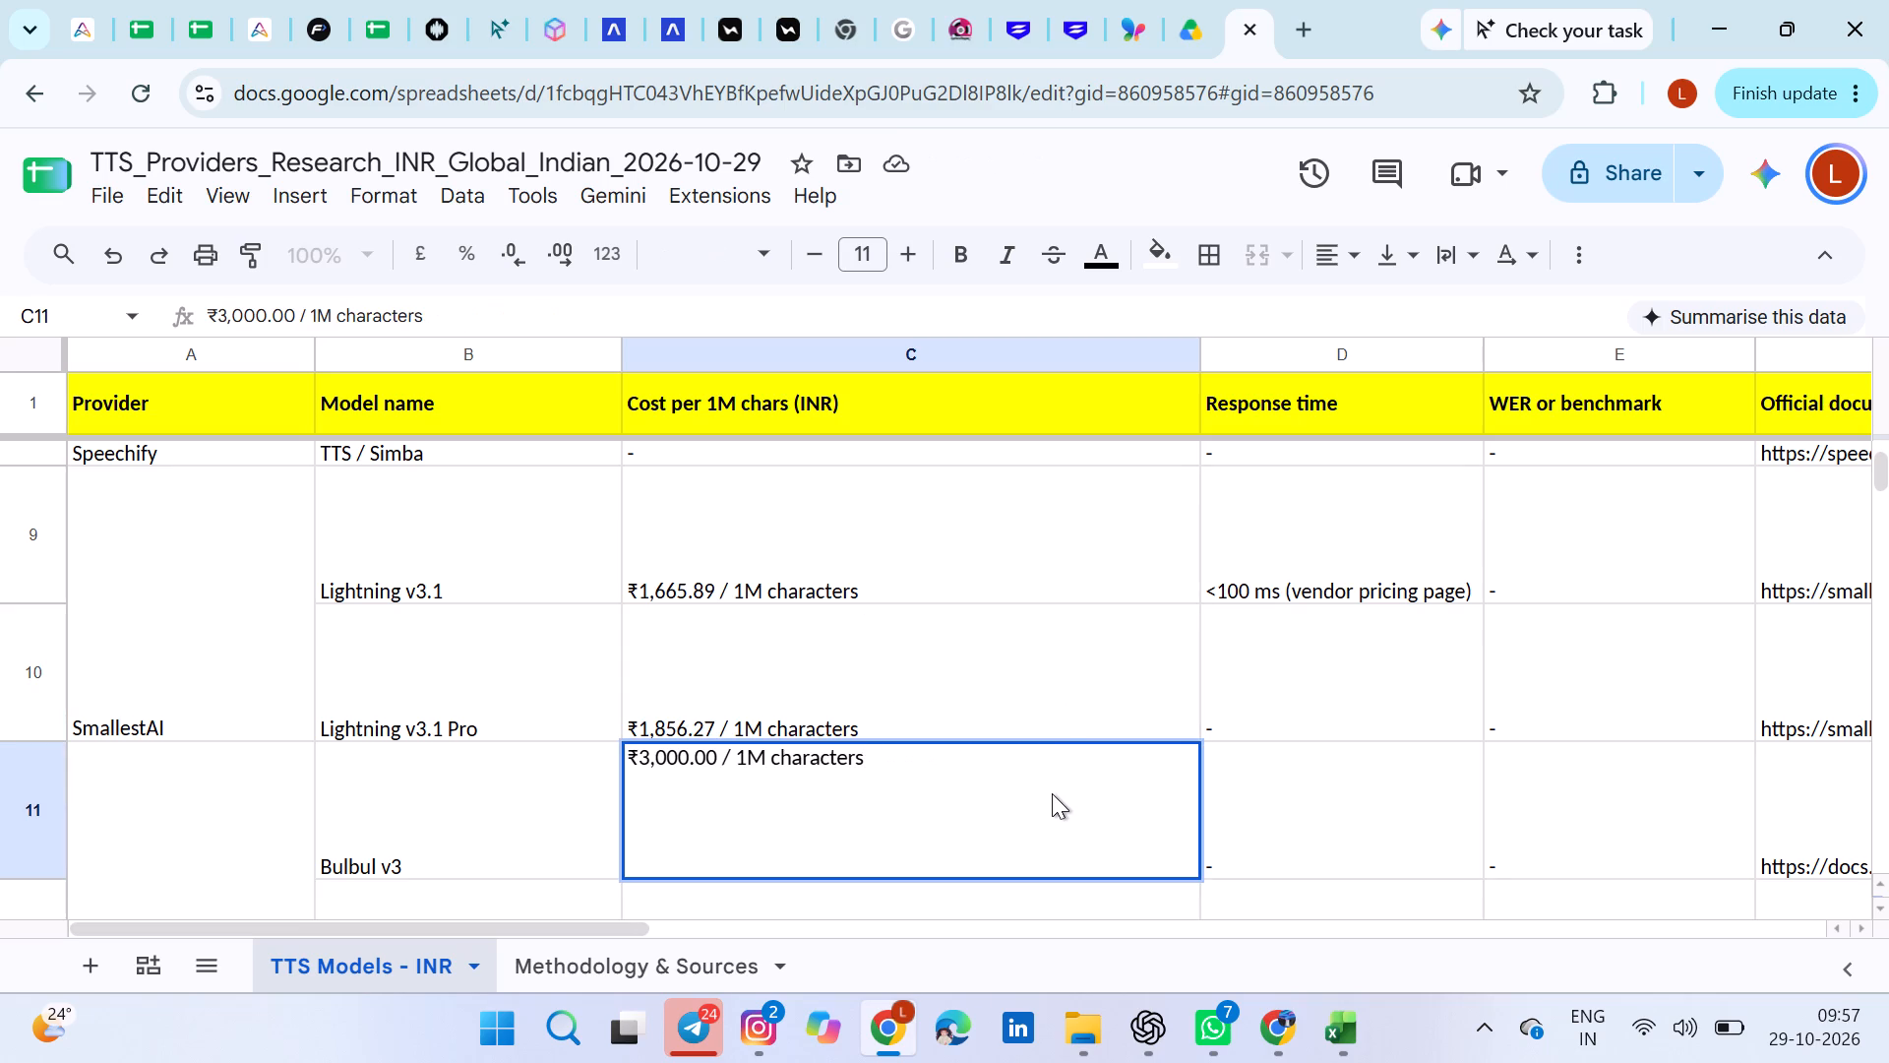
{"action": "scroll", "coordinate": [1052, 793], "scroll_direction": "down", "scroll_amount": 1}
{"action": "left_click", "coordinate": [1045, 704]}
{"action": "scroll", "coordinate": [1045, 704], "scroll_direction": "down", "scroll_amount": 2}
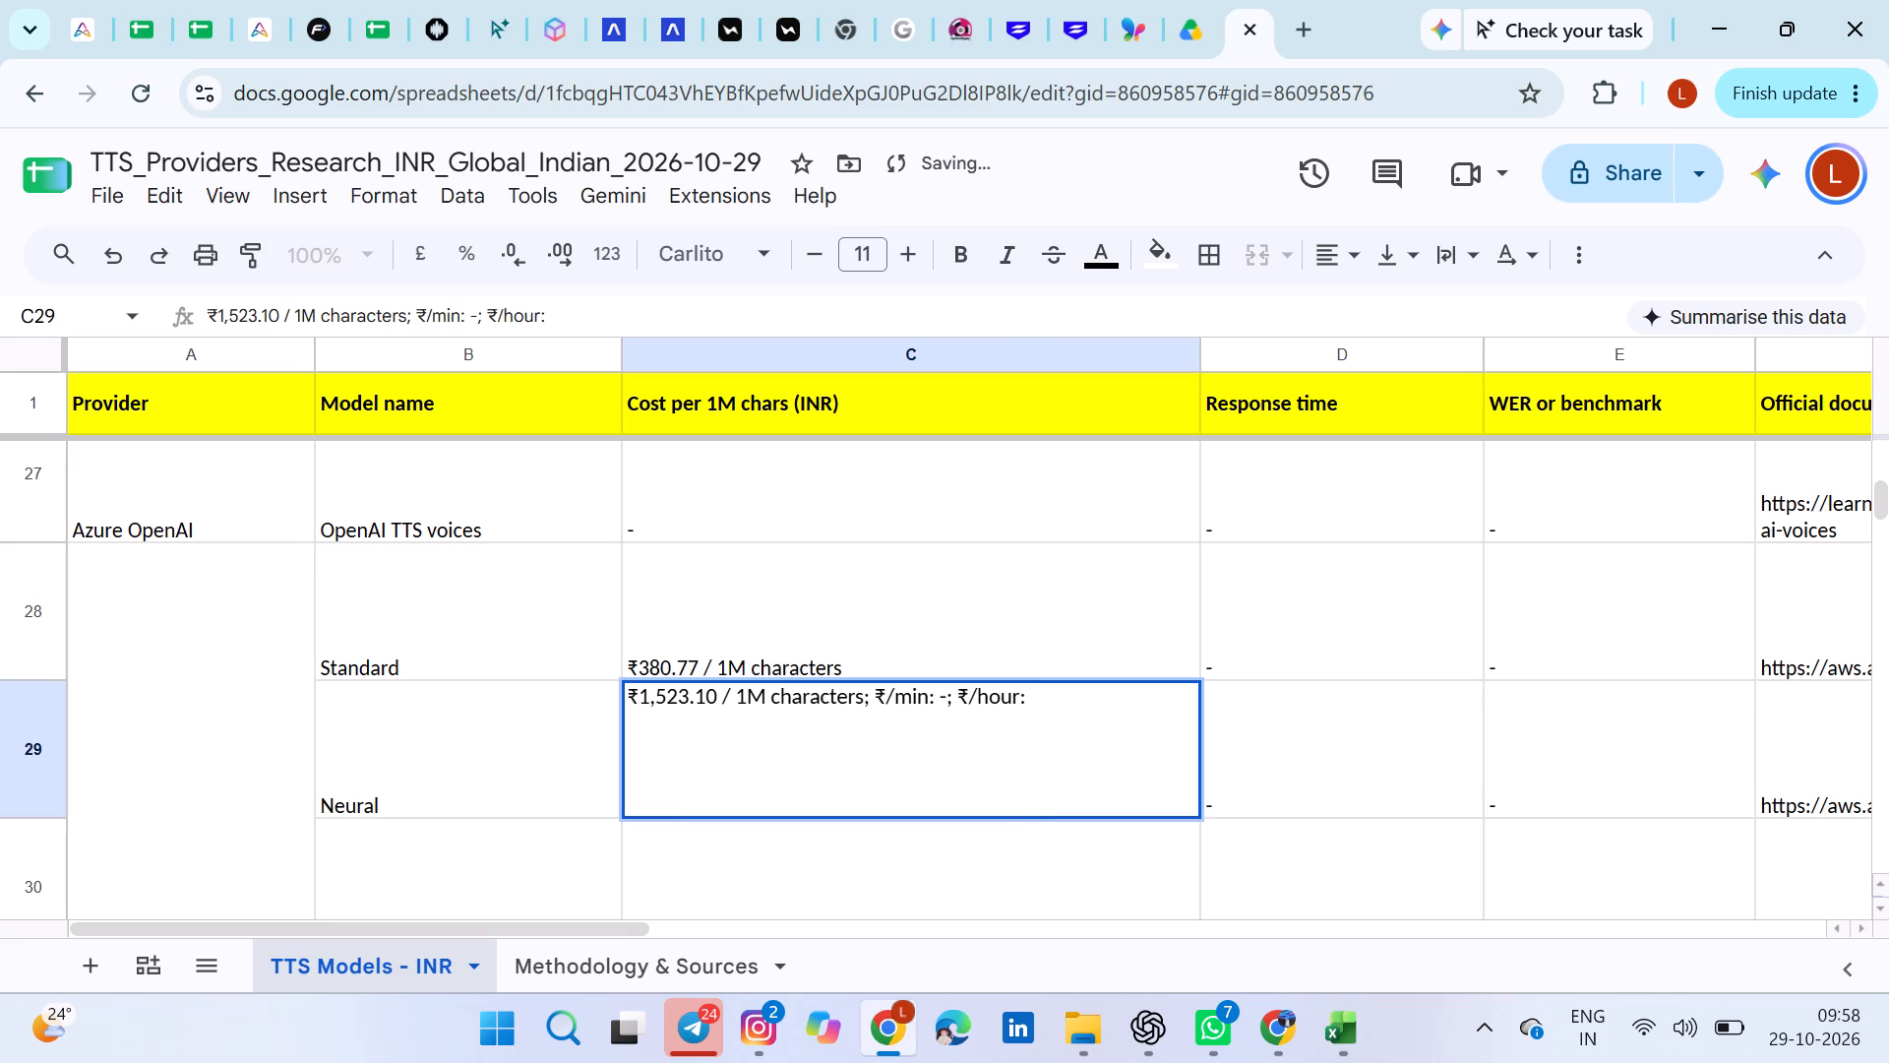
{"action": "key", "text": "BackSpace"}
{"action": "key", "text": "BackSpace"}
{"action": "key", "text": "BackSpace"}
{"action": "key", "text": "BackSpace"}
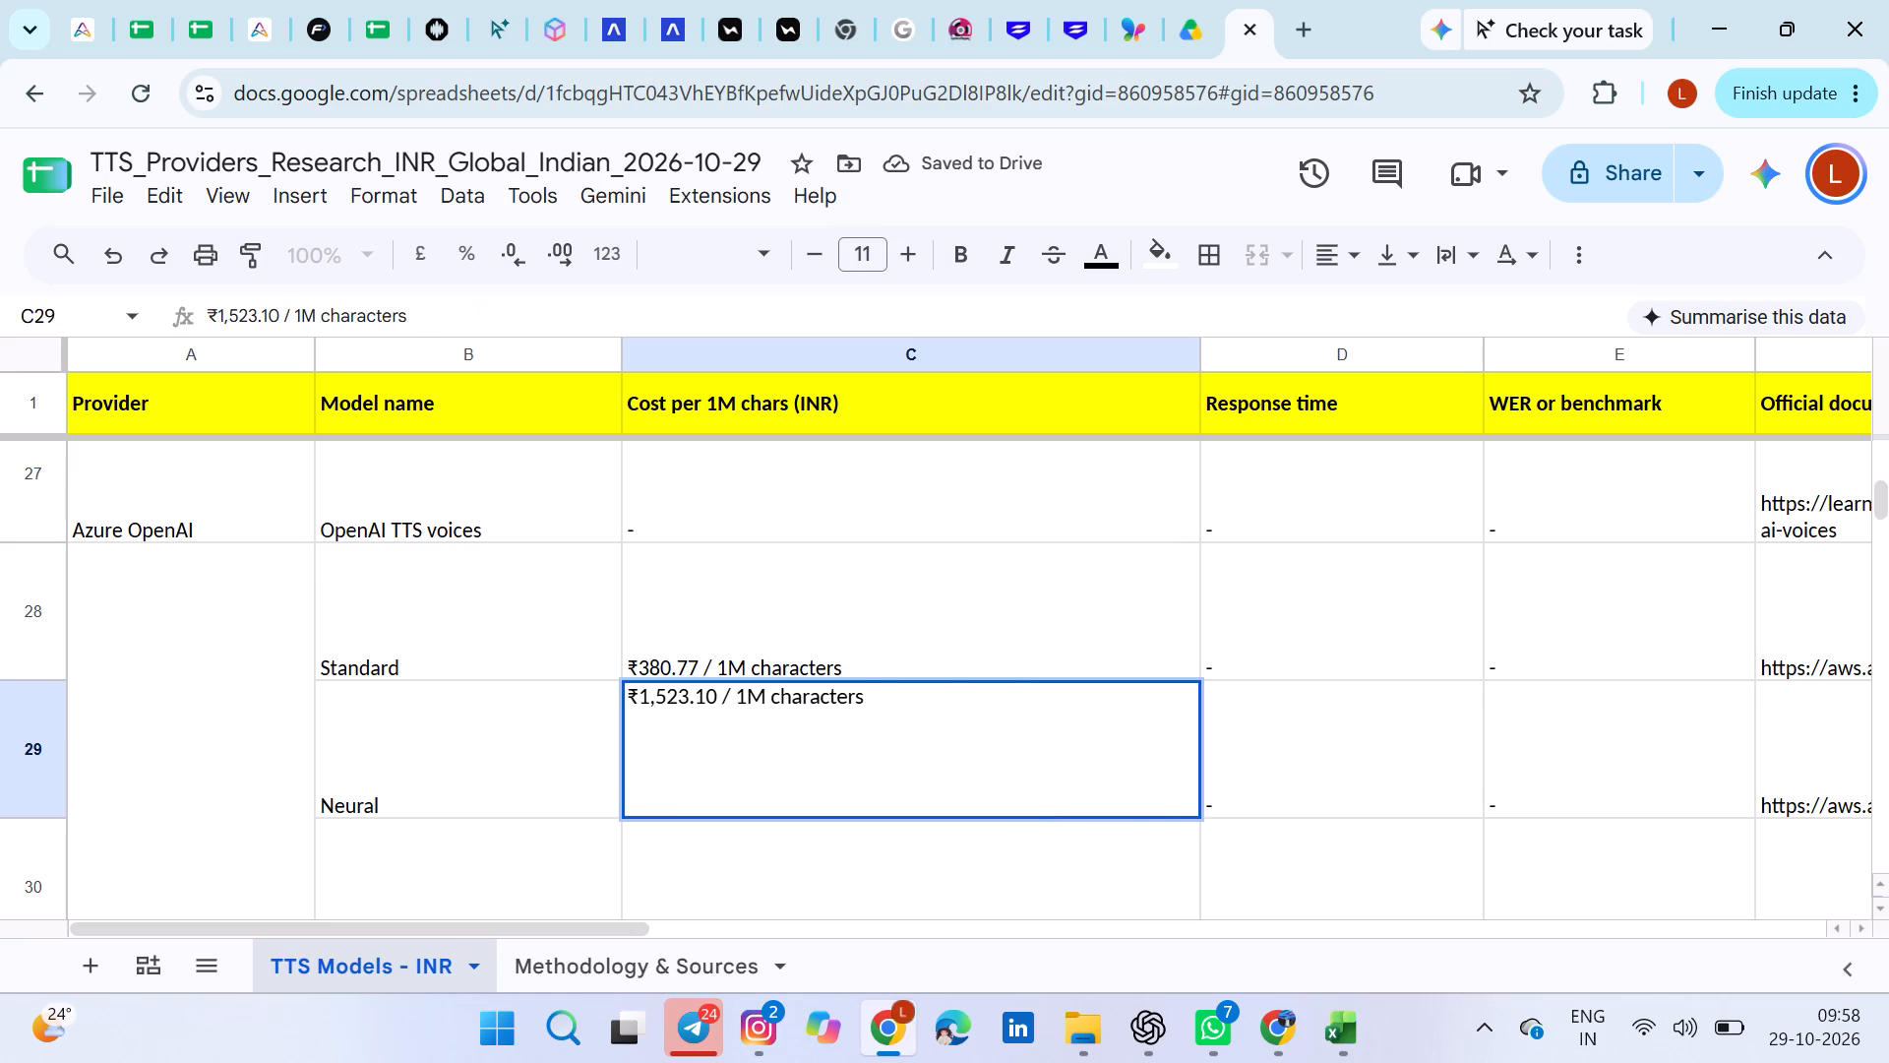
{"action": "scroll", "coordinate": [1149, 799], "scroll_direction": "down", "scroll_amount": 2}
{"action": "left_click", "coordinate": [1226, 836]}
Trim the Amazon Polly Generative cost in C30 to "₹2,855.81 / 1M characters", deleting the empty per-minute and per-hour parts.
{"action": "scroll", "coordinate": [1030, 818], "scroll_direction": "down", "scroll_amount": 2}
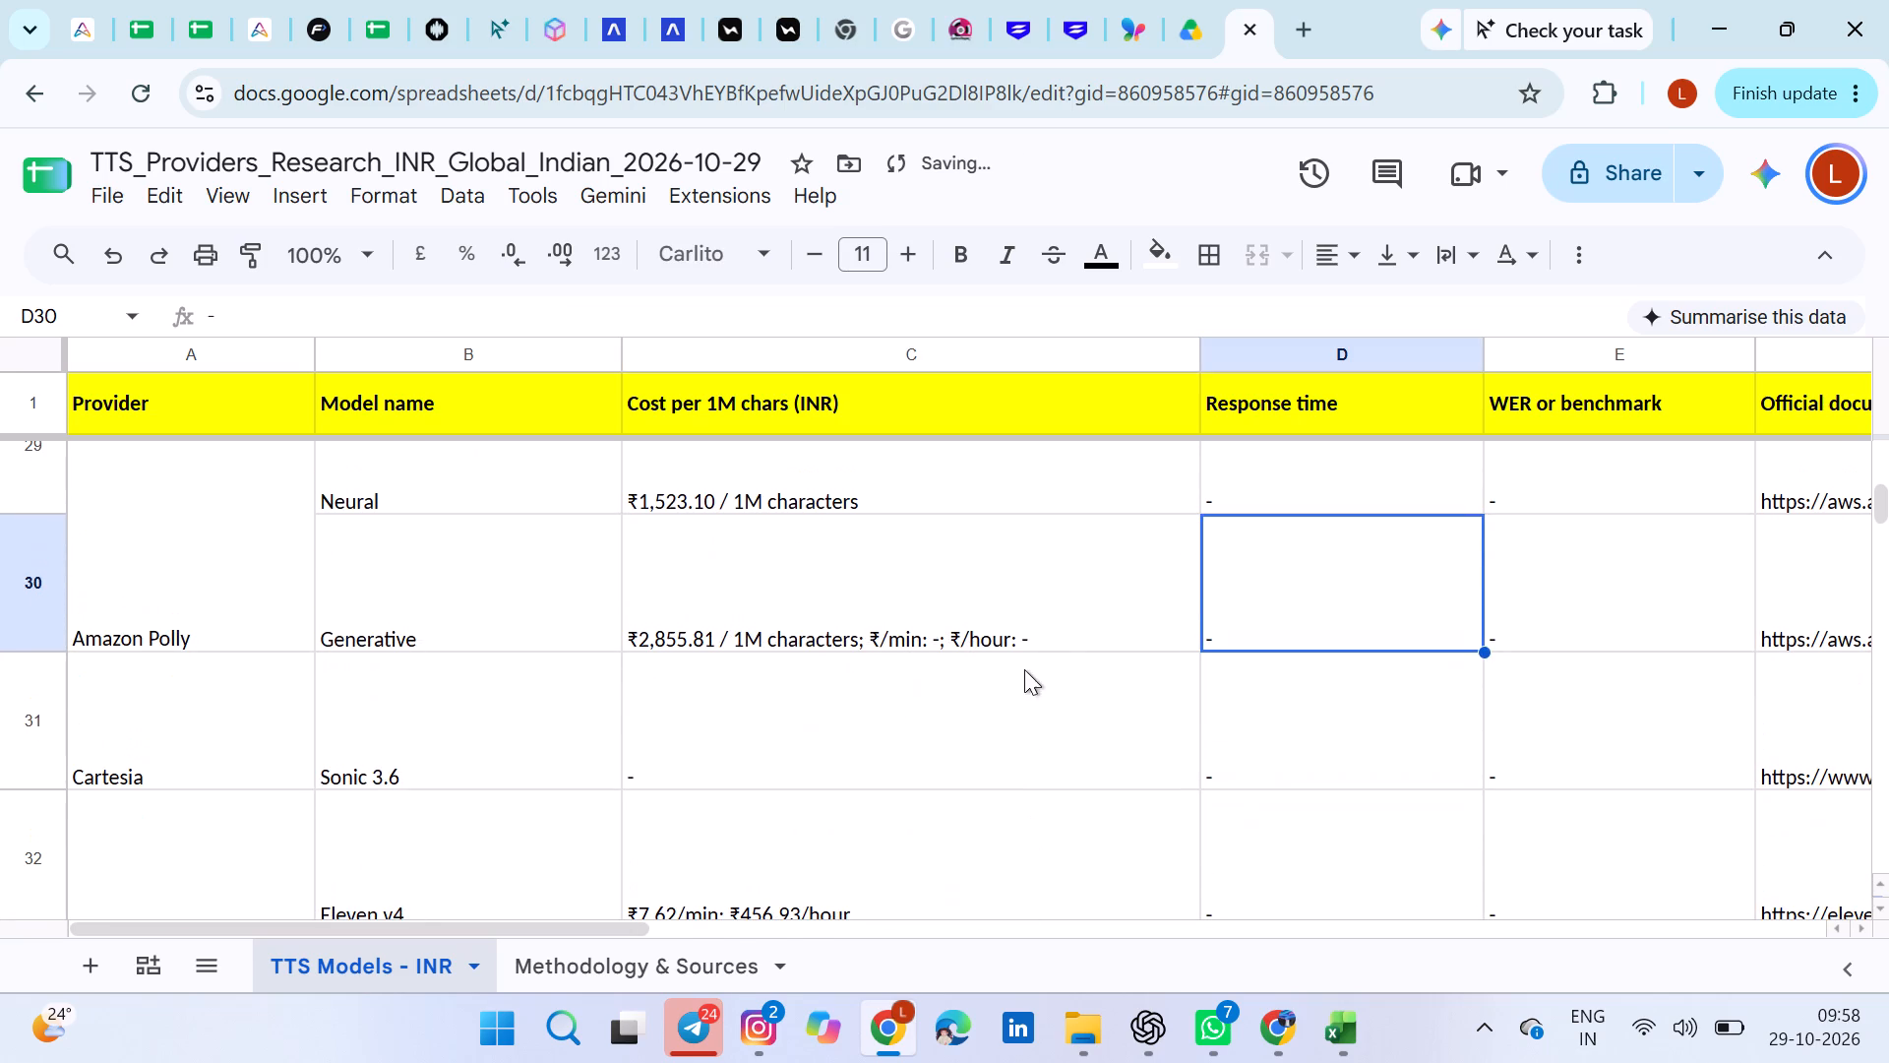
{"action": "double_click", "coordinate": [1052, 631]}
{"action": "key", "text": "BackSpace"}
{"action": "key", "text": "BackSpace"}
{"action": "key", "text": "BackSpace"}
{"action": "key", "text": "BackSpace"}
{"action": "key", "text": "BackSpace"}
{"action": "key", "text": "BackSpace"}
{"action": "key", "text": "BackSpace"}
{"action": "key", "text": "BackSpace"}
{"action": "key", "text": "BackSpace"}
{"action": "key", "text": "BackSpace"}
{"action": "key", "text": "BackSpace"}
{"action": "key", "text": "BackSpace"}
{"action": "key", "text": "BackSpace"}
{"action": "key", "text": "BackSpace"}
{"action": "key", "text": "BackSpace"}
{"action": "key", "text": "BackSpace"}
{"action": "key", "text": "BackSpace"}
{"action": "key", "text": "BackSpace"}
{"action": "key", "text": "BackSpace"}
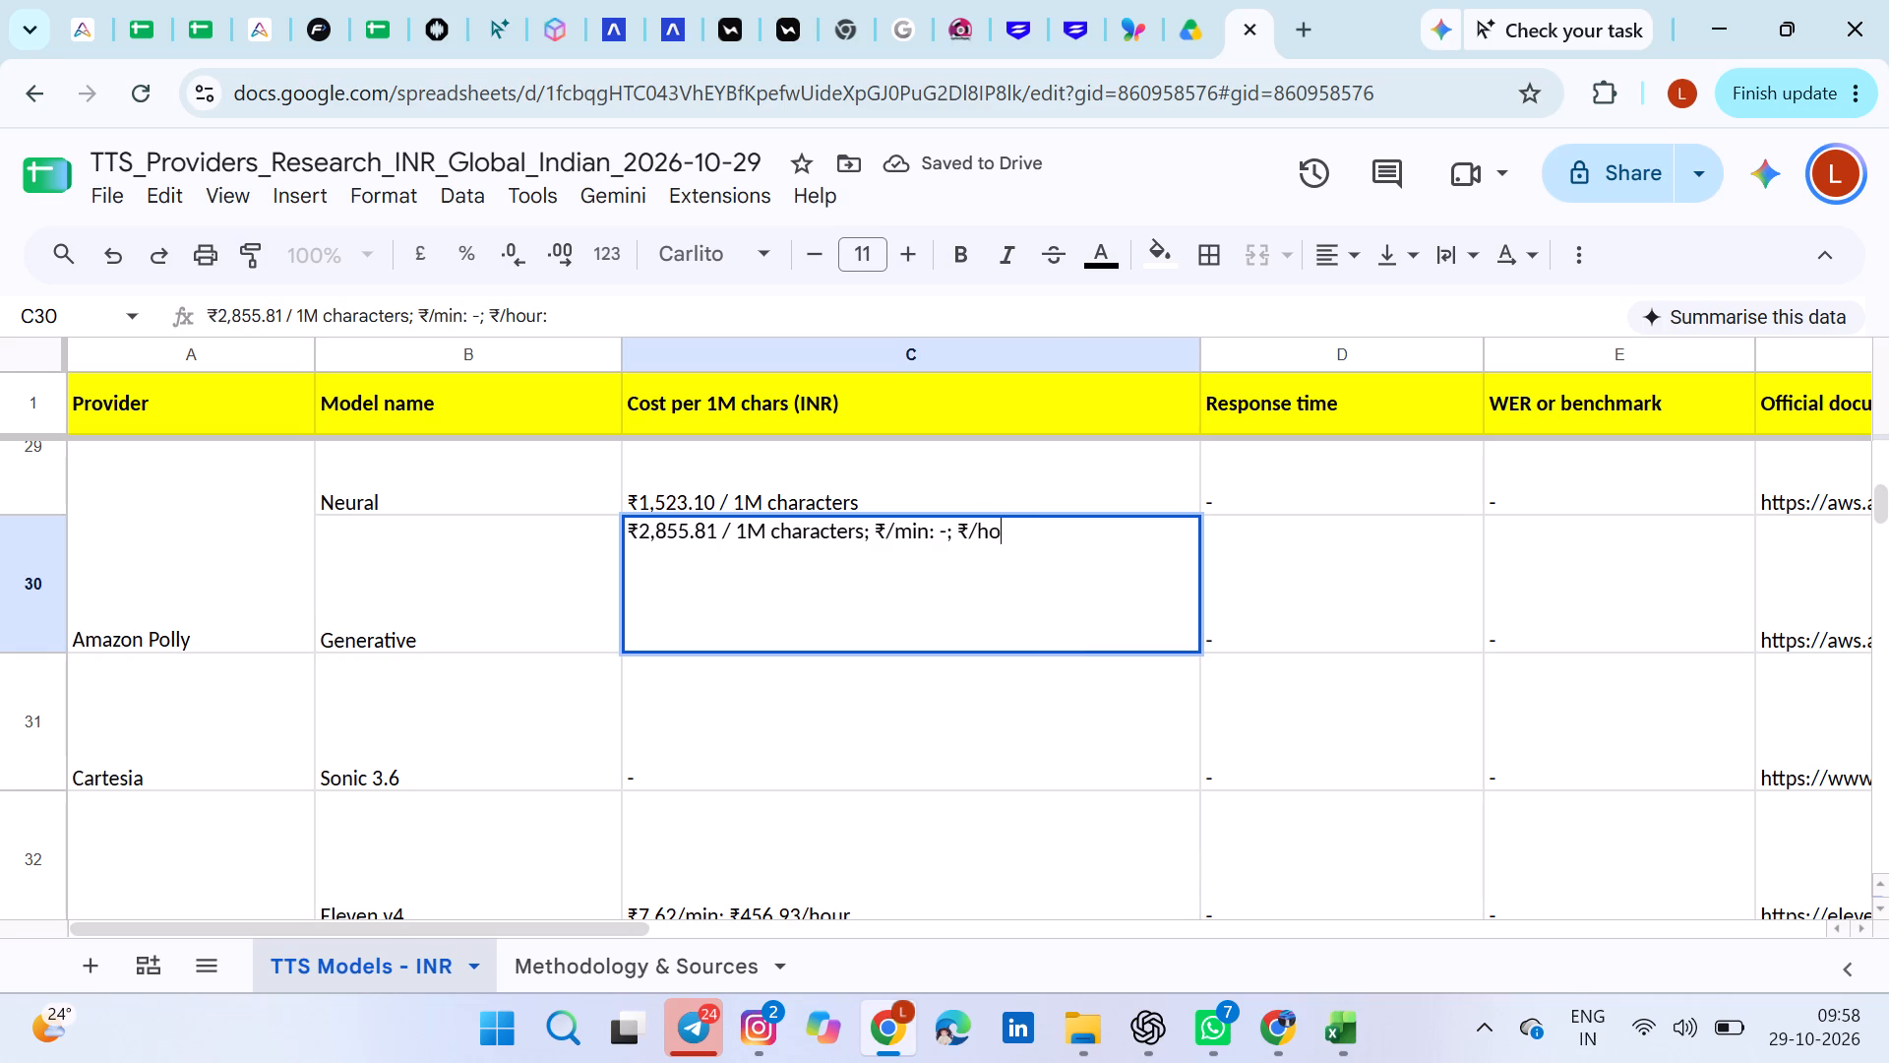
{"action": "key", "text": "BackSpace"}
{"action": "key", "text": "BackSpace"}
{"action": "scroll", "coordinate": [1084, 736], "scroll_direction": "down", "scroll_amount": 1}
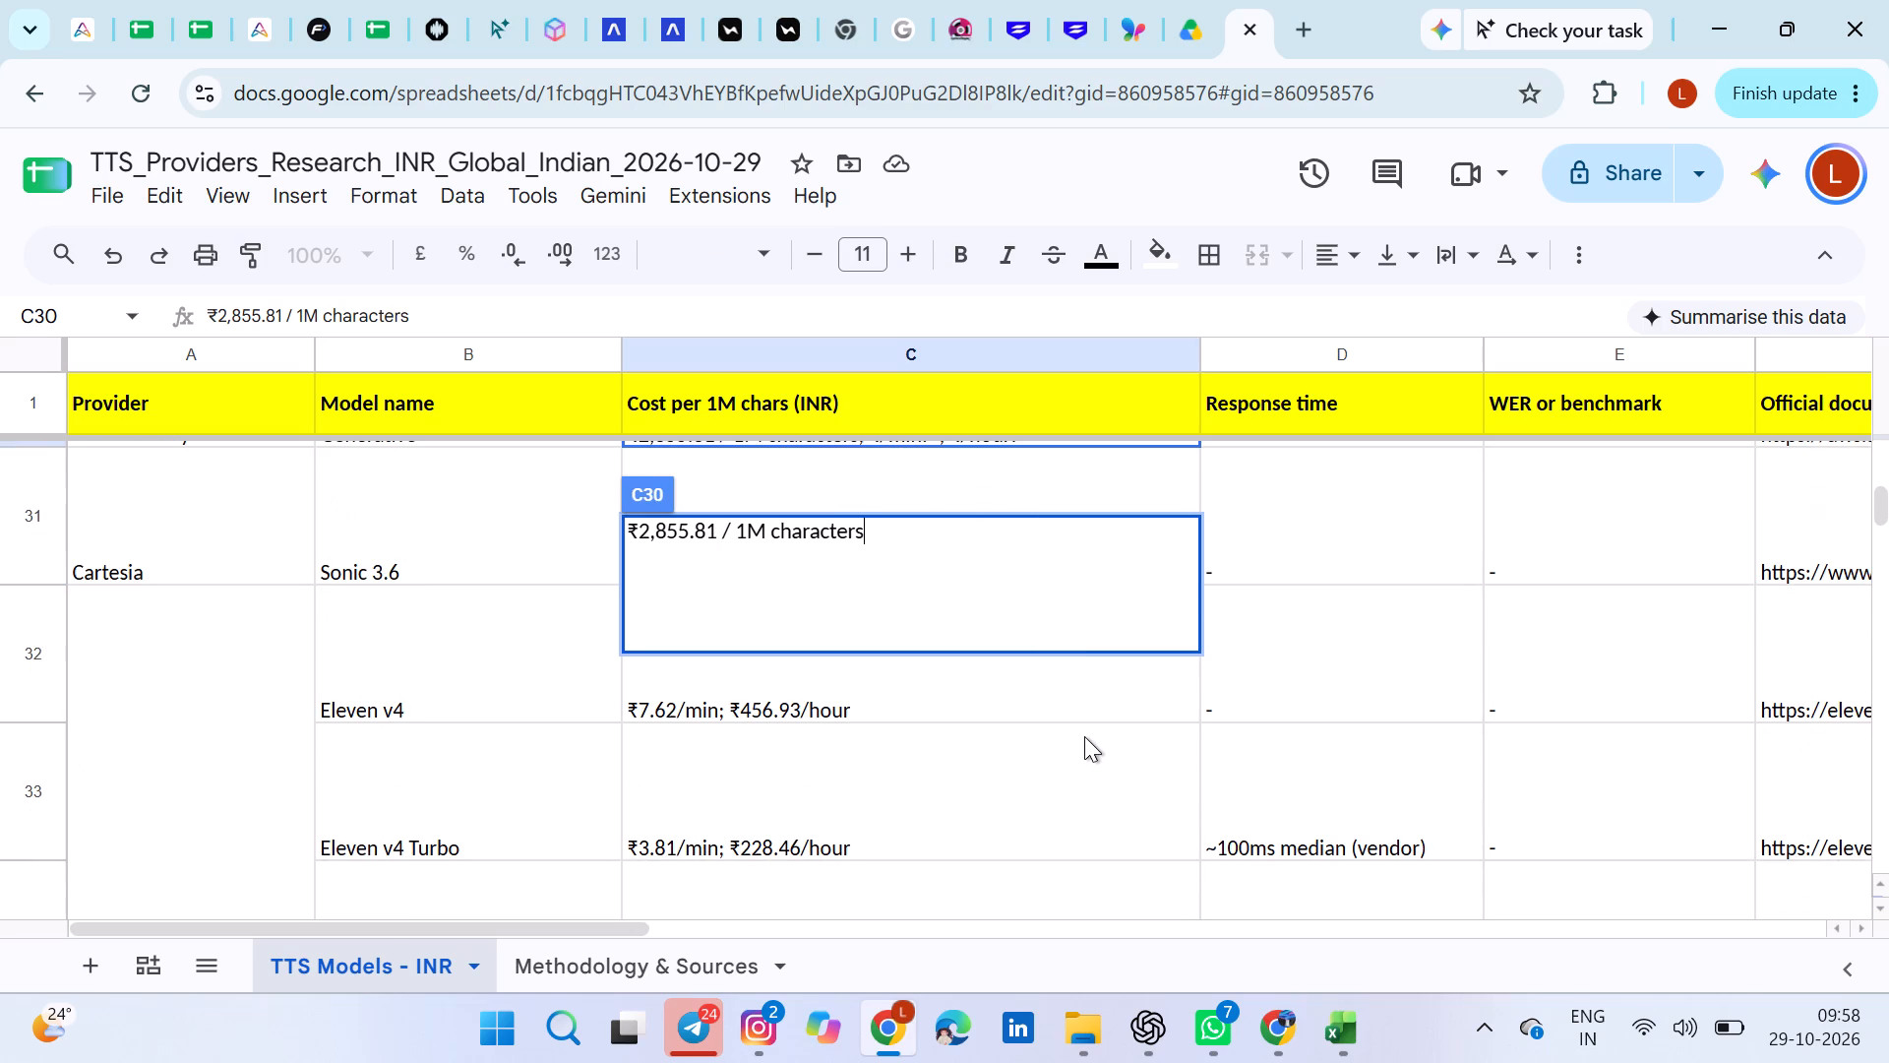
{"action": "left_click", "coordinate": [1016, 756]}
Trim the Deepgram Aura-1 cost in C35 to "₹1,427.90 / 1M characters", deleting the empty per-minute and per-hour parts.
{"action": "scroll", "coordinate": [972, 736], "scroll_direction": "down", "scroll_amount": 1}
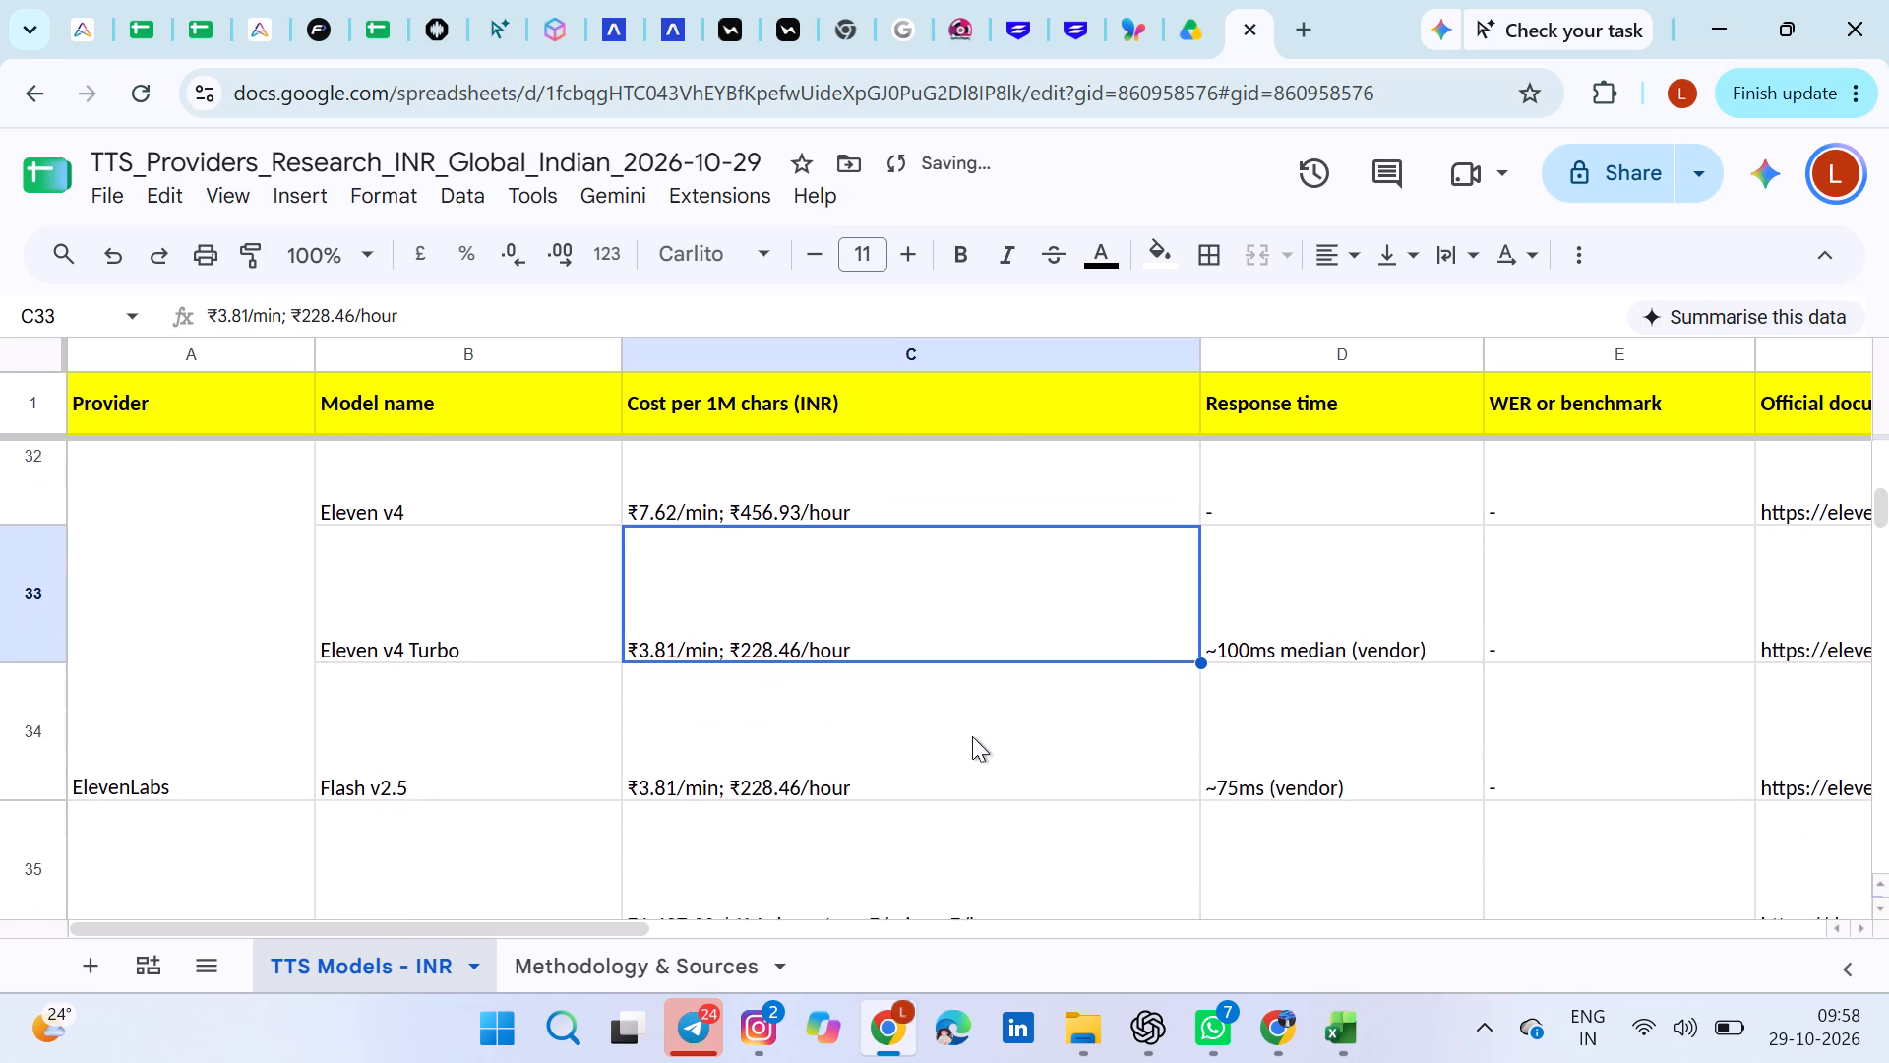
{"action": "scroll", "coordinate": [972, 736], "scroll_direction": "down", "scroll_amount": 1}
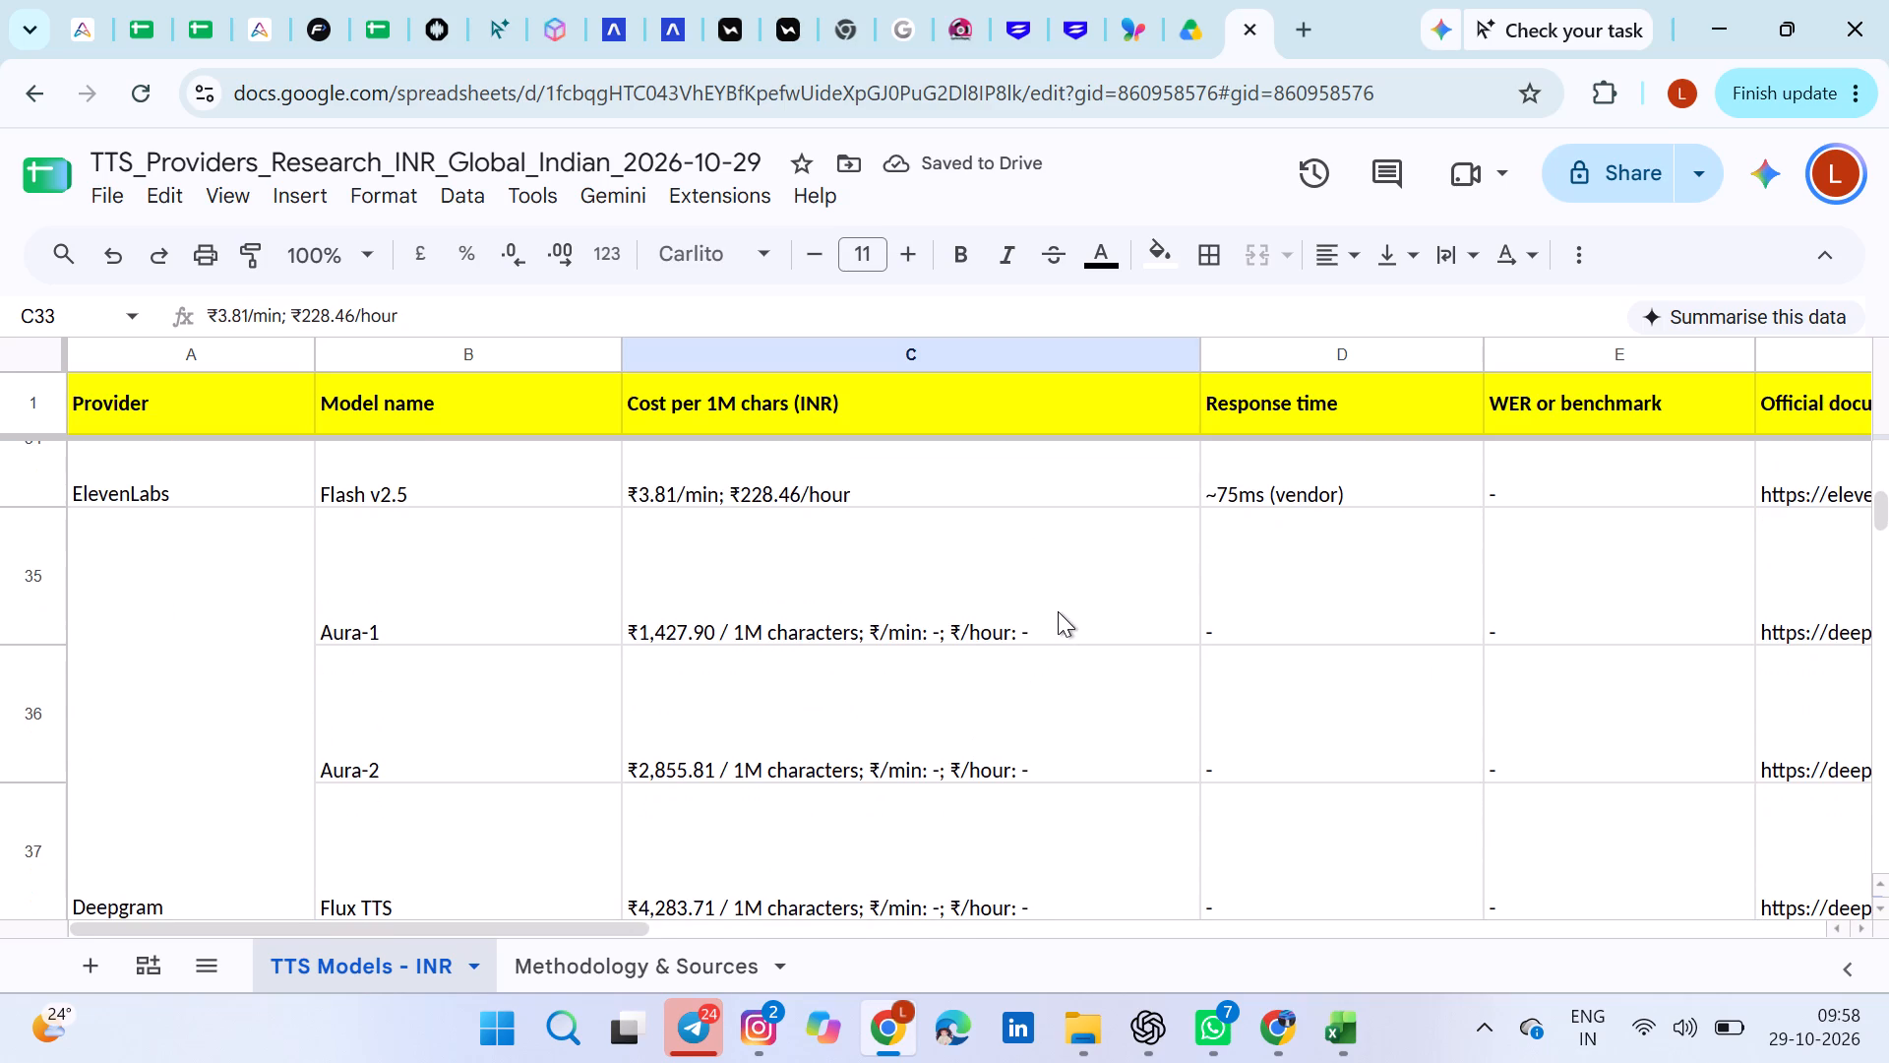
{"action": "double_click", "coordinate": [1058, 611]}
{"action": "key", "text": "BackSpace"}
{"action": "key", "text": "BackSpace"}
{"action": "key", "text": "BackSpace"}
{"action": "key", "text": "BackSpace"}
{"action": "key", "text": "BackSpace"}
{"action": "key", "text": "BackSpace"}
{"action": "key", "text": "BackSpace"}
{"action": "key", "text": "BackSpace"}
{"action": "key", "text": "BackSpace"}
{"action": "key", "text": "BackSpace"}
{"action": "key", "text": "BackSpace"}
{"action": "key", "text": "BackSpace"}
{"action": "key", "text": "BackSpace"}
{"action": "key", "text": "BackSpace"}
{"action": "key", "text": "BackSpace"}
{"action": "key", "text": "BackSpace"}
{"action": "key", "text": "BackSpace"}
{"action": "key", "text": "BackSpace"}
{"action": "key", "text": "BackSpace"}
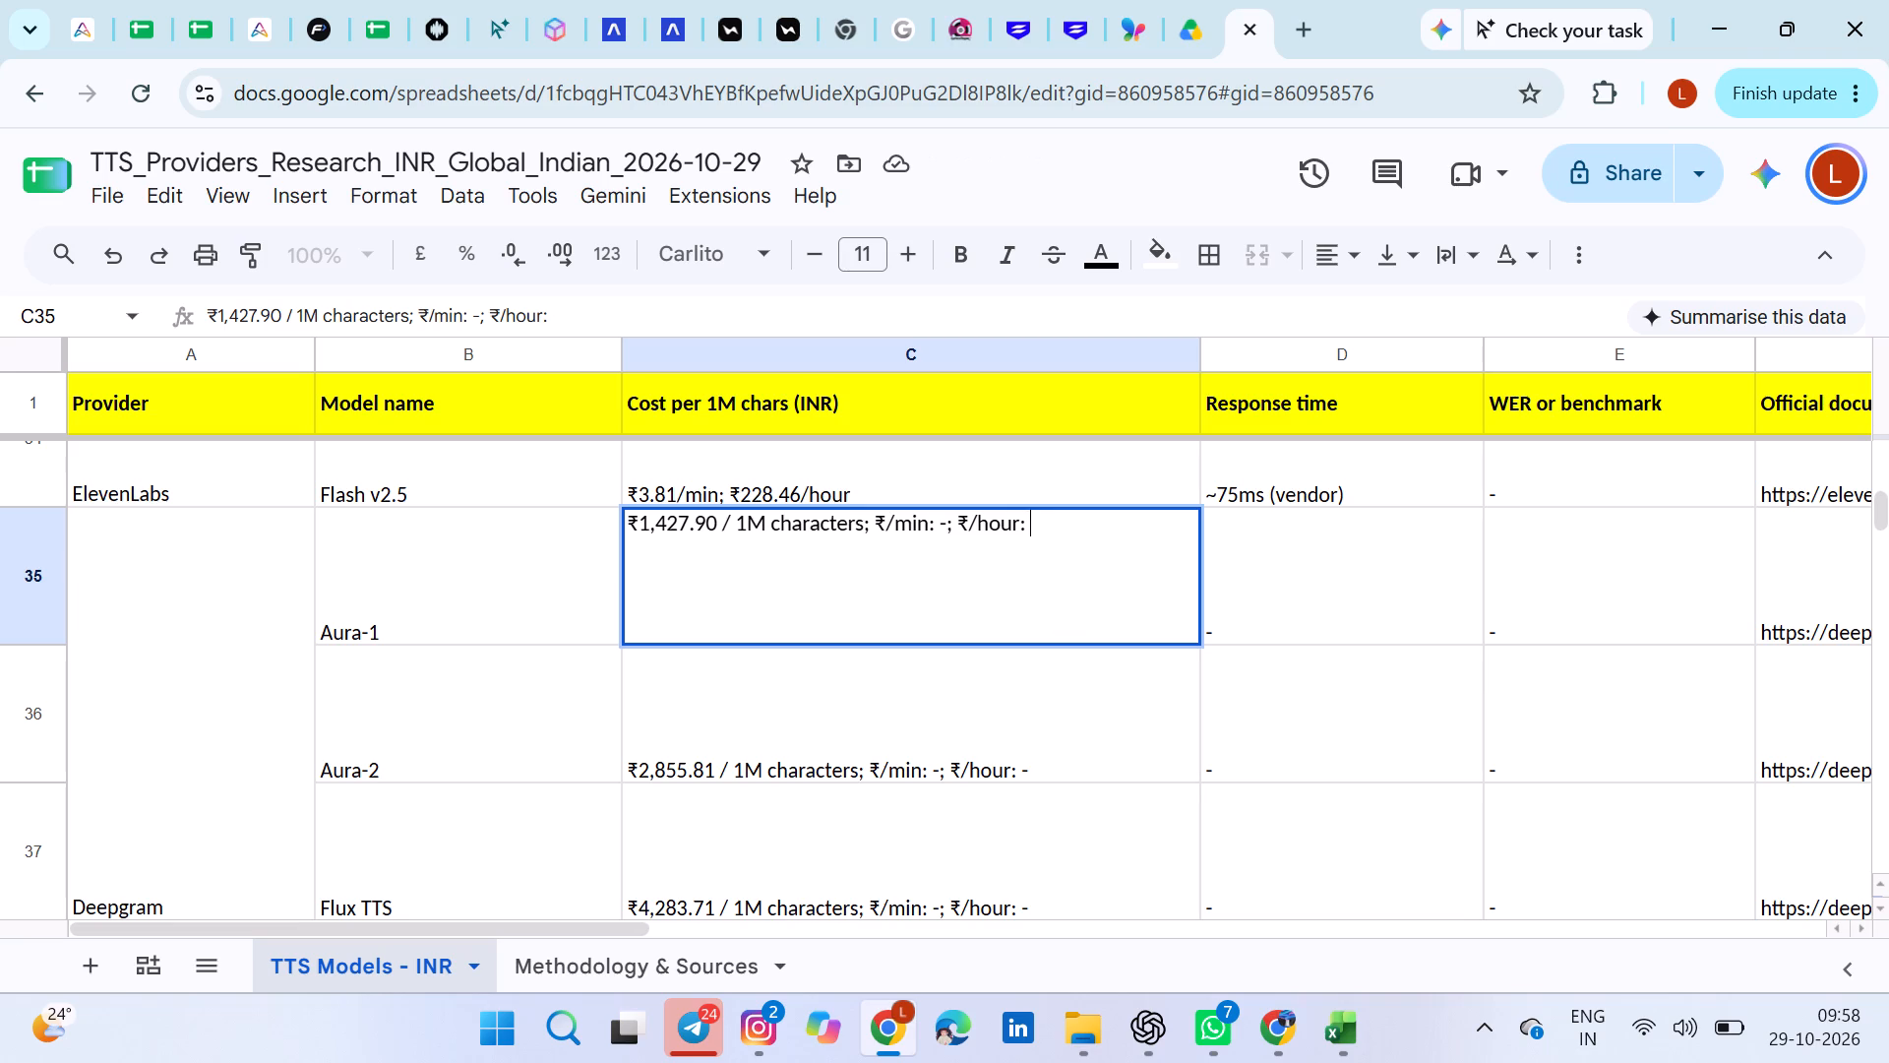
{"action": "key", "text": "BackSpace"}
{"action": "key", "text": "BackSpace"}
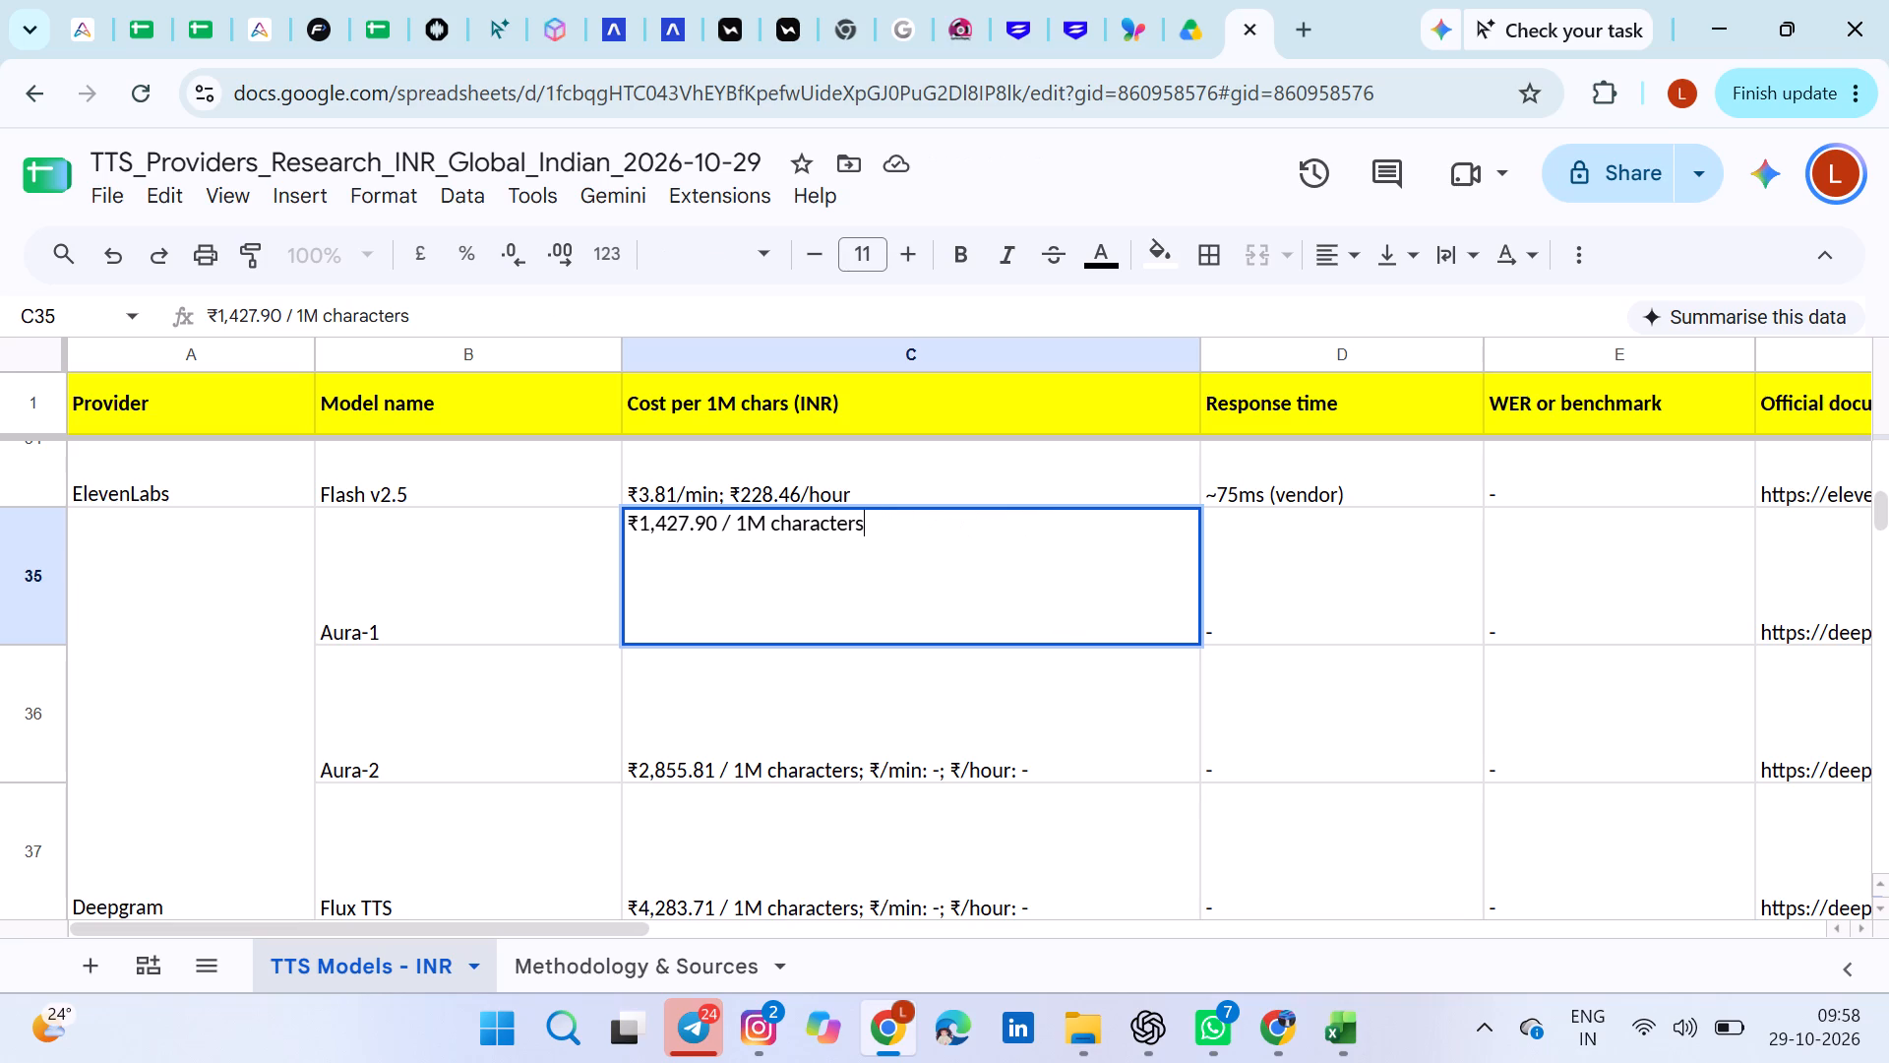
Trim the Deepgram Aura-2 cost in C36 to "₹2,855.81 / 1M characters", deleting the empty per-minute and per-hour parts.
{"action": "left_click", "coordinate": [1047, 715]}
{"action": "double_click", "coordinate": [1047, 715]}
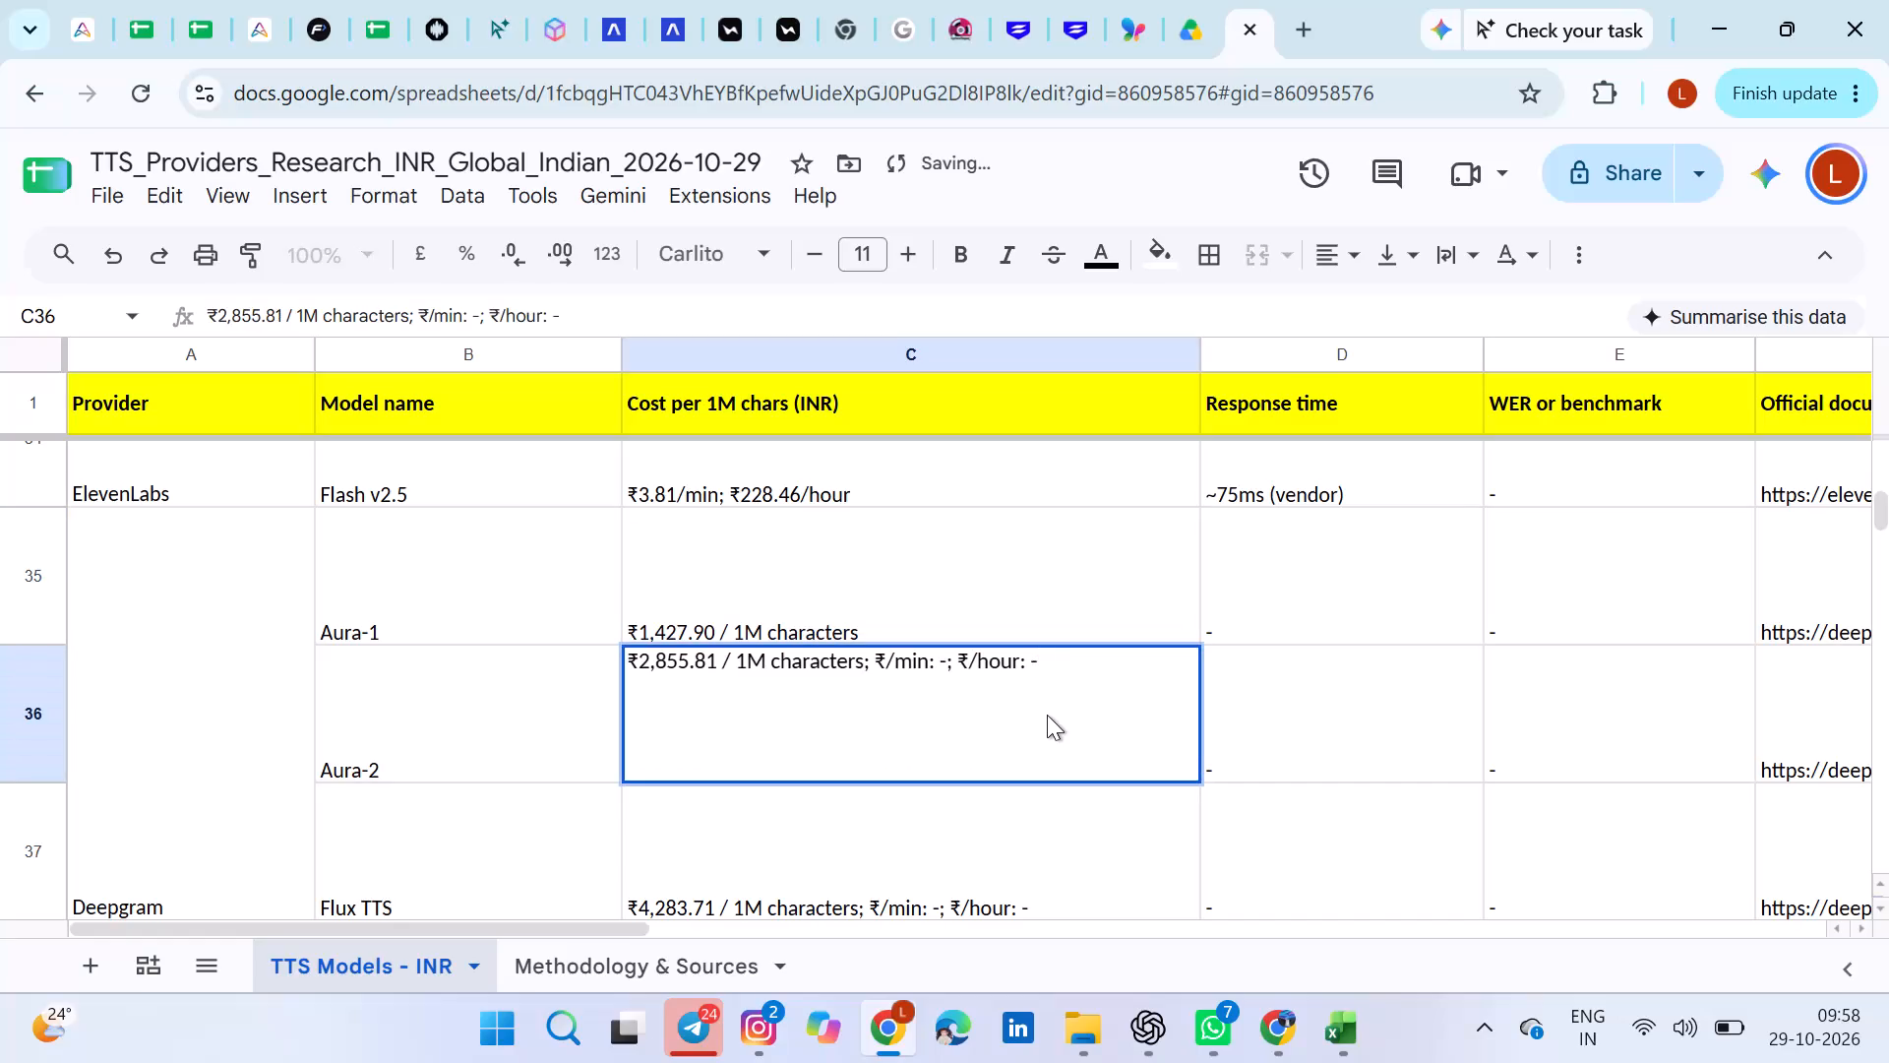
{"action": "key", "text": "BackSpace"}
{"action": "key", "text": "BackSpace"}
{"action": "key", "text": "BackSpace"}
{"action": "key", "text": "BackSpace"}
{"action": "key", "text": "BackSpace"}
{"action": "key", "text": "BackSpace"}
{"action": "key", "text": "BackSpace"}
{"action": "key", "text": "BackSpace"}
{"action": "key", "text": "BackSpace"}
{"action": "key", "text": "BackSpace"}
{"action": "key", "text": "BackSpace"}
{"action": "key", "text": "BackSpace"}
{"action": "key", "text": "BackSpace"}
{"action": "key", "text": "BackSpace"}
{"action": "key", "text": "BackSpace"}
{"action": "key", "text": "BackSpace"}
{"action": "key", "text": "BackSpace"}
{"action": "key", "text": "BackSpace"}
{"action": "key", "text": "BackSpace"}
{"action": "key", "text": "BackSpace"}
{"action": "key", "text": "BackSpace"}
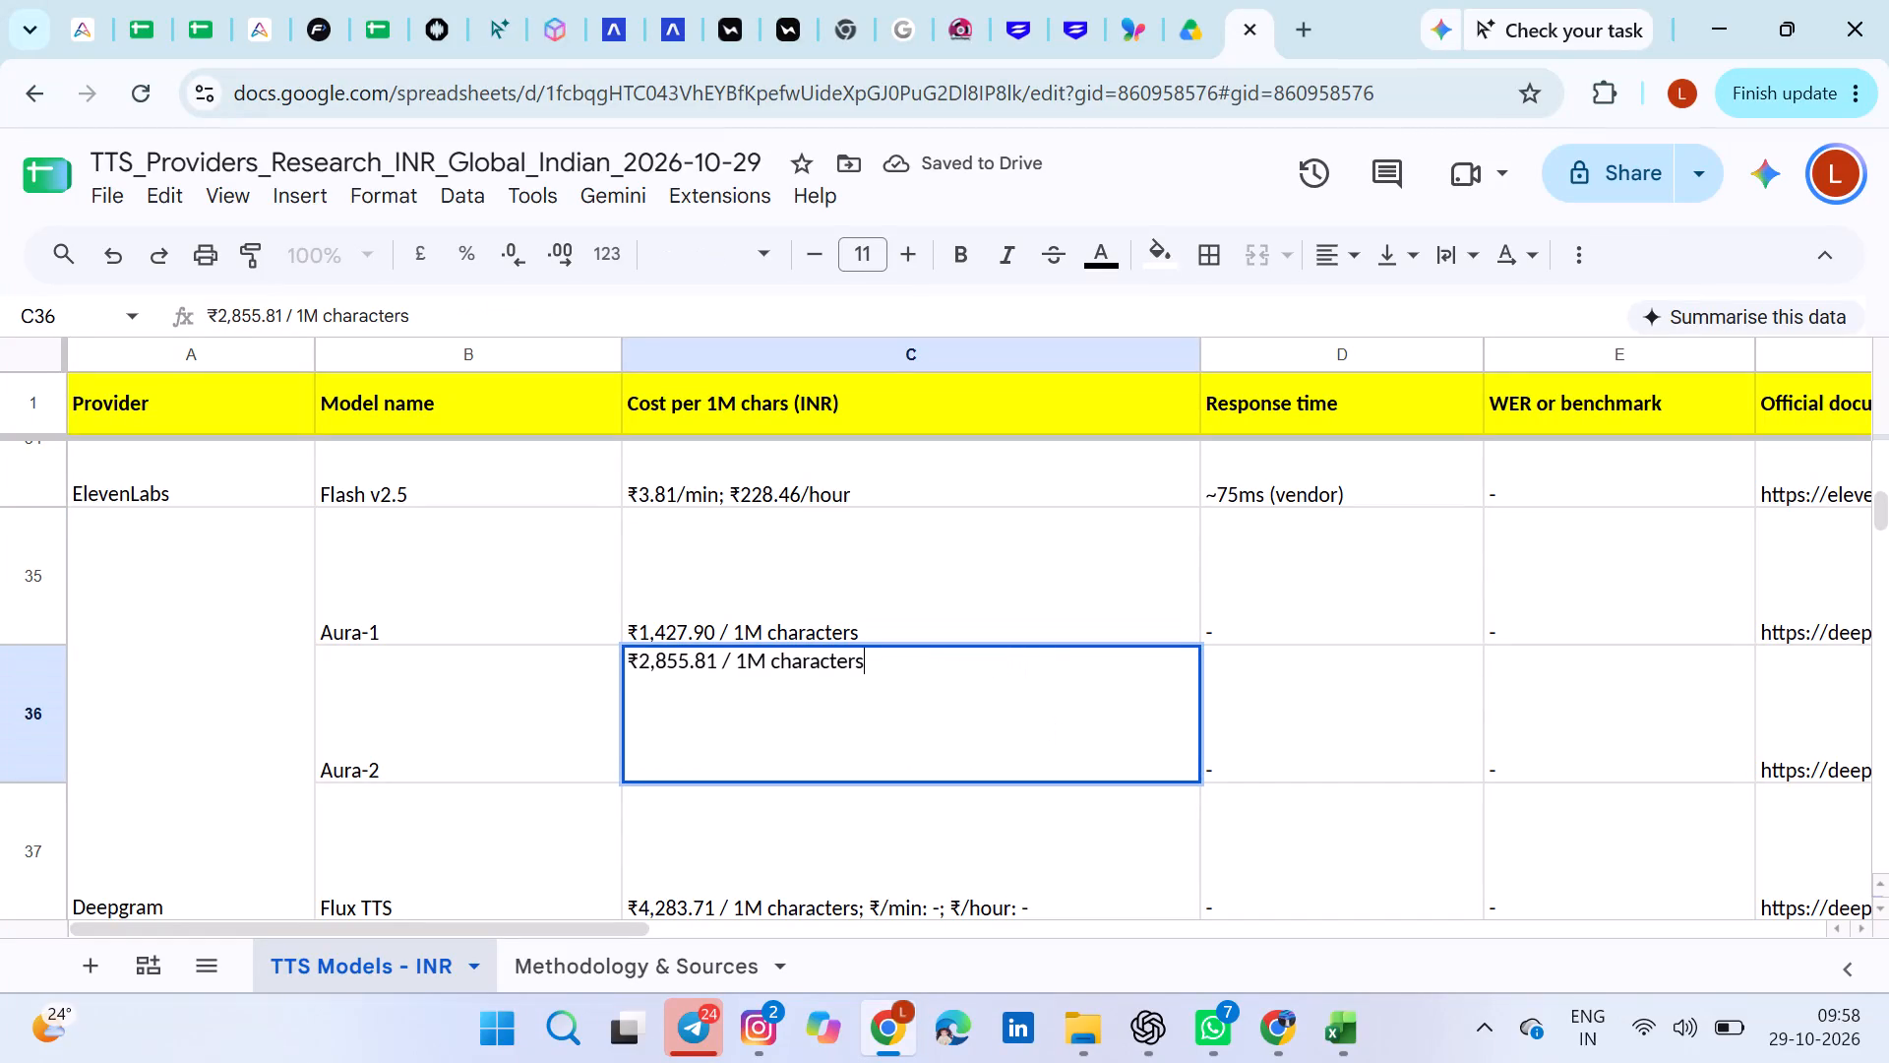
Trim the Deepgram Flux TTS cost in C37 to "₹4,283.71 / 1M characters", deleting the empty per-minute and per-hour parts.
{"action": "double_click", "coordinate": [1080, 891]}
{"action": "key", "text": "BackSpace"}
{"action": "key", "text": "BackSpace"}
{"action": "key", "text": "BackSpace"}
{"action": "key", "text": "BackSpace"}
{"action": "key", "text": "BackSpace"}
{"action": "key", "text": "BackSpace"}
{"action": "key", "text": "BackSpace"}
{"action": "key", "text": "BackSpace"}
{"action": "key", "text": "BackSpace"}
{"action": "key", "text": "BackSpace"}
{"action": "key", "text": "BackSpace"}
{"action": "key", "text": "BackSpace"}
{"action": "key", "text": "BackSpace"}
{"action": "key", "text": "BackSpace"}
{"action": "key", "text": "BackSpace"}
{"action": "key", "text": "BackSpace"}
{"action": "key", "text": "BackSpace"}
{"action": "key", "text": "BackSpace"}
{"action": "key", "text": "BackSpace"}
{"action": "key", "text": "BackSpace"}
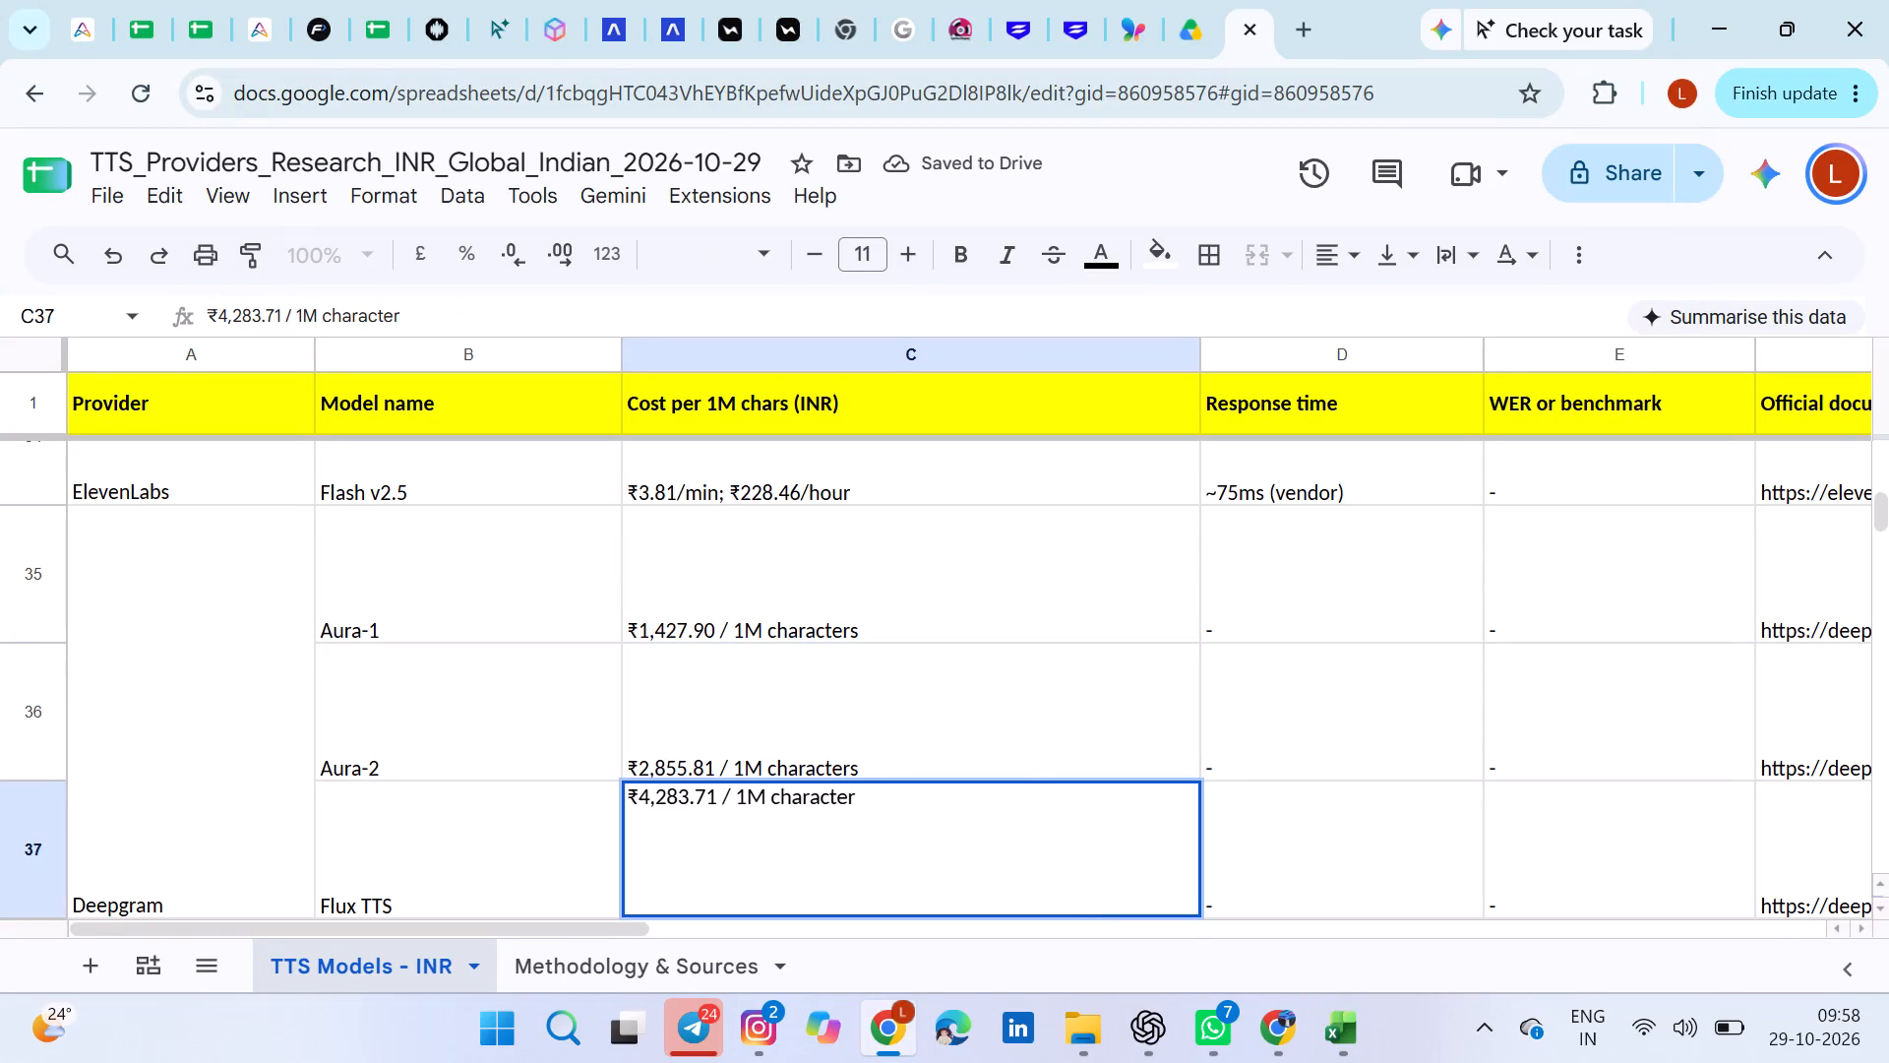
{"action": "key", "text": "s"}
{"action": "scroll", "coordinate": [1080, 891], "scroll_direction": "down", "scroll_amount": 1}
{"action": "scroll", "coordinate": [1038, 781], "scroll_direction": "down", "scroll_amount": 1}
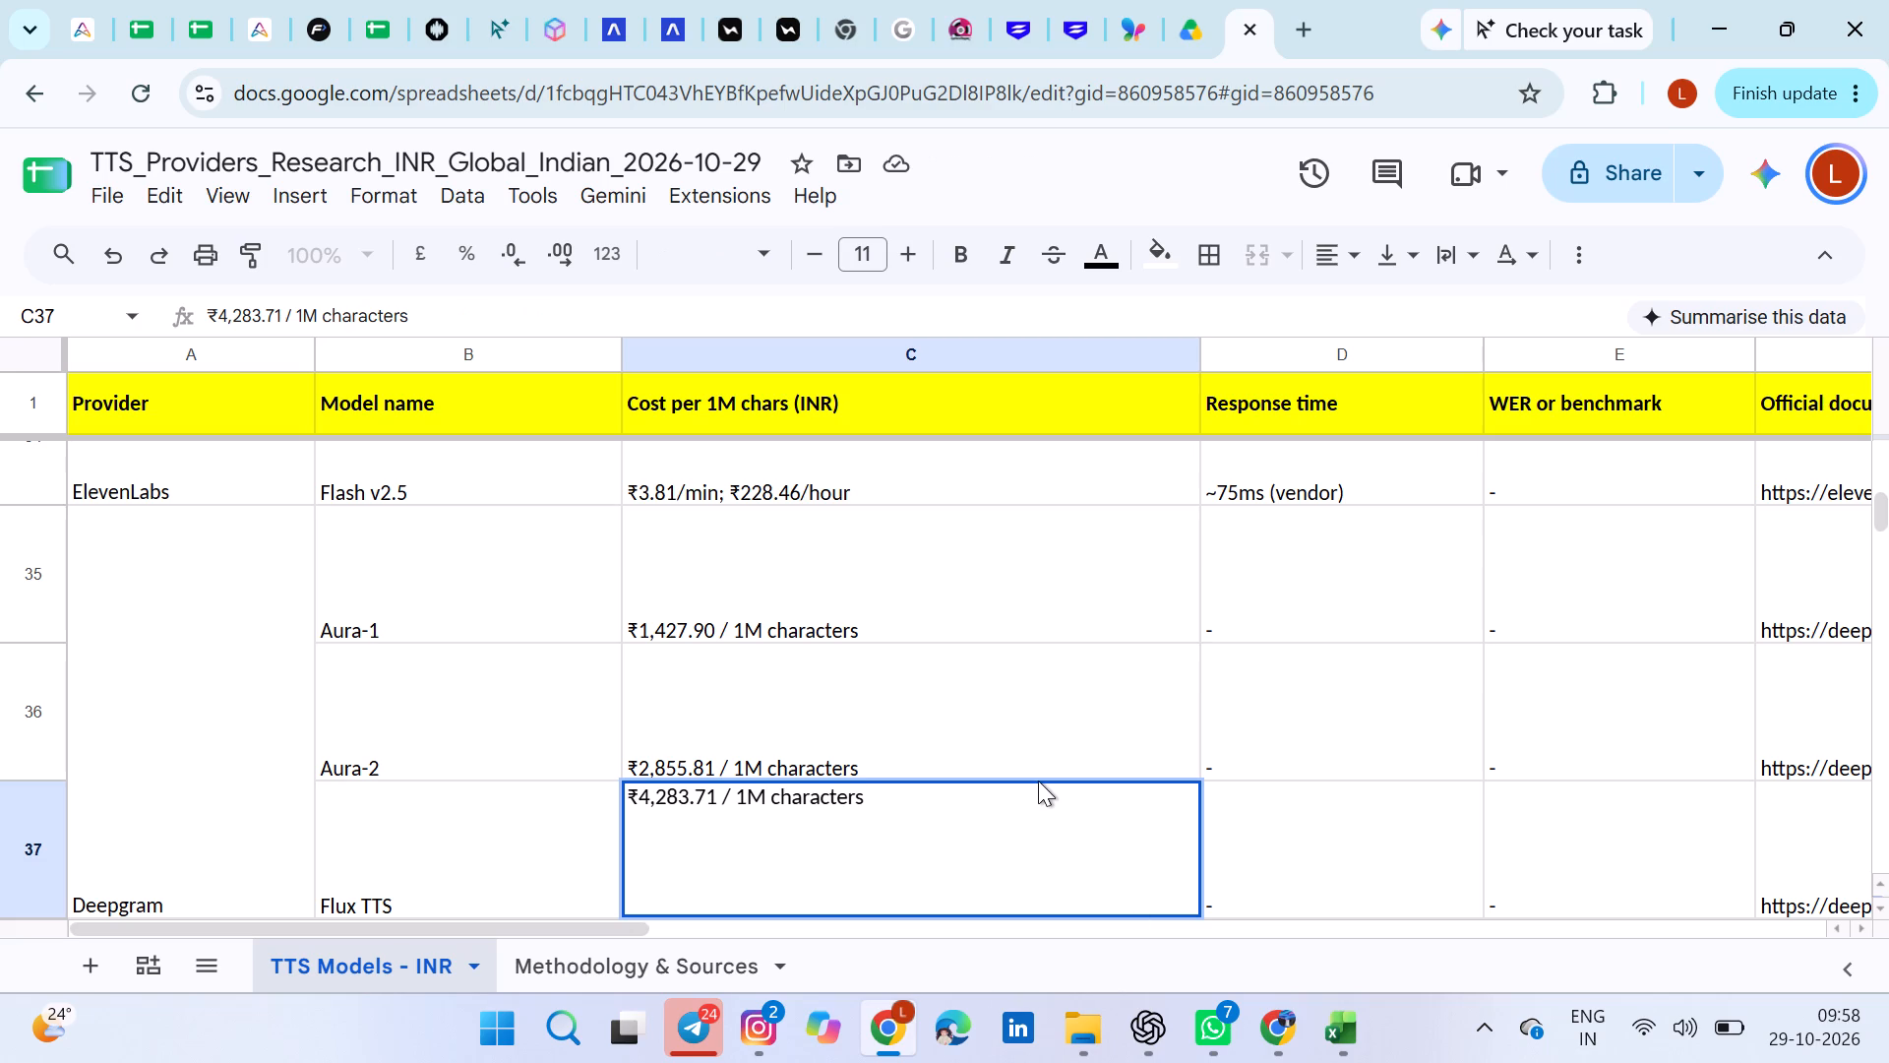
{"action": "scroll", "coordinate": [1038, 781], "scroll_direction": "down", "scroll_amount": 1}
{"action": "left_click", "coordinate": [1090, 680]}
Review the TTS Models - INR sheet from its last rows back to the top, including the columns beyond the cost.
{"action": "scroll", "coordinate": [1090, 680], "scroll_direction": "down", "scroll_amount": 3}
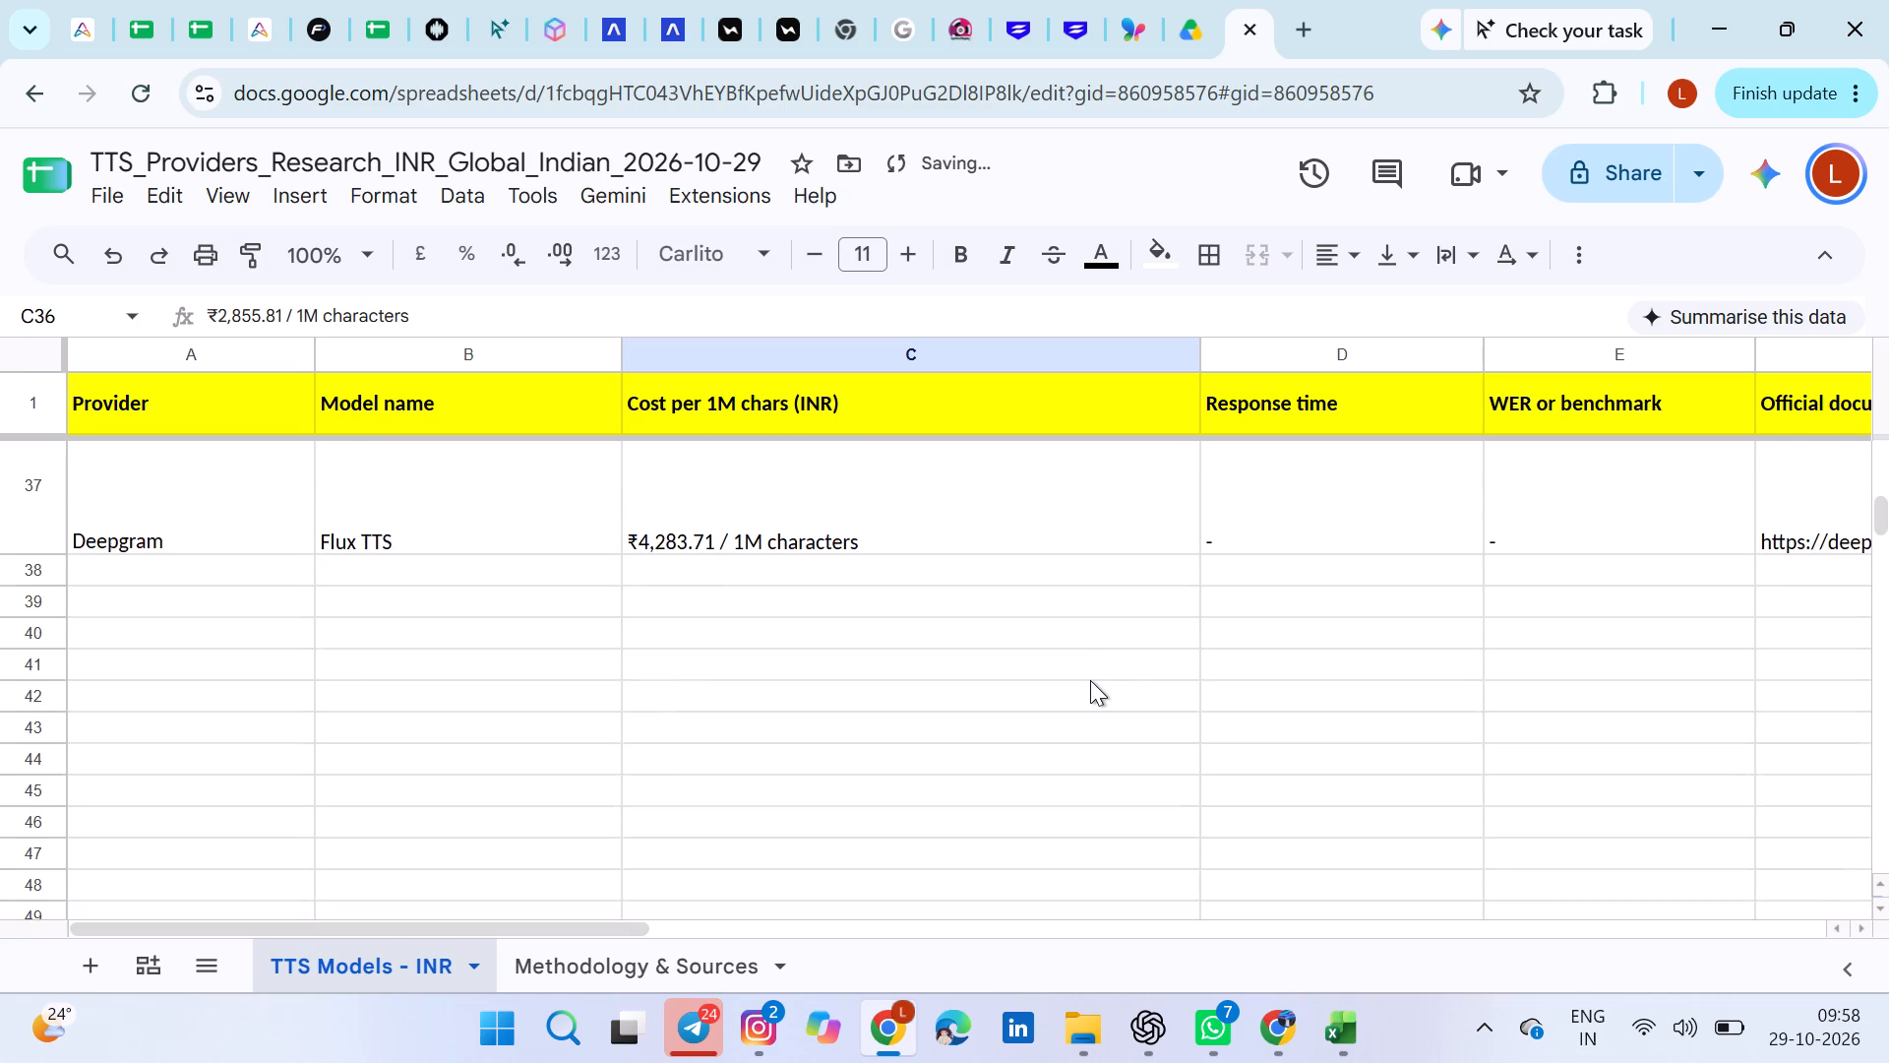
{"action": "scroll", "coordinate": [1090, 680], "scroll_direction": "up", "scroll_amount": 11}
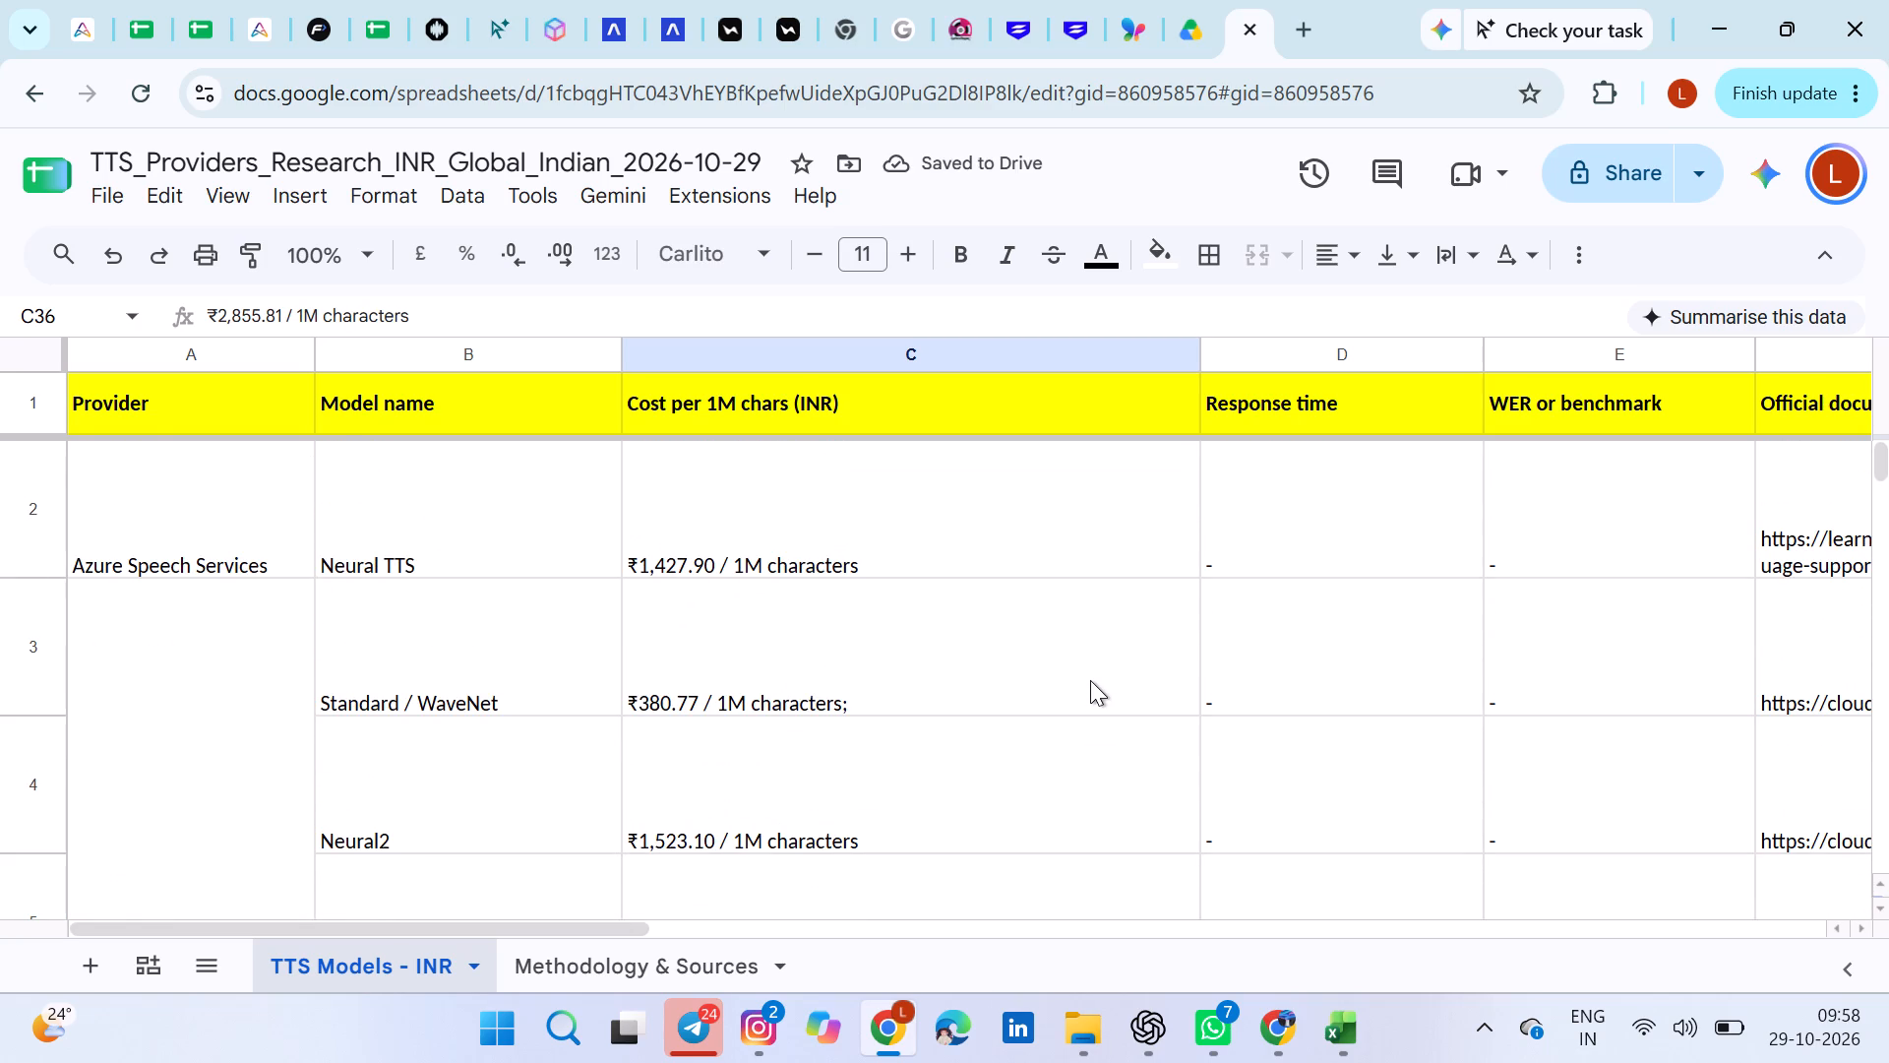
{"action": "scroll", "coordinate": [1255, 623], "scroll_direction": "left", "scroll_amount": 2}
{"action": "scroll", "coordinate": [1255, 623], "scroll_direction": "right", "scroll_amount": 1}
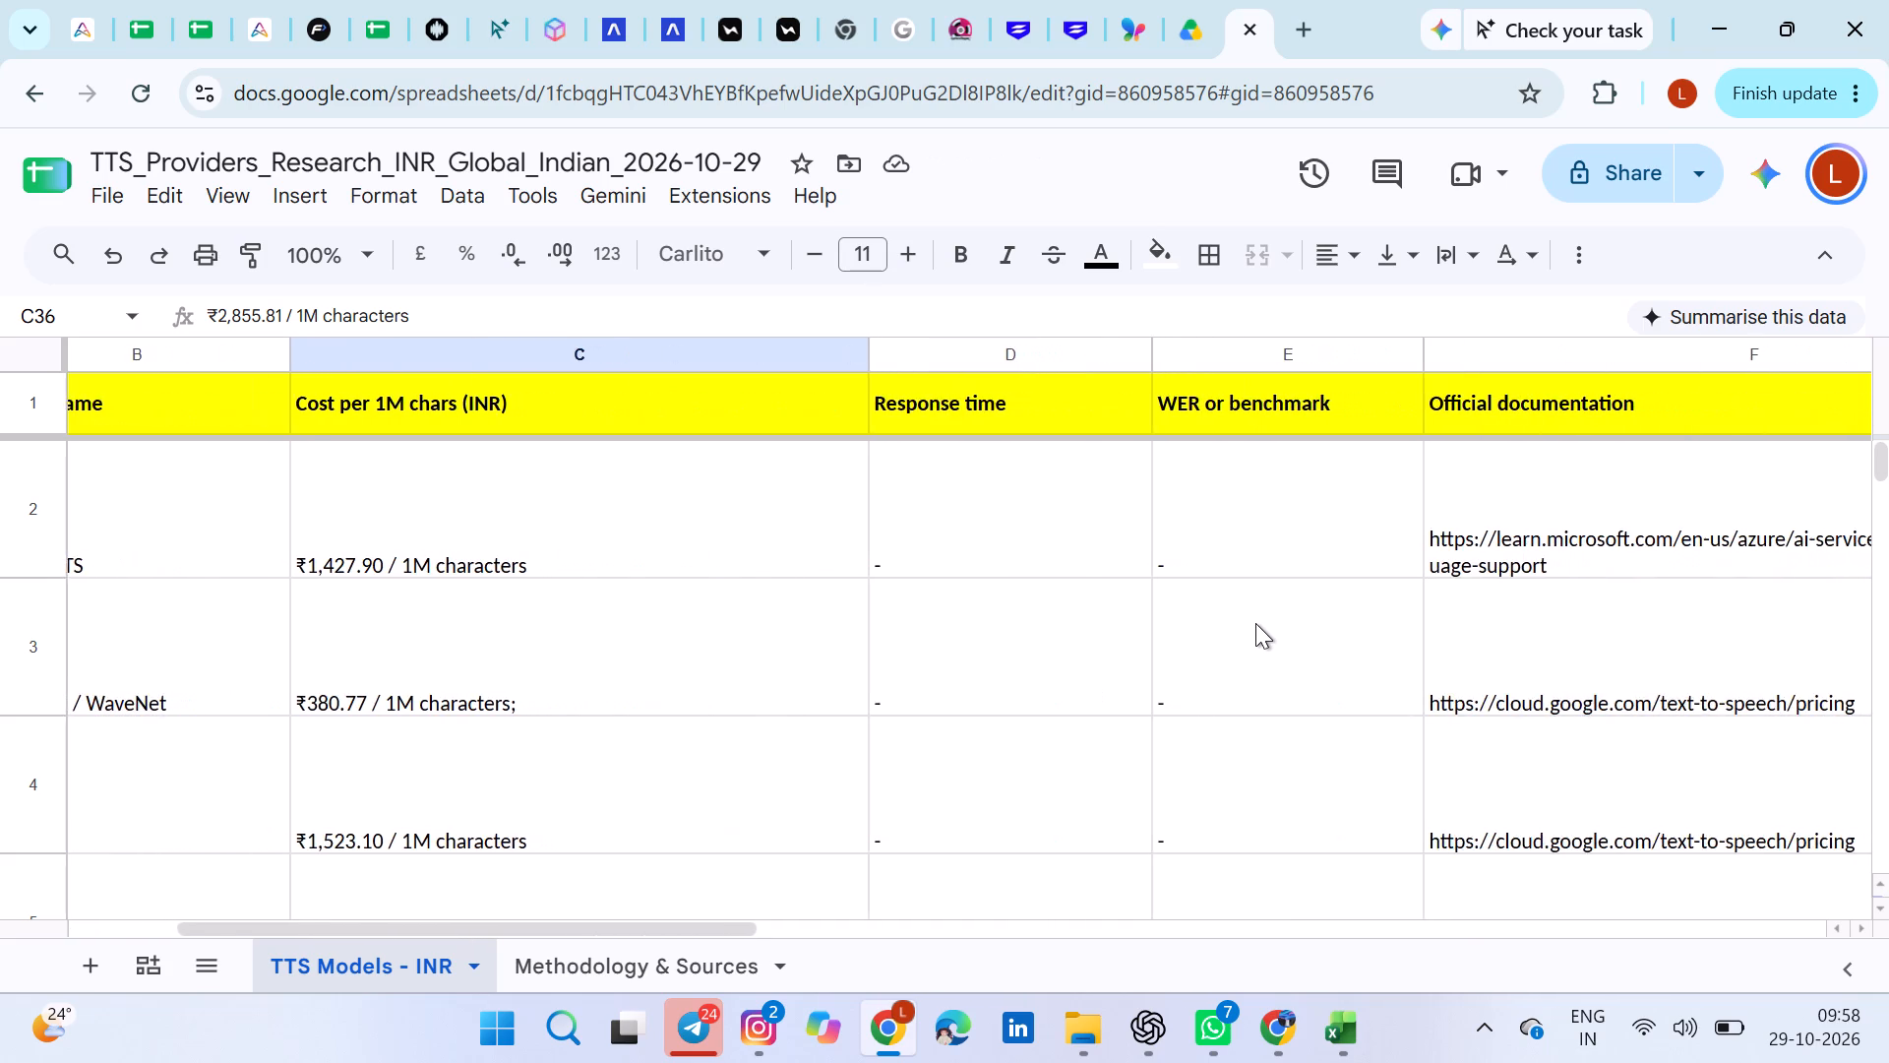
{"action": "scroll", "coordinate": [1255, 623], "scroll_direction": "right", "scroll_amount": 2}
{"action": "scroll", "coordinate": [176, 538], "scroll_direction": "up", "scroll_amount": 6}
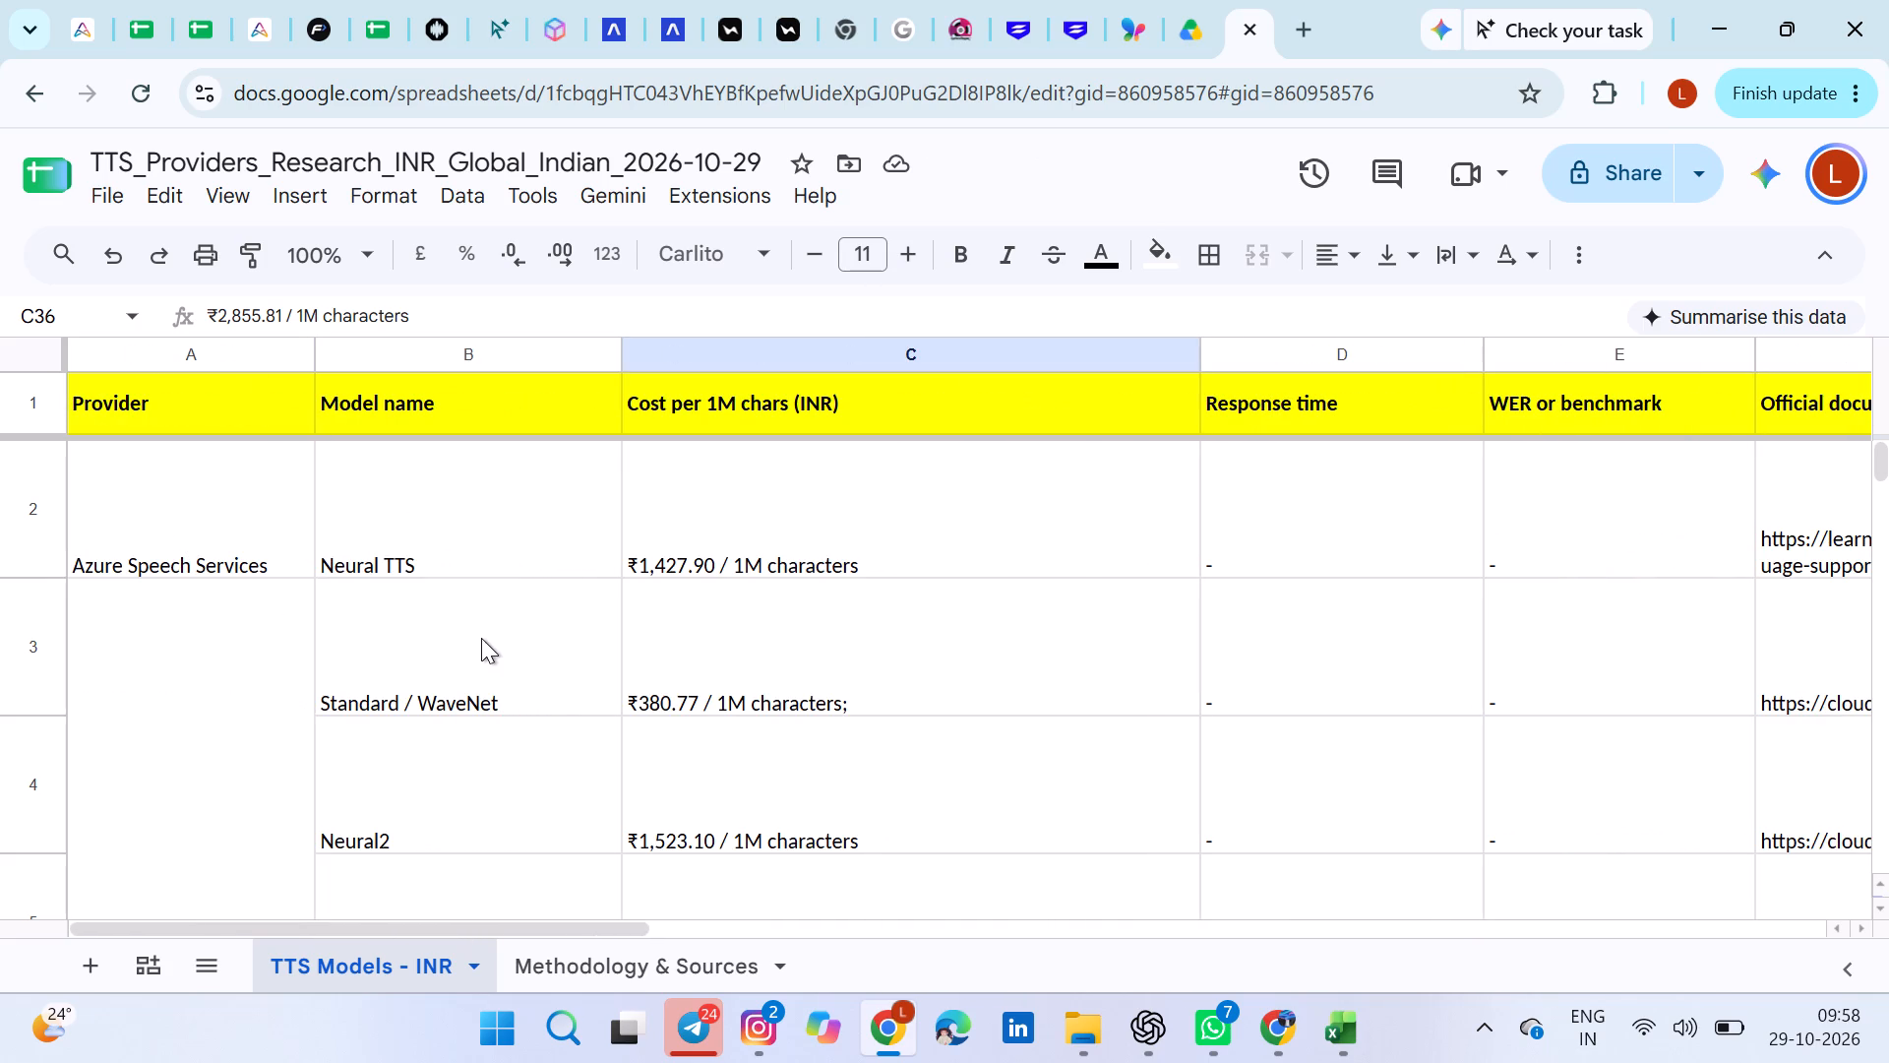
{"action": "scroll", "coordinate": [481, 638], "scroll_direction": "up", "scroll_amount": 5}
{"action": "scroll", "coordinate": [481, 638], "scroll_direction": "down", "scroll_amount": 2}
{"action": "scroll", "coordinate": [481, 638], "scroll_direction": "up", "scroll_amount": 2}
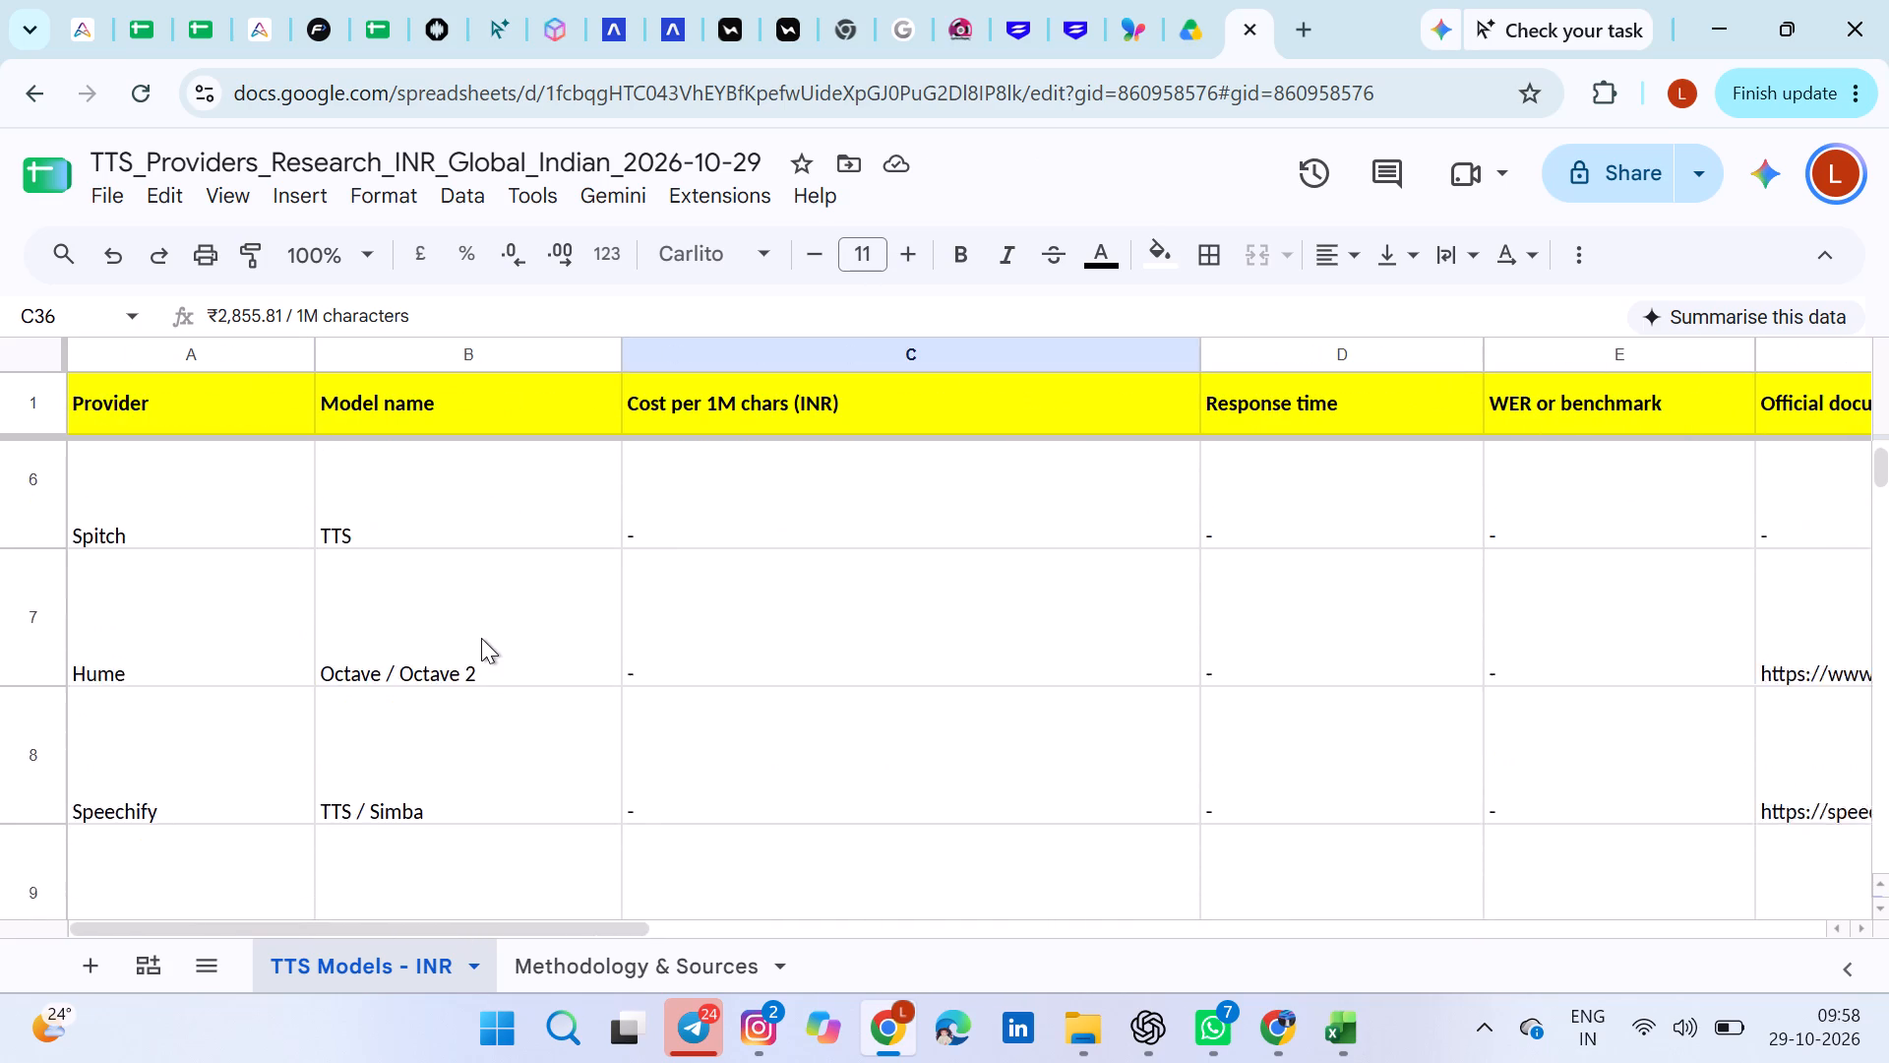
{"action": "scroll", "coordinate": [481, 638], "scroll_direction": "up", "scroll_amount": 2}
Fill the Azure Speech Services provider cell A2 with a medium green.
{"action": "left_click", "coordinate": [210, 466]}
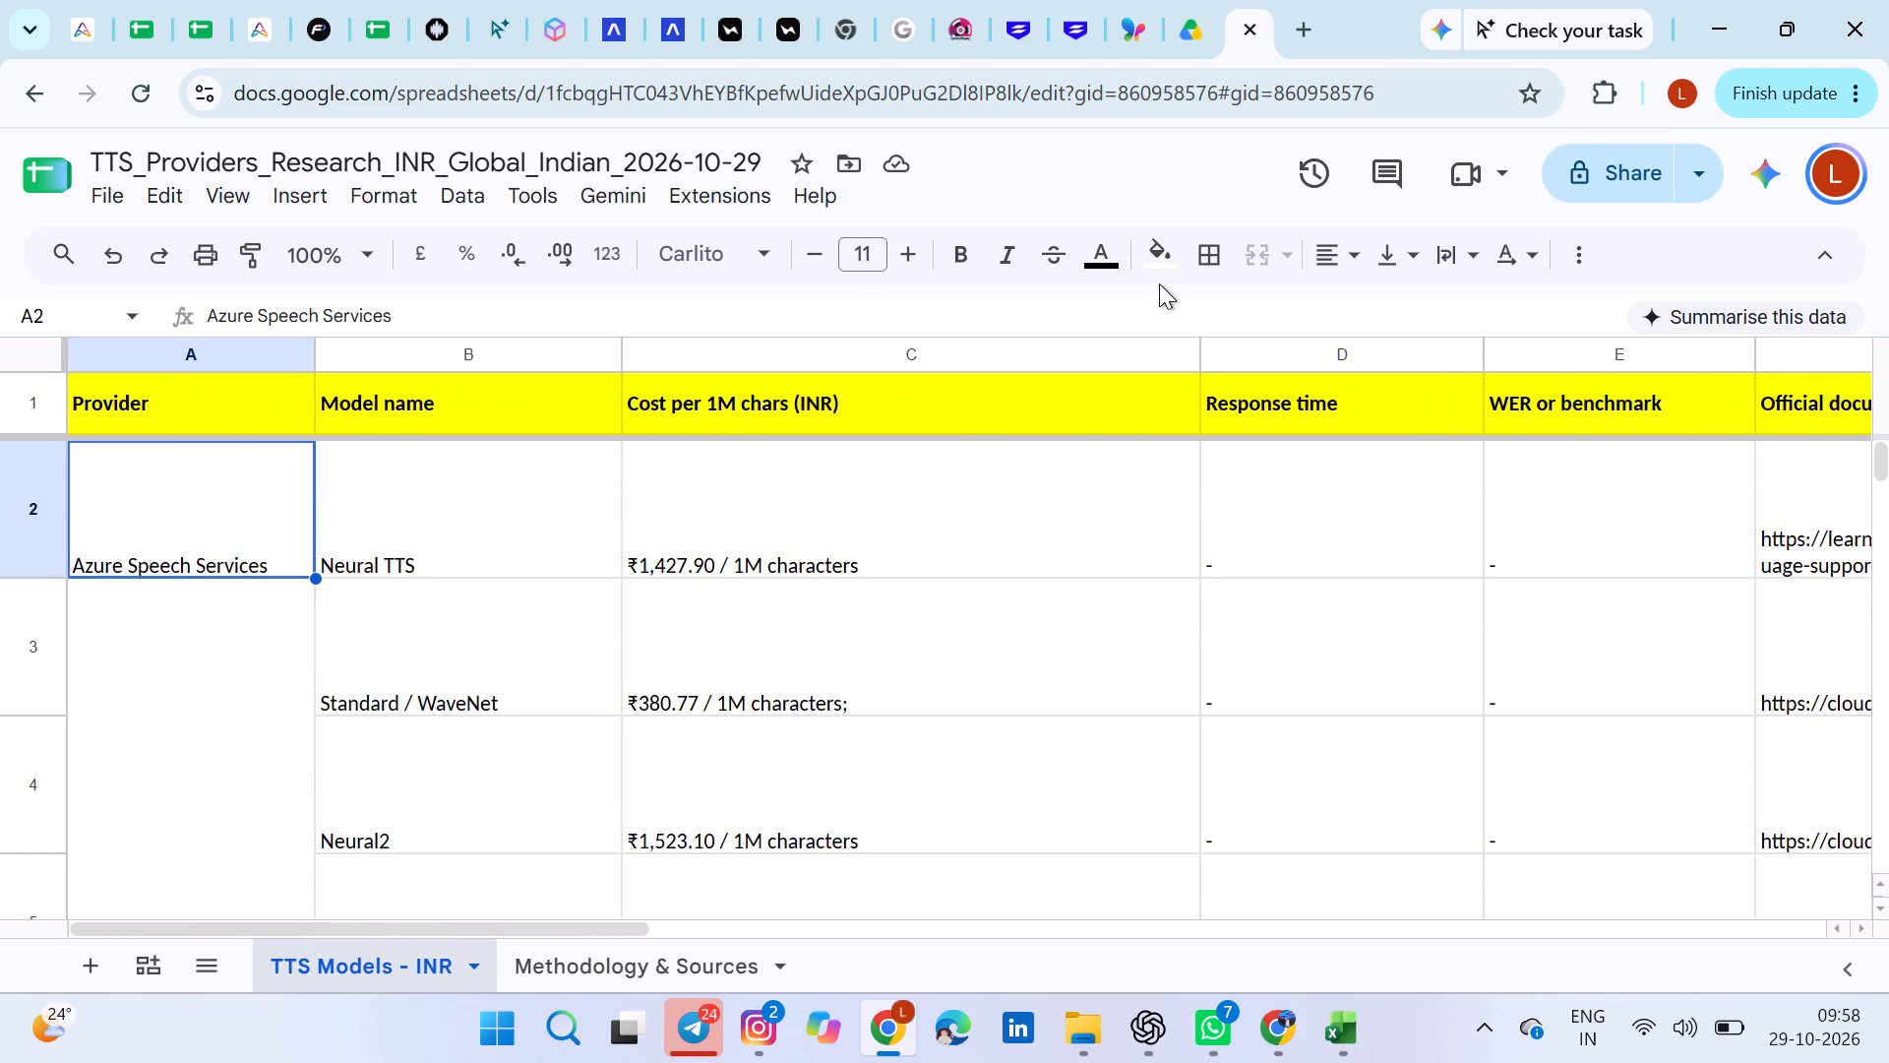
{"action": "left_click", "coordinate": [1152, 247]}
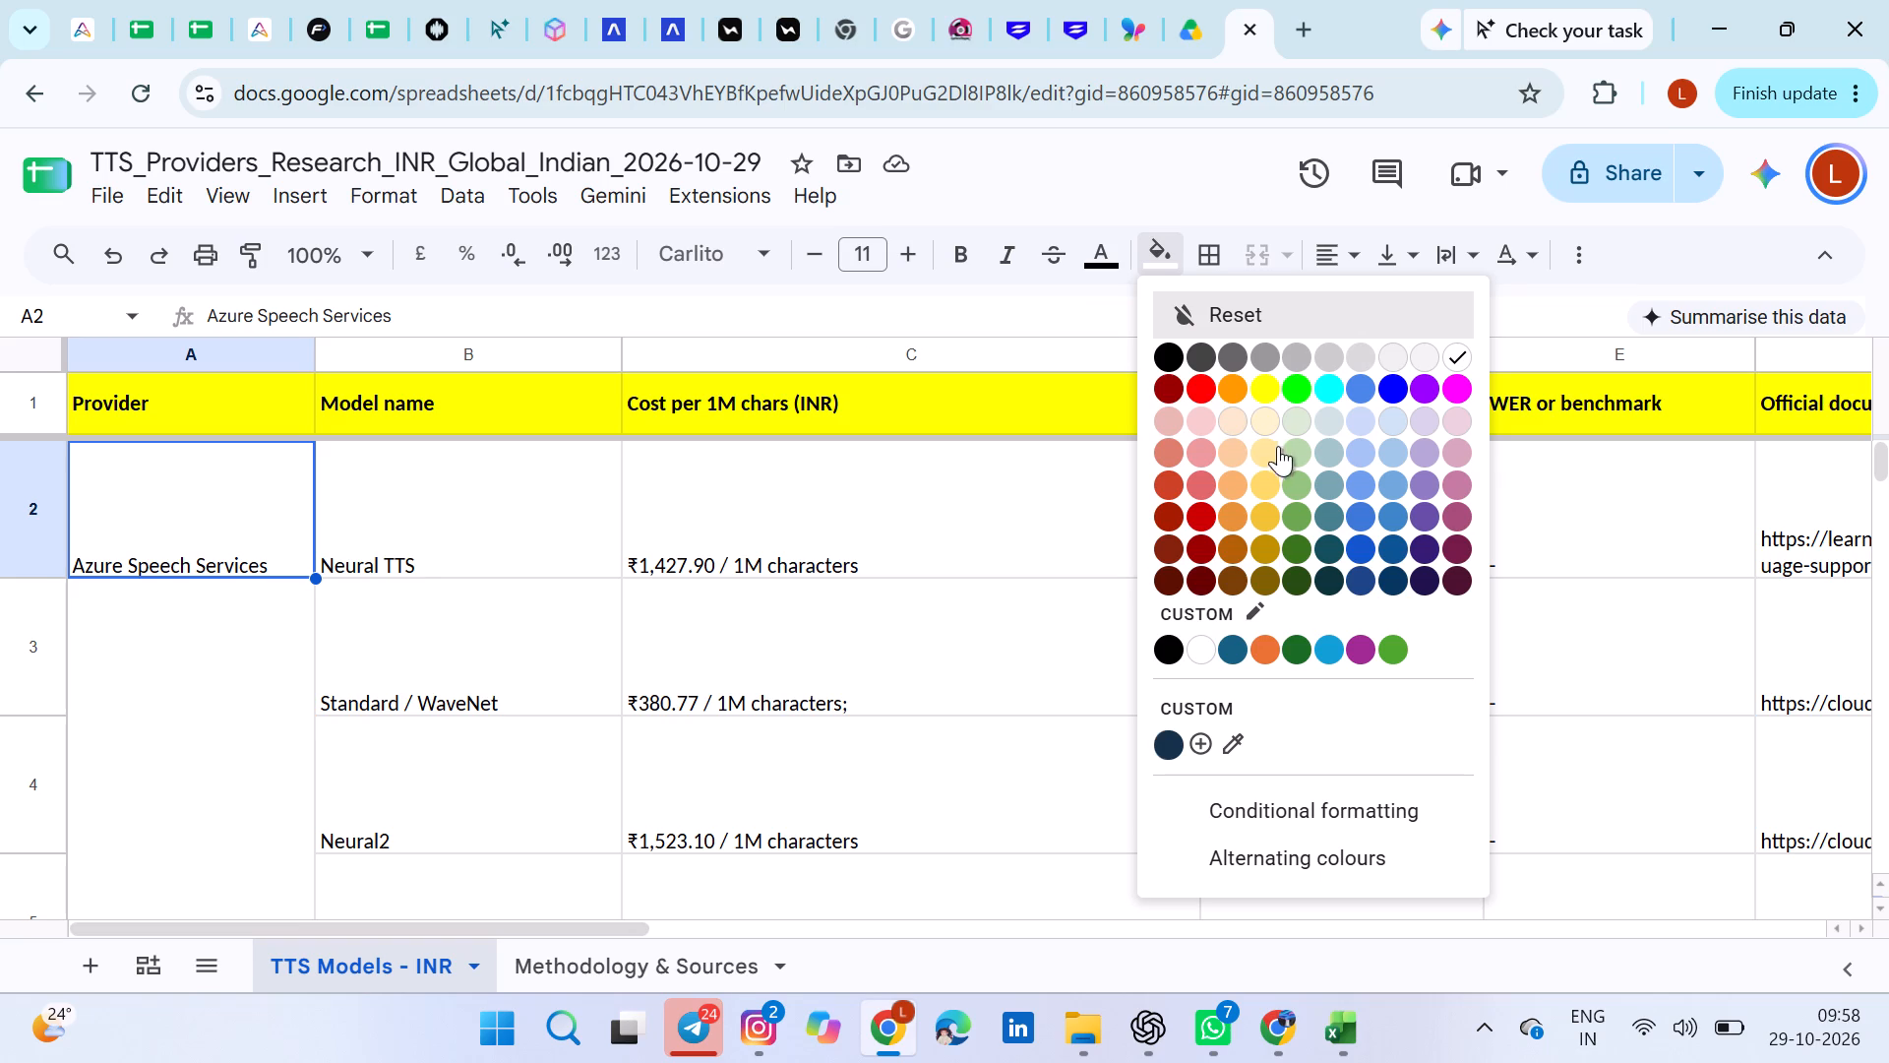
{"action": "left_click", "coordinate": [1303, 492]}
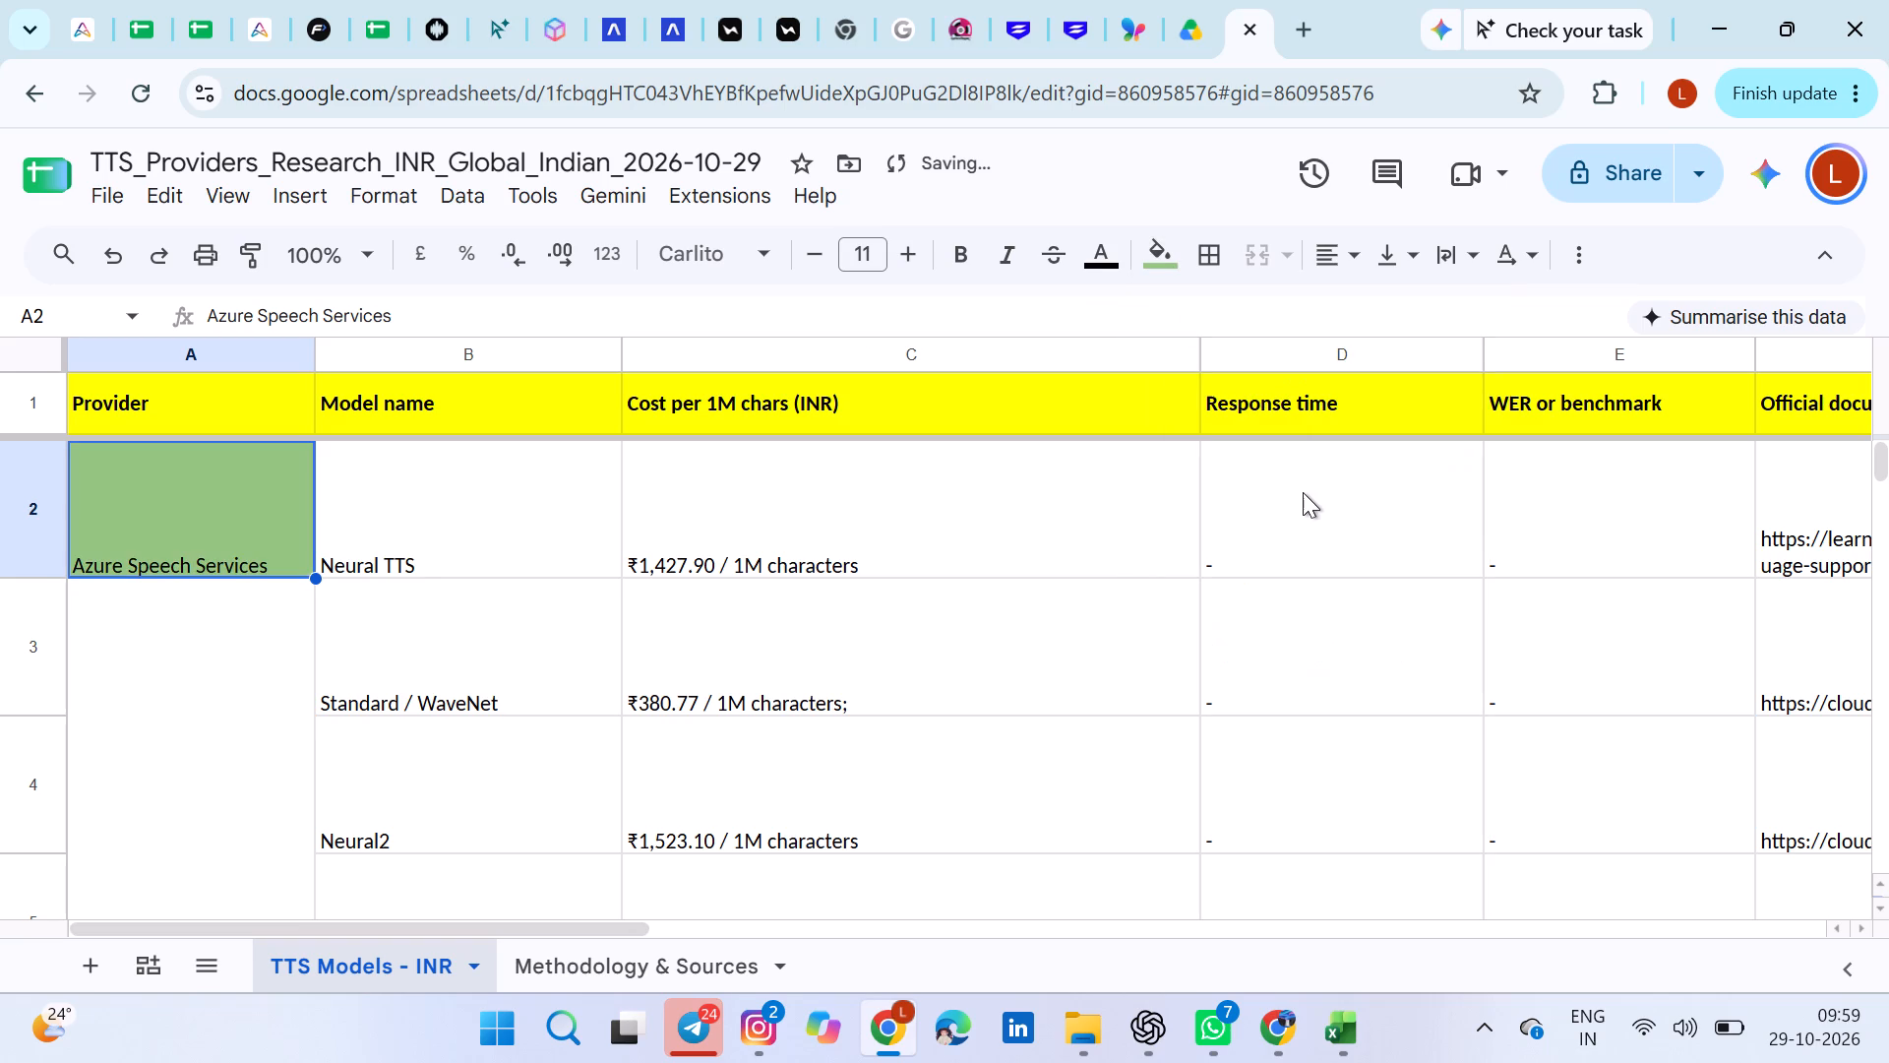
Fill the merged Google Cloud TTS provider cell A3:A5 with the light green one shade paler than A2's fill.
{"action": "left_click", "coordinate": [163, 692]}
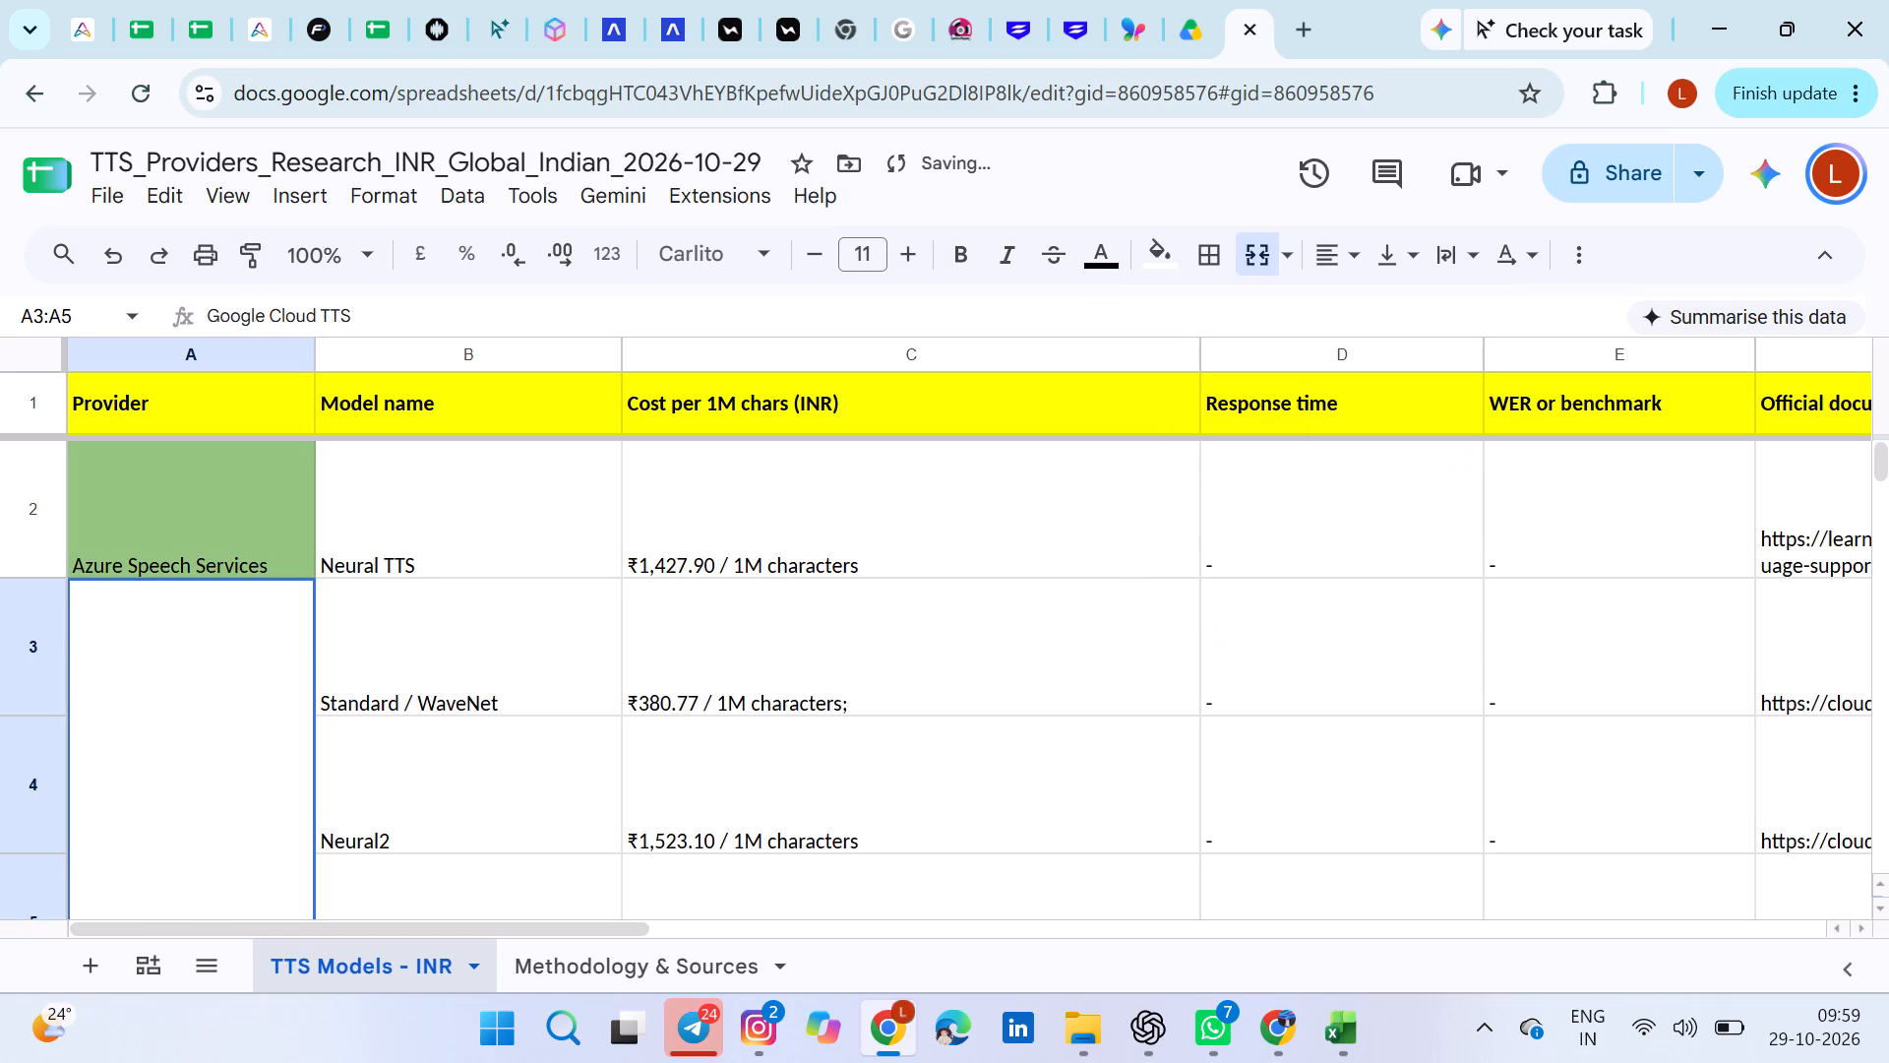
{"action": "left_click", "coordinate": [1175, 260]}
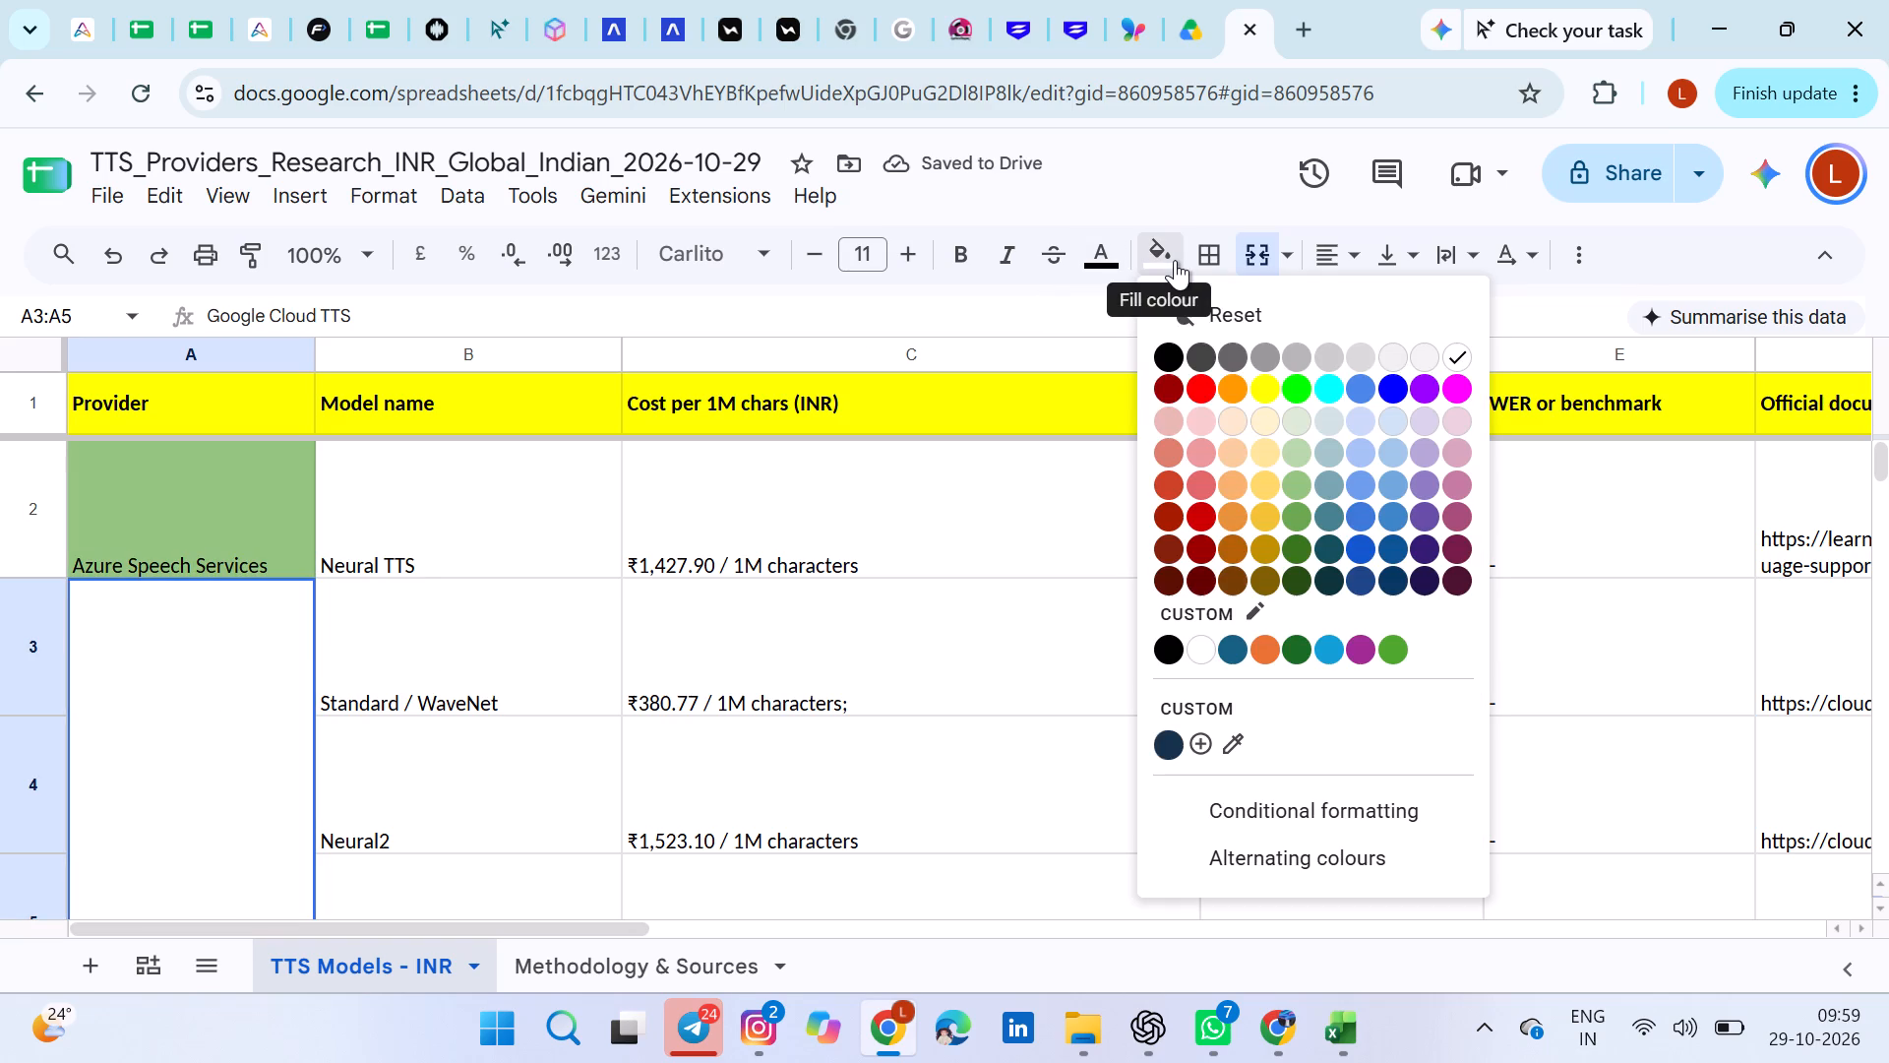
{"action": "left_click", "coordinate": [1291, 464]}
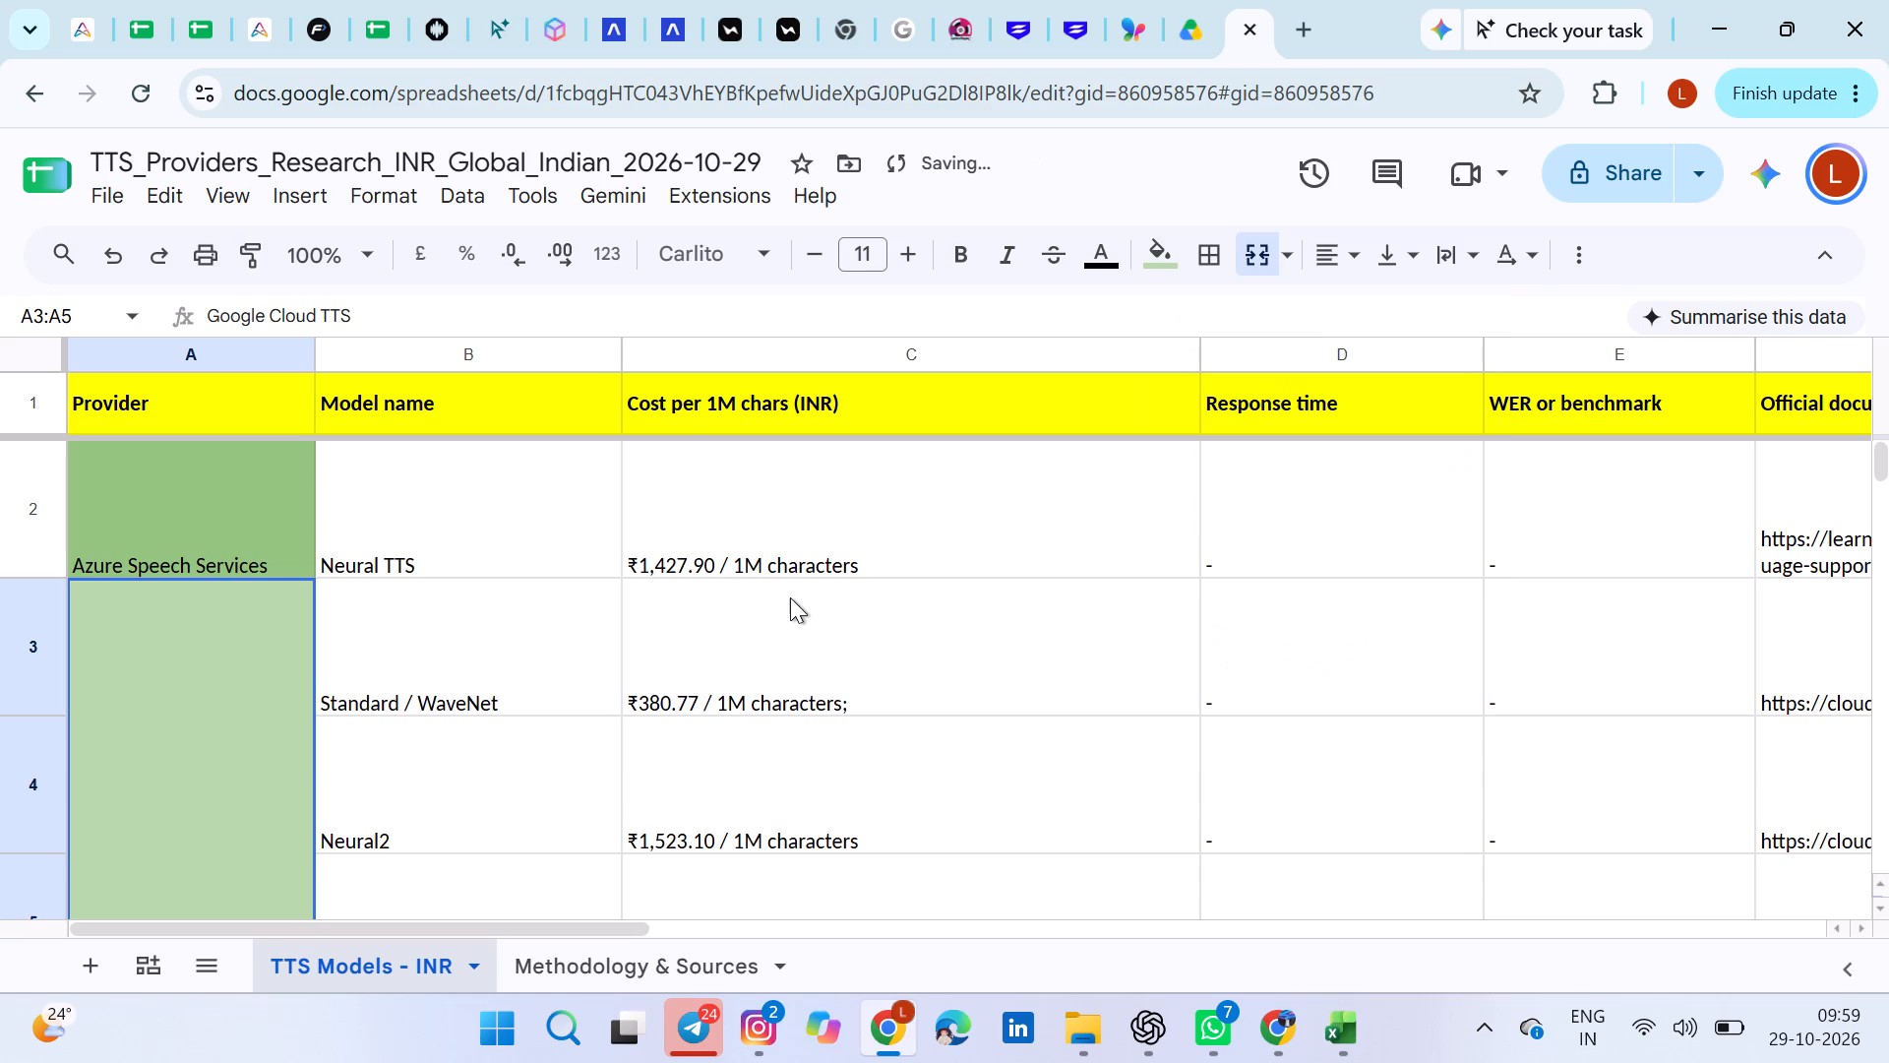
{"action": "left_click", "coordinate": [509, 668]}
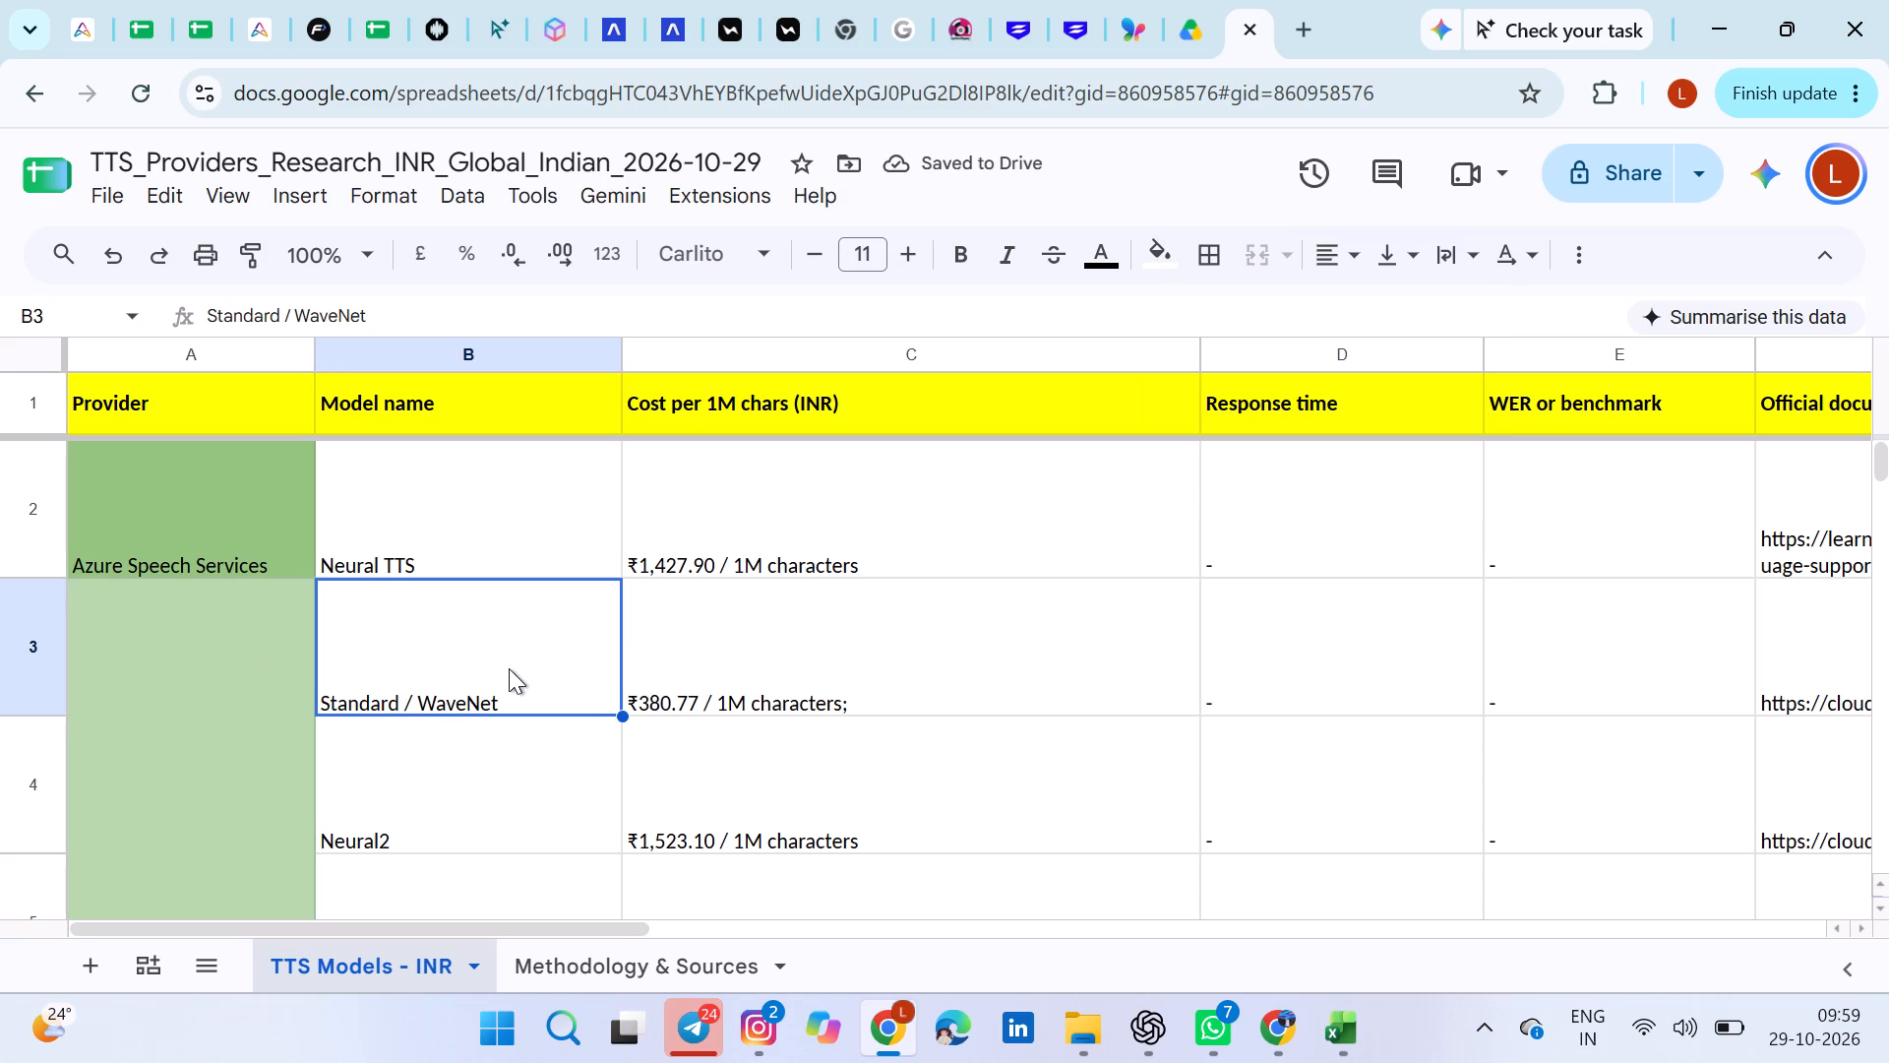
Change the fill of the Azure Speech Services cell A2 to the same light green as the Google Cloud TTS cell.
{"action": "left_click", "coordinate": [249, 691]}
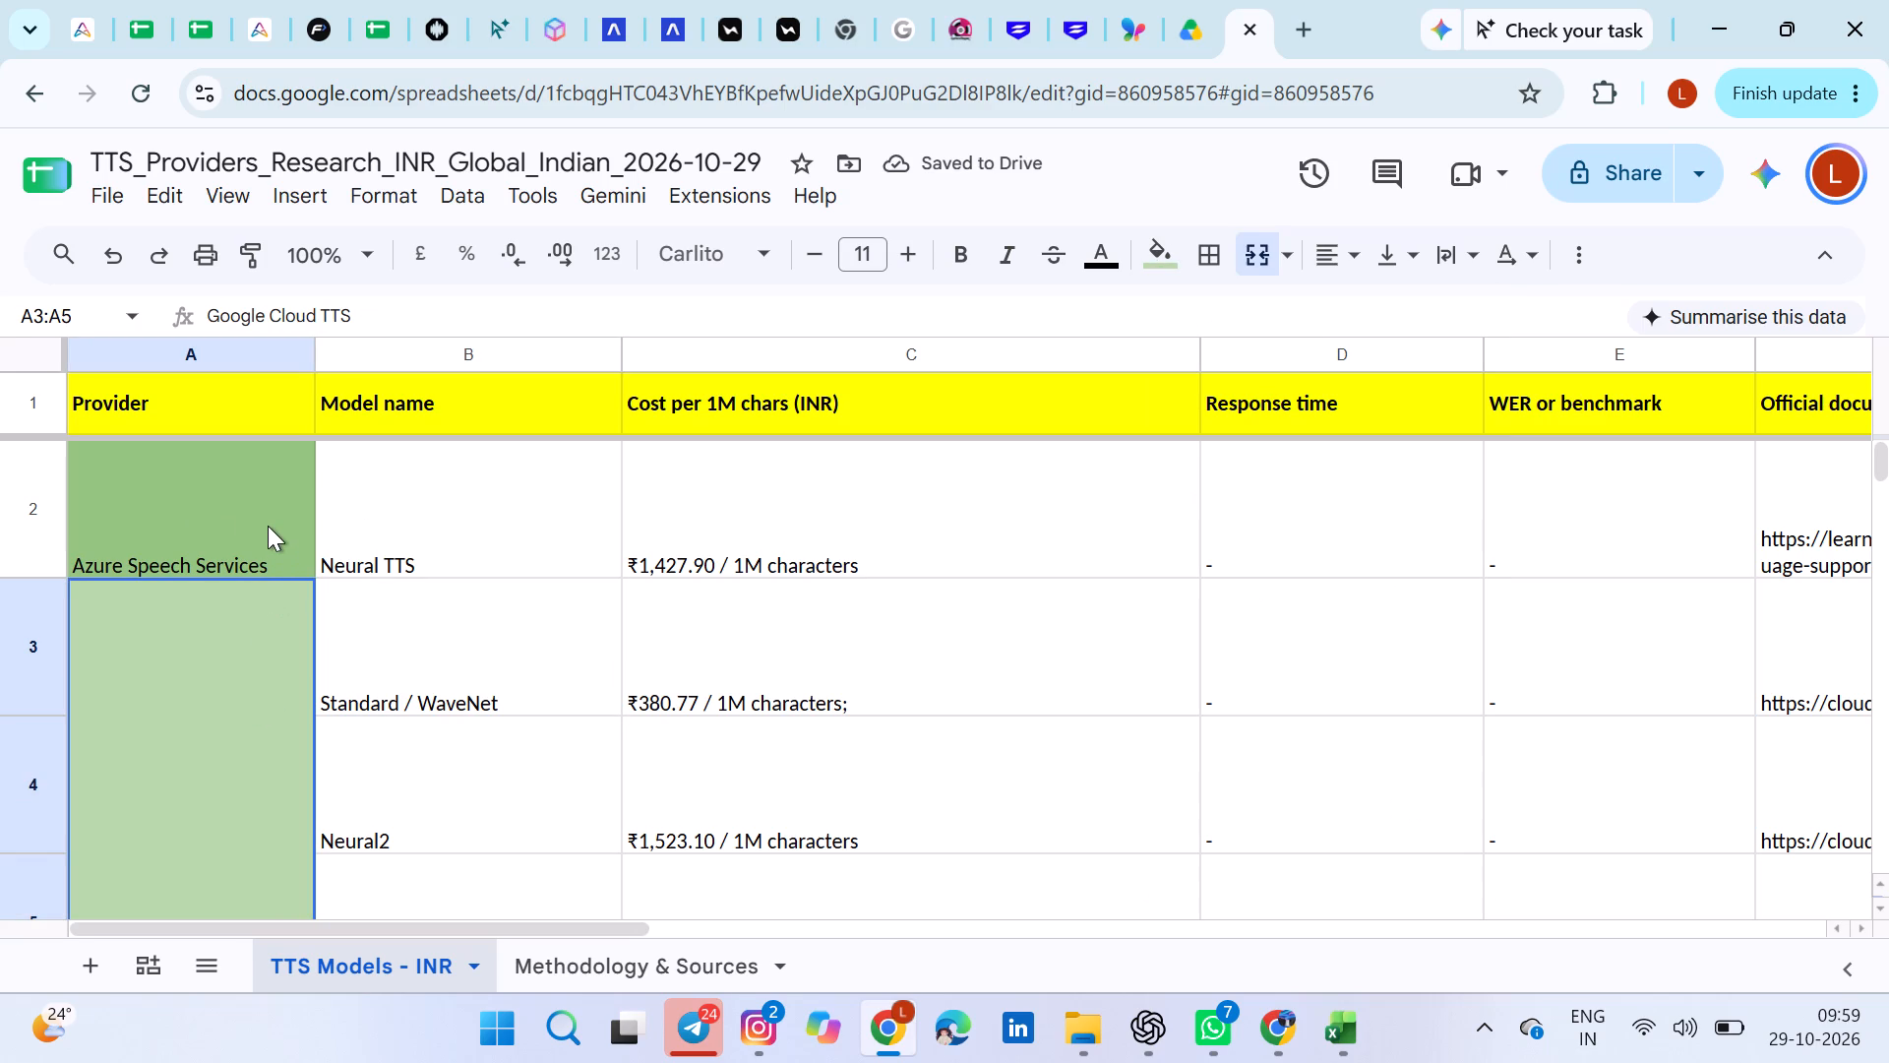
{"action": "left_click", "coordinate": [268, 526]}
{"action": "left_click", "coordinate": [1173, 246]}
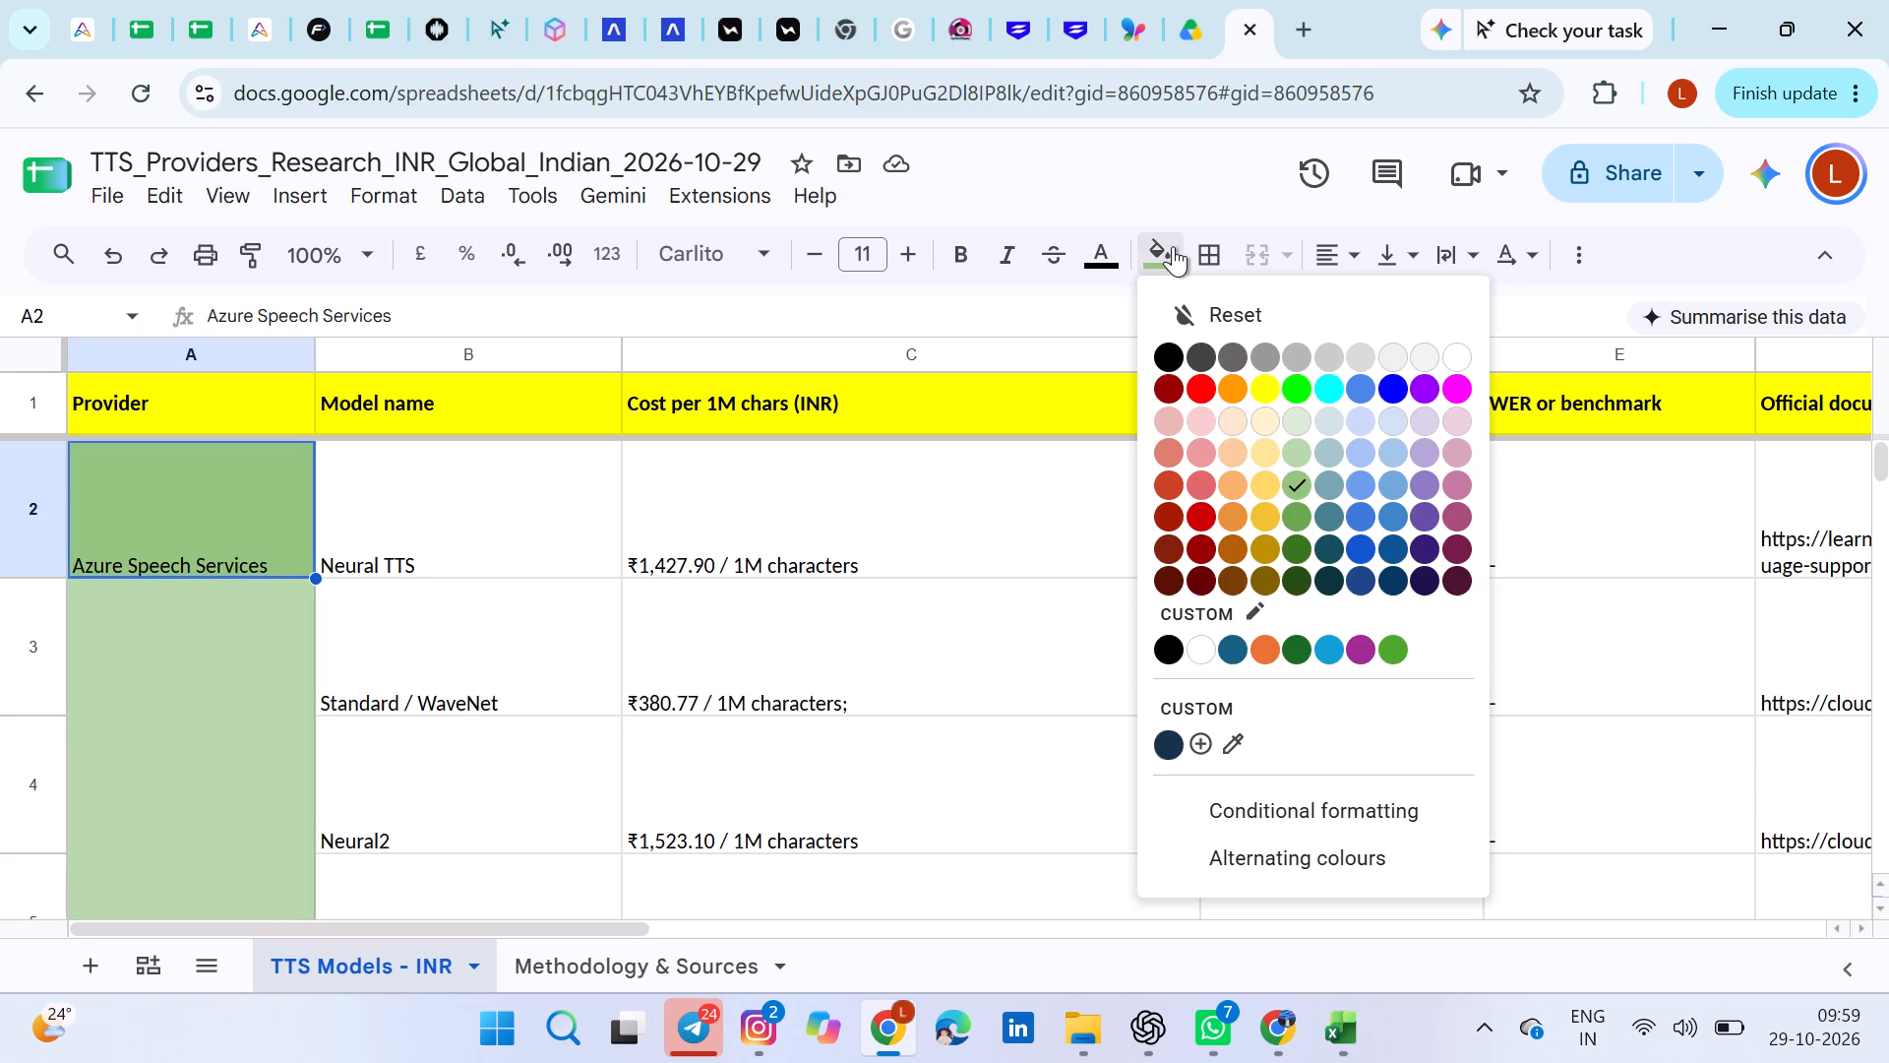
{"action": "left_click", "coordinate": [1297, 465]}
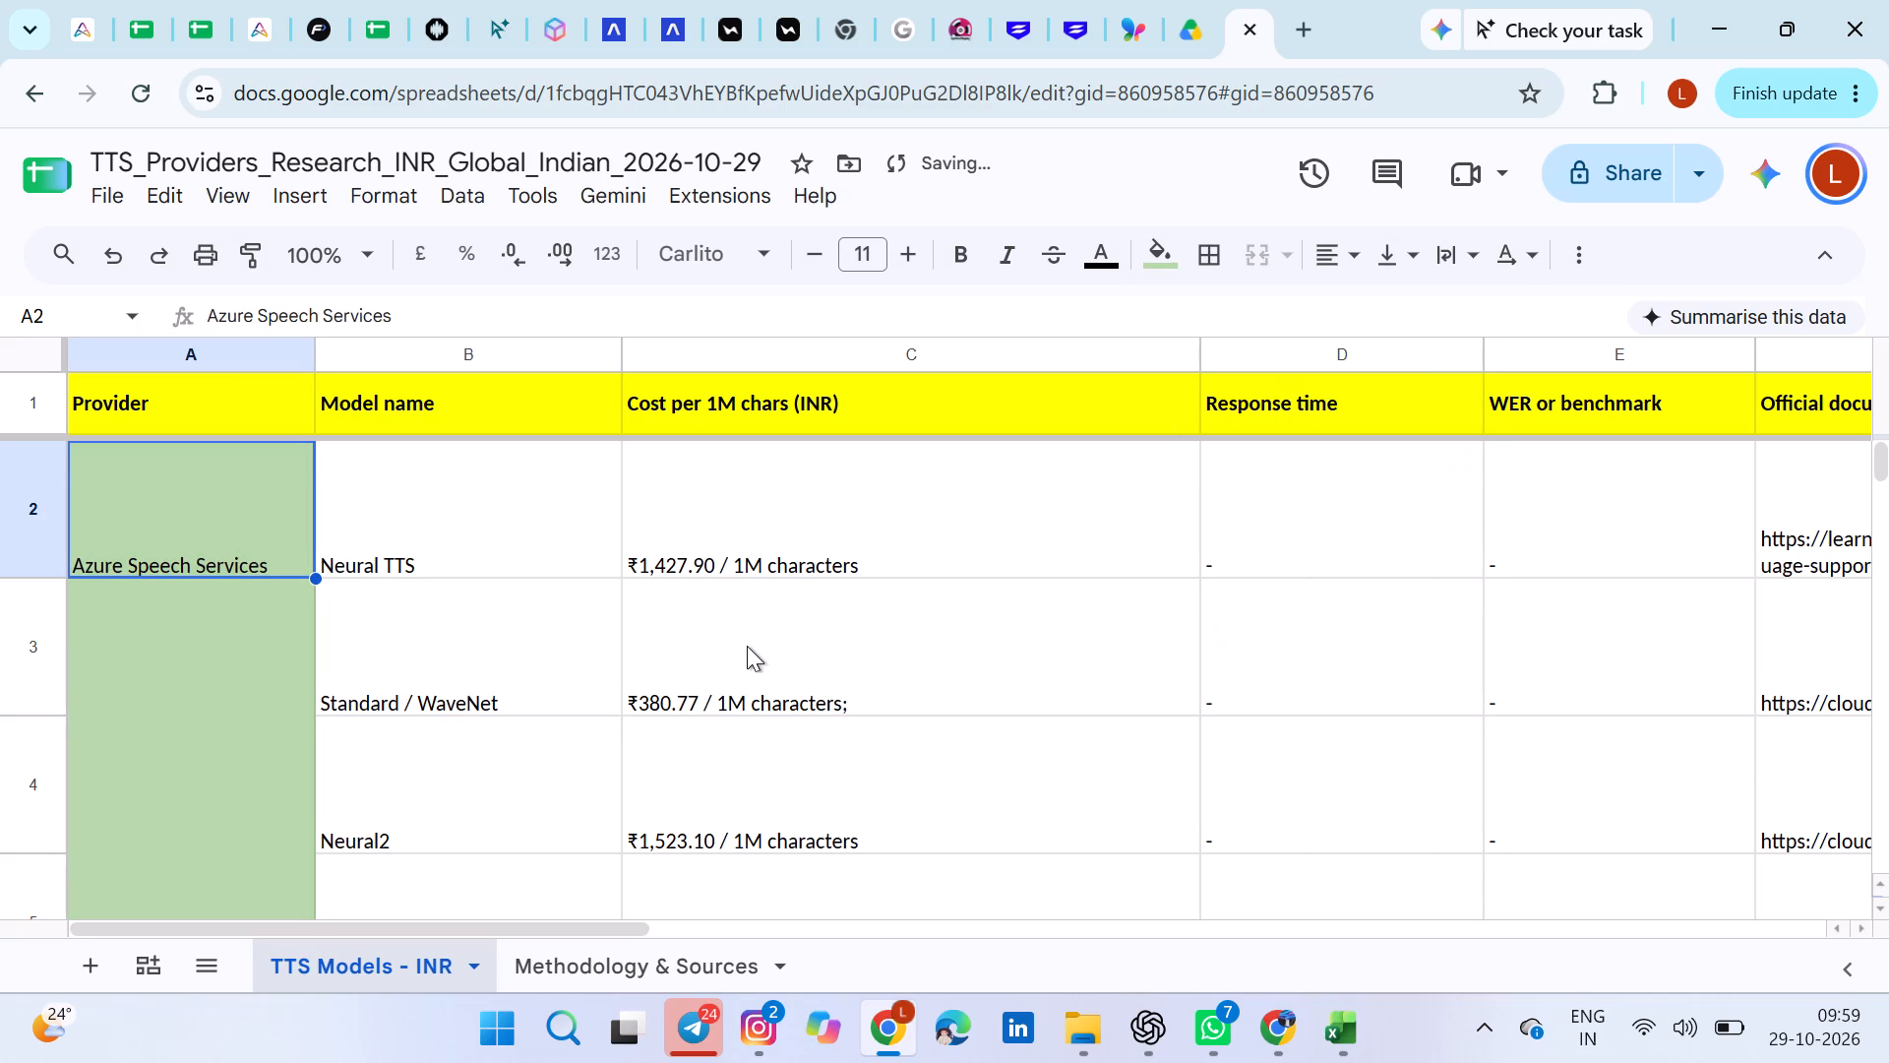
Fill the Spitch and Hume provider cells, A6 and A7, with the same light green.
{"action": "scroll", "coordinate": [747, 646], "scroll_direction": "down", "scroll_amount": 3}
{"action": "left_click", "coordinate": [169, 645]}
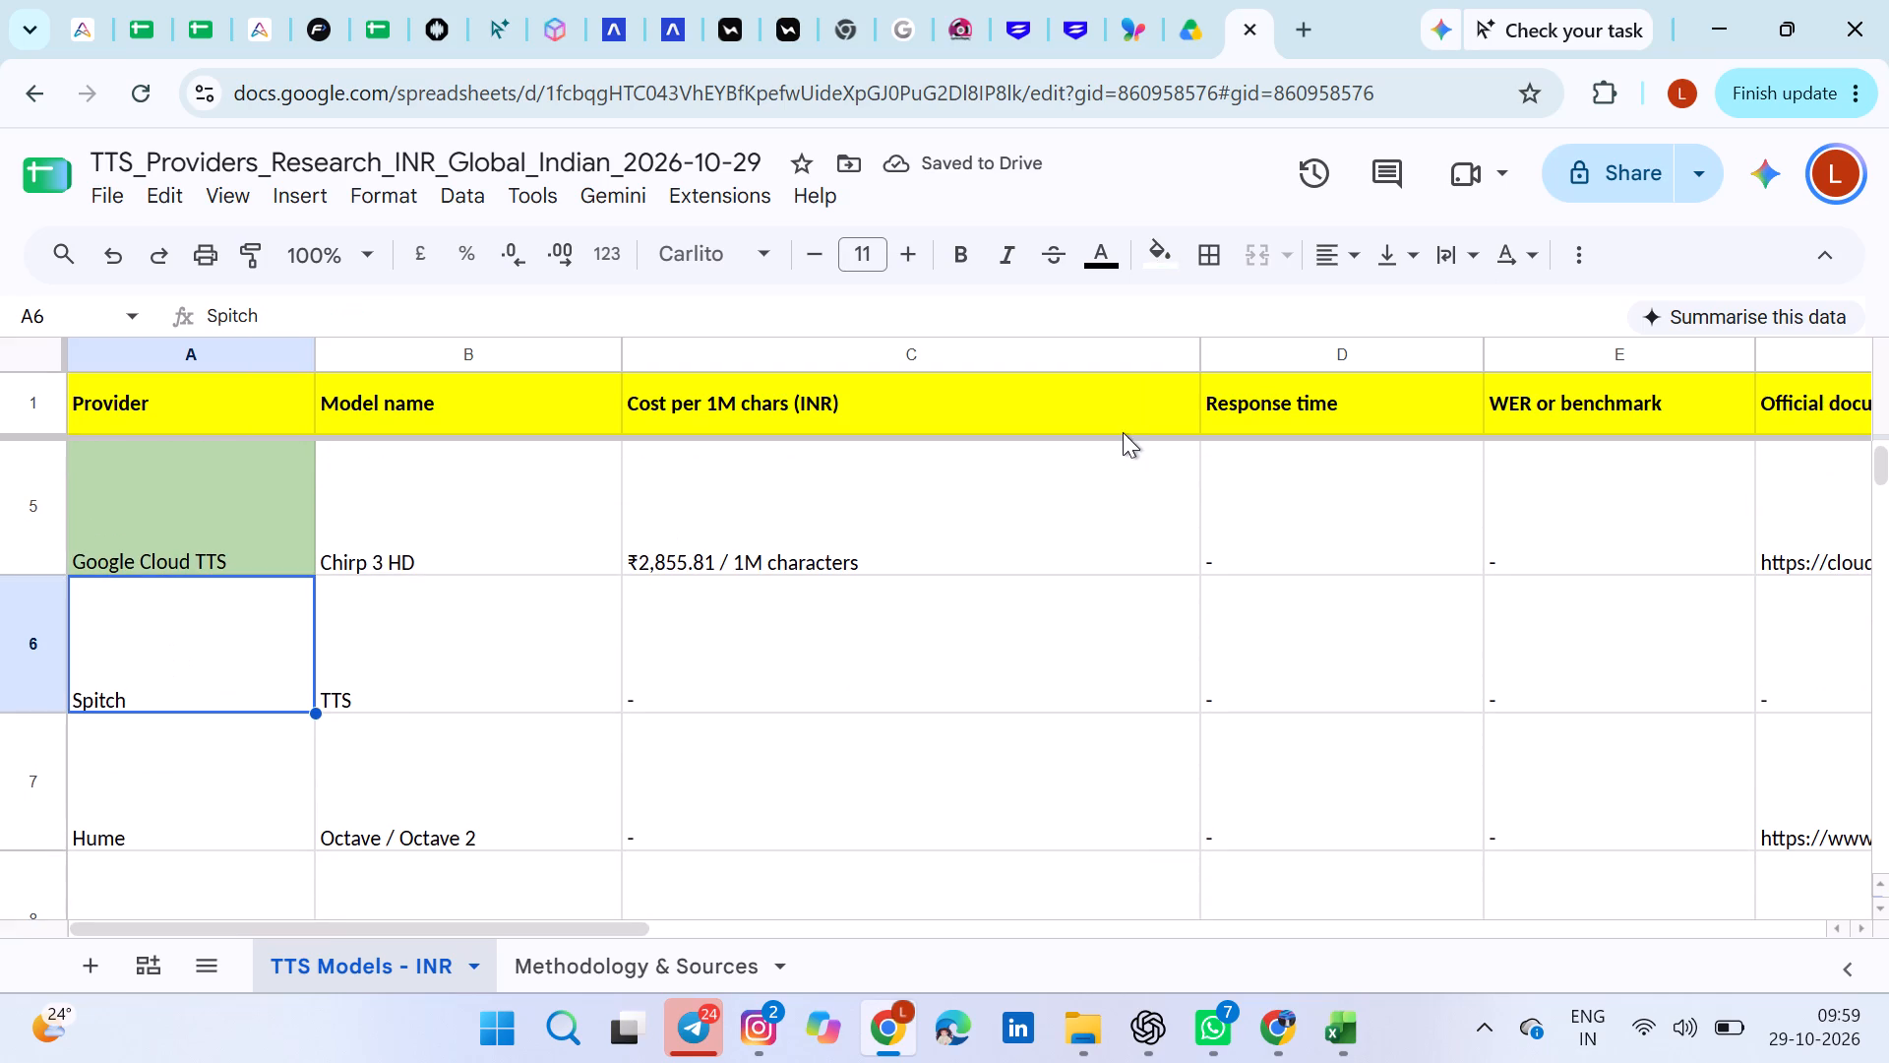
{"action": "left_click", "coordinate": [1167, 252]}
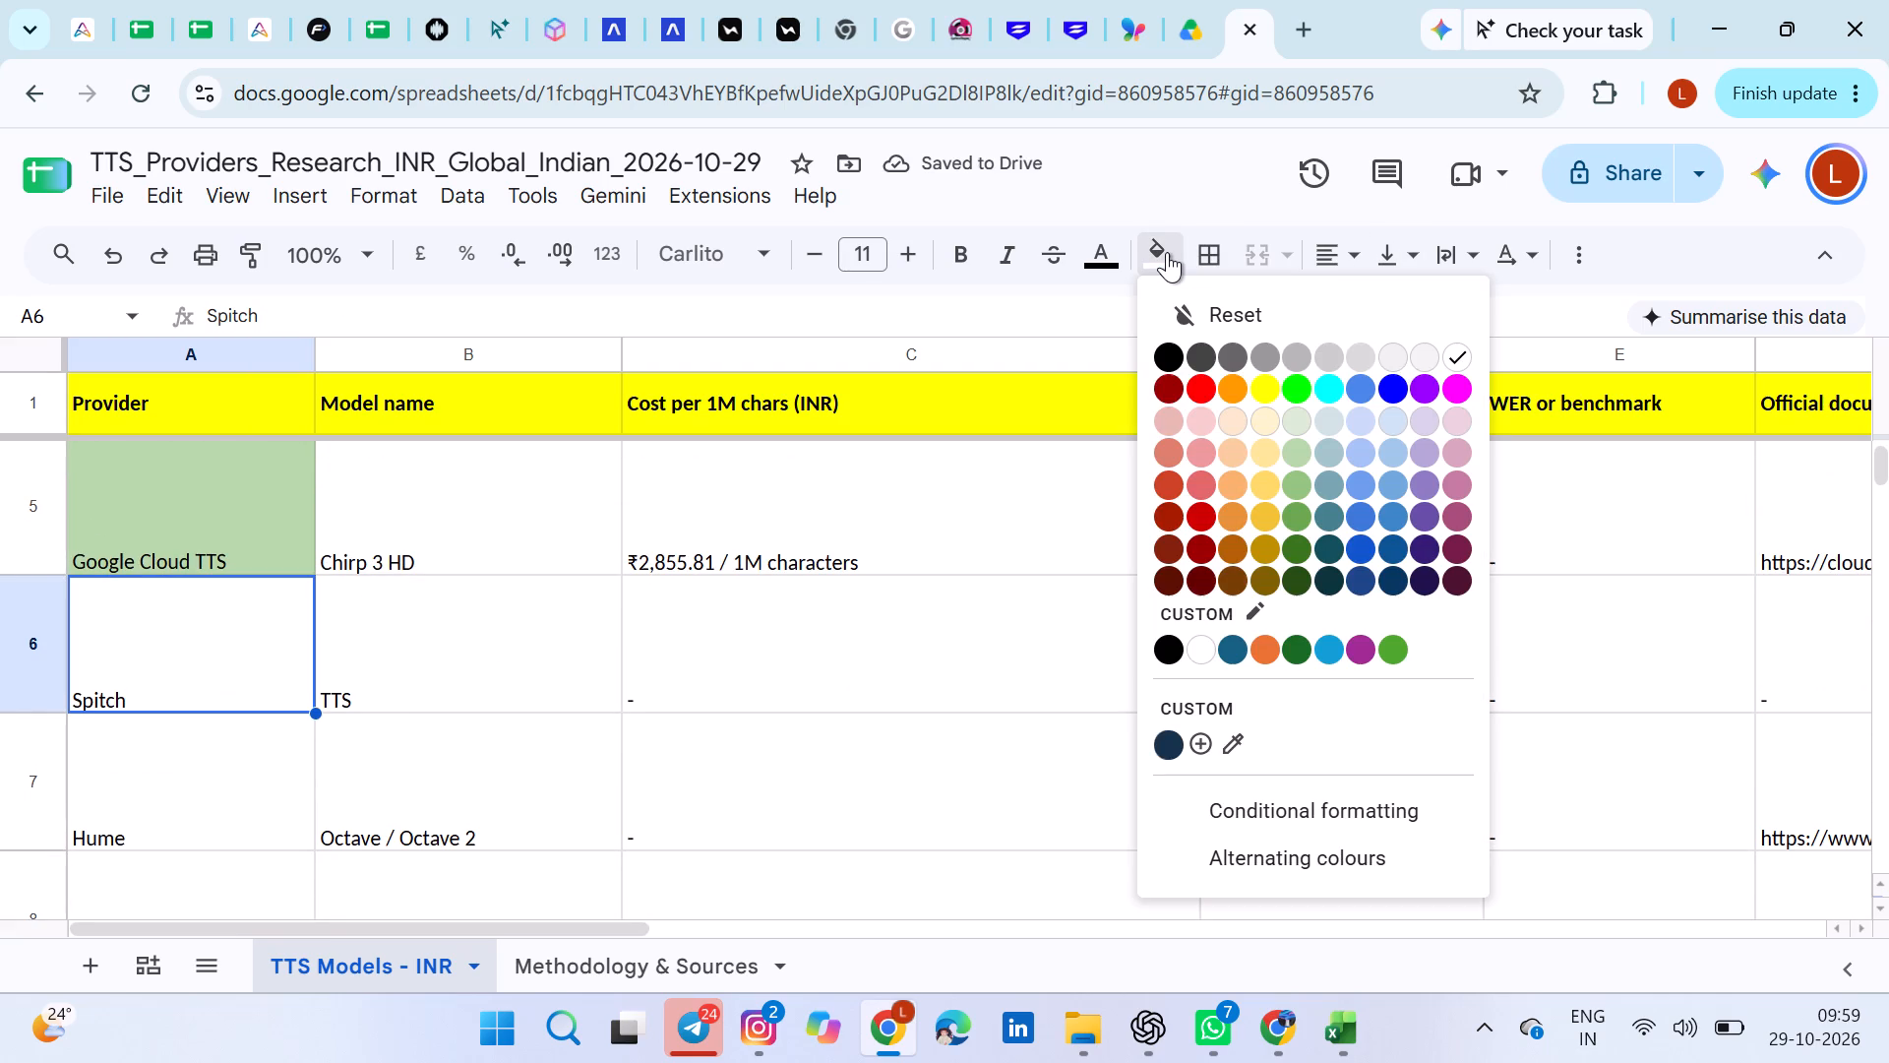
{"action": "left_click", "coordinate": [1300, 451]}
{"action": "left_click", "coordinate": [157, 772]}
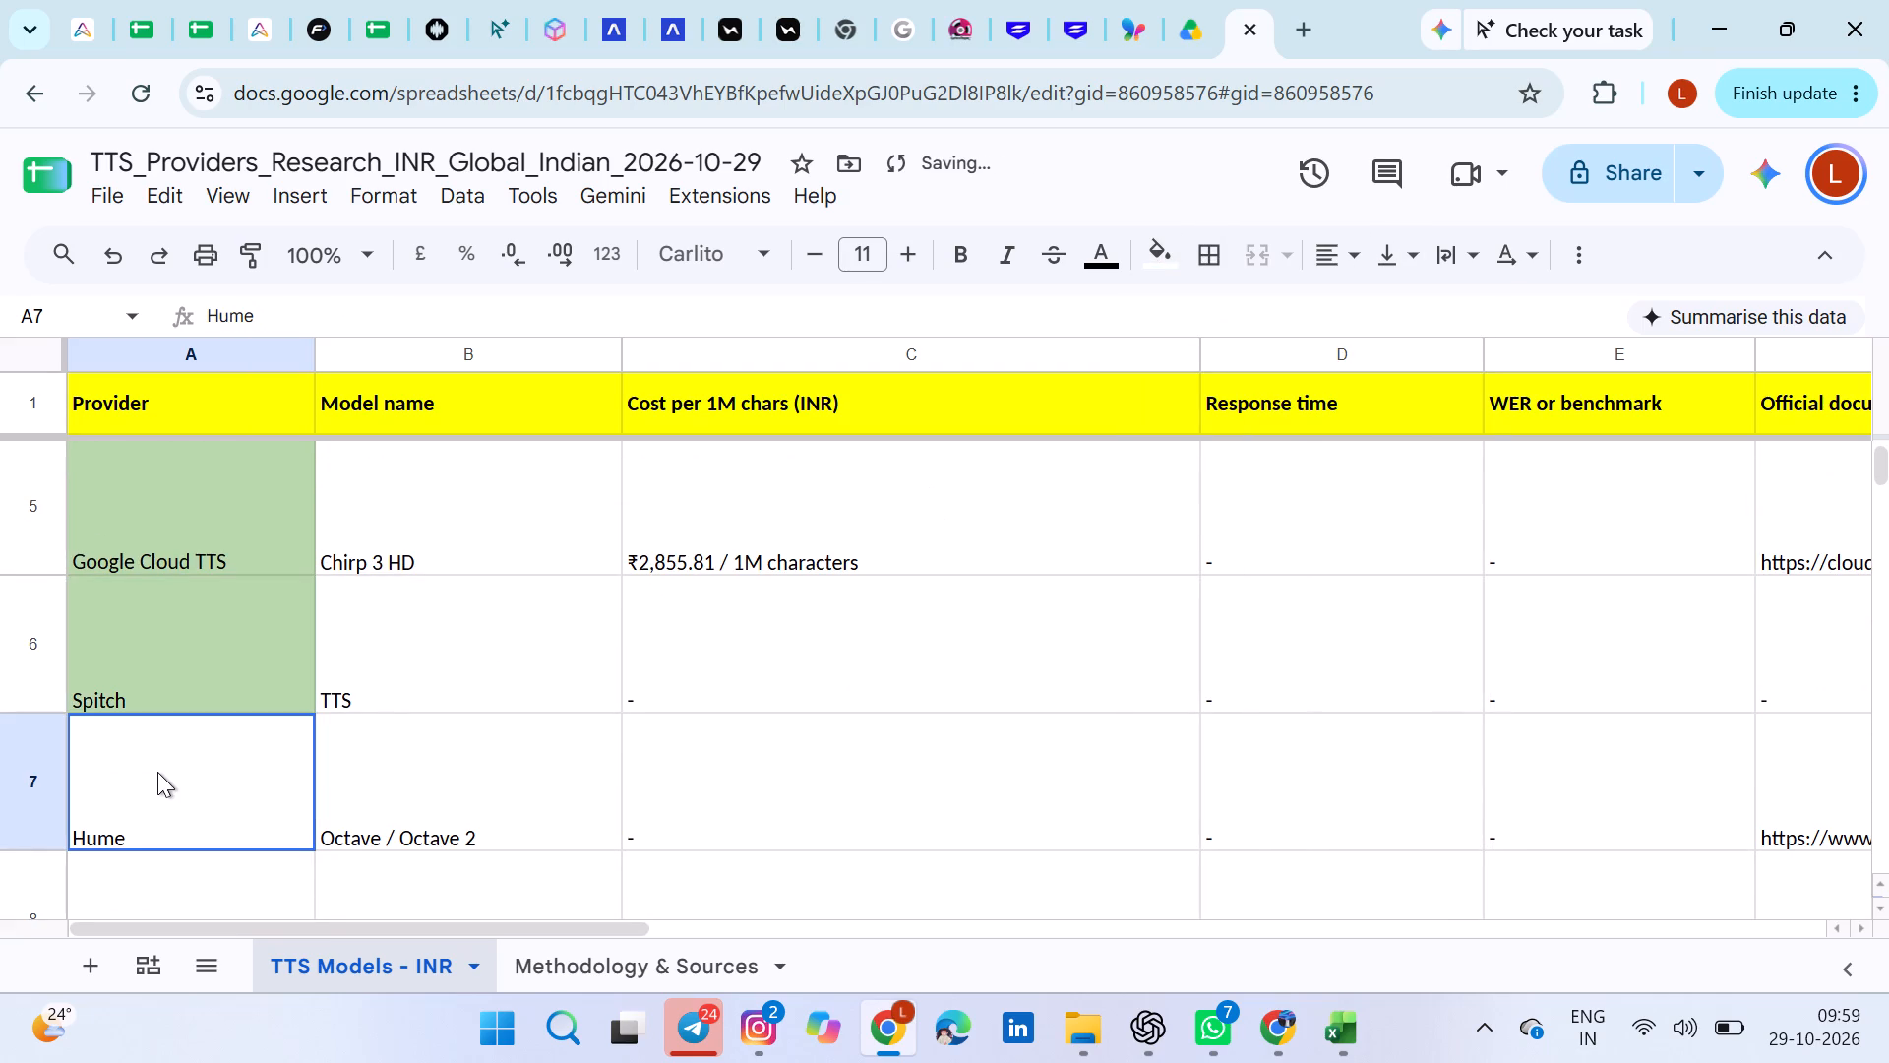
{"action": "left_click", "coordinate": [1172, 253]}
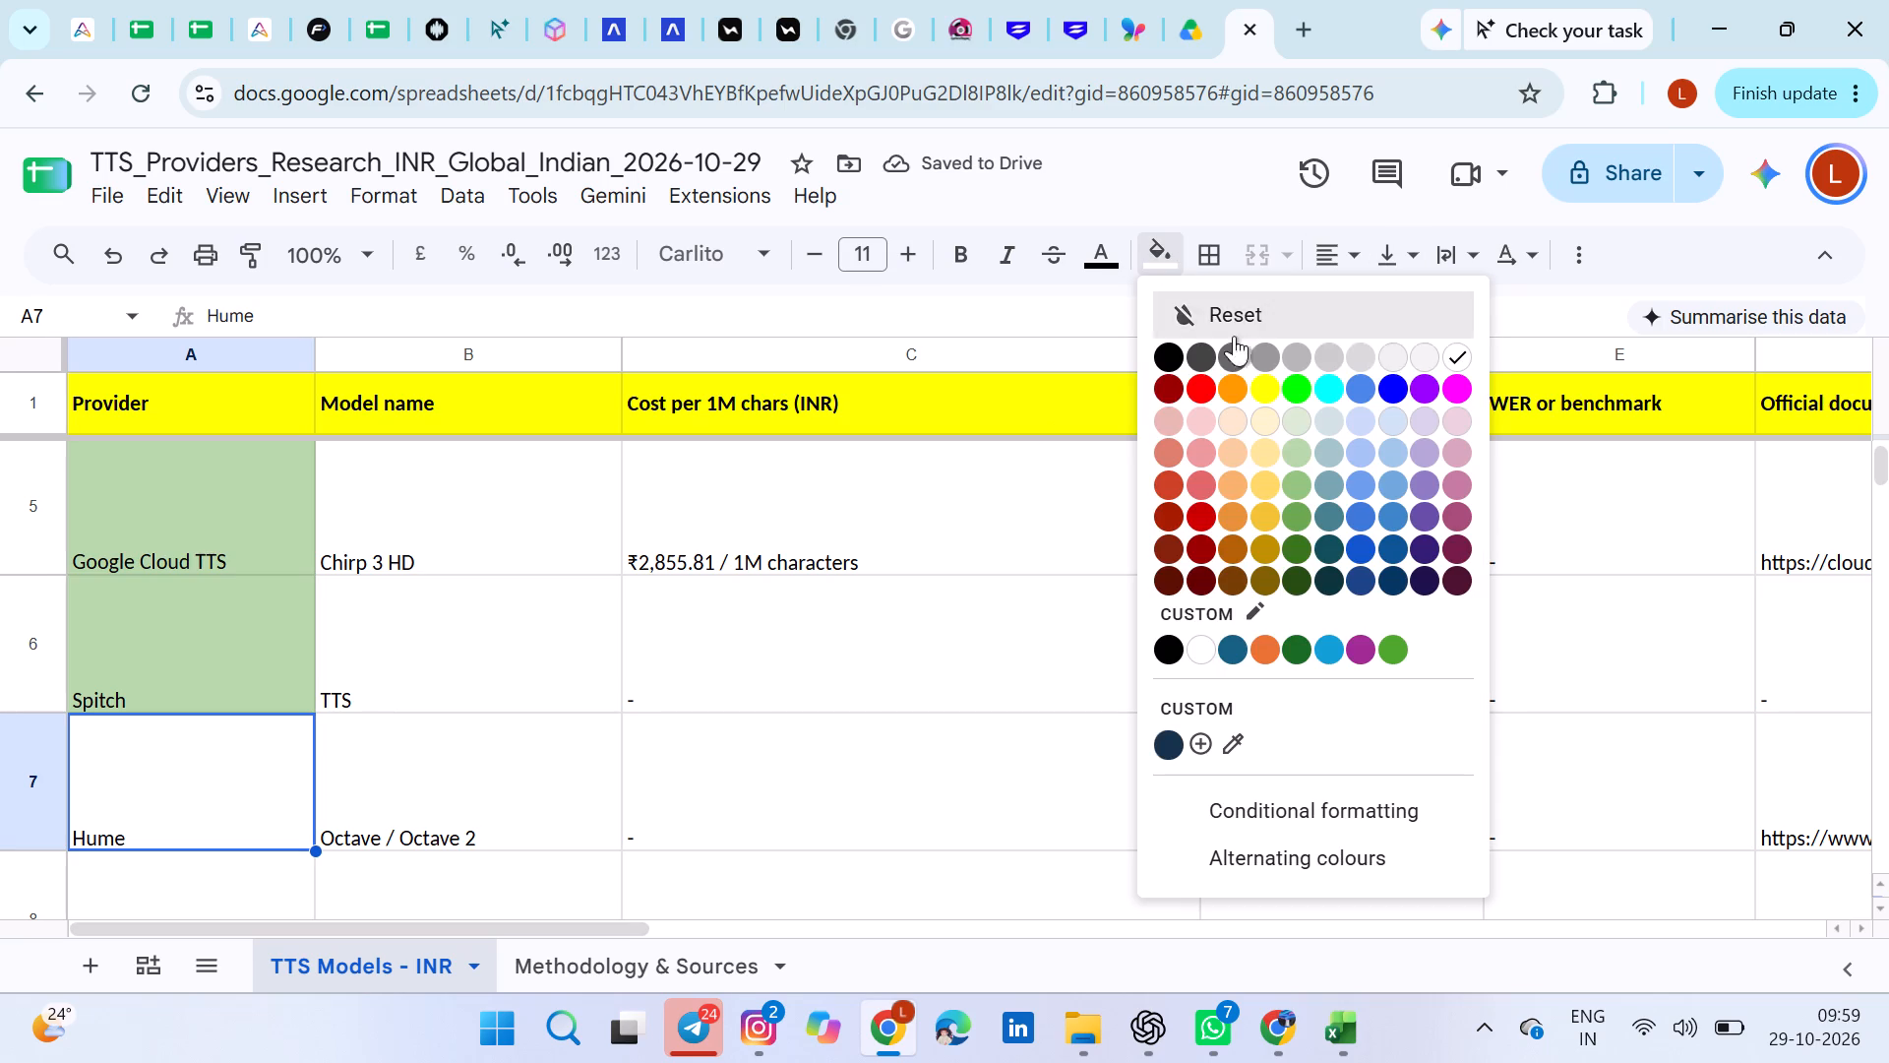
{"action": "left_click", "coordinate": [1297, 462]}
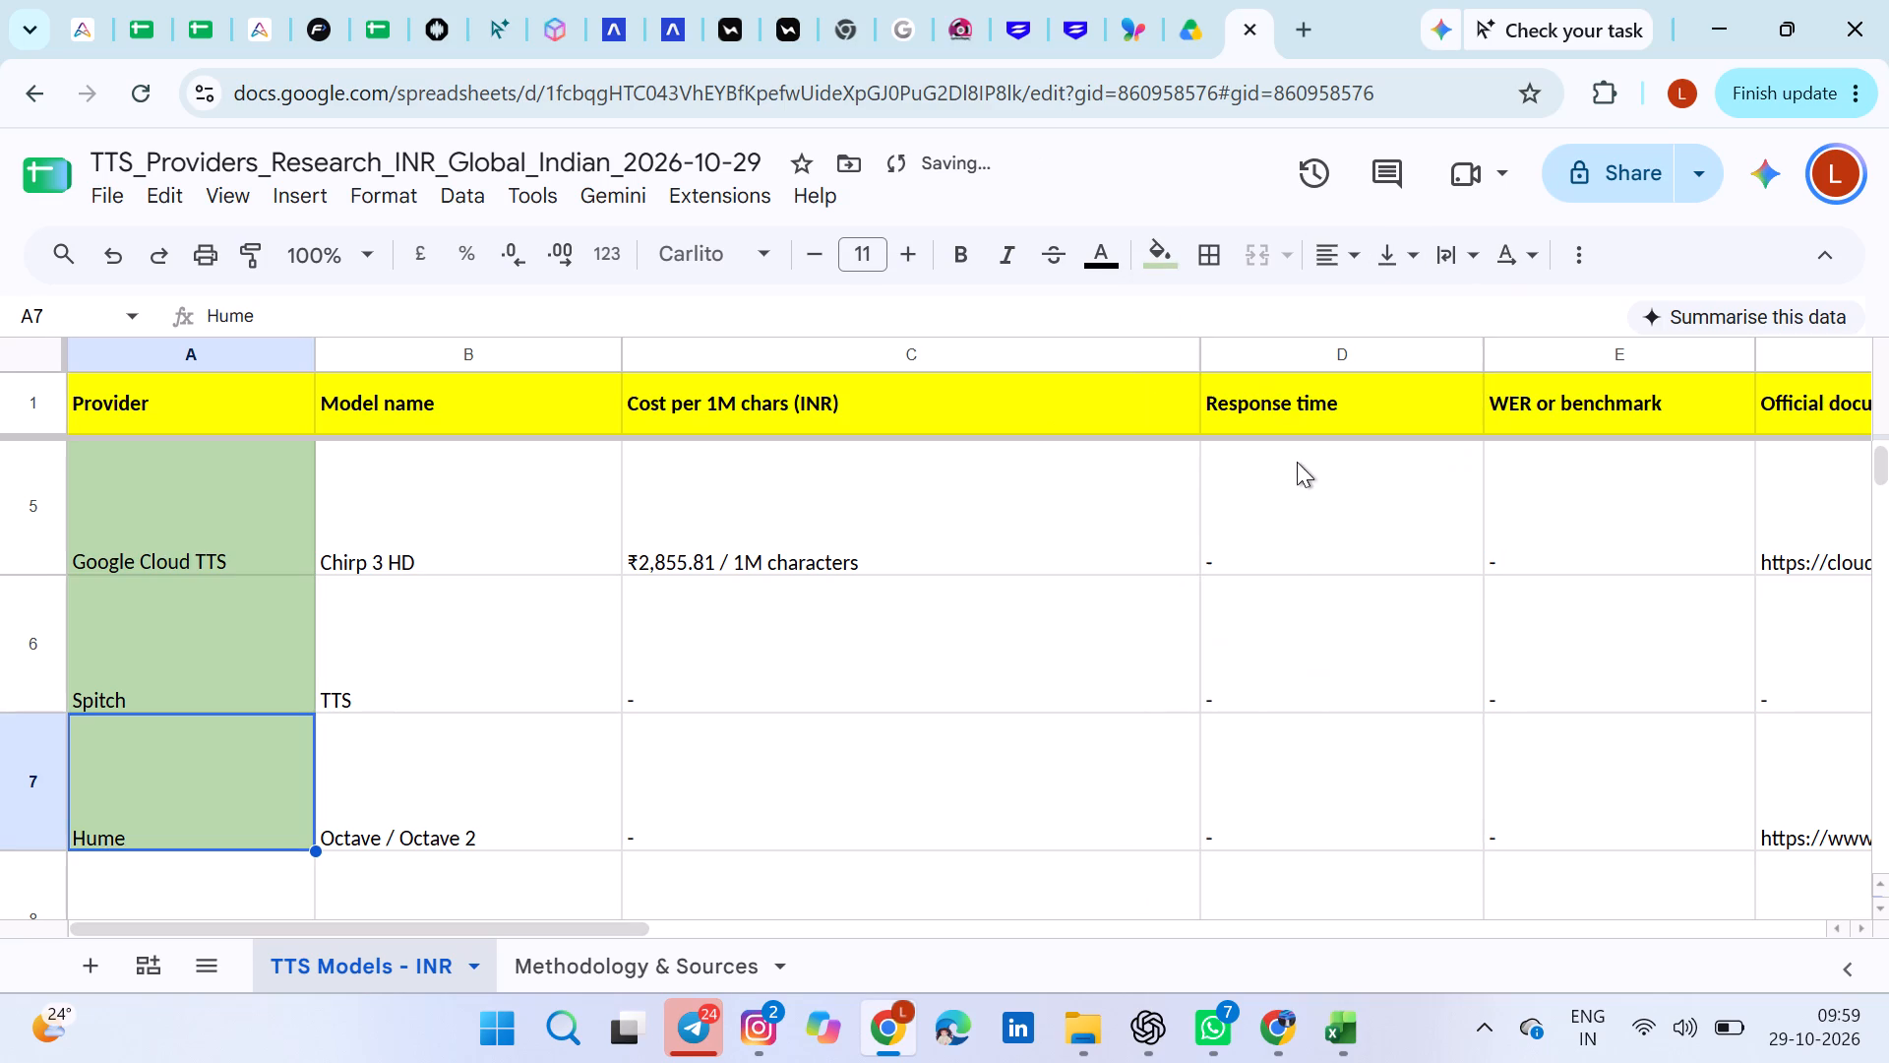
{"action": "scroll", "coordinate": [790, 684], "scroll_direction": "down", "scroll_amount": 1}
{"action": "left_click", "coordinate": [224, 709]}
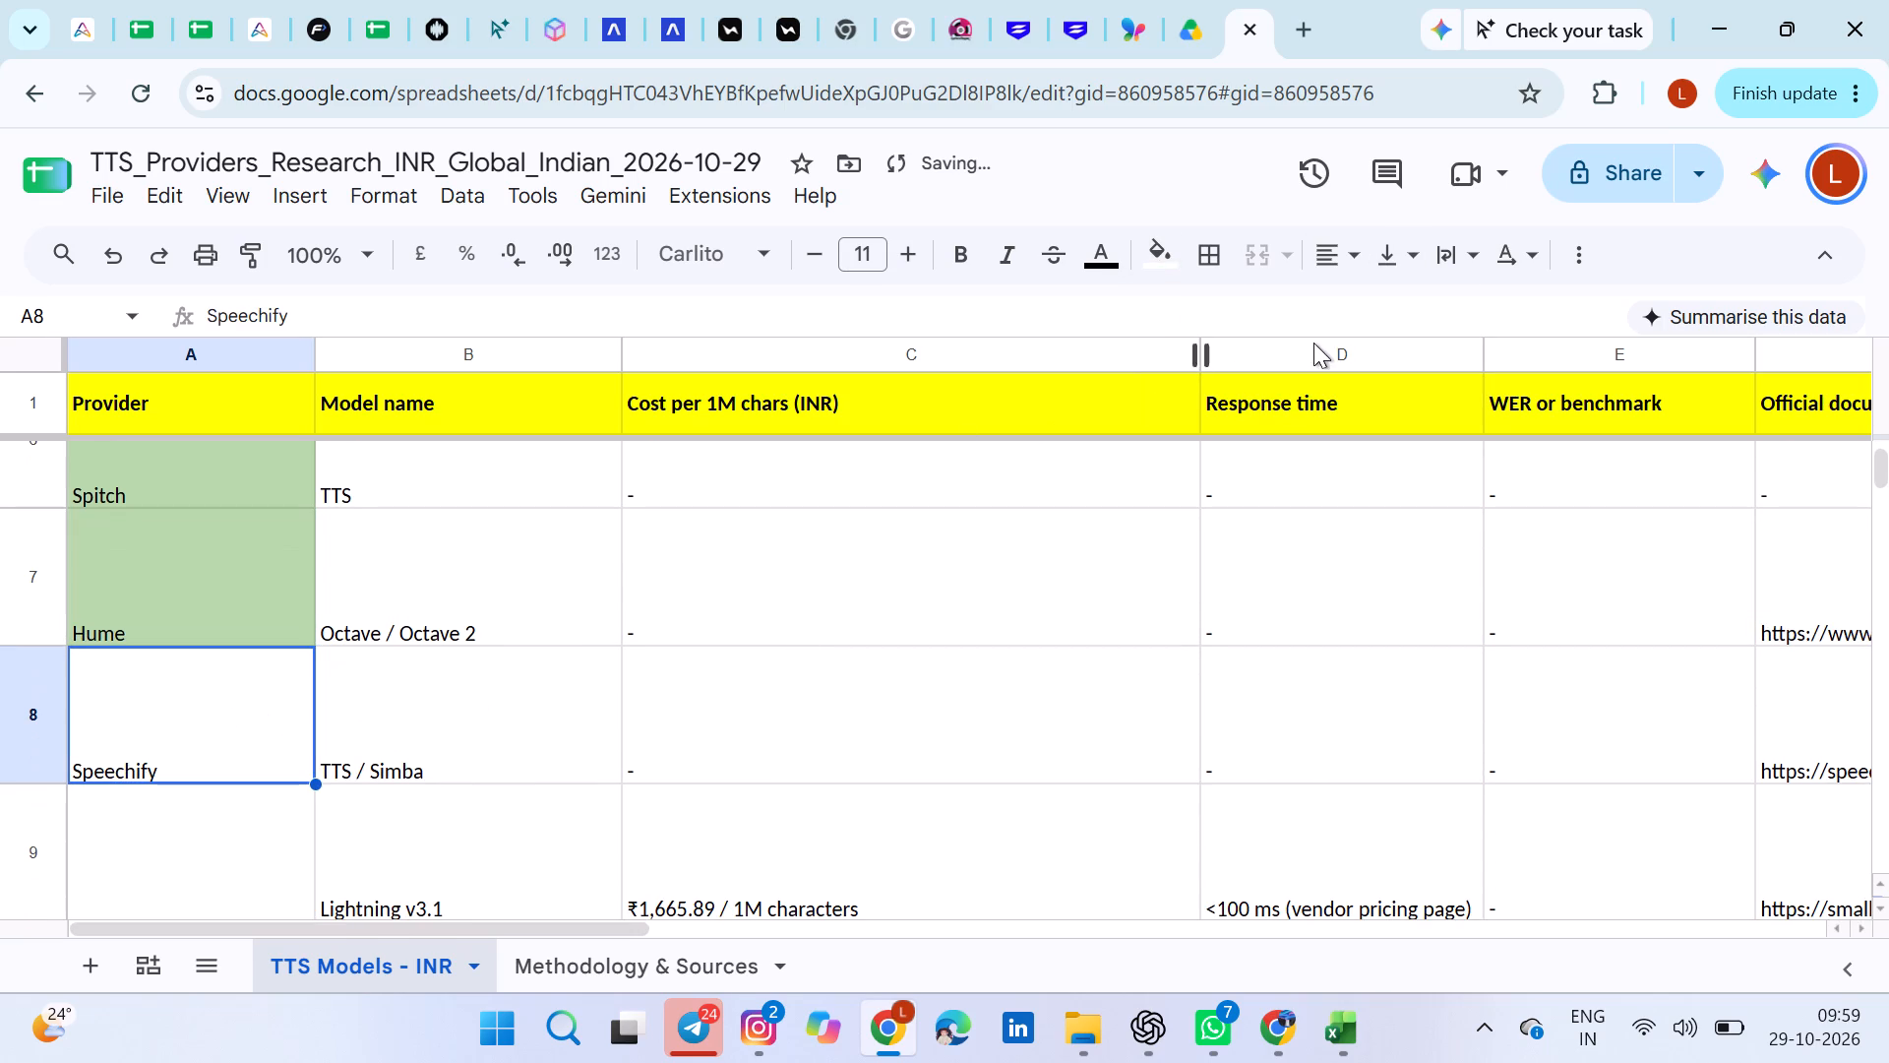
{"action": "left_click", "coordinate": [1151, 261]}
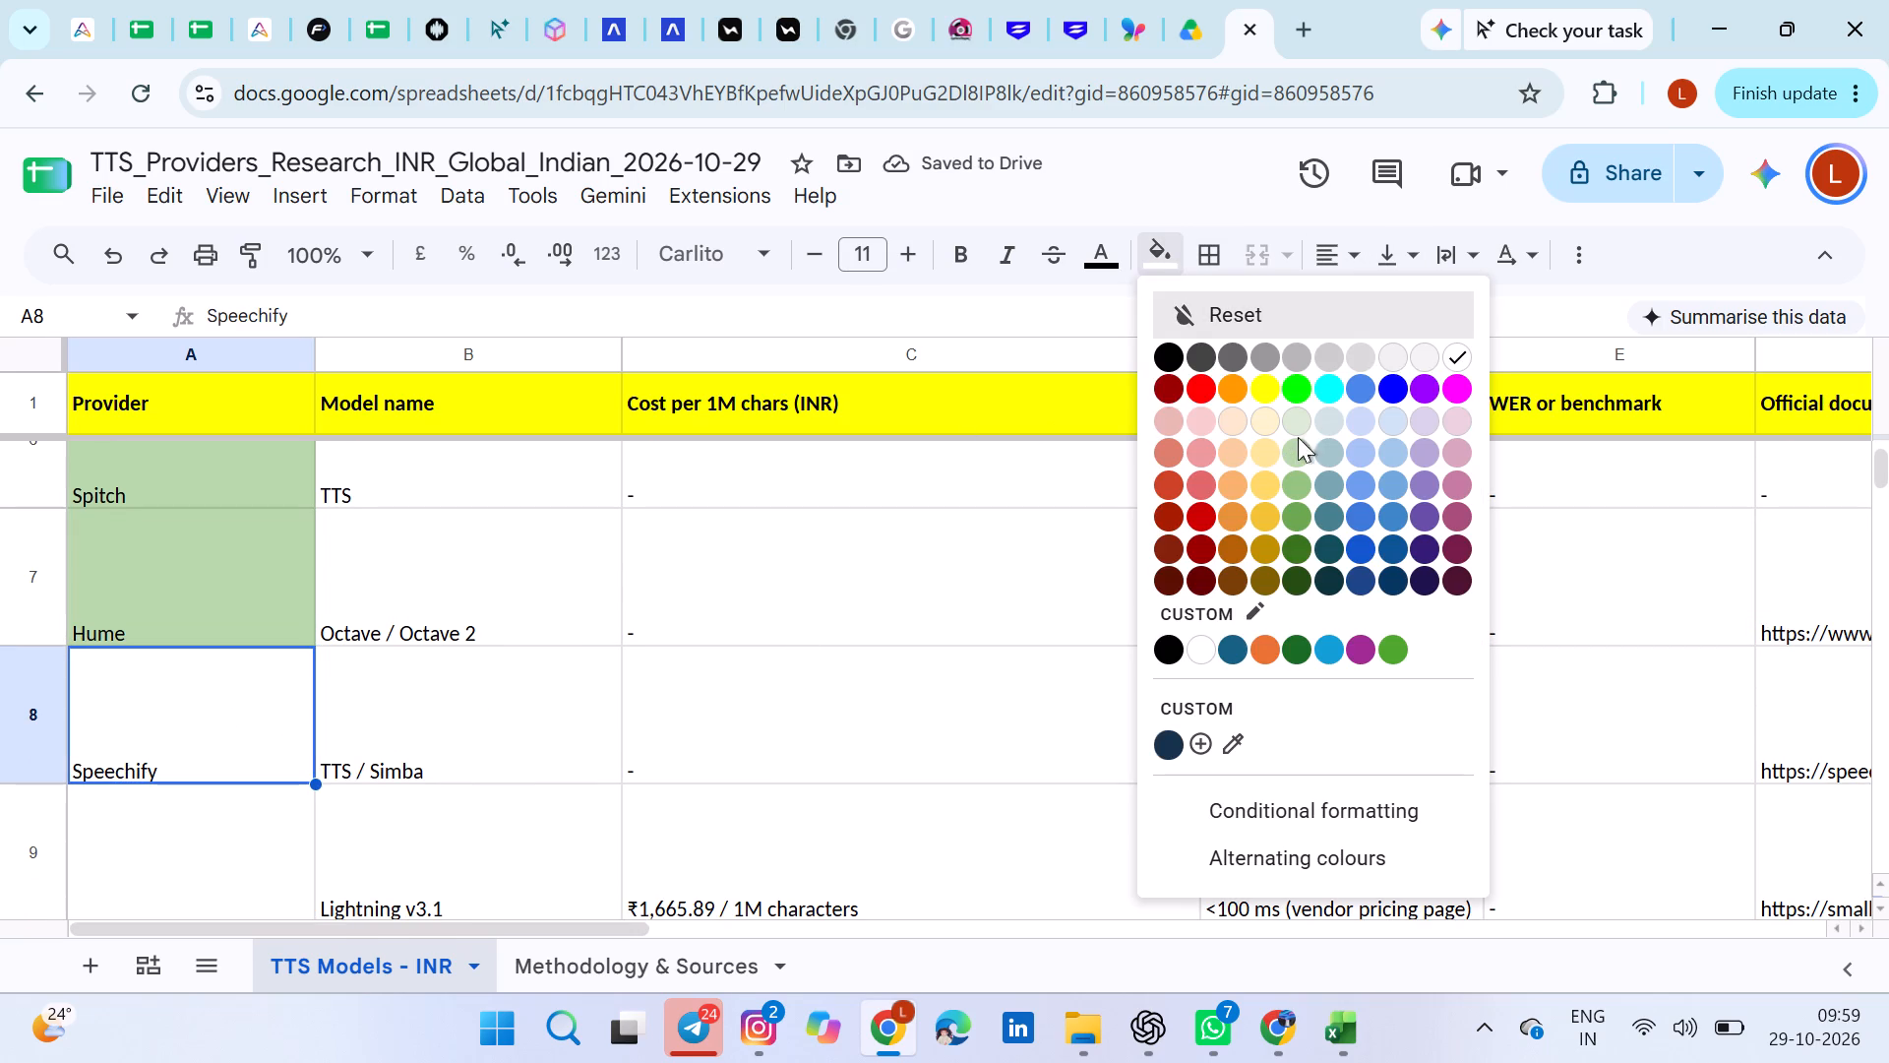
{"action": "left_click", "coordinate": [1298, 454]}
{"action": "scroll", "coordinate": [585, 649], "scroll_direction": "down", "scroll_amount": 2}
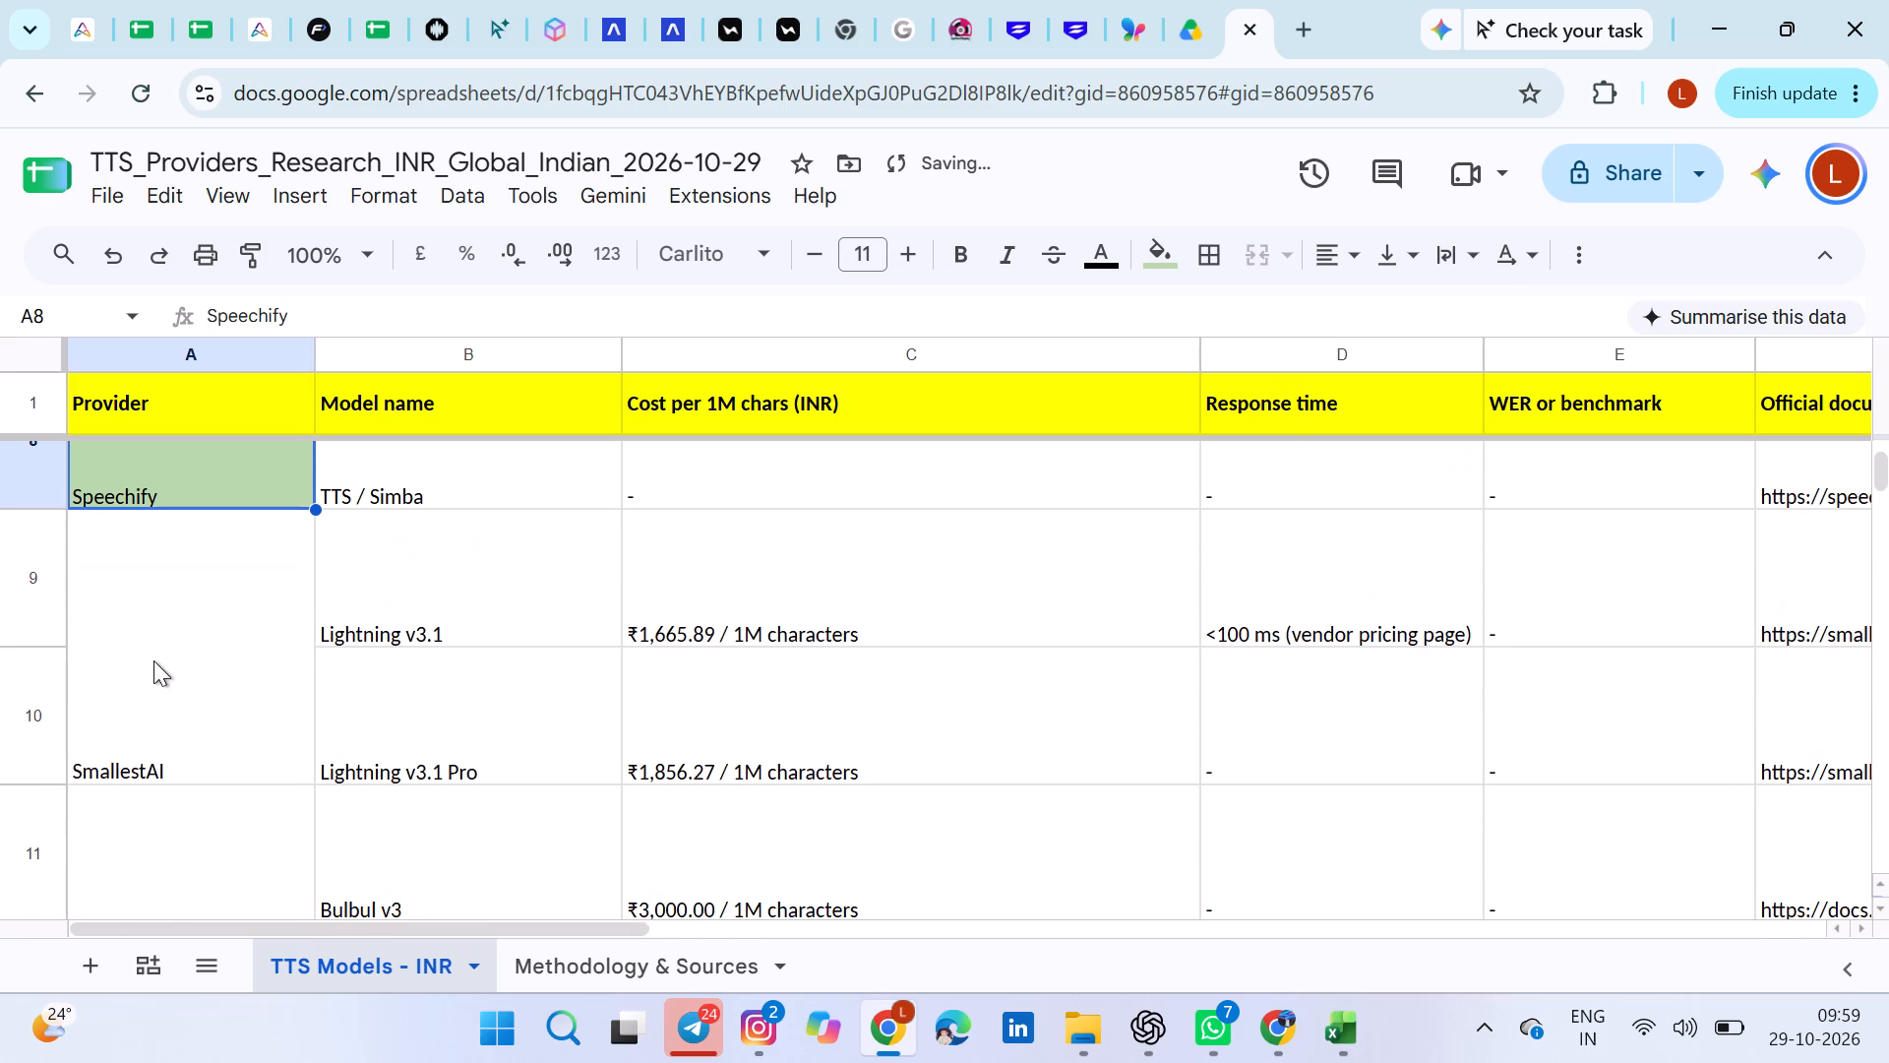
{"action": "left_click", "coordinate": [153, 660]}
{"action": "left_click", "coordinate": [1177, 260]}
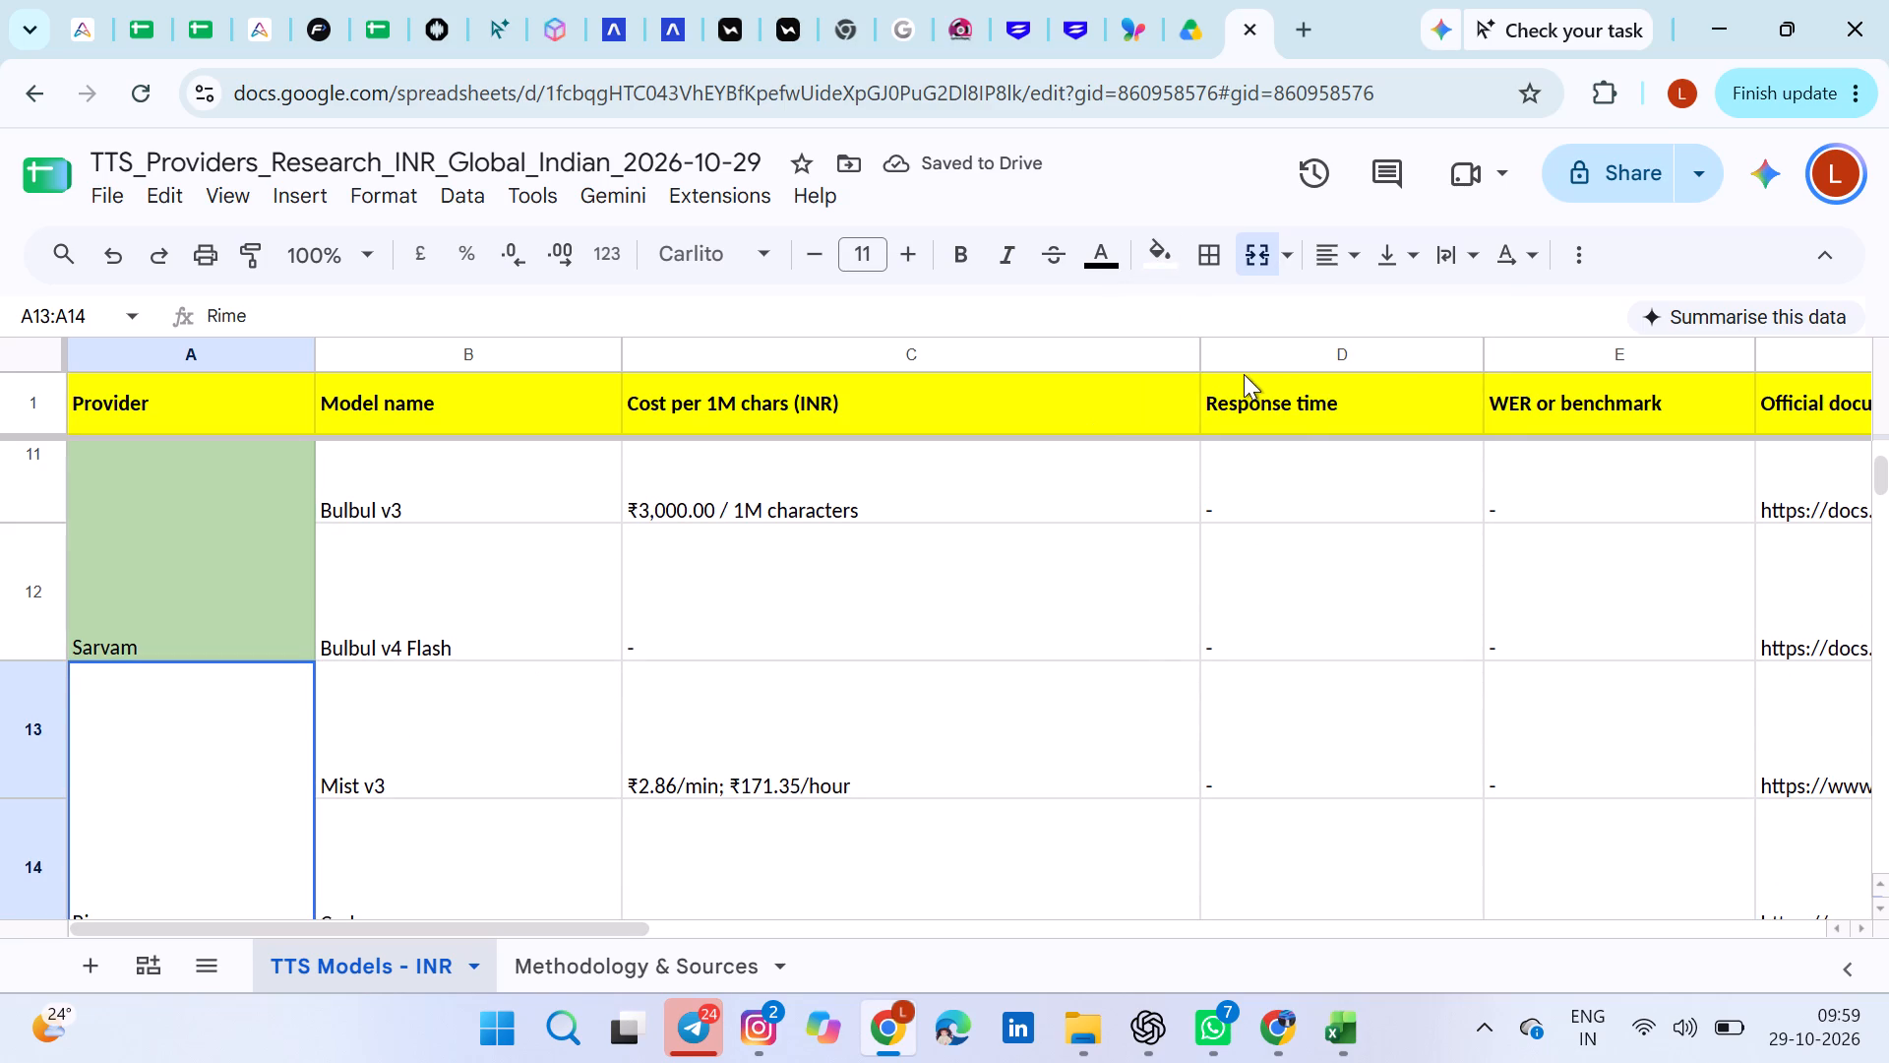
{"action": "left_click", "coordinate": [1173, 258]}
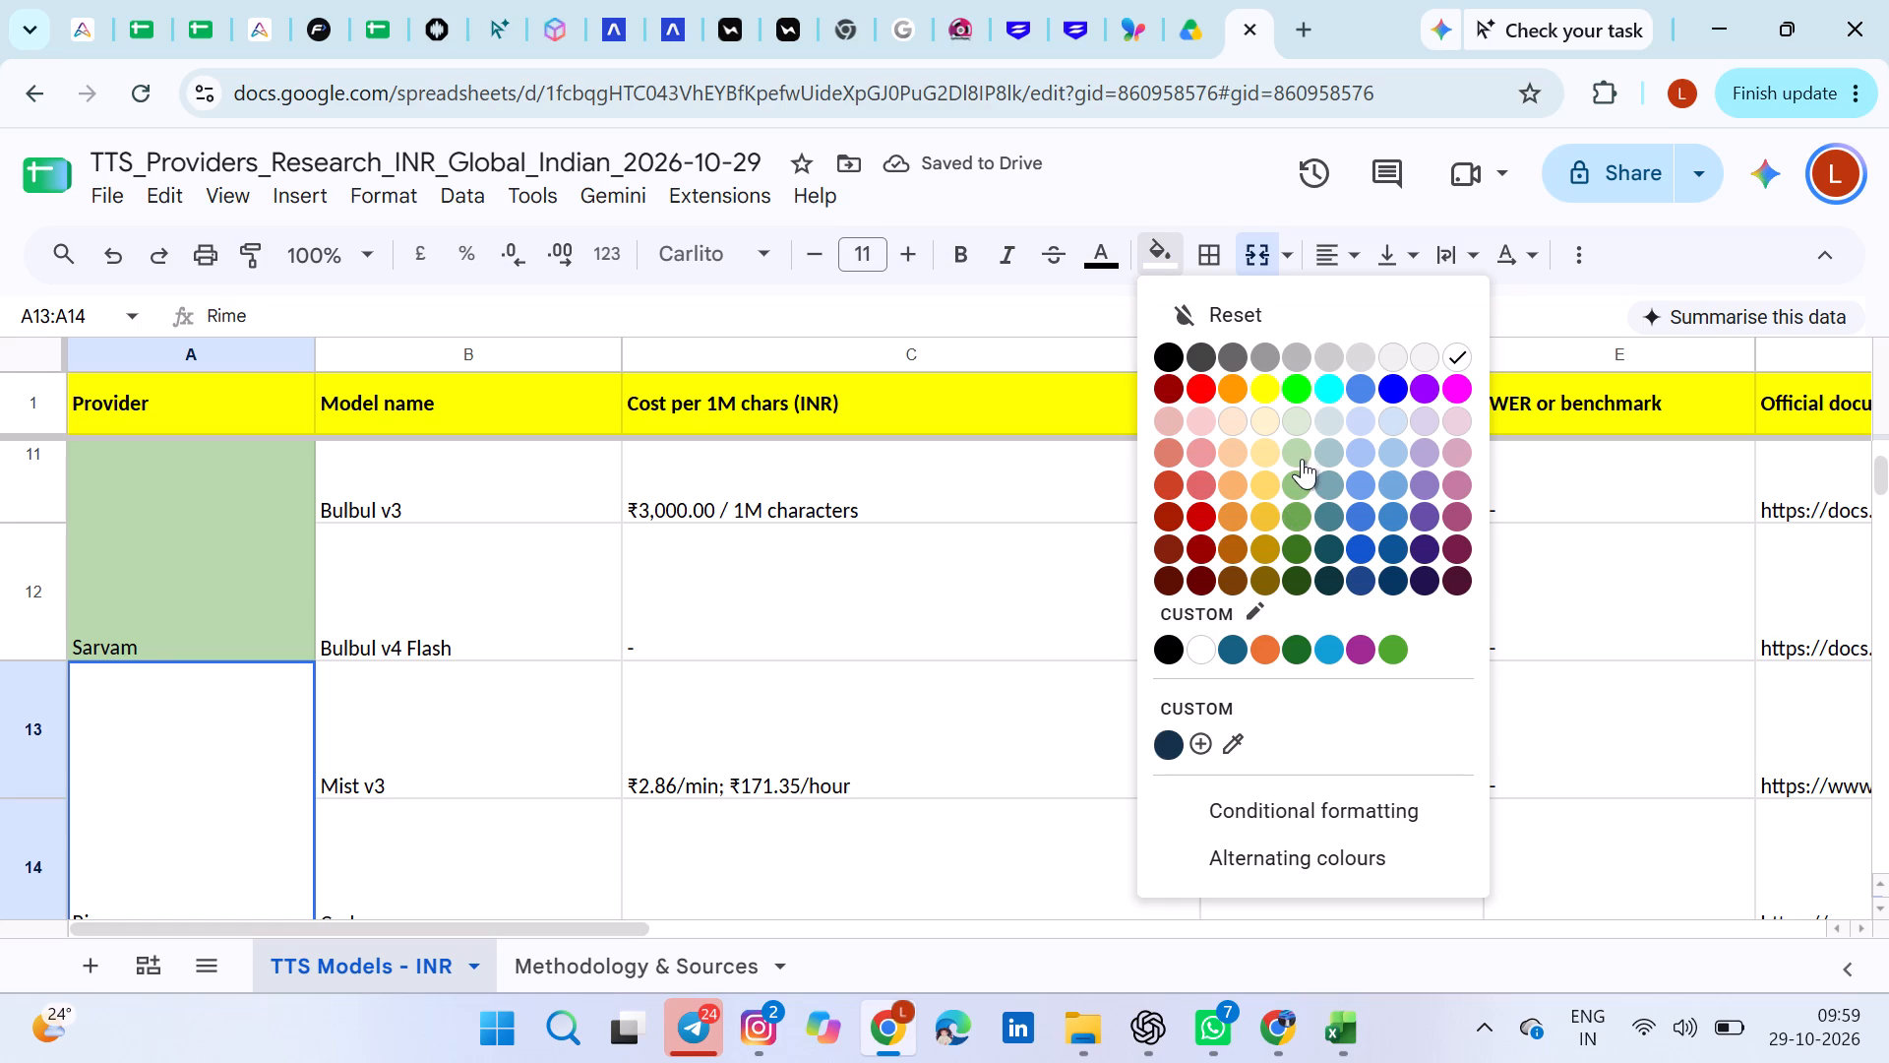
{"action": "left_click", "coordinate": [1302, 459]}
Fill the Resemble provider cell A15 with the same light green.
{"action": "scroll", "coordinate": [771, 645], "scroll_direction": "down", "scroll_amount": 2}
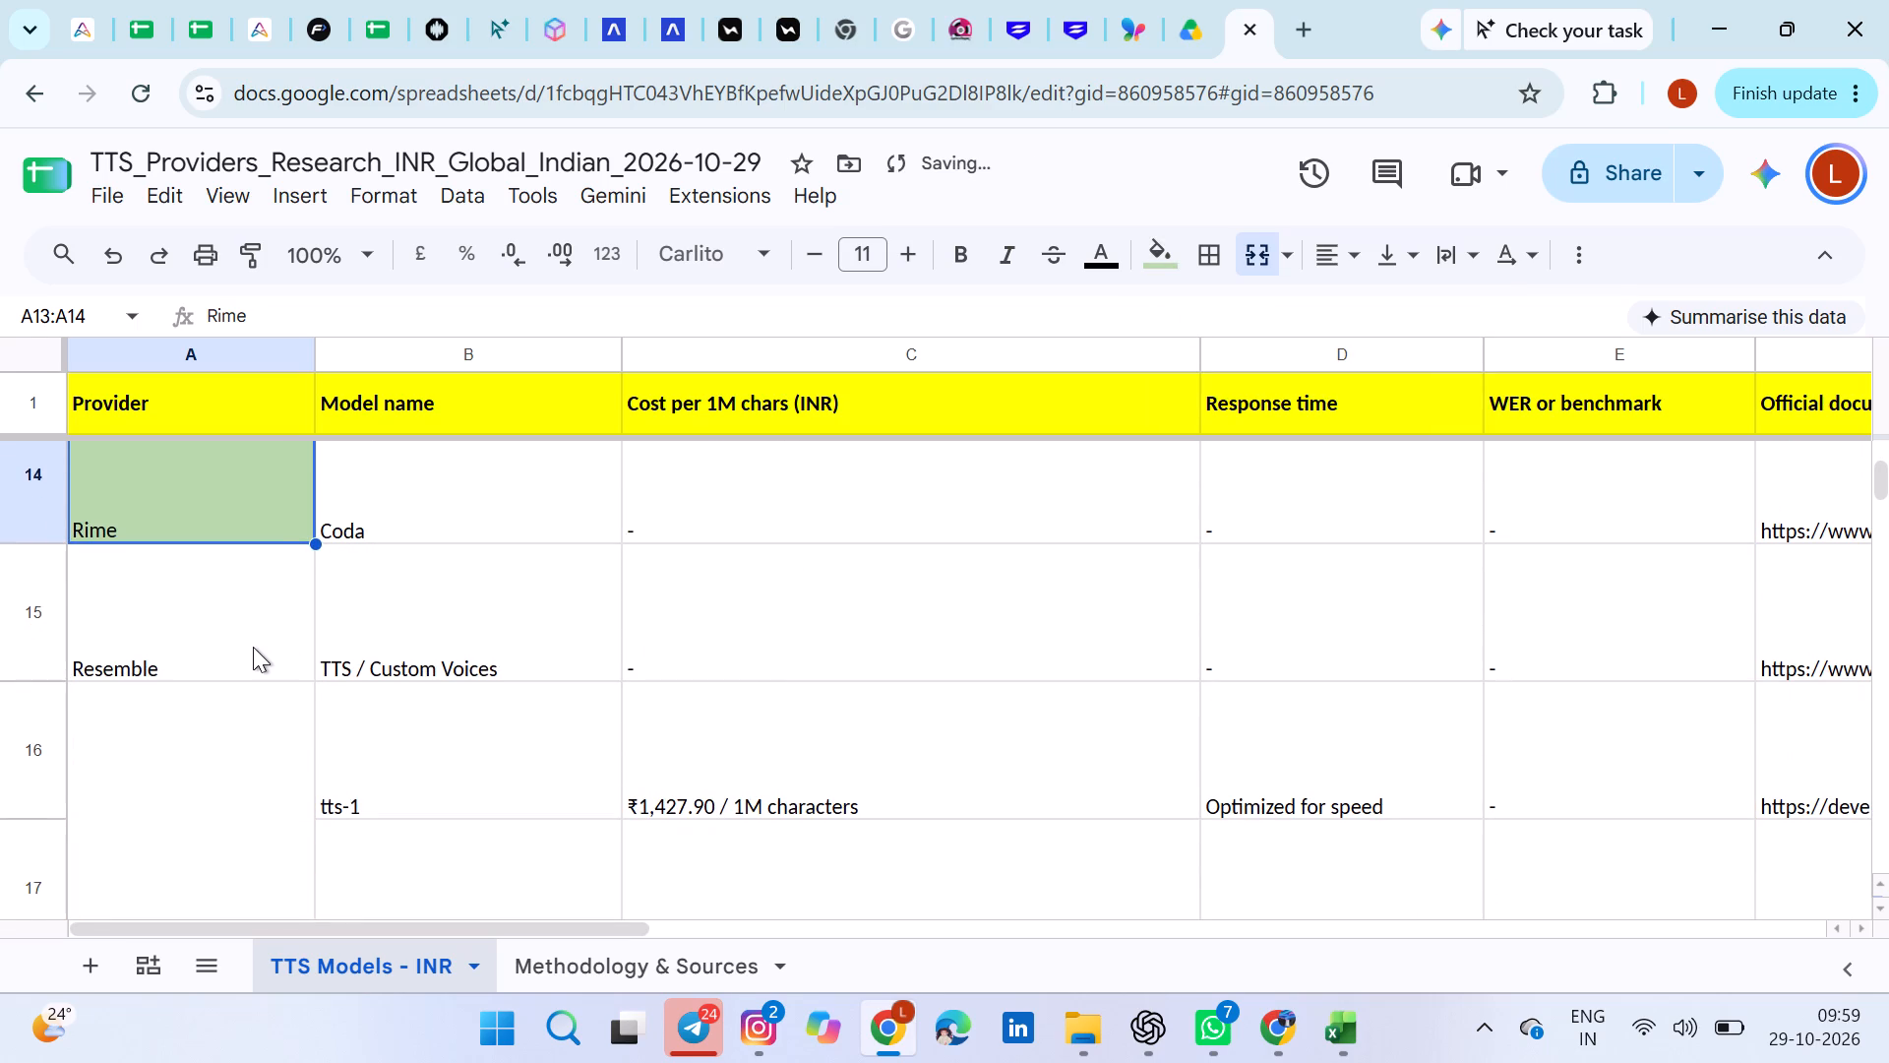
{"action": "left_click", "coordinate": [253, 647]}
{"action": "left_click", "coordinate": [1145, 261]}
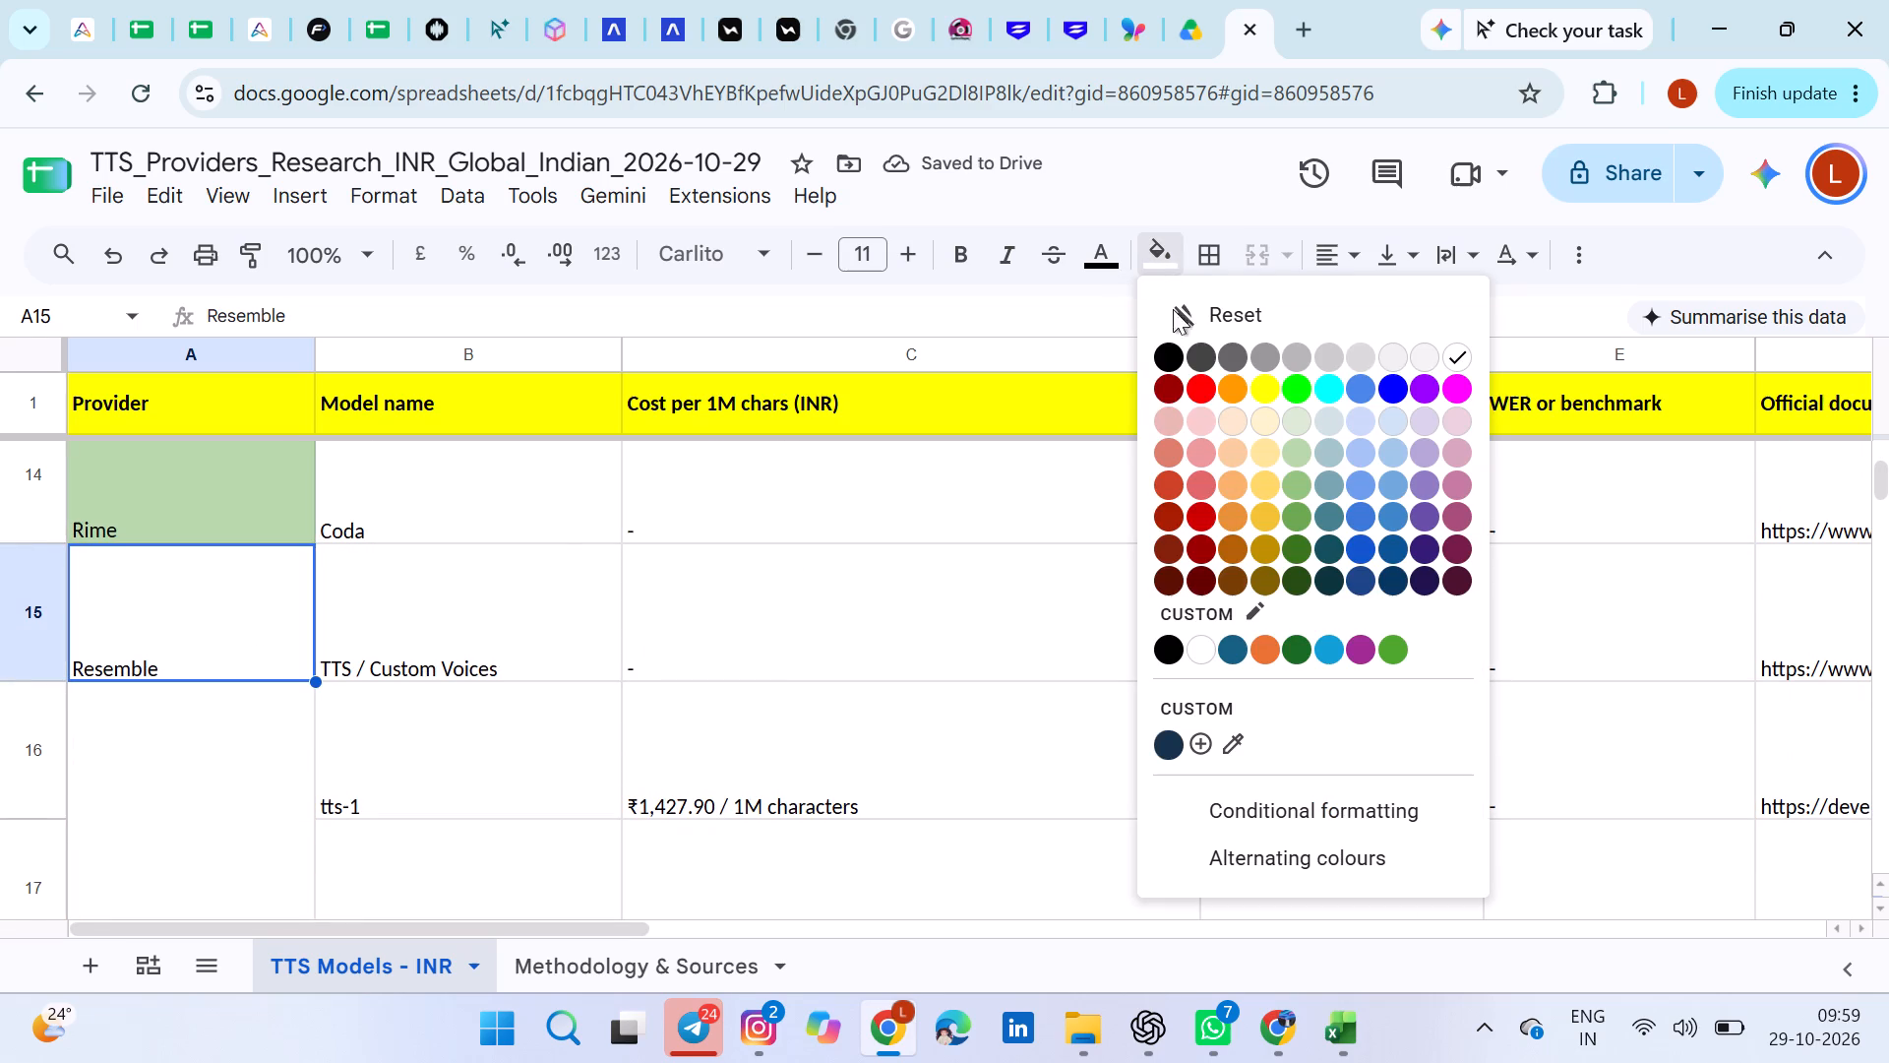
{"action": "left_click", "coordinate": [1296, 458]}
{"action": "scroll", "coordinate": [463, 617], "scroll_direction": "down", "scroll_amount": 1}
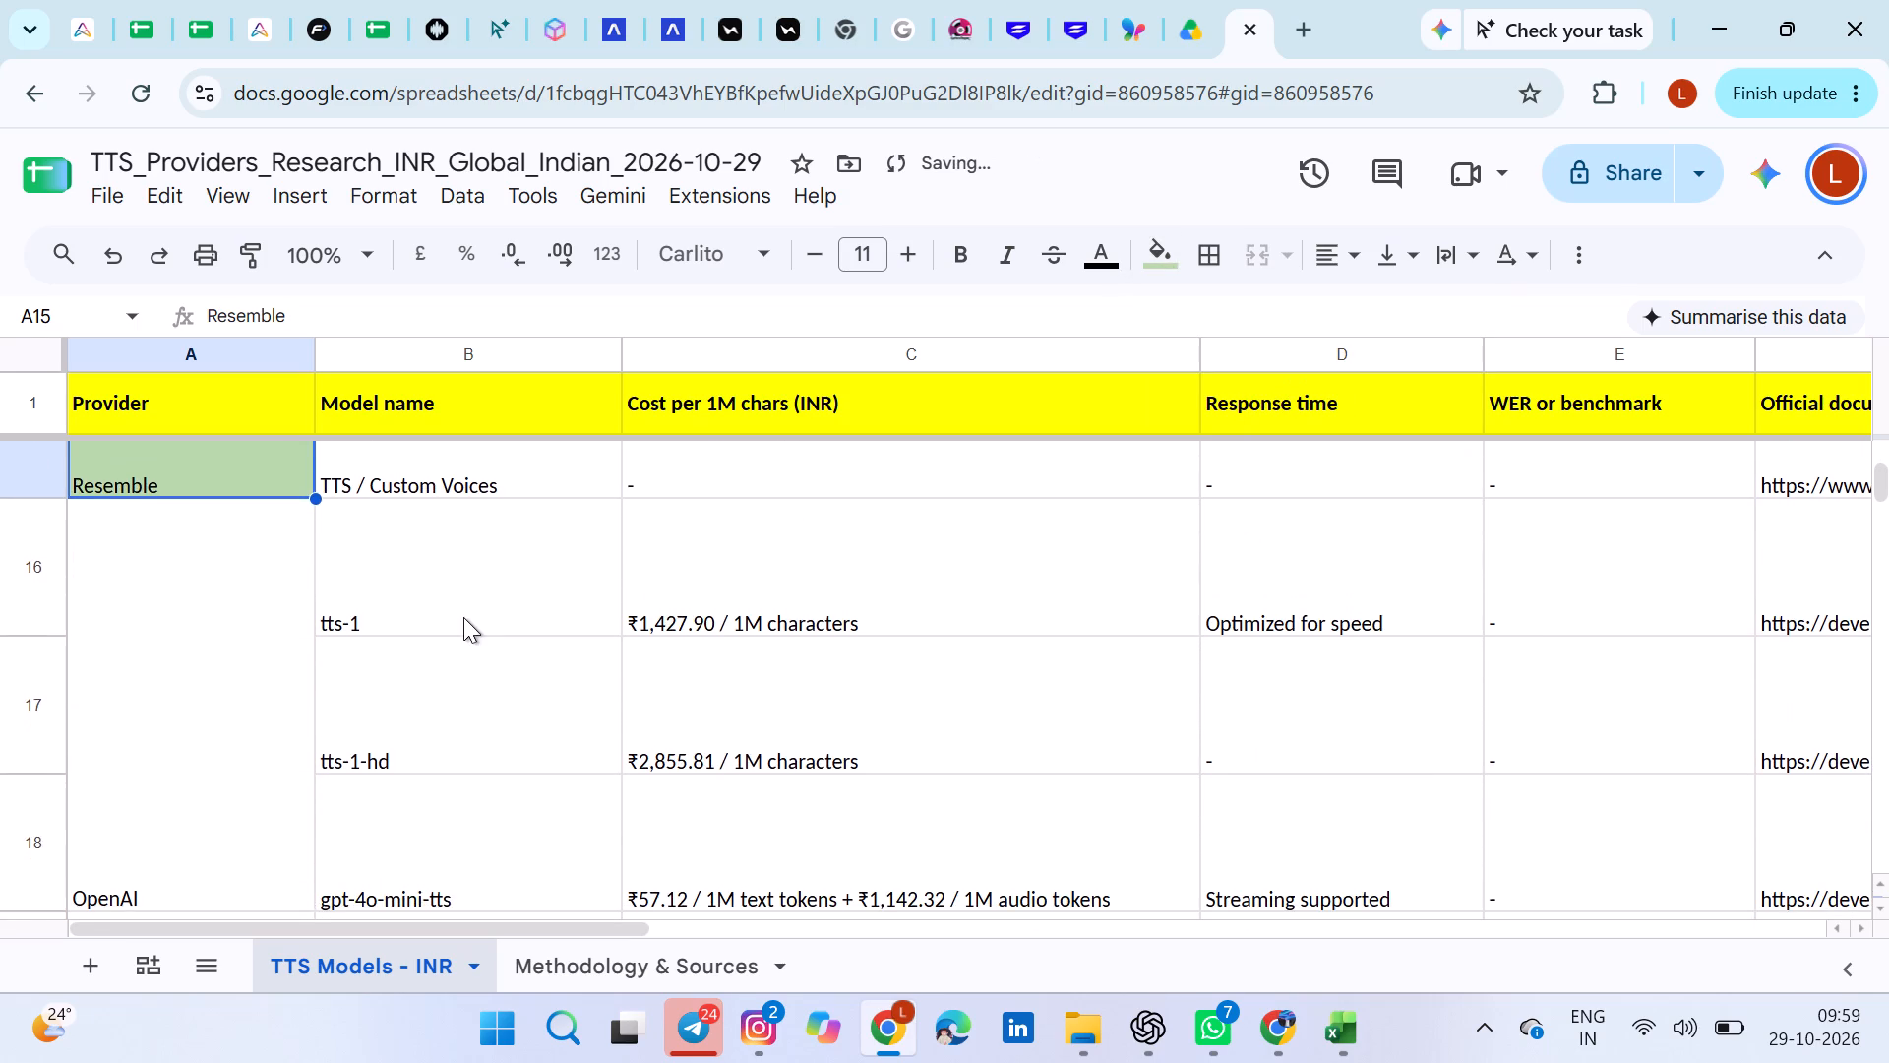
Fill the merged OpenAI provider cell A16:A18 with the same light green.
{"action": "left_click", "coordinate": [189, 686]}
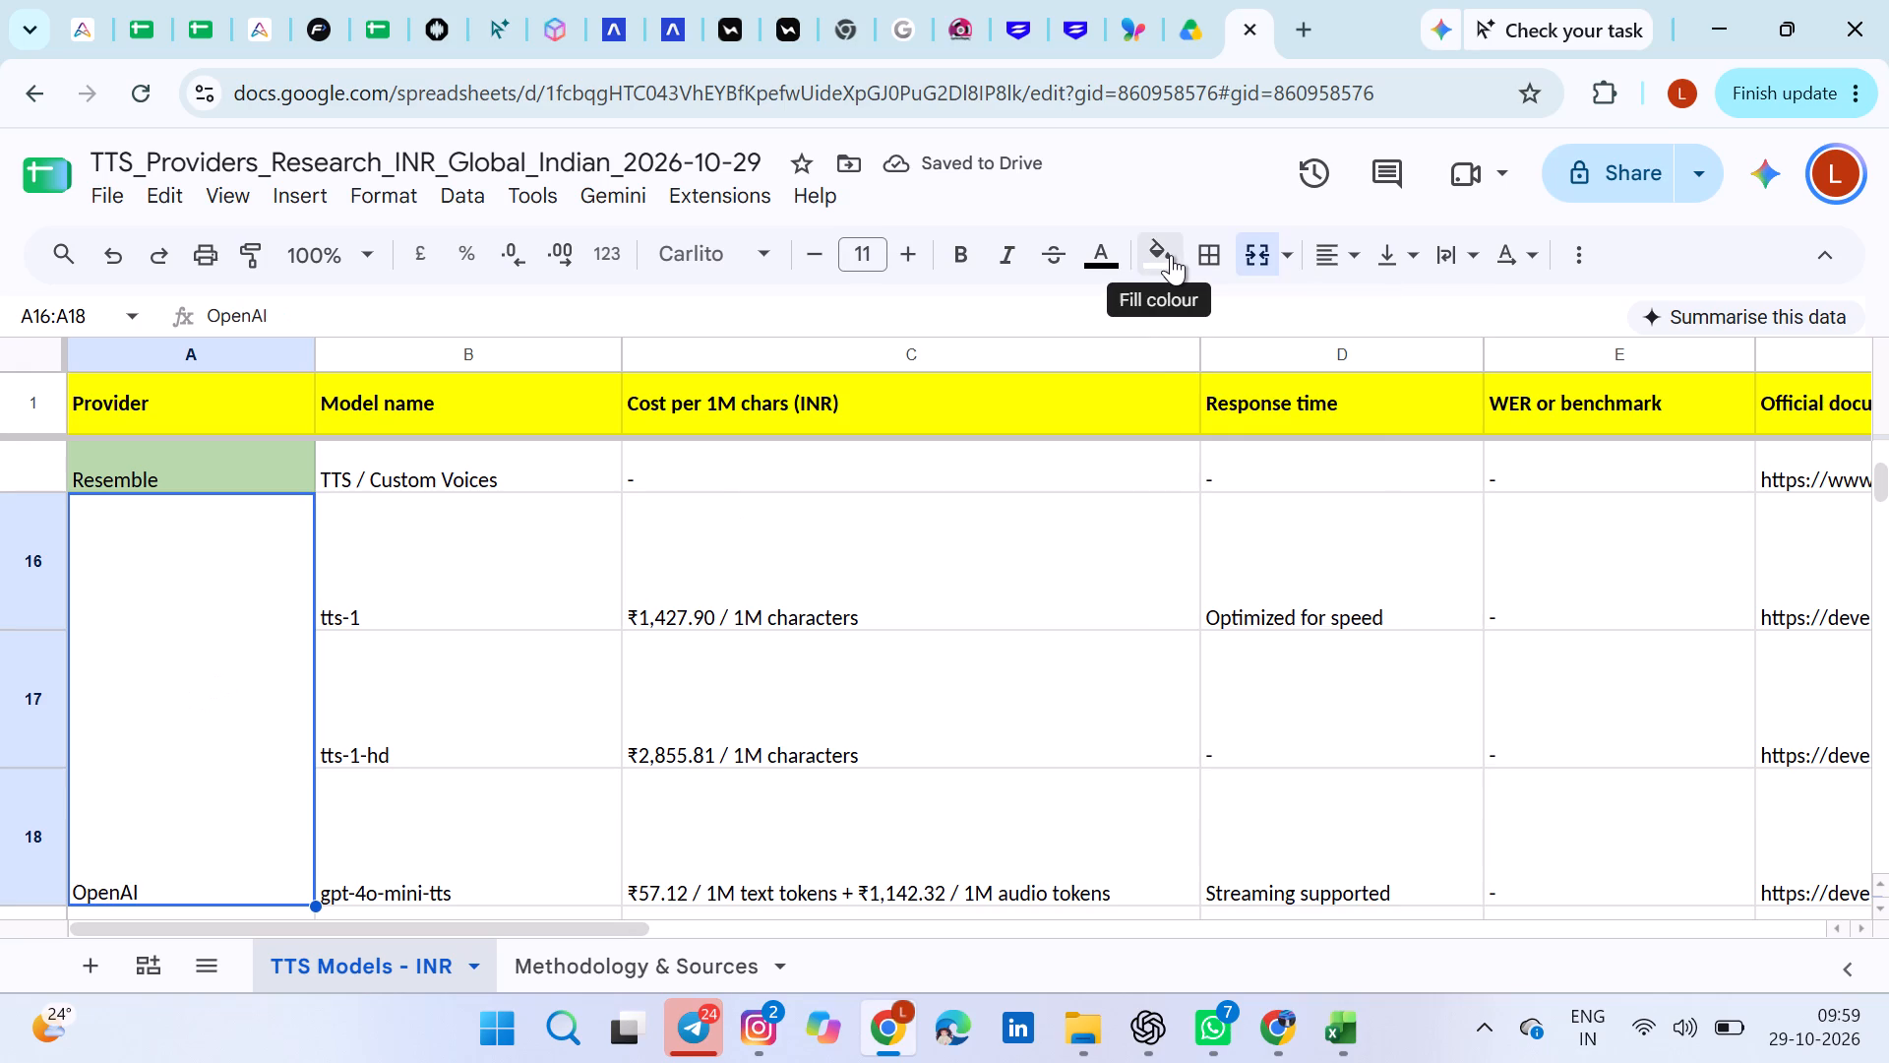
{"action": "left_click", "coordinate": [1171, 255]}
{"action": "left_click", "coordinate": [1292, 451]}
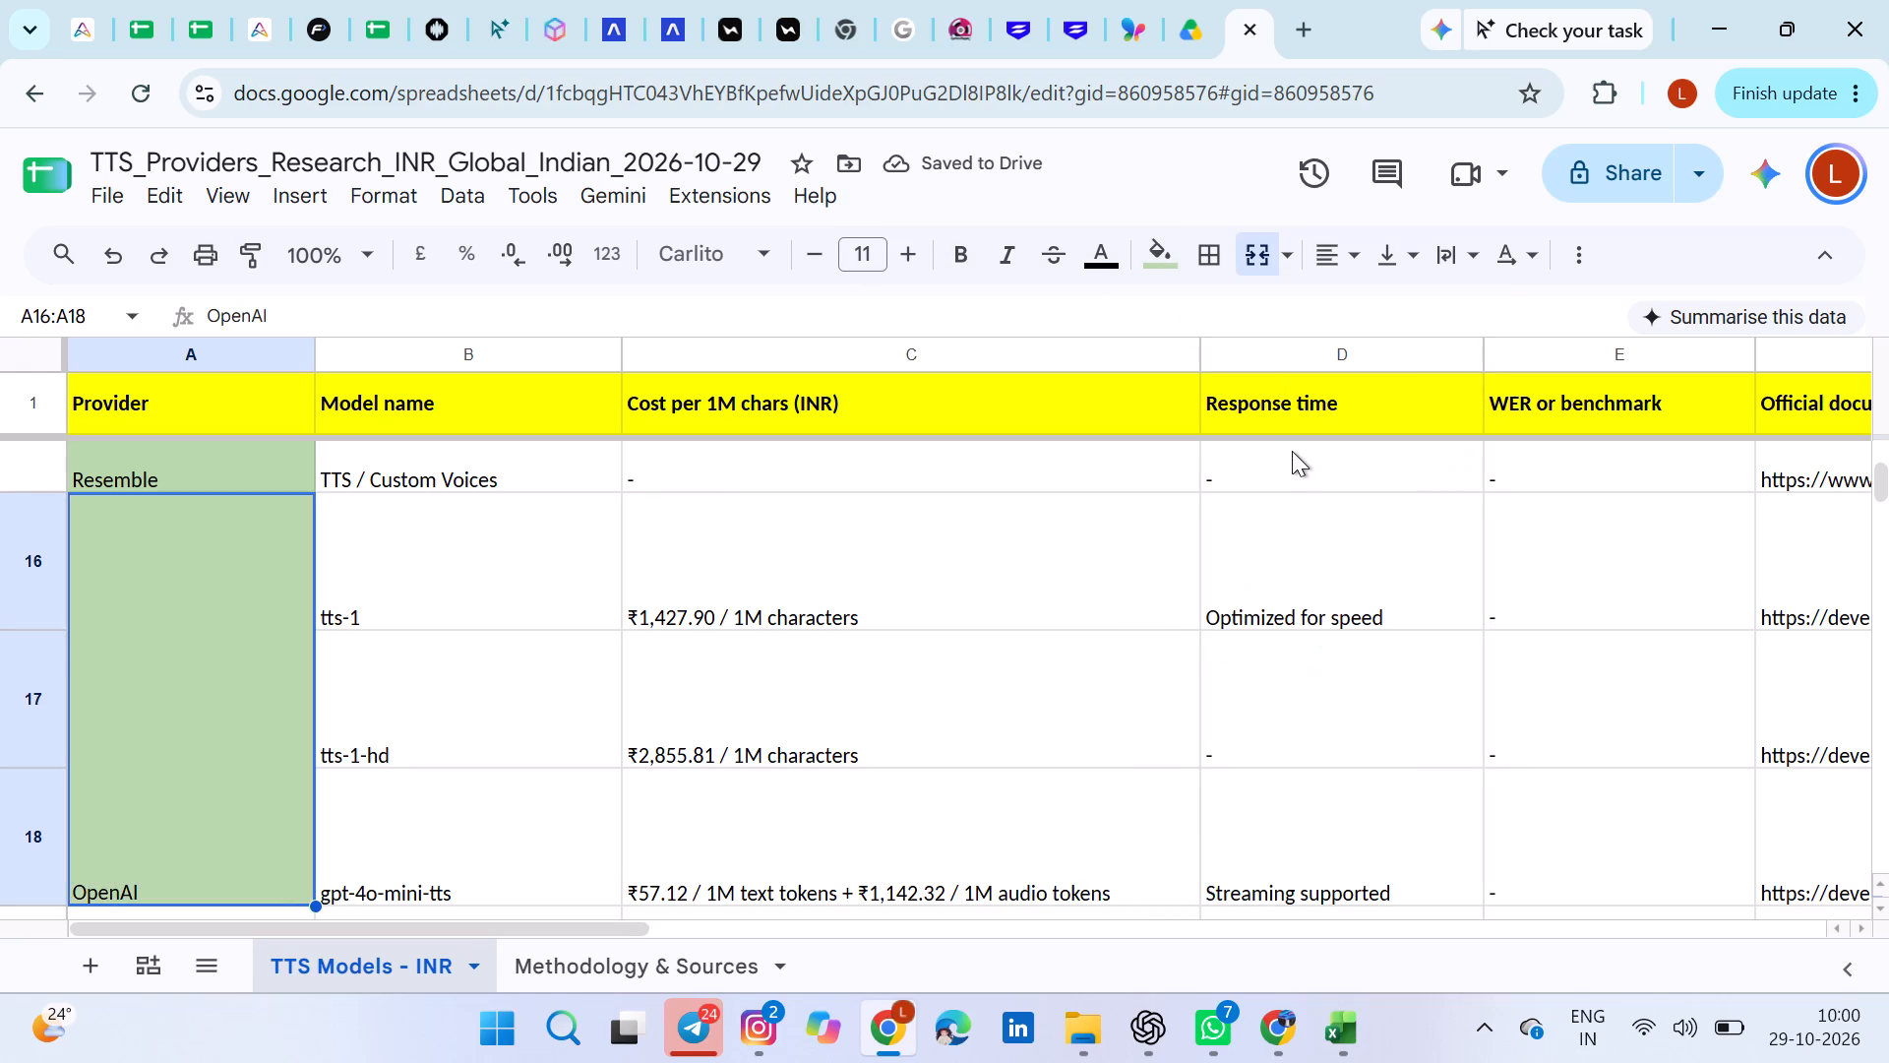
Open YouTube in a new browser tab and search for "aarzu song".
{"action": "left_click", "coordinate": [1307, 17]}
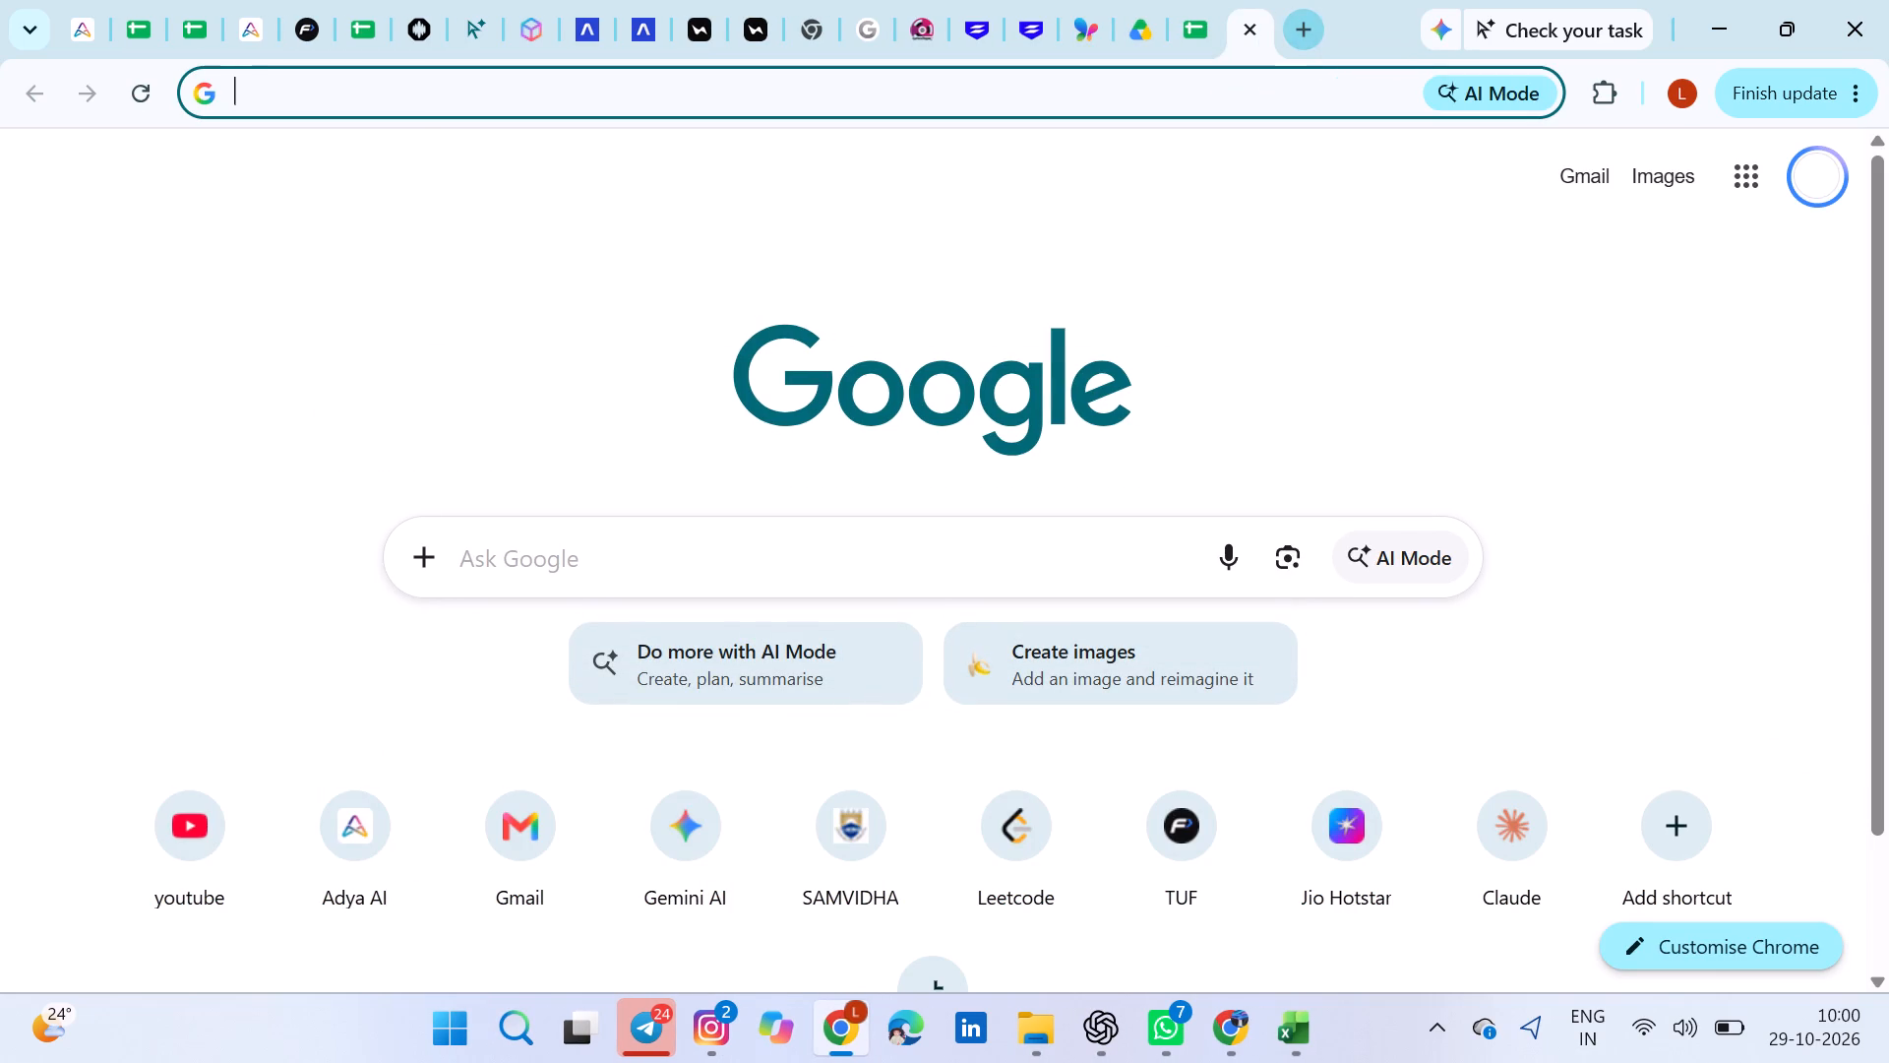
{"action": "left_click", "coordinate": [207, 840]}
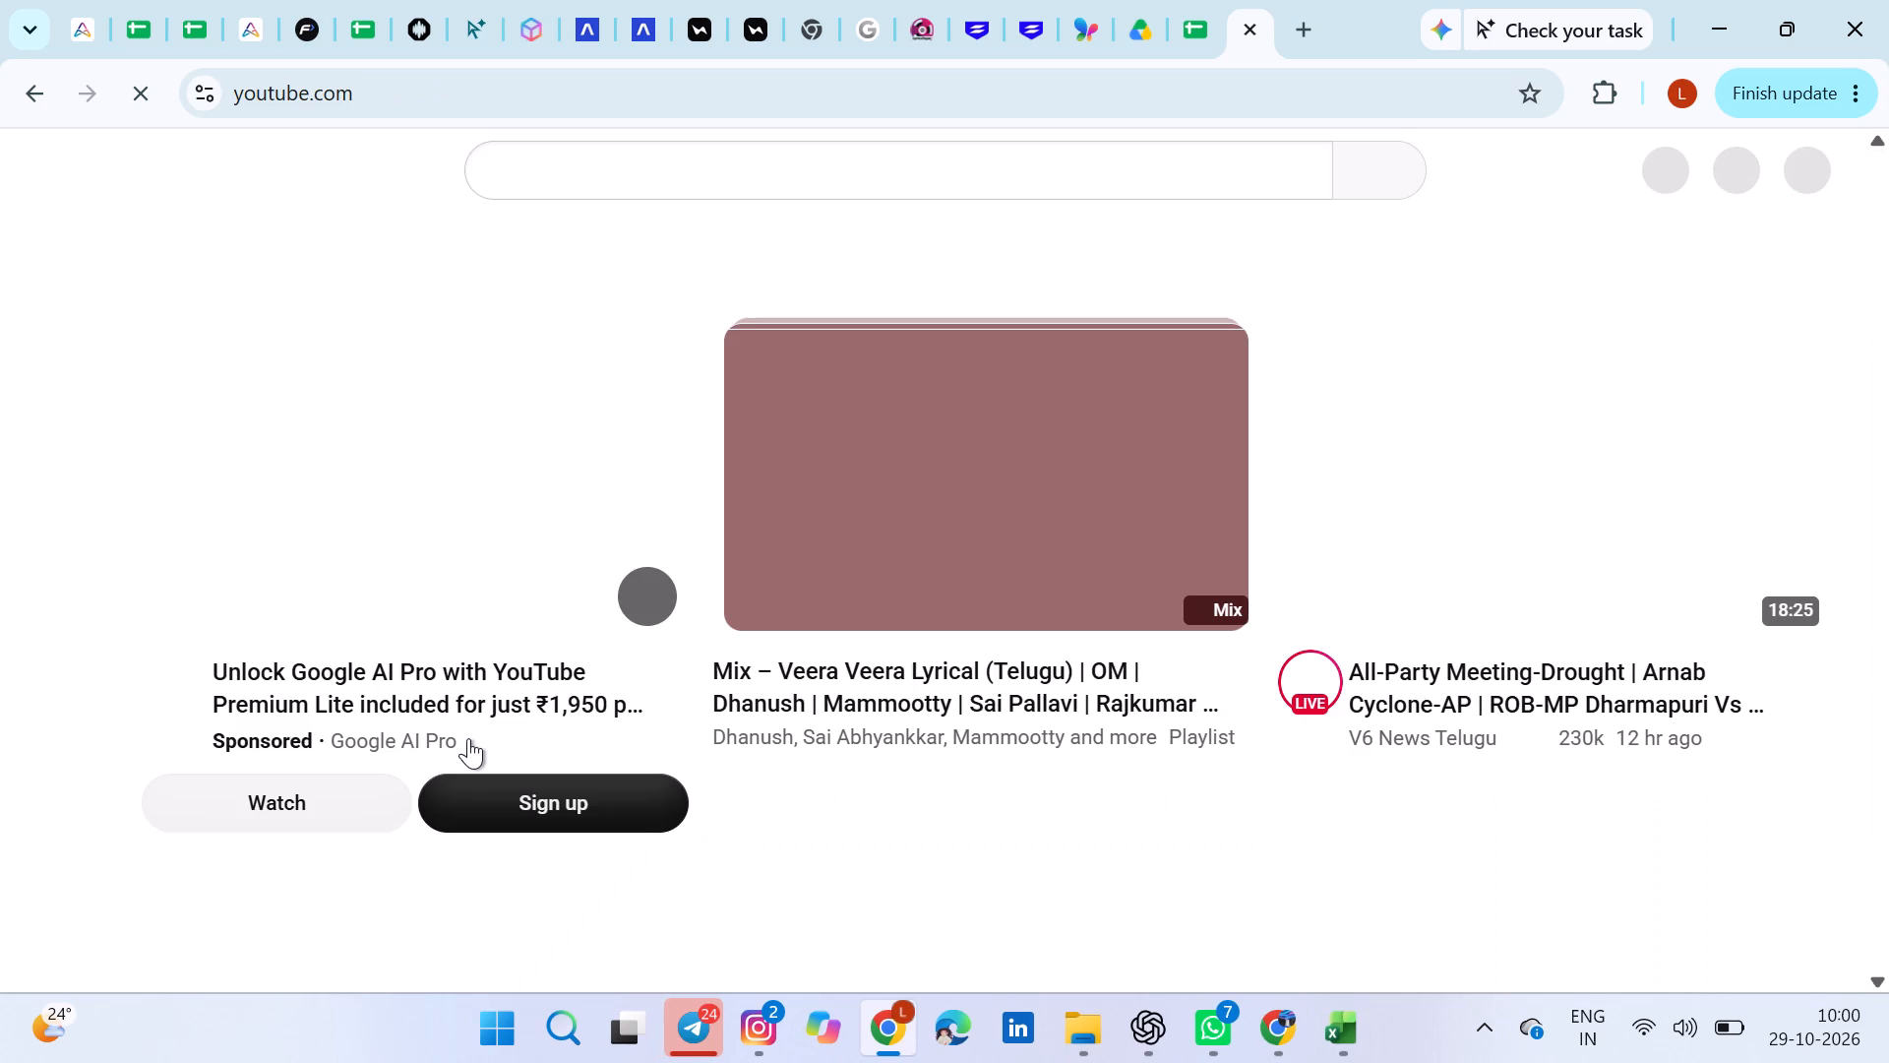
{"action": "left_click", "coordinate": [738, 142]}
{"action": "type", "text": "aar"}
{"action": "type", "text": "zu"}
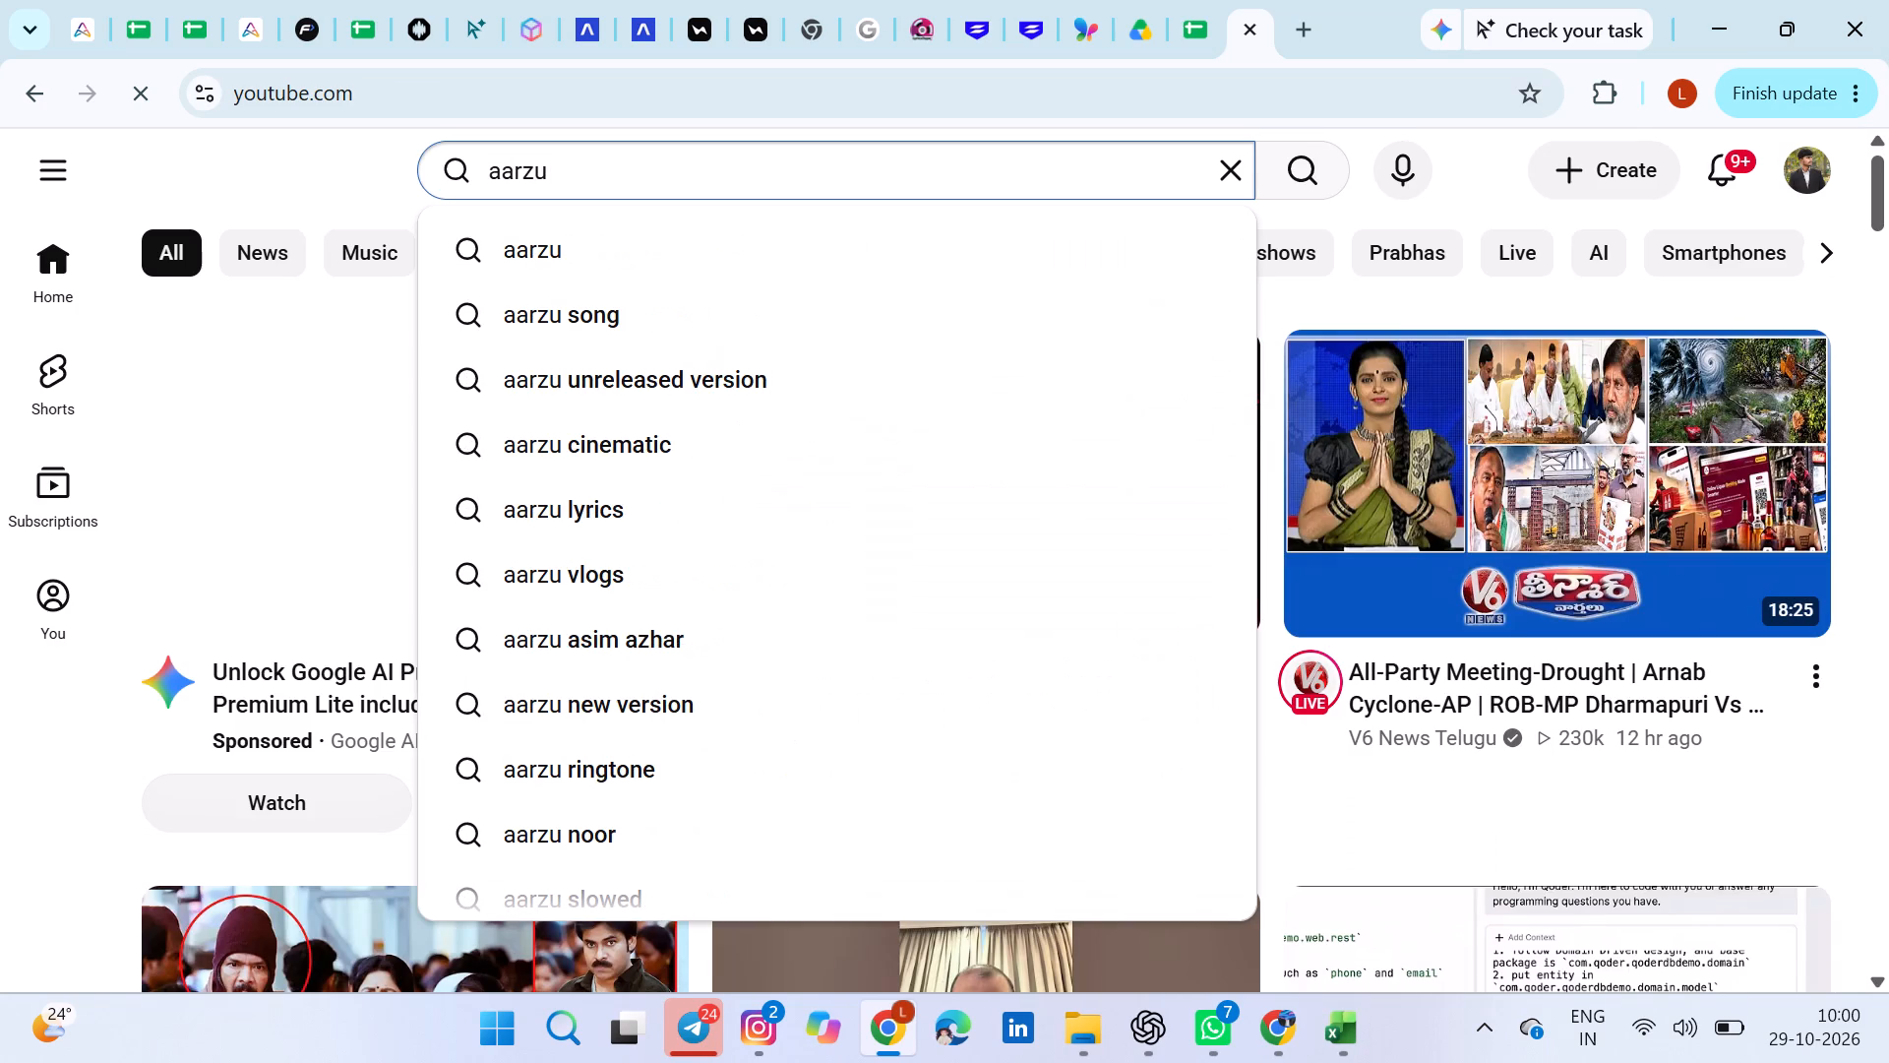
{"action": "key", "text": "Down"}
{"action": "key", "text": "Down"}
{"action": "key", "text": "Return"}
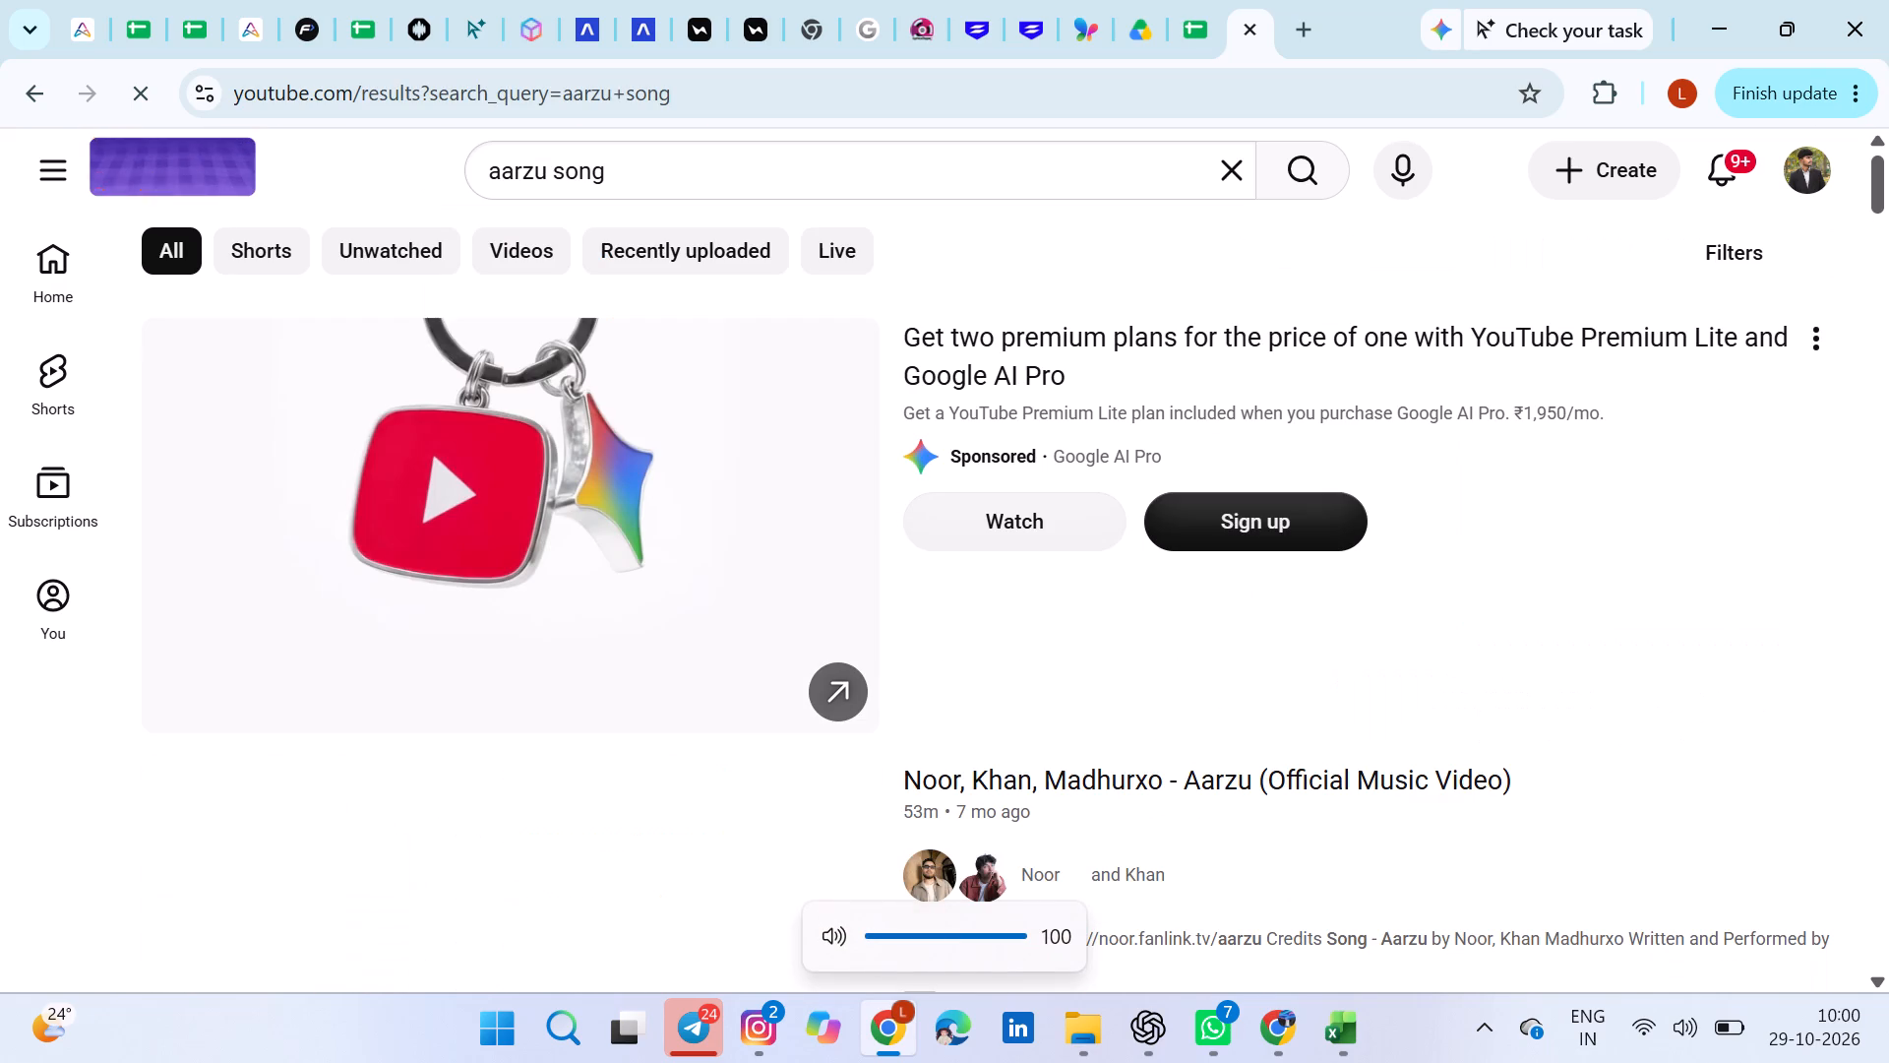
Play the Aarzu official music video from the search results and skip its ad.
{"action": "scroll", "coordinate": [852, 314], "scroll_direction": "down", "scroll_amount": 1}
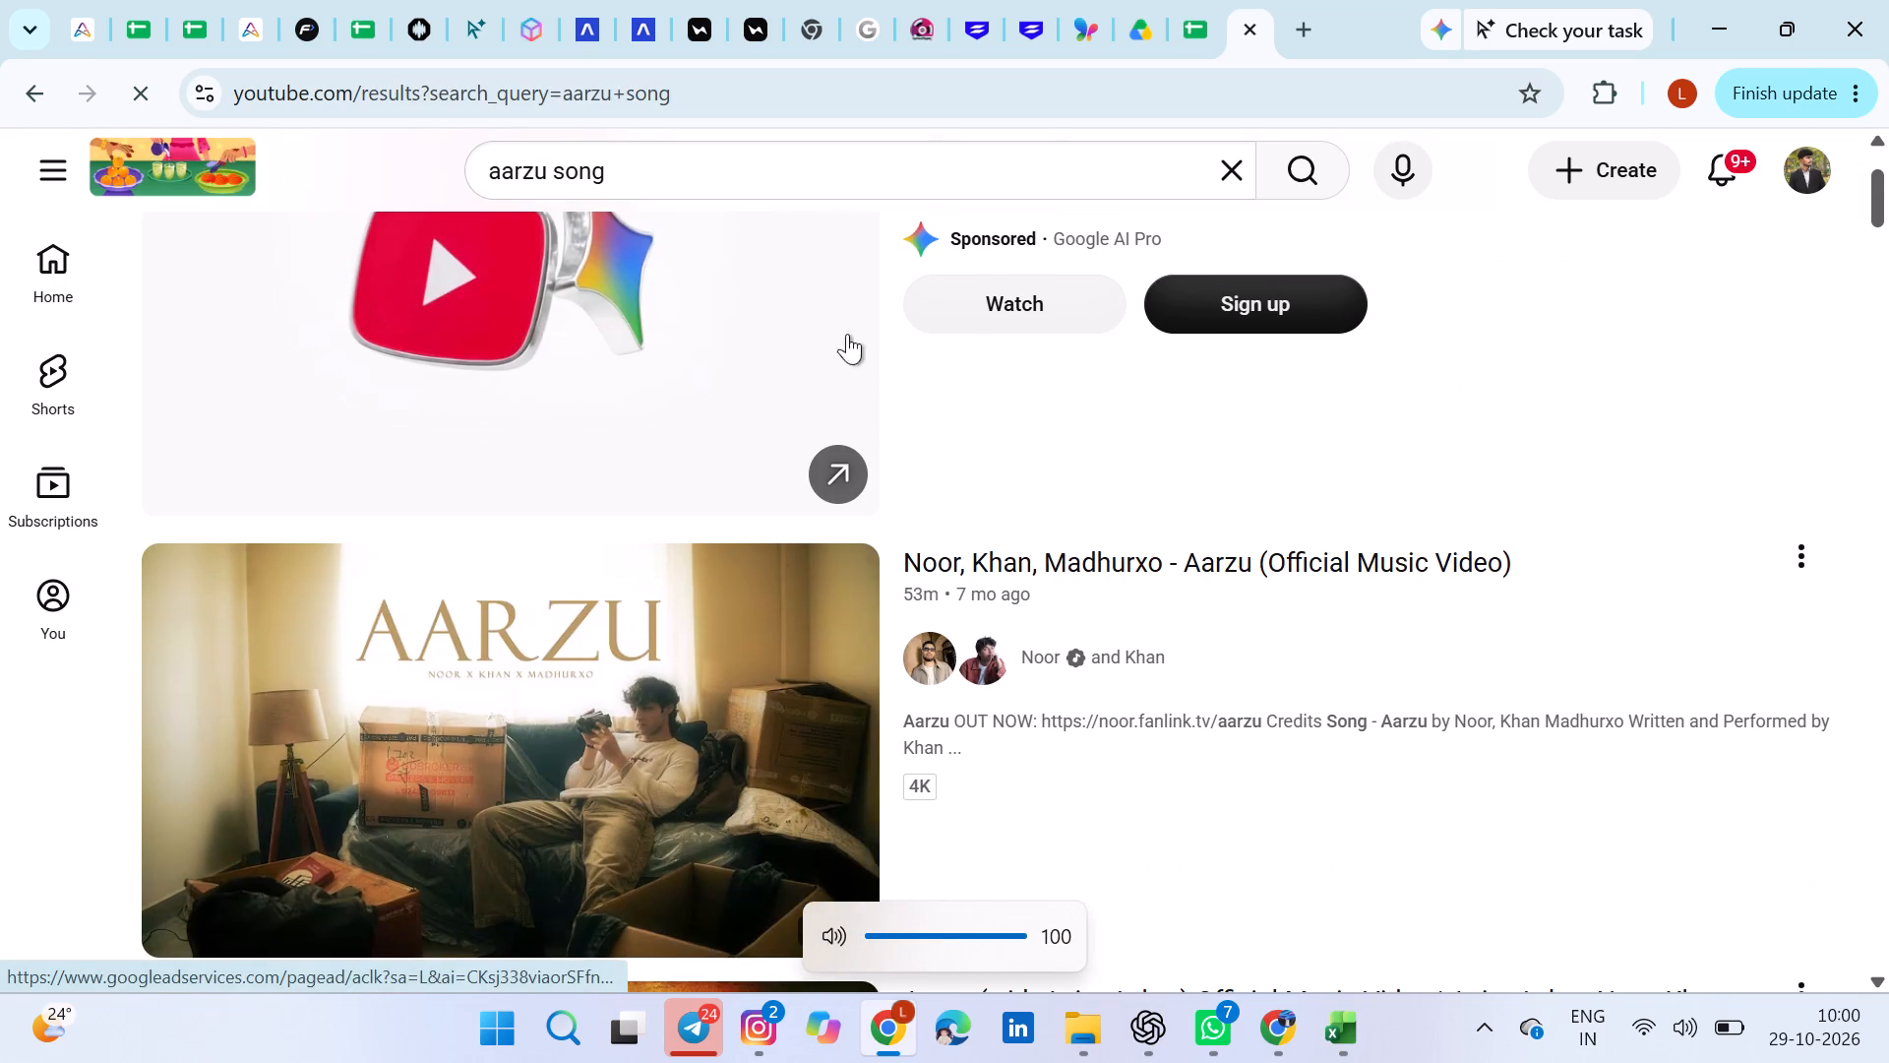
{"action": "left_click", "coordinate": [745, 667]}
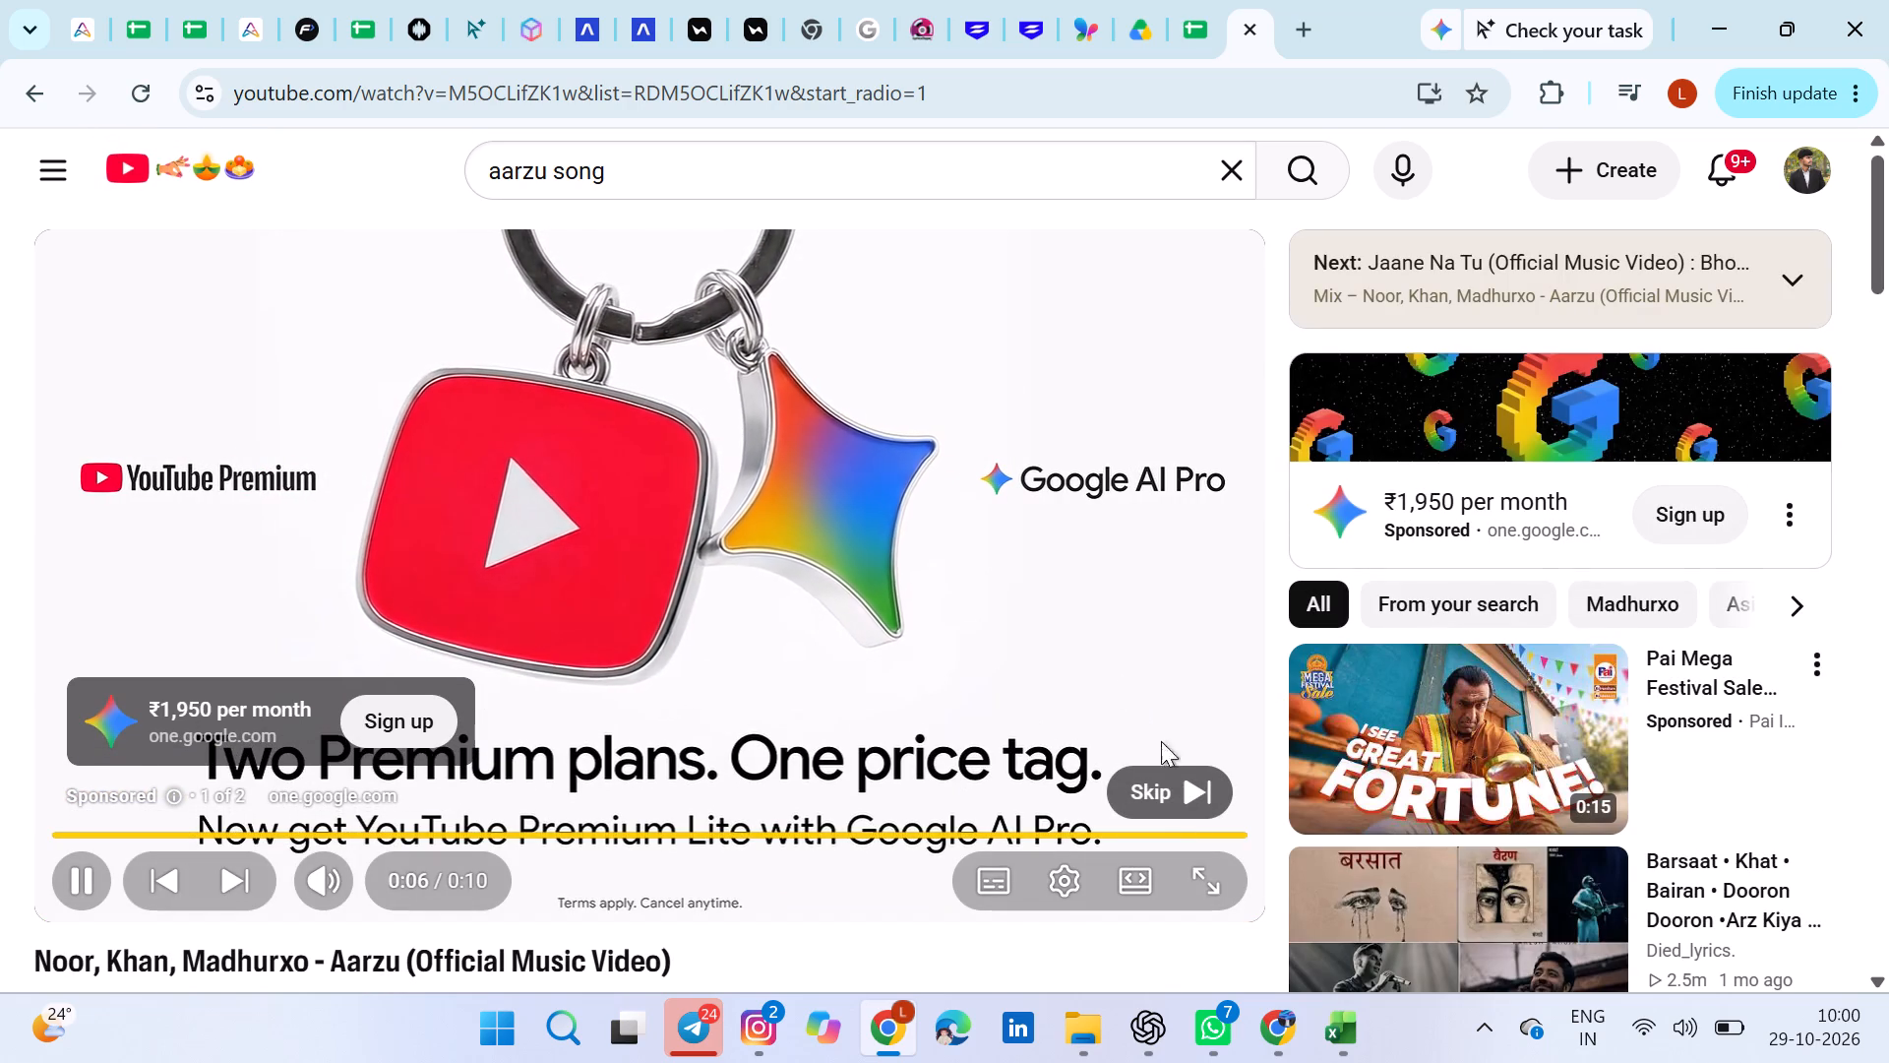
{"action": "left_click", "coordinate": [1193, 803]}
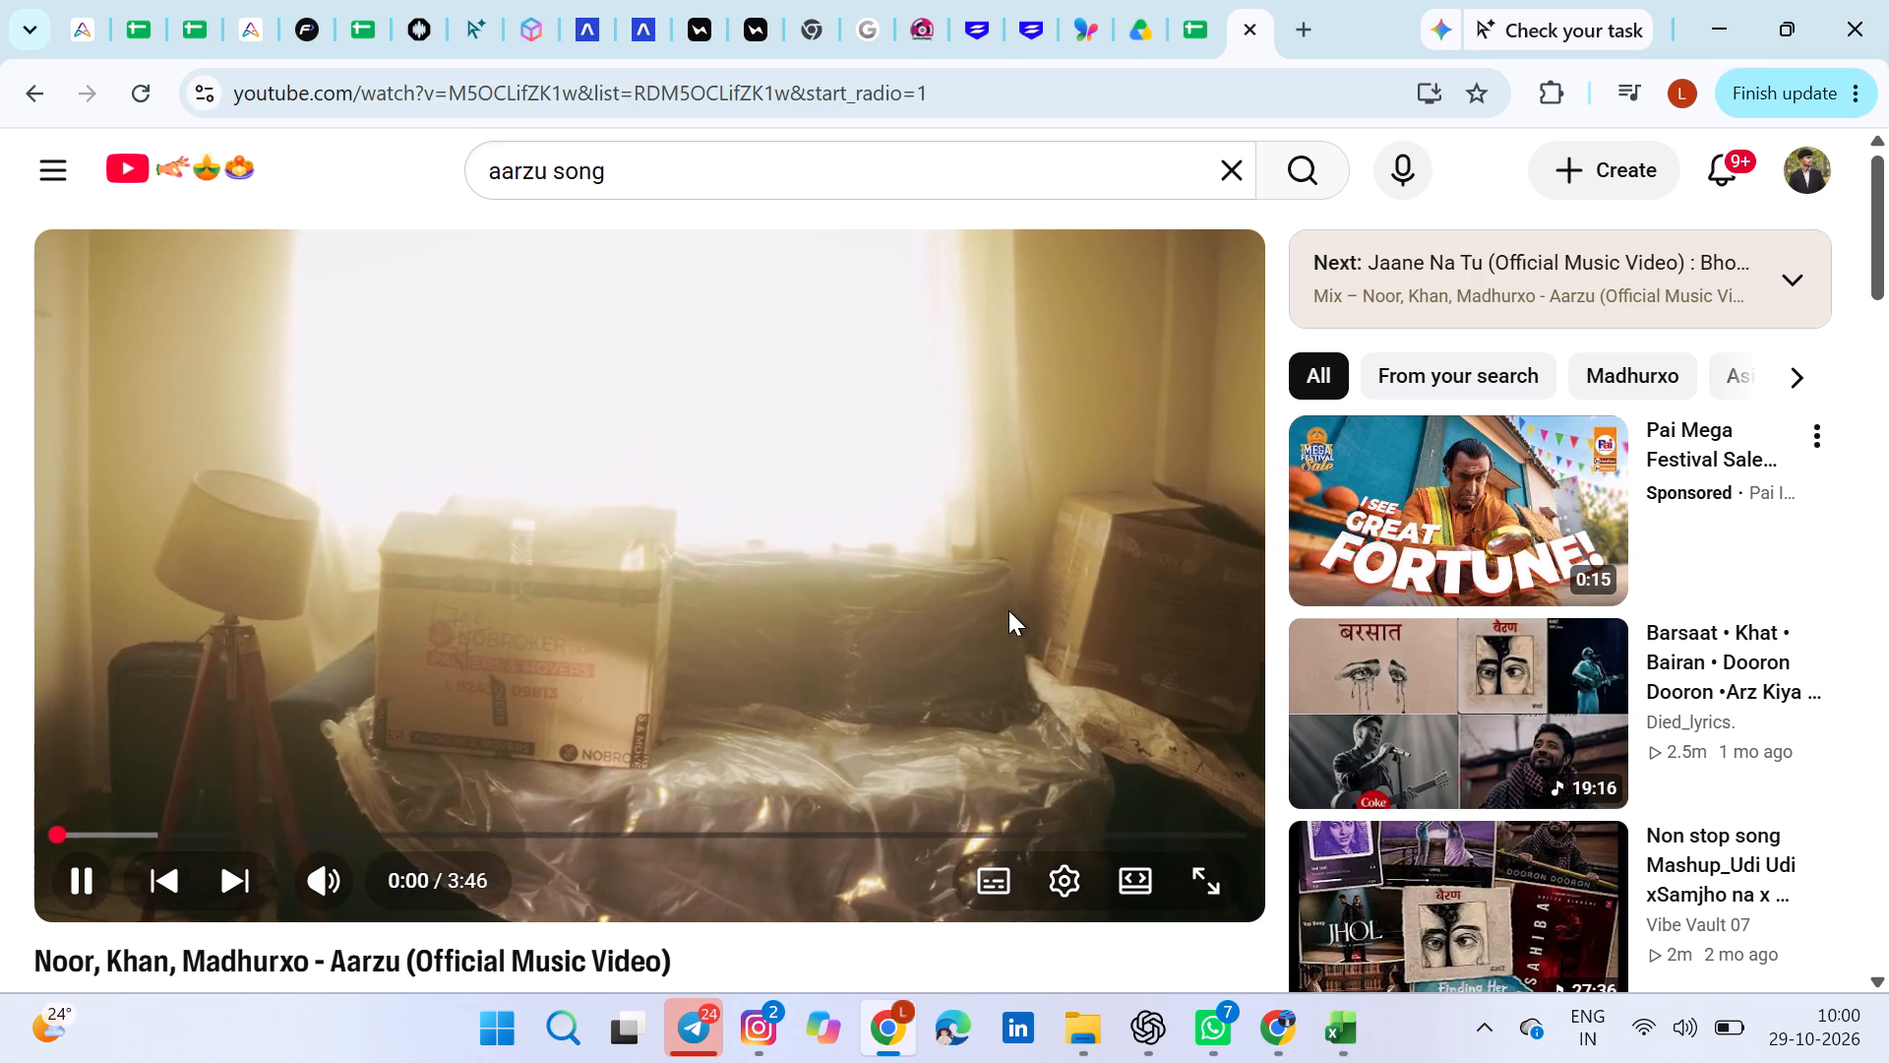
Return to the TTS workbook and shorten the Lightning v3.1 response time in D9 to "<100 ms".
{"action": "left_click", "coordinate": [1203, 27]}
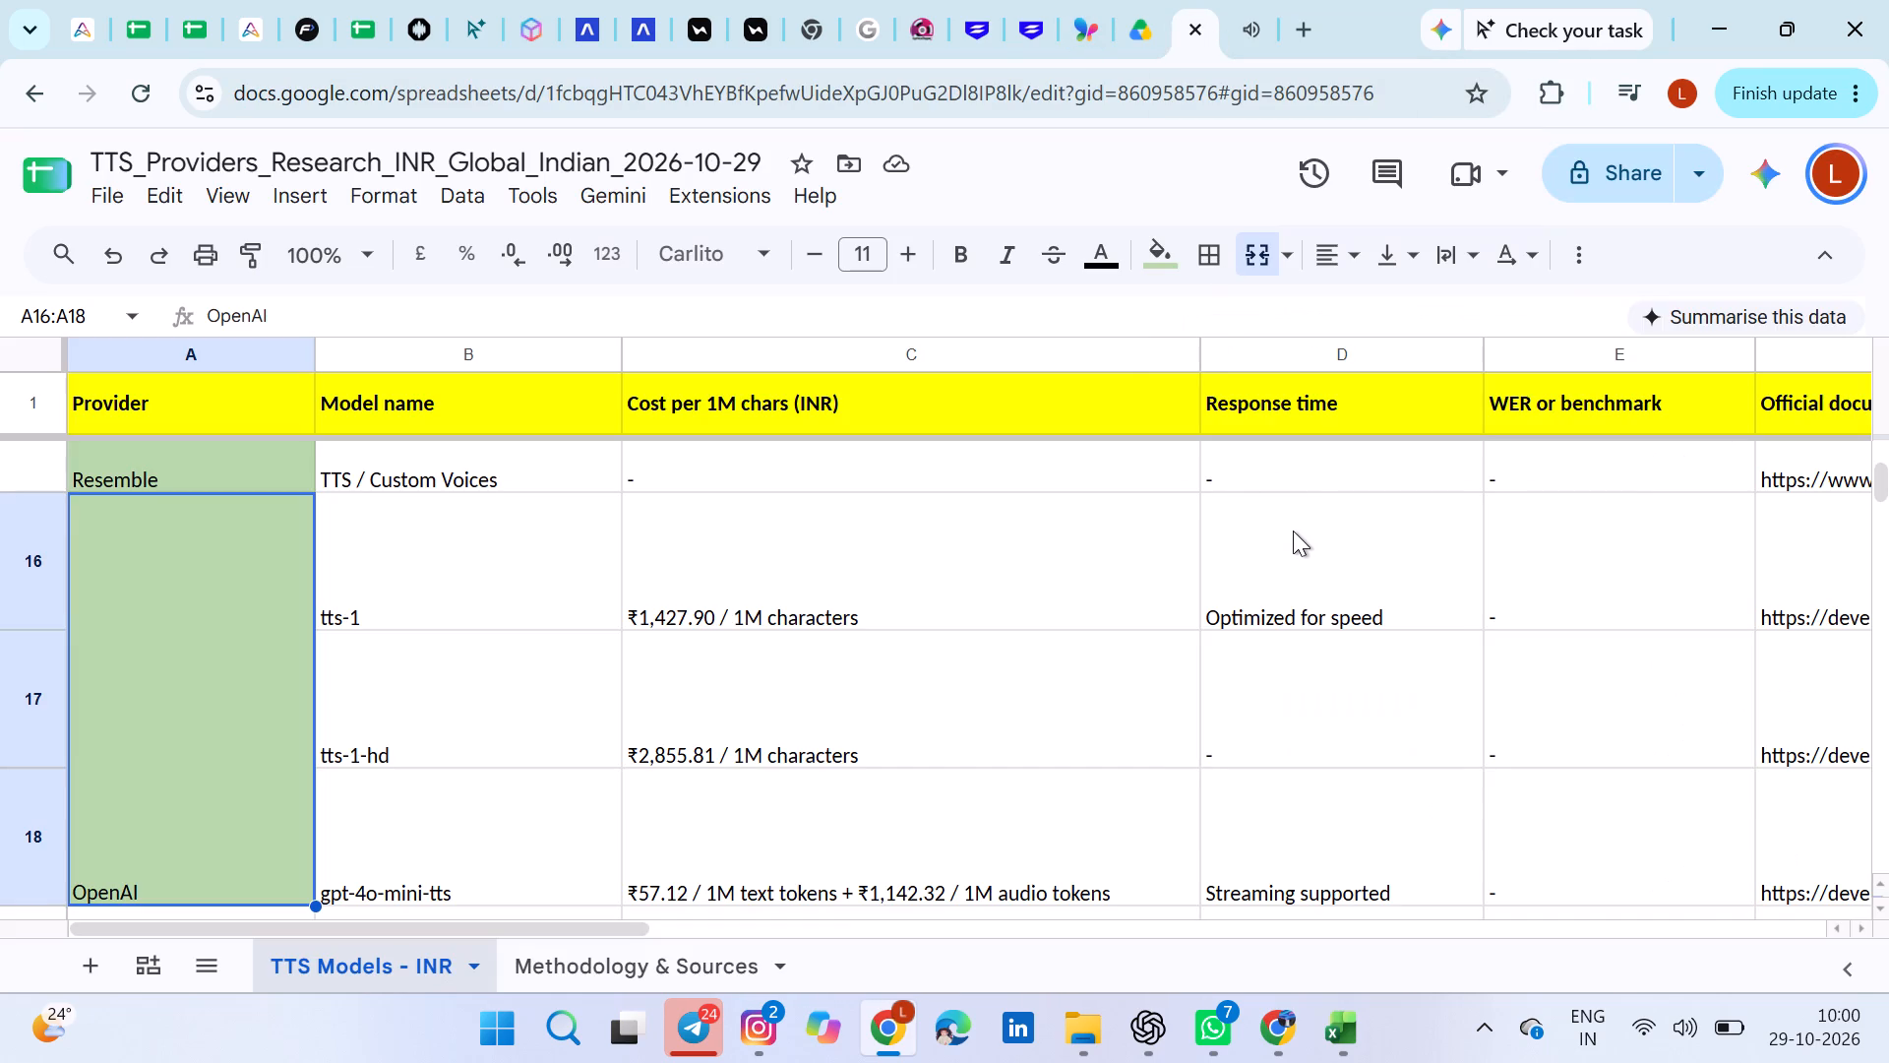
{"action": "scroll", "coordinate": [1293, 531], "scroll_direction": "down", "scroll_amount": 1}
{"action": "scroll", "coordinate": [1293, 531], "scroll_direction": "up", "scroll_amount": 6}
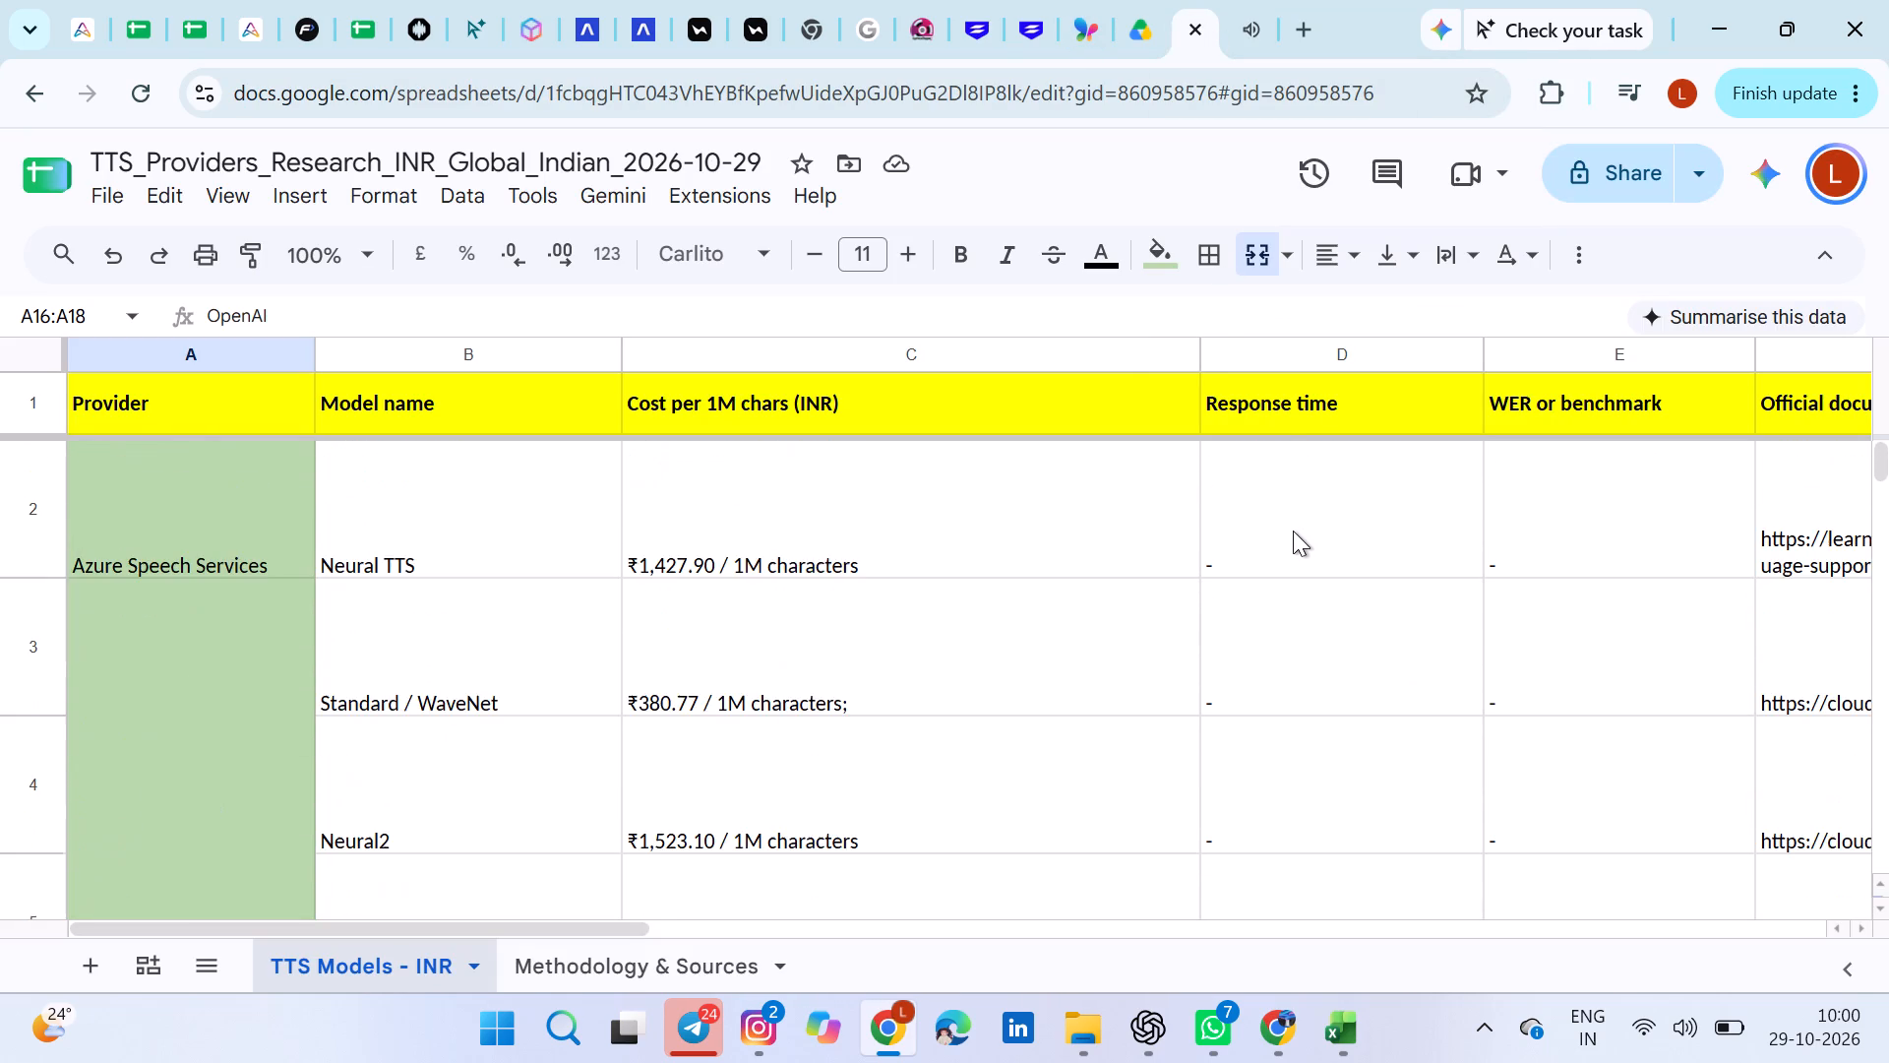
{"action": "scroll", "coordinate": [1293, 531], "scroll_direction": "down", "scroll_amount": 3}
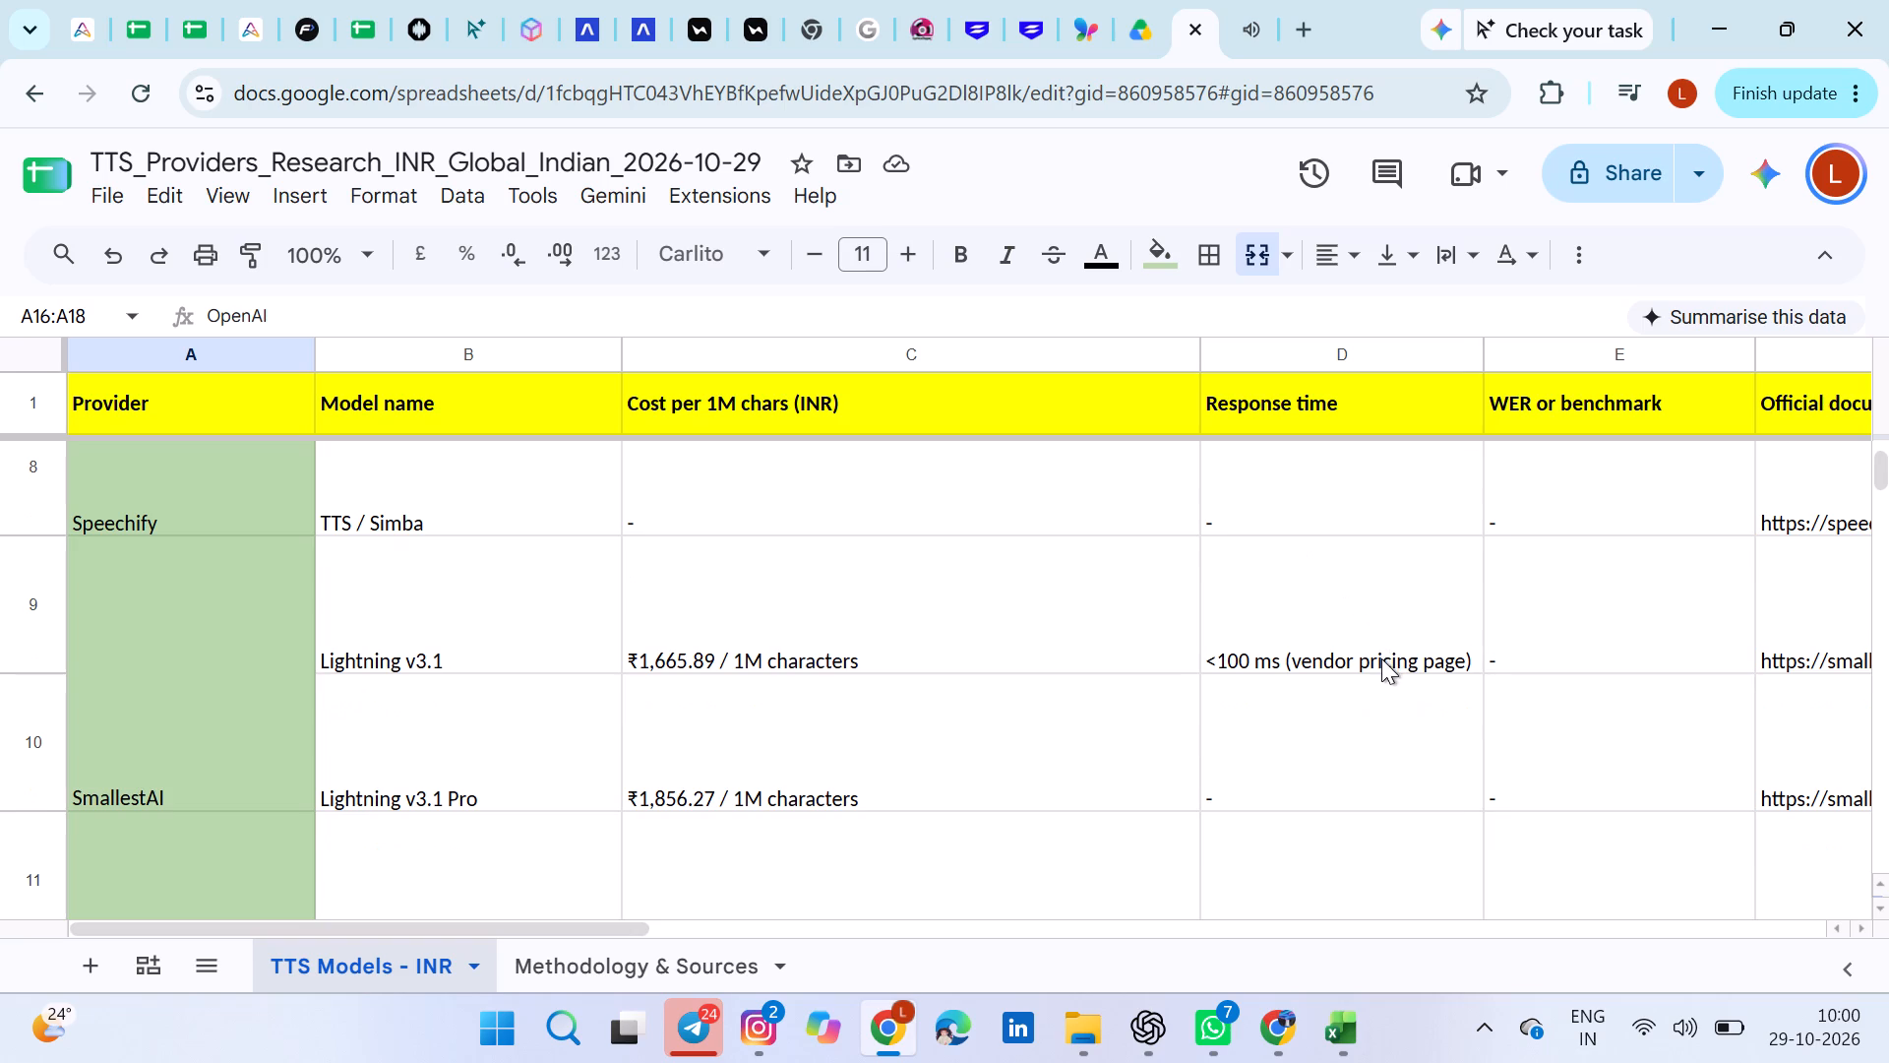
{"action": "double_click", "coordinate": [1389, 644]}
{"action": "key", "text": "BackSpace"}
{"action": "key", "text": "BackSpace"}
{"action": "key", "text": "BackSpace"}
{"action": "key", "text": "BackSpace"}
{"action": "key", "text": "BackSpace"}
{"action": "key", "text": "BackSpace"}
{"action": "key", "text": "BackSpace"}
{"action": "key", "text": "BackSpace"}
{"action": "key", "text": "BackSpace"}
{"action": "key", "text": "BackSpace"}
{"action": "key", "text": "BackSpace"}
{"action": "key", "text": "BackSpace"}
{"action": "key", "text": "BackSpace"}
{"action": "key", "text": "BackSpace"}
{"action": "key", "text": "BackSpace"}
{"action": "key", "text": "BackSpace"}
{"action": "key", "text": "BackSpace"}
{"action": "key", "text": "BackSpace"}
{"action": "key", "text": "BackSpace"}
{"action": "key", "text": "BackSpace"}
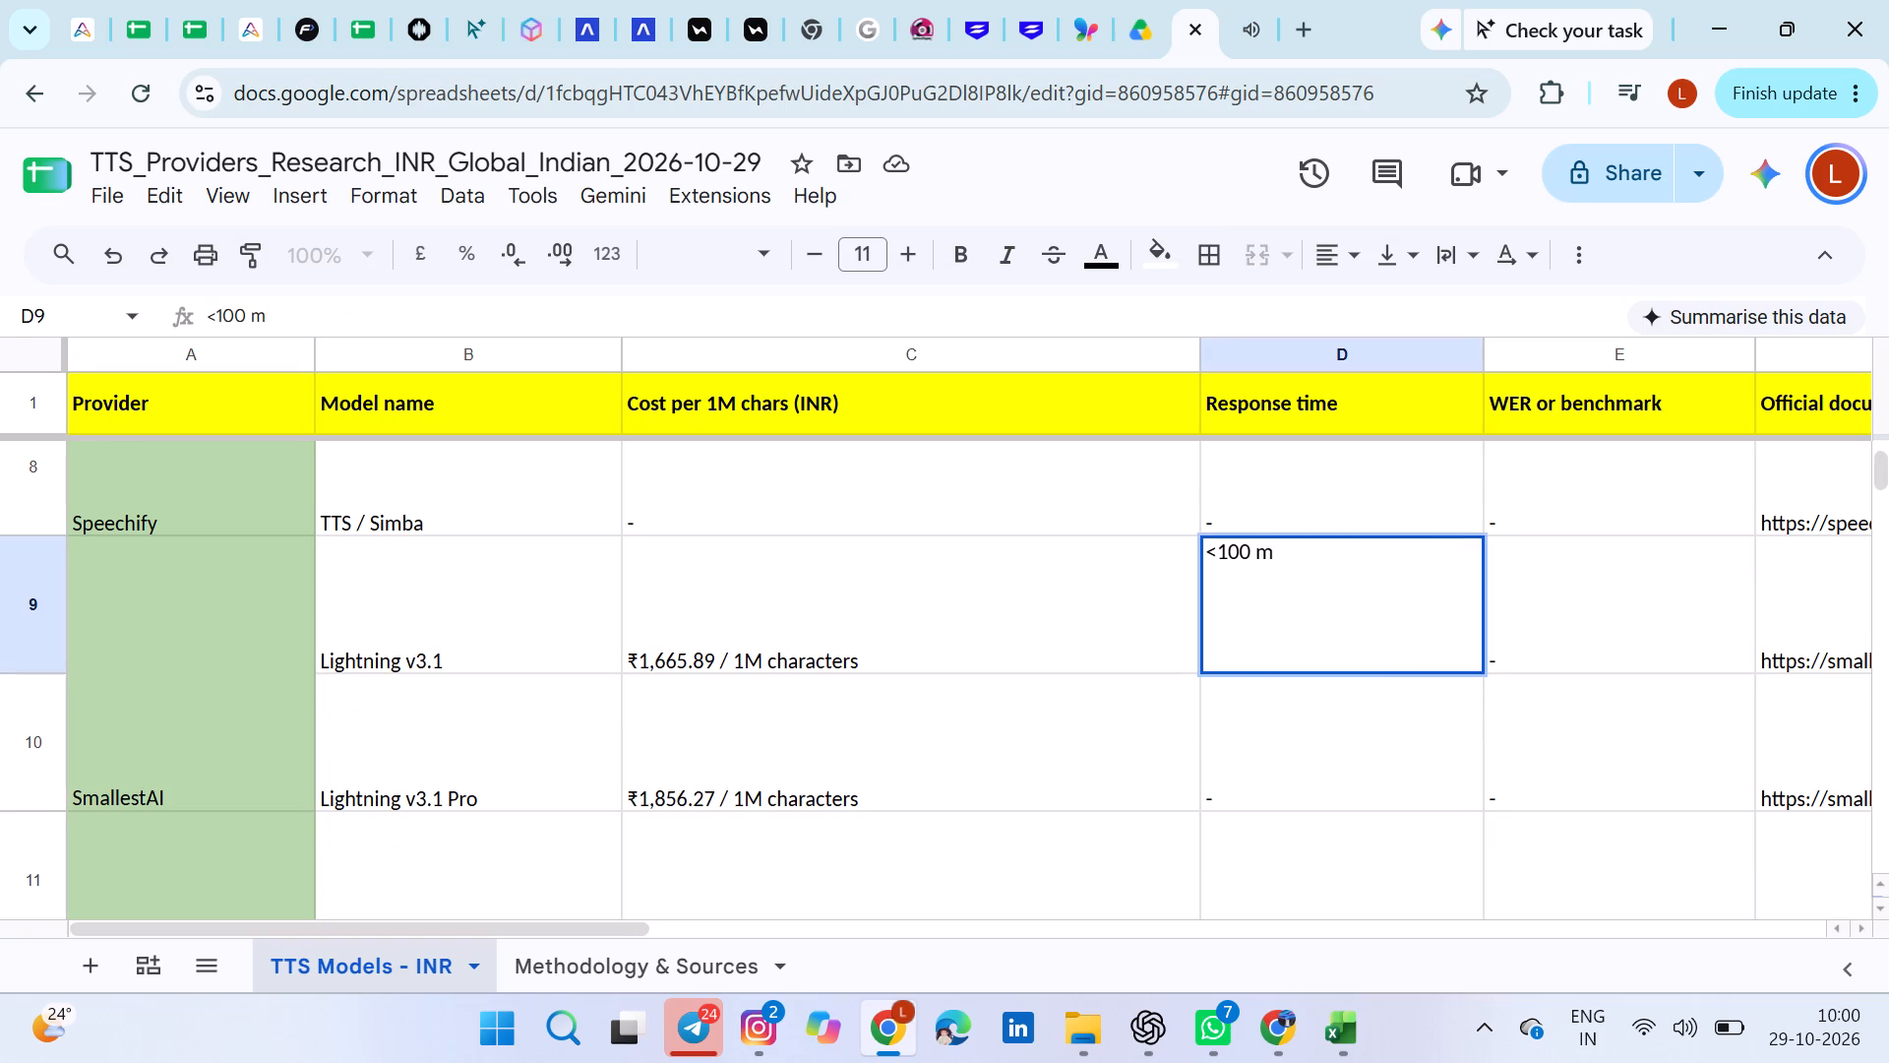
{"action": "key", "text": "s"}
{"action": "left_click", "coordinate": [1551, 779]}
Replace the response time text of OpenAI's tts-1 (D16) and gpt-4o-mini-tts (D18) with "-".
{"action": "scroll", "coordinate": [1551, 779], "scroll_direction": "down", "scroll_amount": 3}
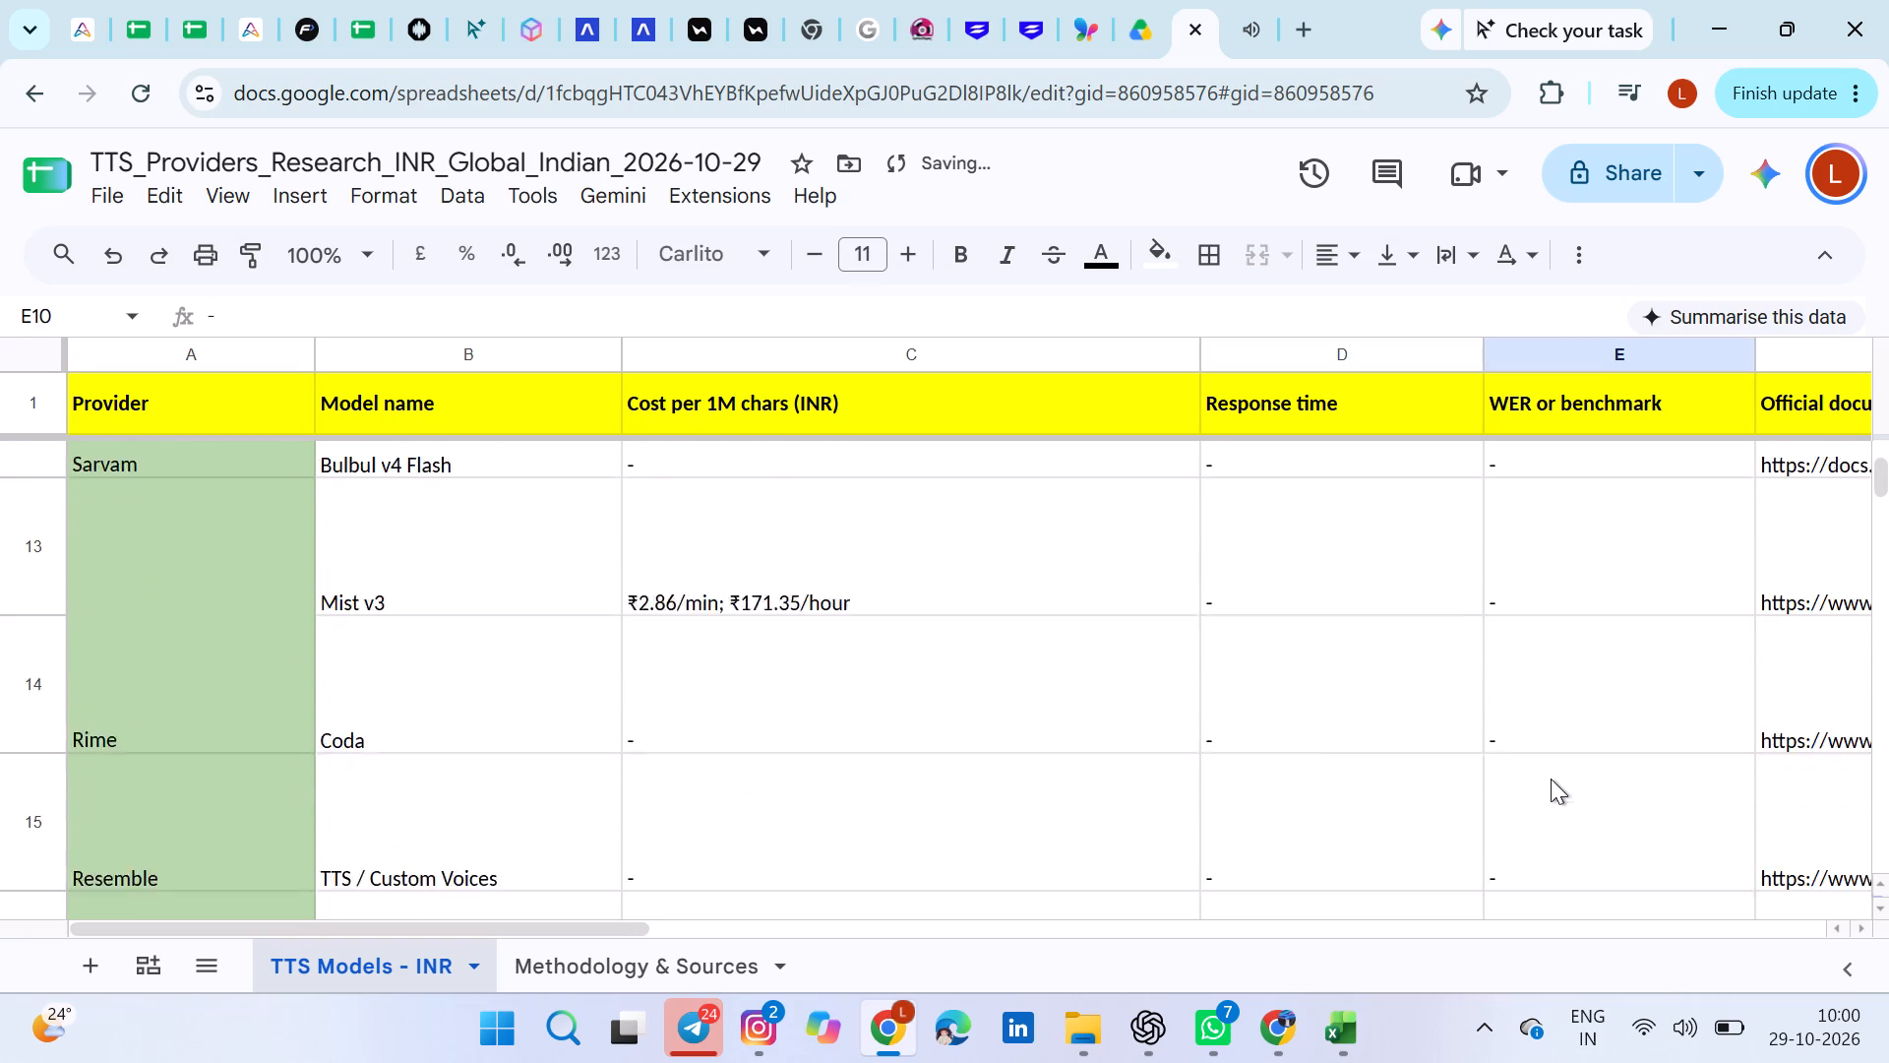
{"action": "scroll", "coordinate": [1551, 779], "scroll_direction": "down", "scroll_amount": 1}
{"action": "double_click", "coordinate": [1412, 645]}
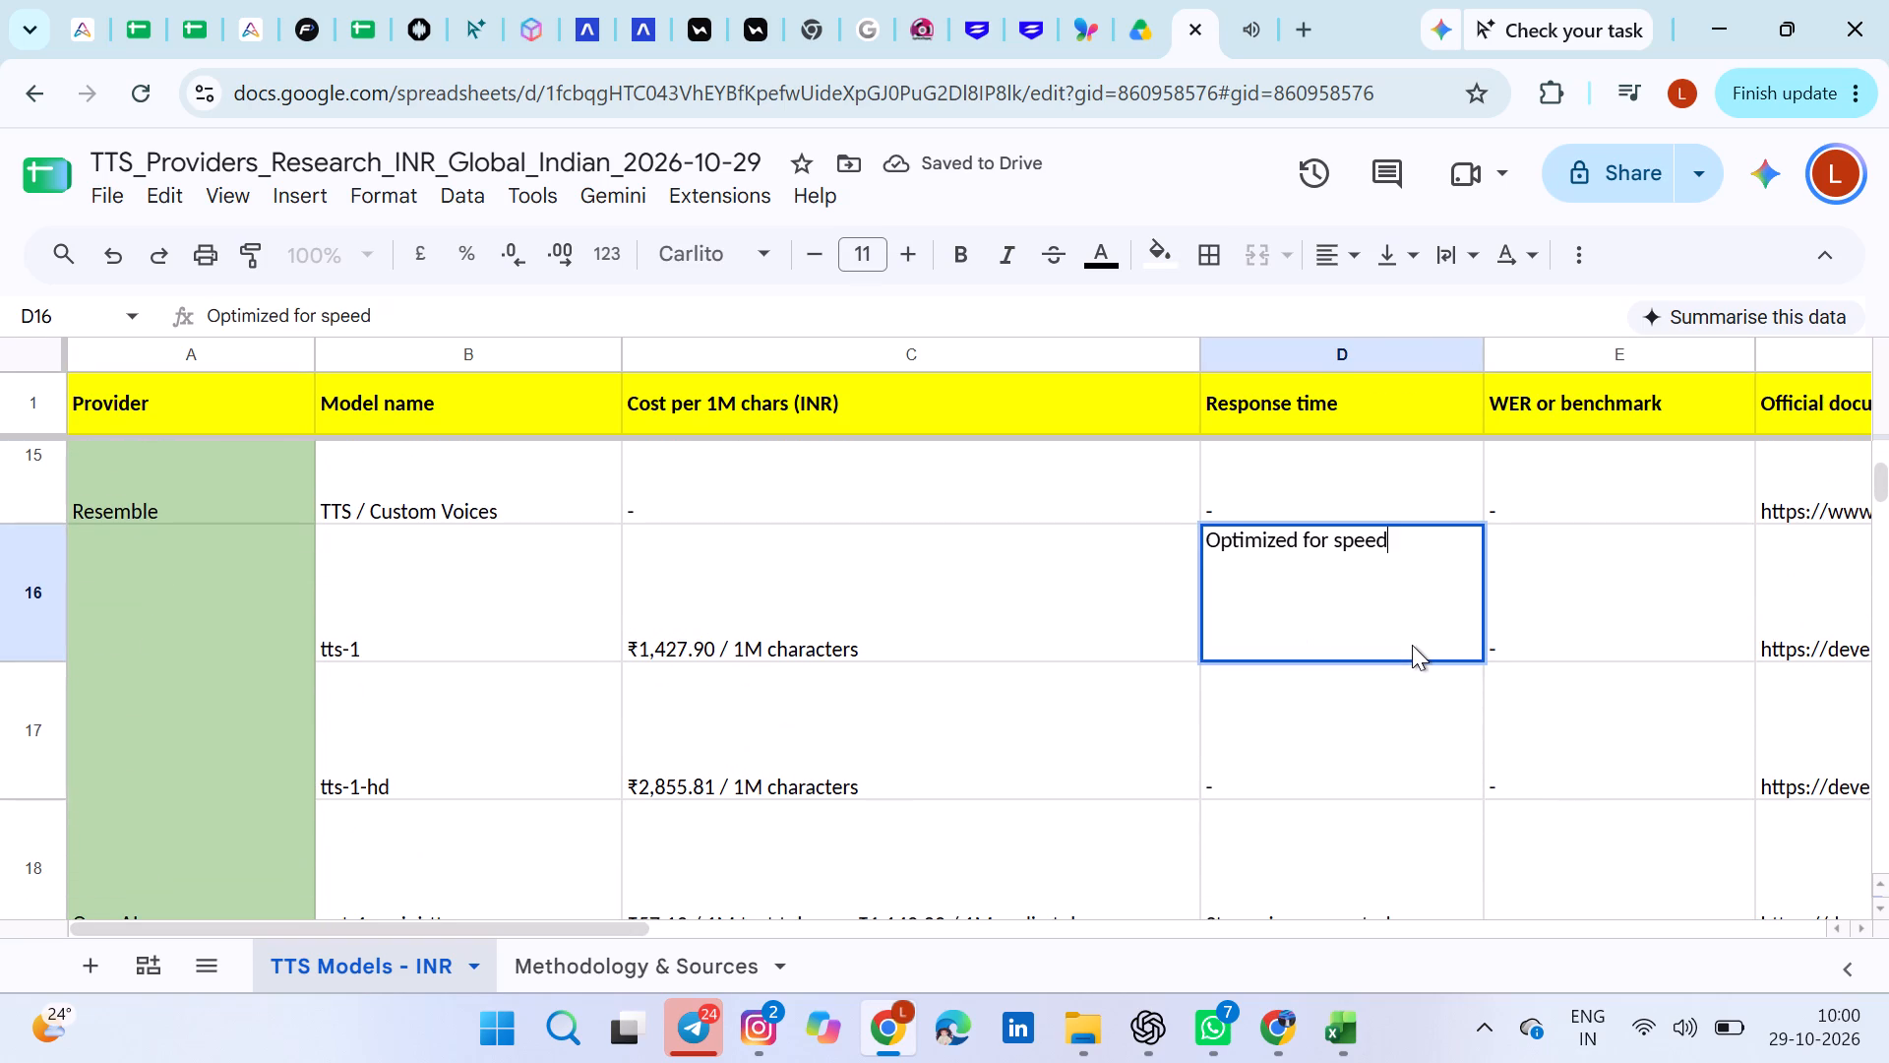
{"action": "key", "text": "ctrl+a"}
{"action": "key", "text": "BackSpace"}
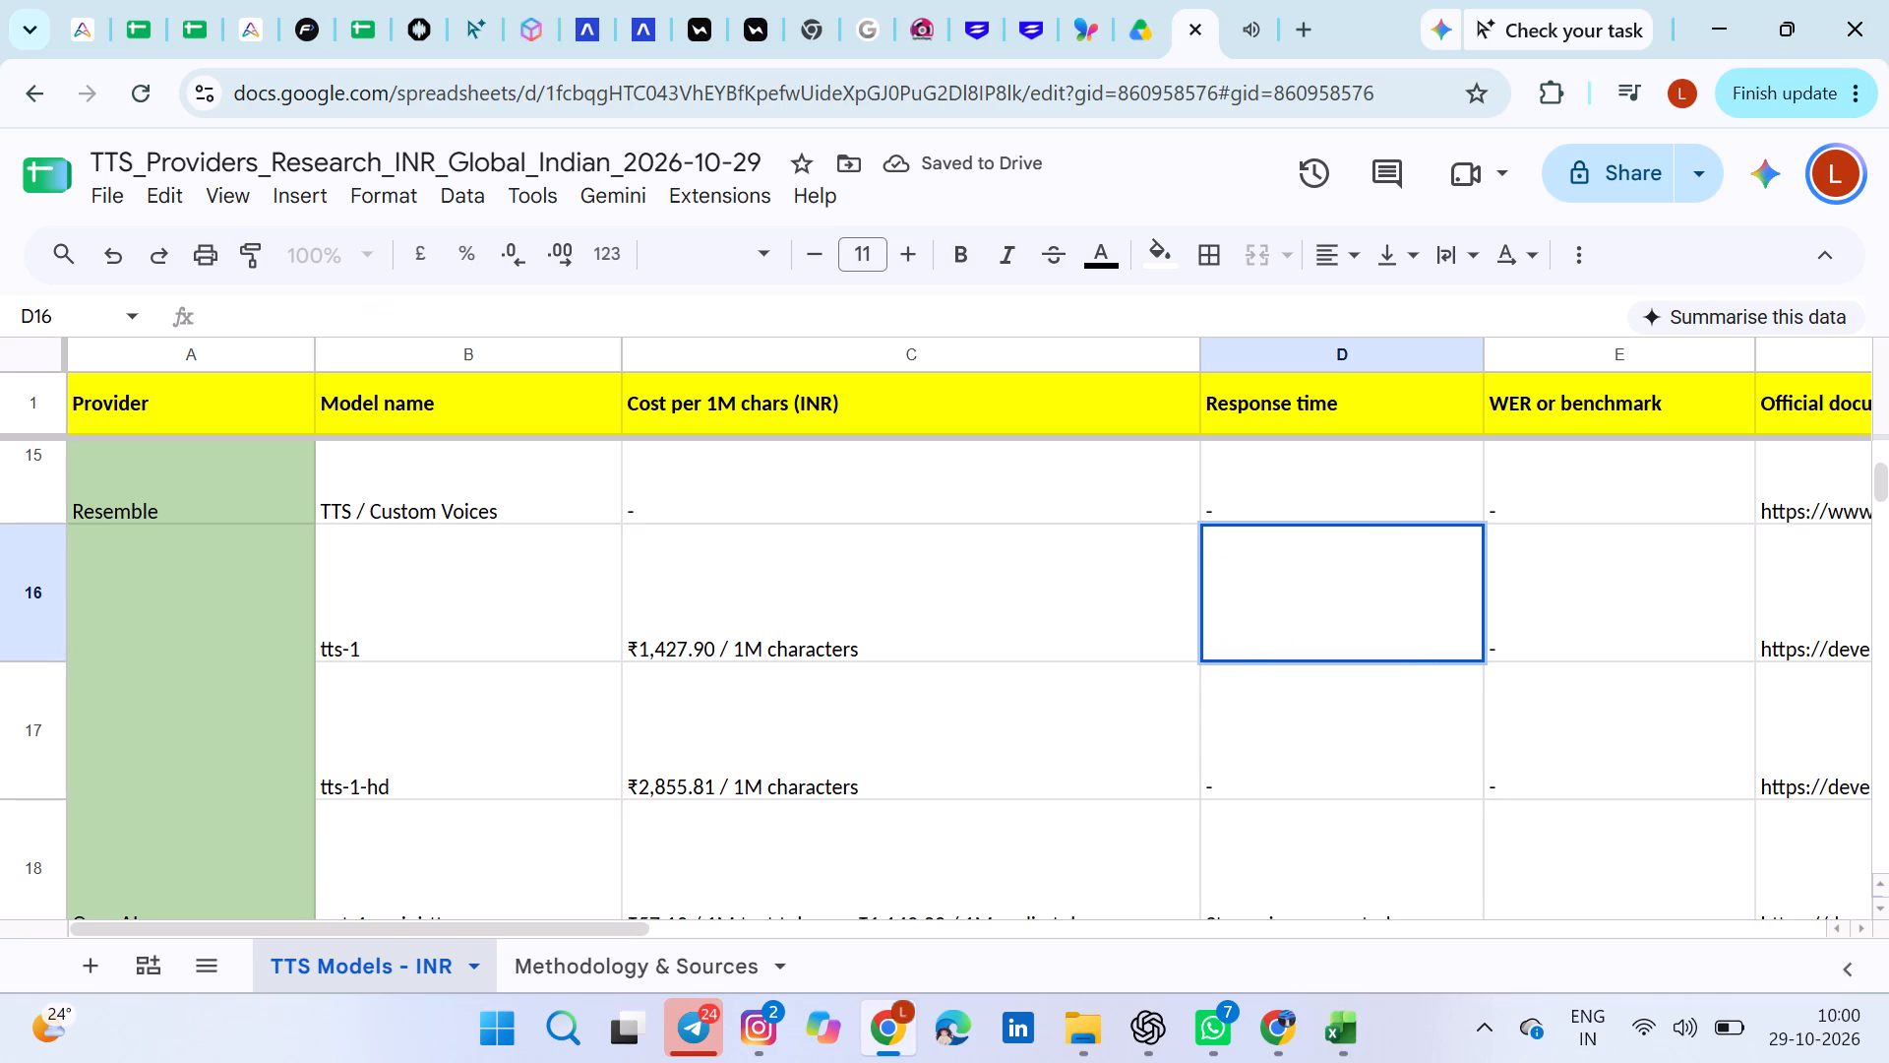
{"action": "key", "text": "minus"}
{"action": "scroll", "coordinate": [1416, 680], "scroll_direction": "down", "scroll_amount": 1}
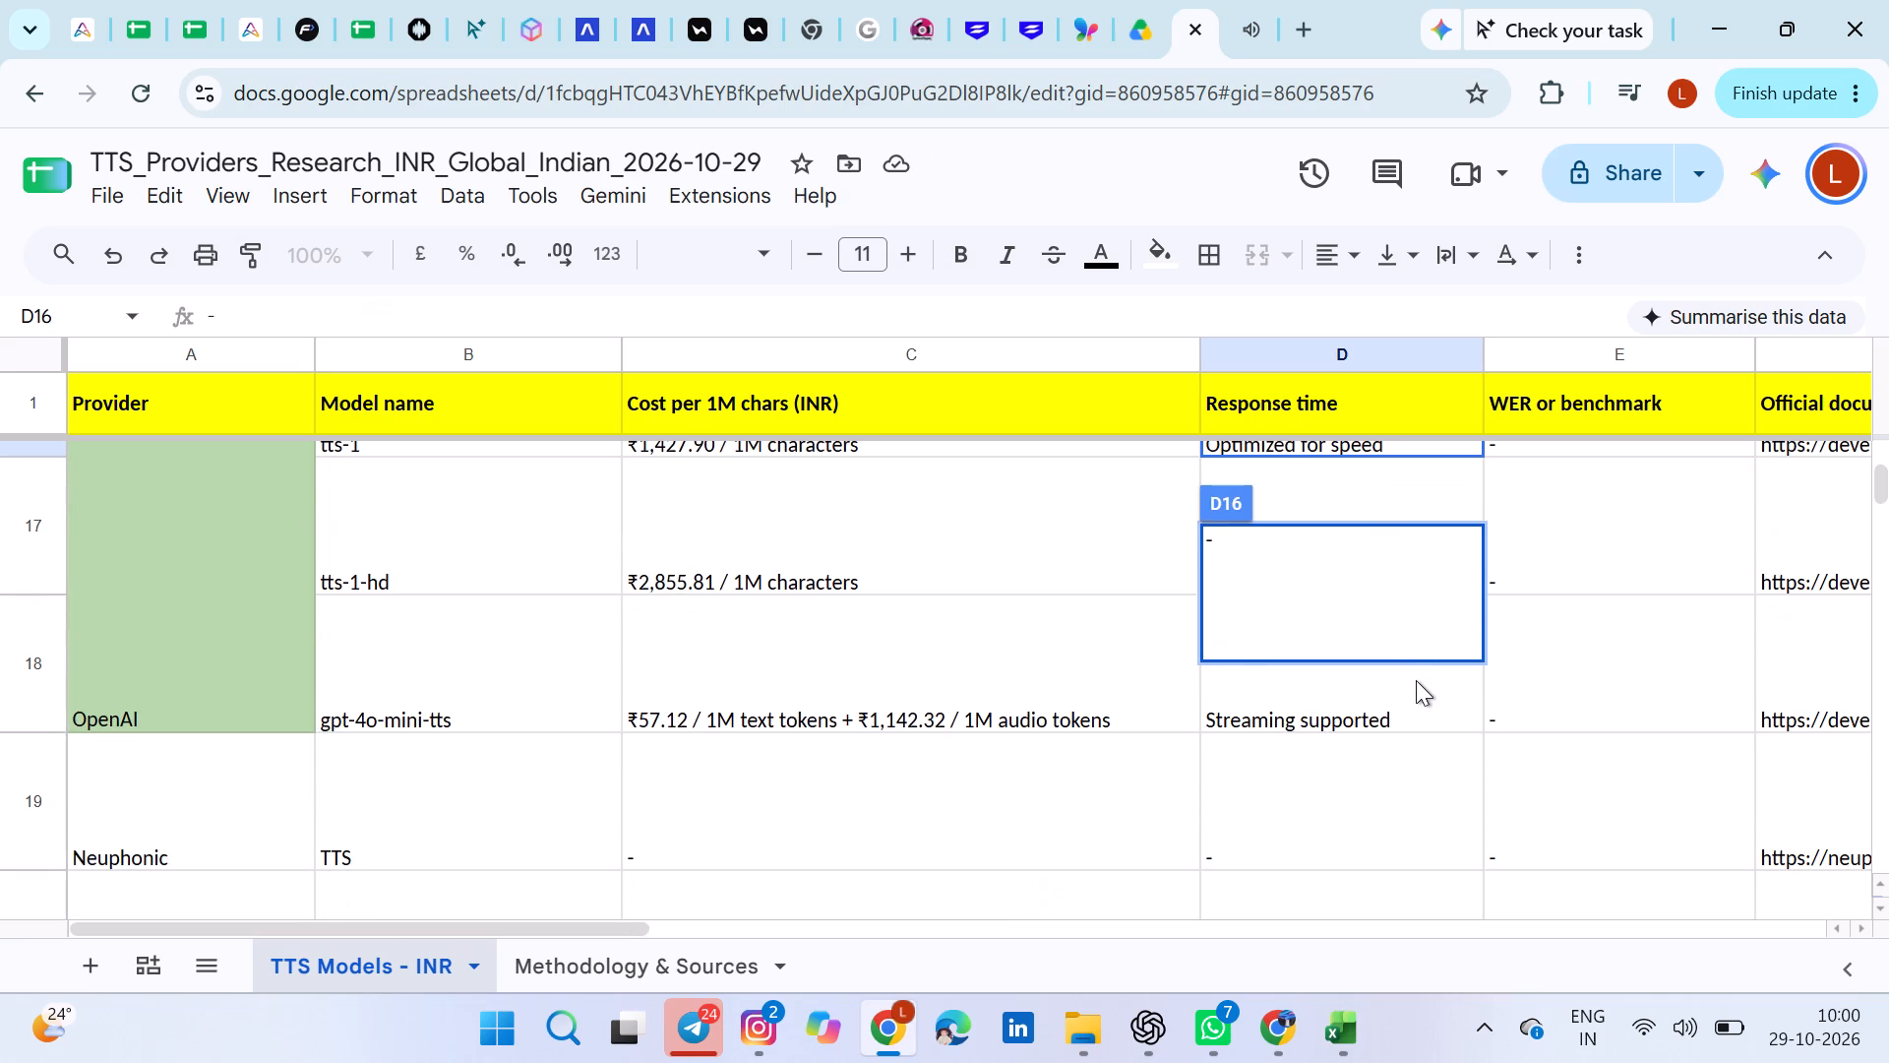
{"action": "double_click", "coordinate": [1407, 696]}
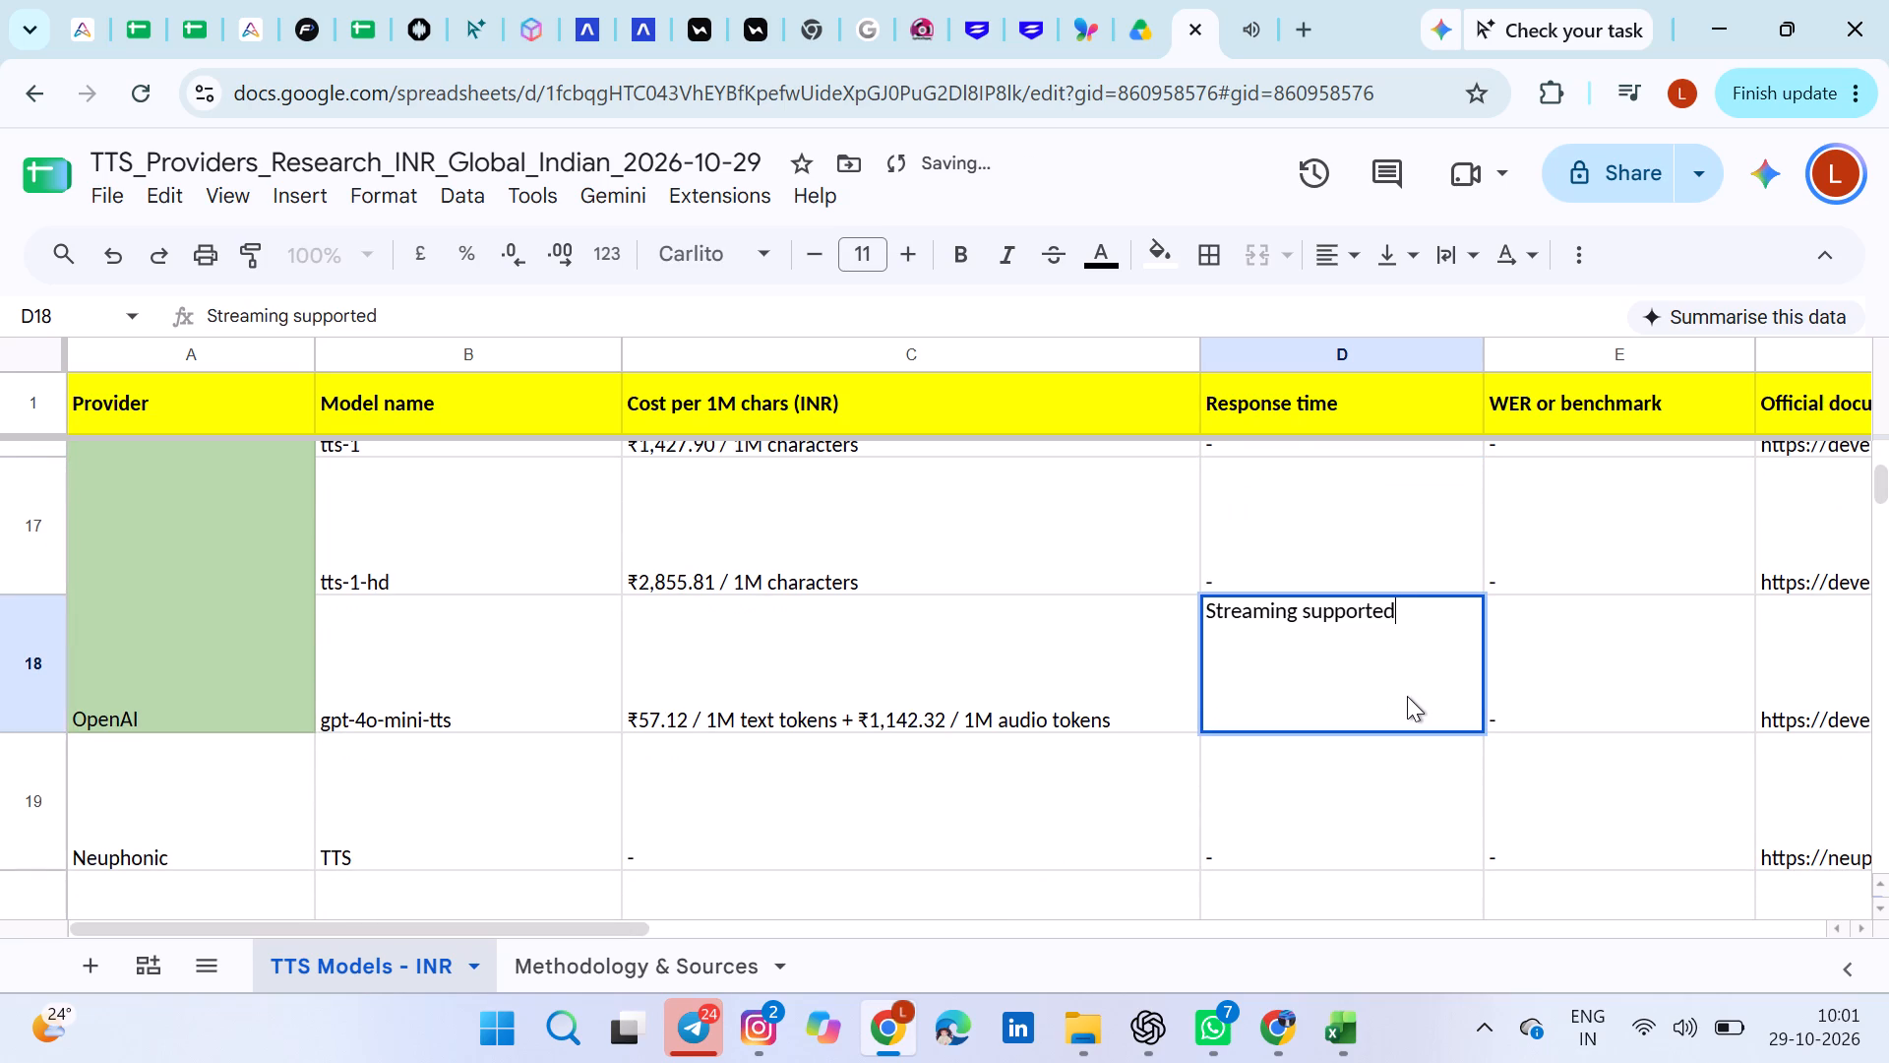
{"action": "key", "text": "ctrl+a"}
{"action": "key", "text": "BackSpace"}
{"action": "key", "text": "minus"}
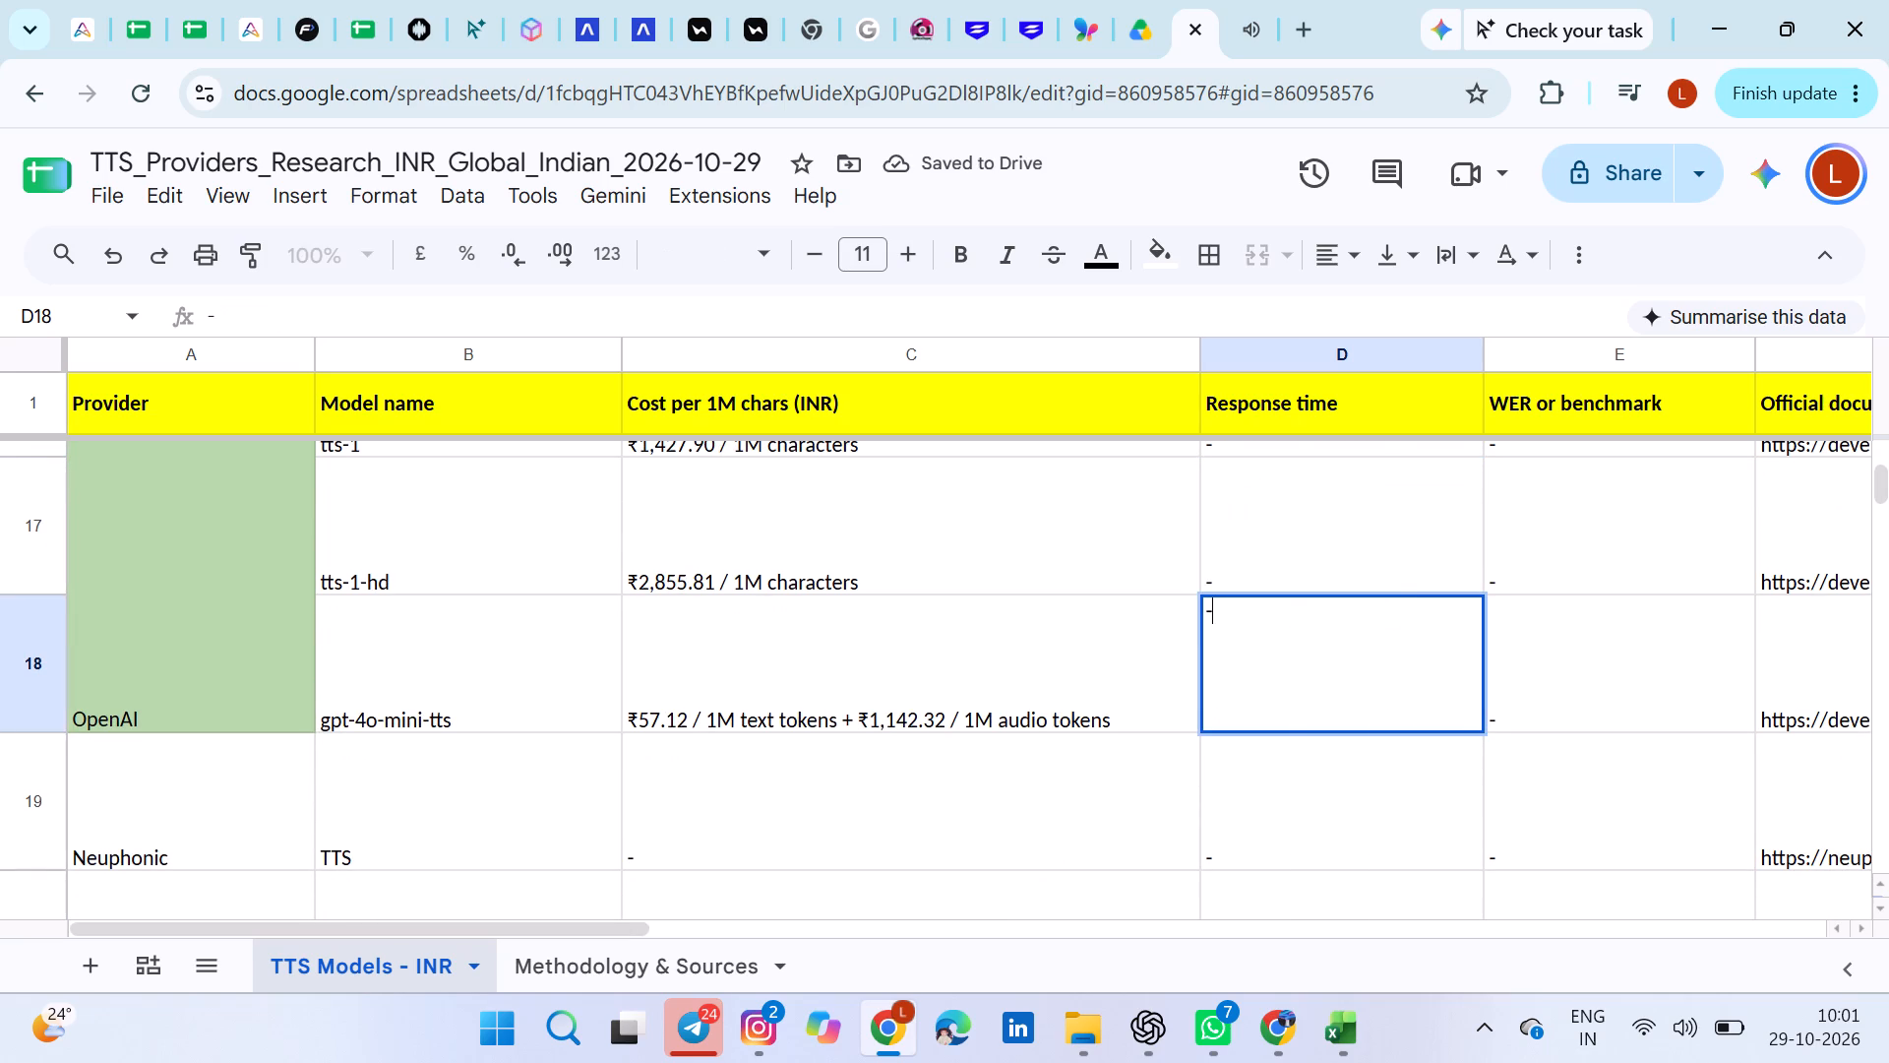
{"action": "left_click", "coordinate": [1560, 779]}
Shorten the Eleven v4 Turbo response time in D33 to "~100ms".
{"action": "scroll", "coordinate": [1384, 773], "scroll_direction": "down", "scroll_amount": 2}
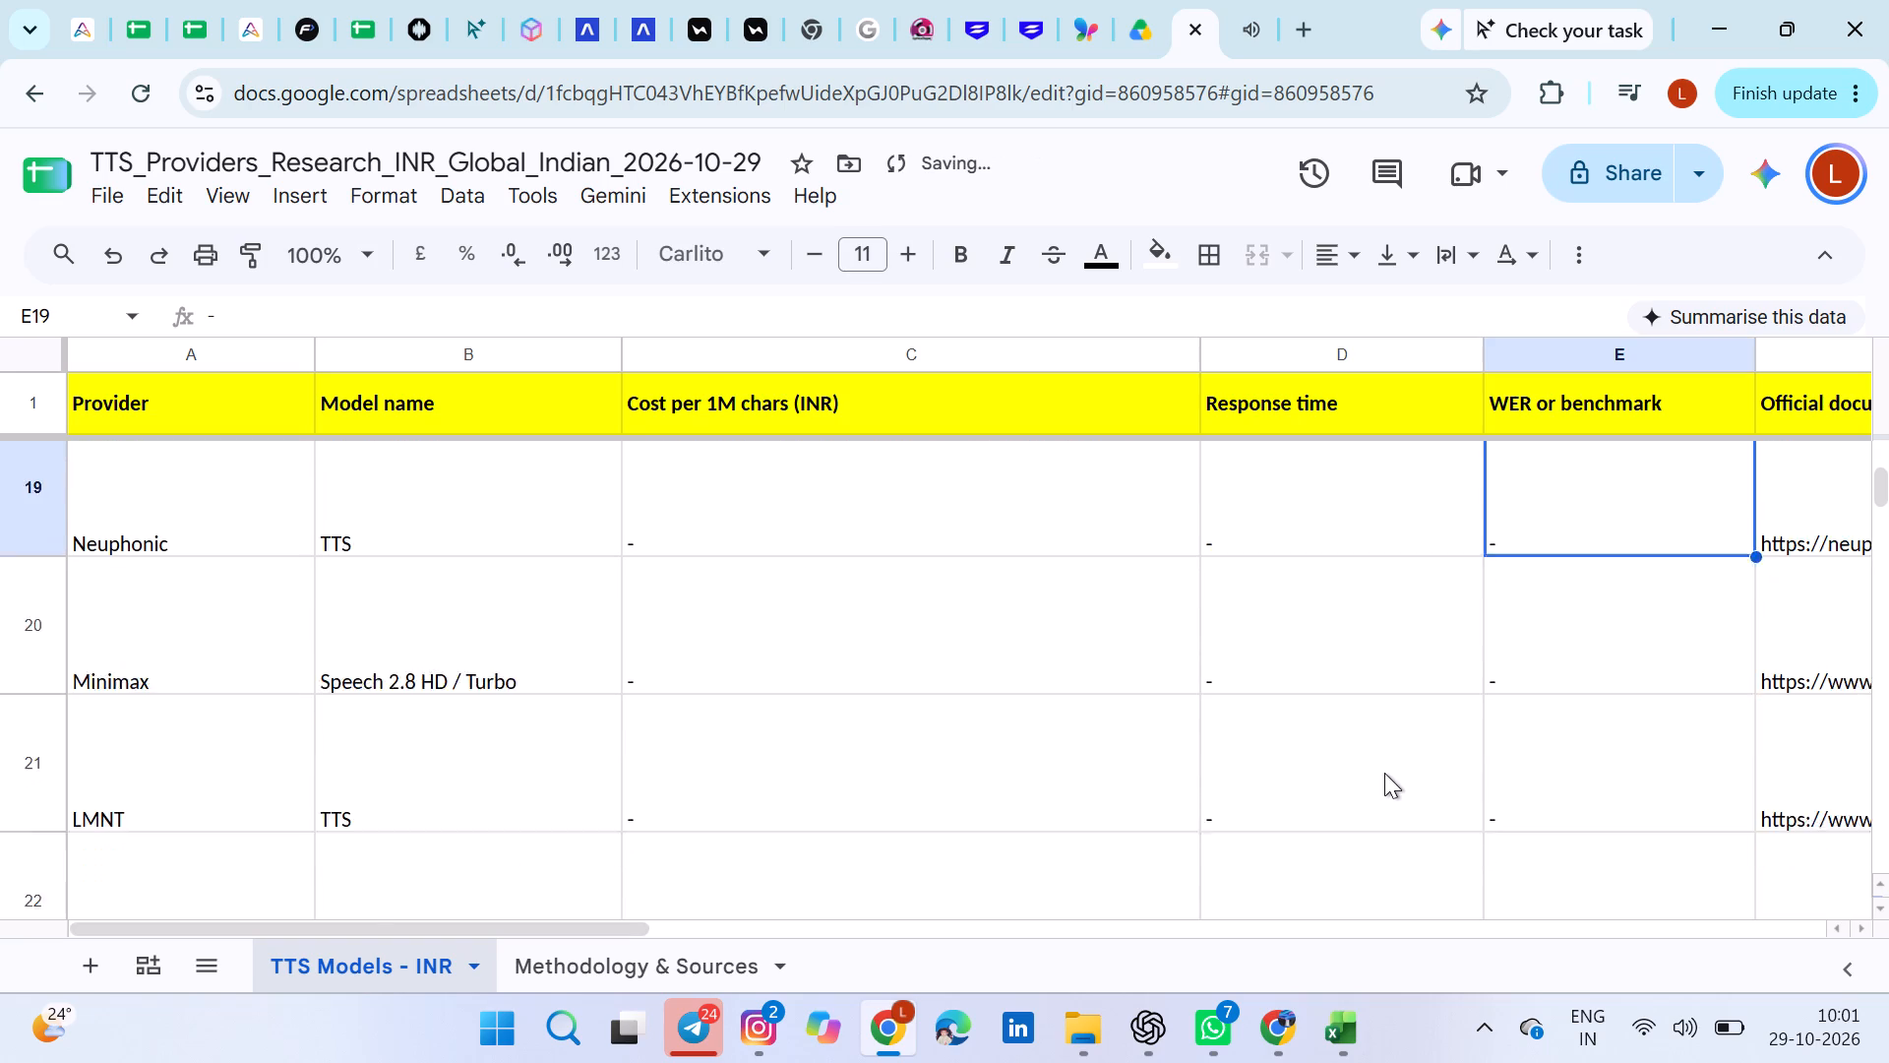
{"action": "scroll", "coordinate": [1384, 773], "scroll_direction": "down", "scroll_amount": 4}
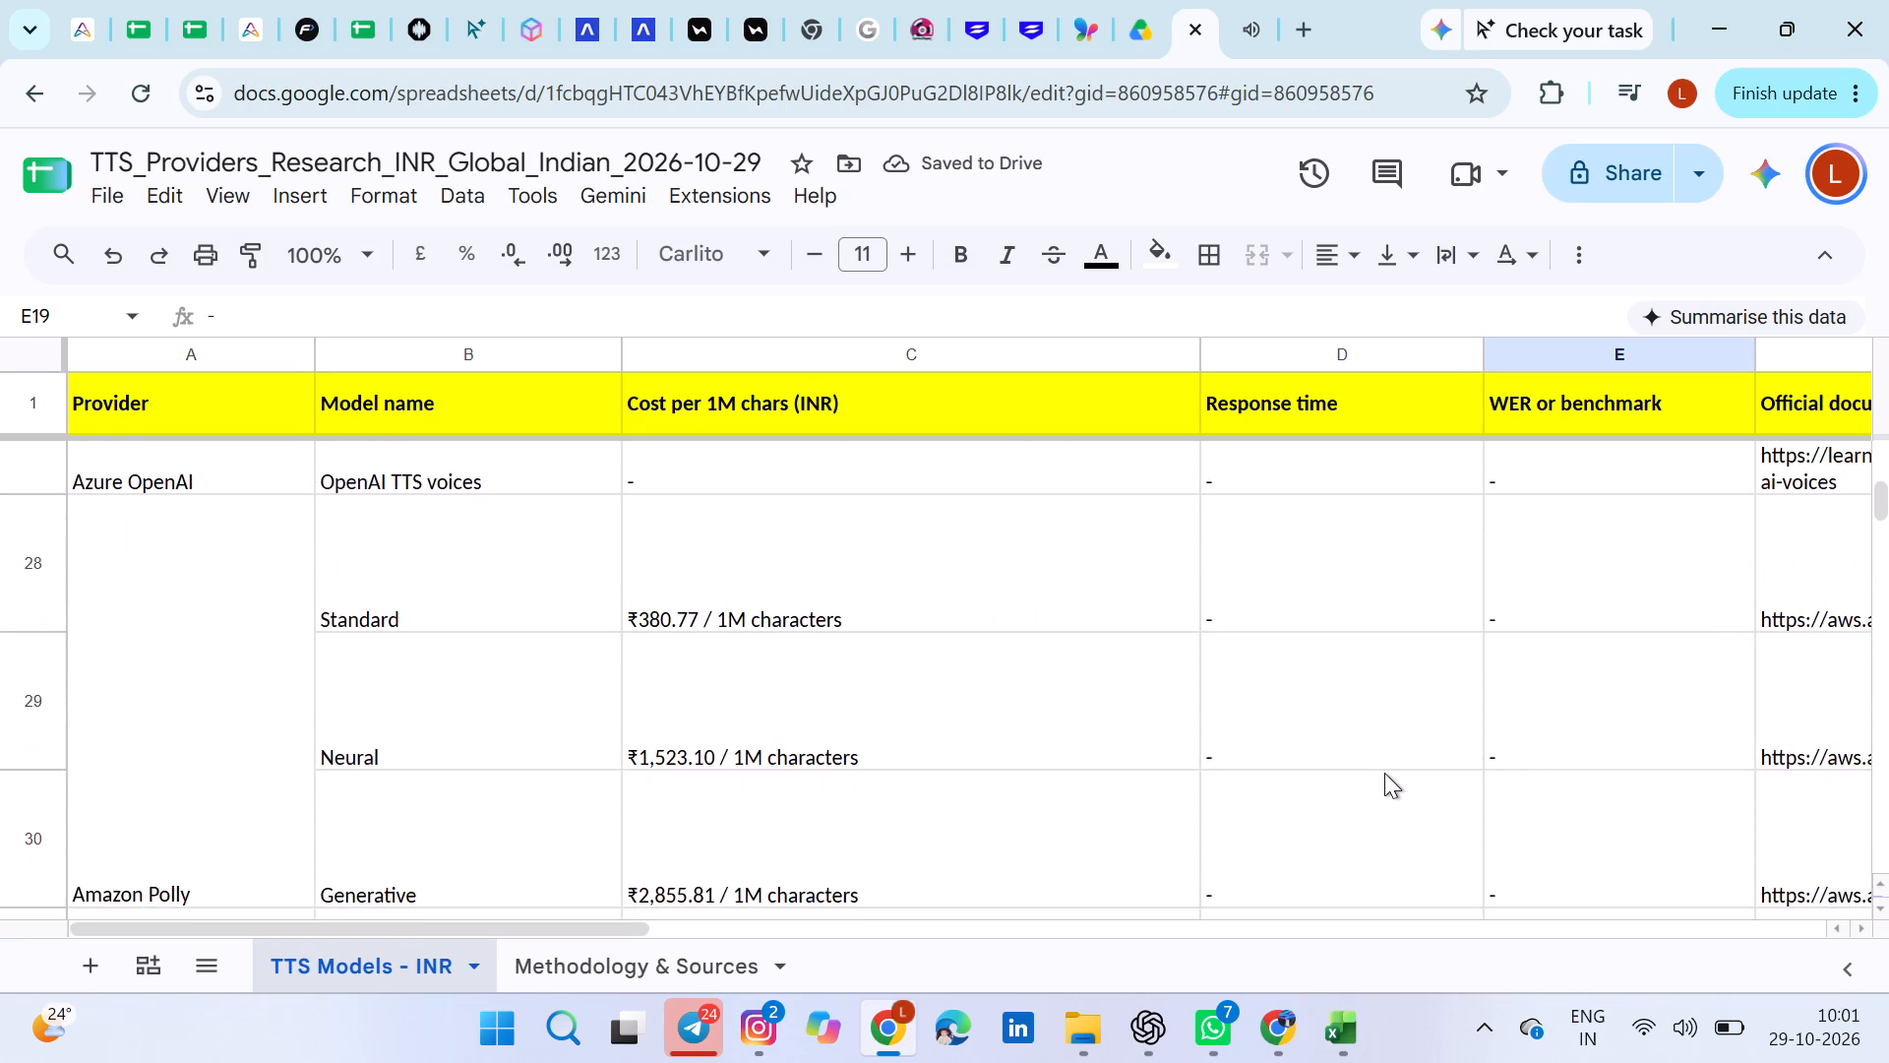
{"action": "scroll", "coordinate": [1384, 773], "scroll_direction": "down", "scroll_amount": 3}
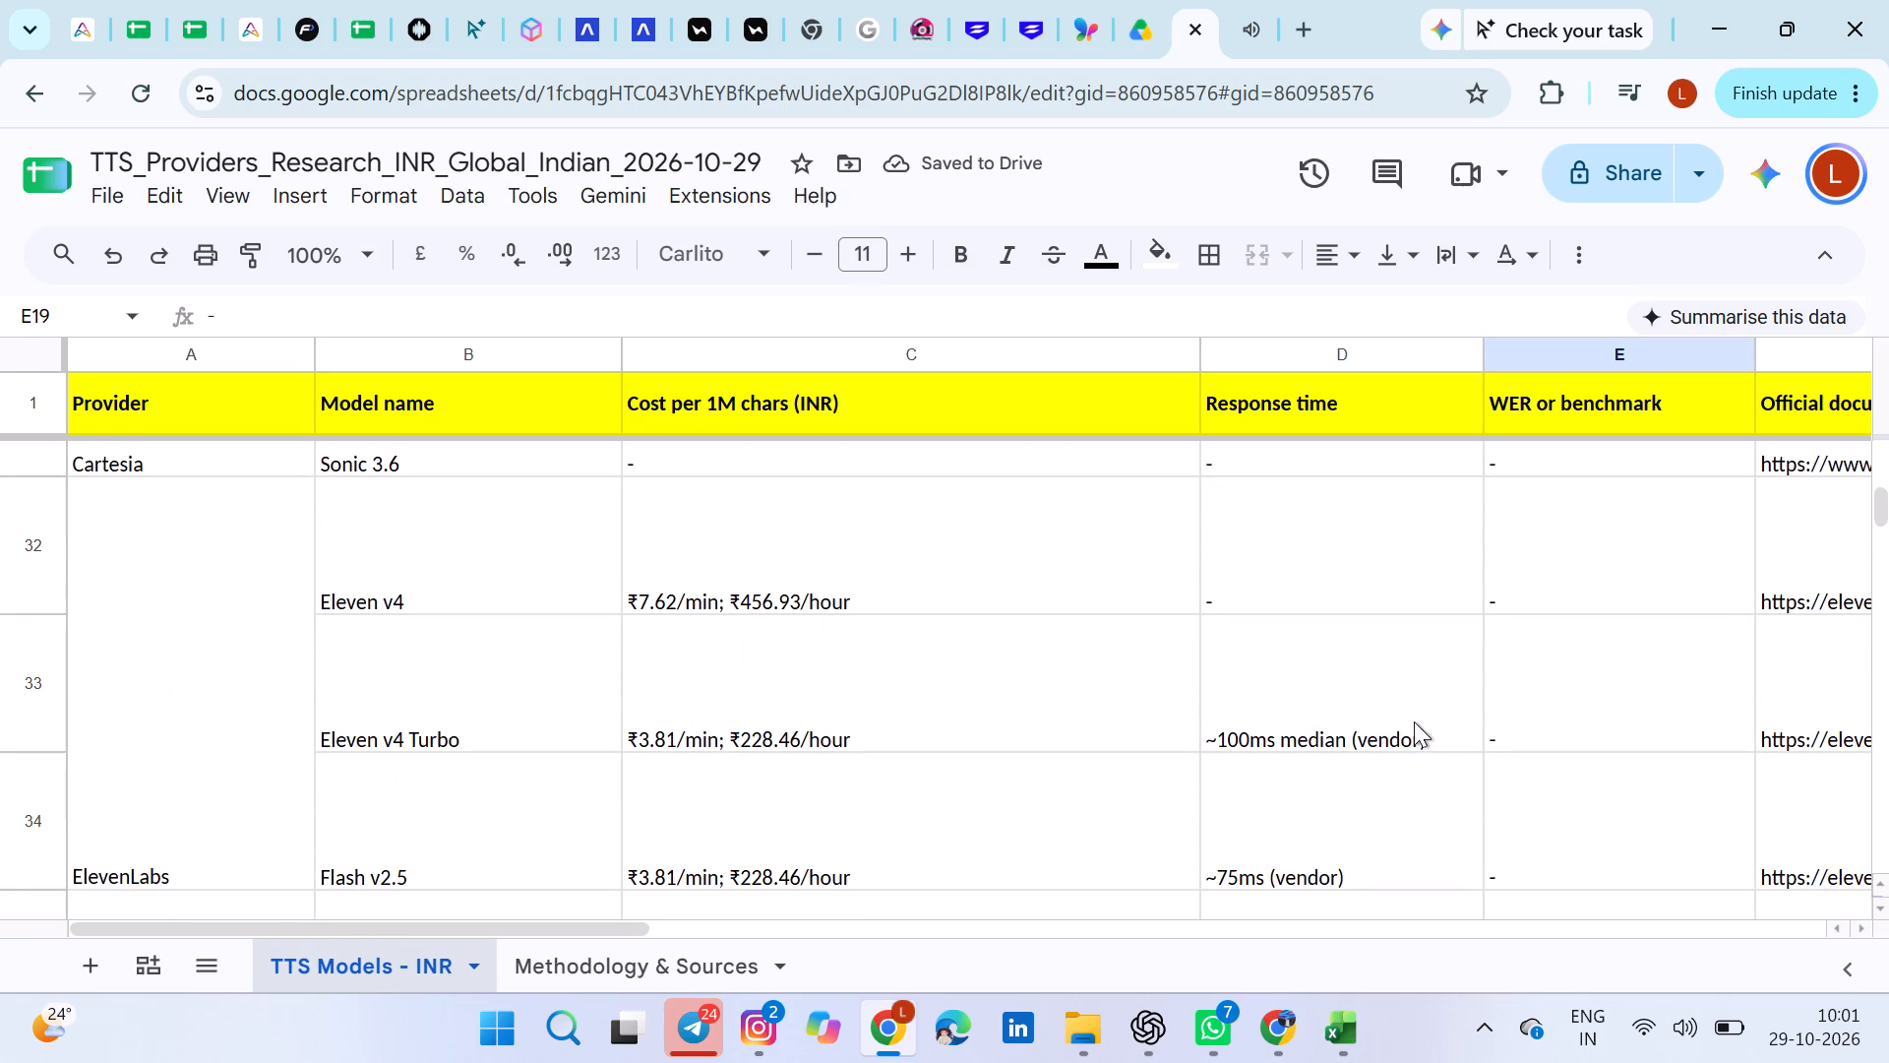
{"action": "double_click", "coordinate": [1445, 712]}
{"action": "key", "text": "BackSpace"}
{"action": "key", "text": "BackSpace"}
{"action": "key", "text": "BackSpace"}
{"action": "key", "text": "BackSpace"}
{"action": "key", "text": "BackSpace"}
{"action": "key", "text": "BackSpace"}
{"action": "key", "text": "BackSpace"}
{"action": "key", "text": "BackSpace"}
{"action": "key", "text": "BackSpace"}
{"action": "key", "text": "BackSpace"}
{"action": "key", "text": "BackSpace"}
{"action": "key", "text": "BackSpace"}
{"action": "key", "text": "BackSpace"}
{"action": "key", "text": "BackSpace"}
{"action": "key", "text": "BackSpace"}
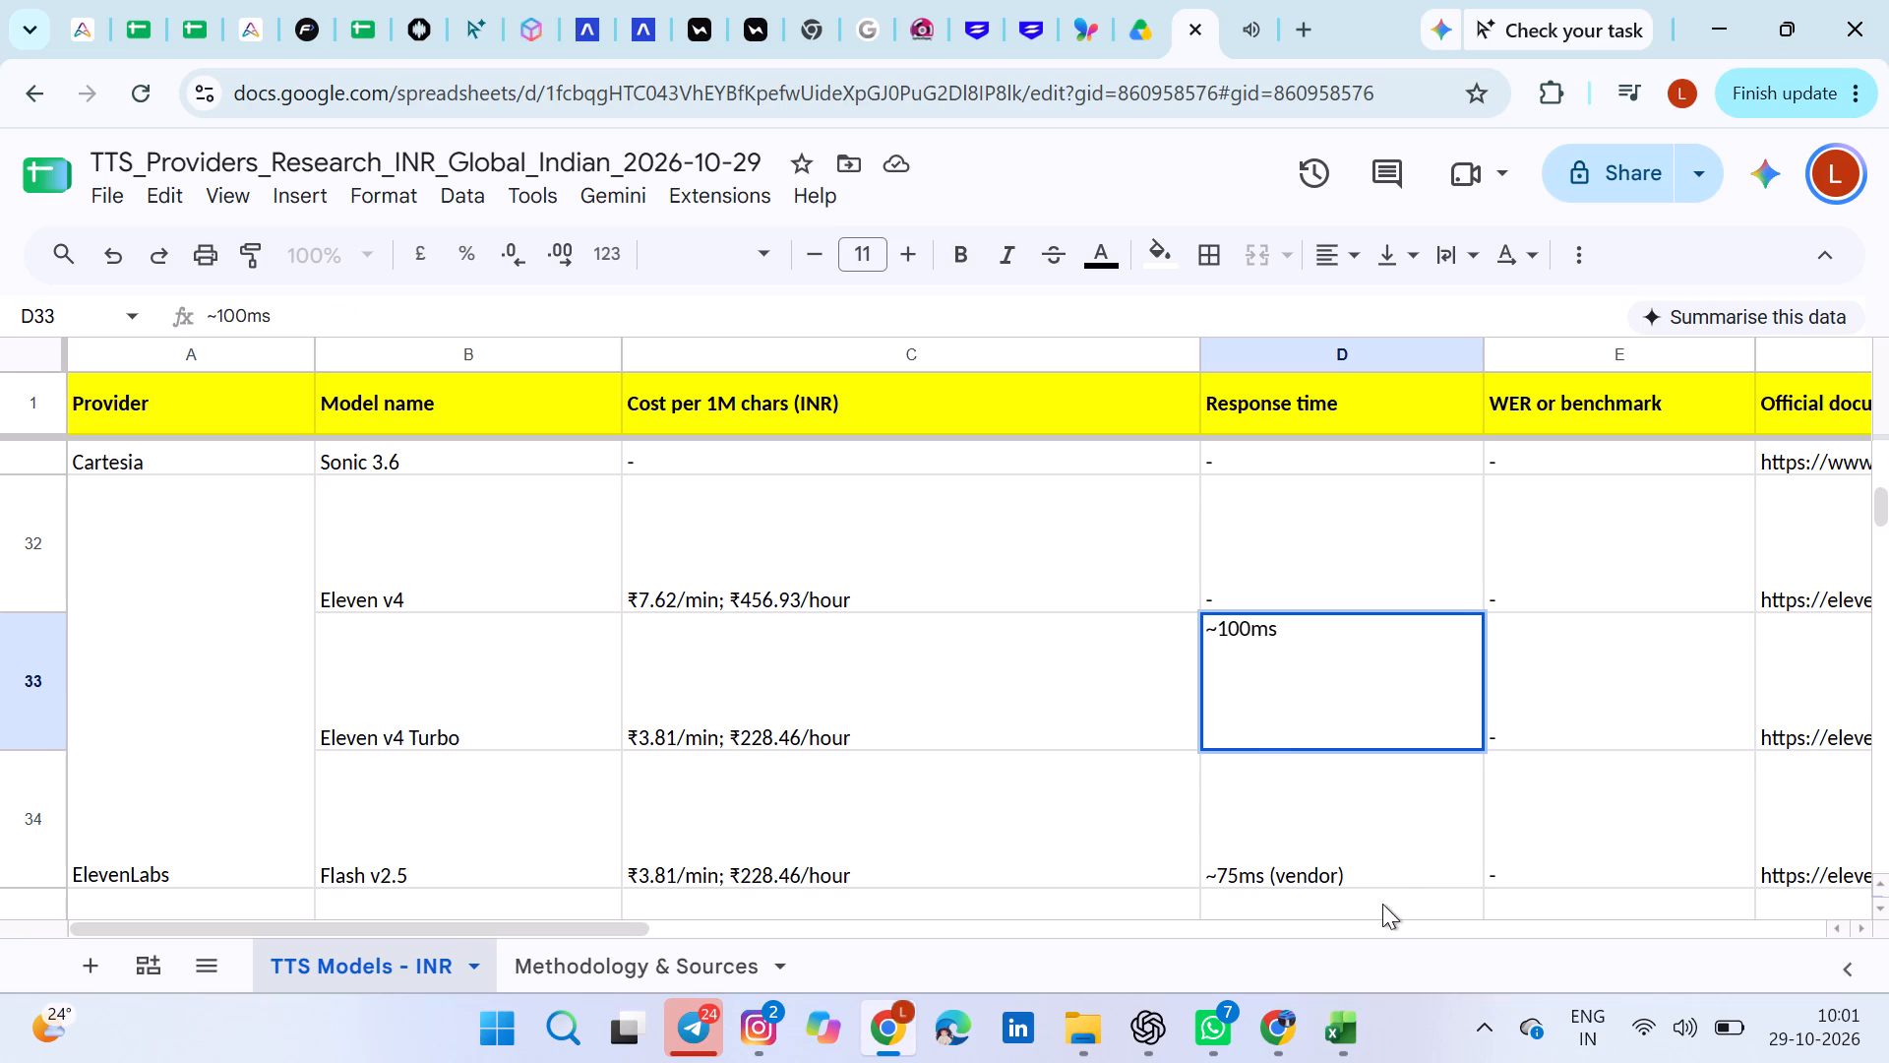
Shorten the Flash v2.5 response time in D34 to "~75ms".
{"action": "double_click", "coordinate": [1395, 861]}
{"action": "key", "text": "BackSpace"}
{"action": "key", "text": "BackSpace"}
{"action": "key", "text": "BackSpace"}
{"action": "key", "text": "BackSpace"}
{"action": "key", "text": "BackSpace"}
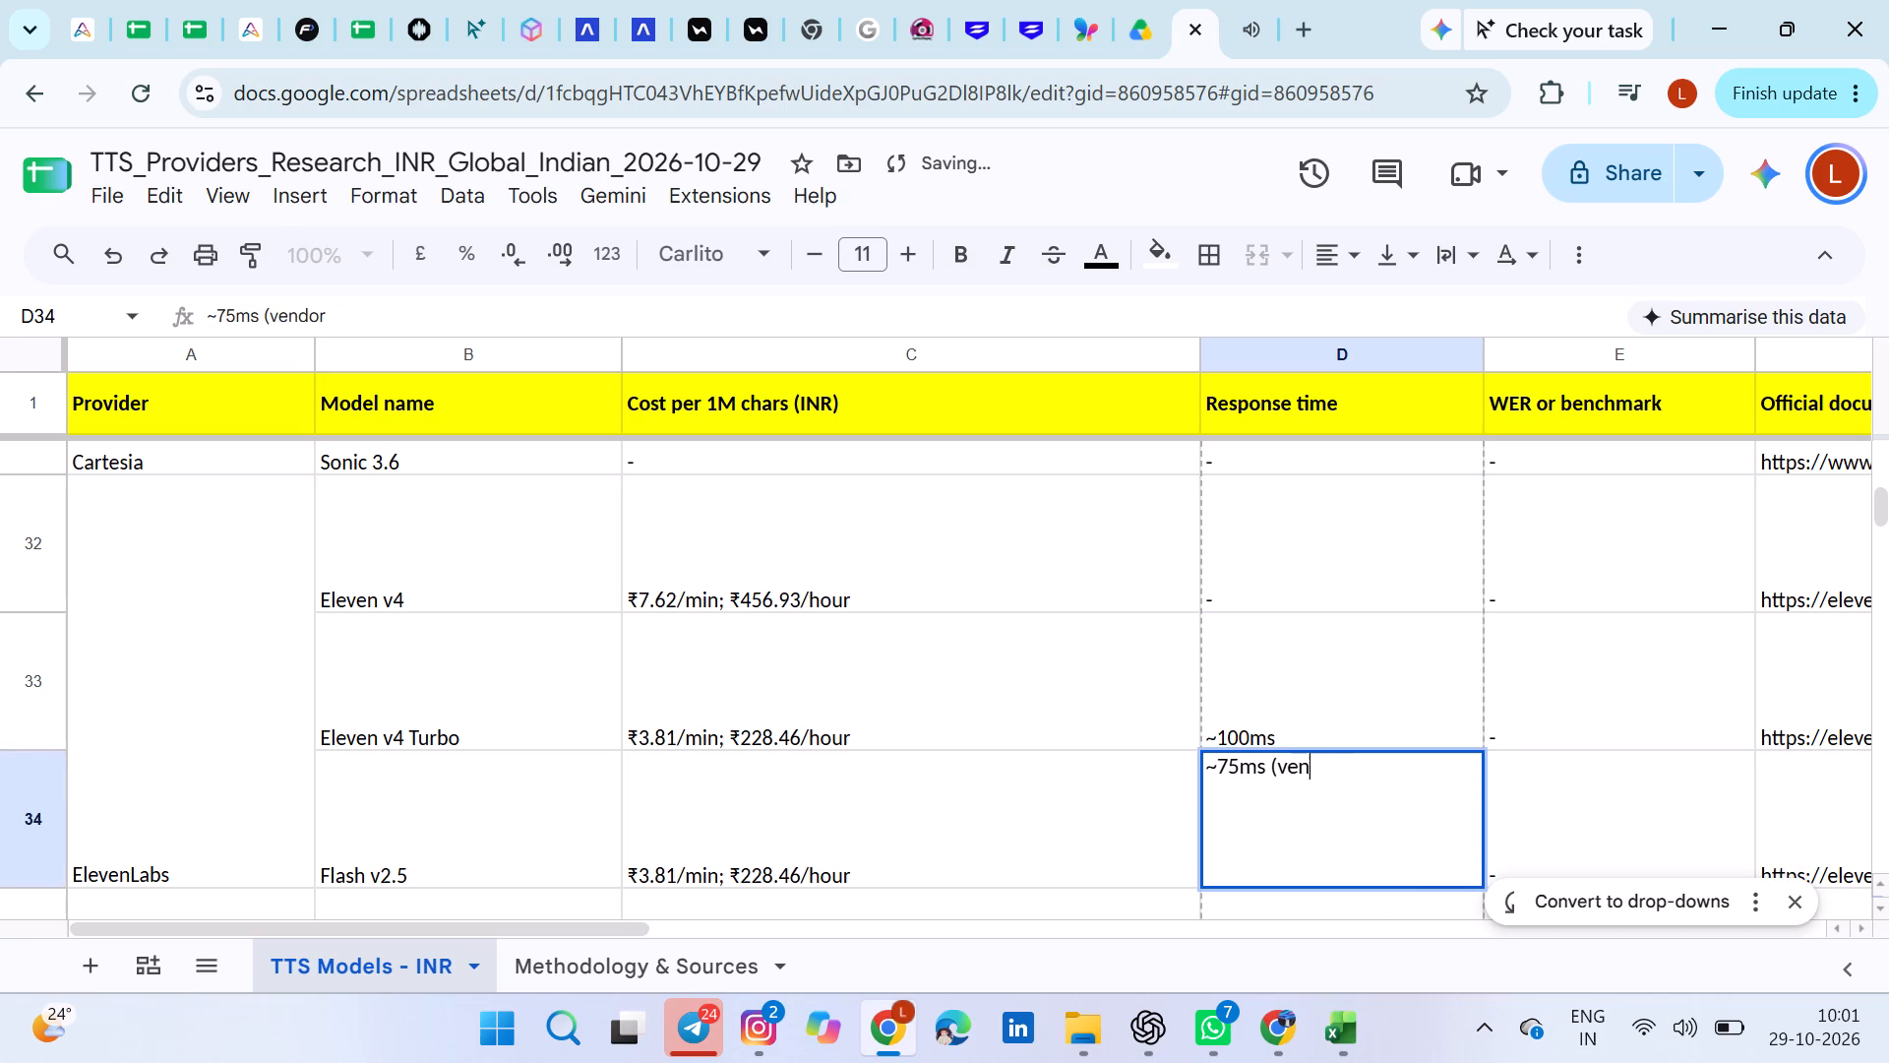
{"action": "key", "text": "BackSpace"}
{"action": "key", "text": "BackSpace"}
{"action": "key", "text": "BackSpace"}
{"action": "scroll", "coordinate": [1364, 494], "scroll_direction": "down", "scroll_amount": 2}
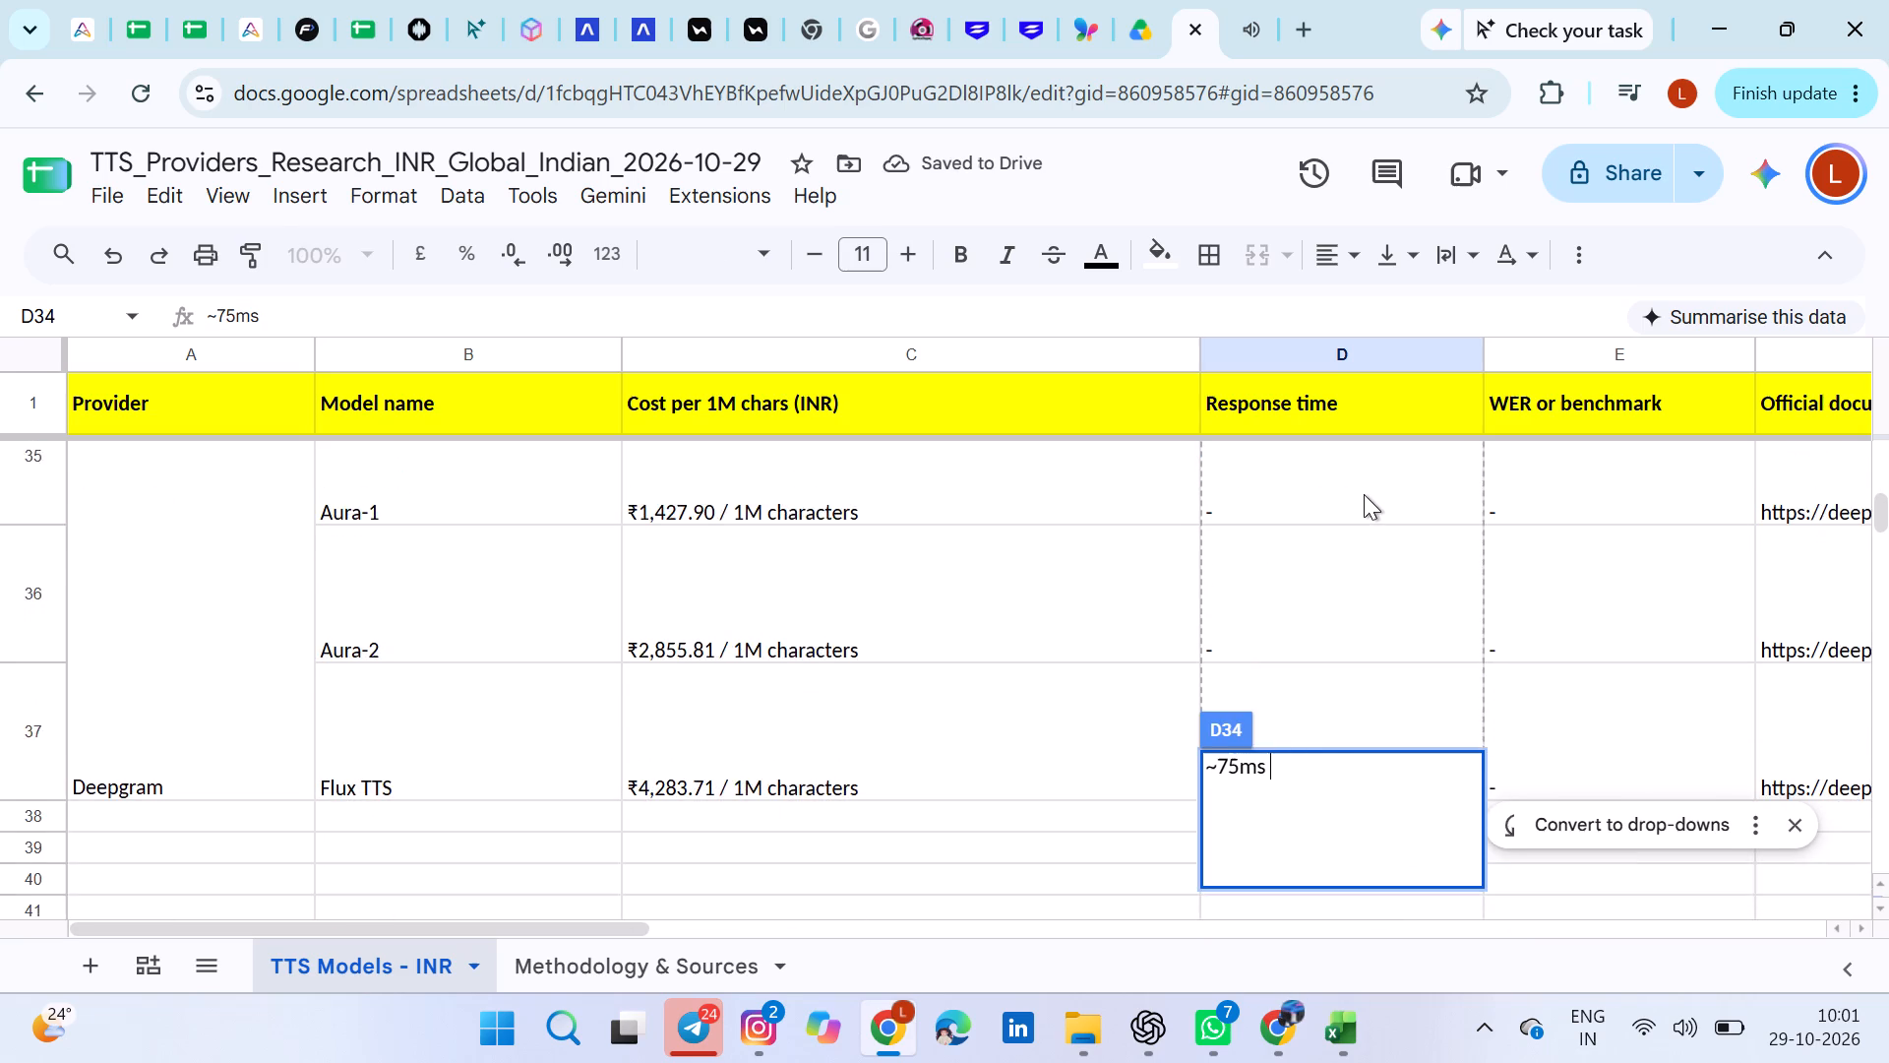
{"action": "left_click", "coordinate": [1532, 633]}
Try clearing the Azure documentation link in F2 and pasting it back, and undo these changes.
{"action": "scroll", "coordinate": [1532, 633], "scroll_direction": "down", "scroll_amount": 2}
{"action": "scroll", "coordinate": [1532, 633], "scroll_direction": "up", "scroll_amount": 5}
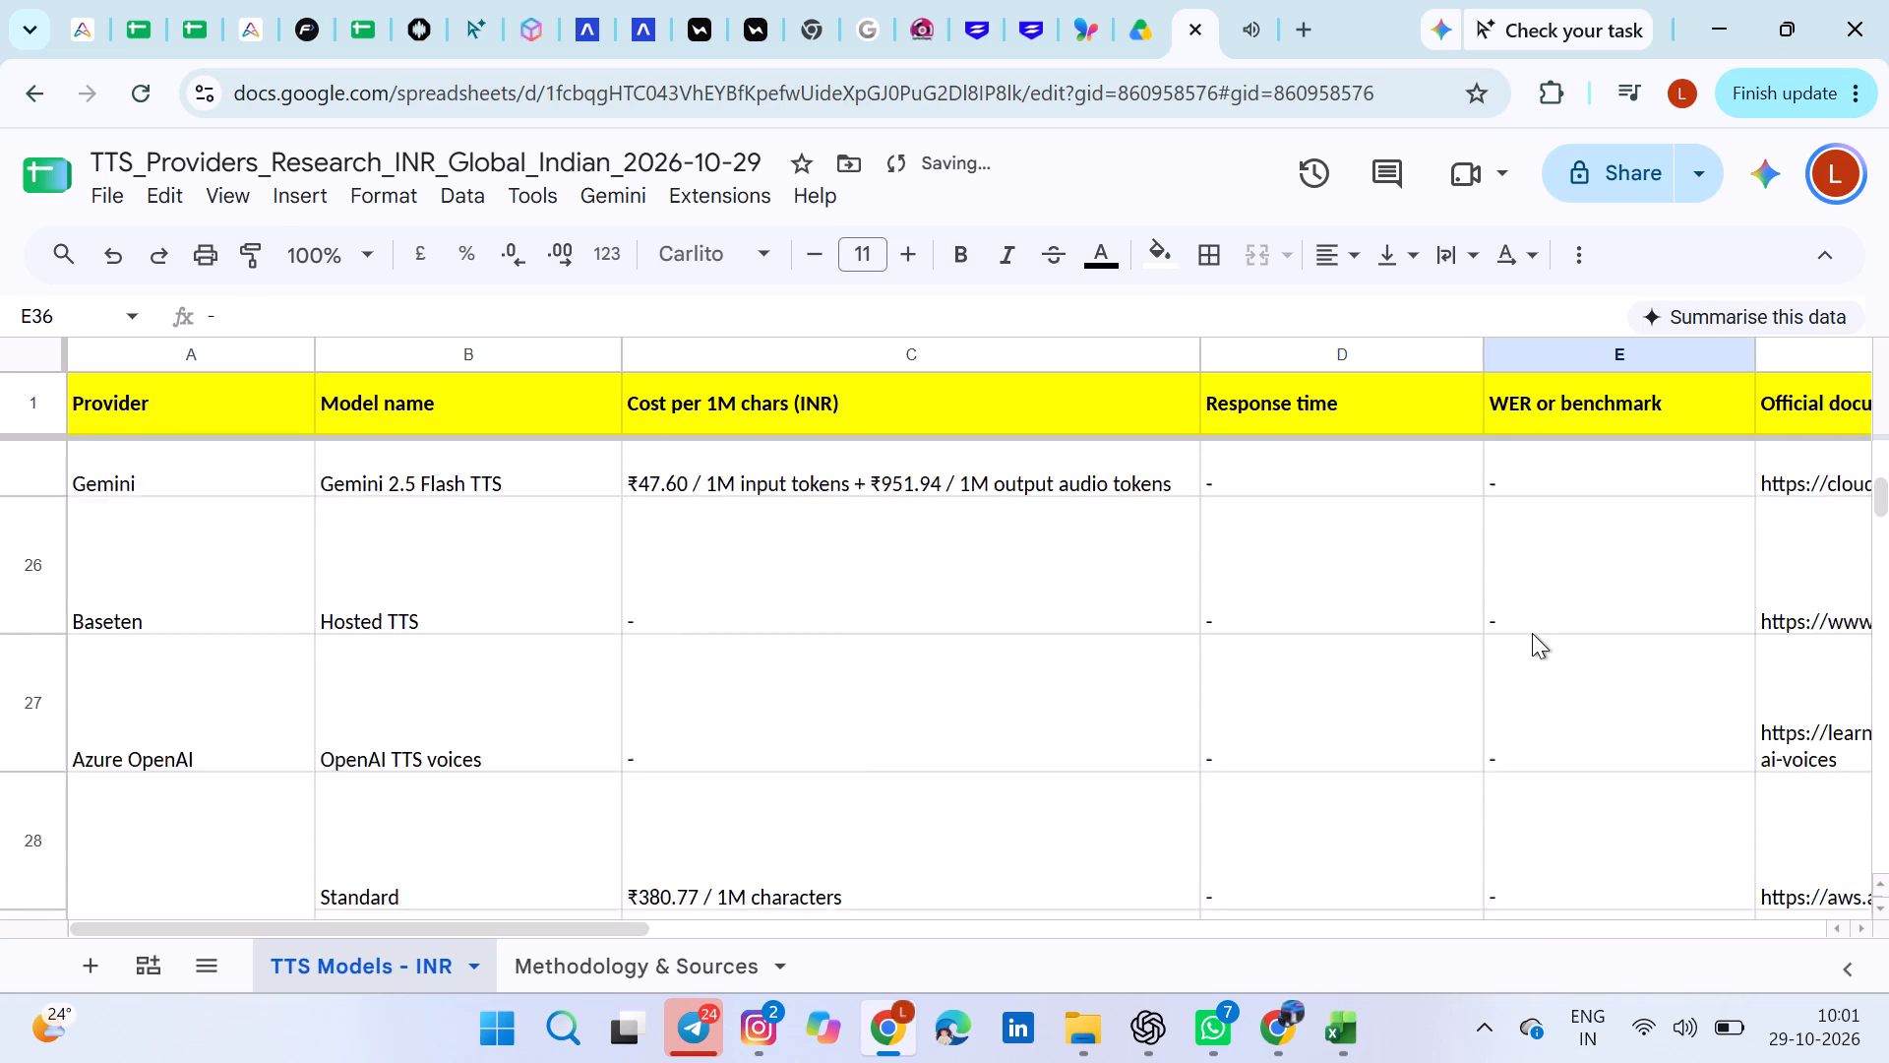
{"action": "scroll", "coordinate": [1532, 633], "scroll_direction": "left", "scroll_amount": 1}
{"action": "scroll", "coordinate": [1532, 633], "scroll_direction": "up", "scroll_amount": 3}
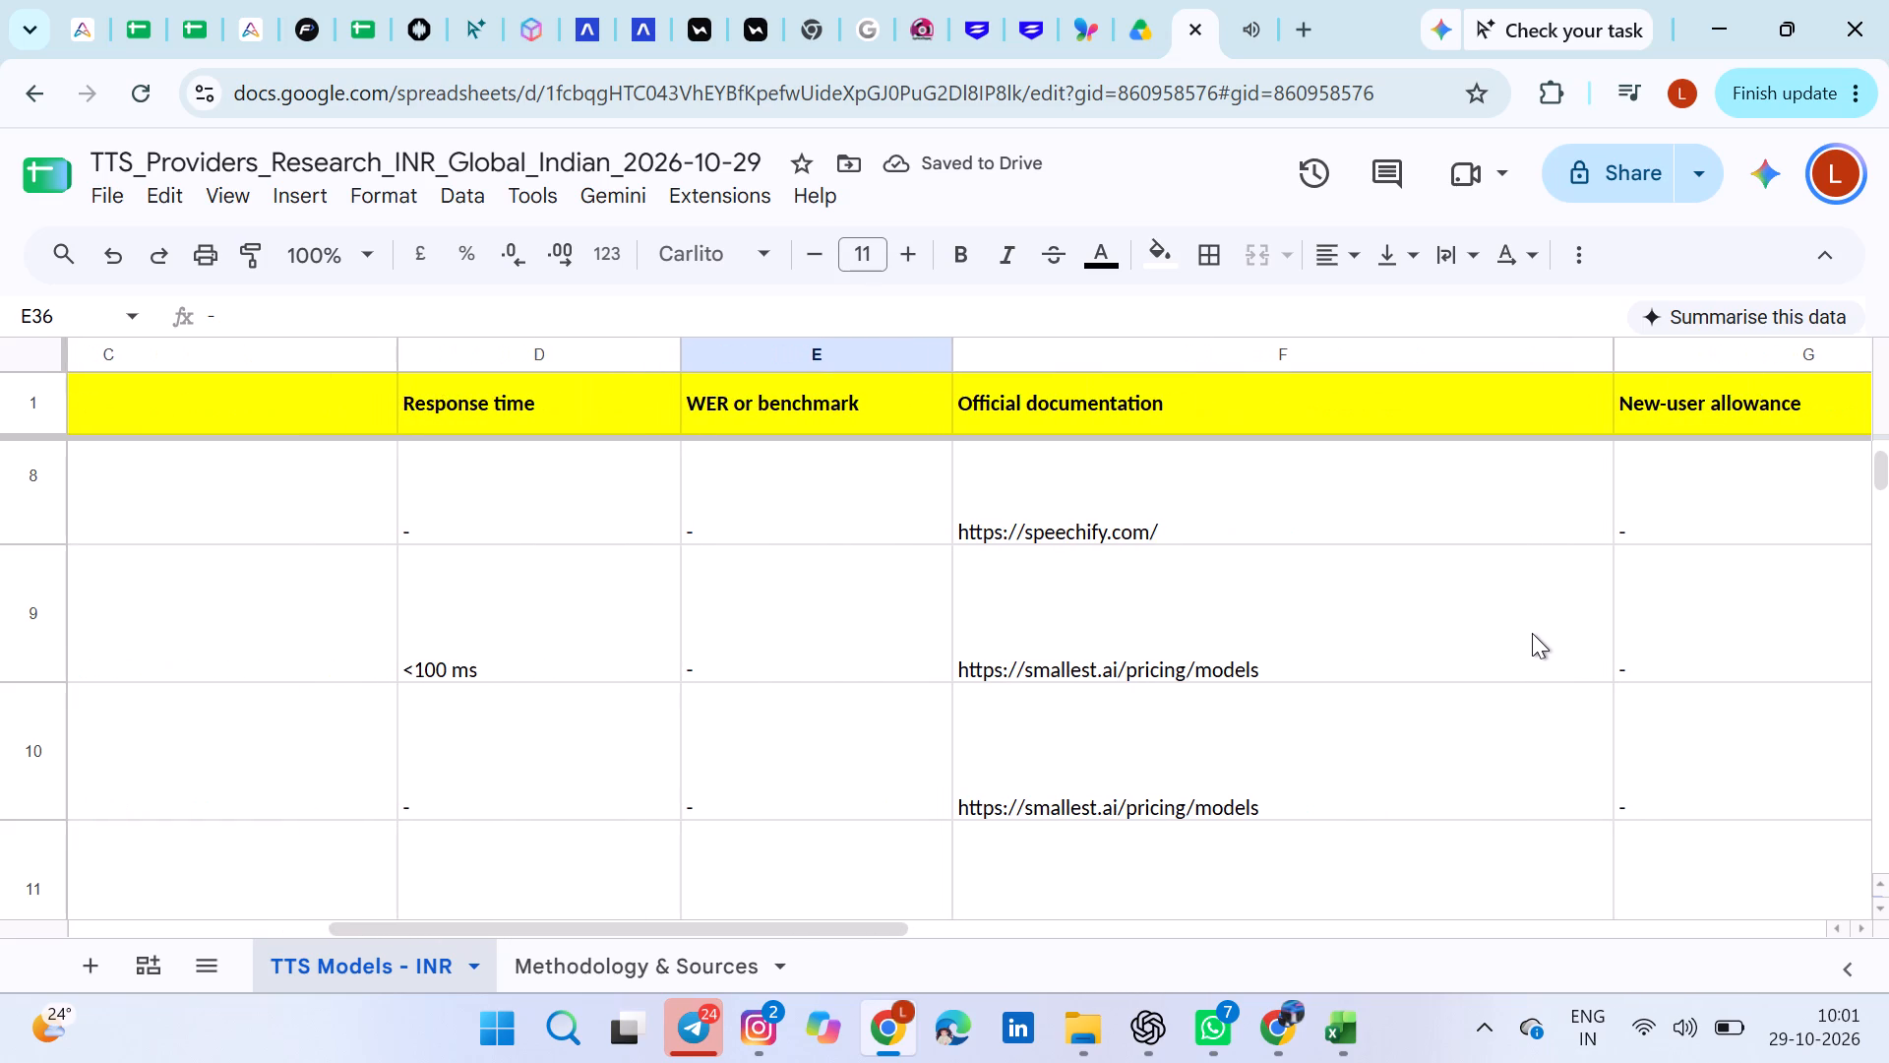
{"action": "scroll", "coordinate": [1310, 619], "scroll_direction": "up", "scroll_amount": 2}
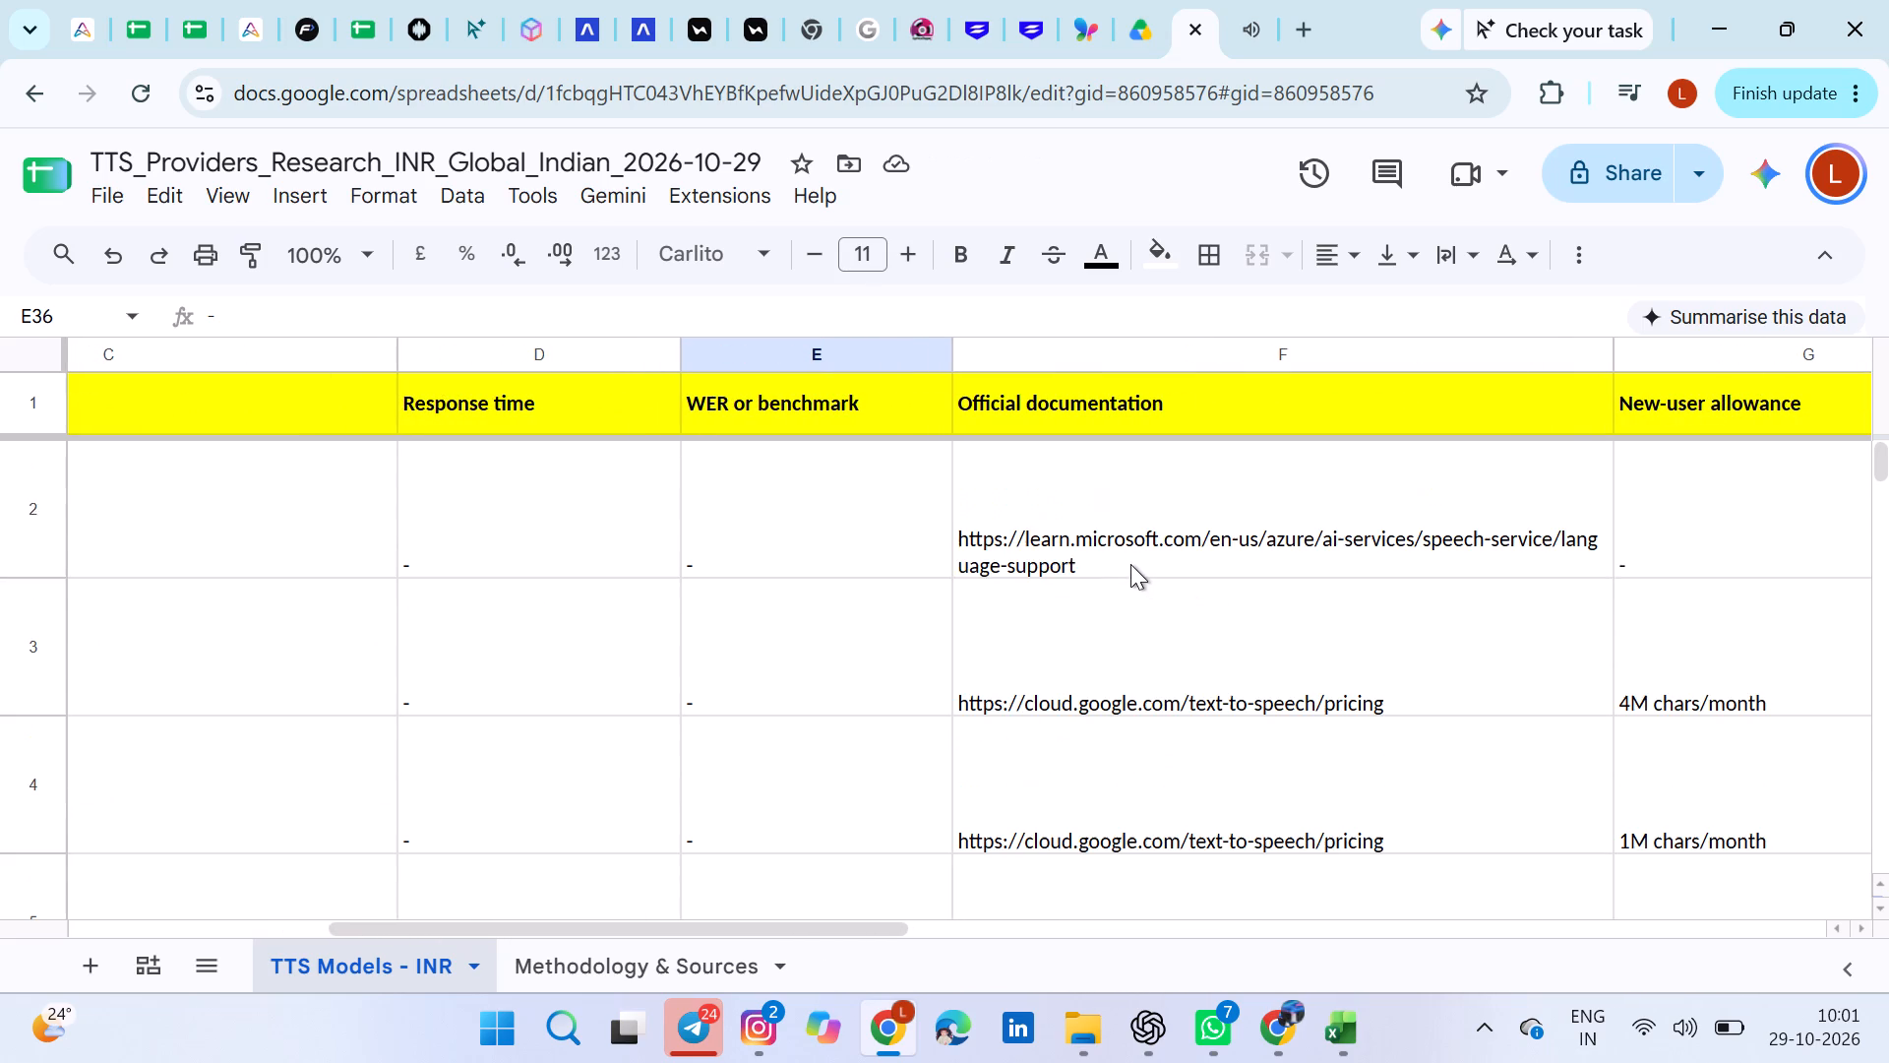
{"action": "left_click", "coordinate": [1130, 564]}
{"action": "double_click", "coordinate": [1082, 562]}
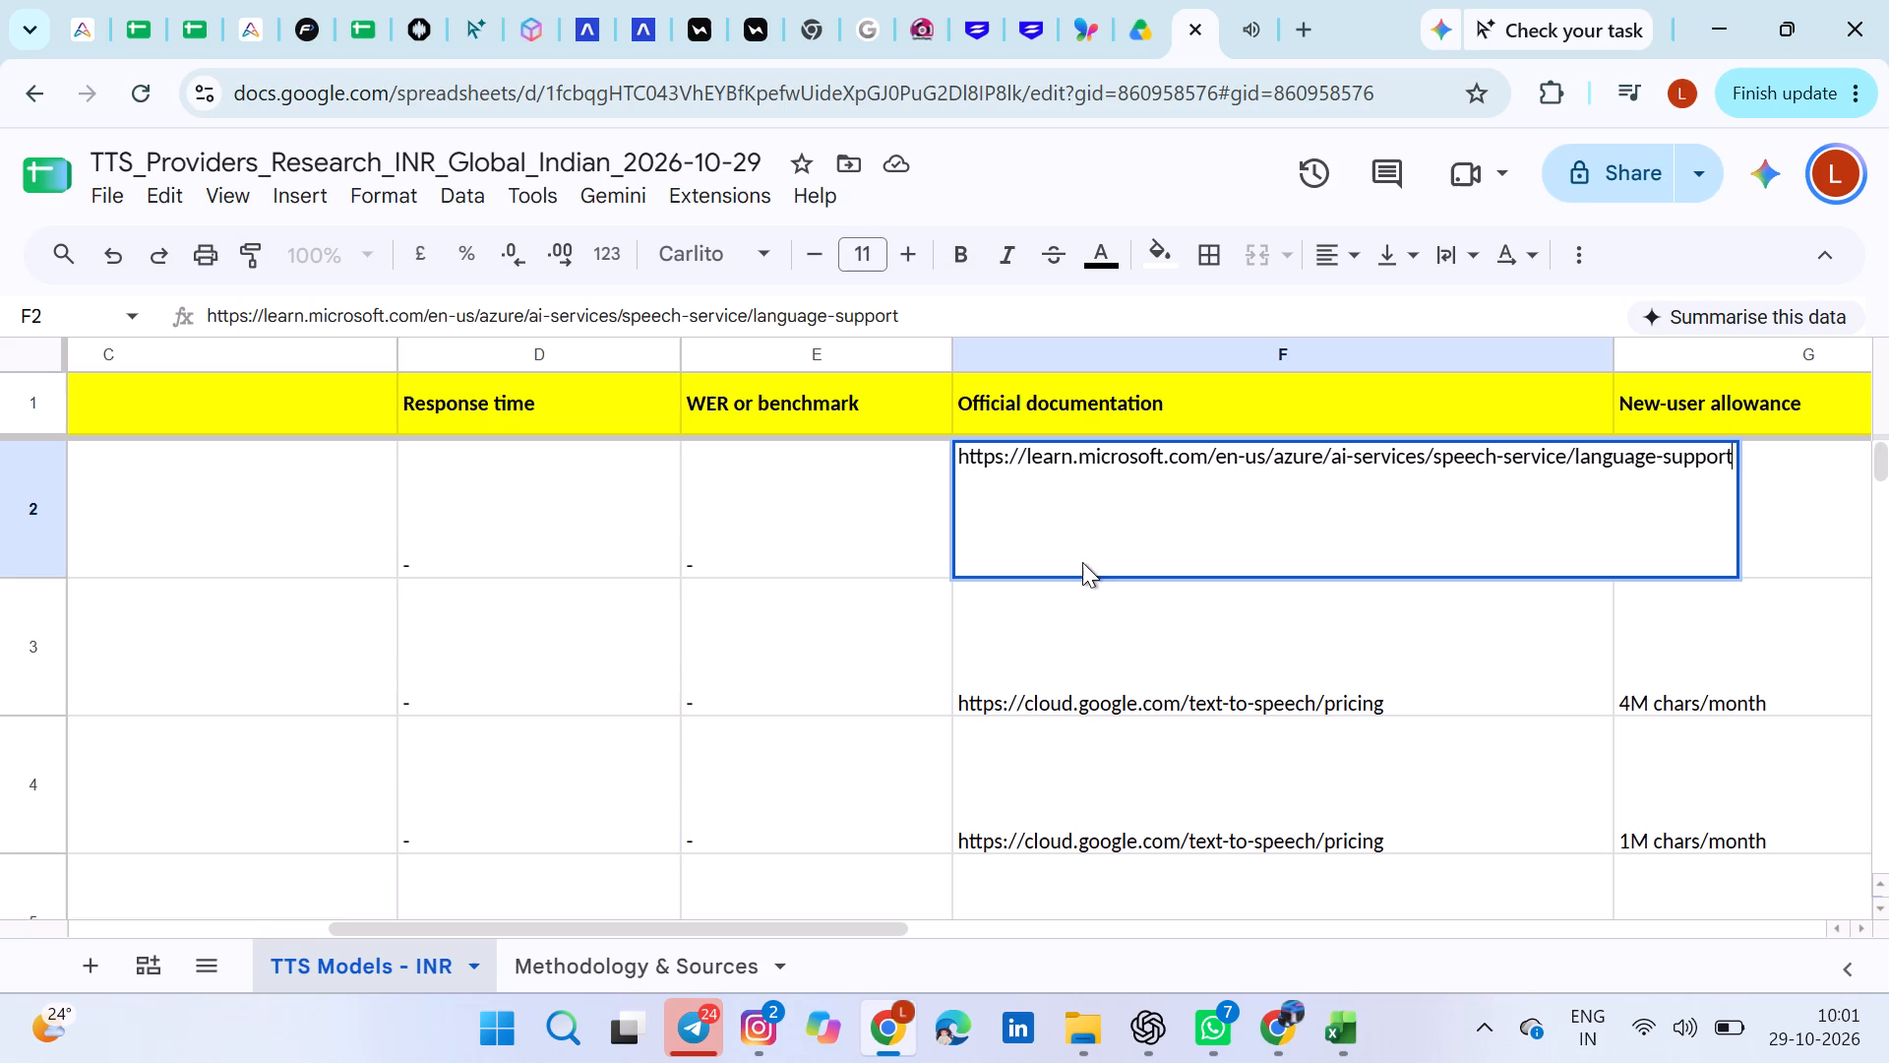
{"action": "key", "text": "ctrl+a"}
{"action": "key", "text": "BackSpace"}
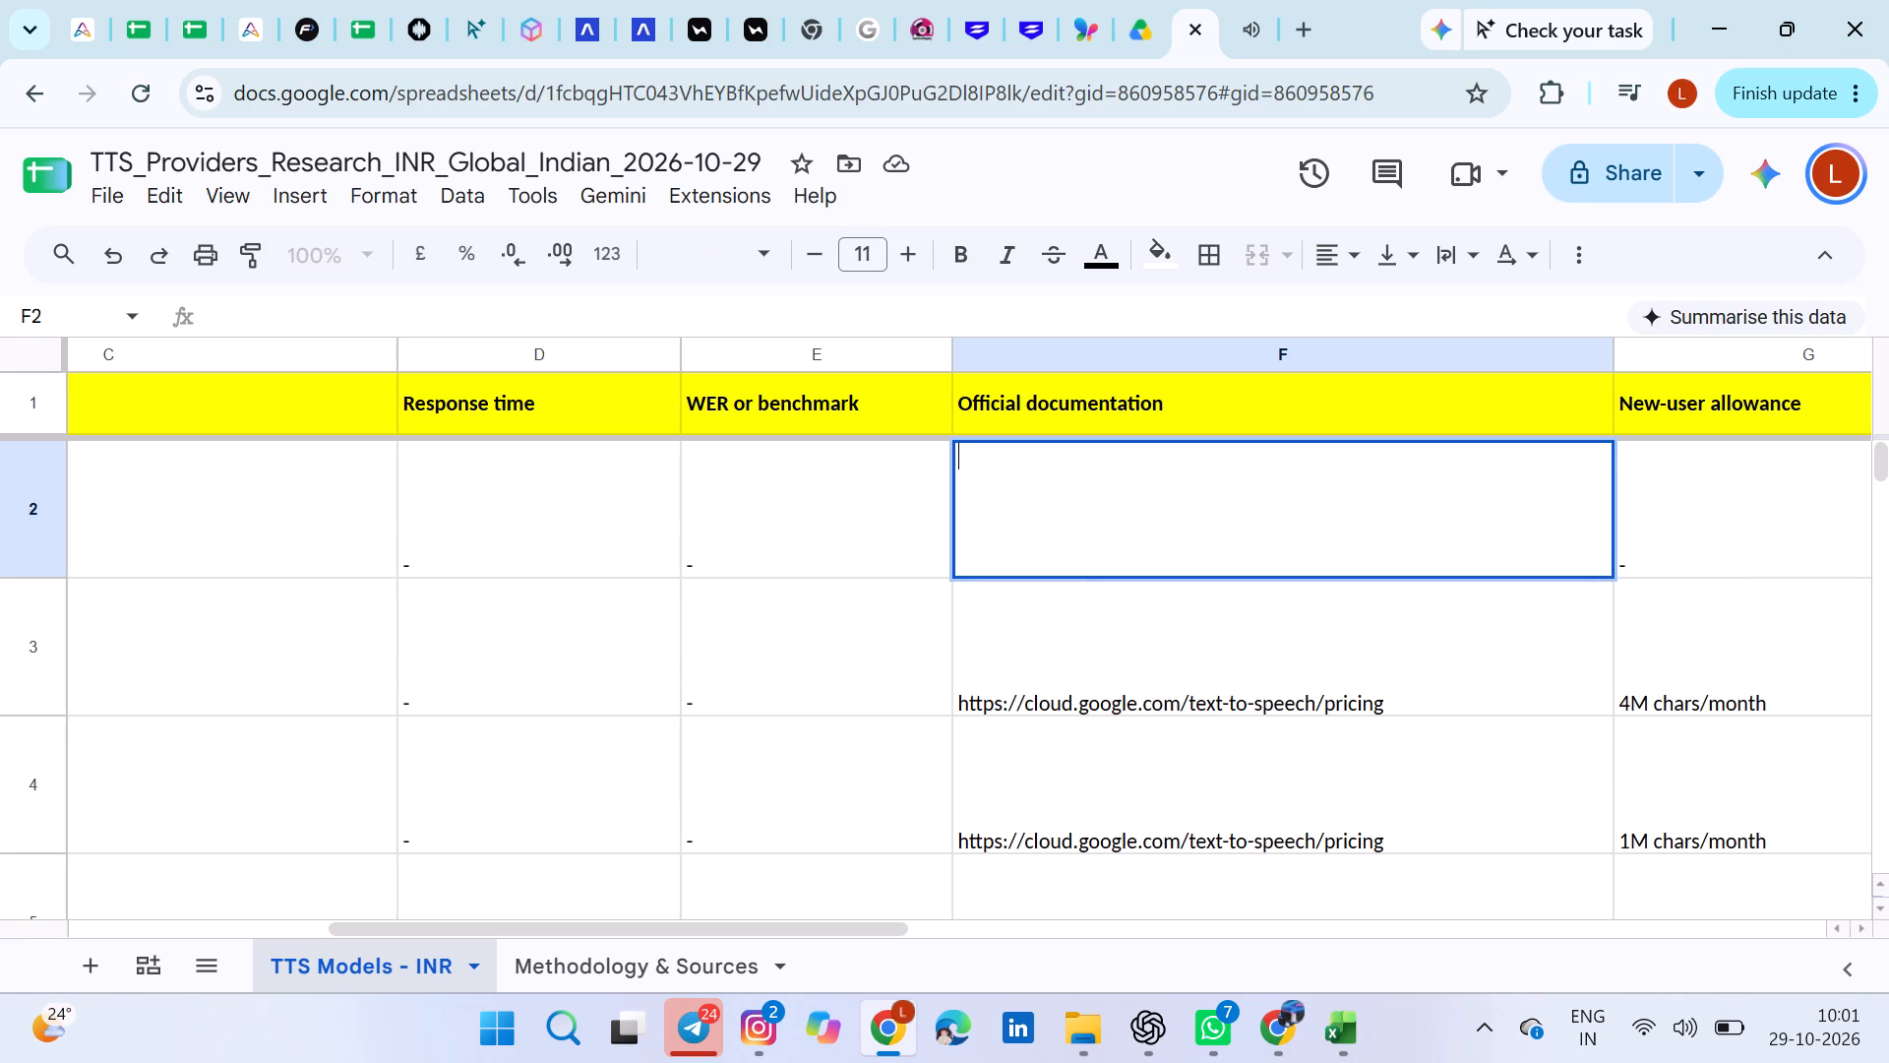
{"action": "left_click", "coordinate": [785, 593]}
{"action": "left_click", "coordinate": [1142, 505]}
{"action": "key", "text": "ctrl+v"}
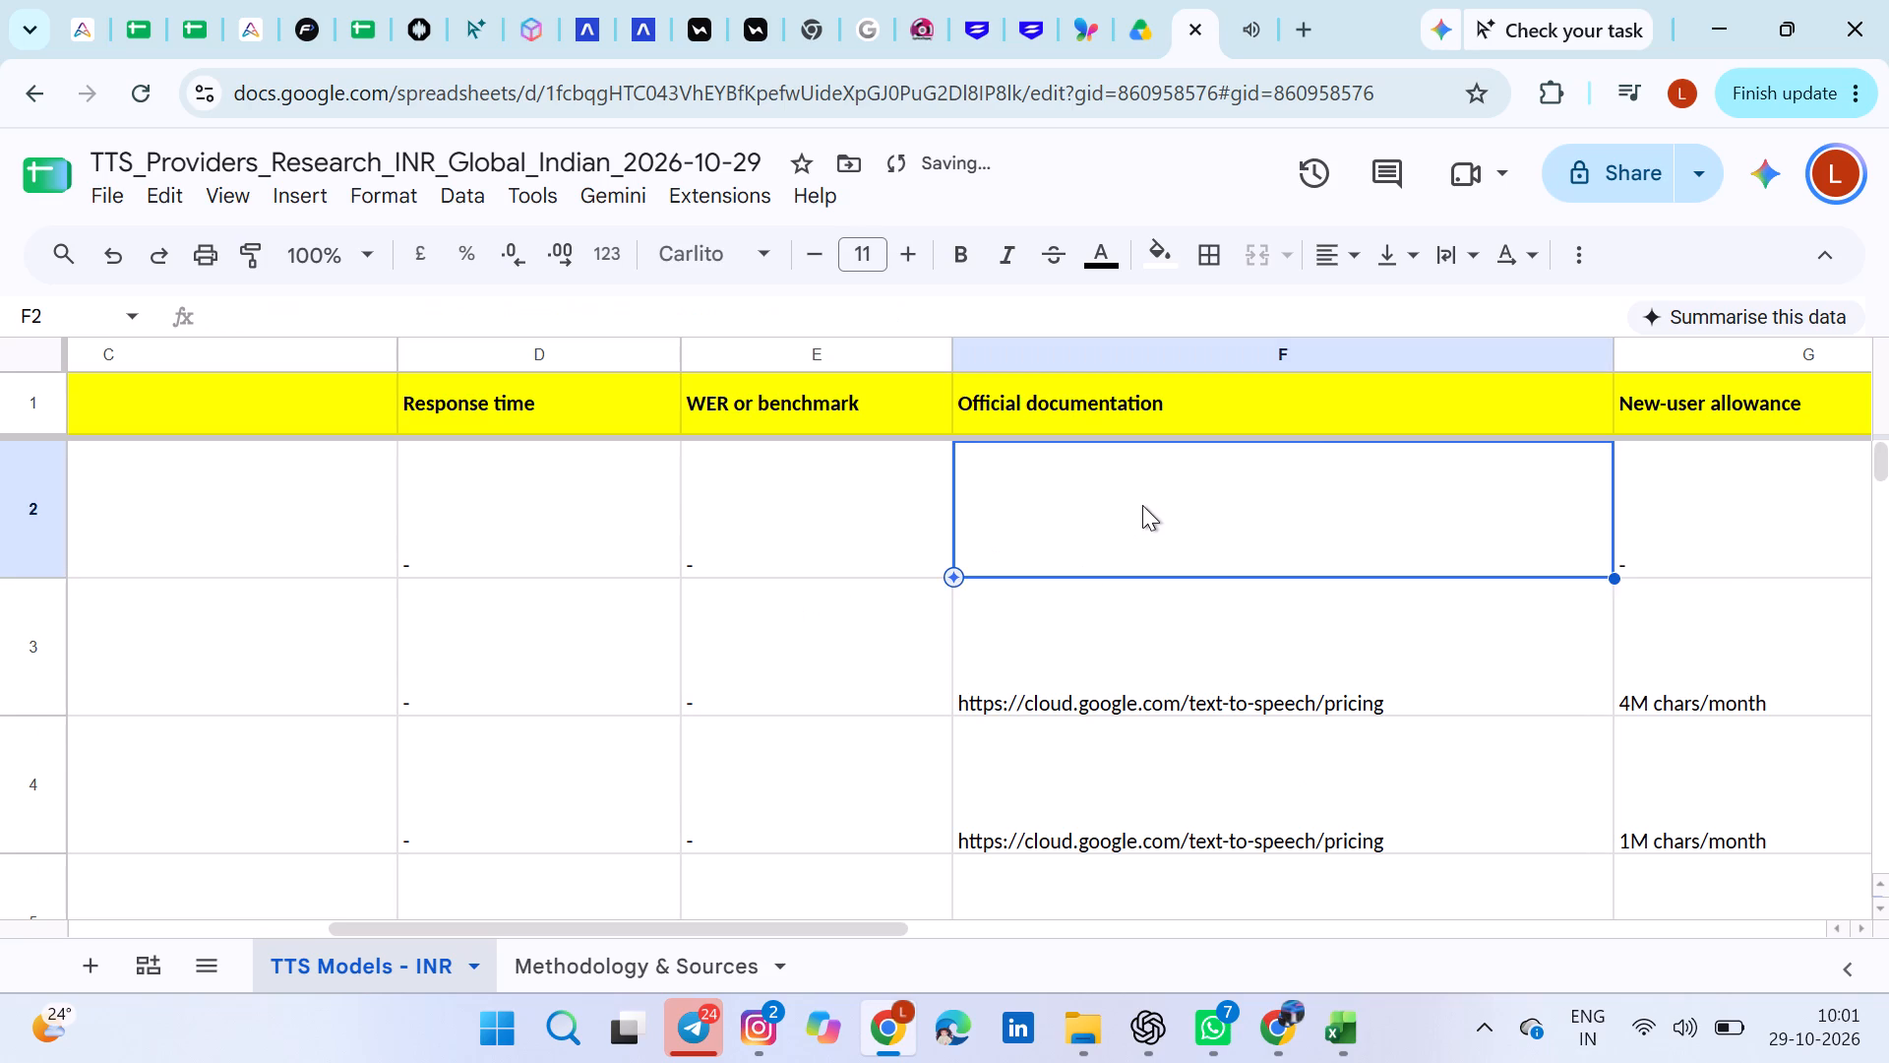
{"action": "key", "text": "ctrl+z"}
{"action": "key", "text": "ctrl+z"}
Copy the Azure documentation URL out of F2, clear the cell and paste the URL back as a link.
{"action": "double_click", "coordinate": [1069, 557]}
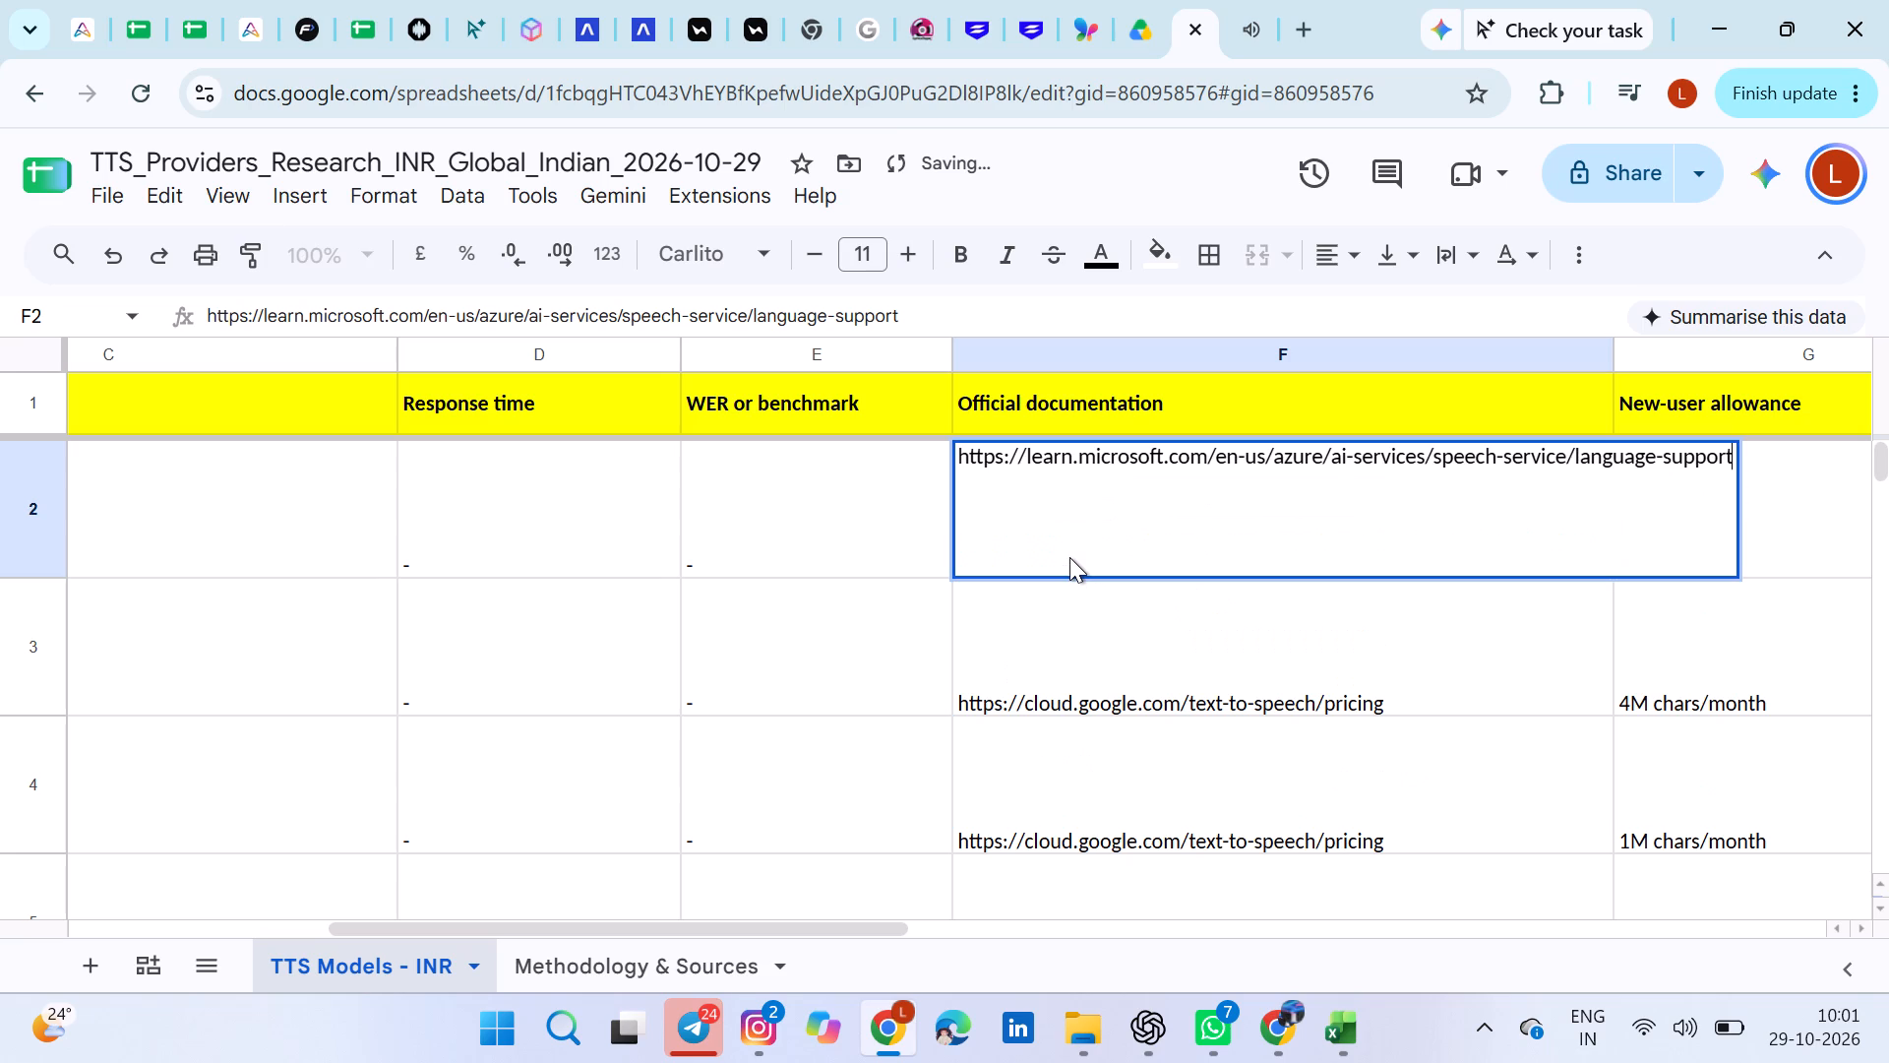
{"action": "key", "text": "ctrl+a"}
{"action": "key", "text": "ctrl+c"}
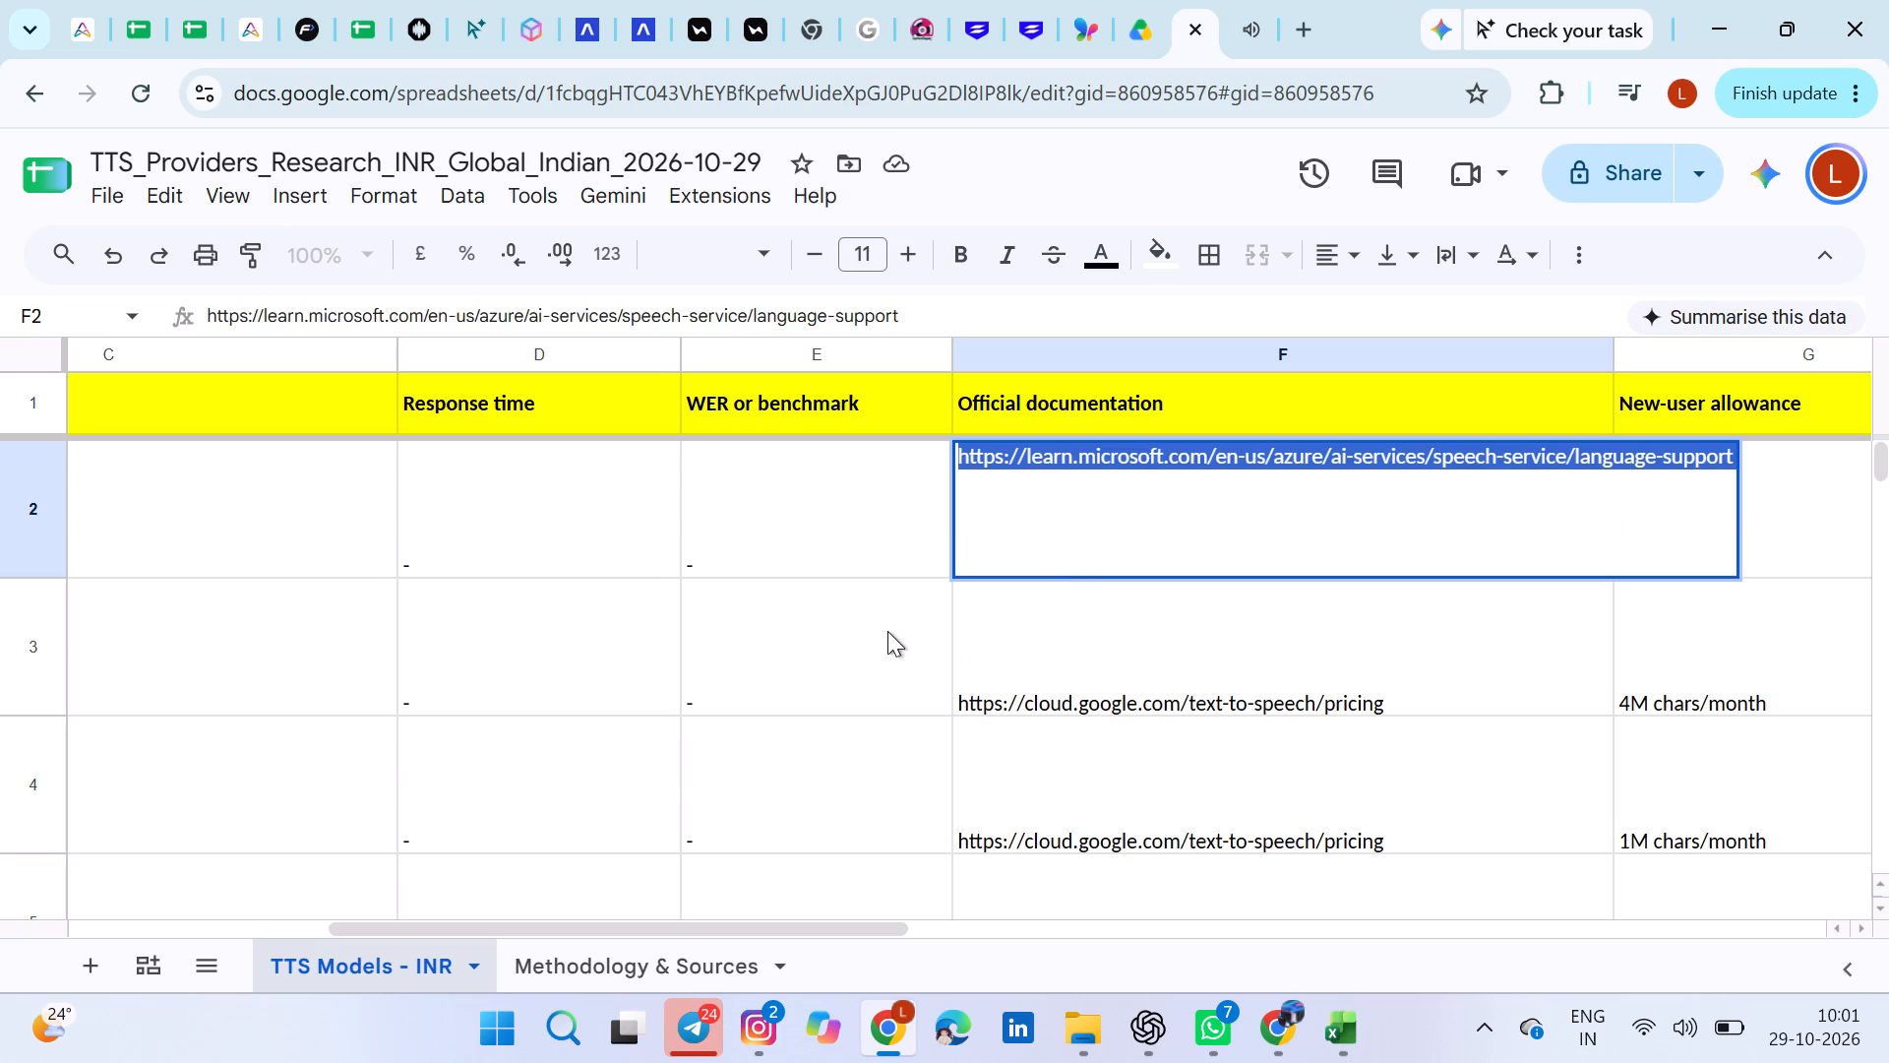
{"action": "key", "text": "BackSpace"}
{"action": "left_click", "coordinate": [868, 569]}
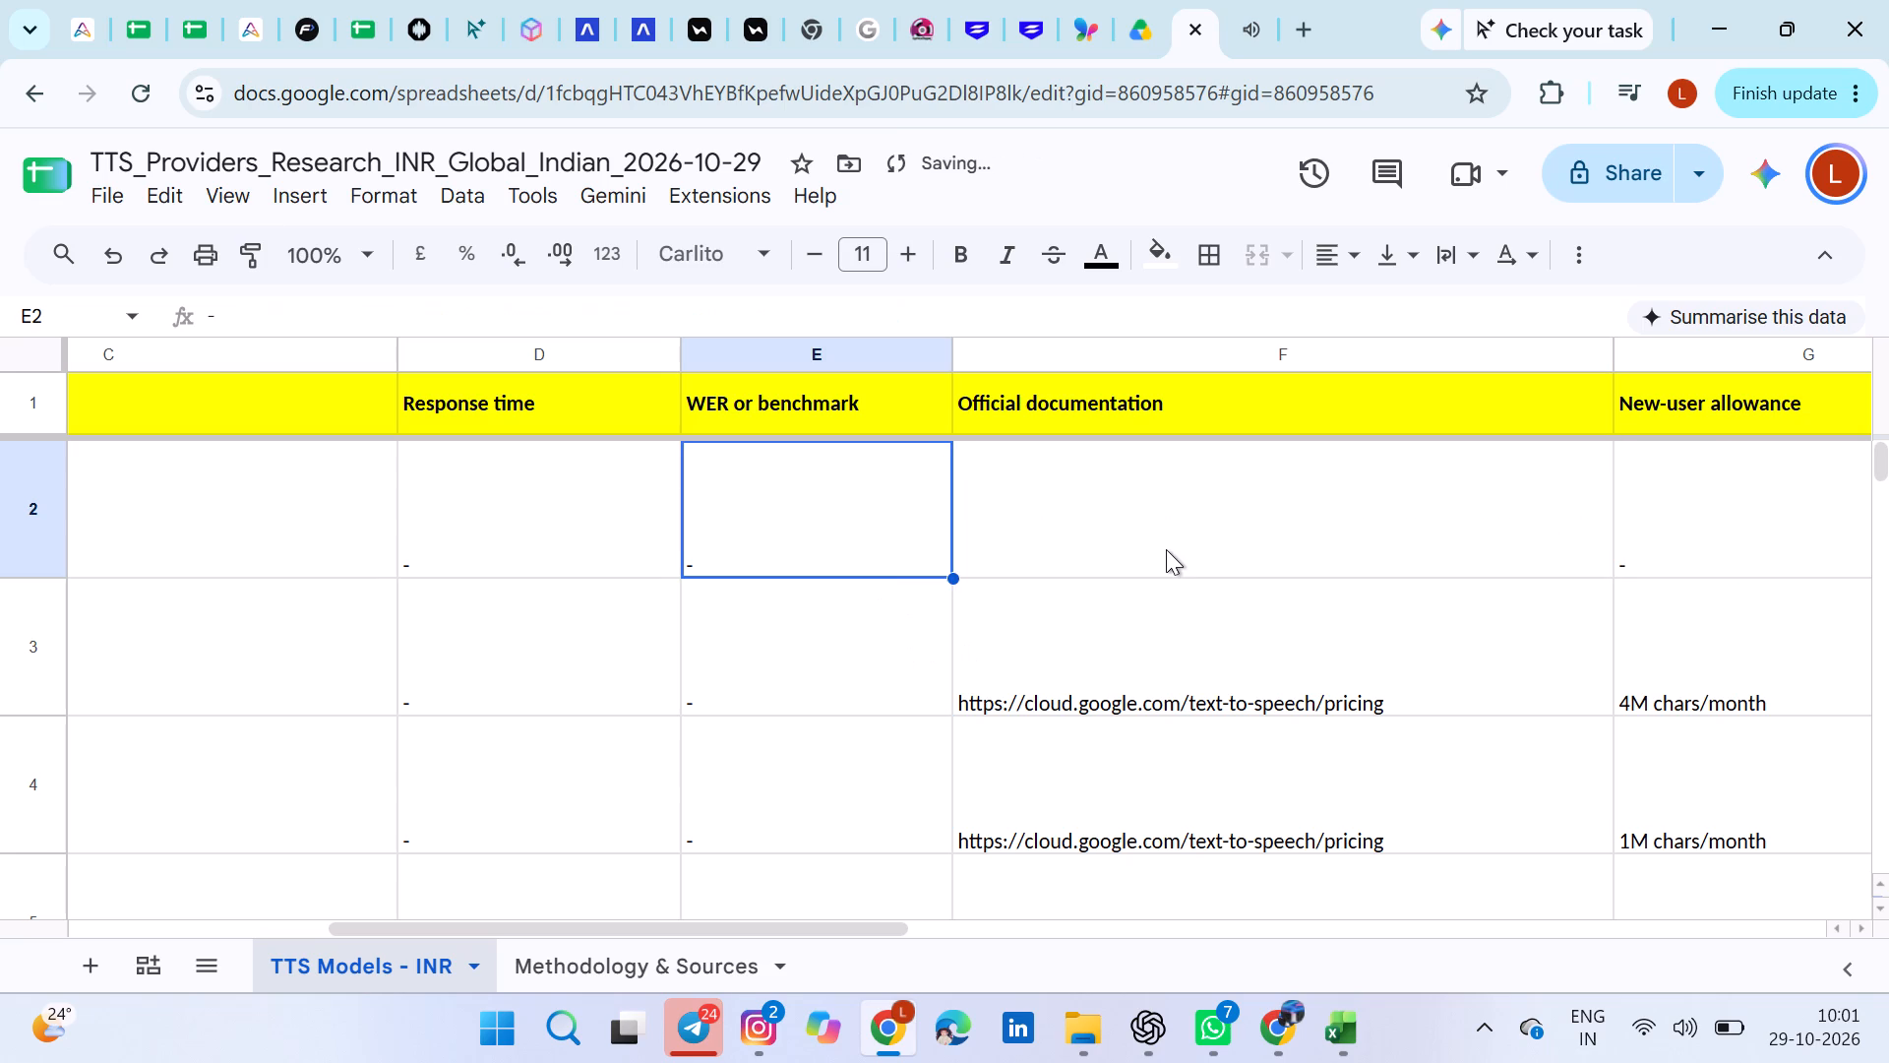
{"action": "left_click", "coordinate": [1166, 549]}
{"action": "key", "text": "ctrl+v"}
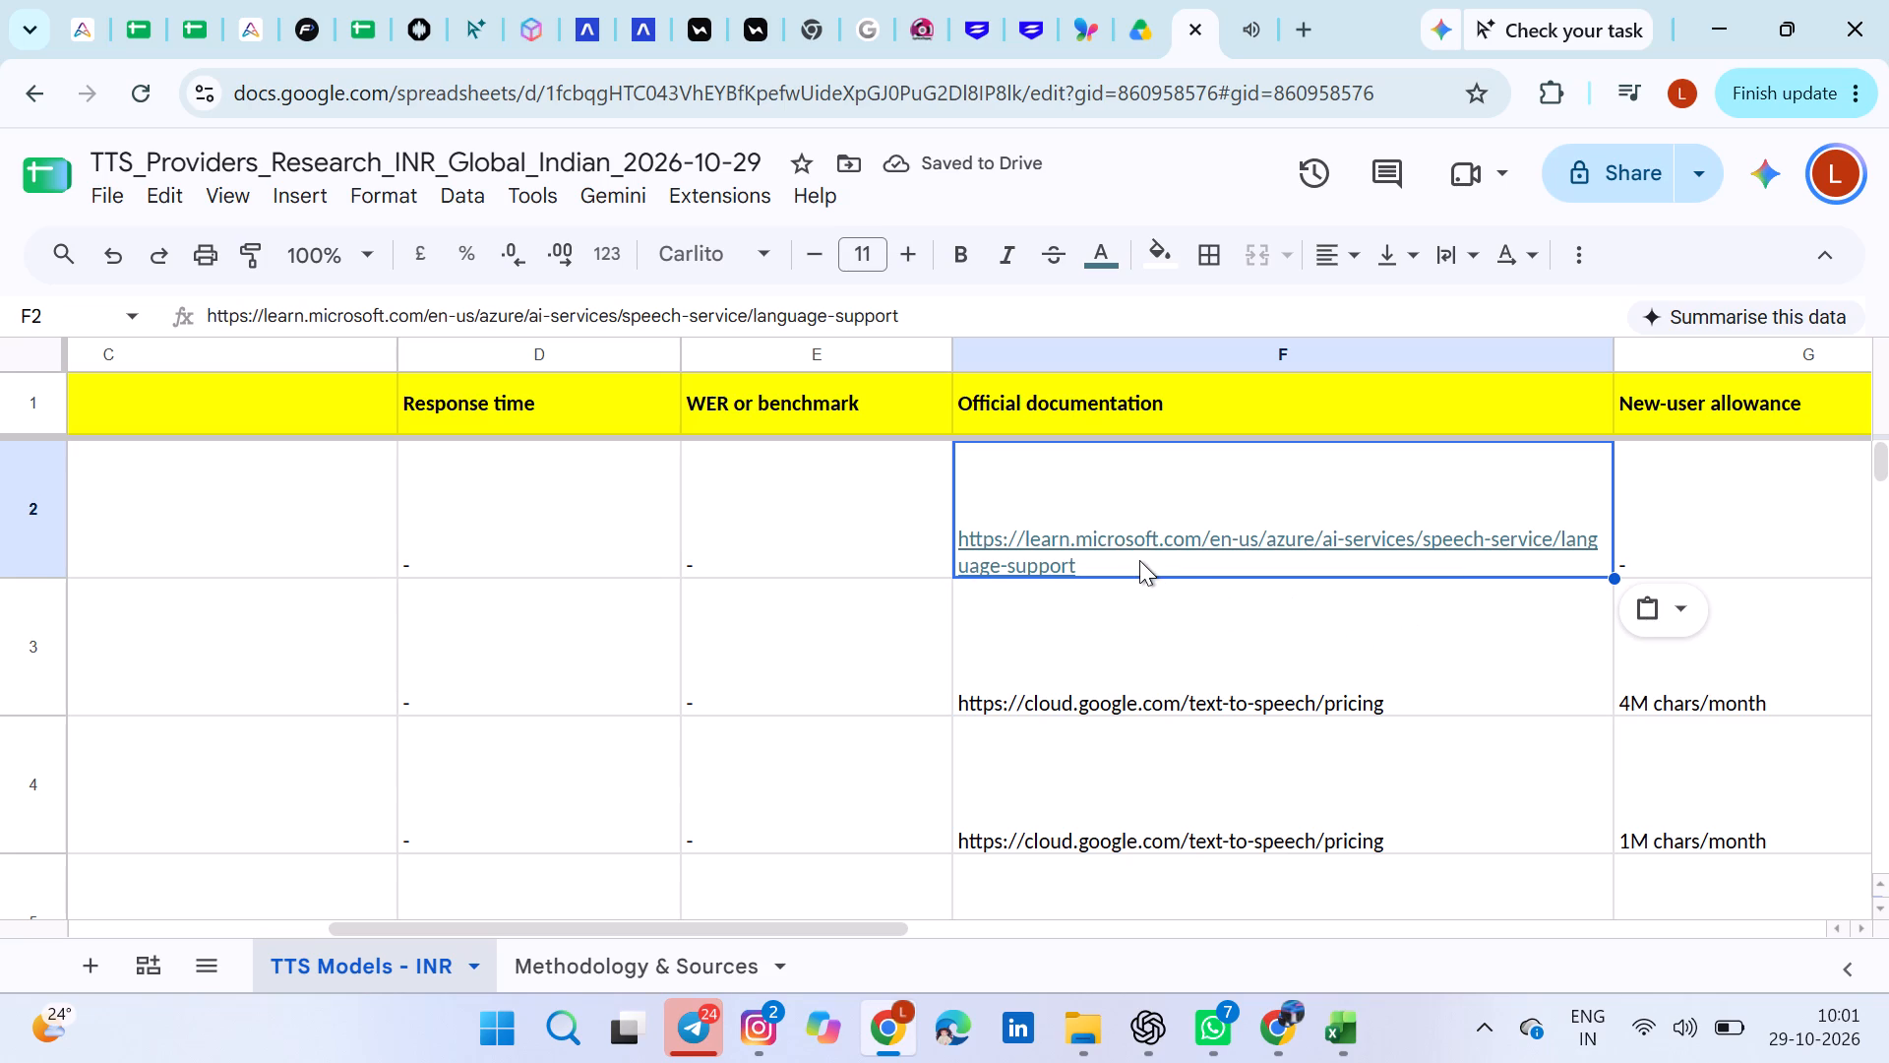
Change the display text of the F2 link to "Azure Pricing".
{"action": "left_click", "coordinate": [1361, 628]}
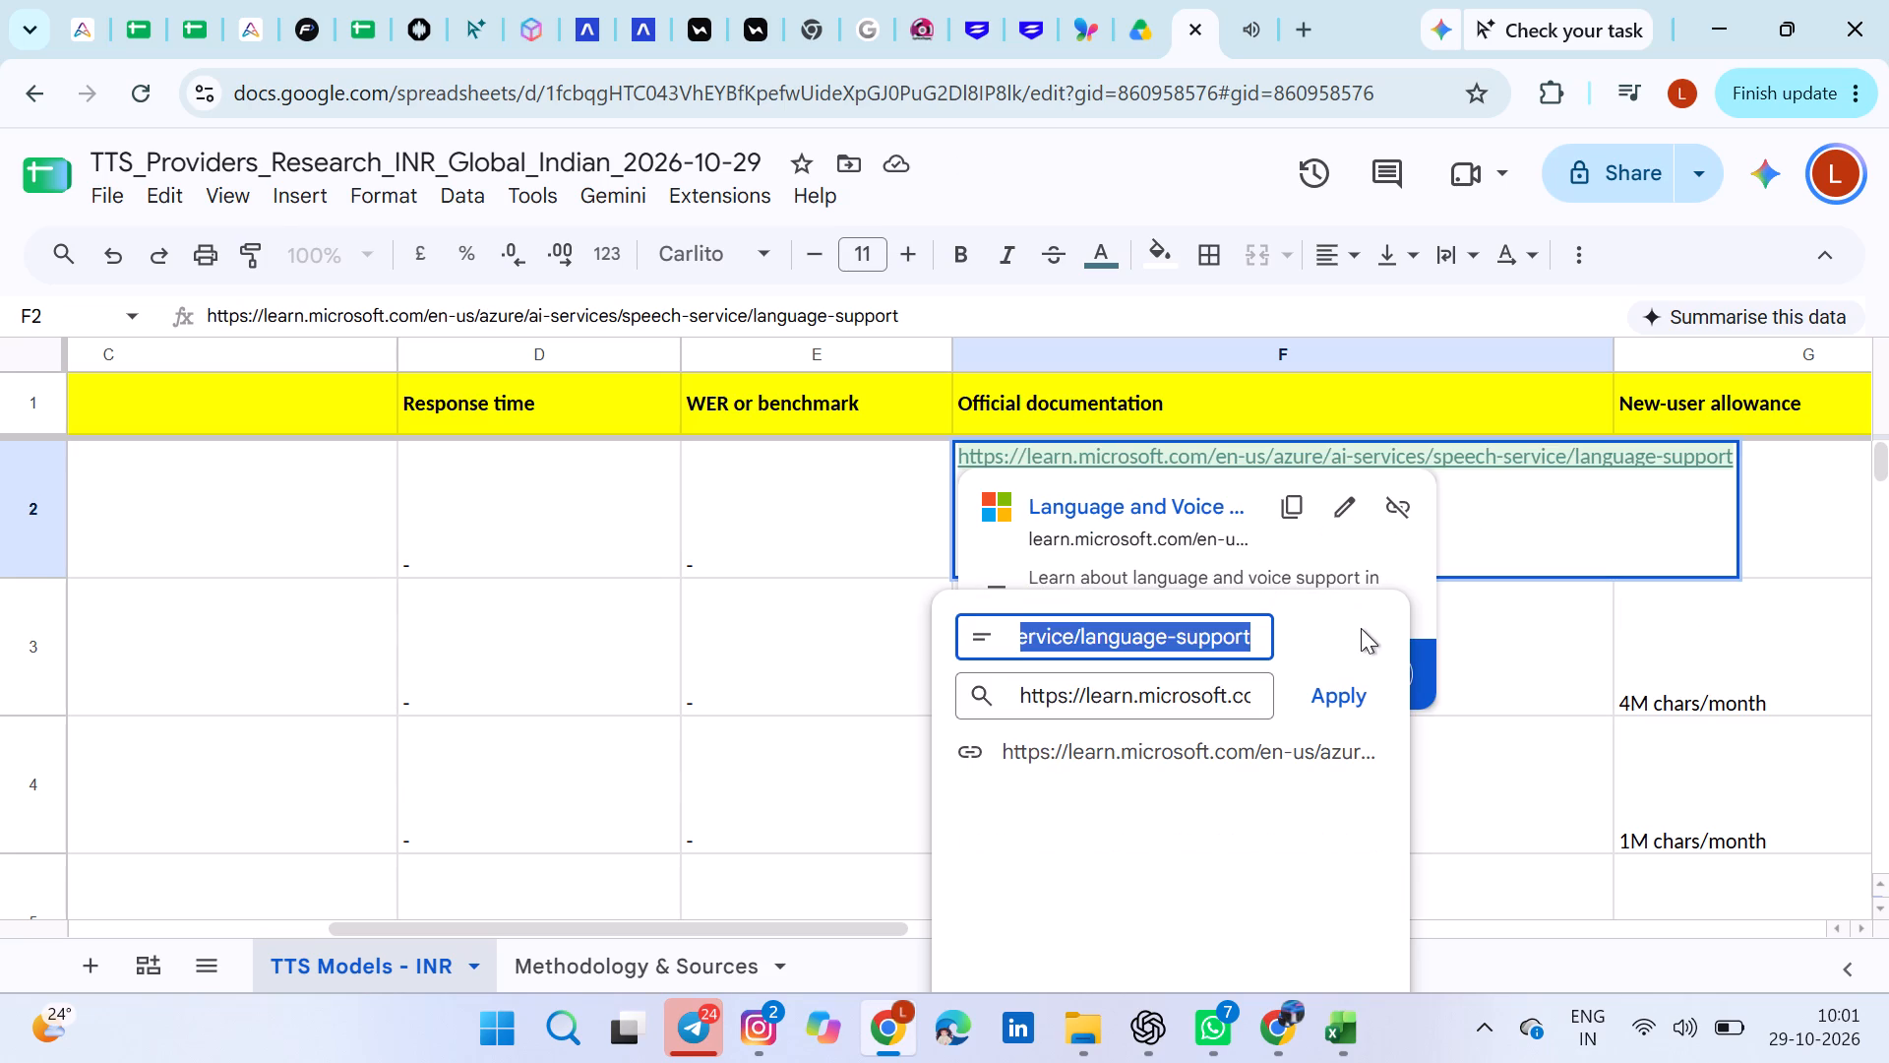
{"action": "type", "text": "Azure Pricing"}
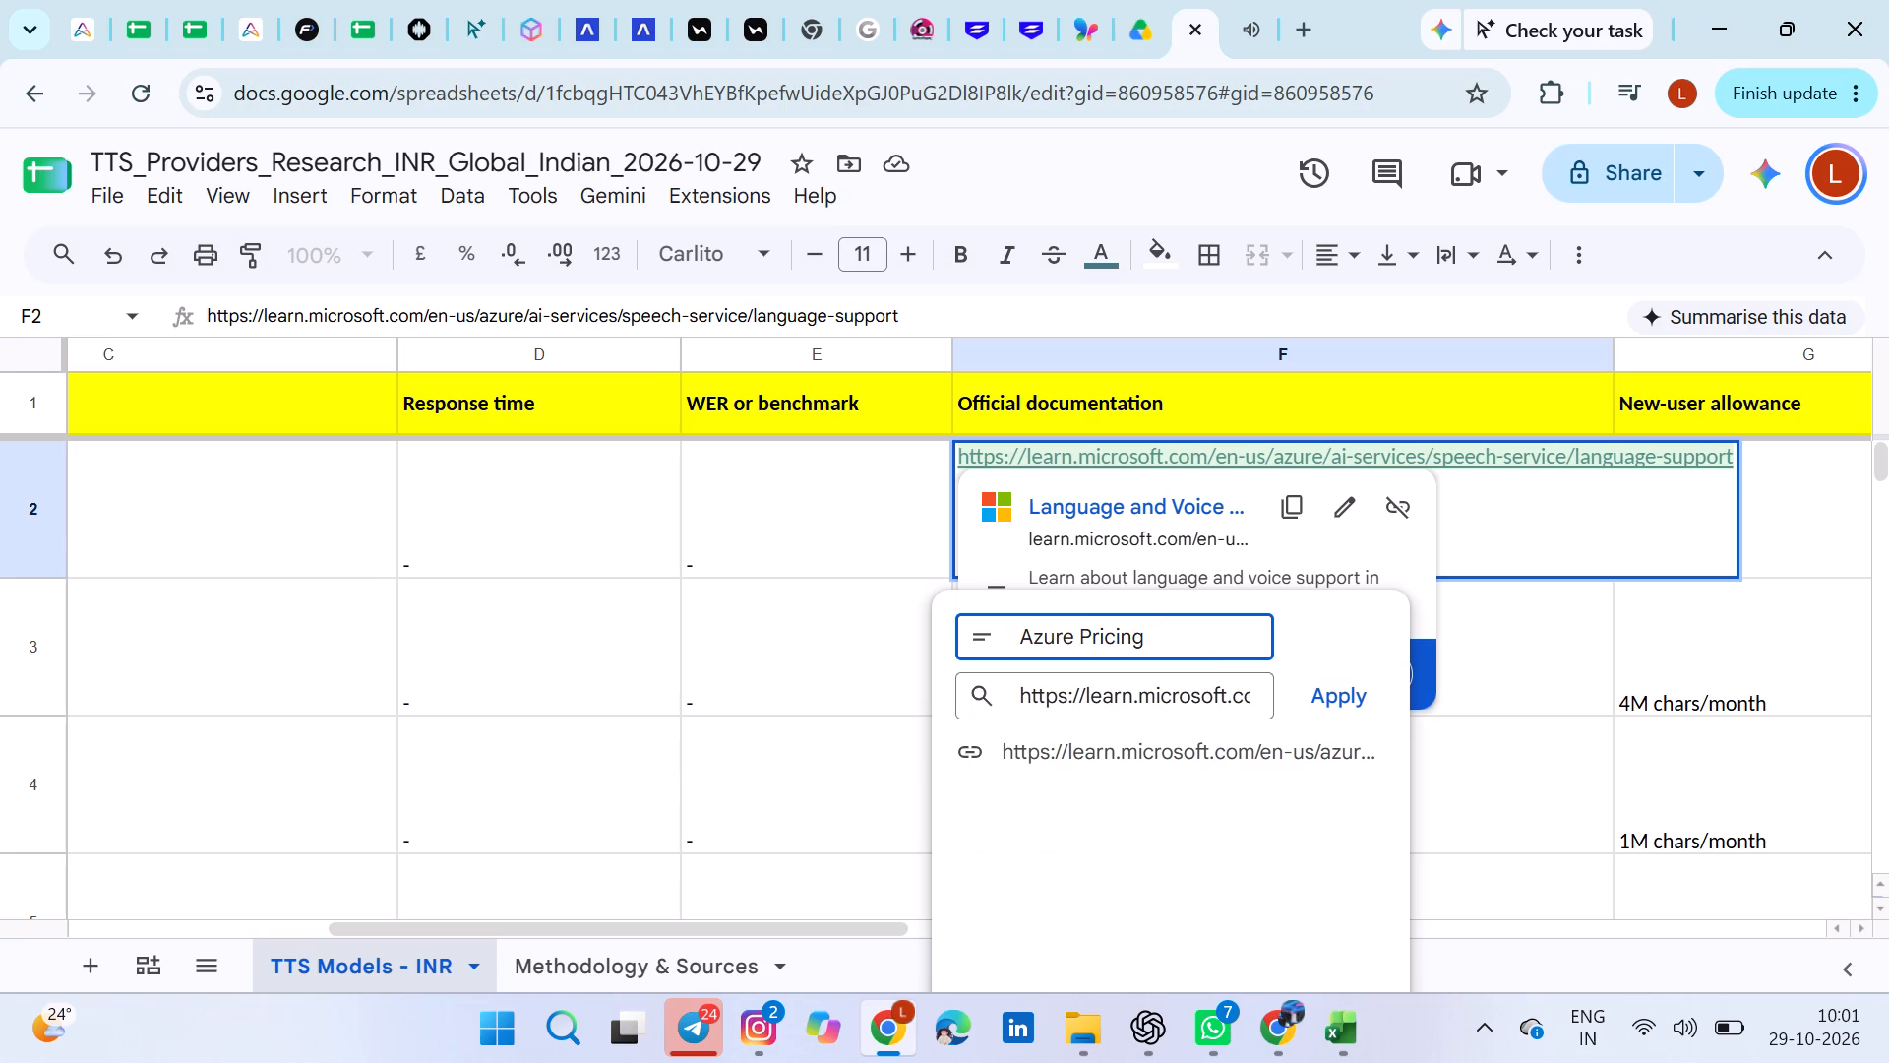
{"action": "key", "text": "Return"}
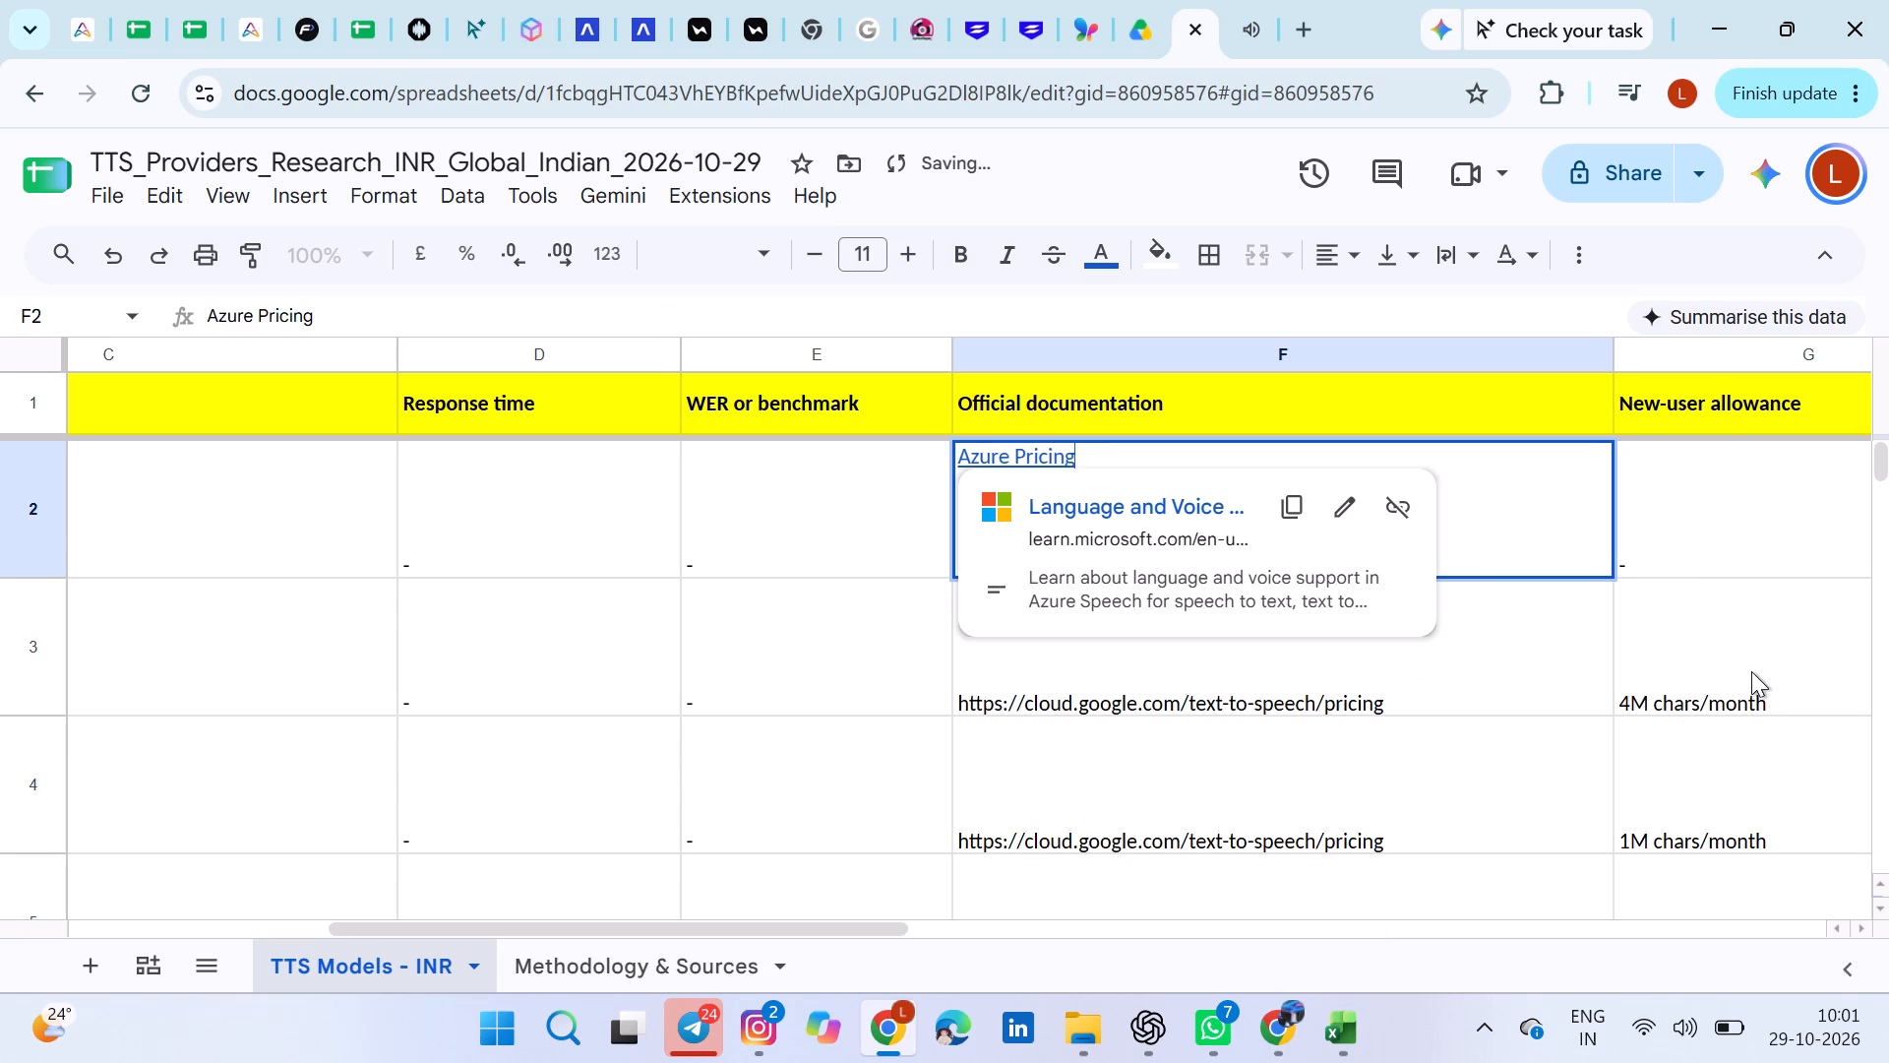
{"action": "left_click", "coordinate": [1751, 671]}
Centre the "Azure Pricing" link horizontally in F2.
{"action": "double_click", "coordinate": [1204, 553]}
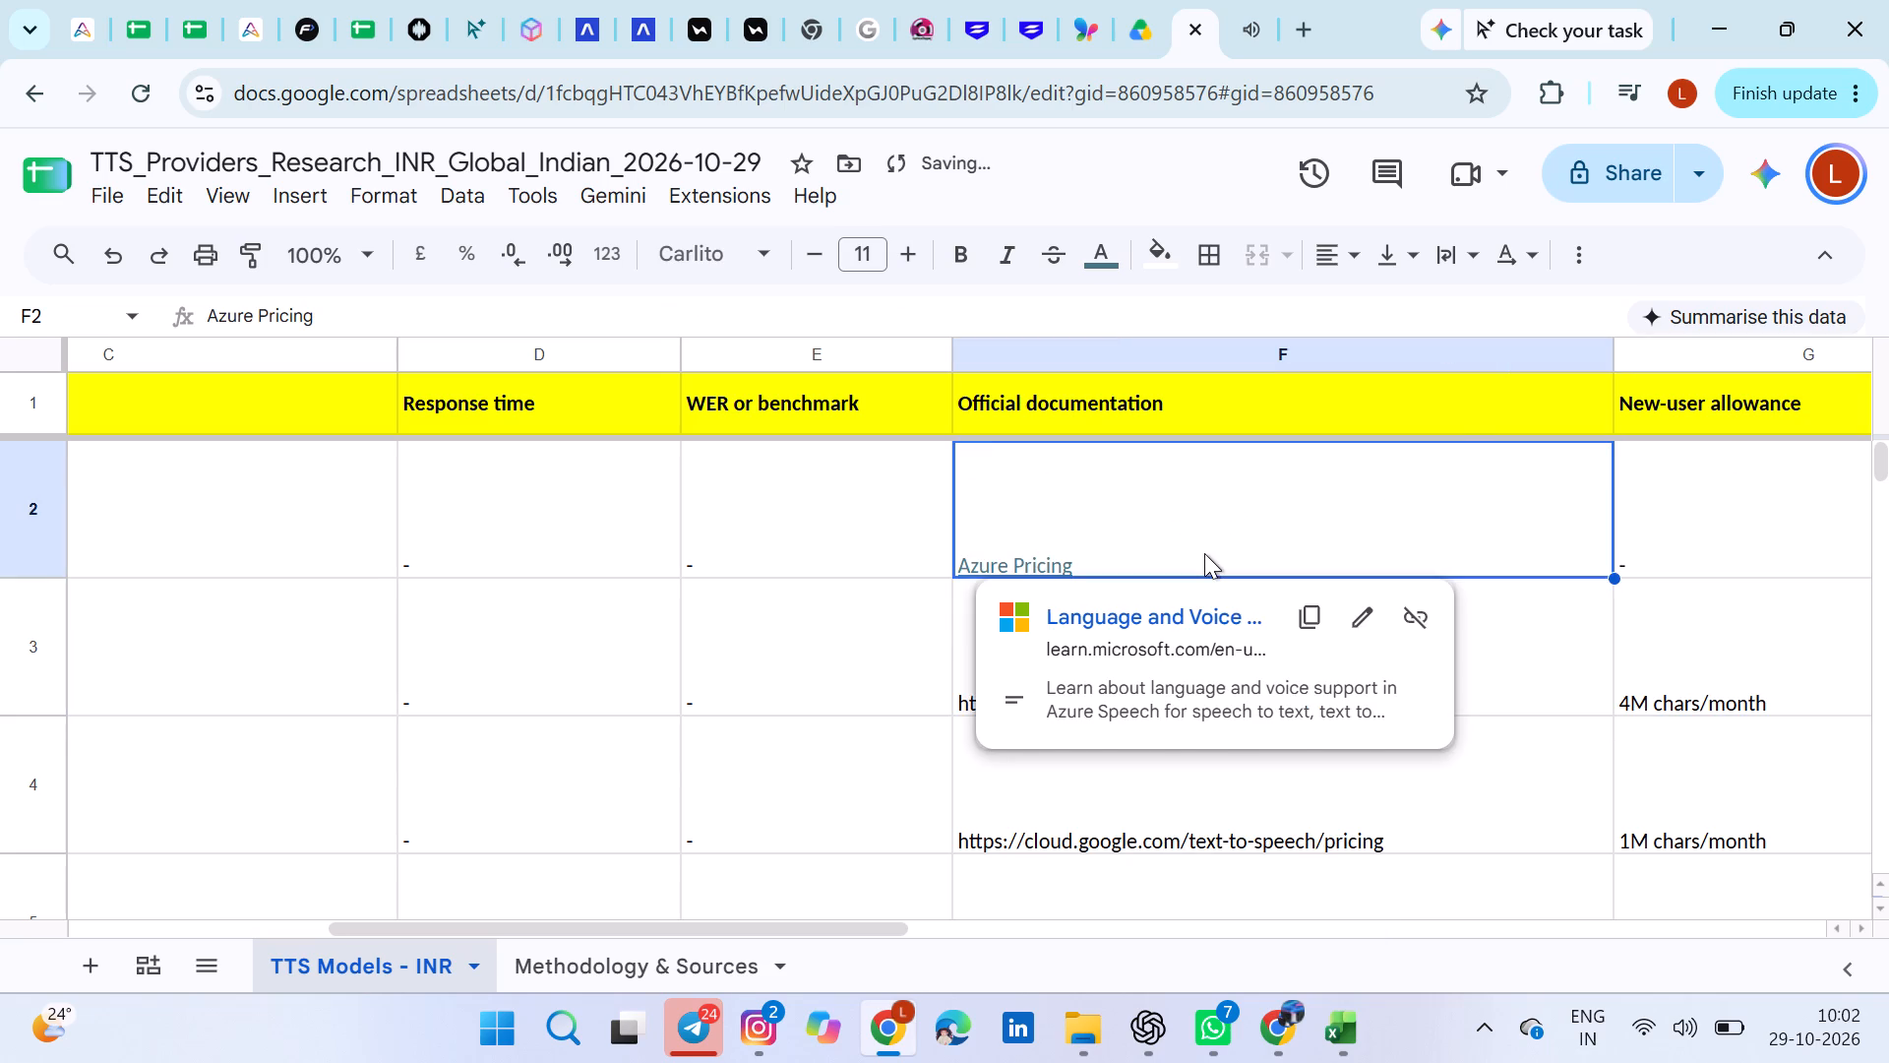
{"action": "key", "text": "ctrl+a"}
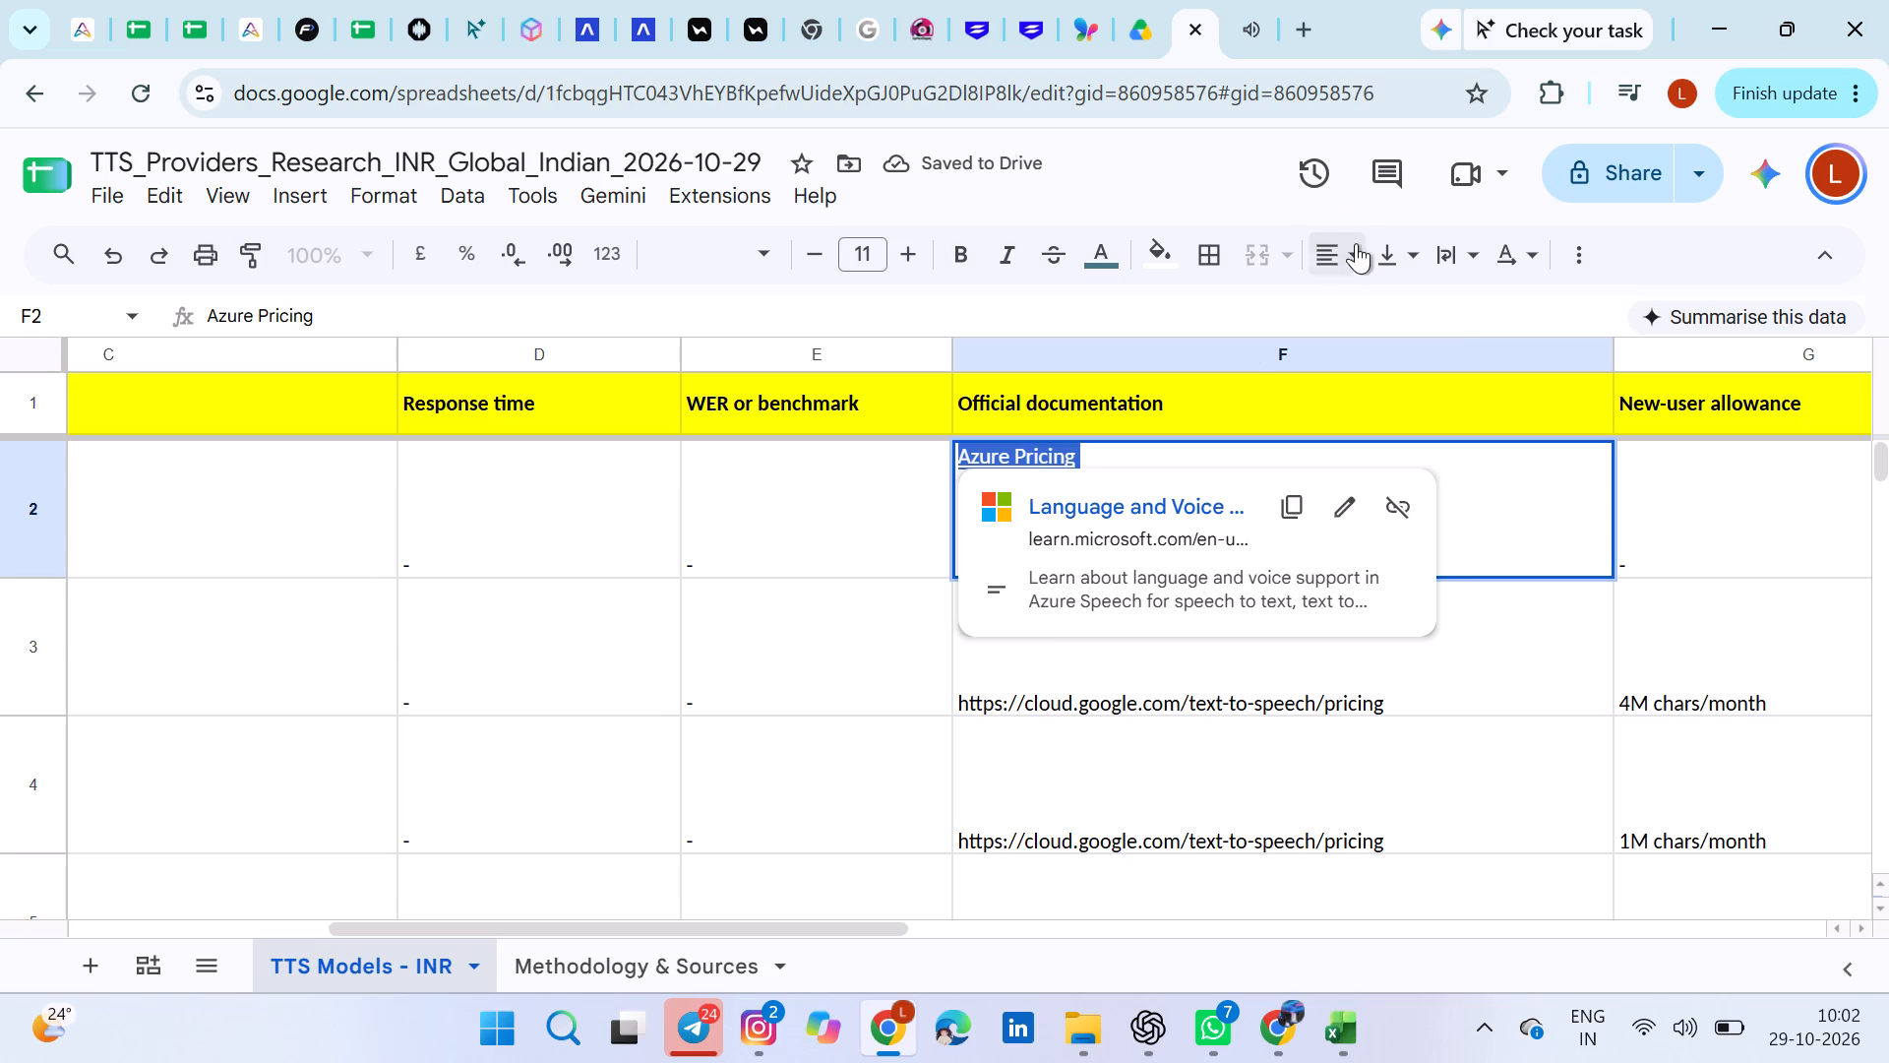
{"action": "left_click", "coordinate": [1349, 262]}
{"action": "left_click", "coordinate": [1372, 306]}
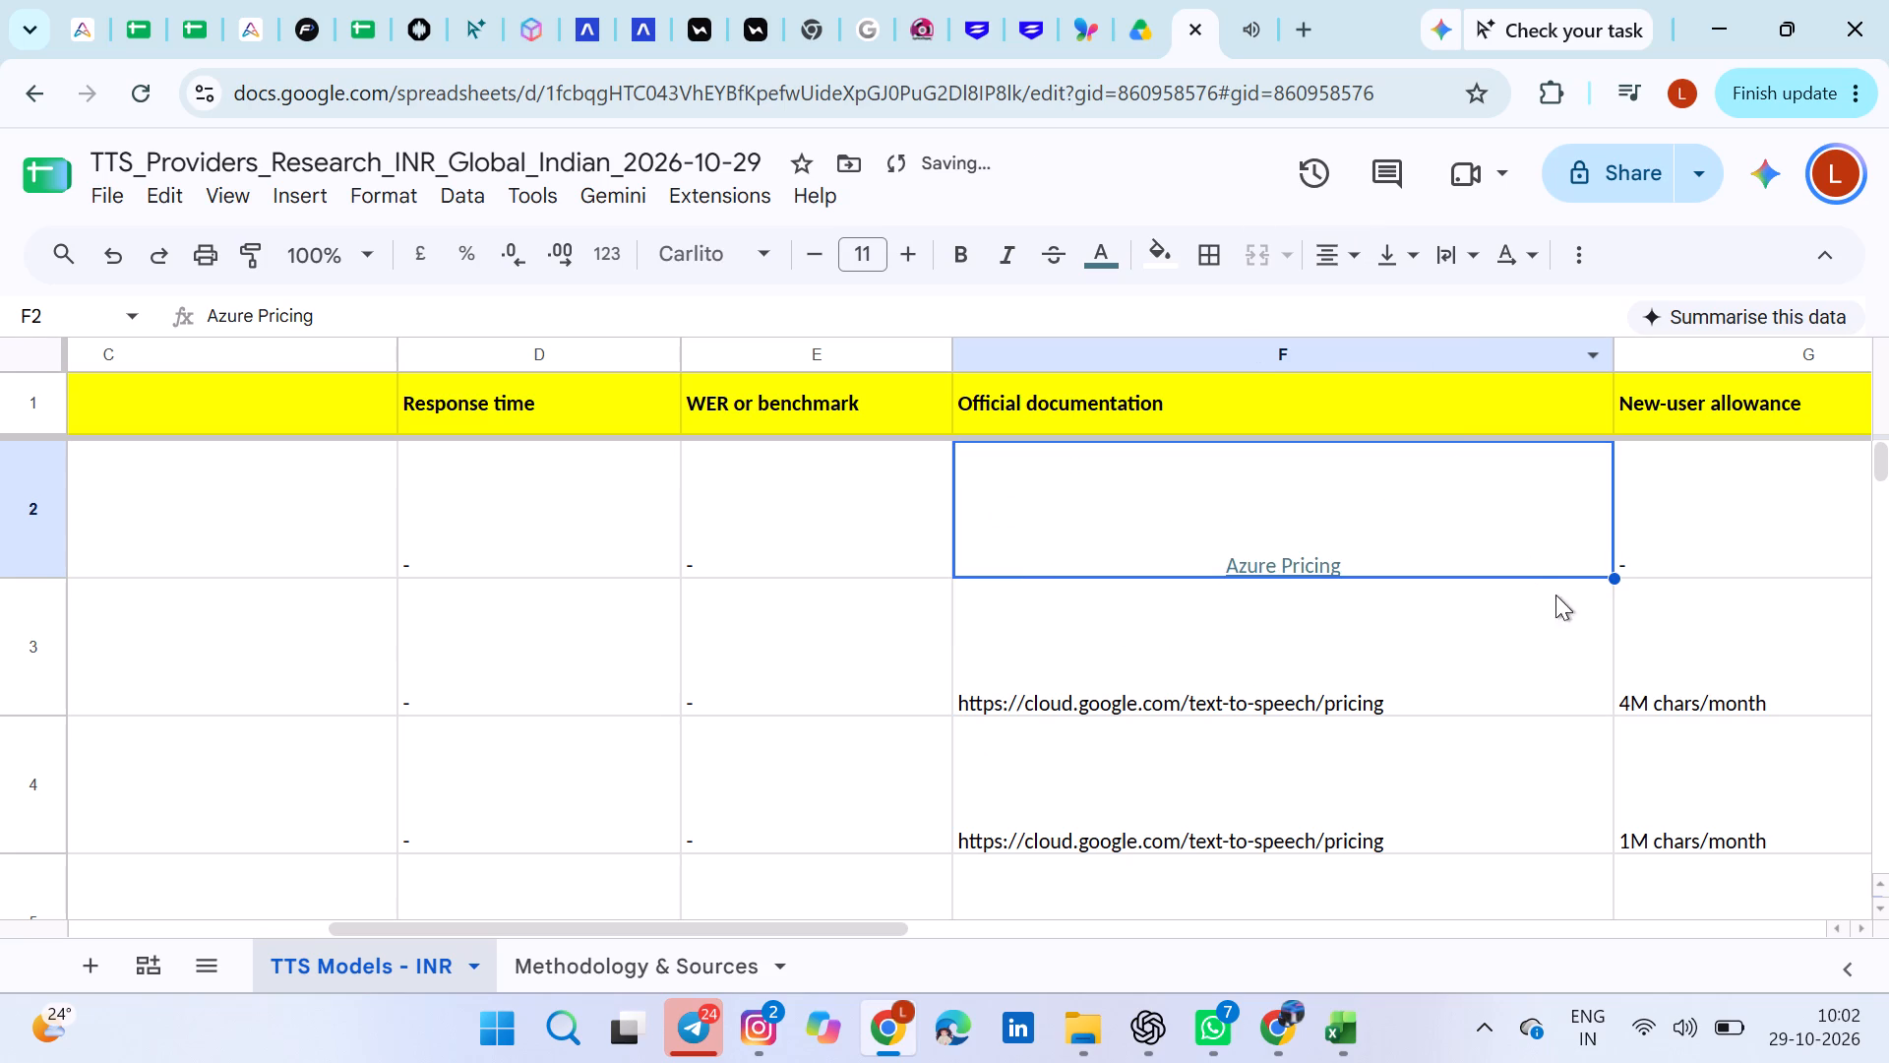
{"action": "left_click", "coordinate": [1644, 640]}
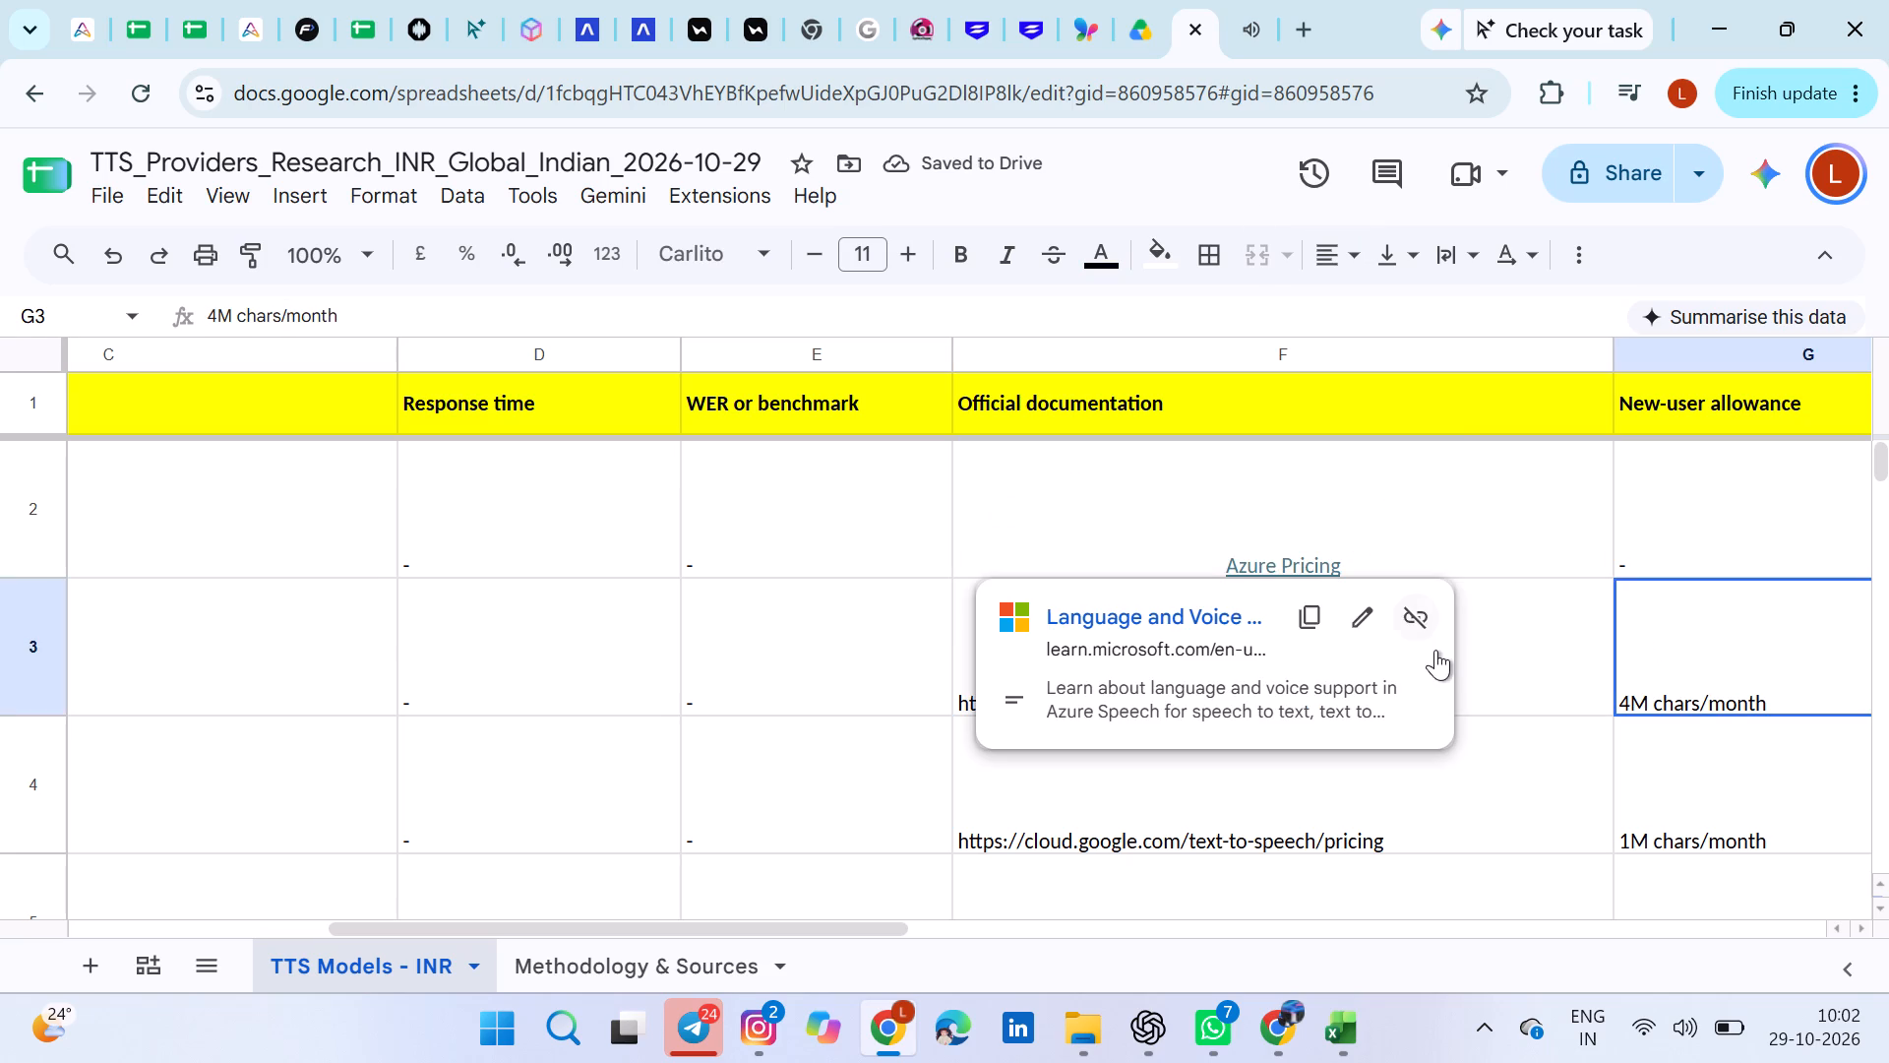
Cut the Google Cloud text-to-speech pricing URL in F3 and paste it back as a link.
{"action": "left_click", "coordinate": [1509, 675]}
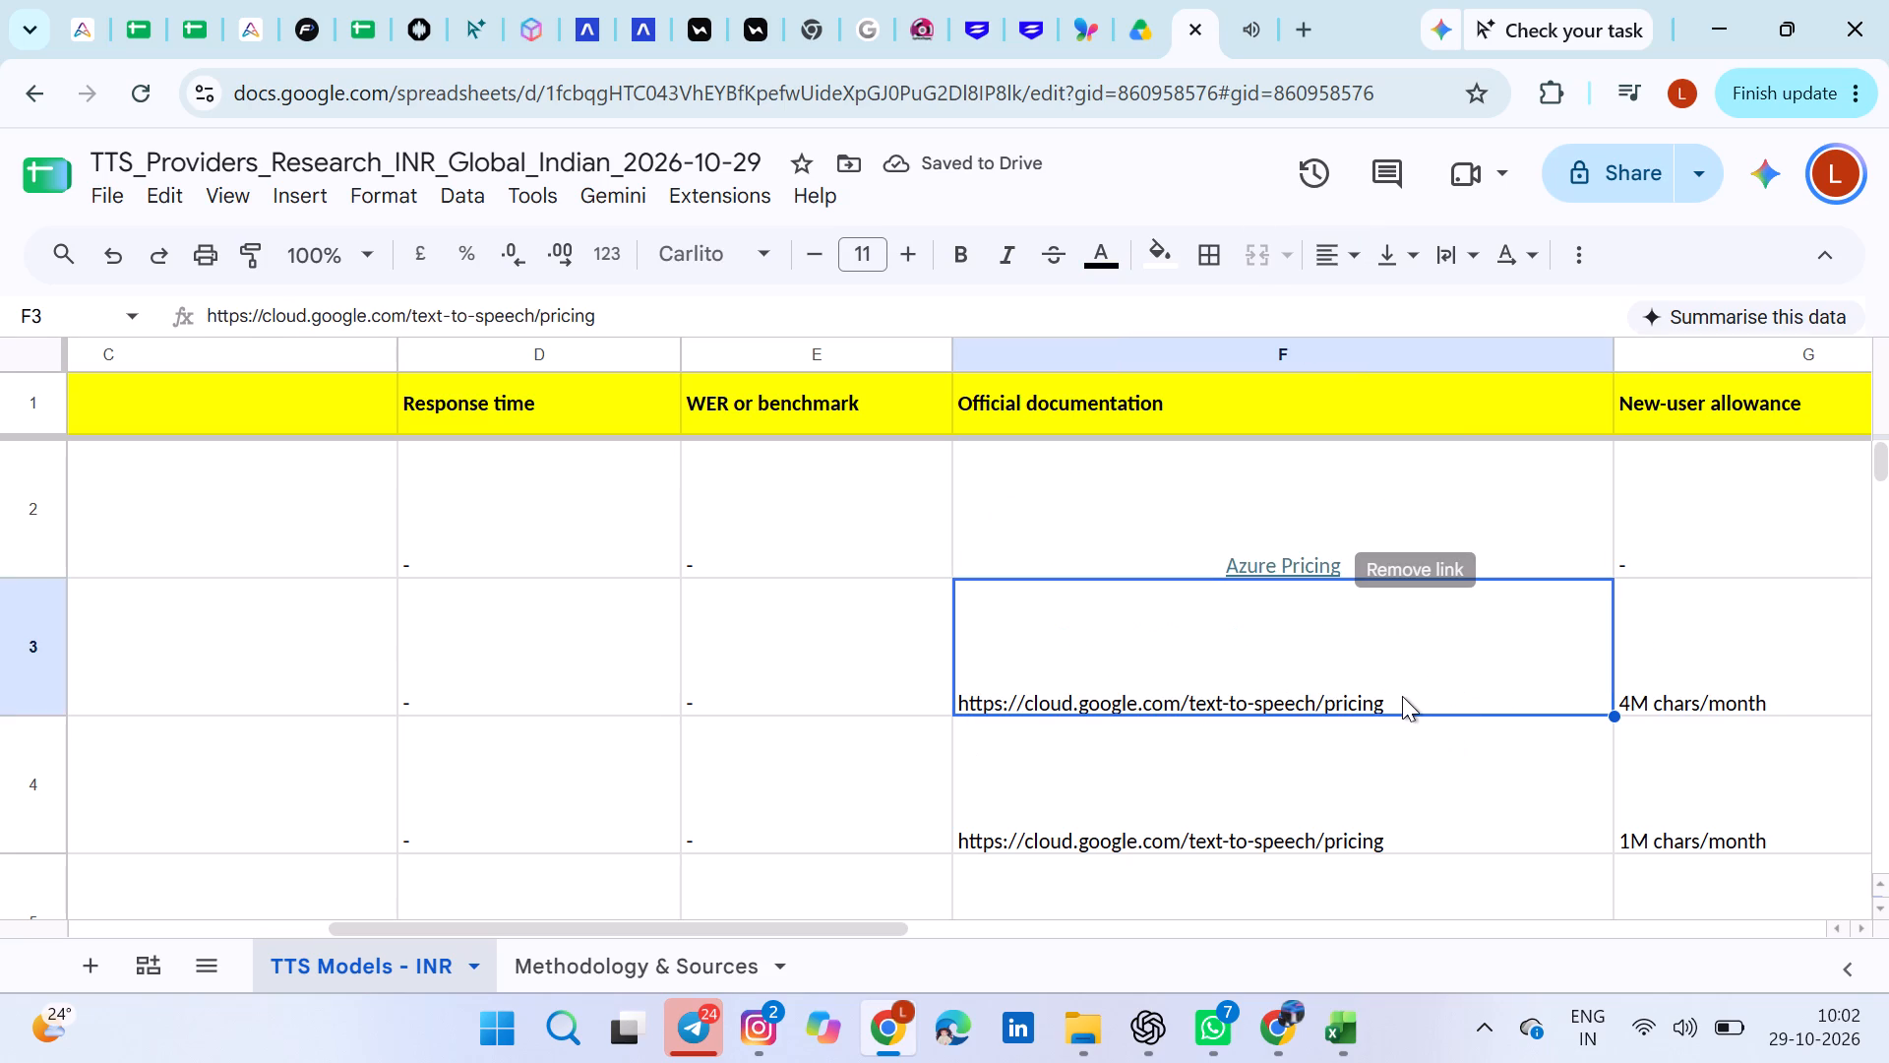
{"action": "left_click", "coordinate": [1402, 696]}
{"action": "double_click", "coordinate": [1402, 696]}
{"action": "key", "text": "ctrl+a"}
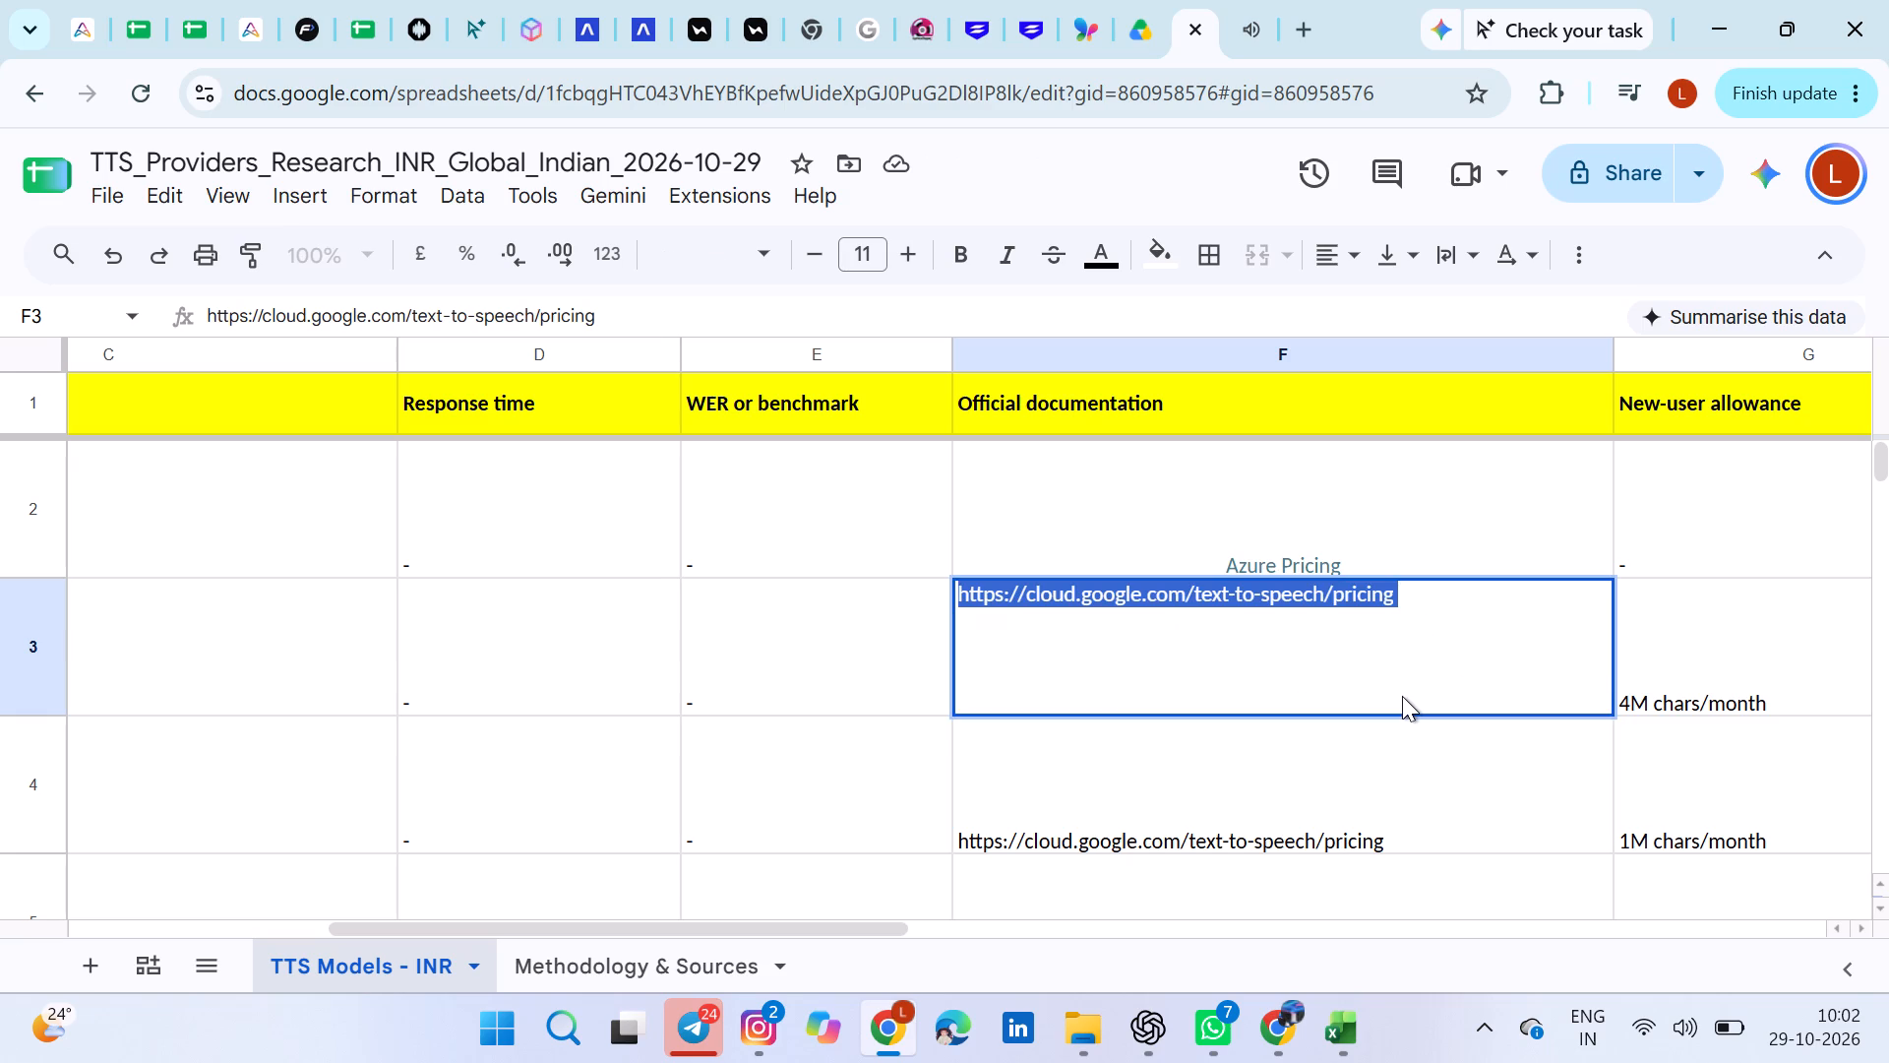
{"action": "key", "text": "ctrl+c"}
{"action": "key", "text": "BackSpace"}
{"action": "key", "text": "ctrl+v"}
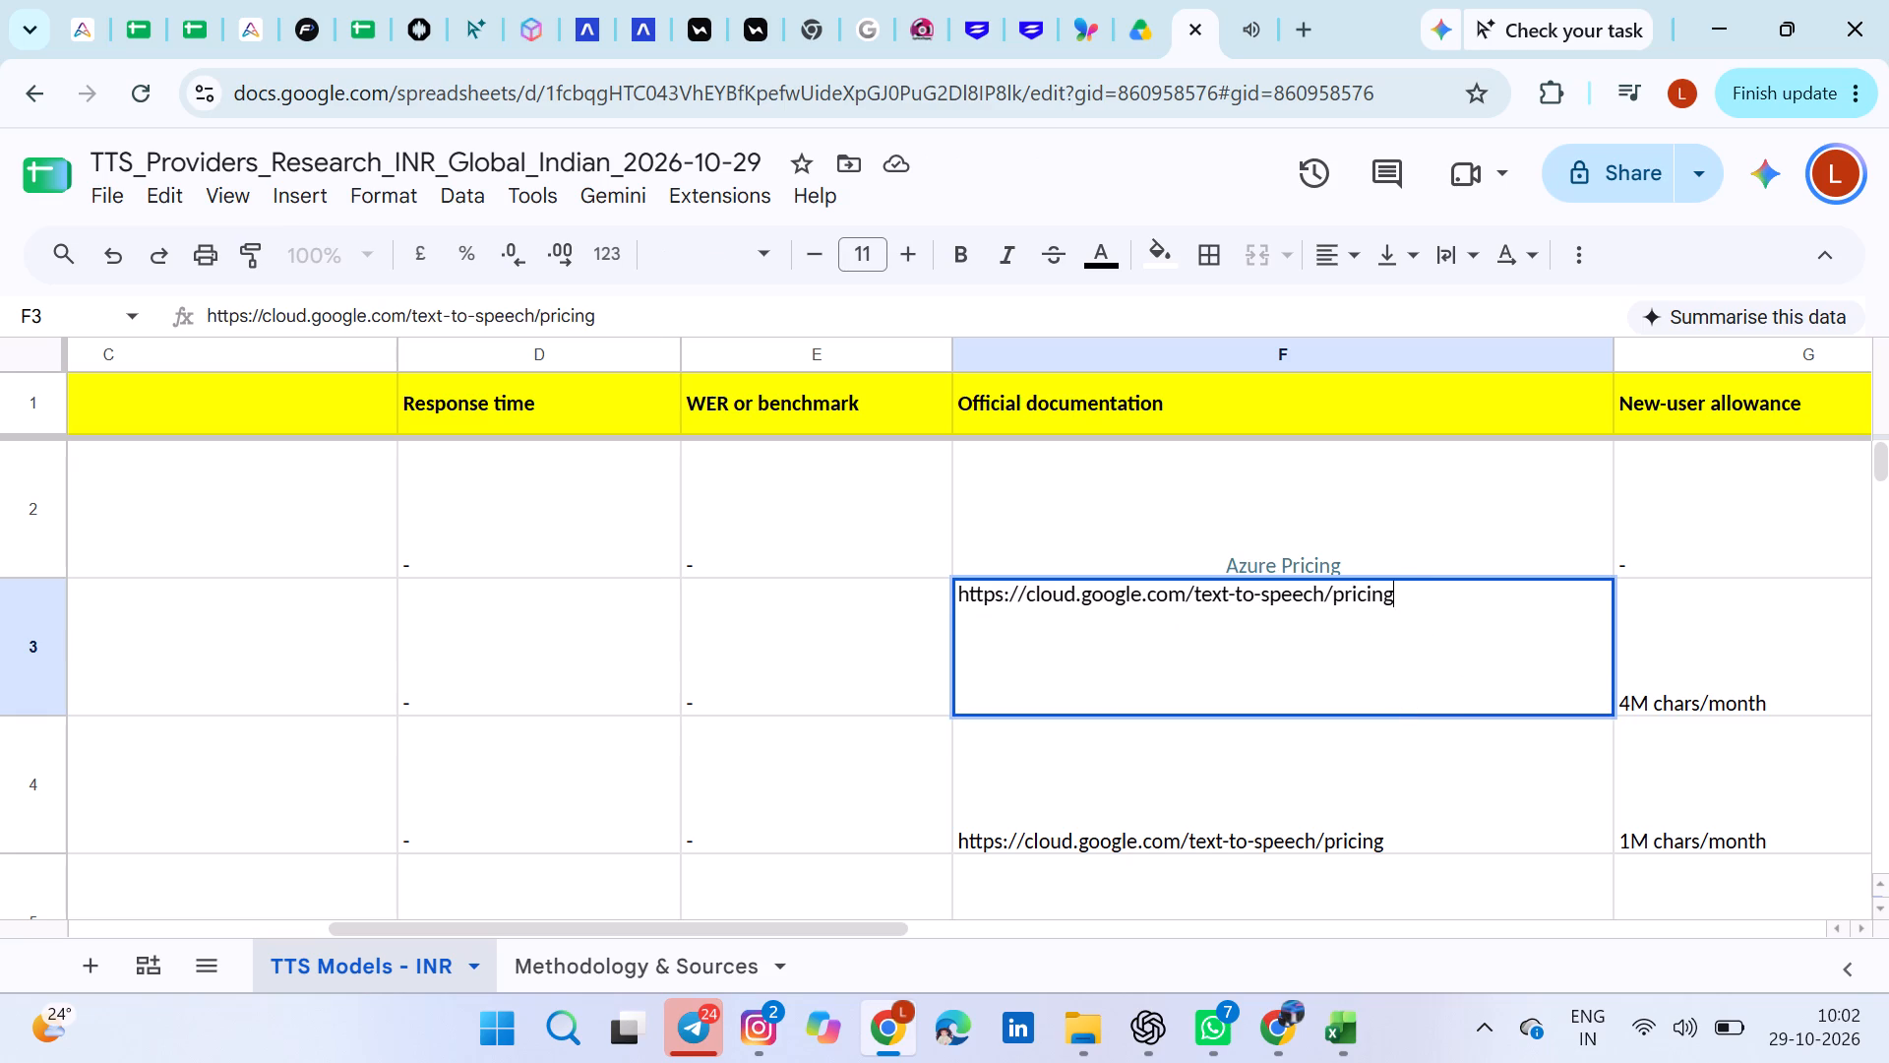
{"action": "left_click", "coordinate": [1638, 646]}
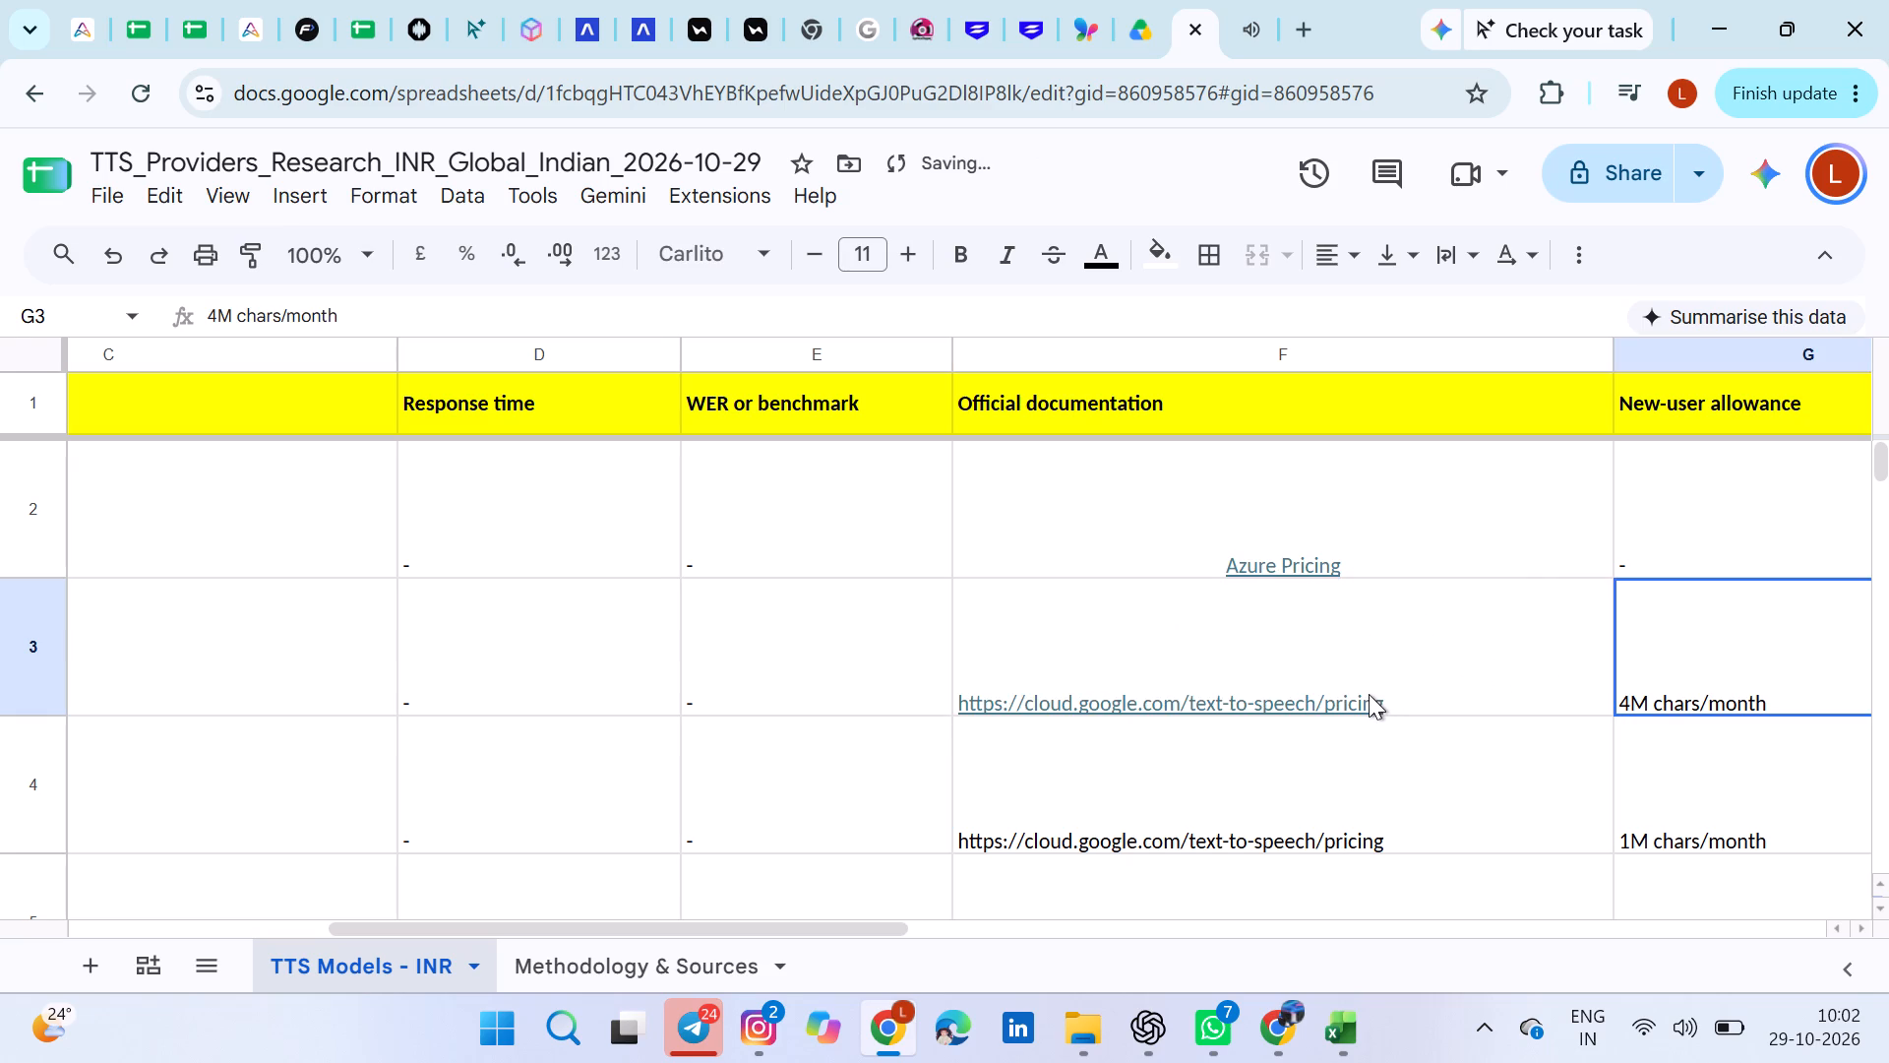
Change the display text of the F3 link to "Google Cloud Pricing".
{"action": "left_click", "coordinate": [1421, 672]}
{"action": "left_click", "coordinate": [1352, 757]}
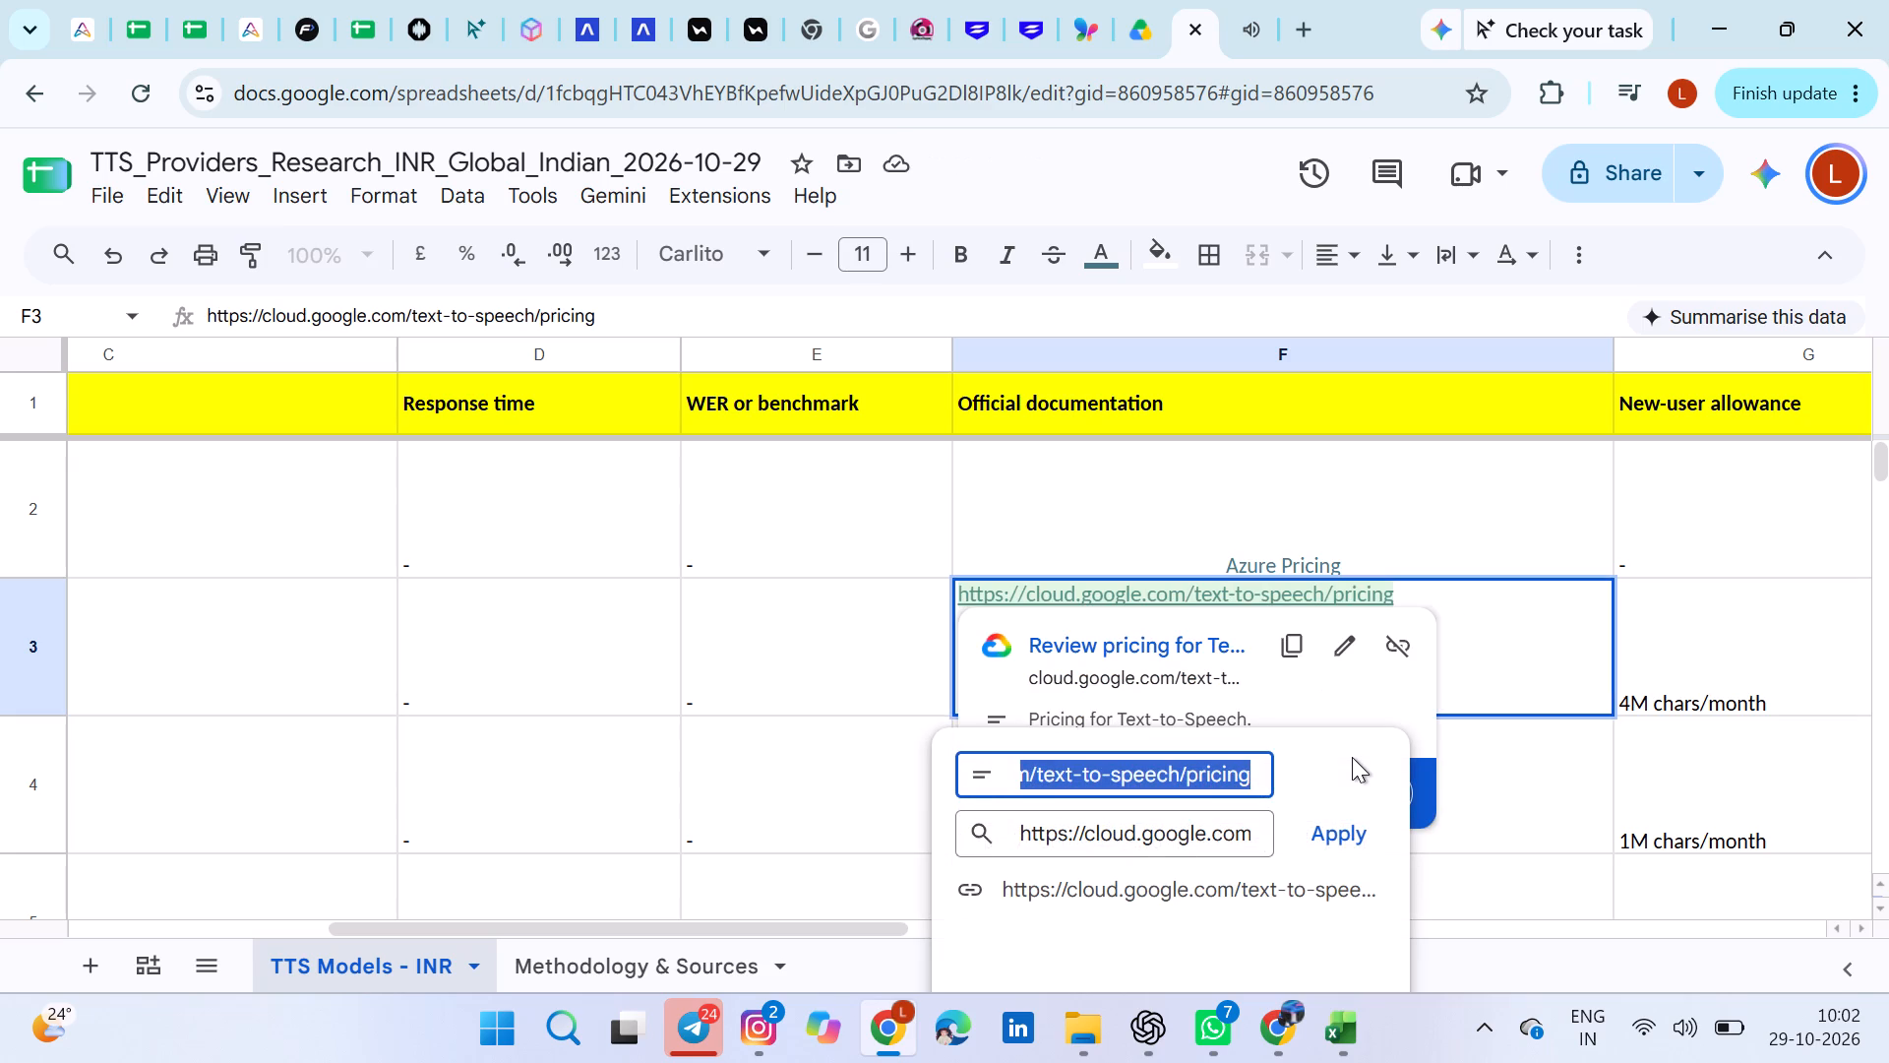
{"action": "type", "text": "Googl"}
{"action": "key", "text": "space"}
{"action": "key", "text": "BackSpace"}
{"action": "type", "text": "e"}
{"action": "key", "text": "space"}
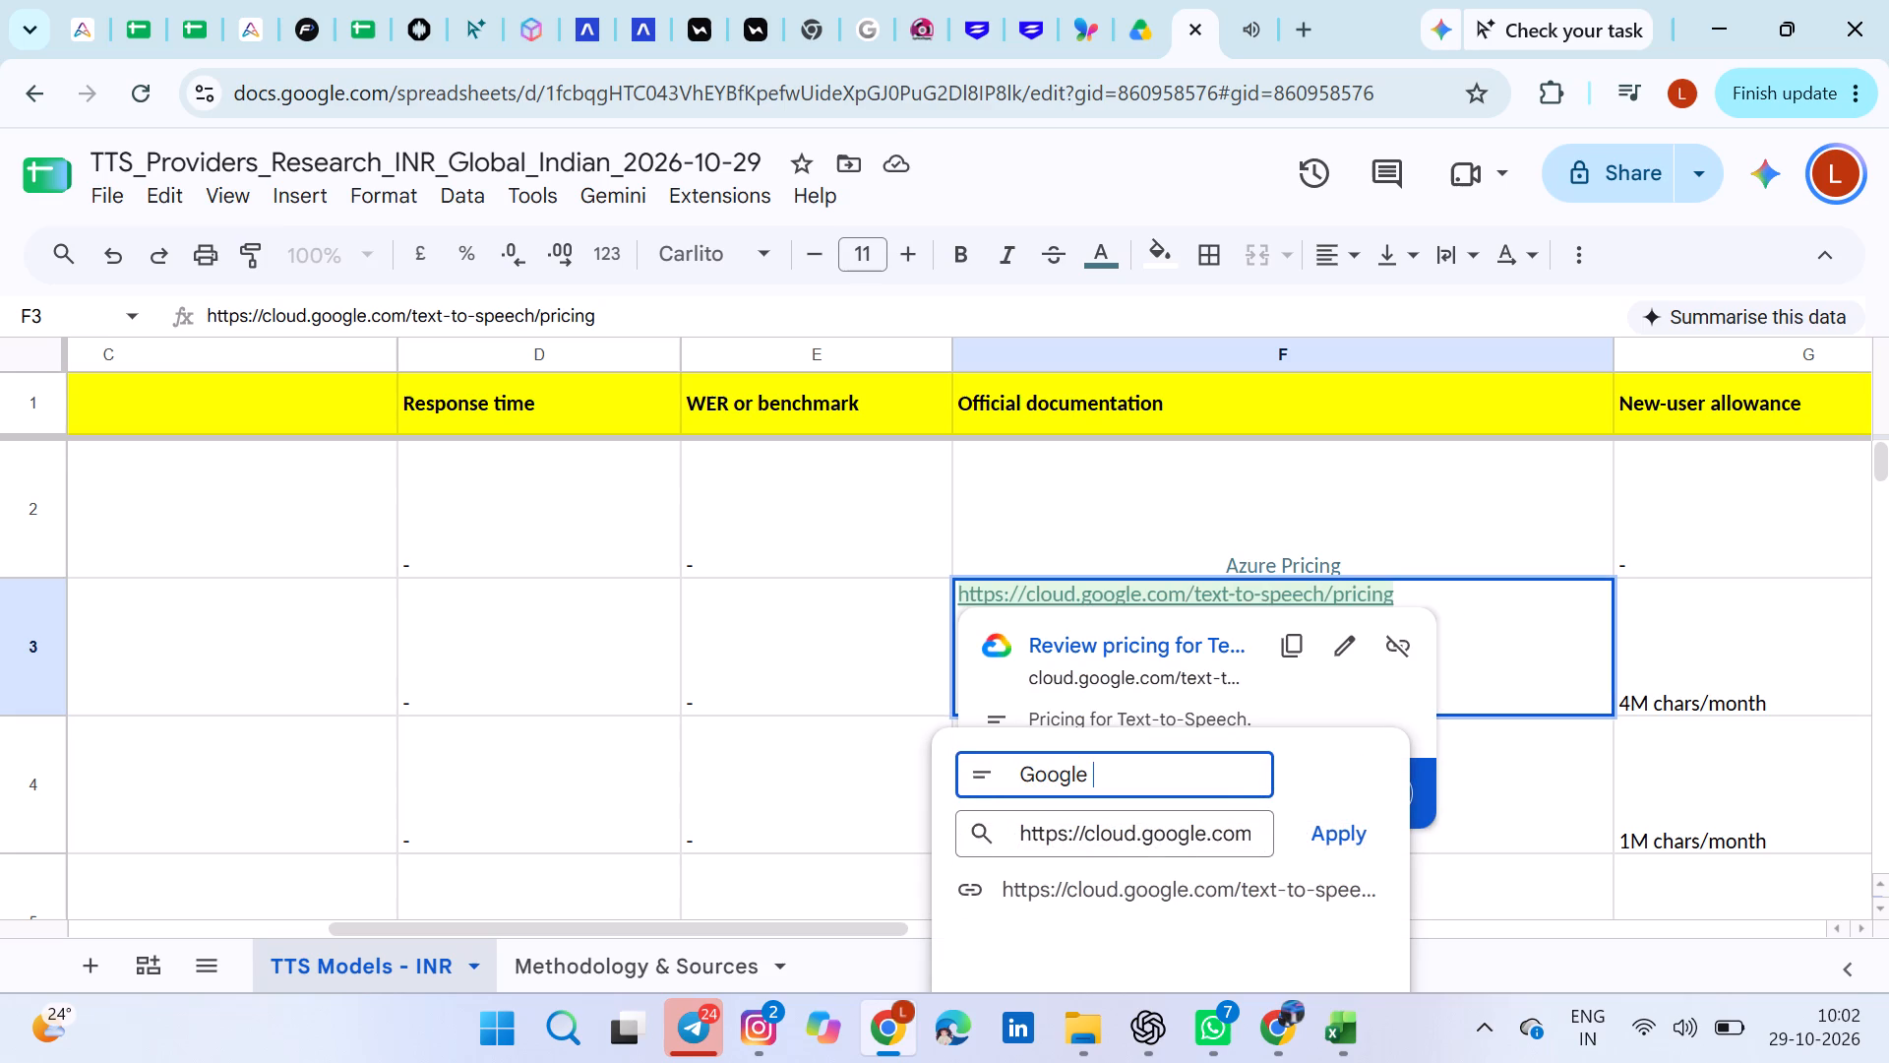
{"action": "type", "text": "Cloud"}
{"action": "key", "text": "space"}
{"action": "type", "text": "pr"}
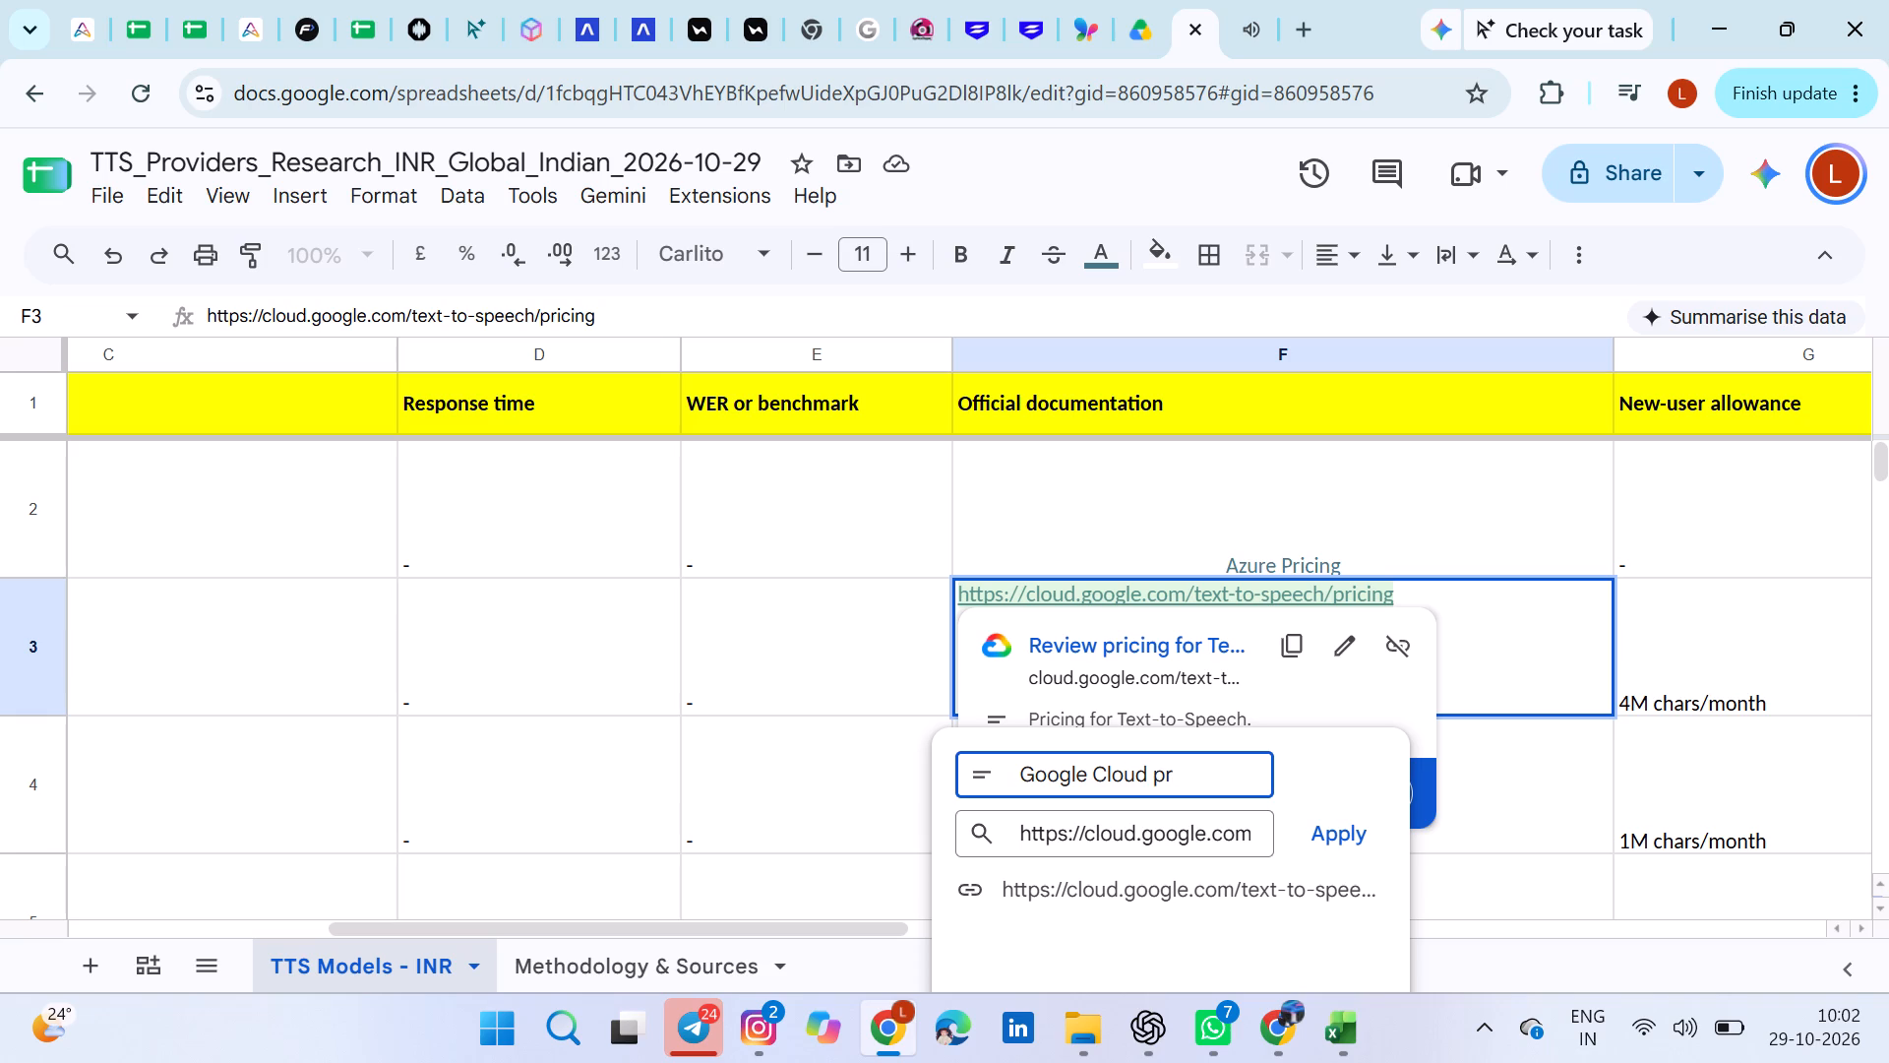
{"action": "key", "text": "BackSpace"}
{"action": "key", "text": "BackSpace"}
{"action": "type", "text": "Pricing"}
{"action": "key", "text": "Return"}
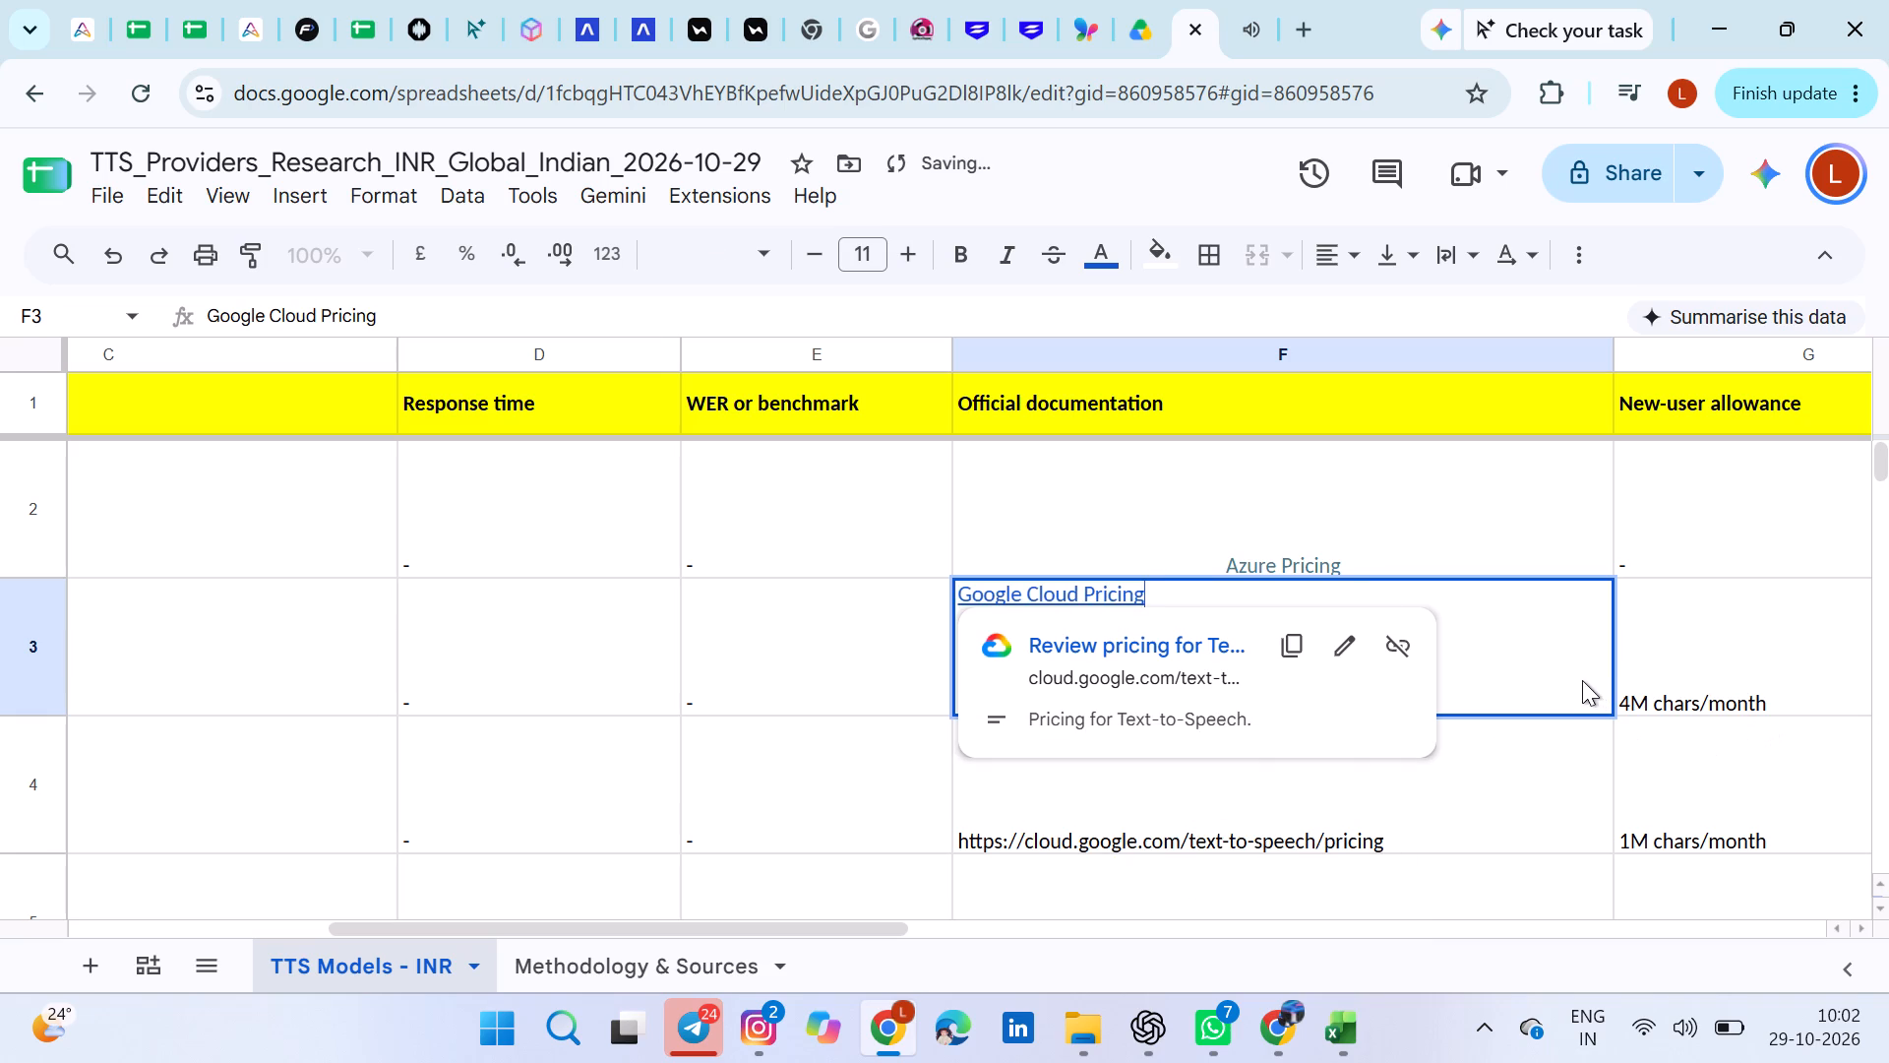
Centre the "Google Cloud Pricing" link horizontally in F3.
{"action": "key", "text": "ctrl+a"}
{"action": "left_click", "coordinate": [1319, 274]}
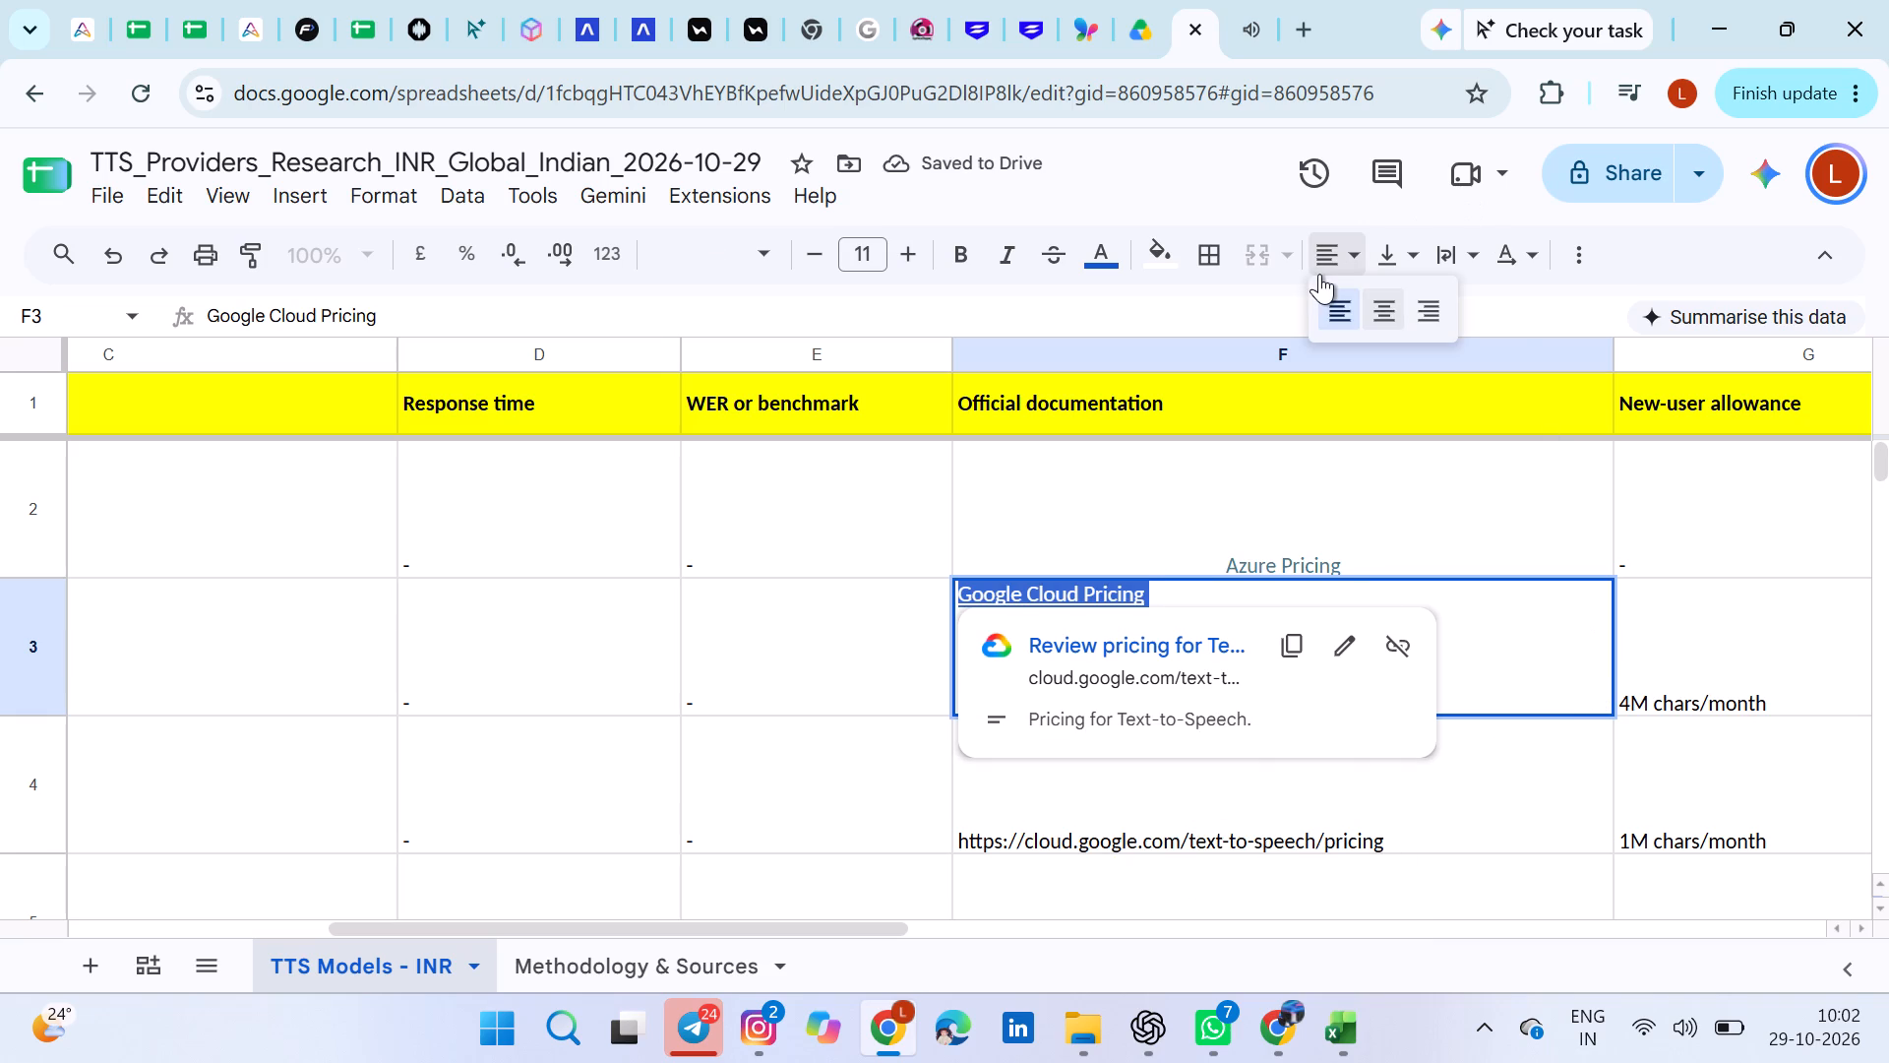
{"action": "left_click", "coordinate": [1392, 330]}
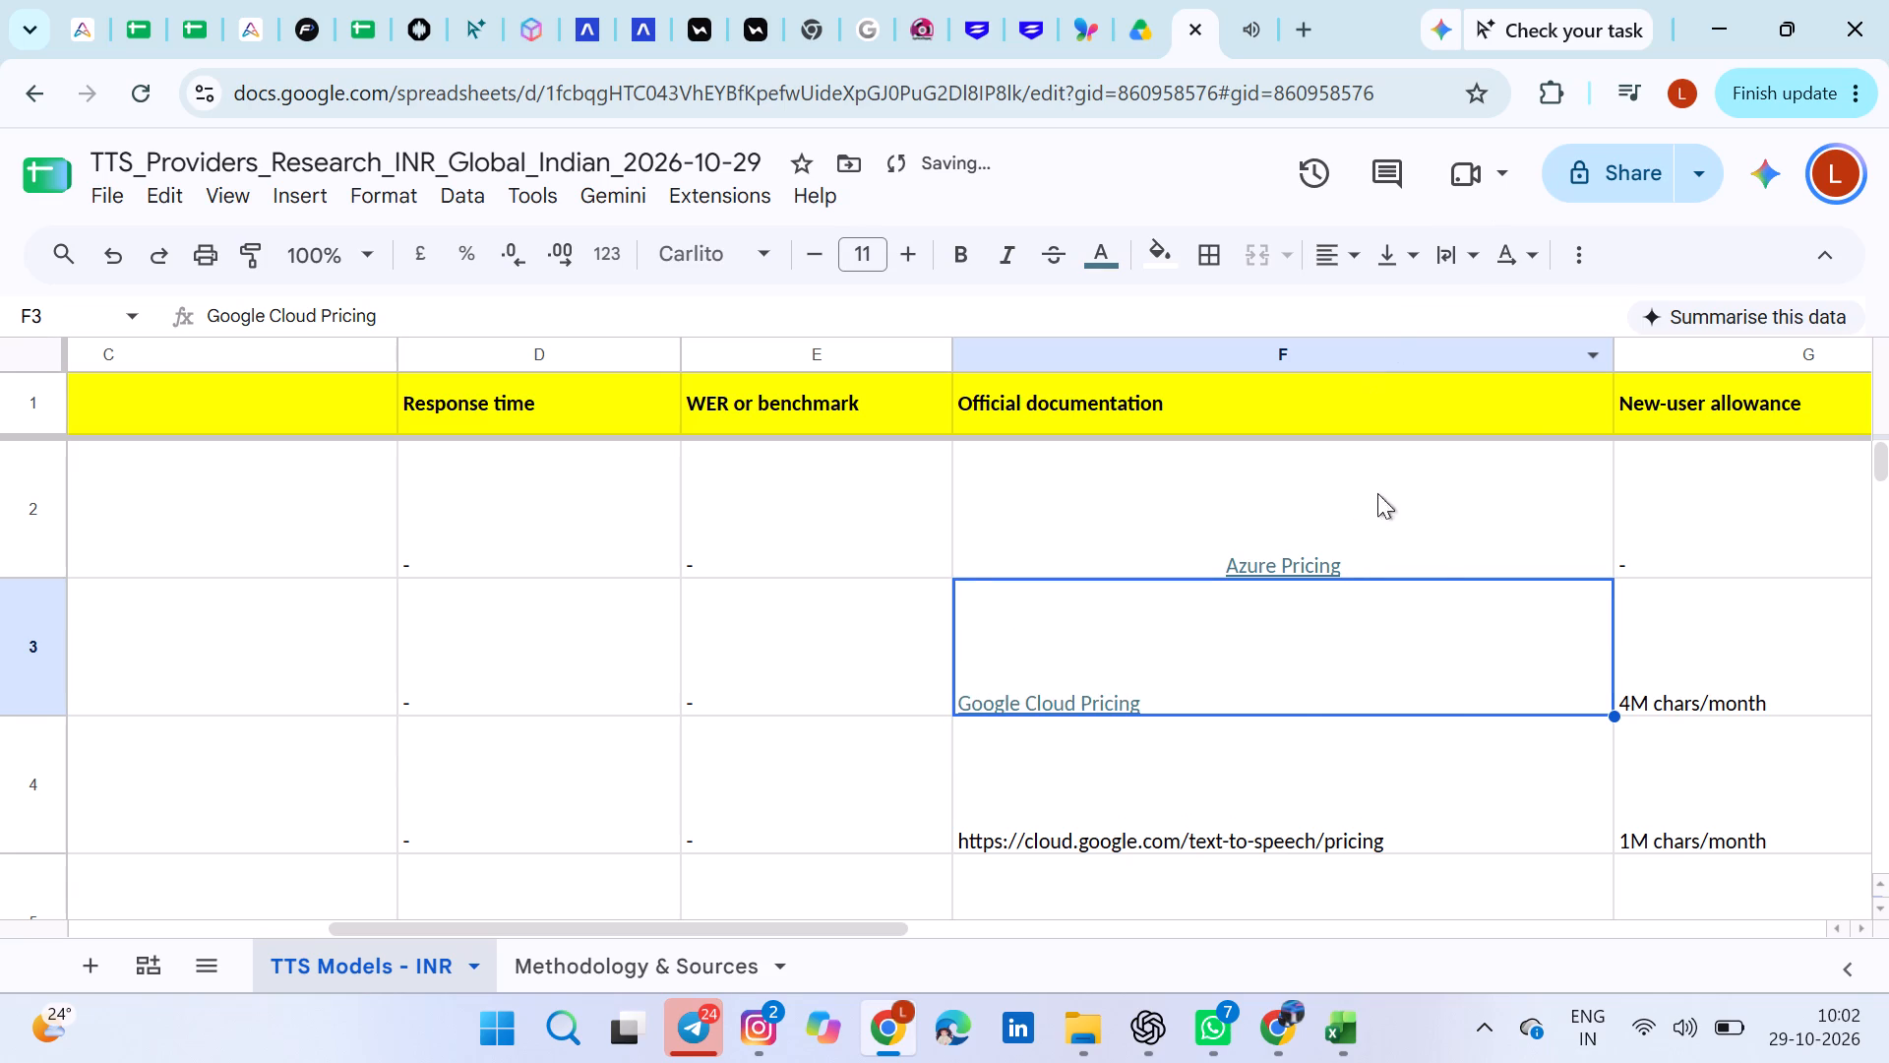
{"action": "double_click", "coordinate": [1507, 668]}
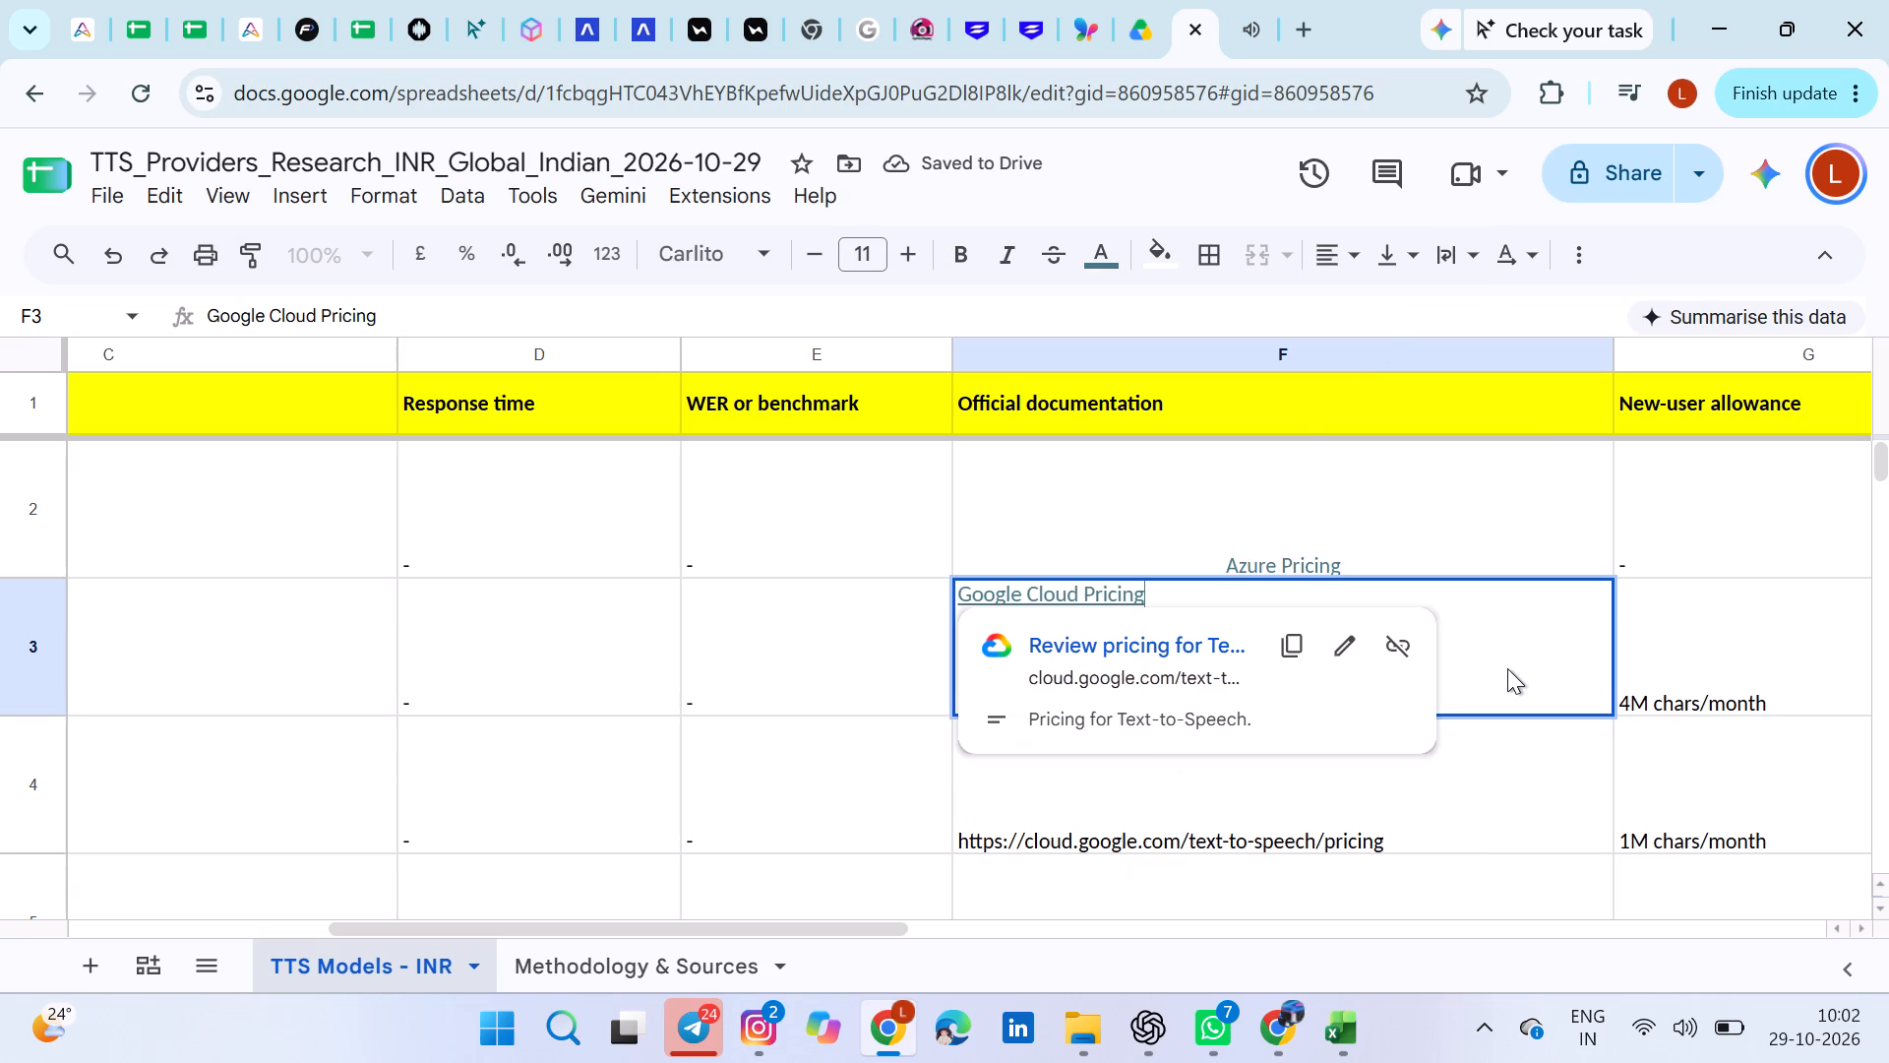
{"action": "key", "text": "ctrl+a"}
{"action": "left_click", "coordinate": [1317, 256]}
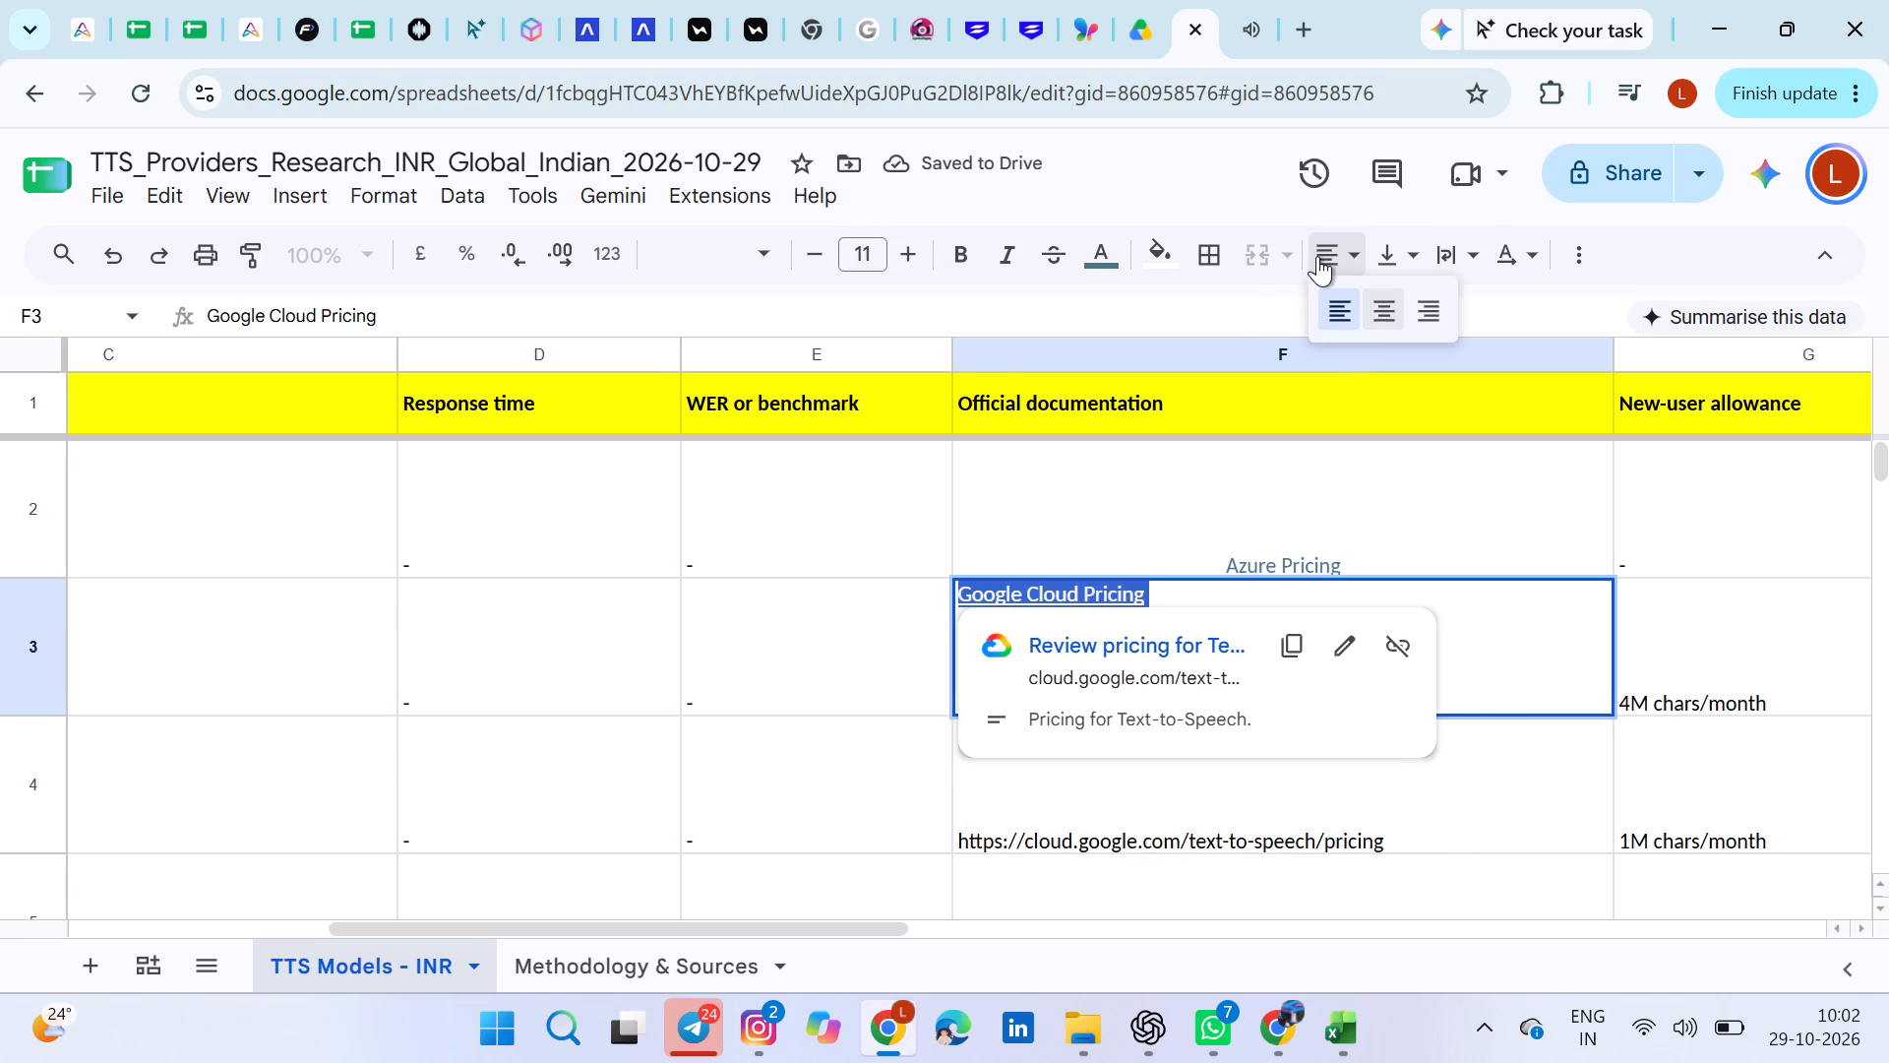
{"action": "left_click", "coordinate": [1371, 318]}
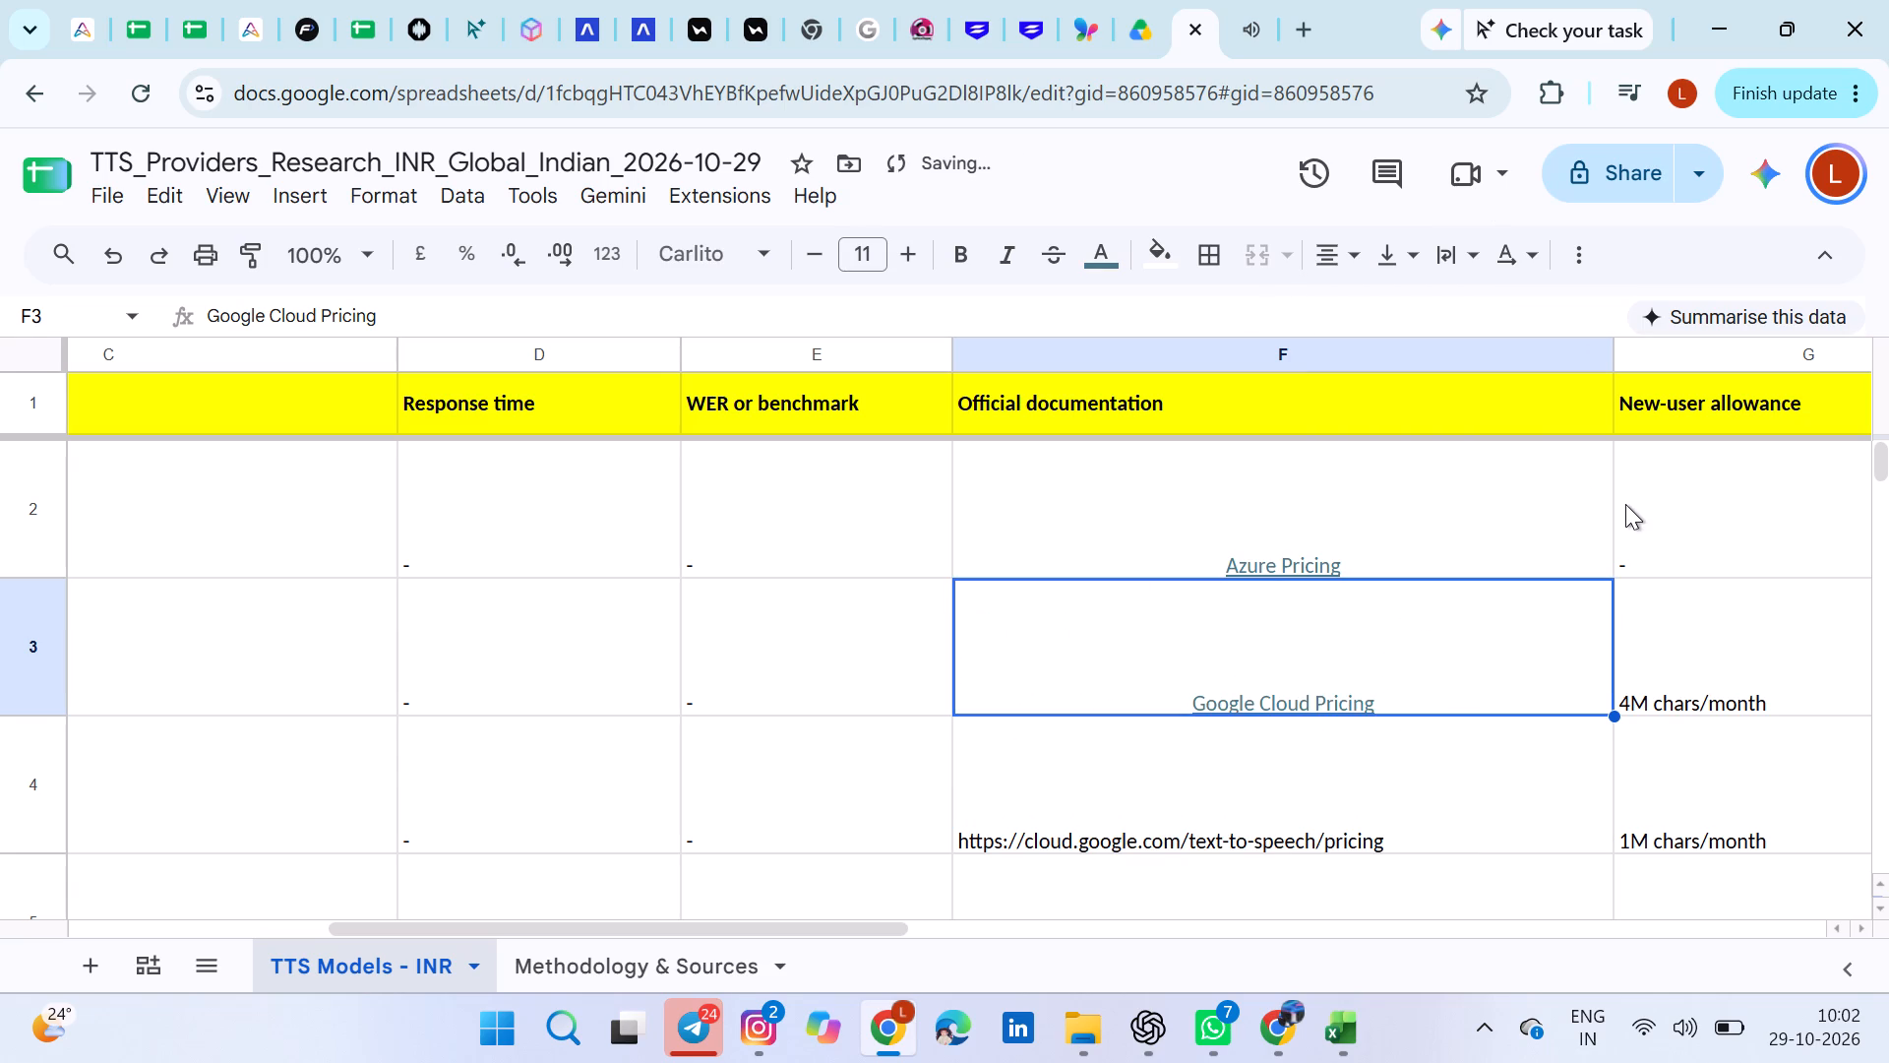
{"action": "left_click", "coordinate": [1679, 524]}
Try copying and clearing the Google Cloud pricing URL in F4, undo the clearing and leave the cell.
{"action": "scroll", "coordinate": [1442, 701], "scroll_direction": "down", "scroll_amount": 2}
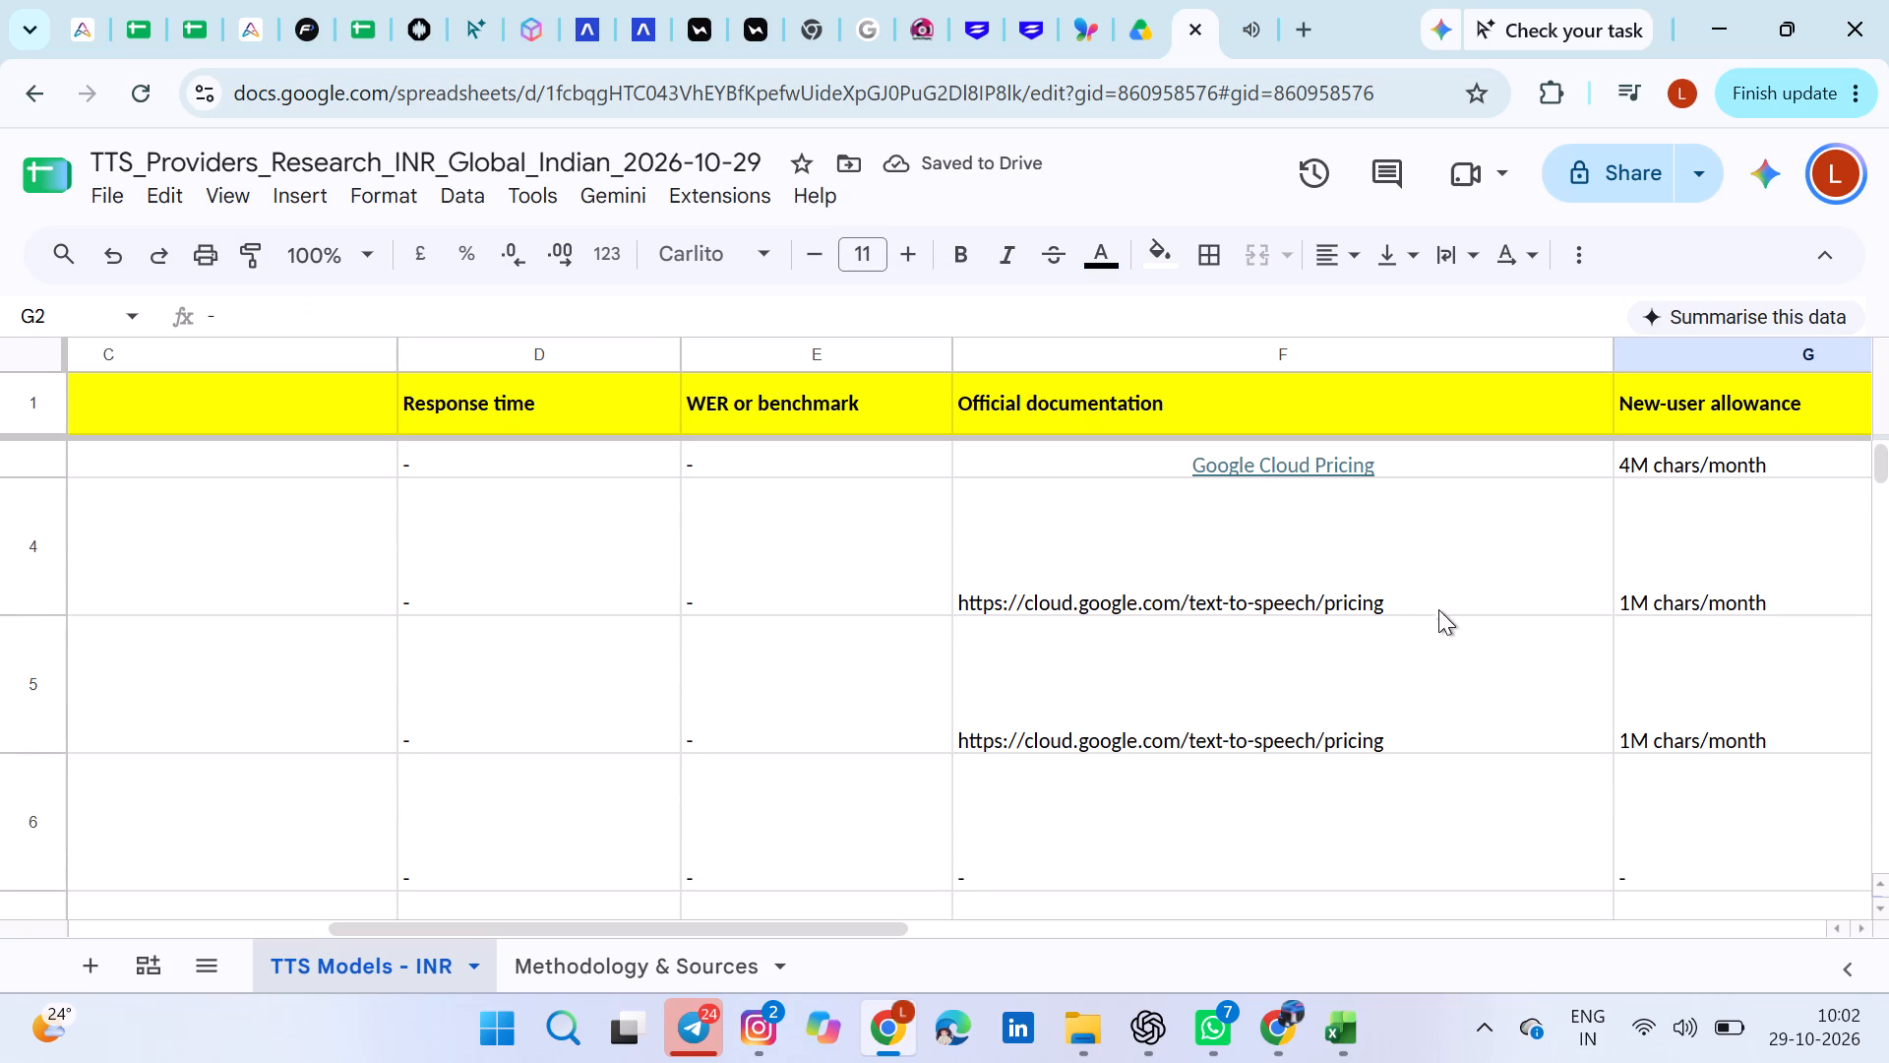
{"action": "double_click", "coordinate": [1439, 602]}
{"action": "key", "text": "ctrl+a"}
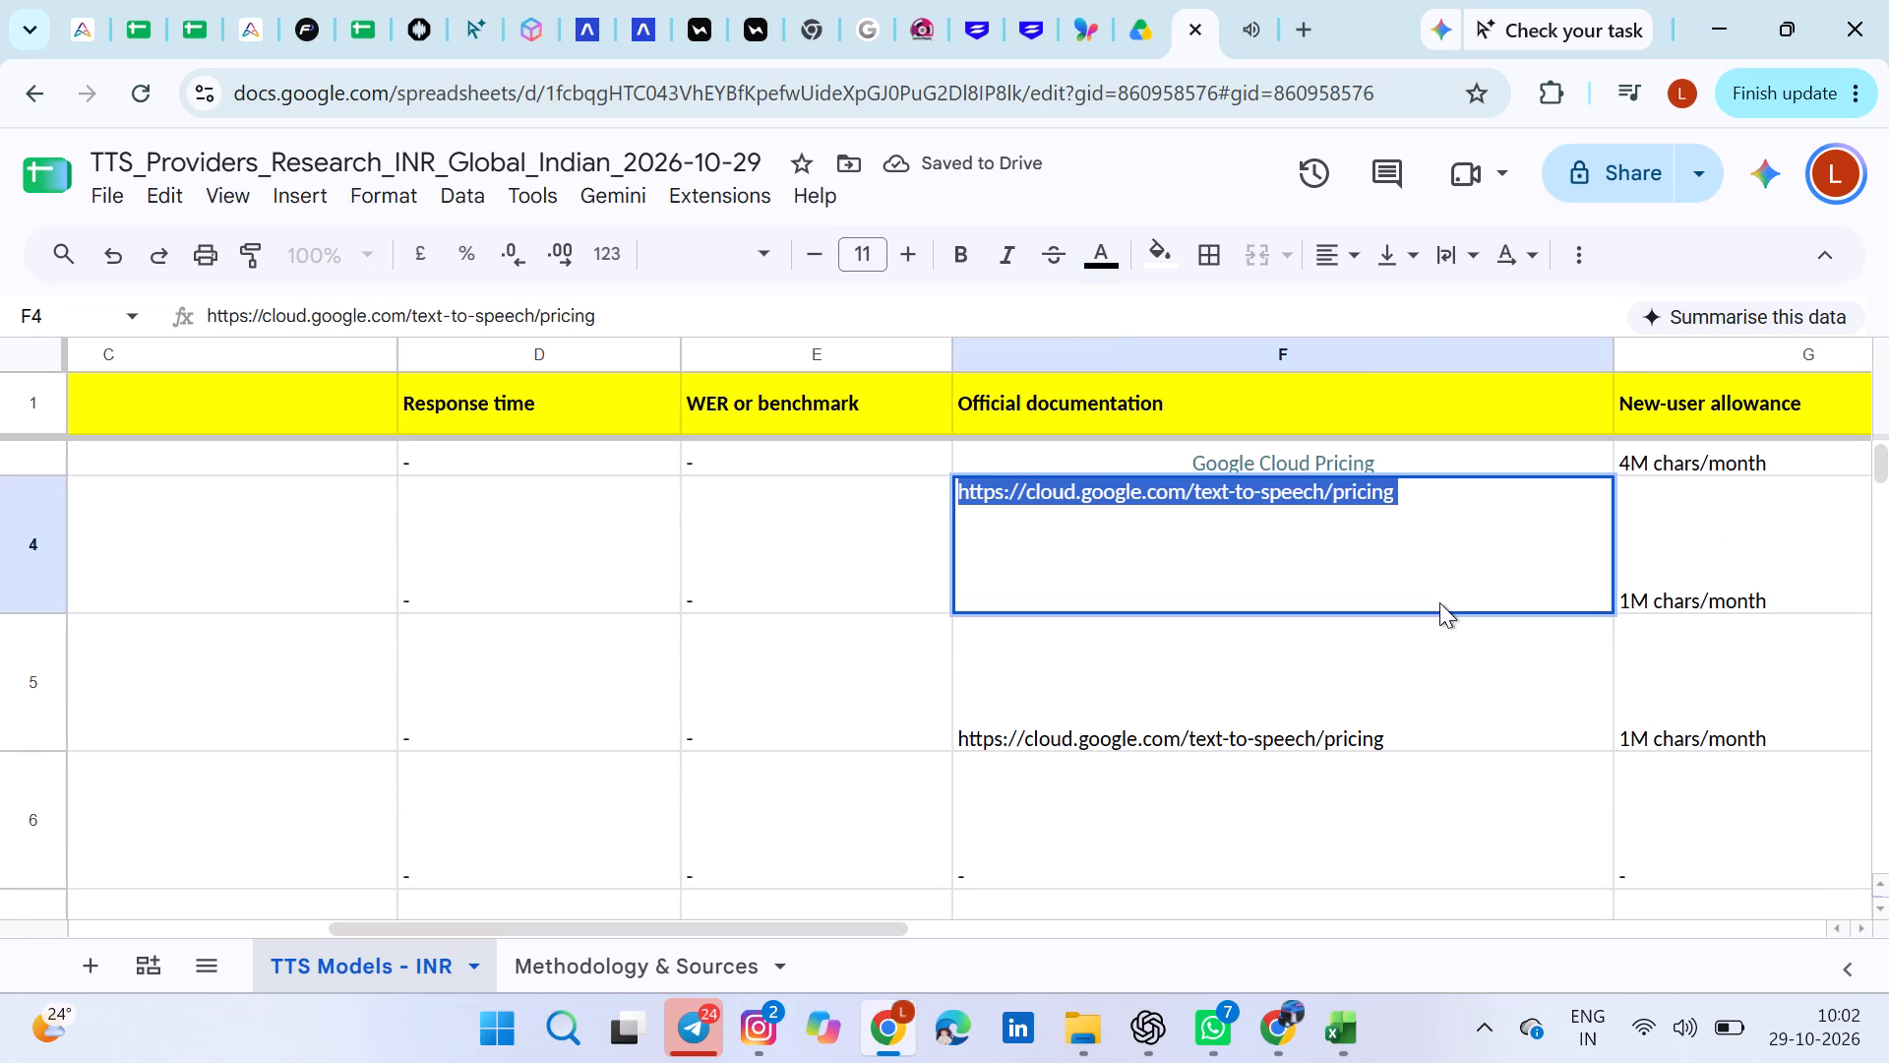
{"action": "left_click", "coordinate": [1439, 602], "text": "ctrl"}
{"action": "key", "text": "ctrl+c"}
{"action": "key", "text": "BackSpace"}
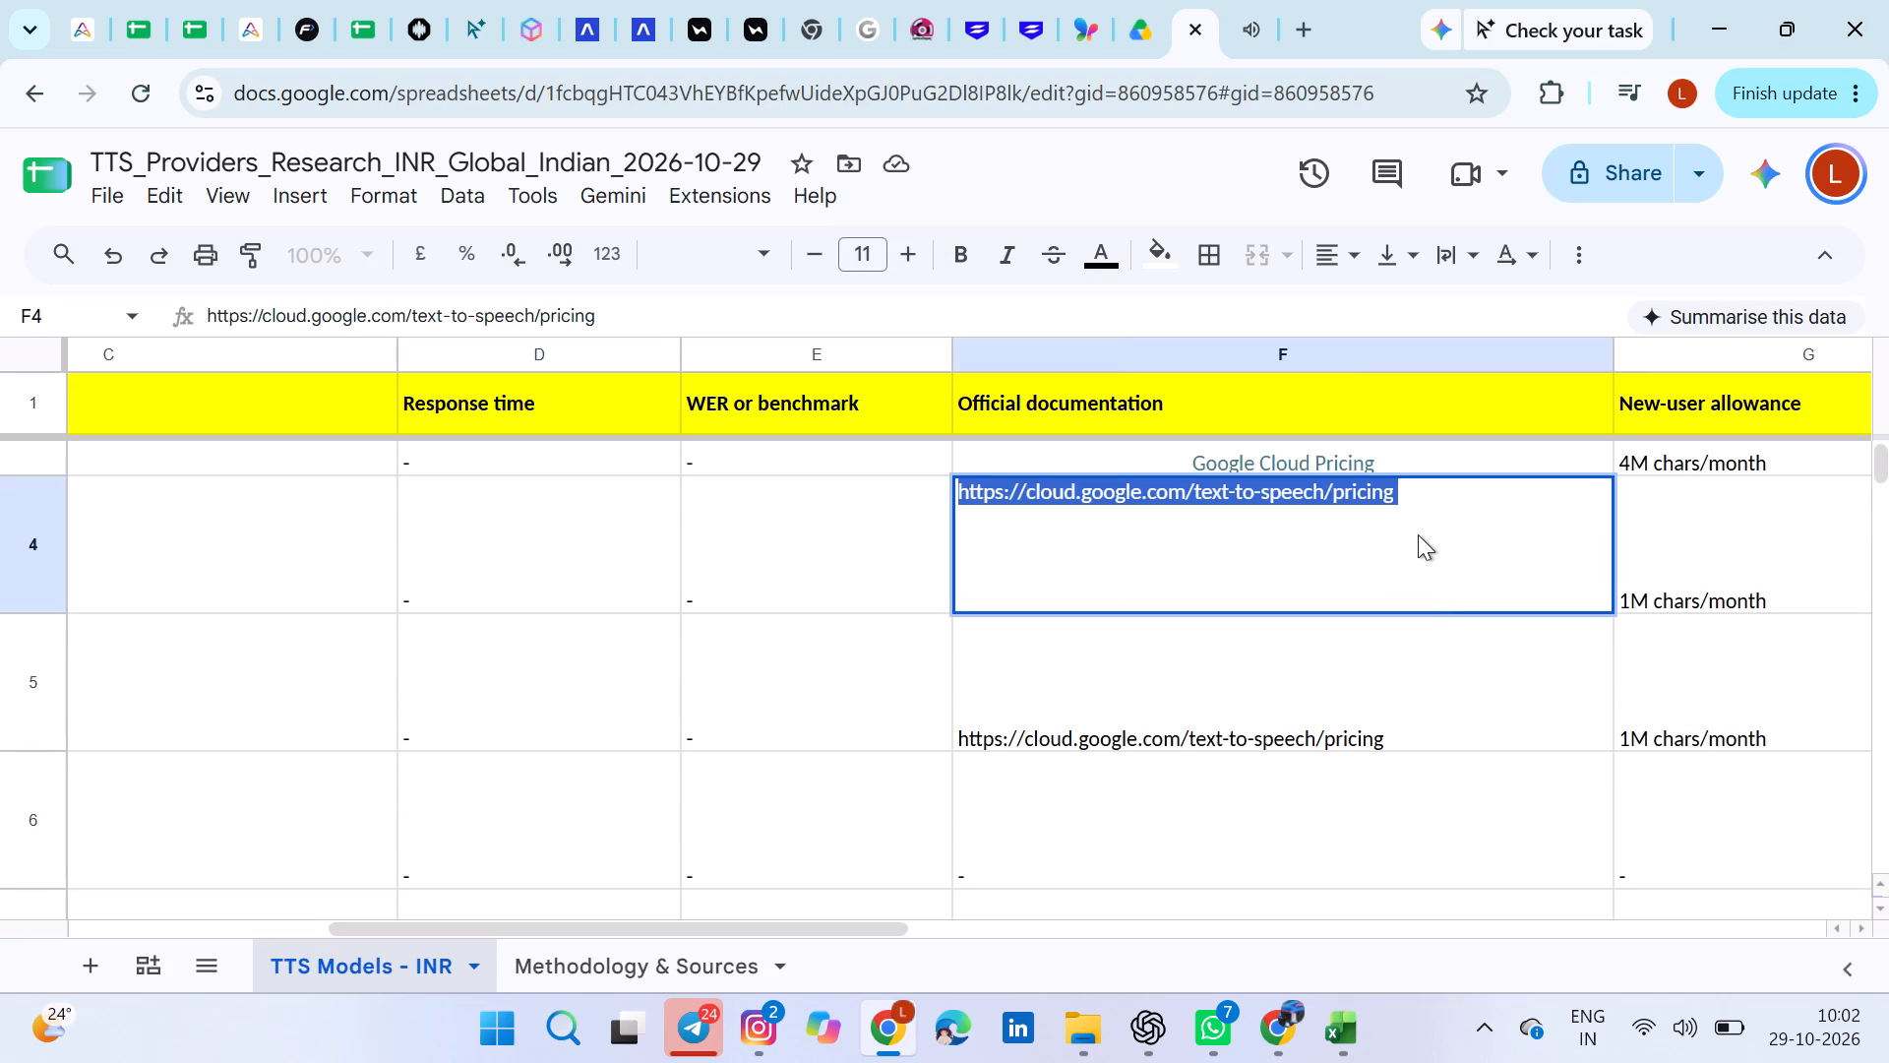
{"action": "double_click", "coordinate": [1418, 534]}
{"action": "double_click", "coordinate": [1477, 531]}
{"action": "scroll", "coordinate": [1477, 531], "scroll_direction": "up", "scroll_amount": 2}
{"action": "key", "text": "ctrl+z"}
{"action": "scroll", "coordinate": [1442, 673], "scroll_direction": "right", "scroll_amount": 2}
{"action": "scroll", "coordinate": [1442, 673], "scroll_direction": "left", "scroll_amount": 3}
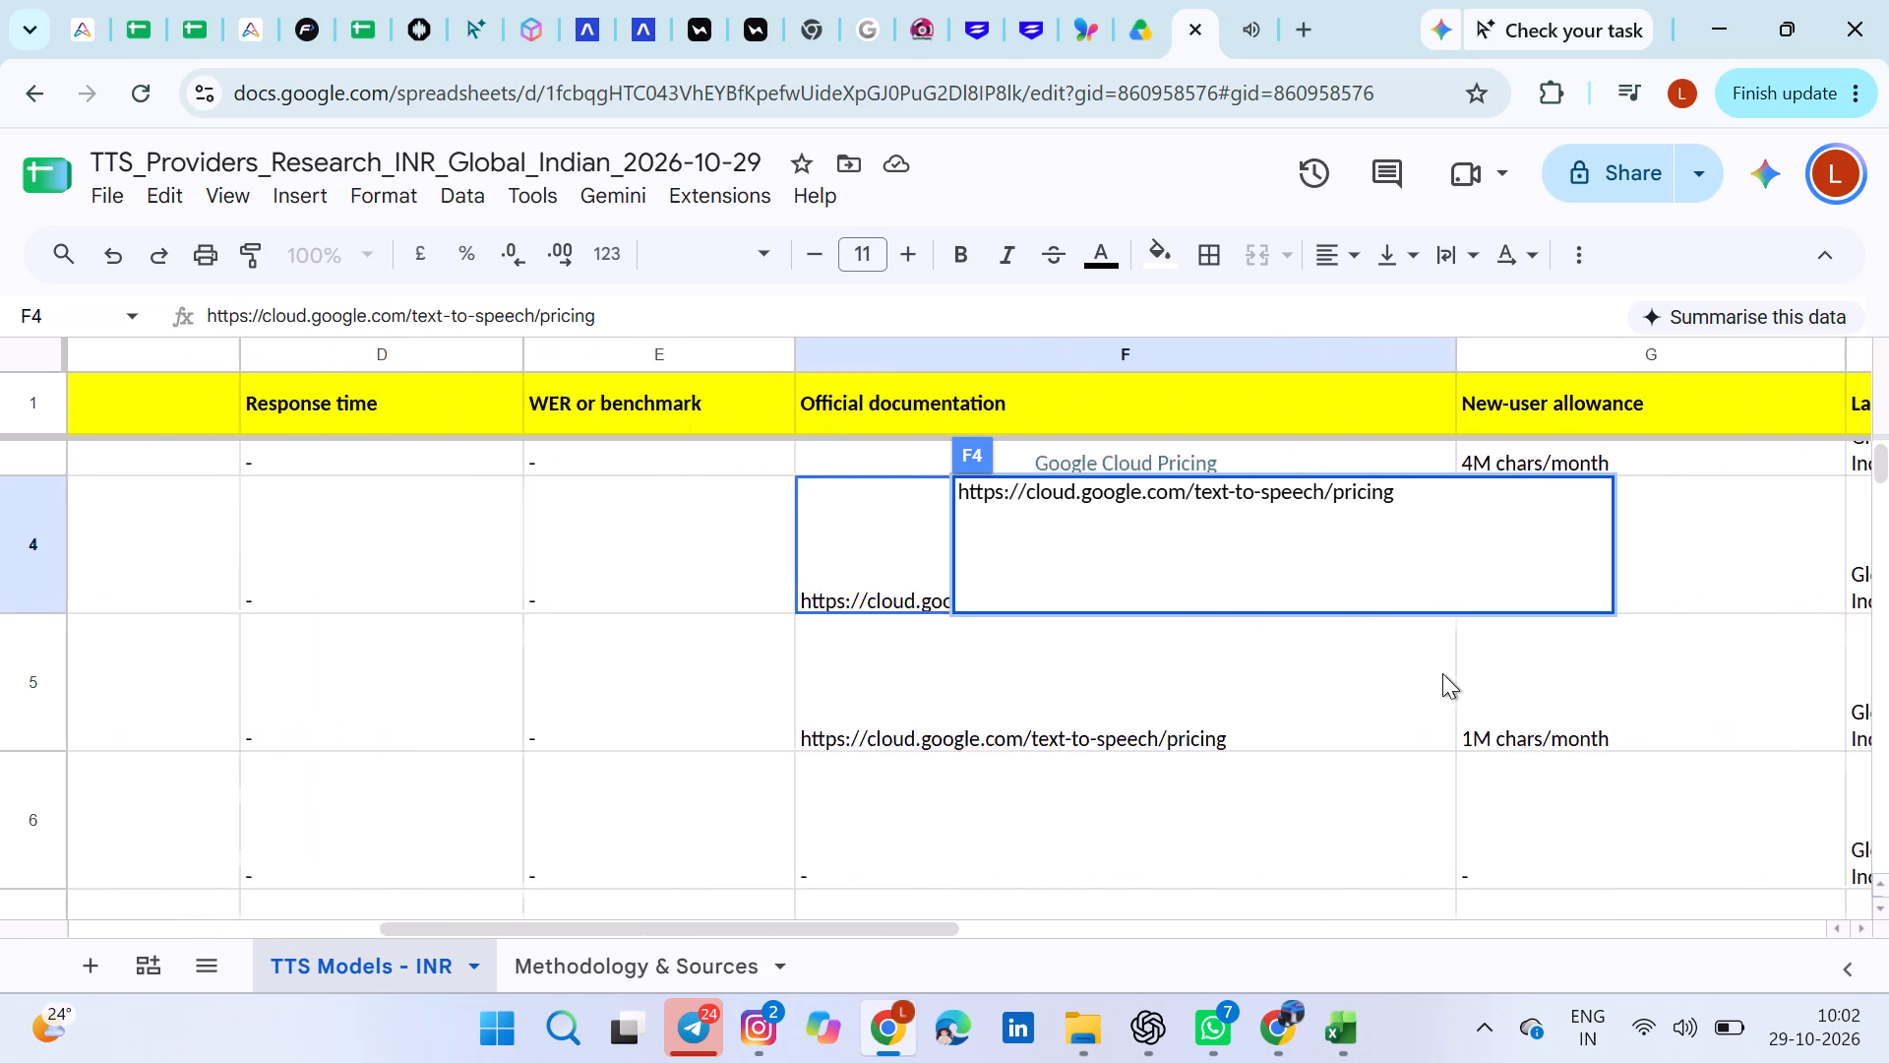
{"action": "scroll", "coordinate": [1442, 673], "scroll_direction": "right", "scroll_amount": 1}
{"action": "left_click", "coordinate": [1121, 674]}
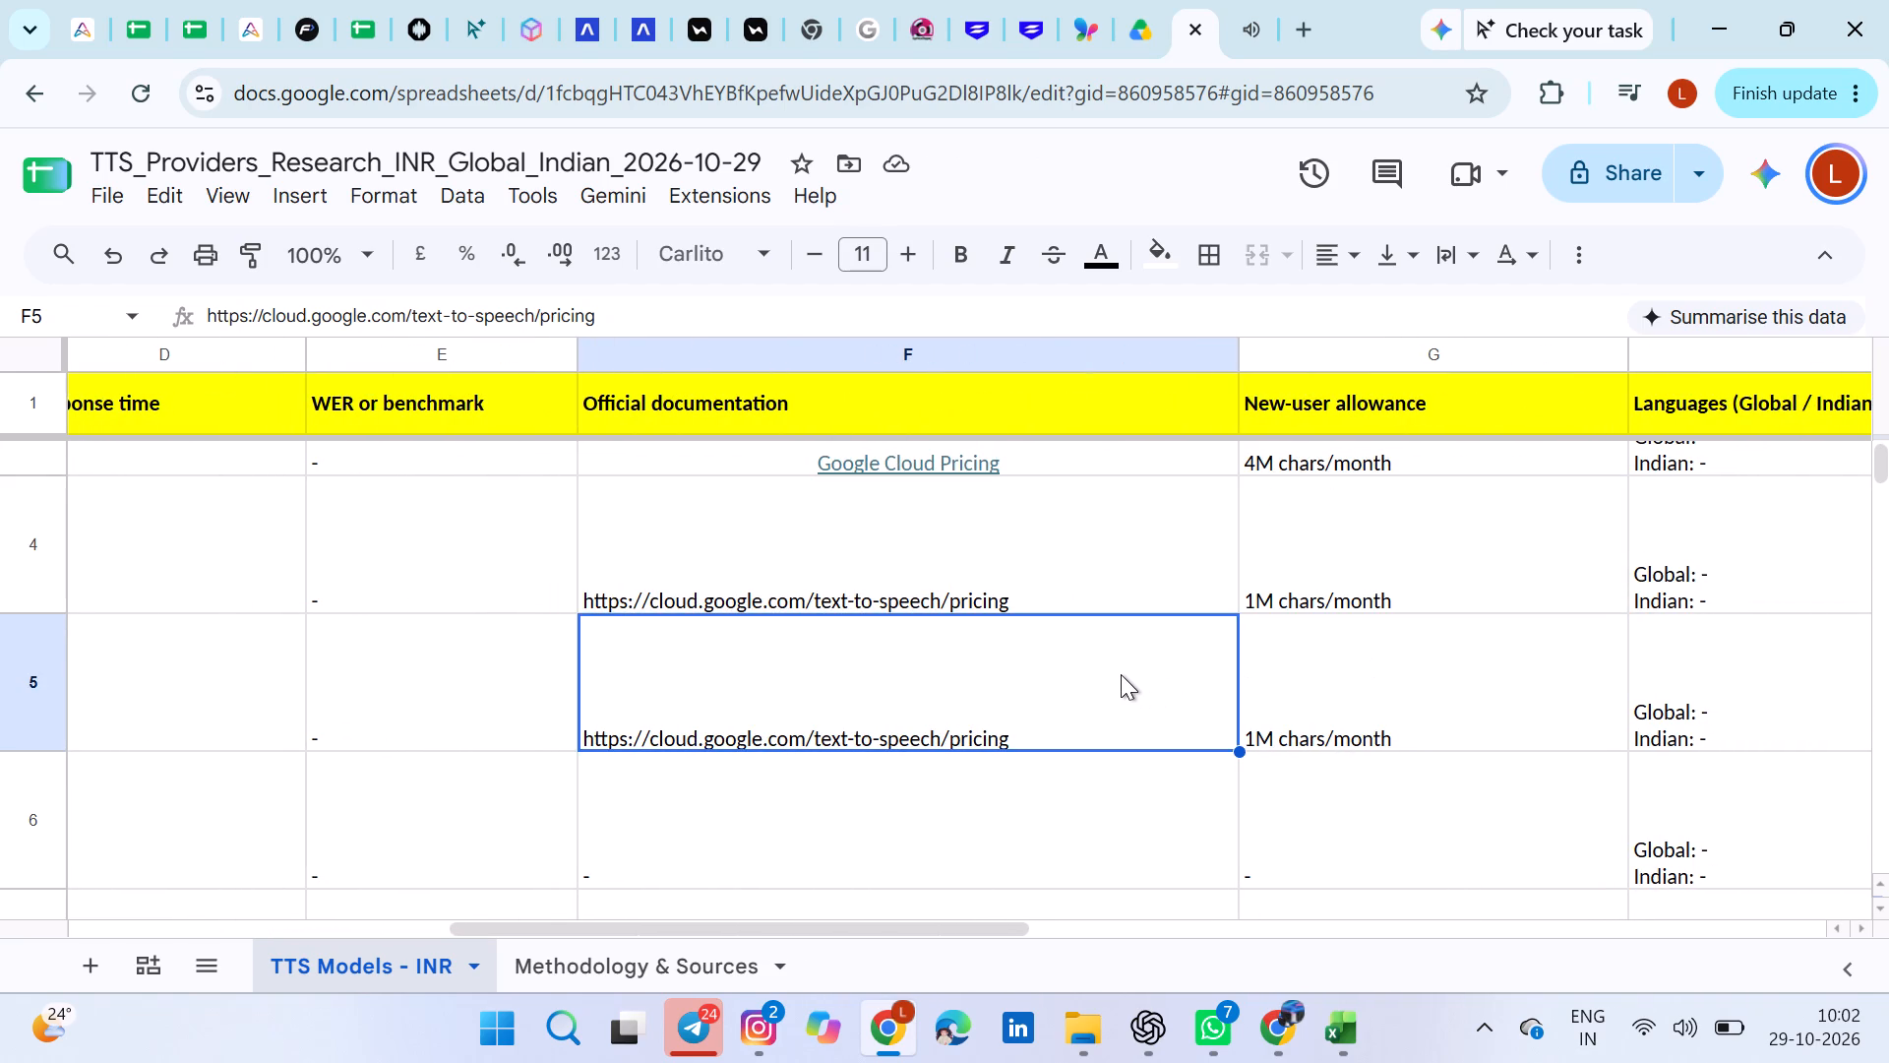
Fill the "Google Cloud Pricing" link from F3 down through F5.
{"action": "scroll", "coordinate": [1121, 674], "scroll_direction": "up", "scroll_amount": 1}
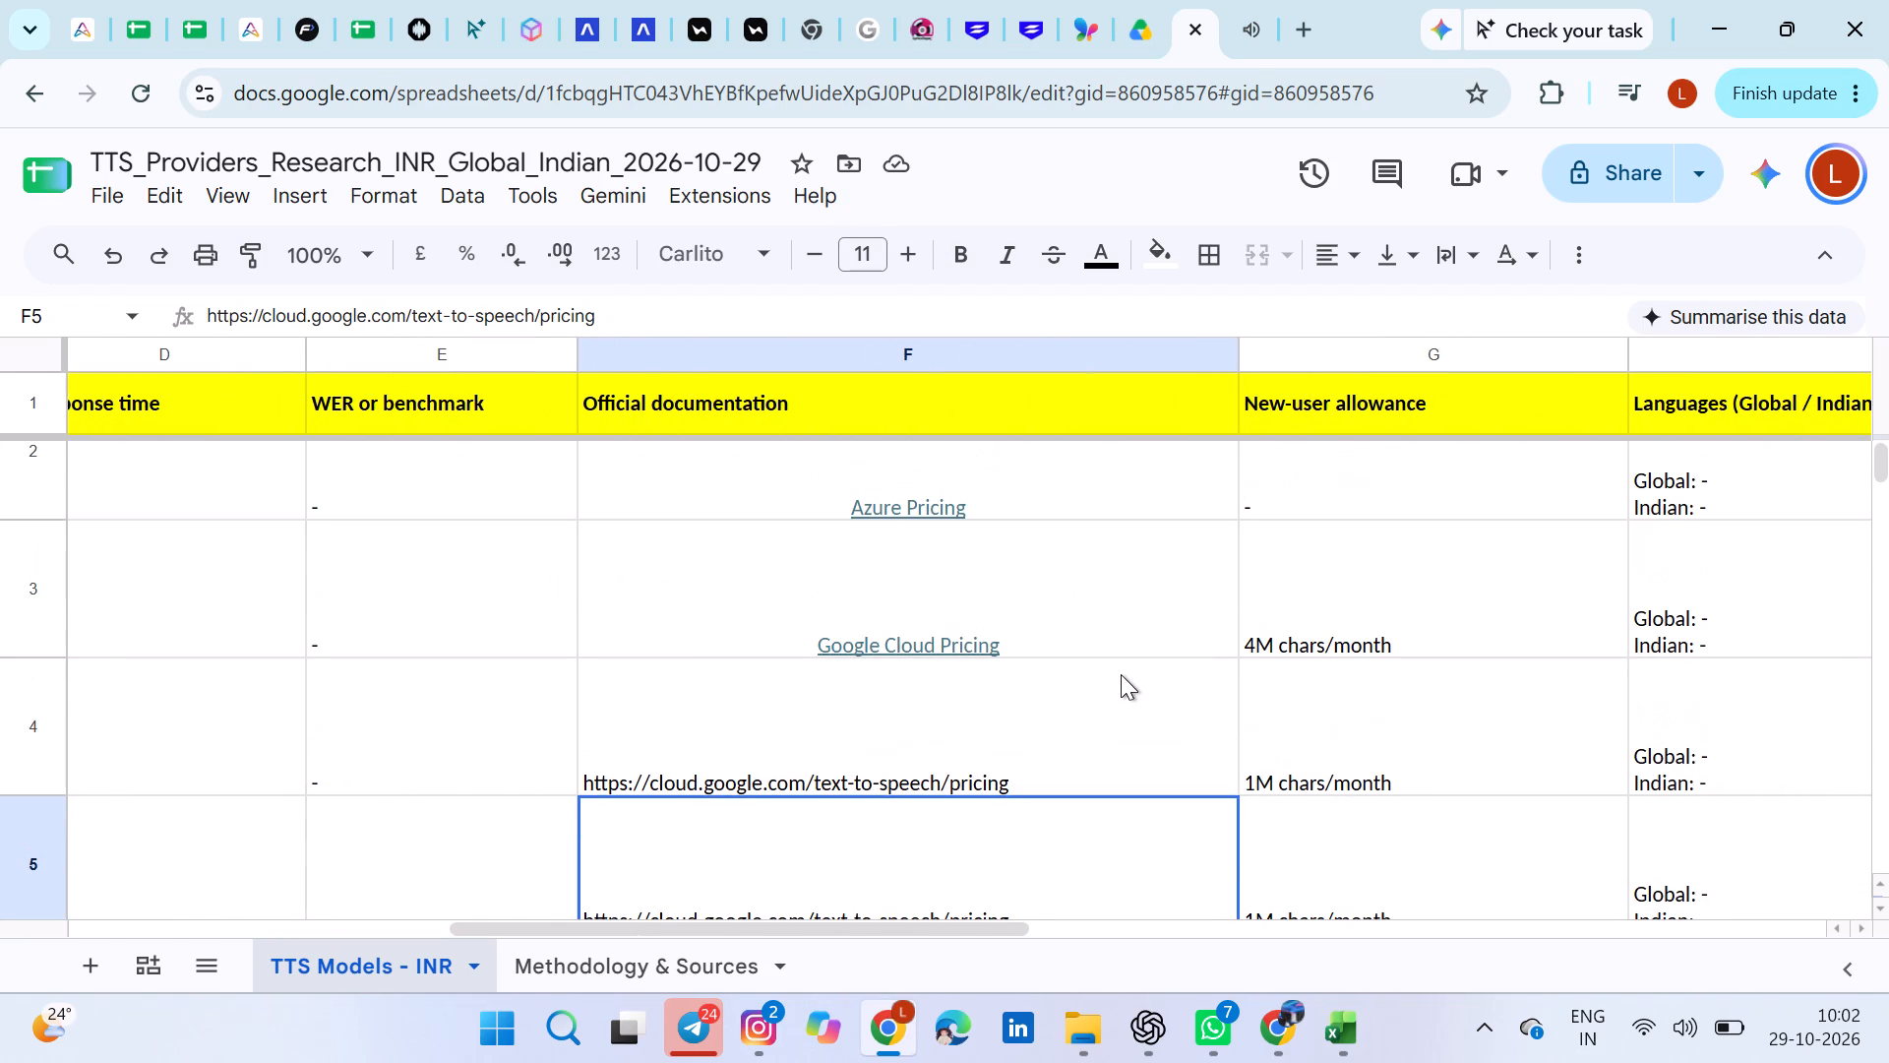
{"action": "left_click", "coordinate": [1124, 618]}
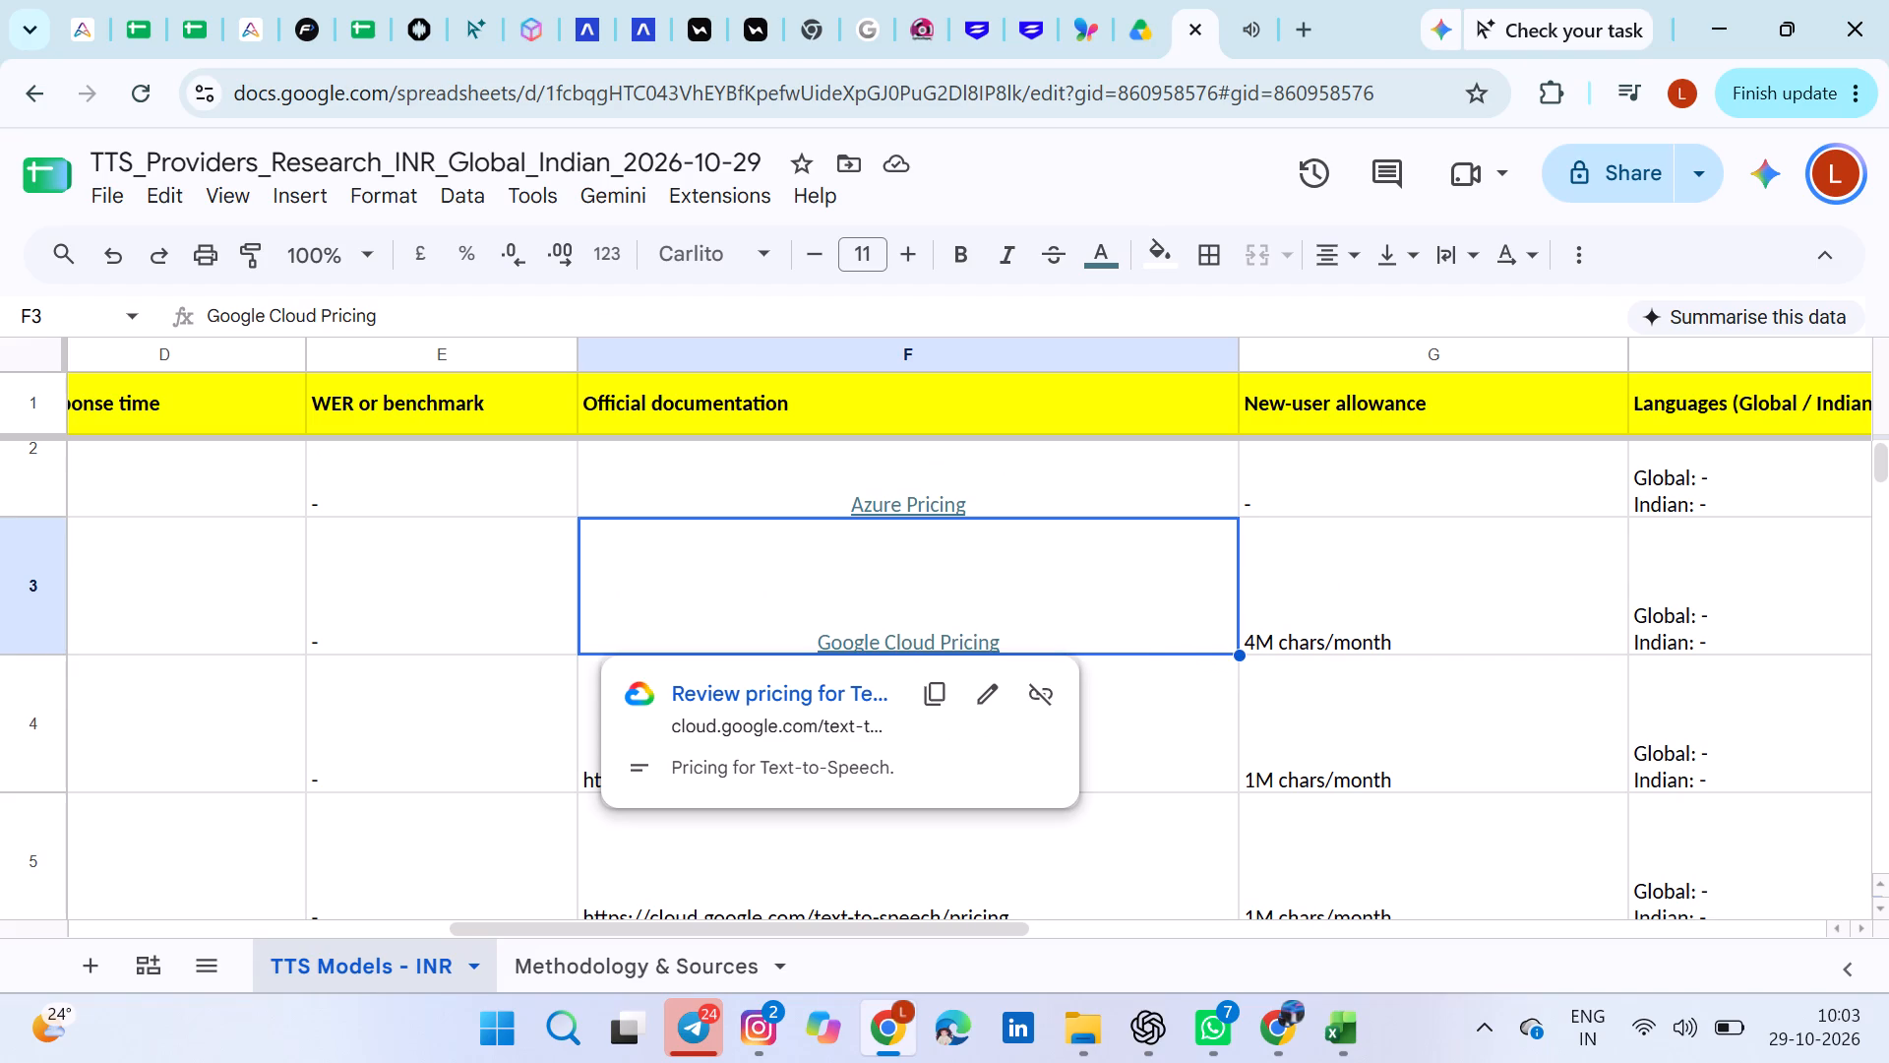
{"action": "scroll", "coordinate": [1213, 651], "scroll_direction": "down", "scroll_amount": 1}
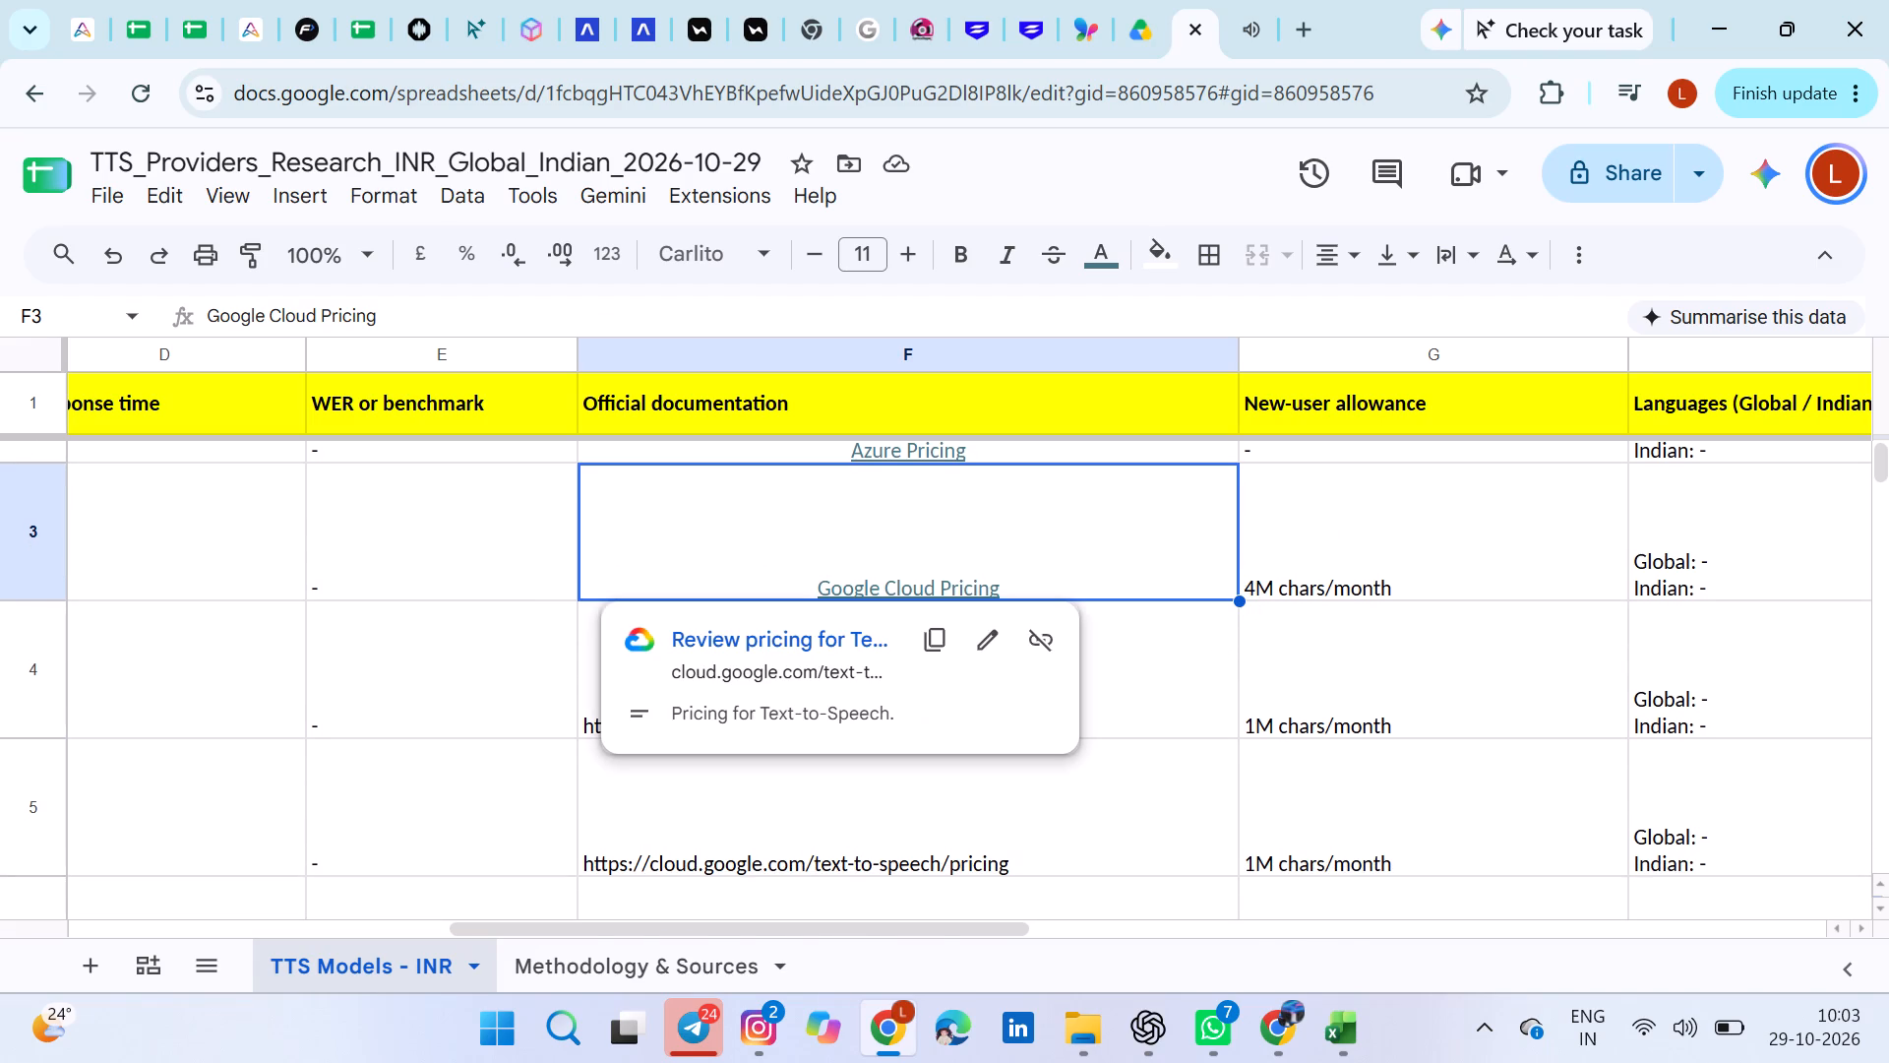
{"action": "left_click_drag", "start_coordinate": [1238, 599], "coordinate": [1240, 848]}
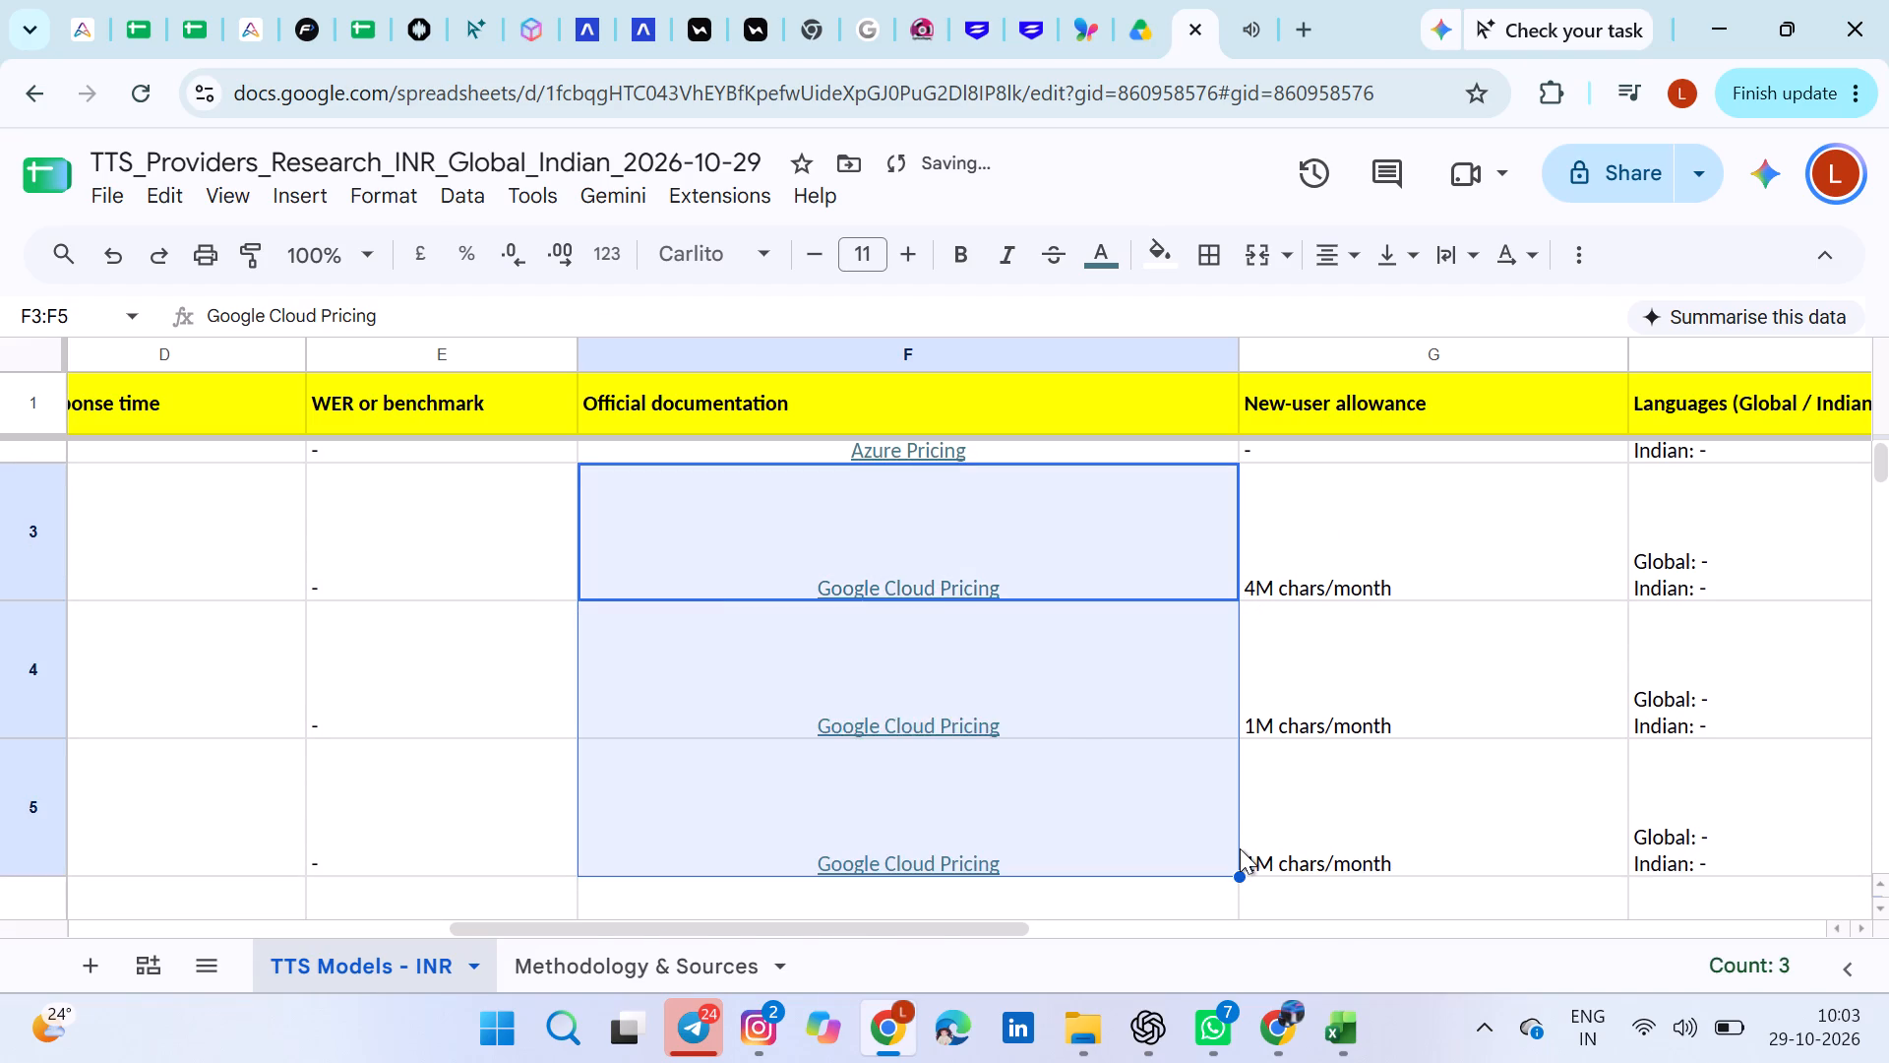
Merge the Official documentation cells F3:F5 into one cell.
{"action": "left_click", "coordinate": [1251, 250]}
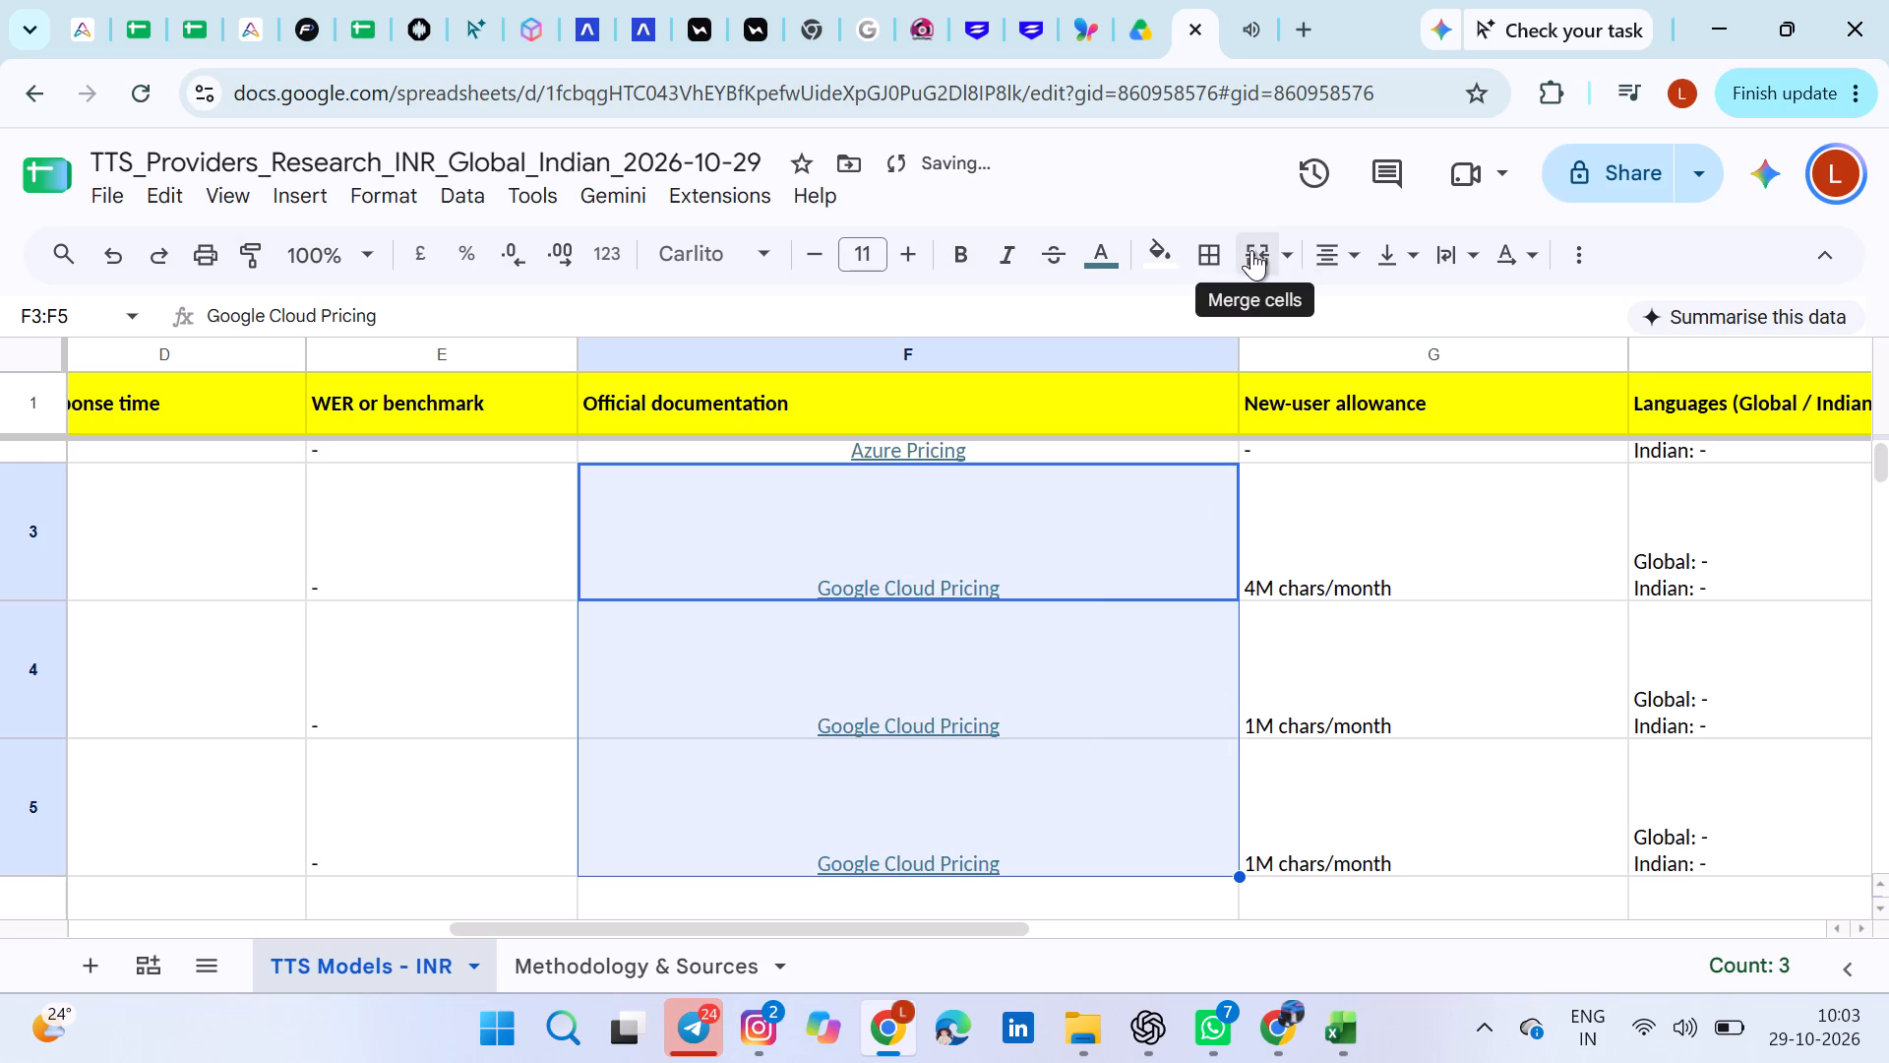
{"action": "left_click", "coordinate": [1251, 677]}
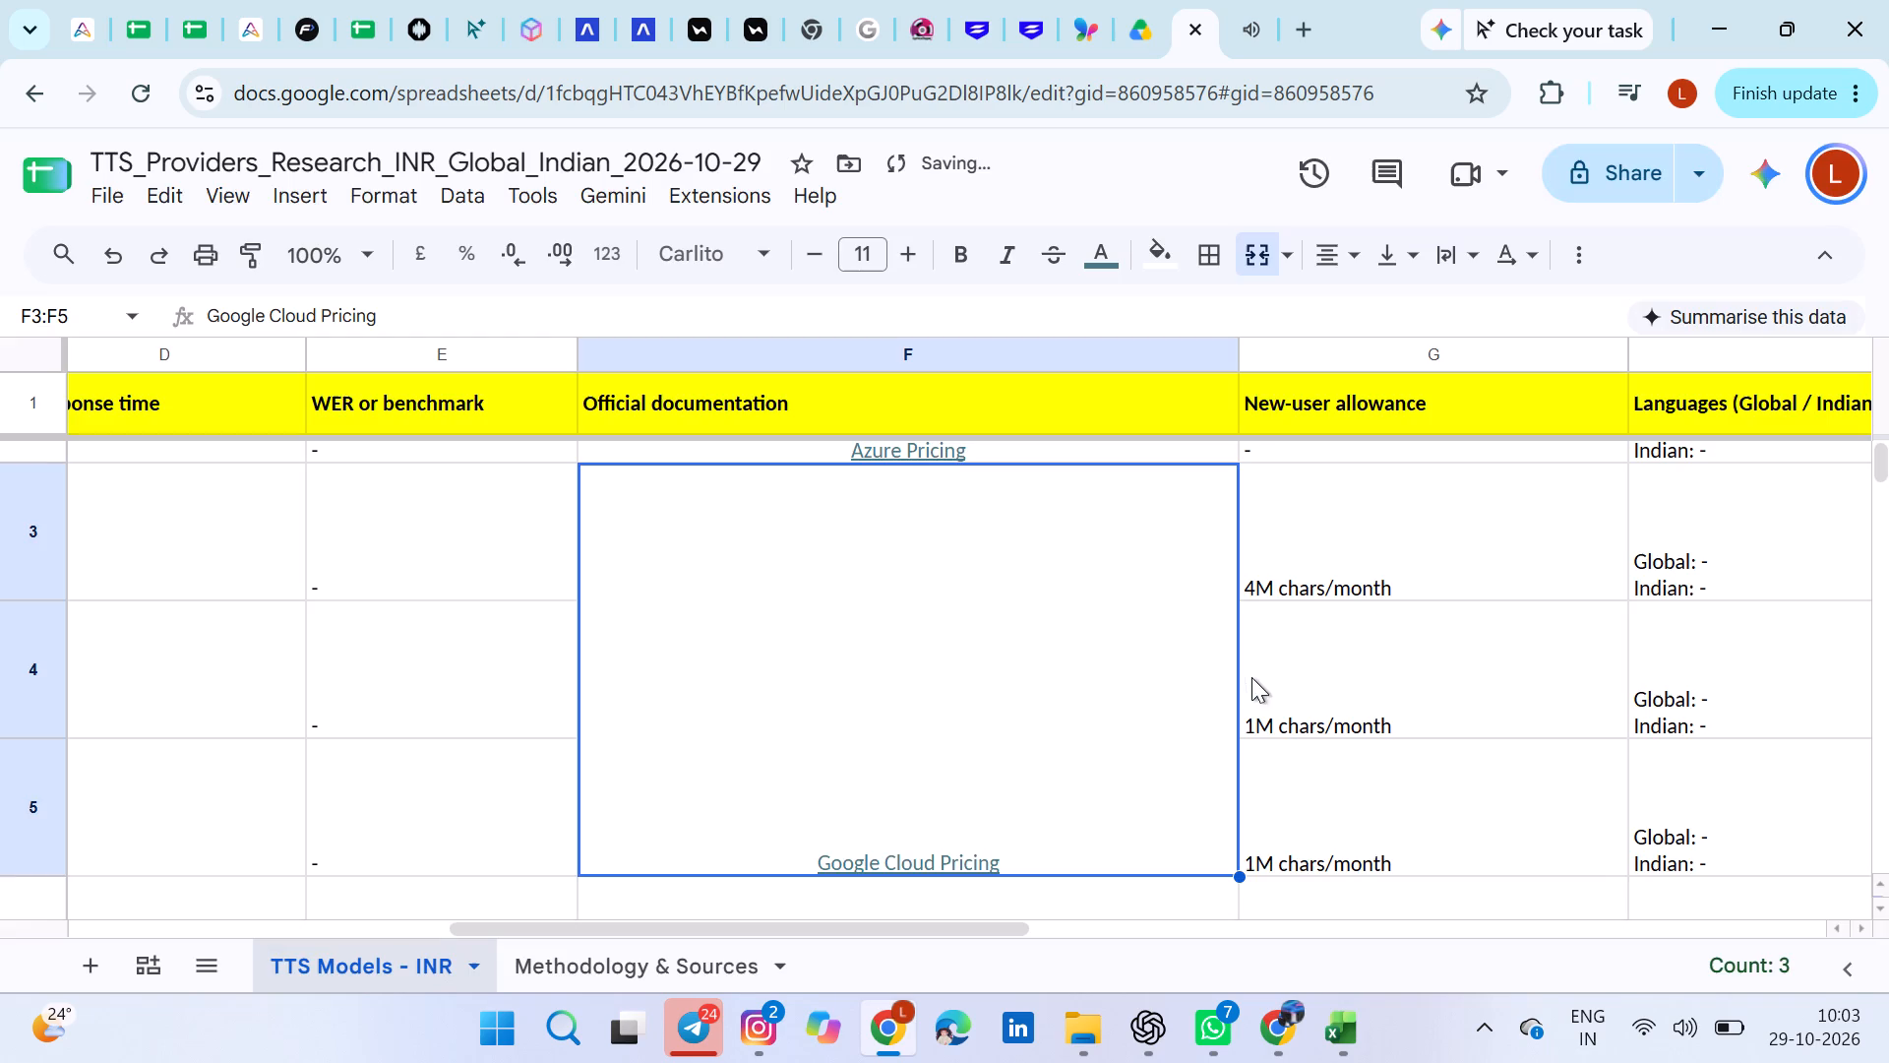
Look across the columns of rows 3 to 9 to check providers, models, costs and remaining documentation URLs.
{"action": "scroll", "coordinate": [1293, 675], "scroll_direction": "right", "scroll_amount": 5}
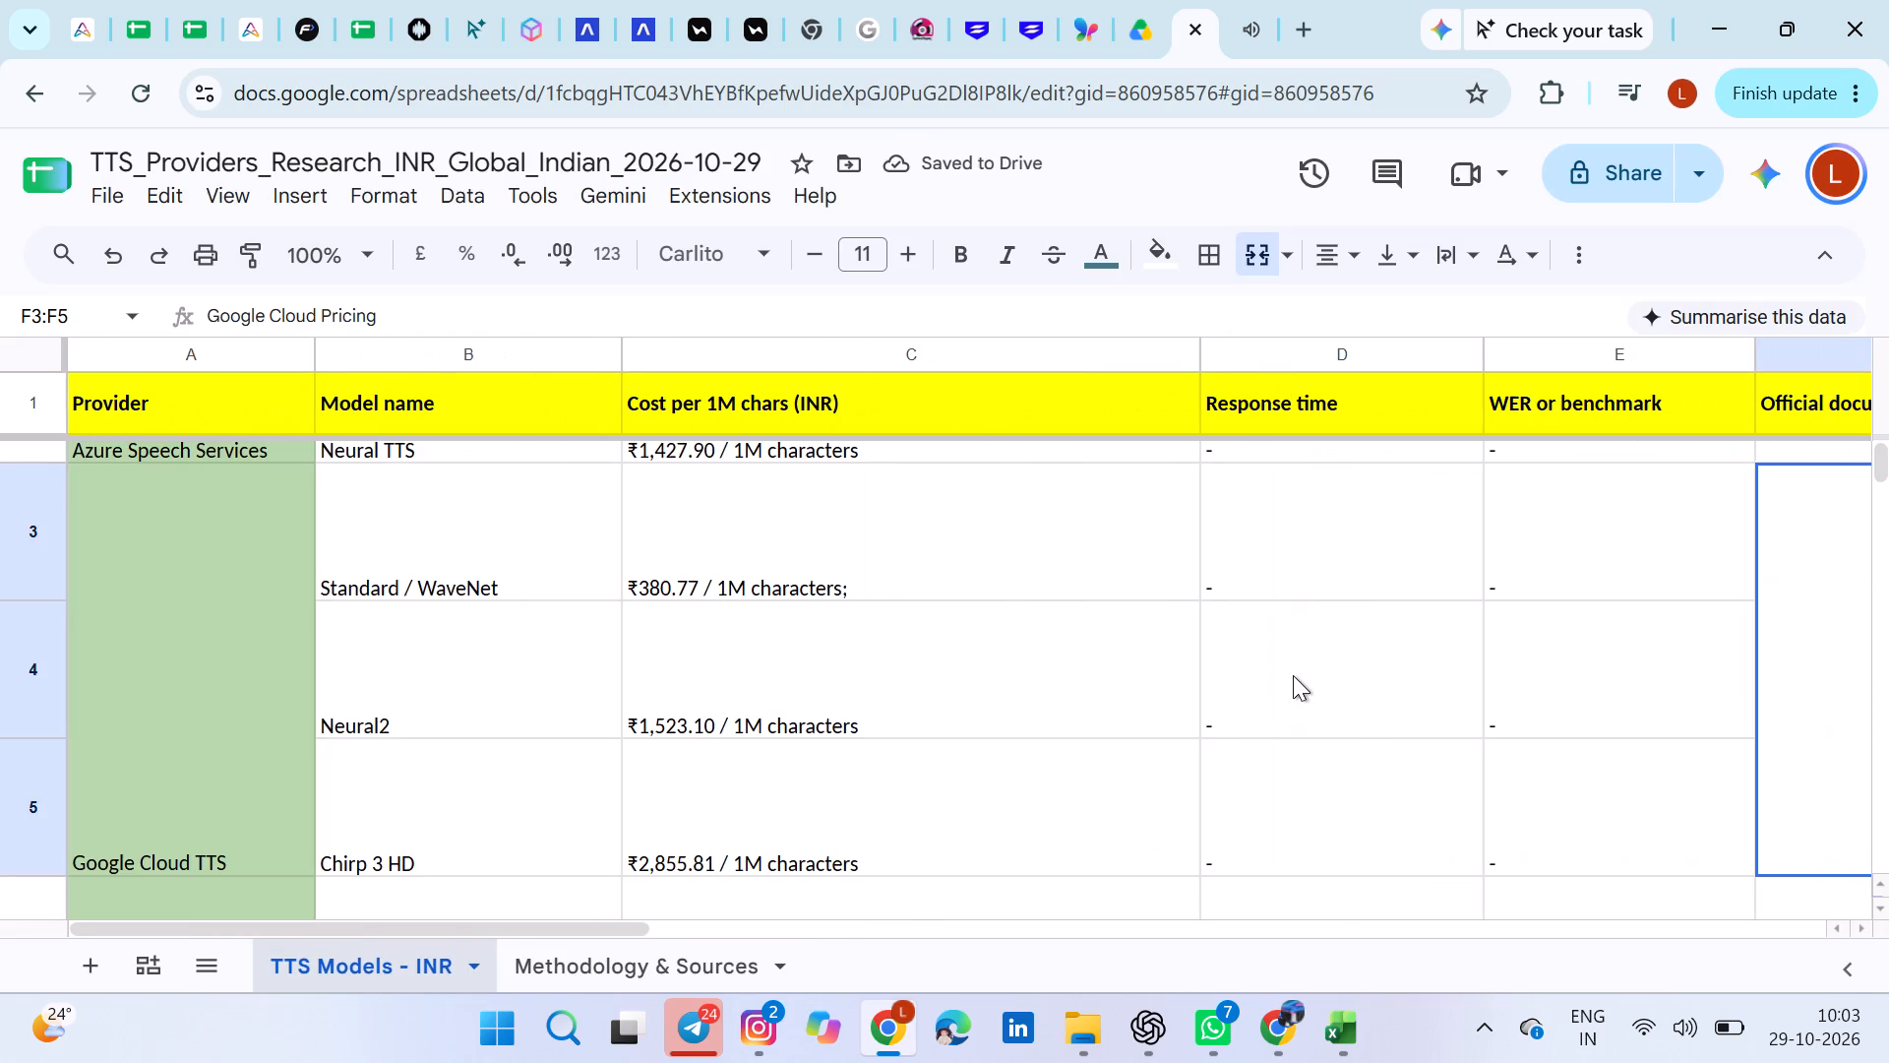
{"action": "scroll", "coordinate": [1293, 675], "scroll_direction": "left", "scroll_amount": 2}
{"action": "scroll", "coordinate": [1293, 675], "scroll_direction": "down", "scroll_amount": 1}
{"action": "scroll", "coordinate": [1293, 675], "scroll_direction": "left", "scroll_amount": 2}
{"action": "scroll", "coordinate": [1293, 675], "scroll_direction": "down", "scroll_amount": 1}
{"action": "scroll", "coordinate": [1293, 675], "scroll_direction": "left", "scroll_amount": 1}
{"action": "scroll", "coordinate": [1293, 675], "scroll_direction": "right", "scroll_amount": 3}
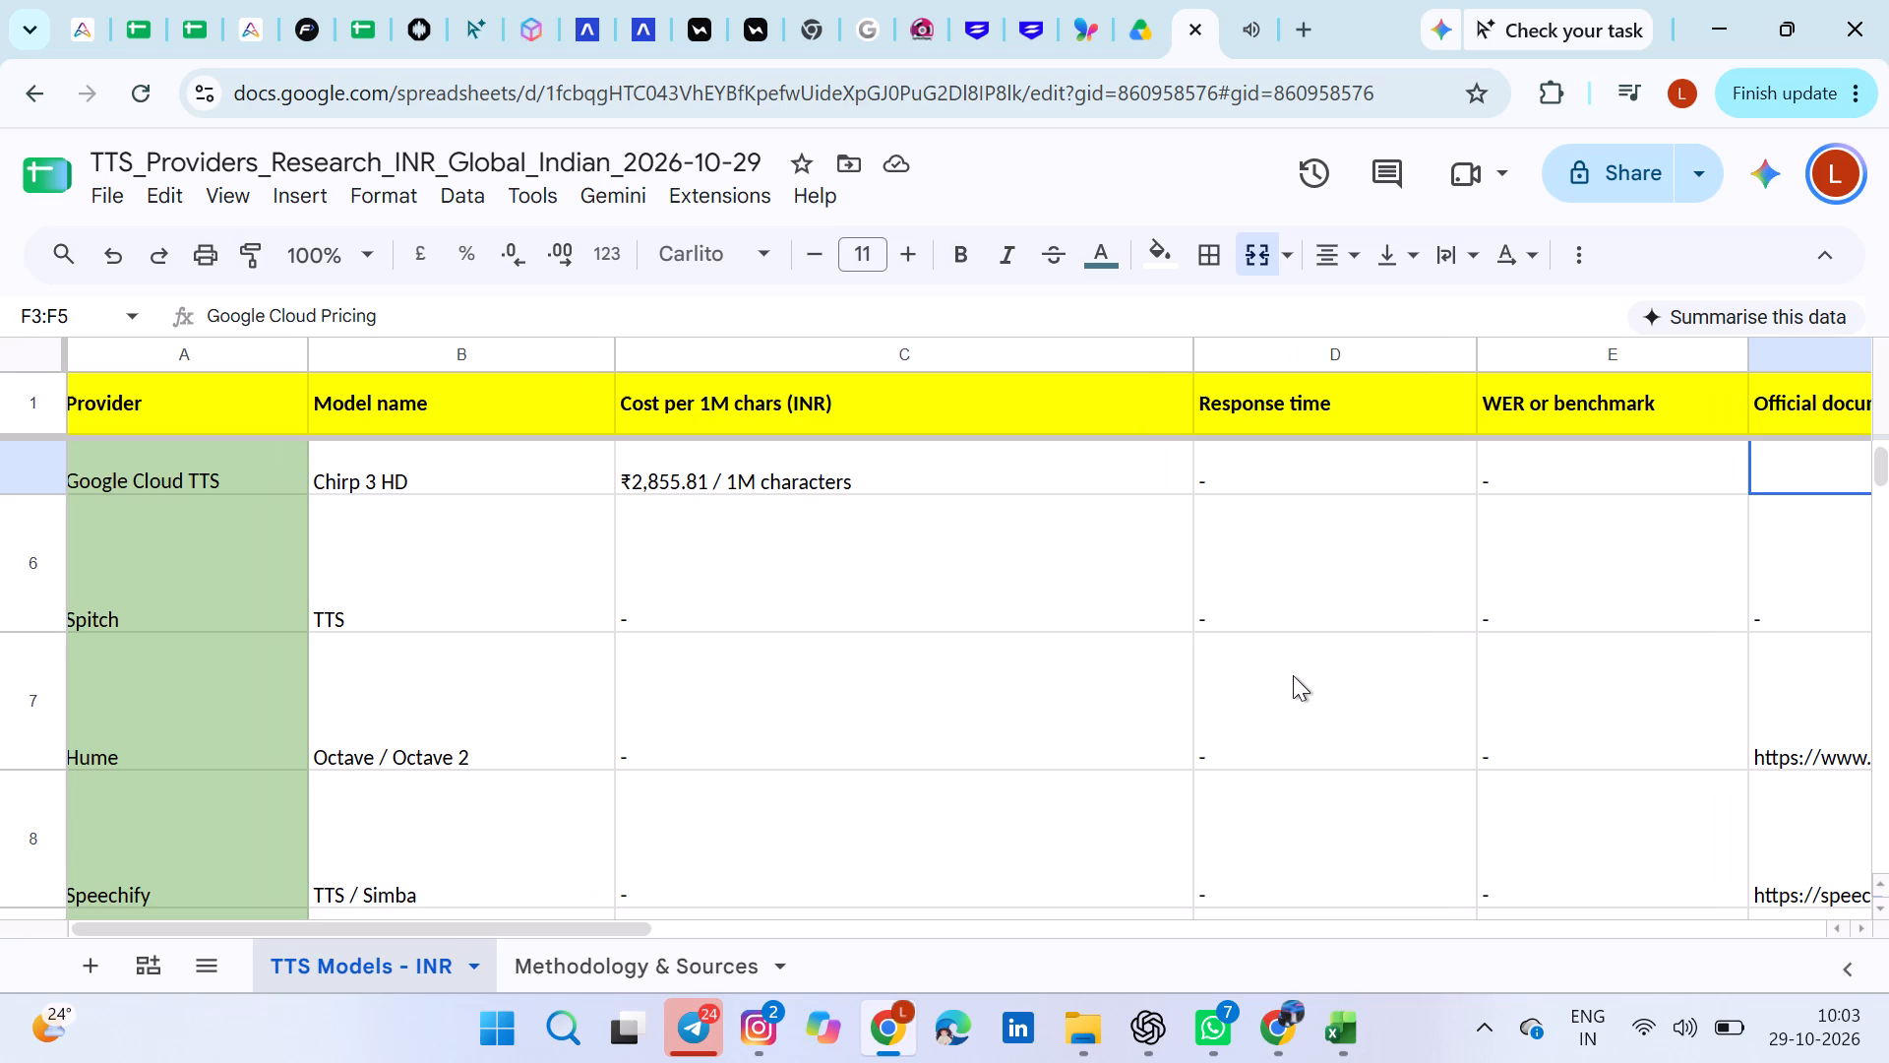
{"action": "scroll", "coordinate": [1293, 675], "scroll_direction": "right", "scroll_amount": 1}
{"action": "scroll", "coordinate": [1293, 675], "scroll_direction": "left", "scroll_amount": 2}
{"action": "scroll", "coordinate": [1293, 675], "scroll_direction": "right", "scroll_amount": 1}
{"action": "scroll", "coordinate": [1293, 675], "scroll_direction": "down", "scroll_amount": 1}
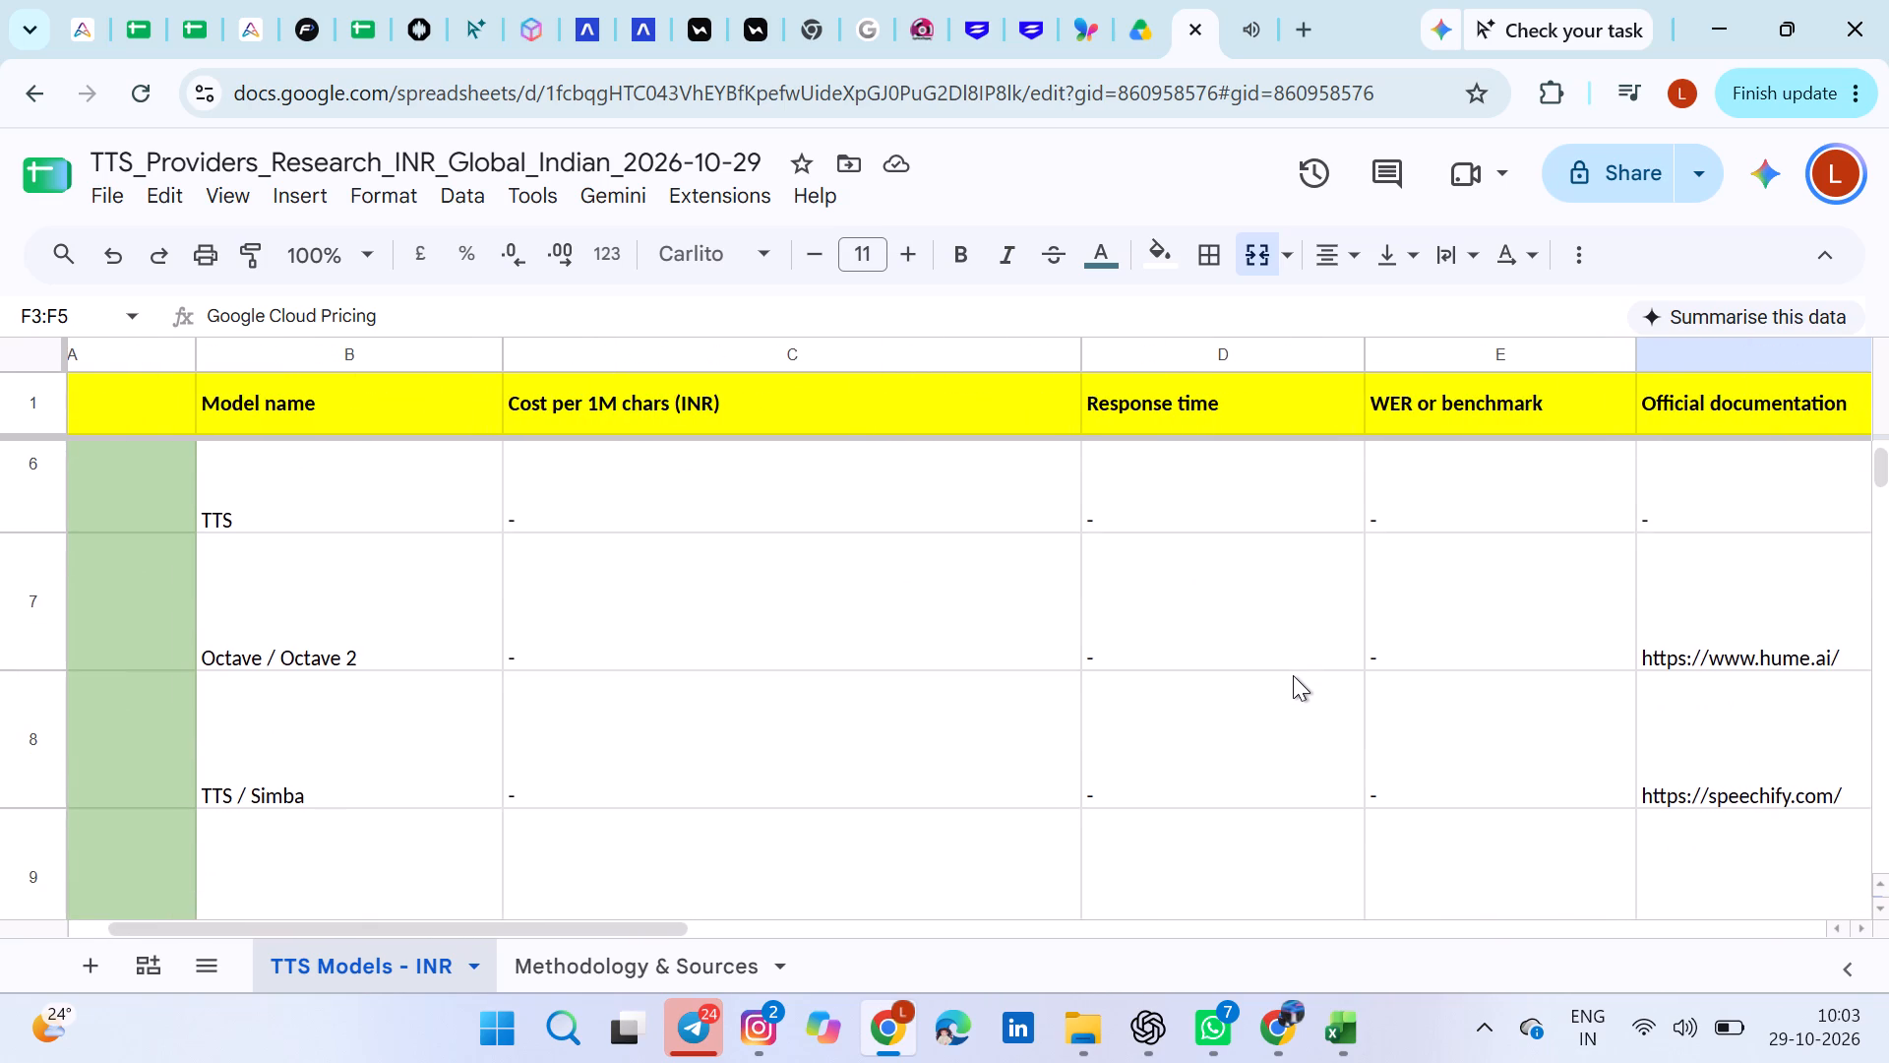
{"action": "scroll", "coordinate": [1293, 675], "scroll_direction": "down", "scroll_amount": 1}
{"action": "scroll", "coordinate": [1293, 675], "scroll_direction": "left", "scroll_amount": 5}
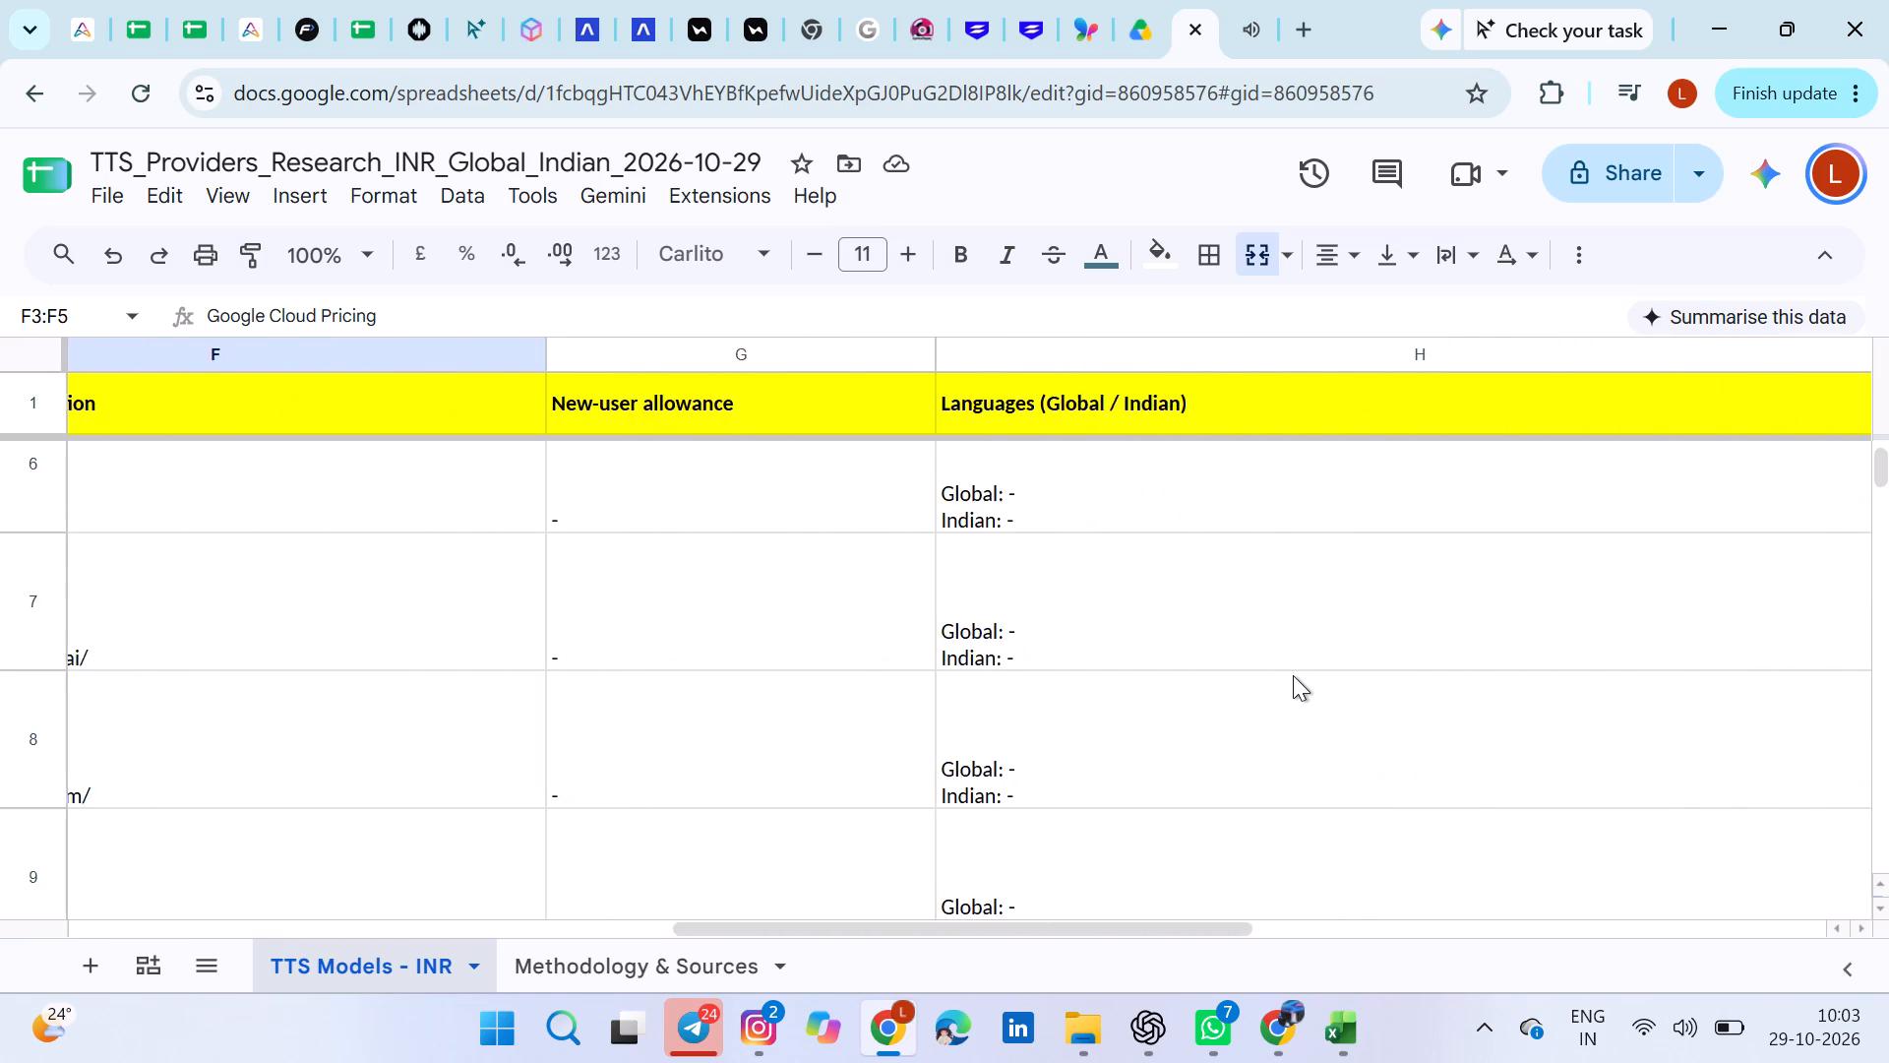
{"action": "scroll", "coordinate": [1293, 675], "scroll_direction": "left", "scroll_amount": 2}
{"action": "scroll", "coordinate": [1293, 675], "scroll_direction": "right", "scroll_amount": 5}
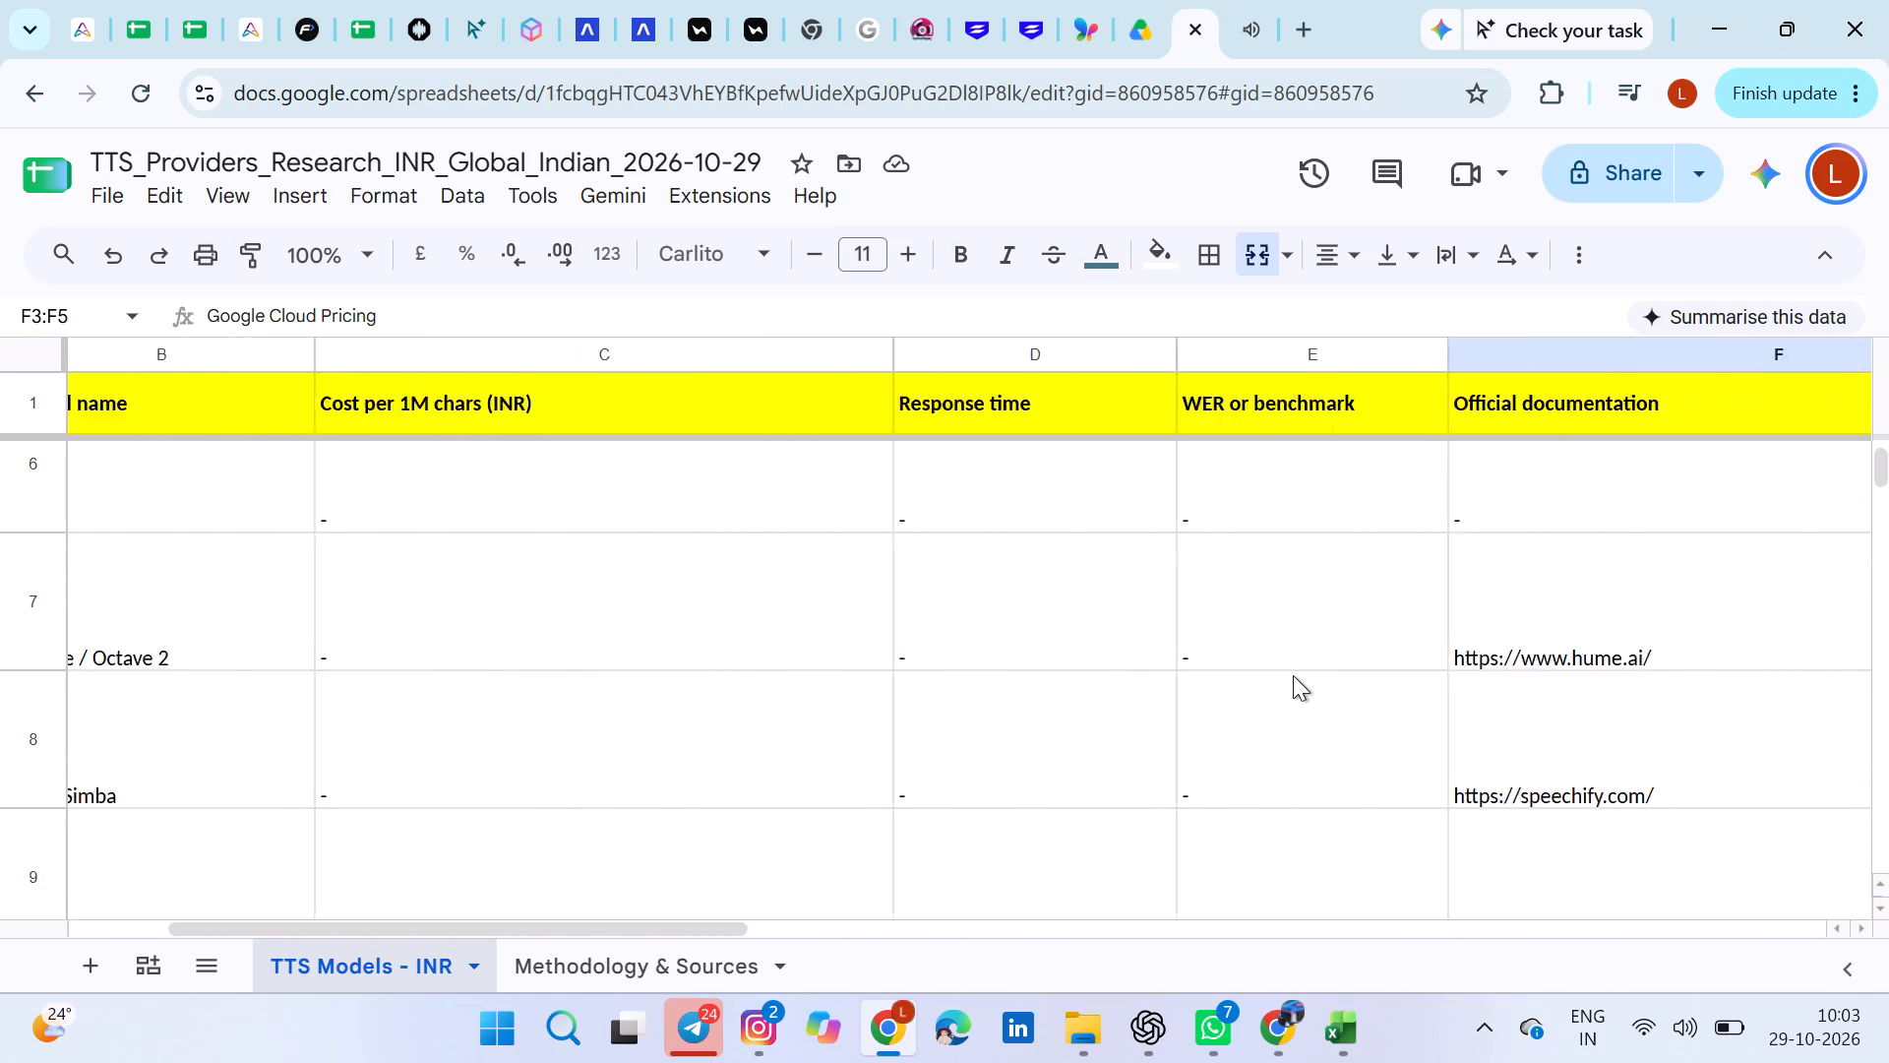
{"action": "scroll", "coordinate": [1293, 675], "scroll_direction": "right", "scroll_amount": 2}
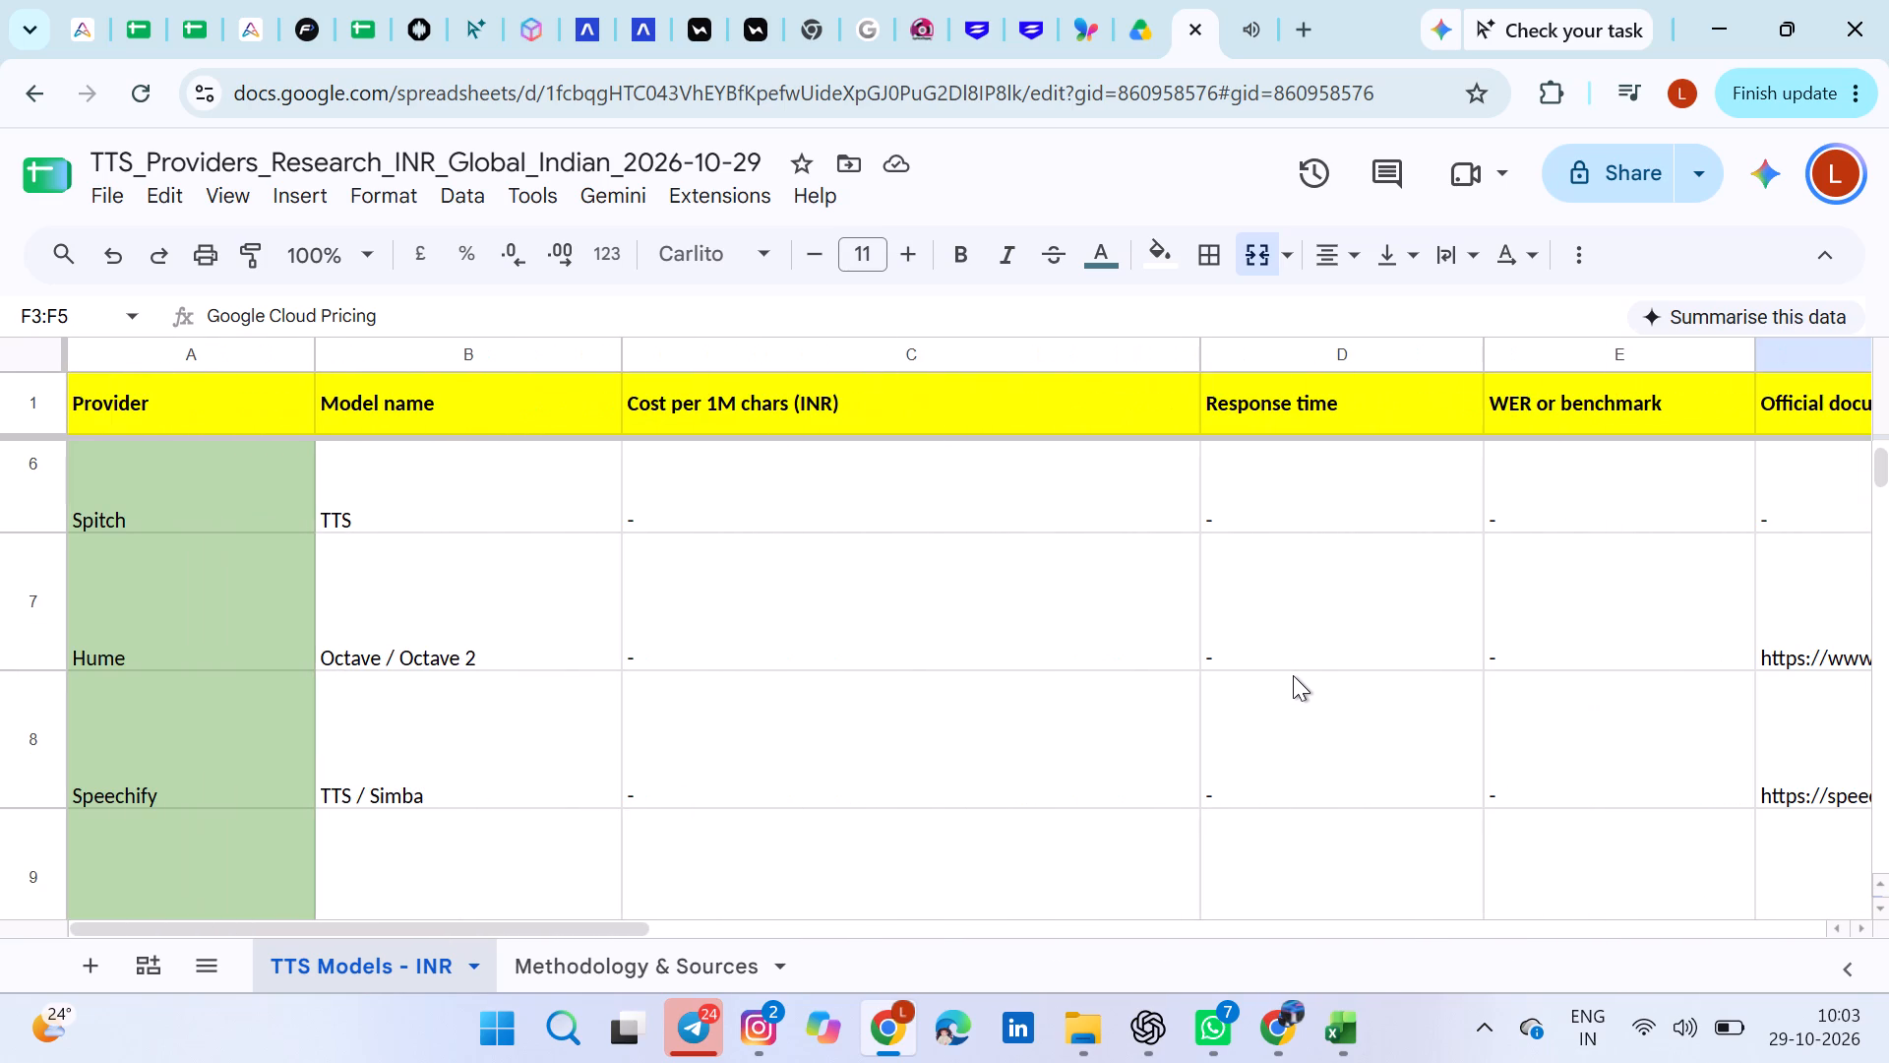
{"action": "scroll", "coordinate": [1293, 675], "scroll_direction": "left", "scroll_amount": 3}
{"action": "double_click", "coordinate": [1468, 640]}
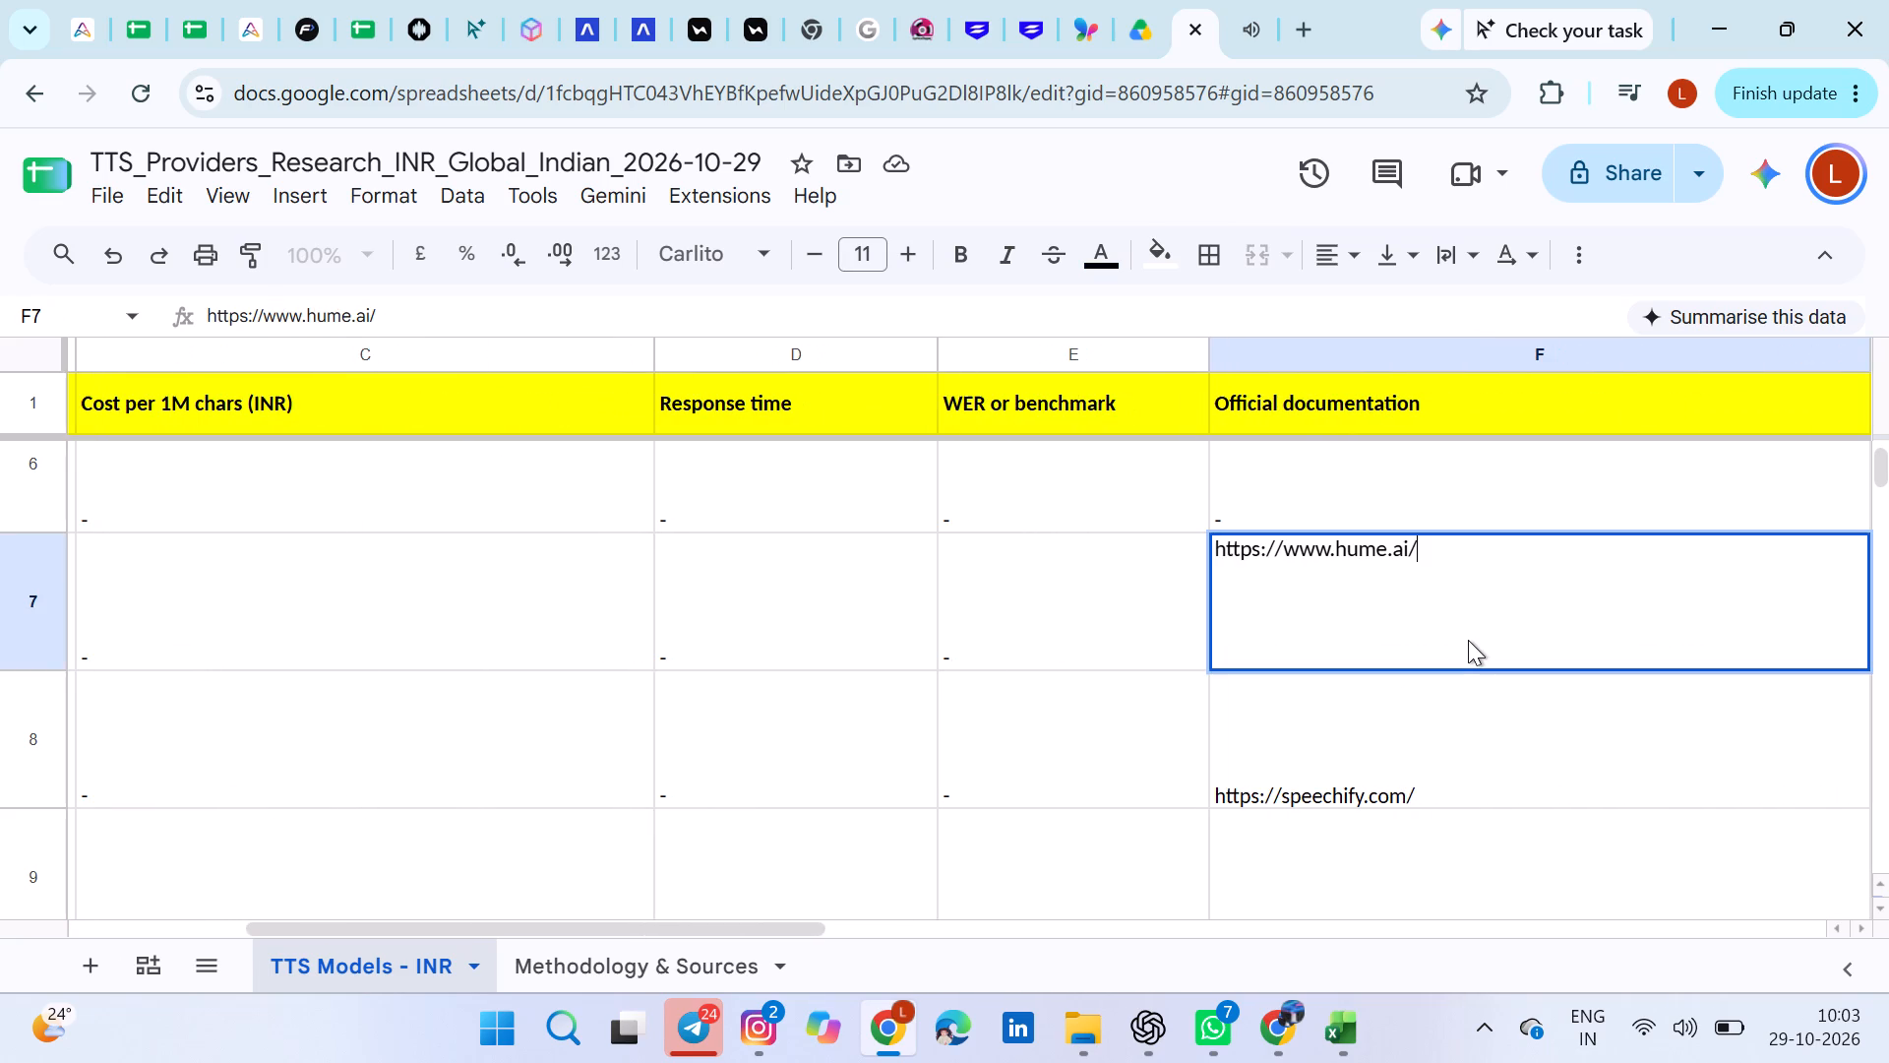
{"action": "key", "text": "ctrl+a"}
{"action": "key", "text": "ctrl+c"}
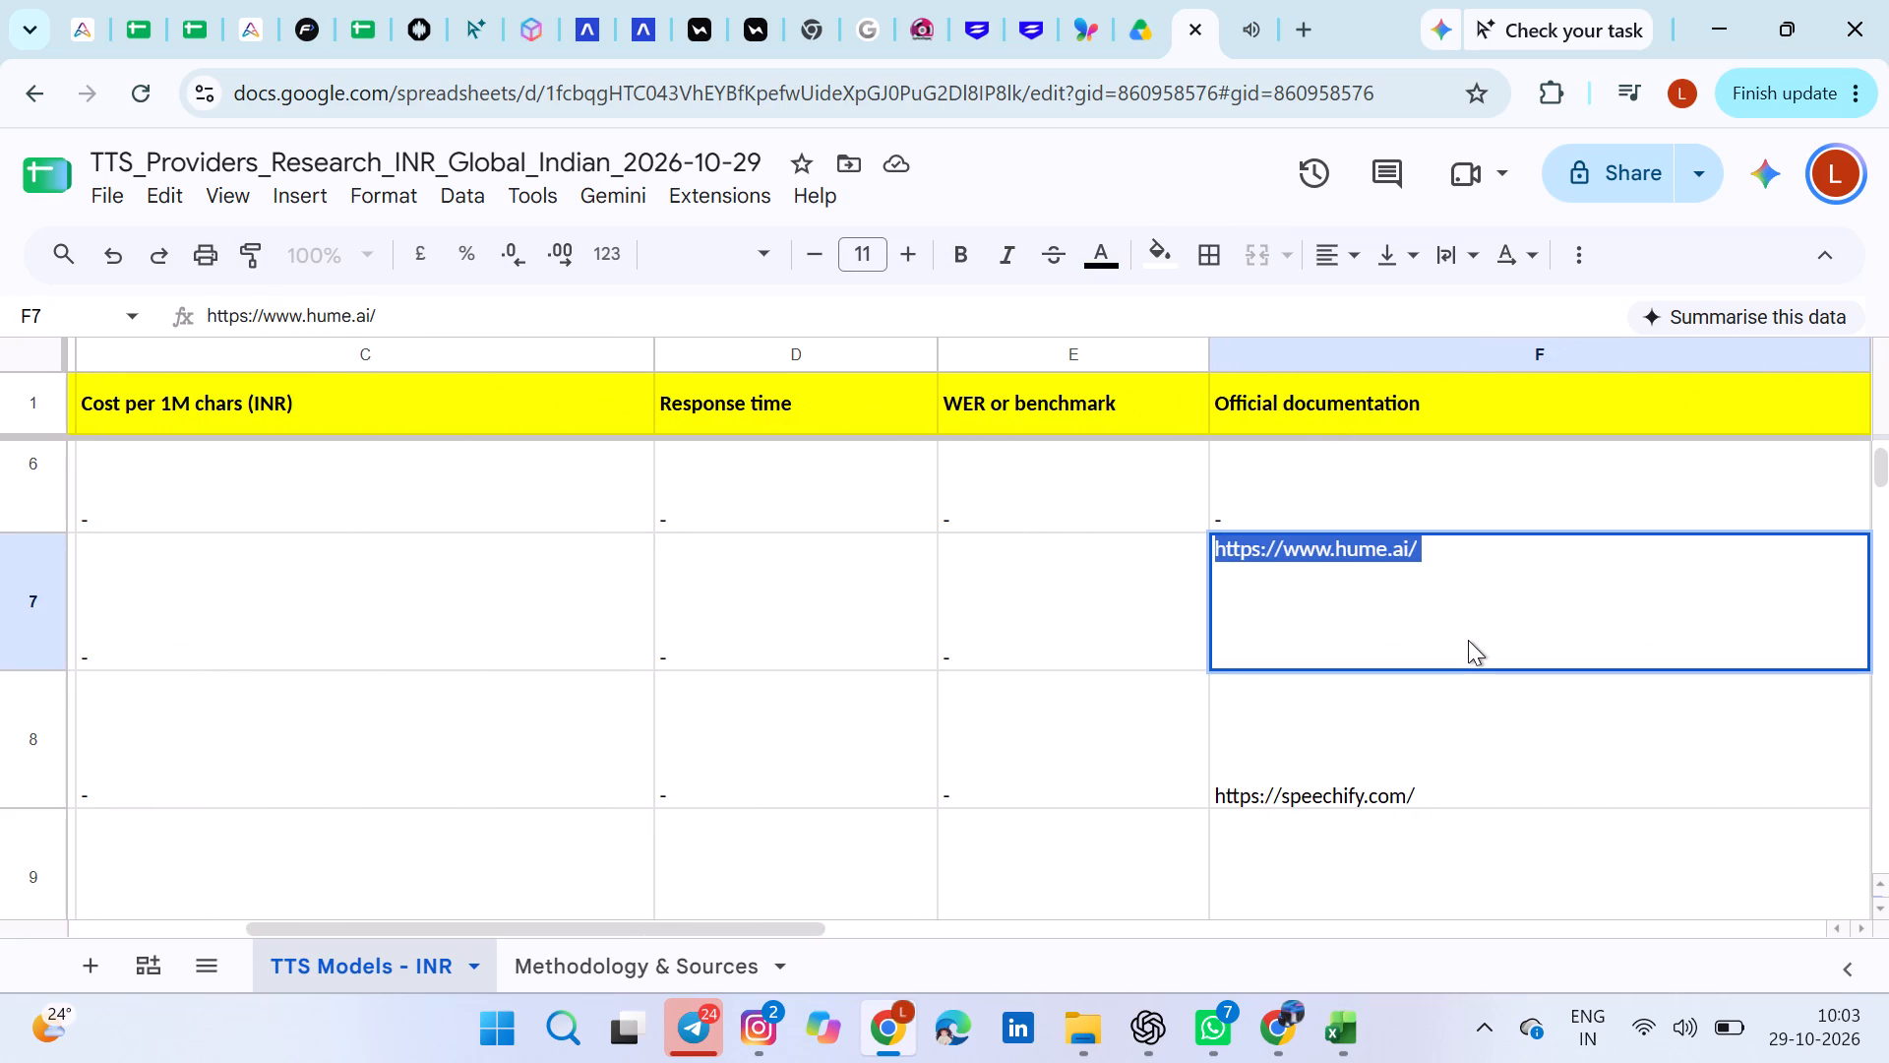
{"action": "key", "text": "BackSpace"}
{"action": "key", "text": "ctrl+v"}
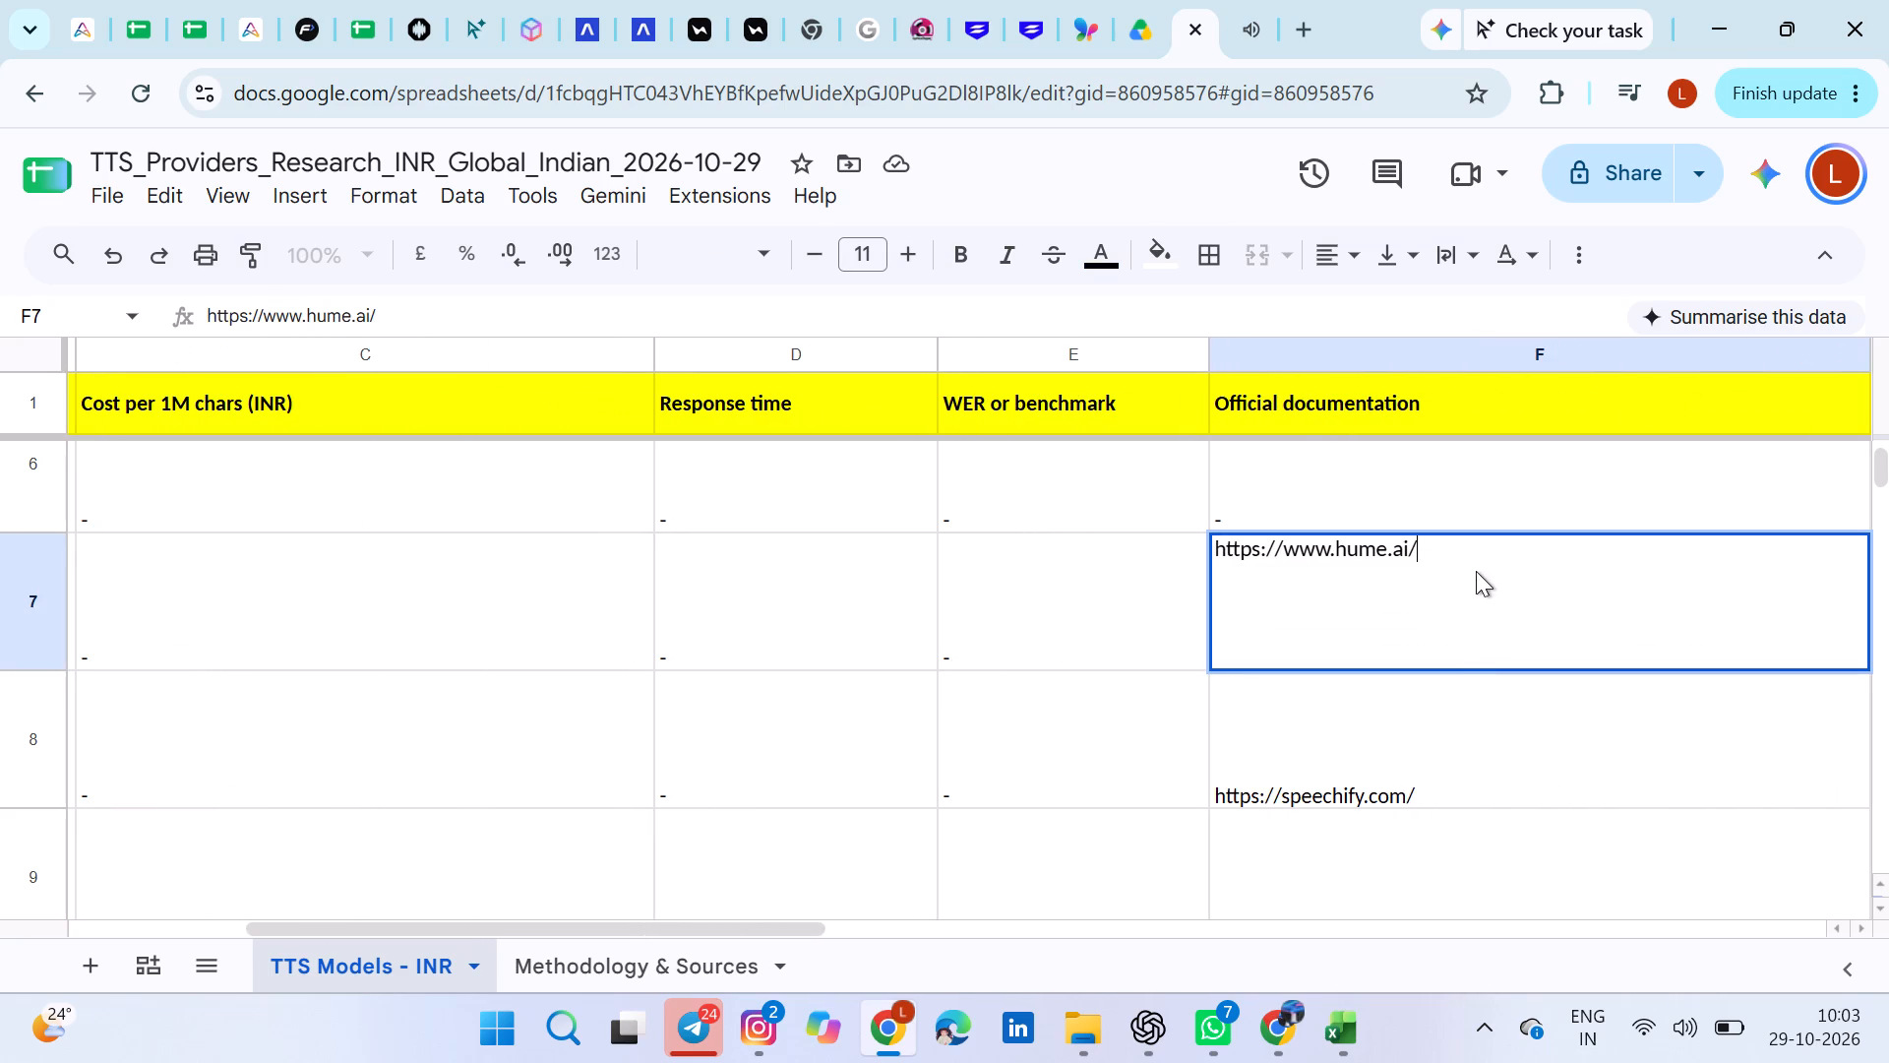
{"action": "left_click", "coordinate": [1460, 745]}
Change the display text of the F7 link to "Hume Ai".
{"action": "left_click", "coordinate": [1490, 657]}
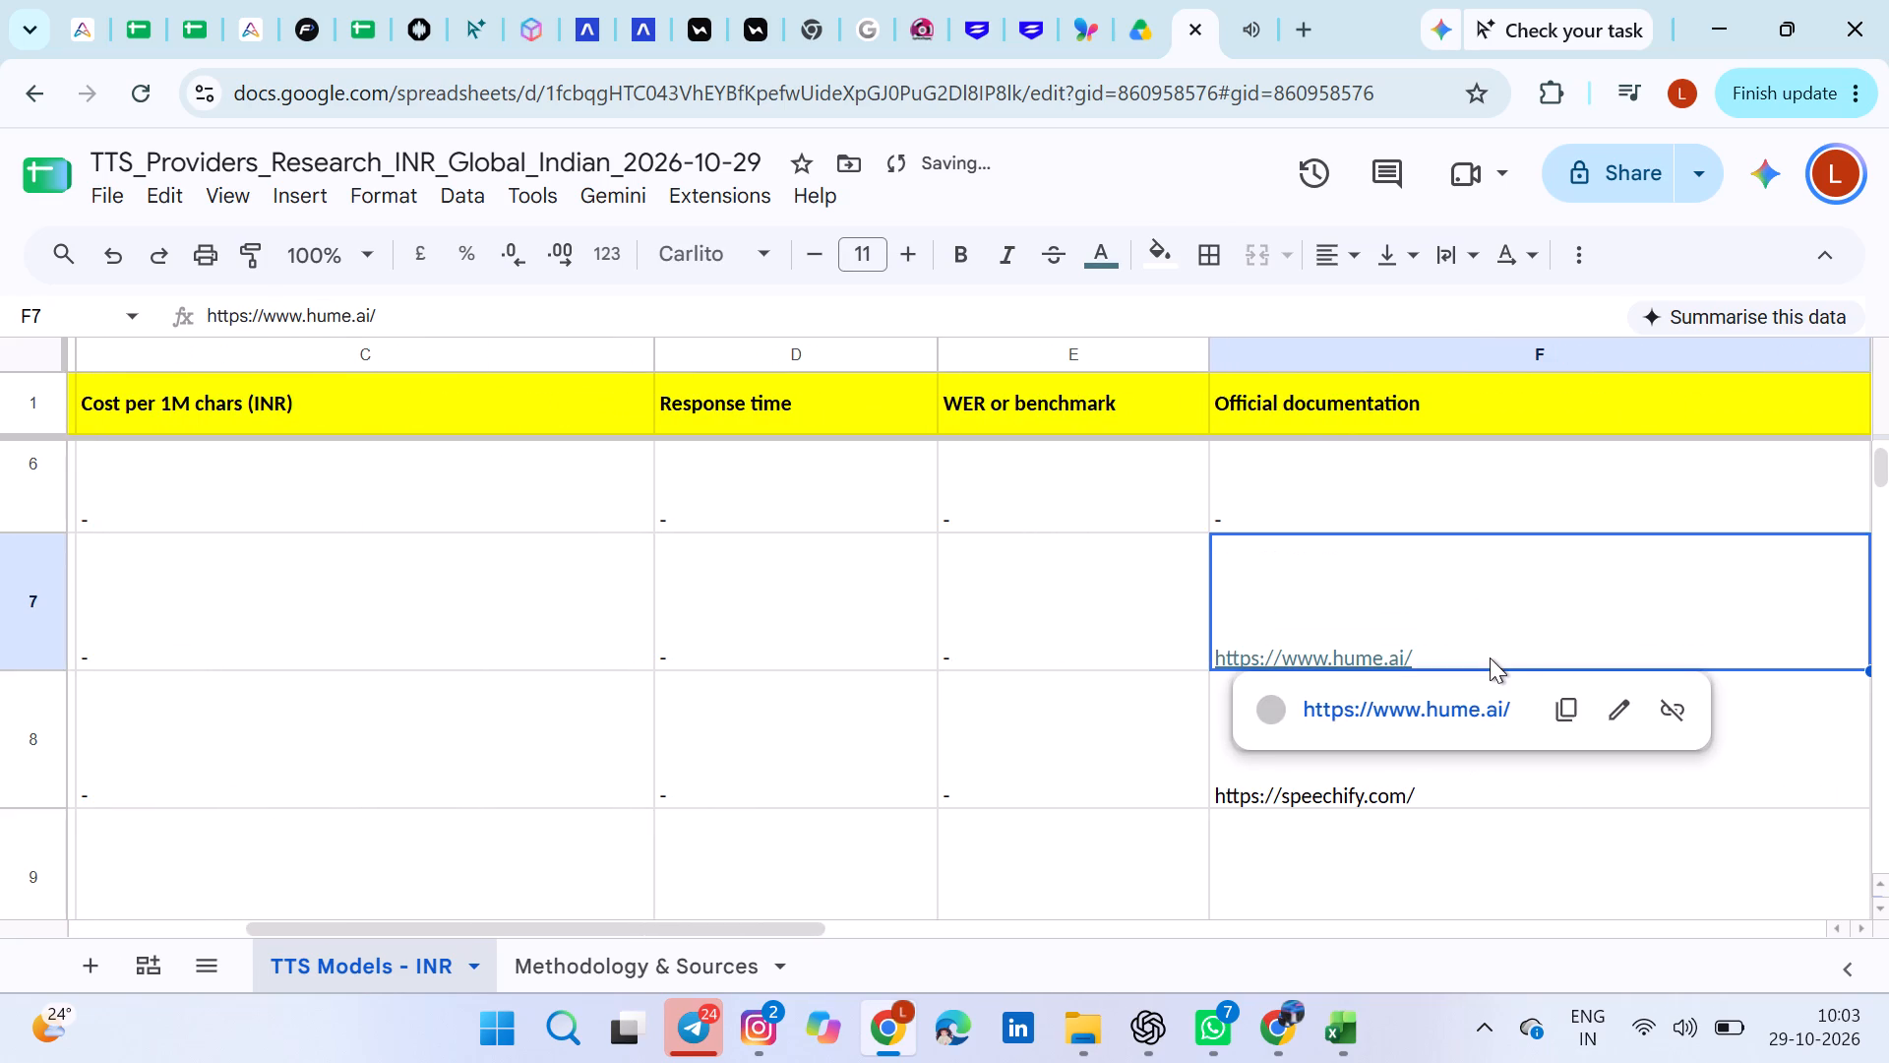
{"action": "left_click", "coordinate": [1623, 699]}
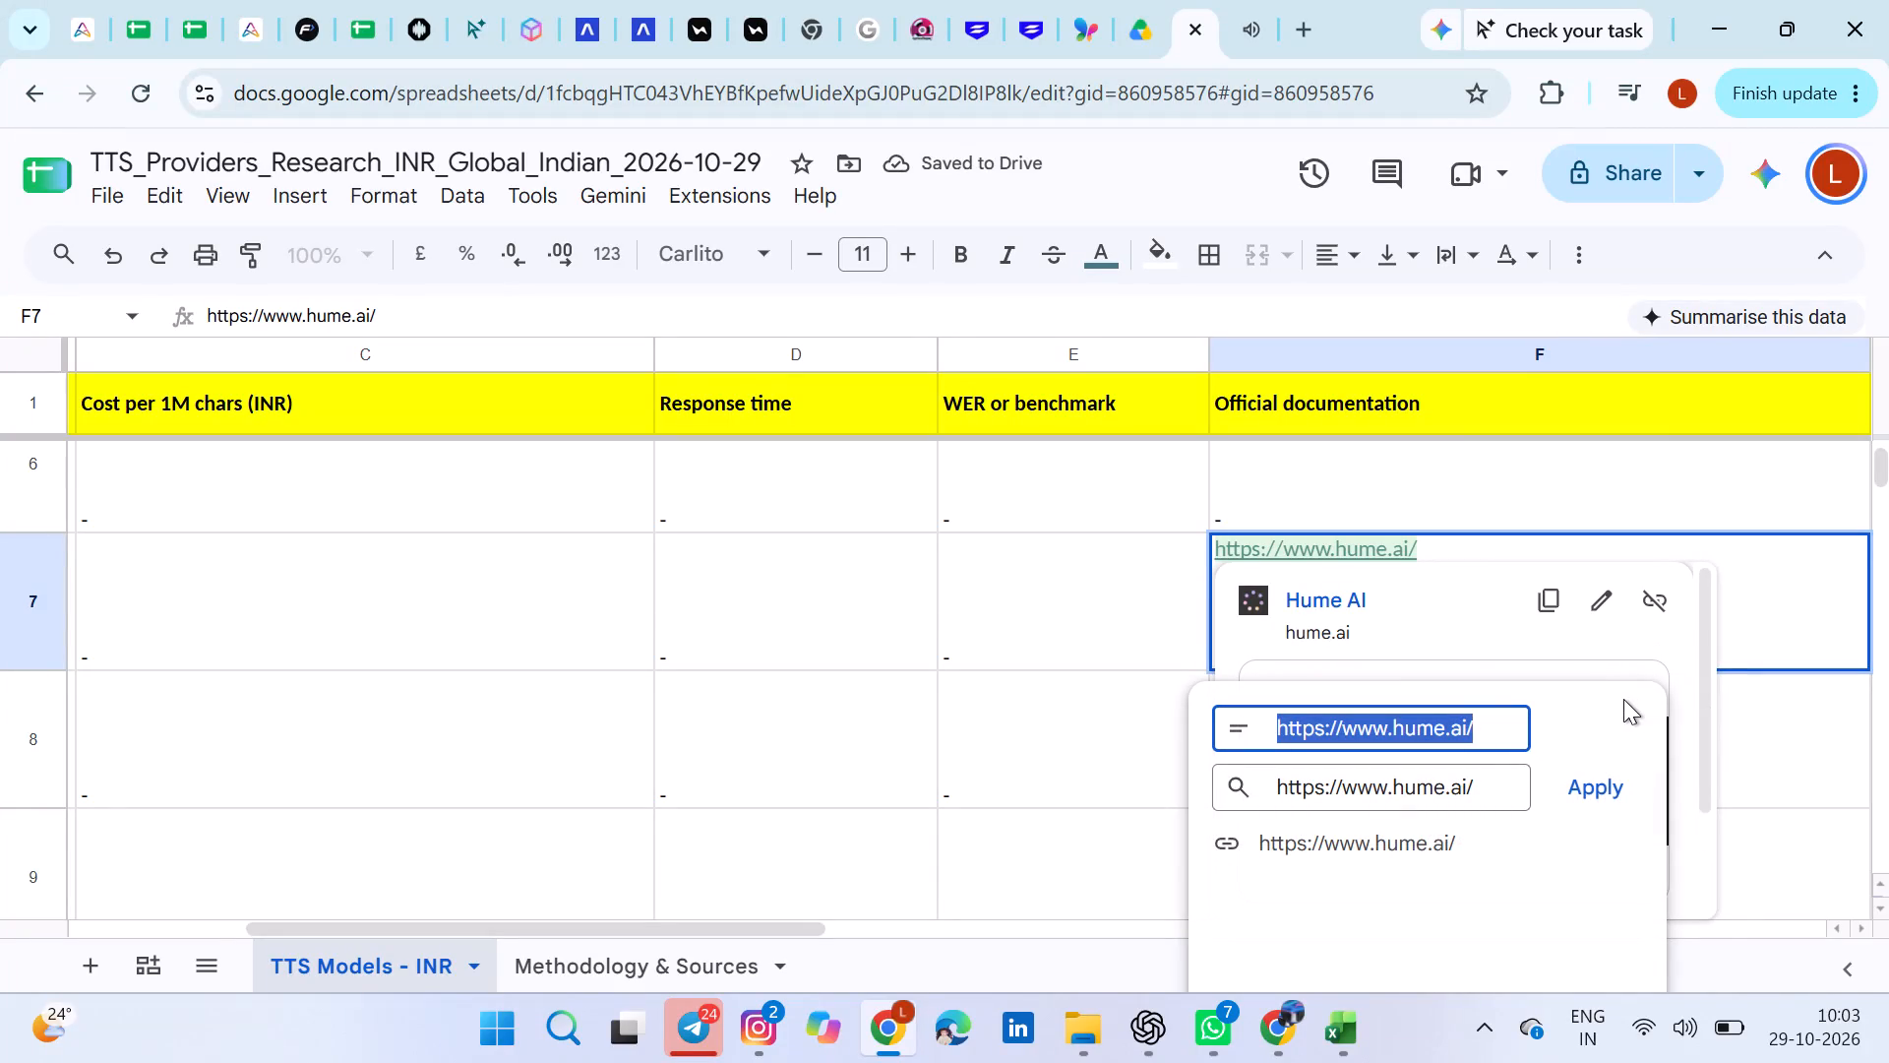
{"action": "type", "text": "Hume"}
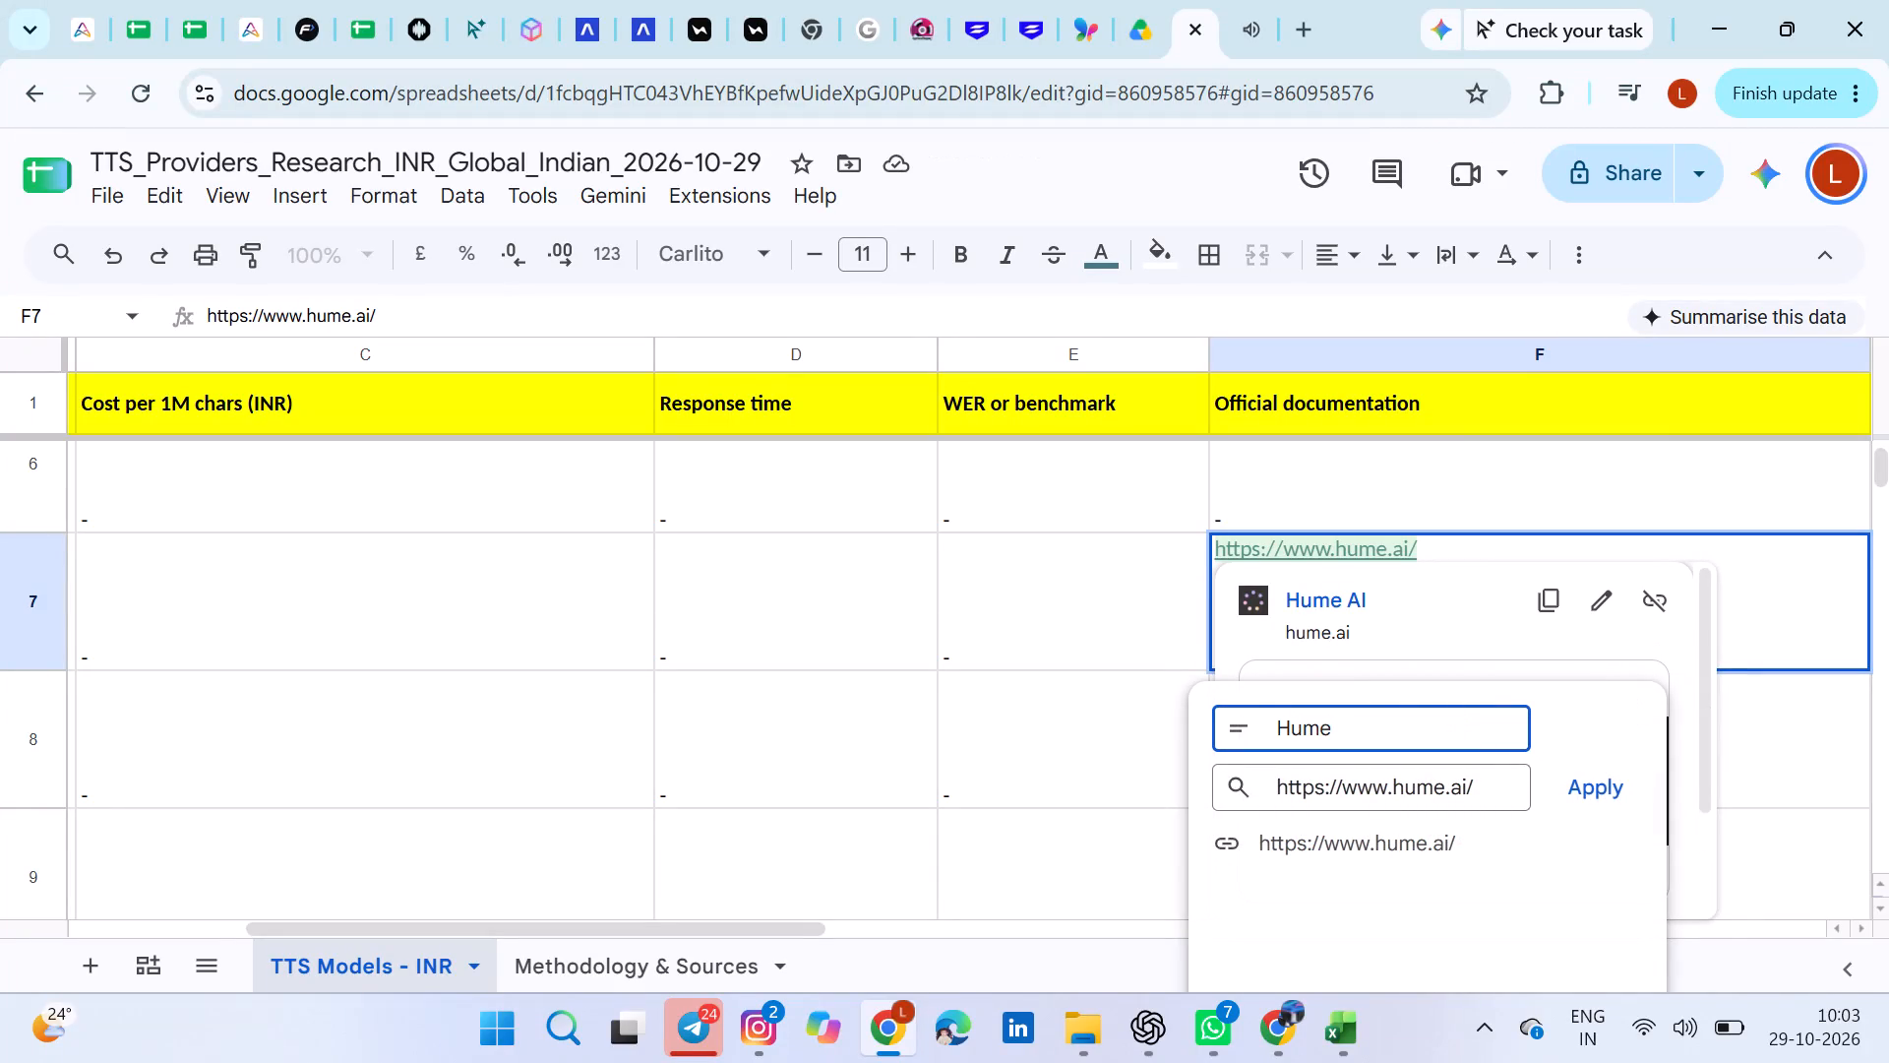
{"action": "key", "text": "space"}
{"action": "type", "text": "Ai"}
{"action": "key", "text": "space"}
{"action": "key", "text": "Return"}
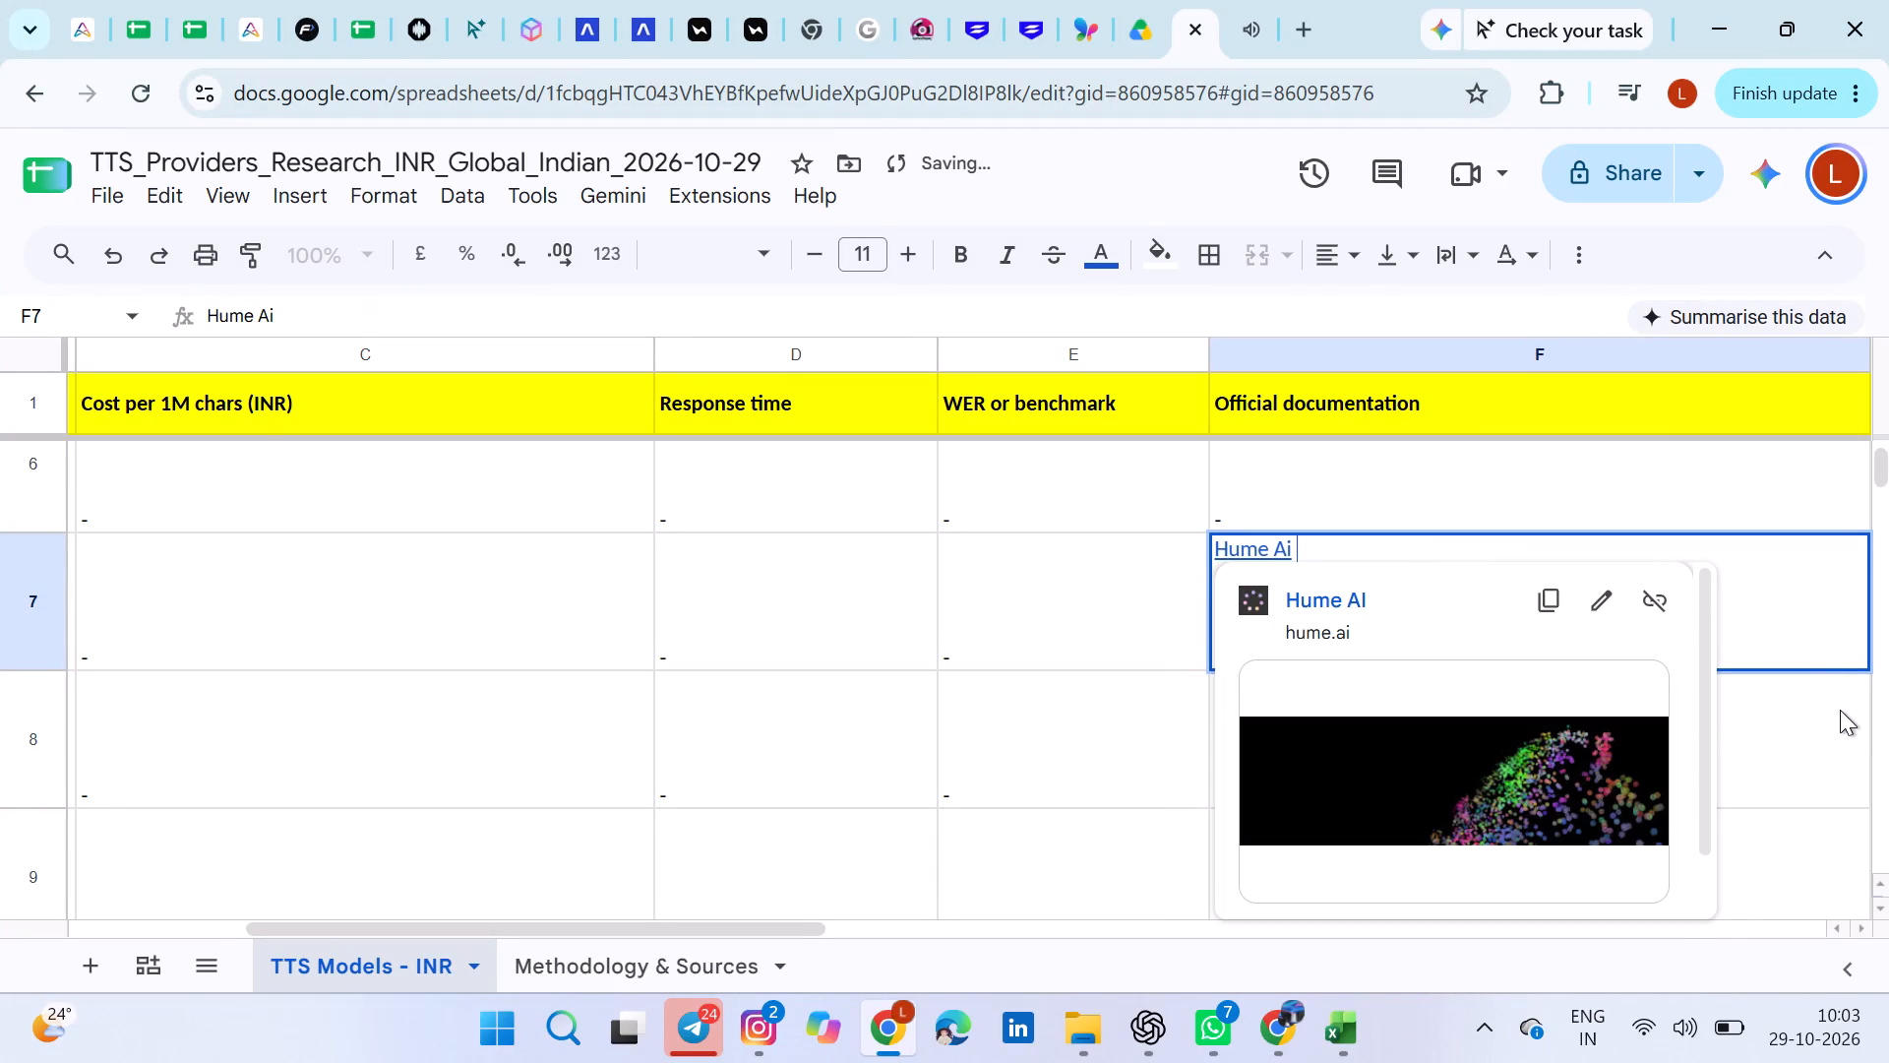
Centre the "Hume Ai" link horizontally in F7.
{"action": "key", "text": "ctrl+a"}
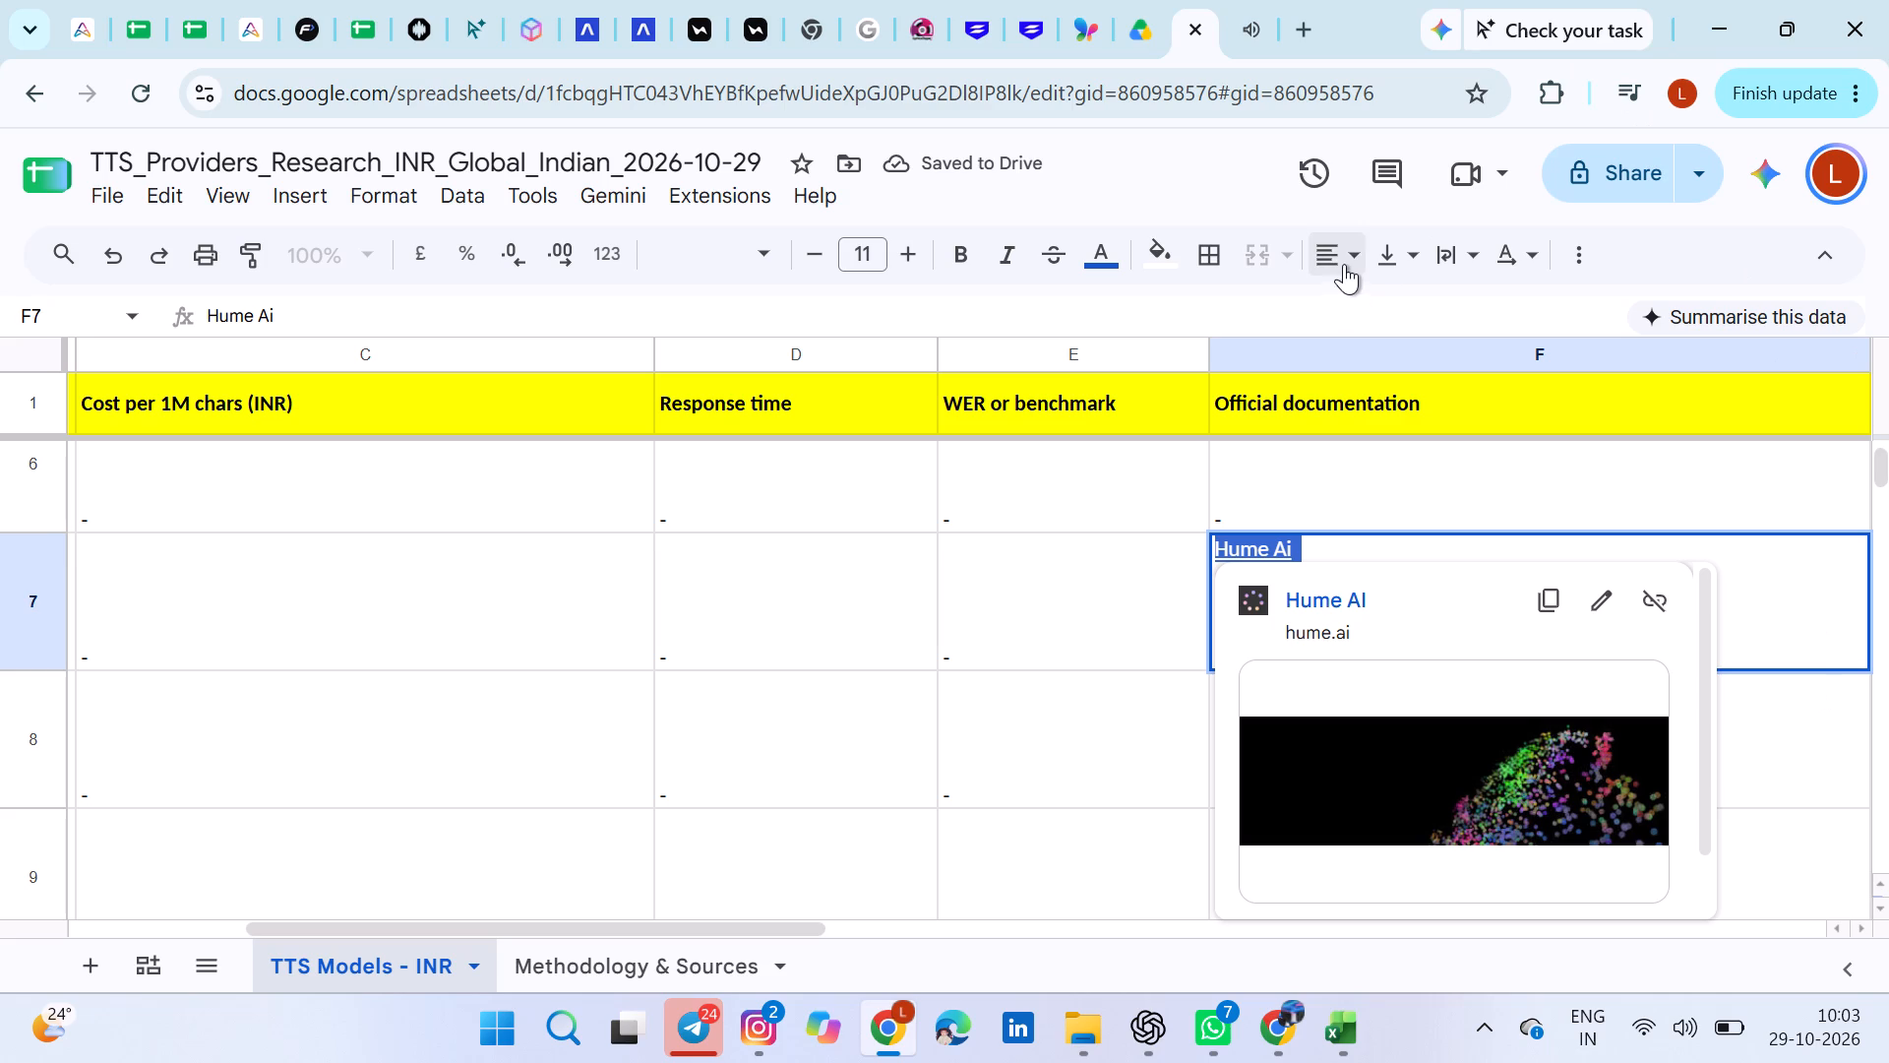
{"action": "left_click", "coordinate": [1344, 264]}
{"action": "left_click", "coordinate": [1372, 293]}
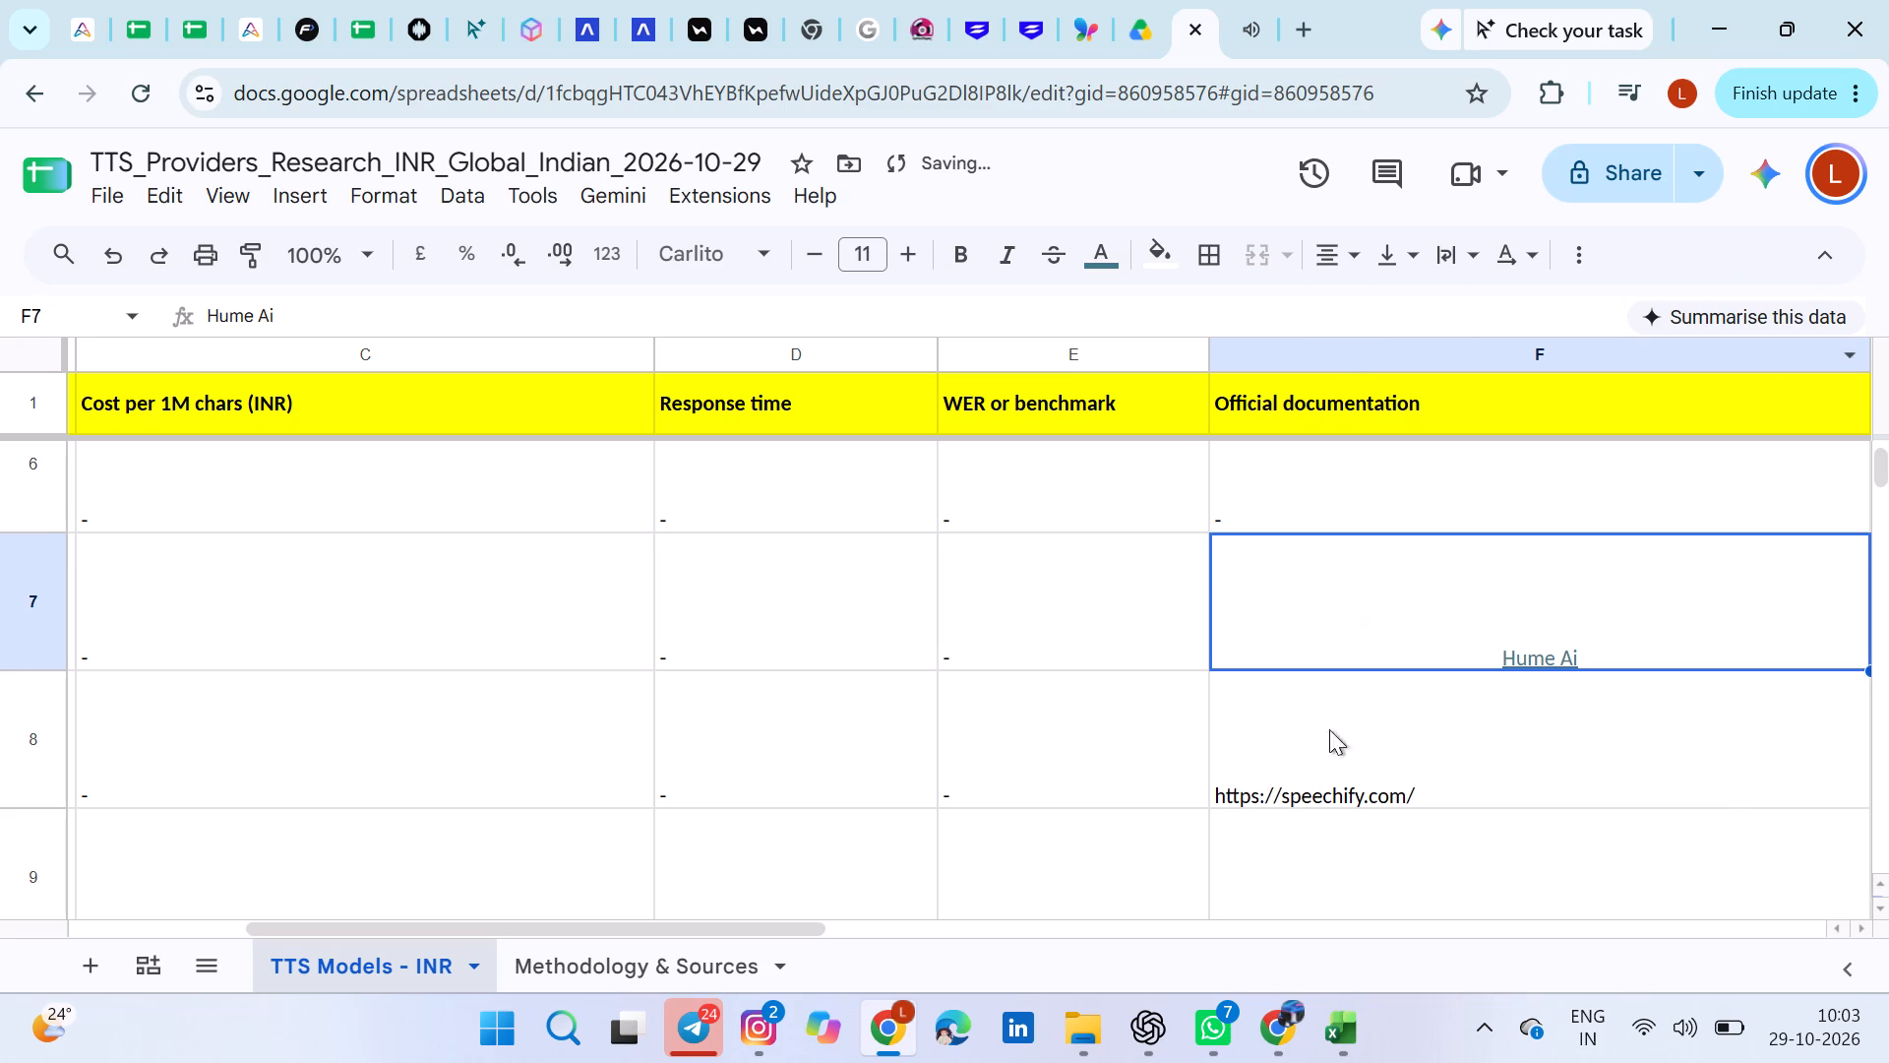
{"action": "double_click", "coordinate": [1469, 732]}
{"action": "key", "text": "ctrl+a"}
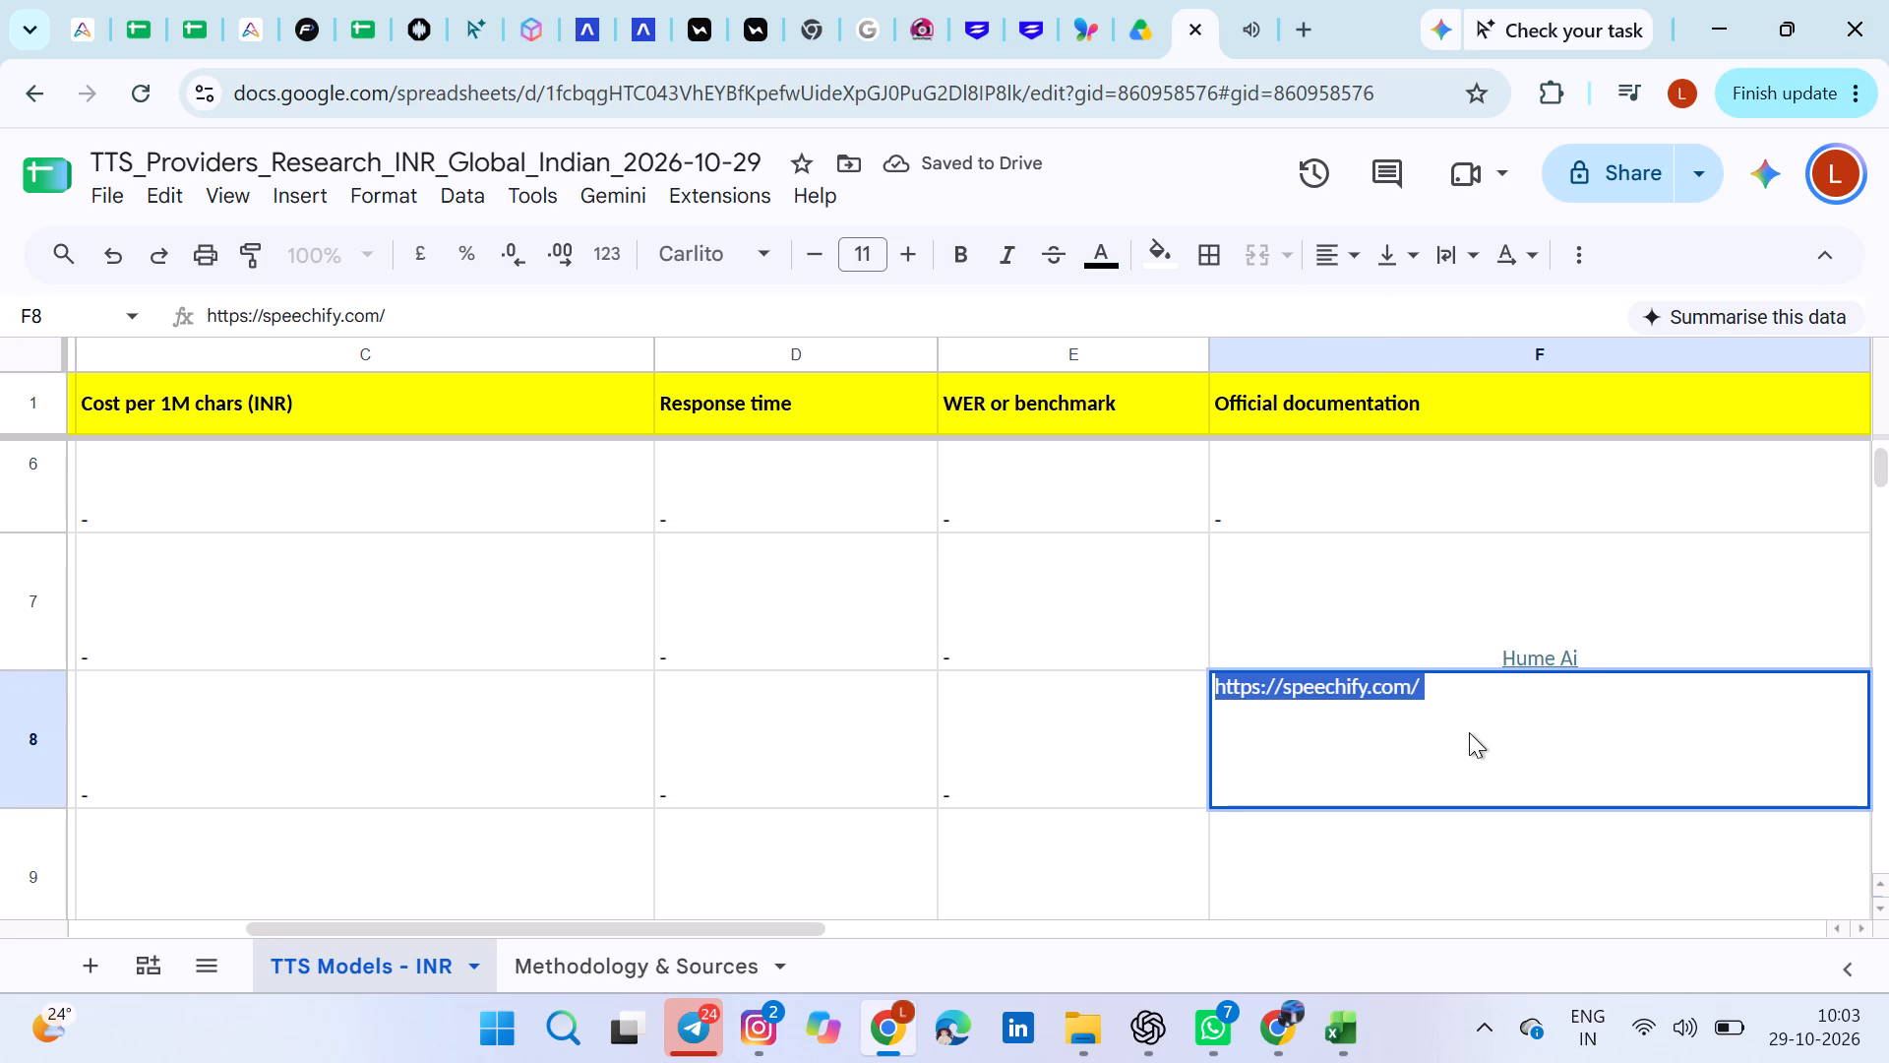
{"action": "key", "text": "ctrl+c"}
{"action": "key", "text": "BackSpace"}
{"action": "key", "text": "ctrl+v"}
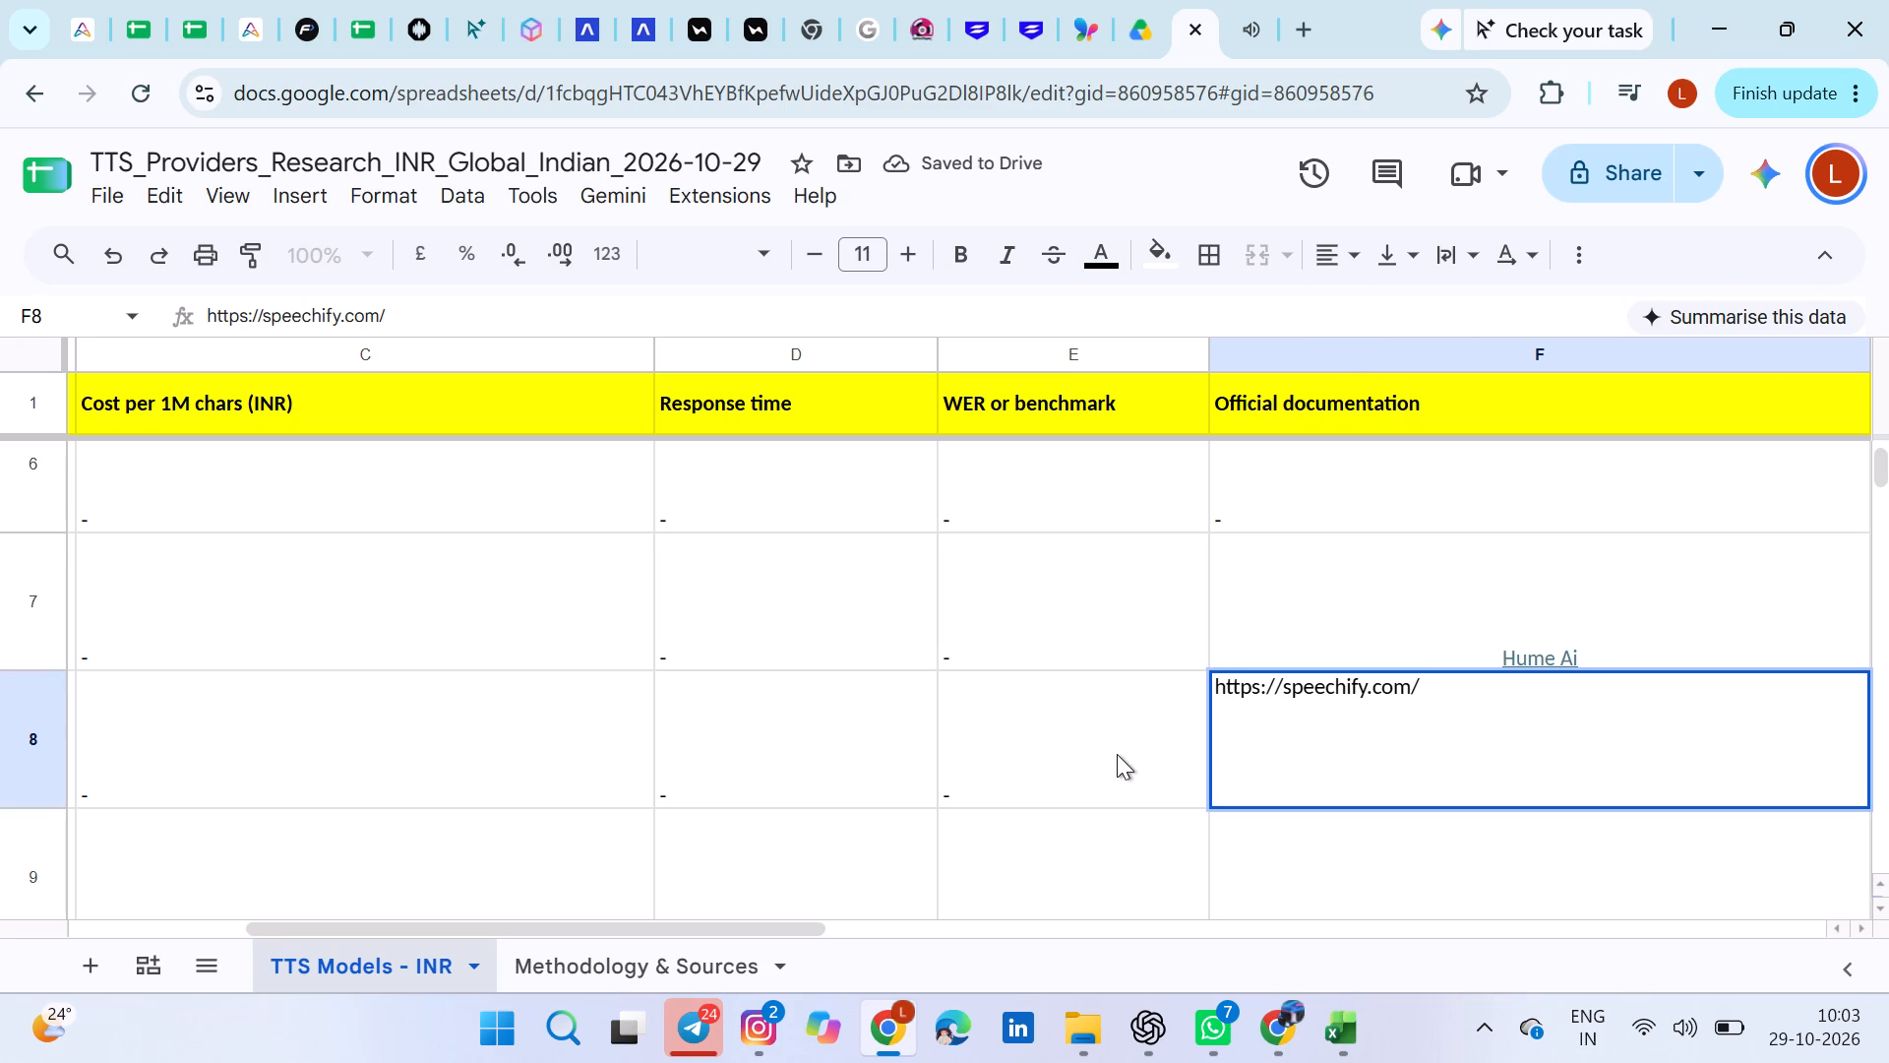
{"action": "left_click", "coordinate": [1117, 754]}
Change the display text of the F8 link to "Speechify docx".
{"action": "left_click", "coordinate": [1472, 798]}
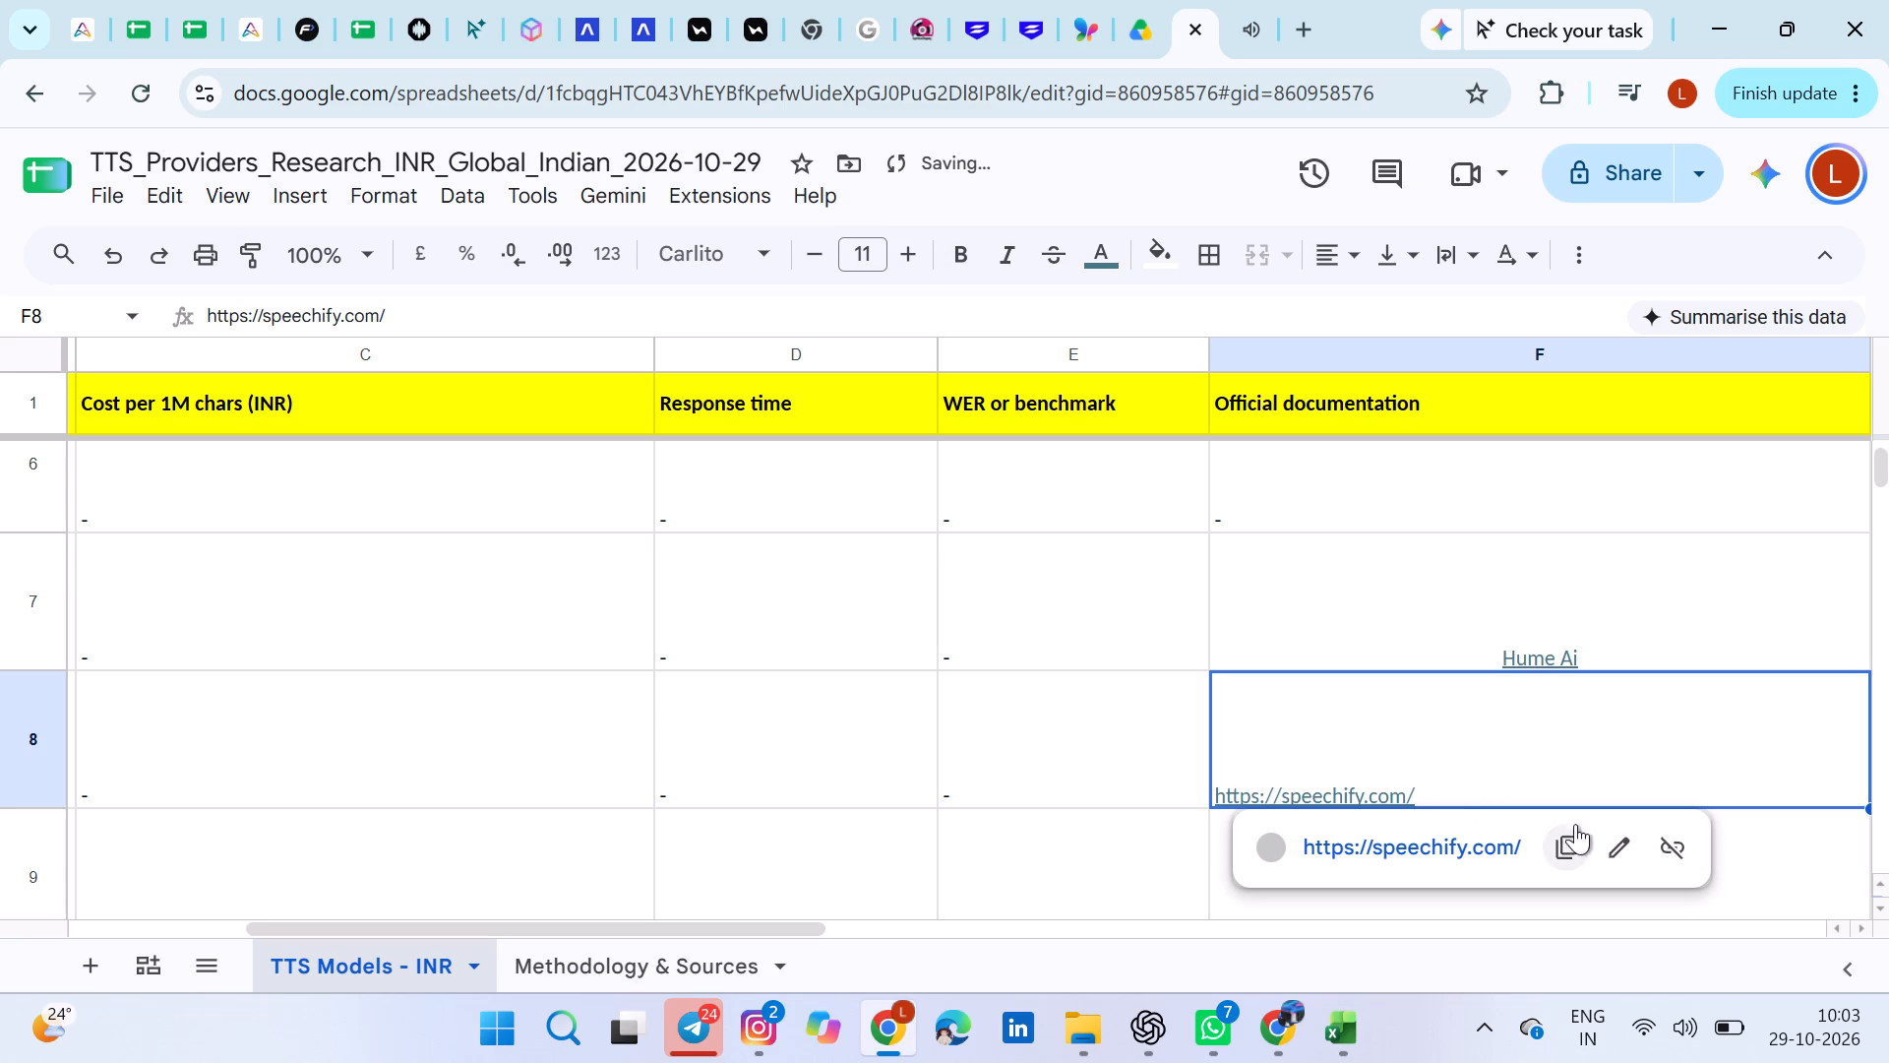
{"action": "left_click", "coordinate": [1614, 858]}
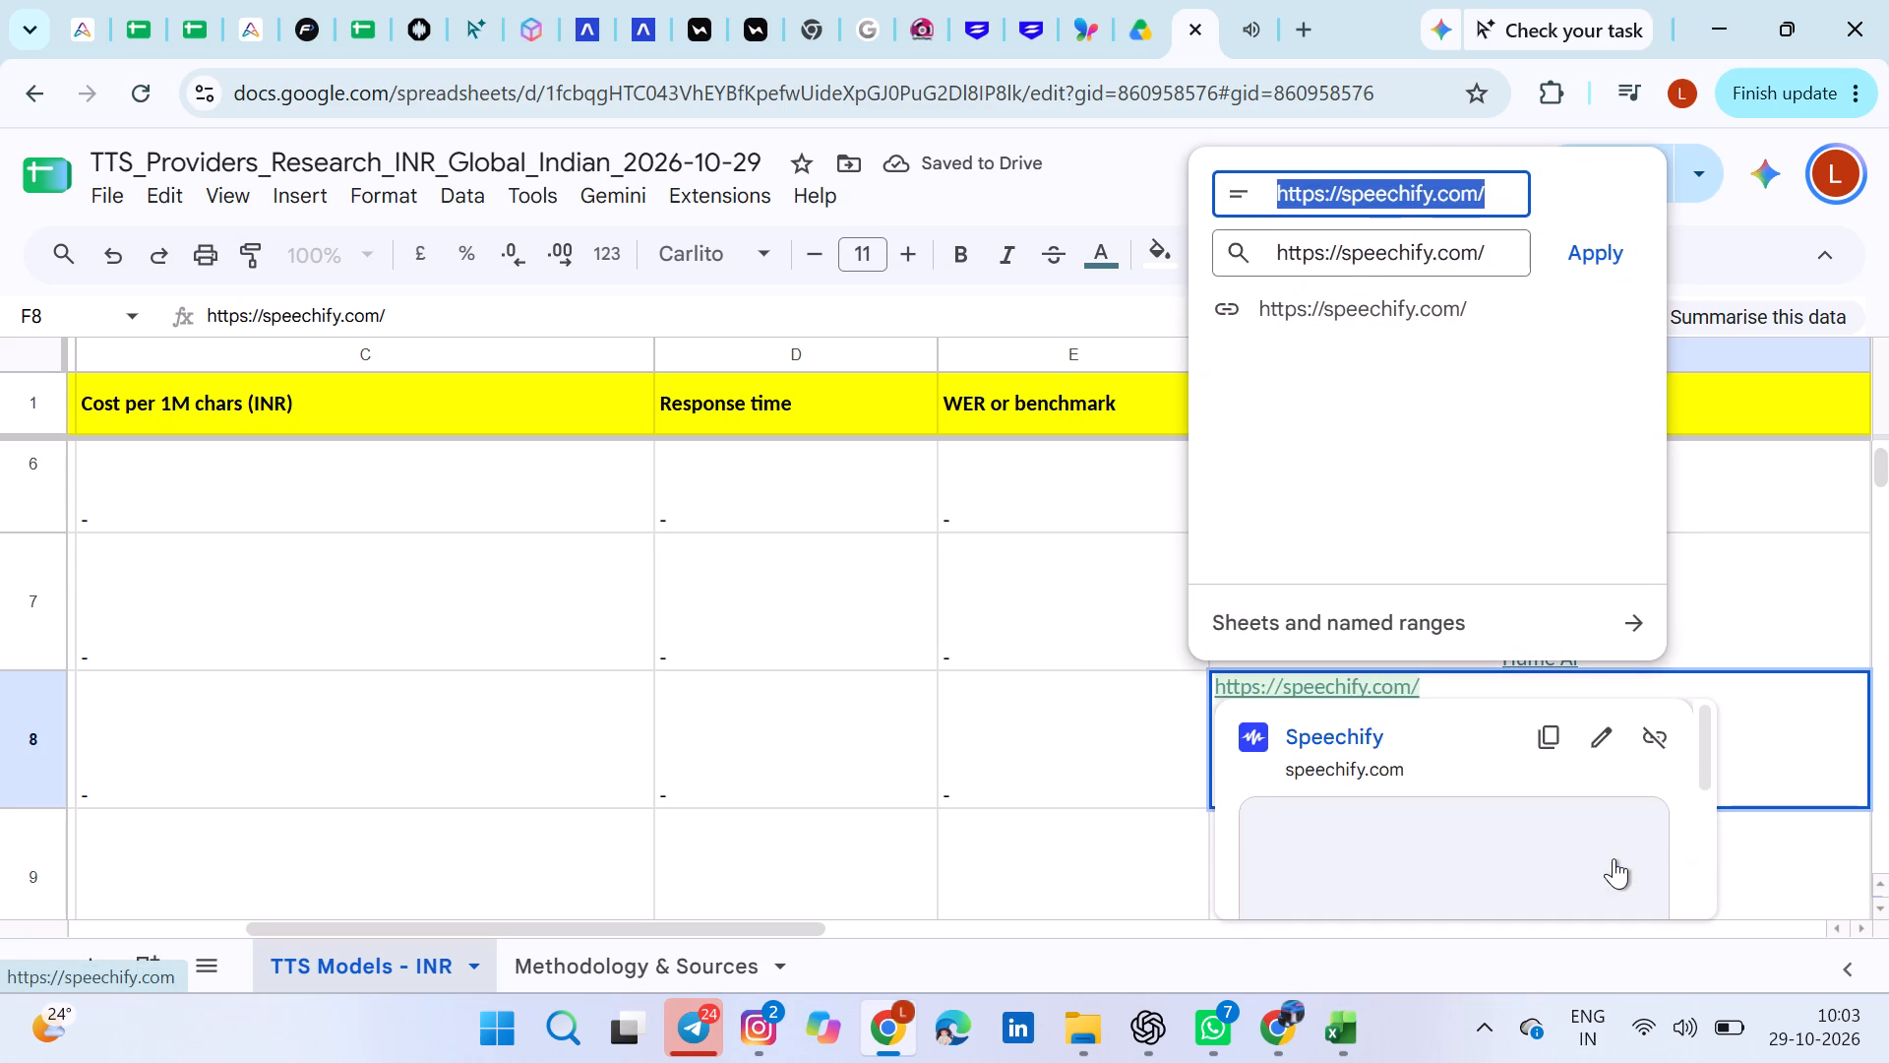
{"action": "type", "text": "Spee"}
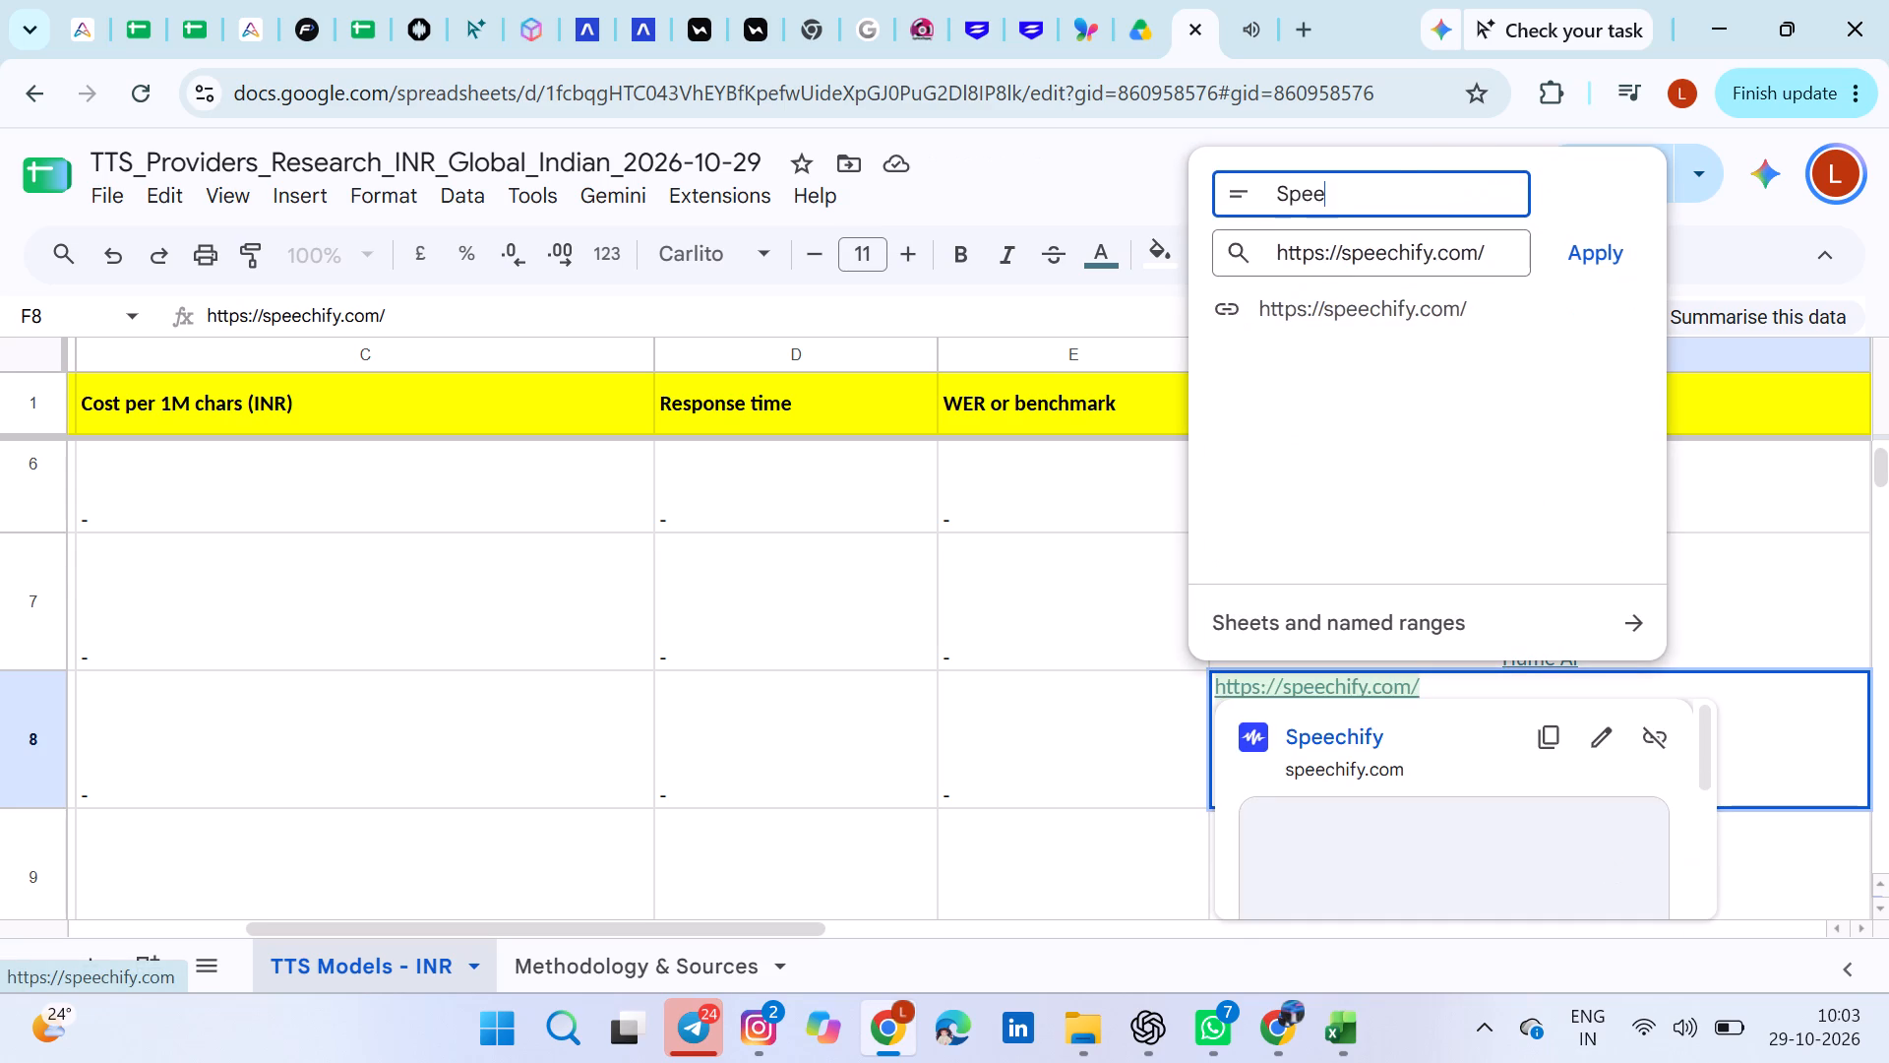
{"action": "key", "text": "c"}
{"action": "type", "text": "hify"}
{"action": "key", "text": "space"}
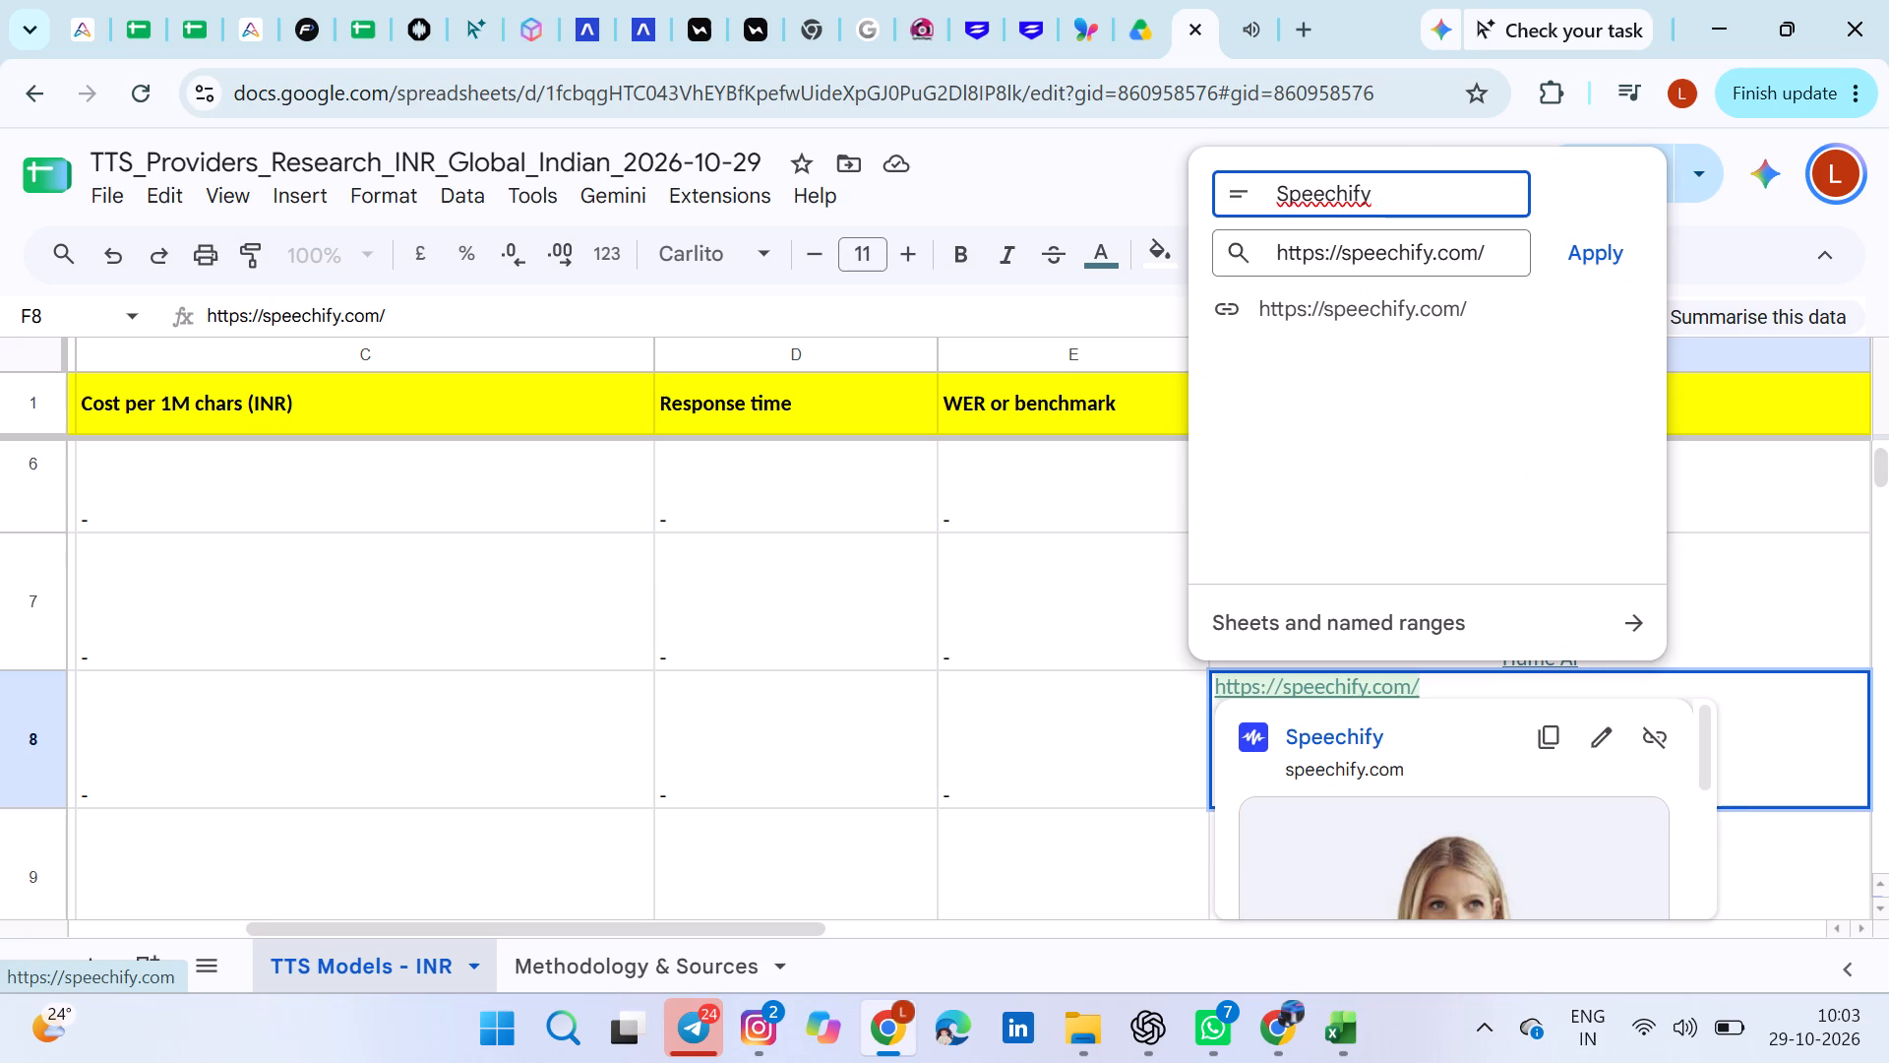
{"action": "key", "text": "shift+a"}
{"action": "key", "text": "BackSpace"}
{"action": "type", "text": "di"}
{"action": "key", "text": "BackSpace"}
{"action": "type", "text": "oc"}
{"action": "key", "text": "x"}
{"action": "key", "text": "Return"}
Centre the "Speechify docx" link horizontally in F8.
{"action": "key", "text": "ctrl+a"}
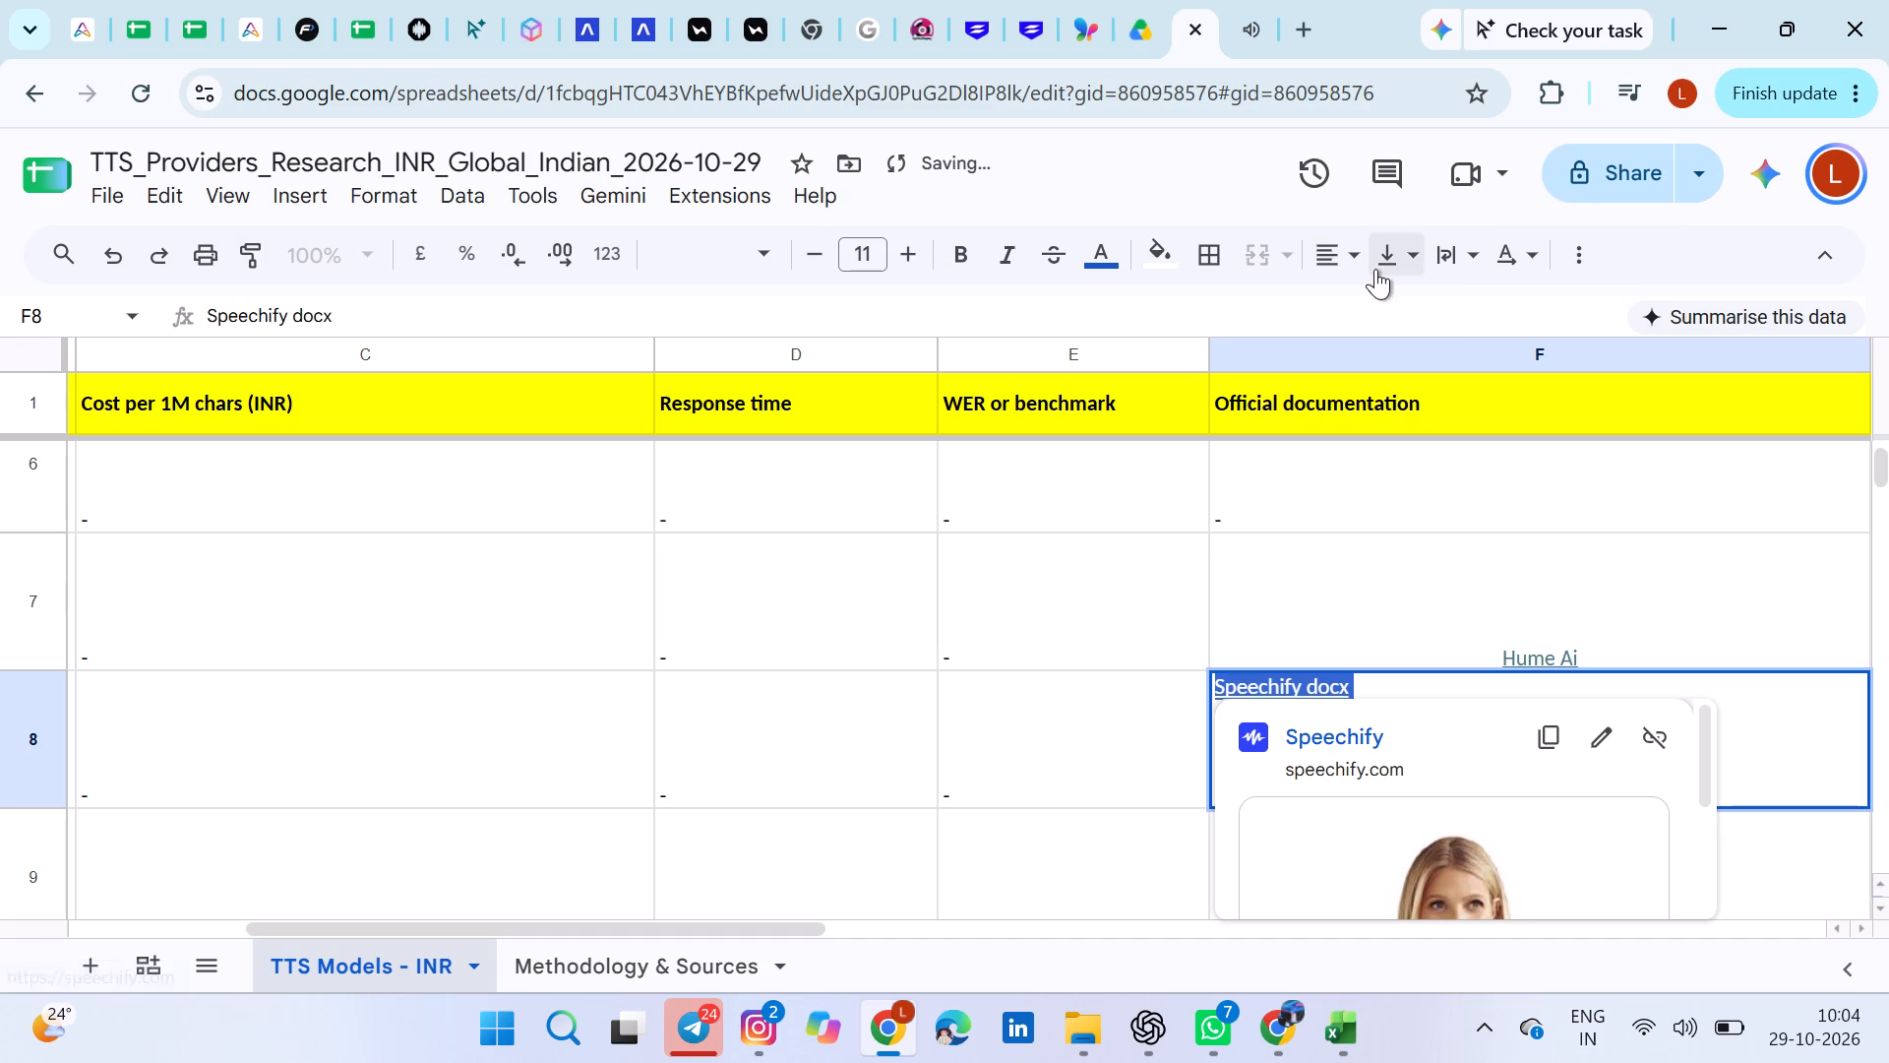
{"action": "left_click", "coordinate": [1348, 266]}
{"action": "left_click", "coordinate": [1398, 301]}
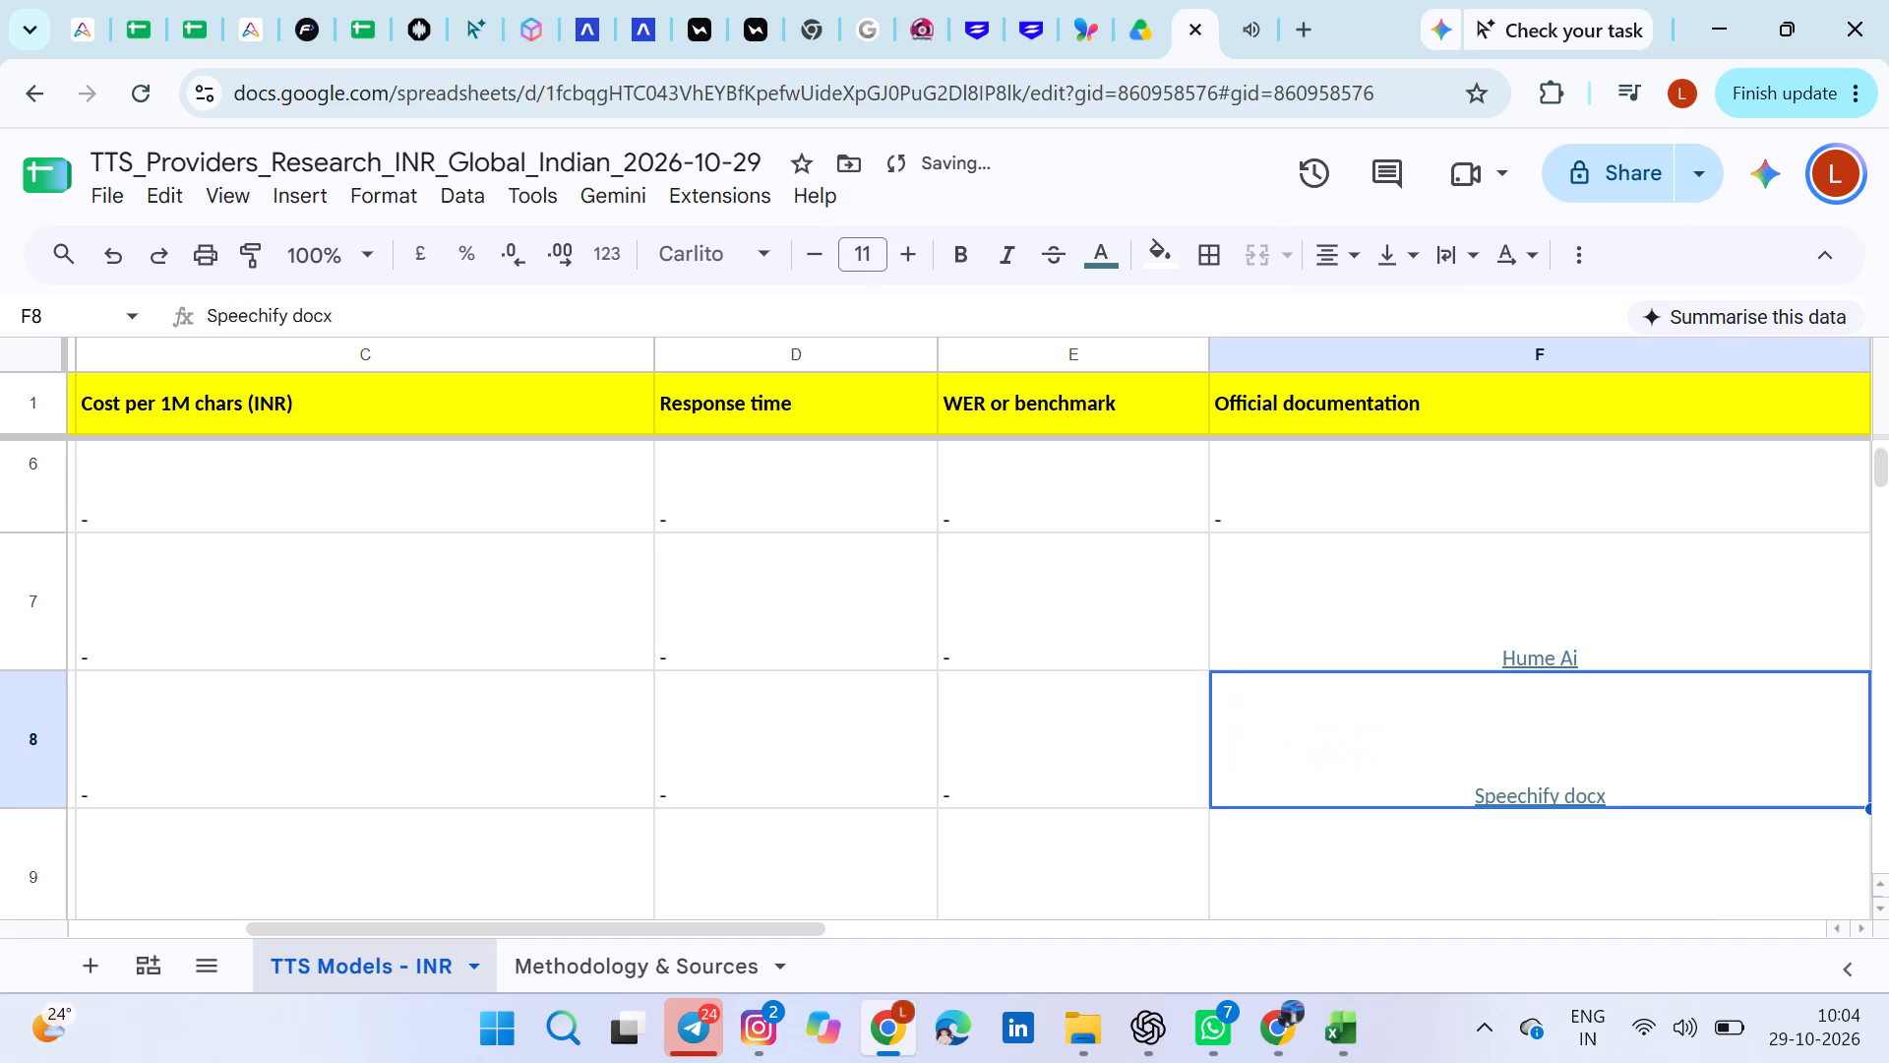
{"action": "scroll", "coordinate": [1215, 671], "scroll_direction": "down", "scroll_amount": 1}
{"action": "double_click", "coordinate": [1542, 694]}
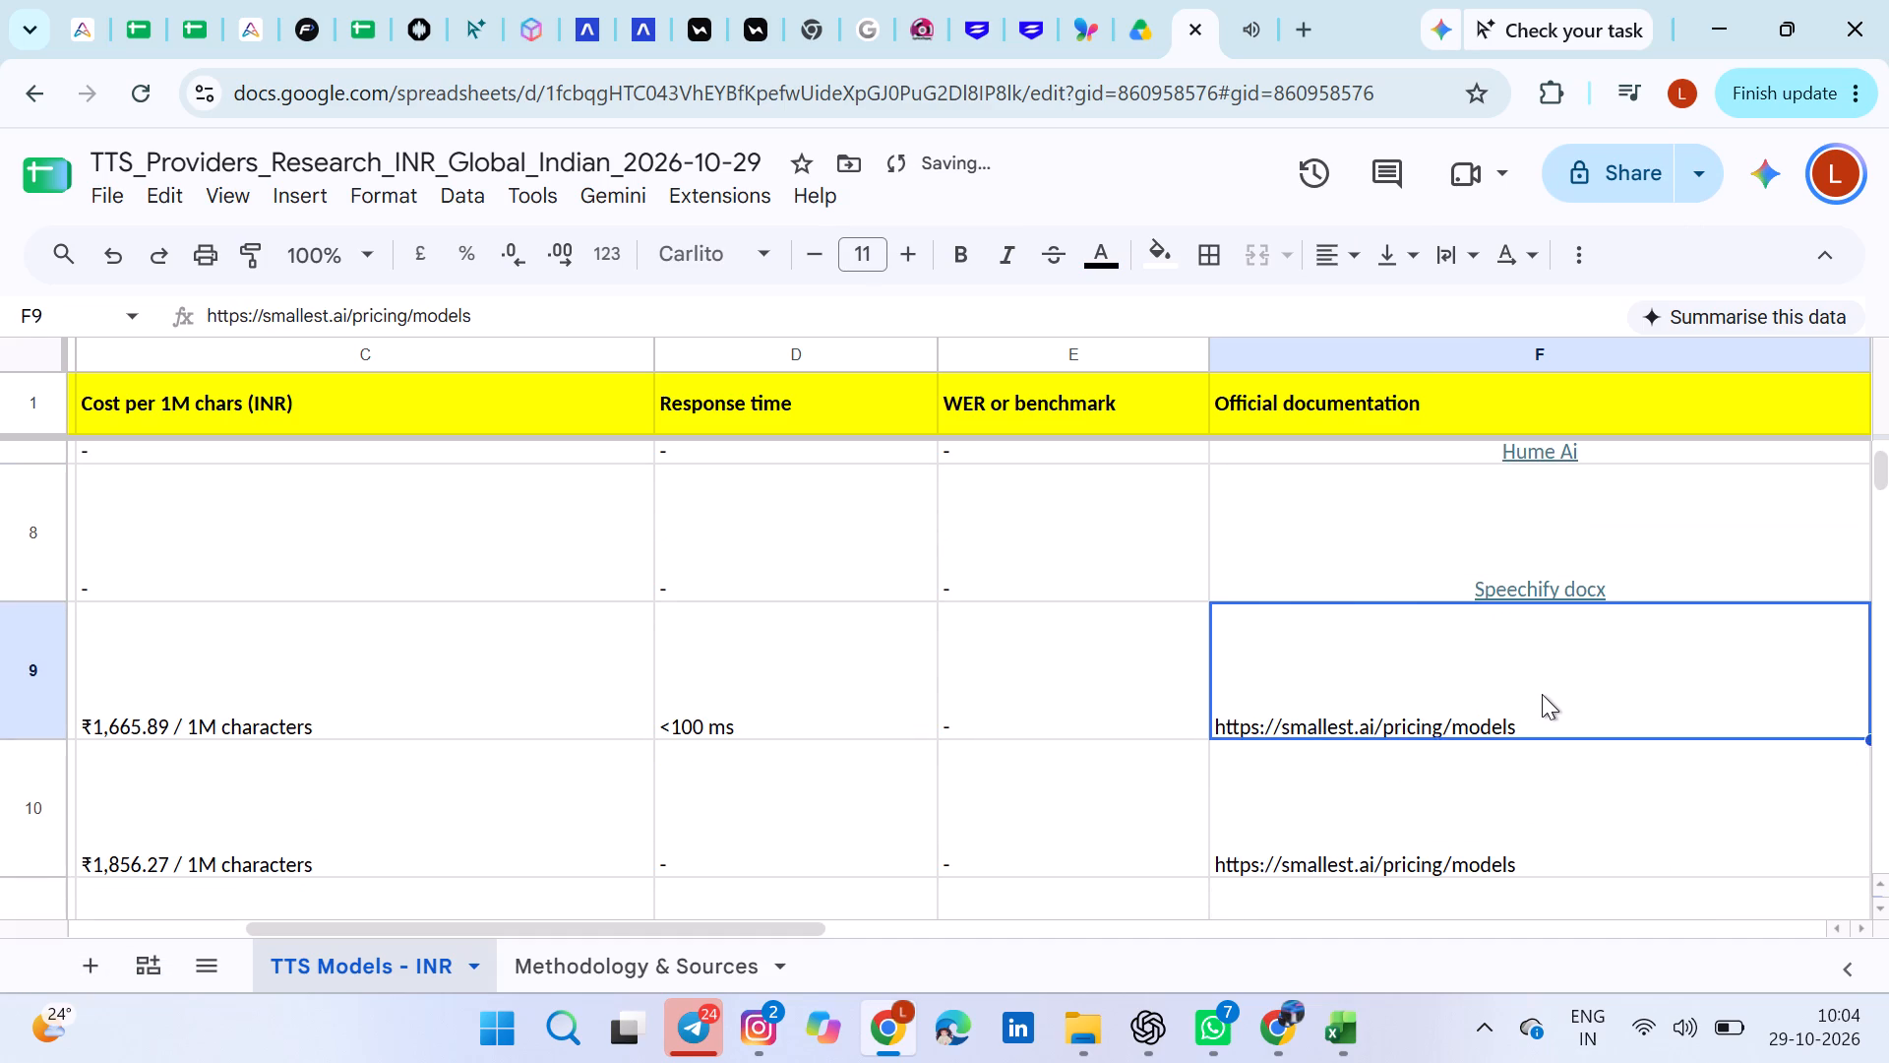
{"action": "key", "text": "ctrl+a"}
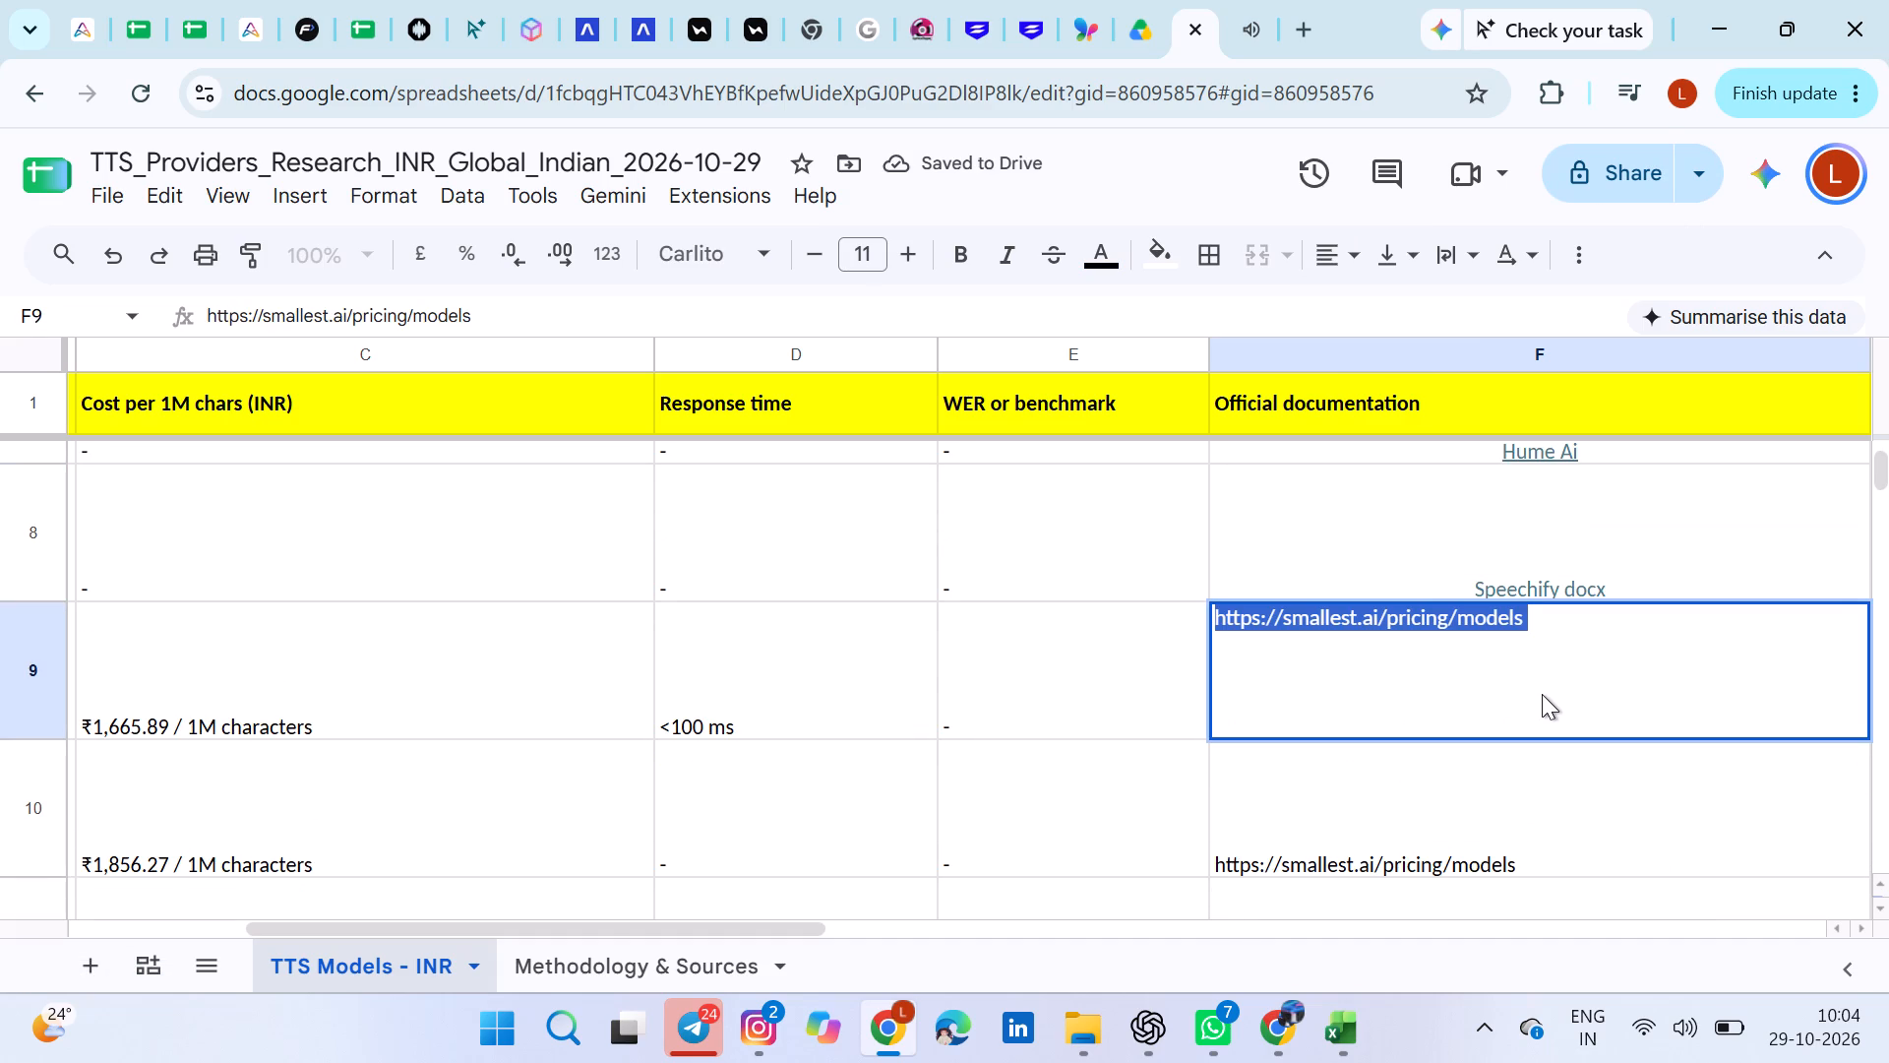
{"action": "key", "text": "ctrl+c"}
{"action": "key", "text": "BackSpace"}
{"action": "key", "text": "ctrl+v"}
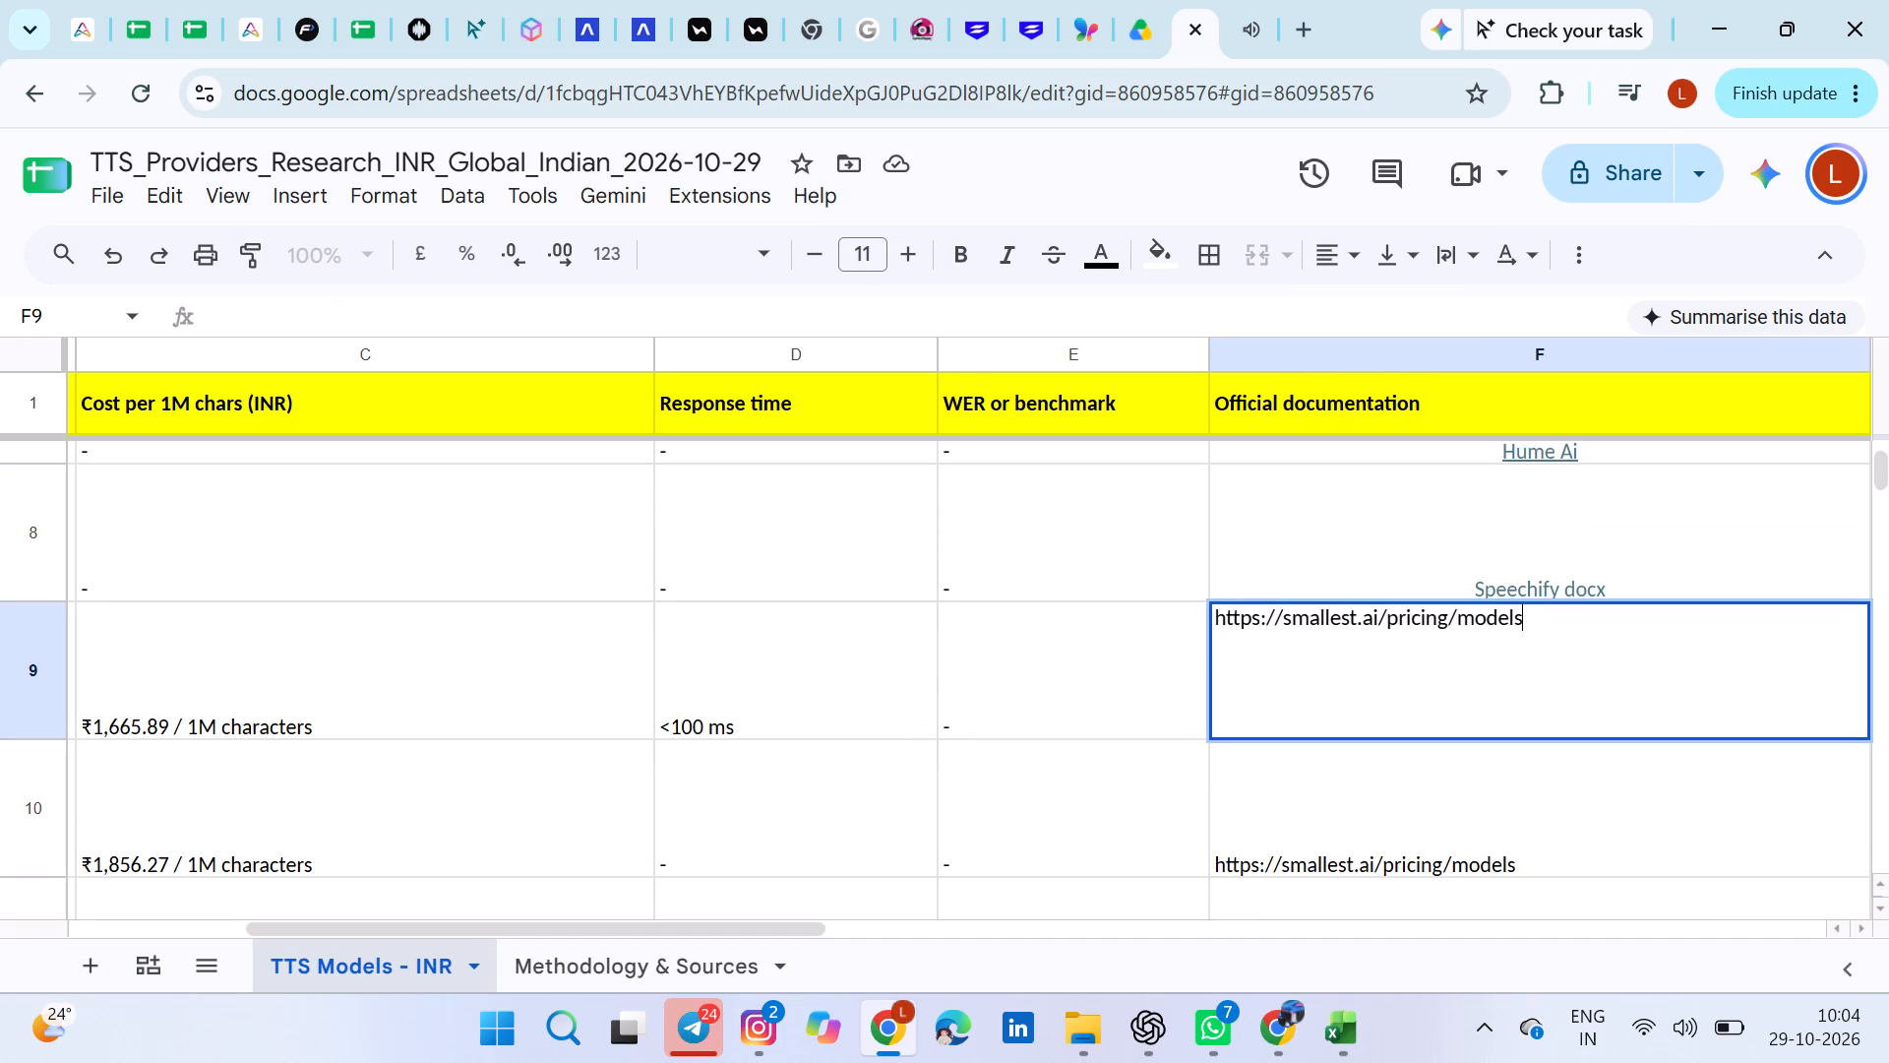
{"action": "left_click", "coordinate": [1085, 666]}
Change the display text of the F9 link to "Smallest AI Pricing".
{"action": "left_click", "coordinate": [1645, 717]}
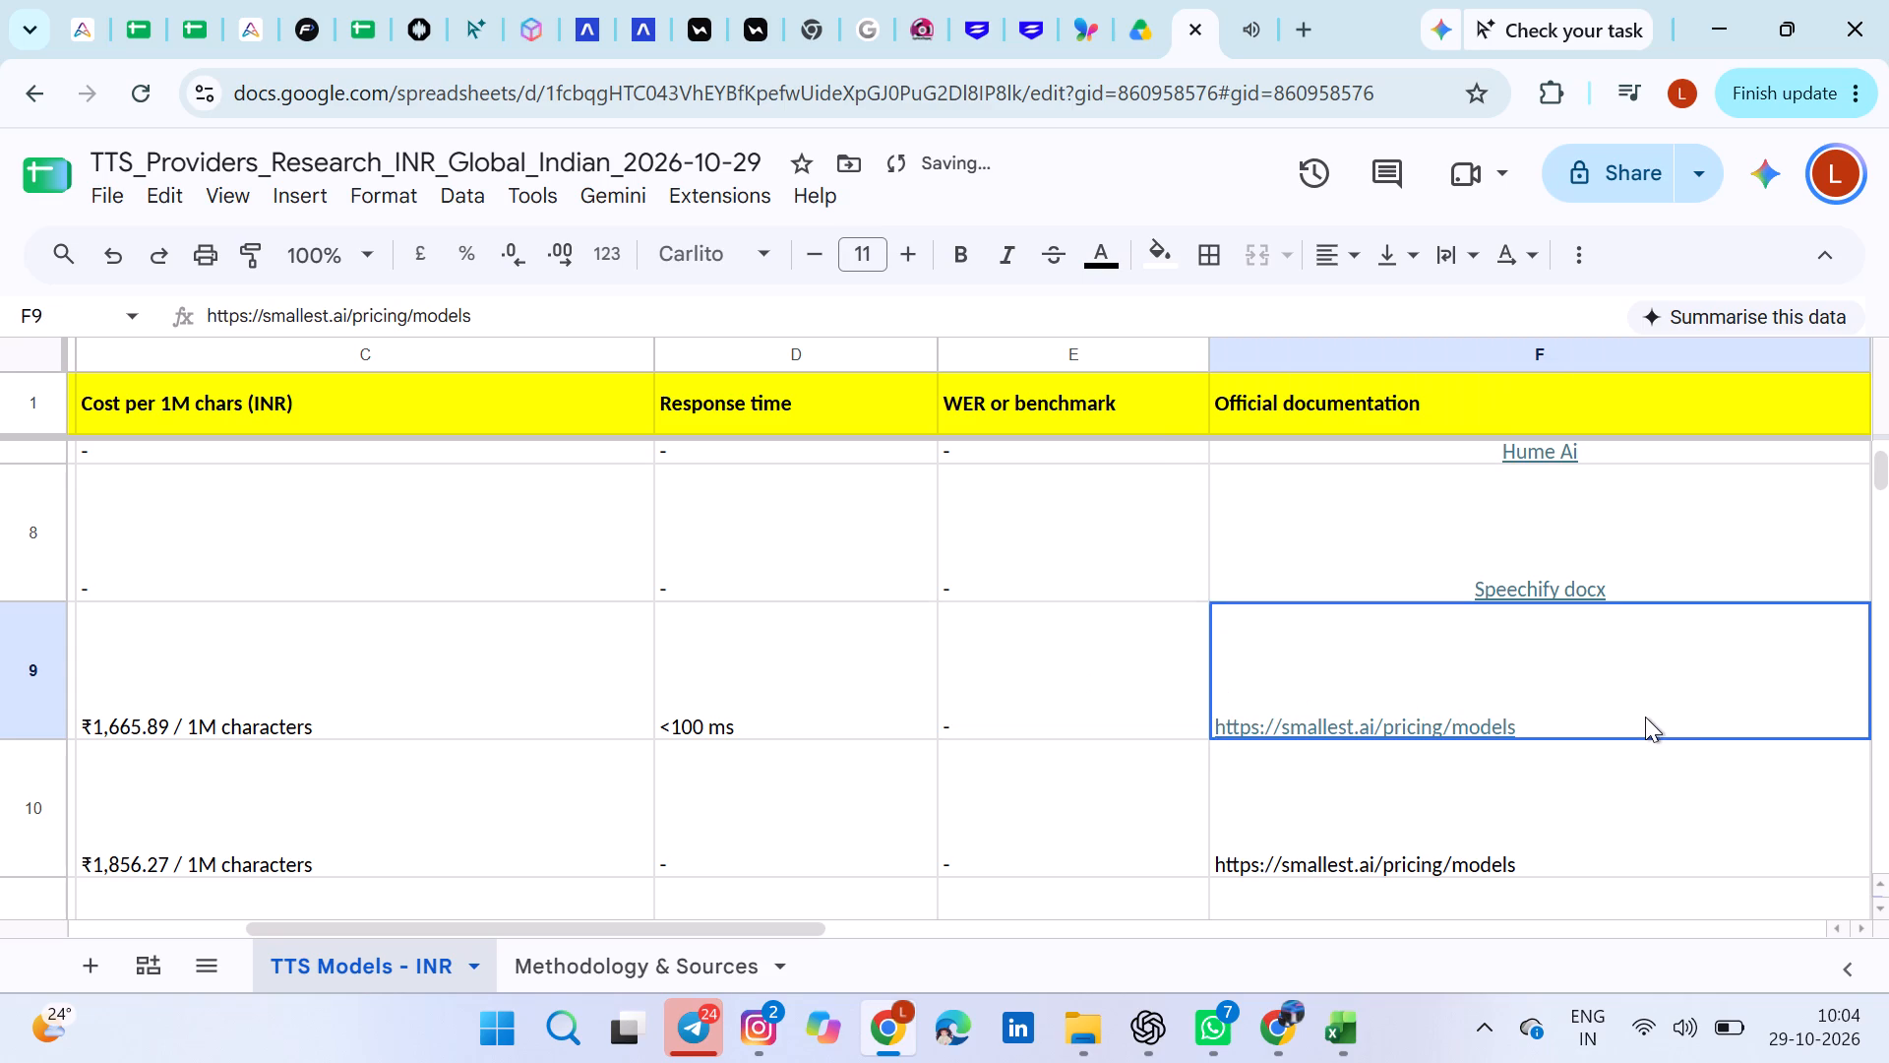
{"action": "left_click", "coordinate": [1608, 764]}
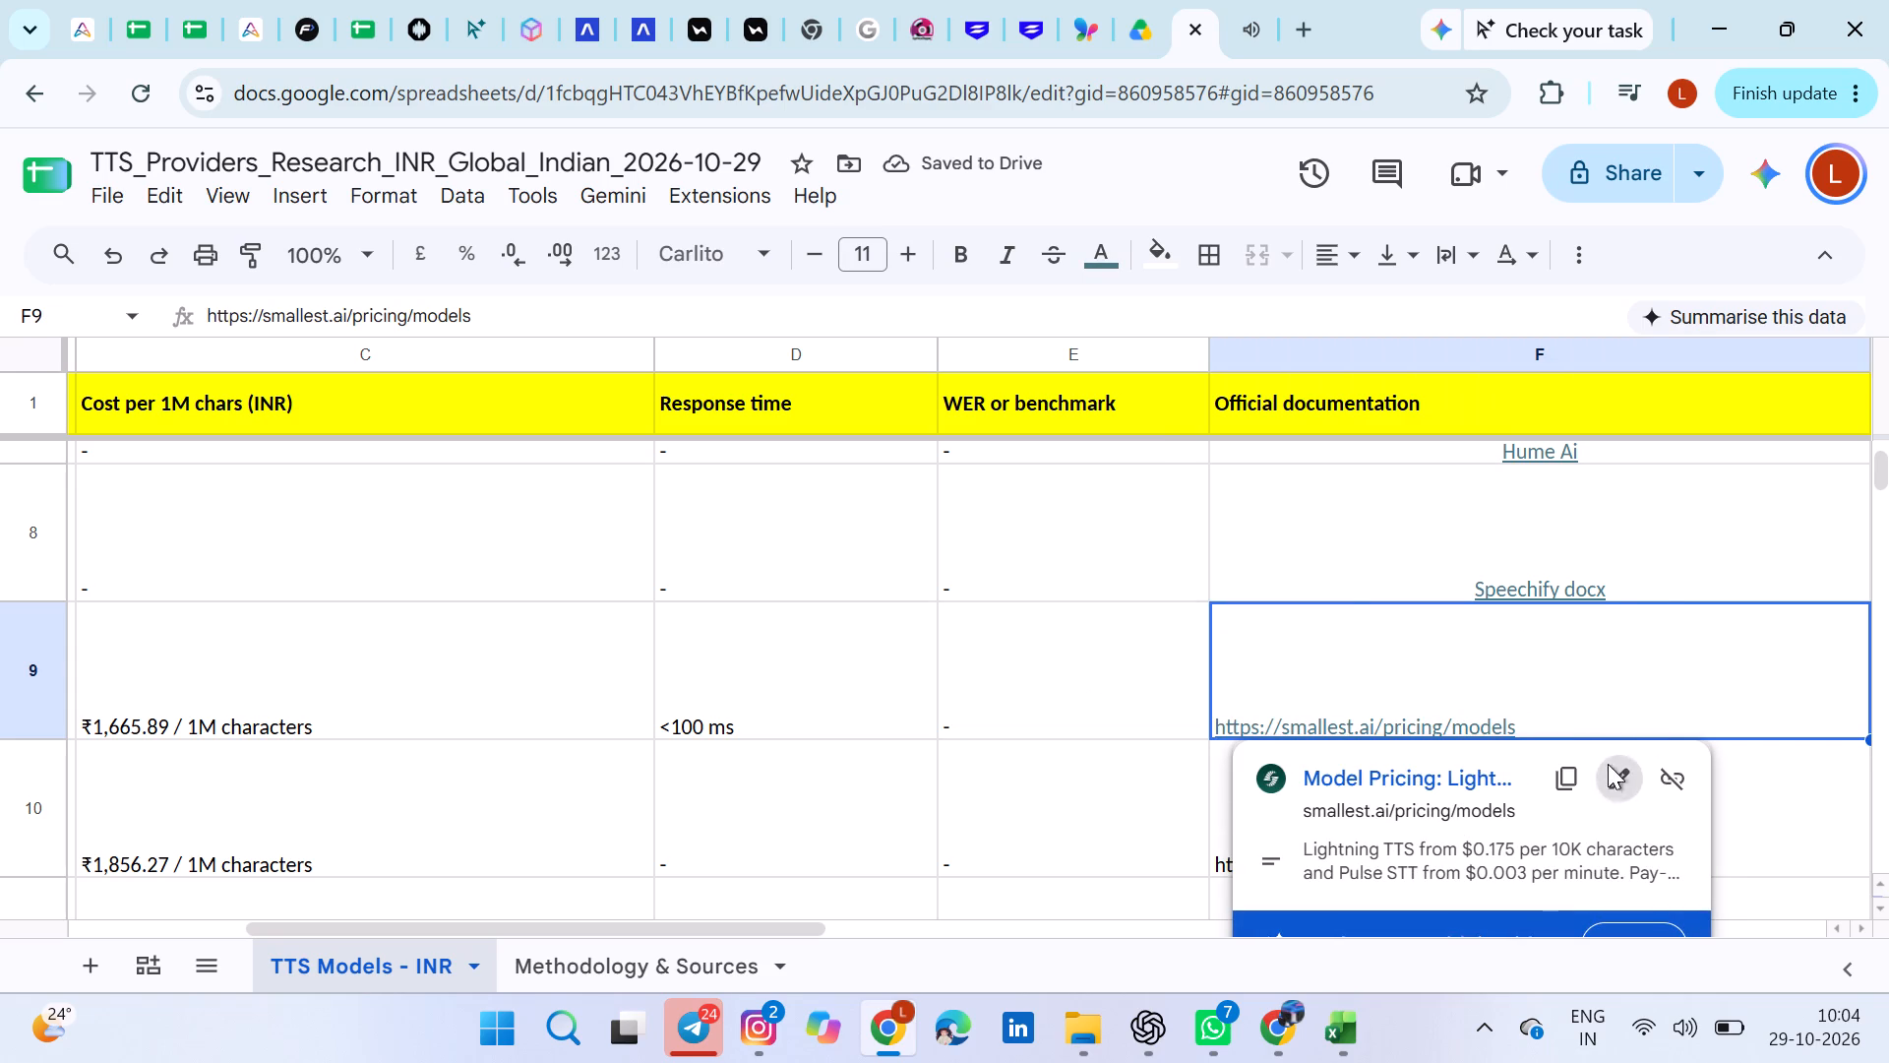
{"action": "type", "text": "Smallesr"}
{"action": "key", "text": "BackSpace"}
{"action": "type", "text": "t"}
{"action": "key", "text": "space"}
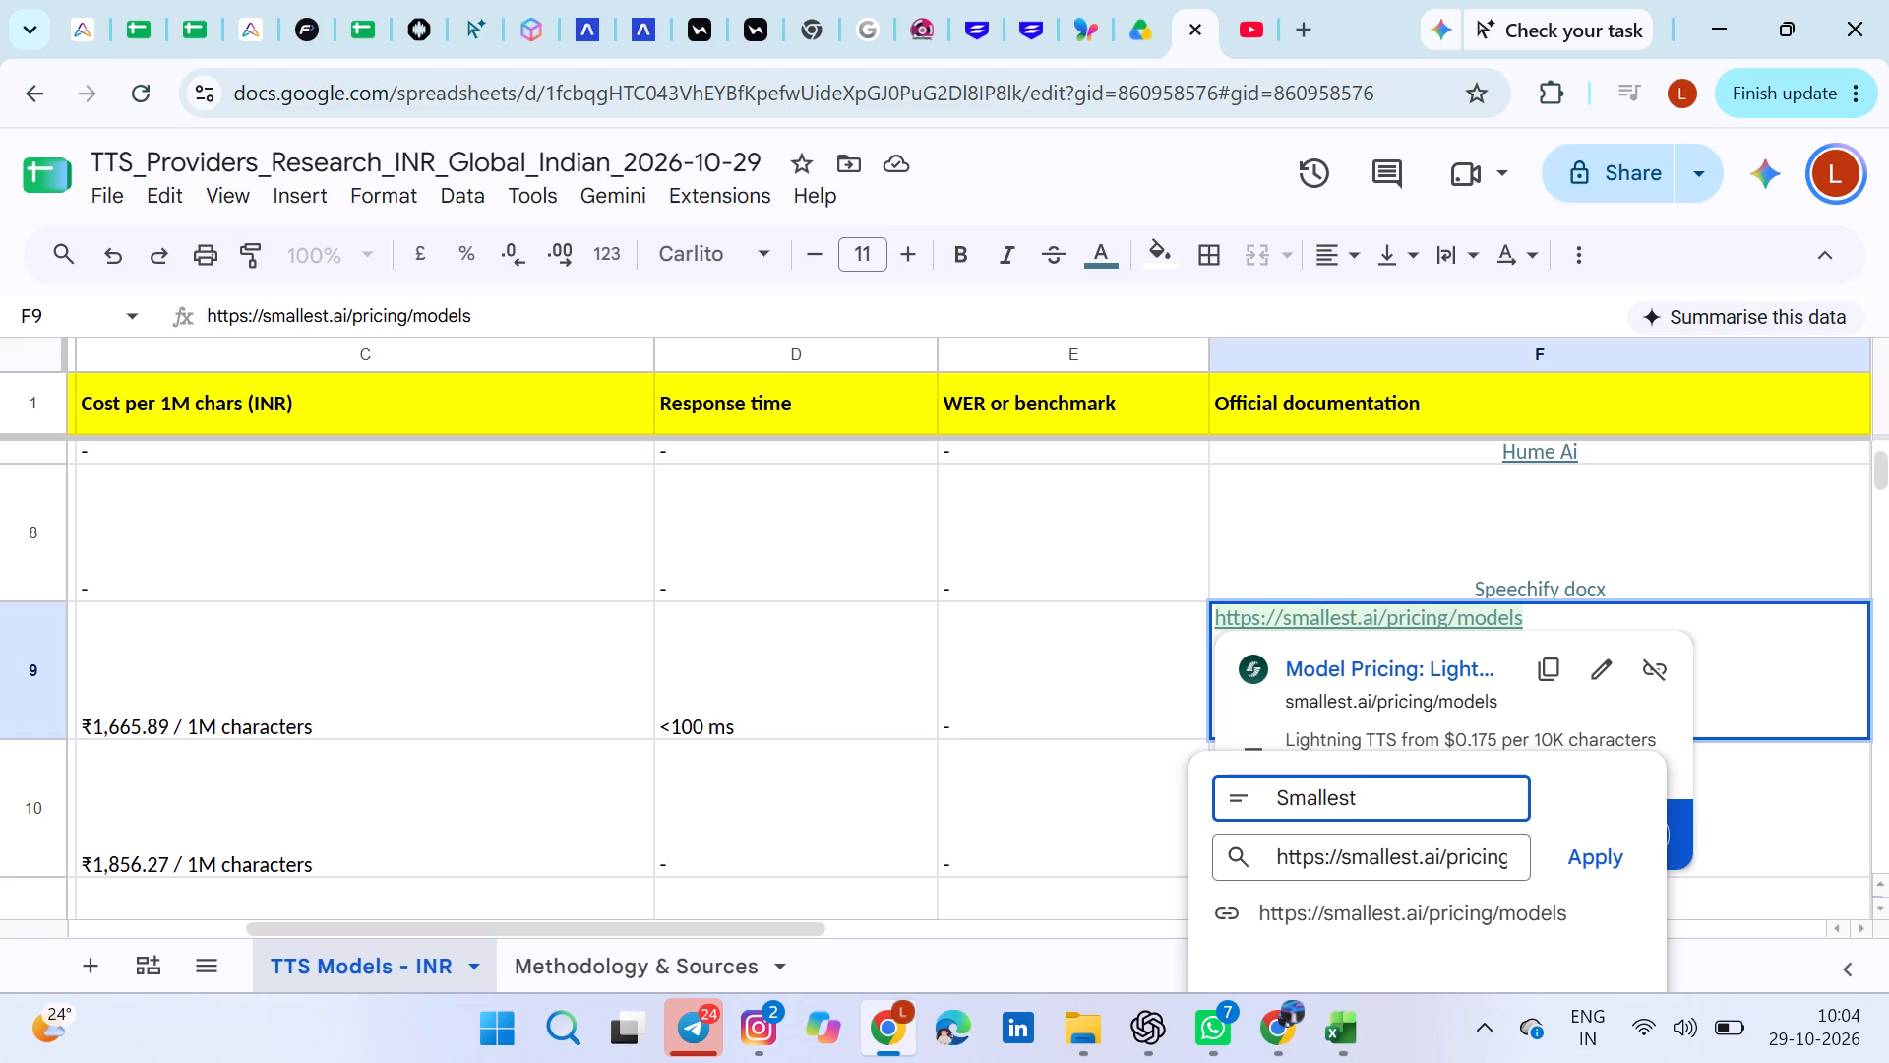
{"action": "type", "text": "AI Pricing"}
{"action": "key", "text": "Return"}
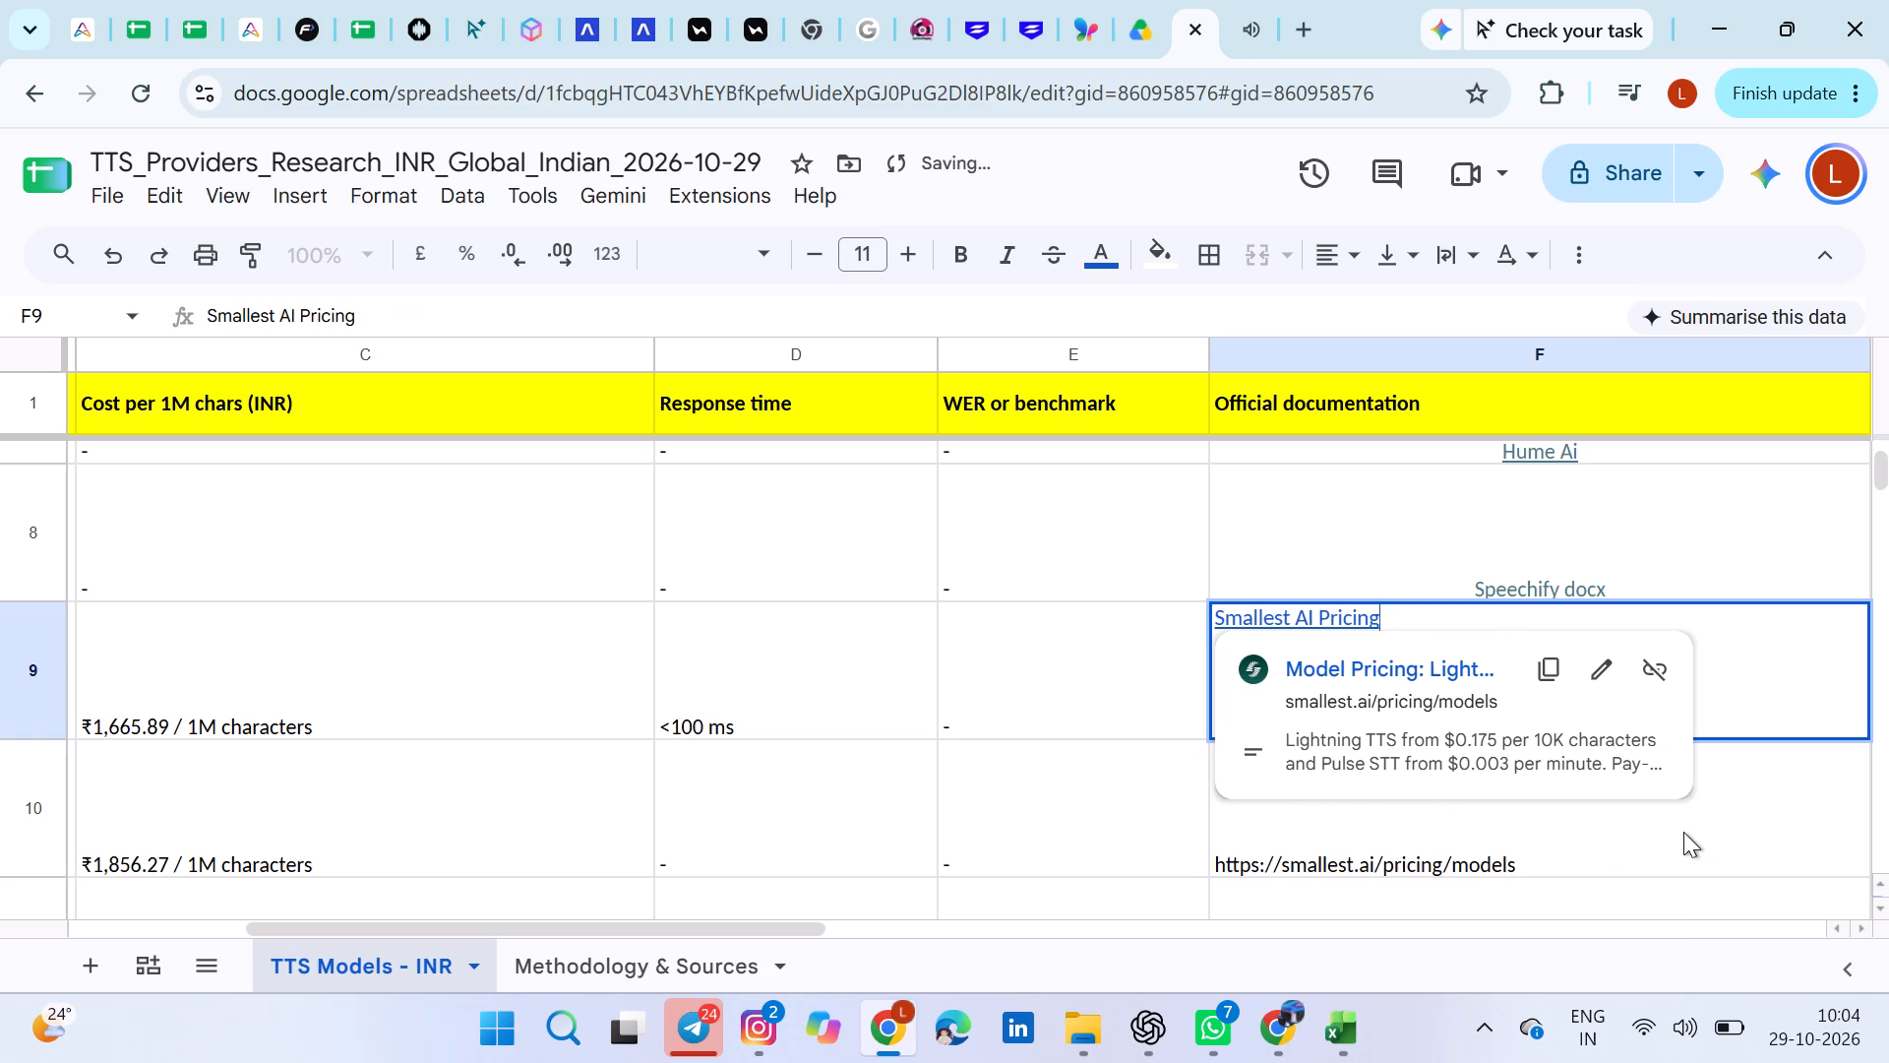
Centre the "Smallest AI Pricing" link horizontally in F9.
{"action": "key", "text": "ctrl+a"}
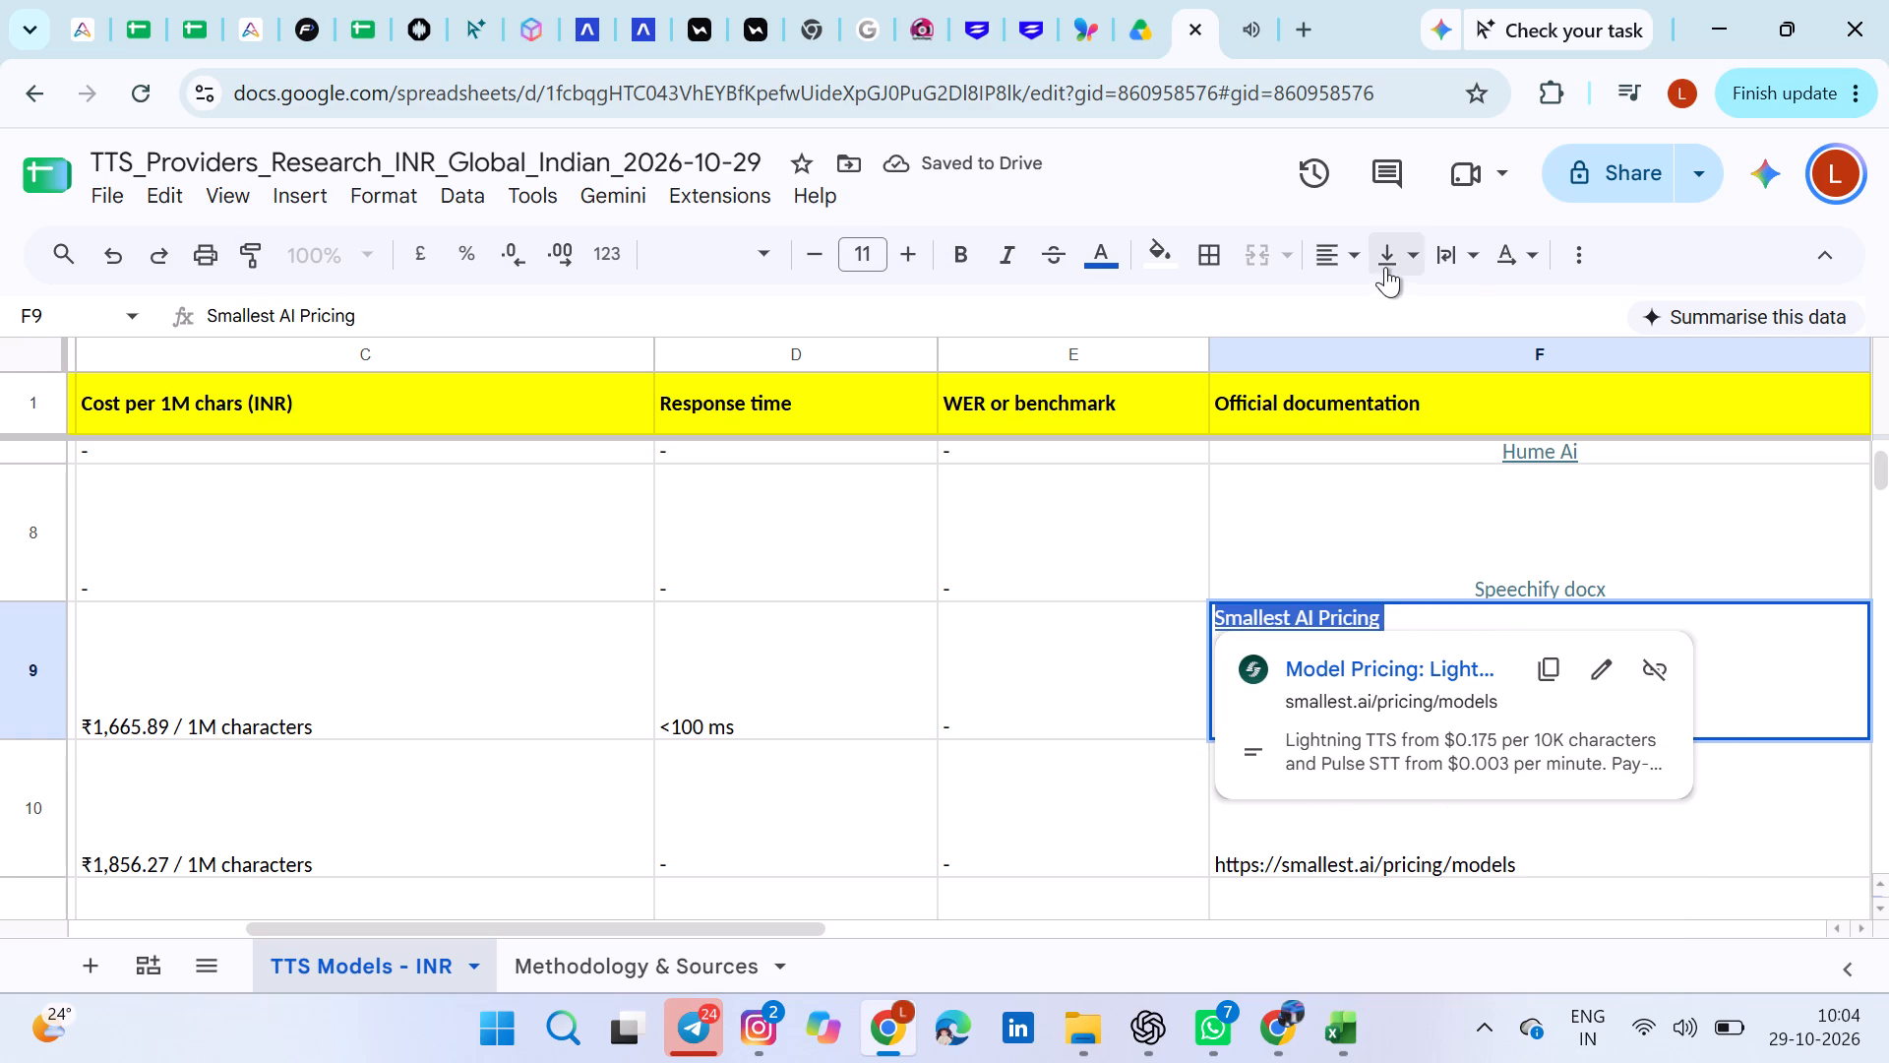
{"action": "left_click", "coordinate": [1351, 259]}
{"action": "left_click", "coordinate": [1382, 328]}
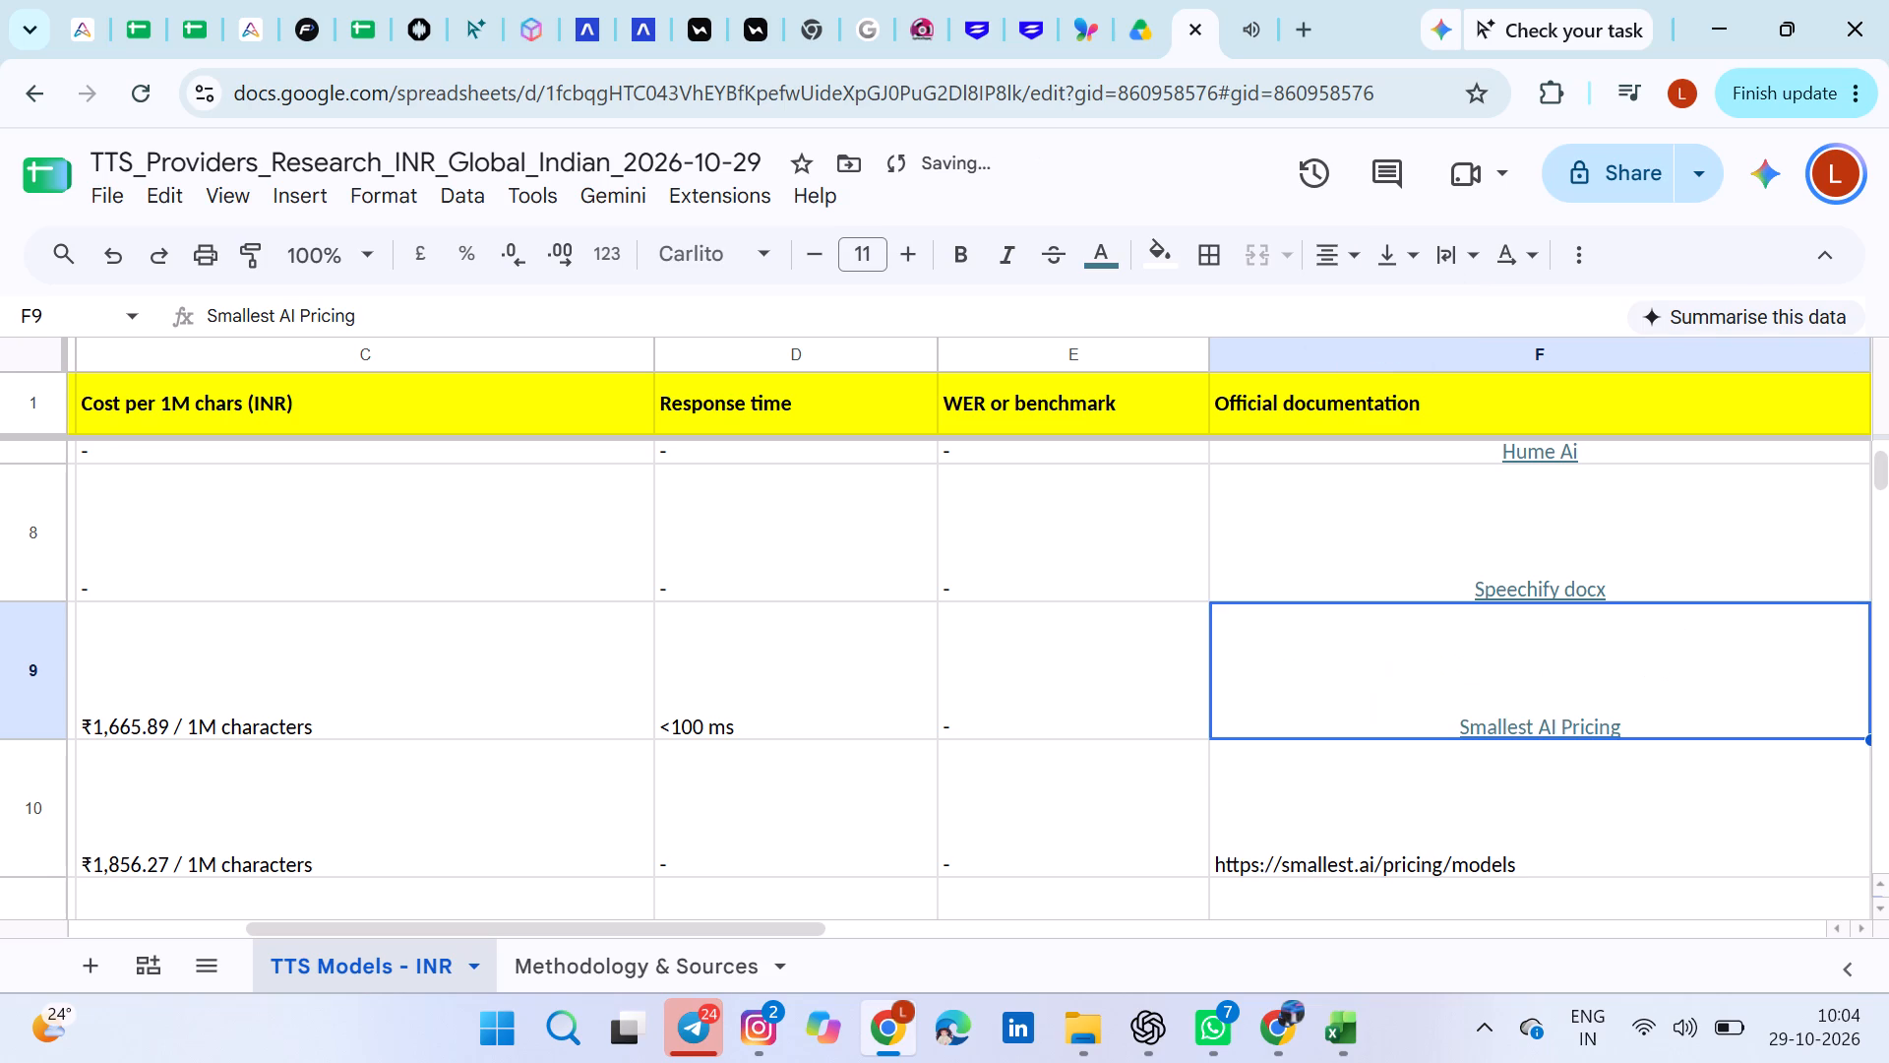
Fill the "Smallest AI Pricing" link from F9 down into F10, replacing the plain URL there.
{"action": "left_click", "coordinate": [1514, 830]}
{"action": "scroll", "coordinate": [1514, 830], "scroll_direction": "down", "scroll_amount": 2}
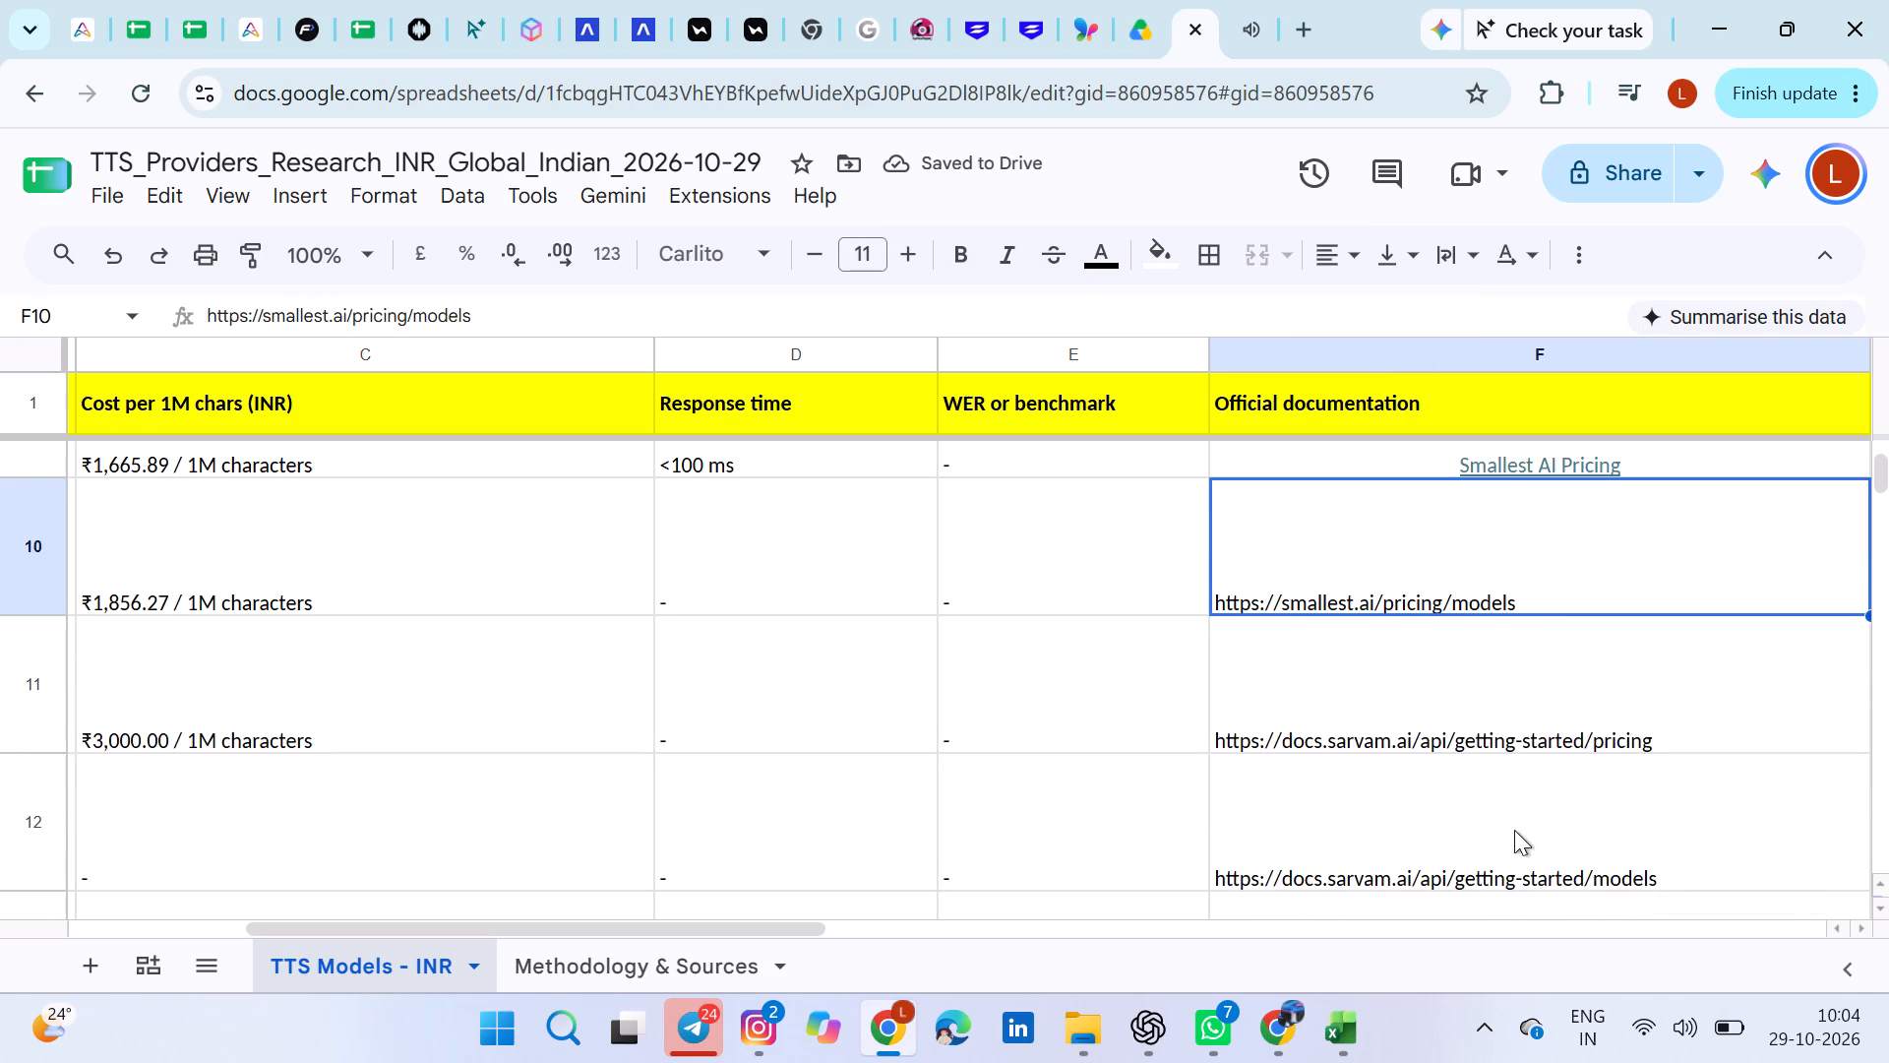
{"action": "scroll", "coordinate": [1514, 830], "scroll_direction": "left", "scroll_amount": 2}
{"action": "left_click", "coordinate": [1501, 562]}
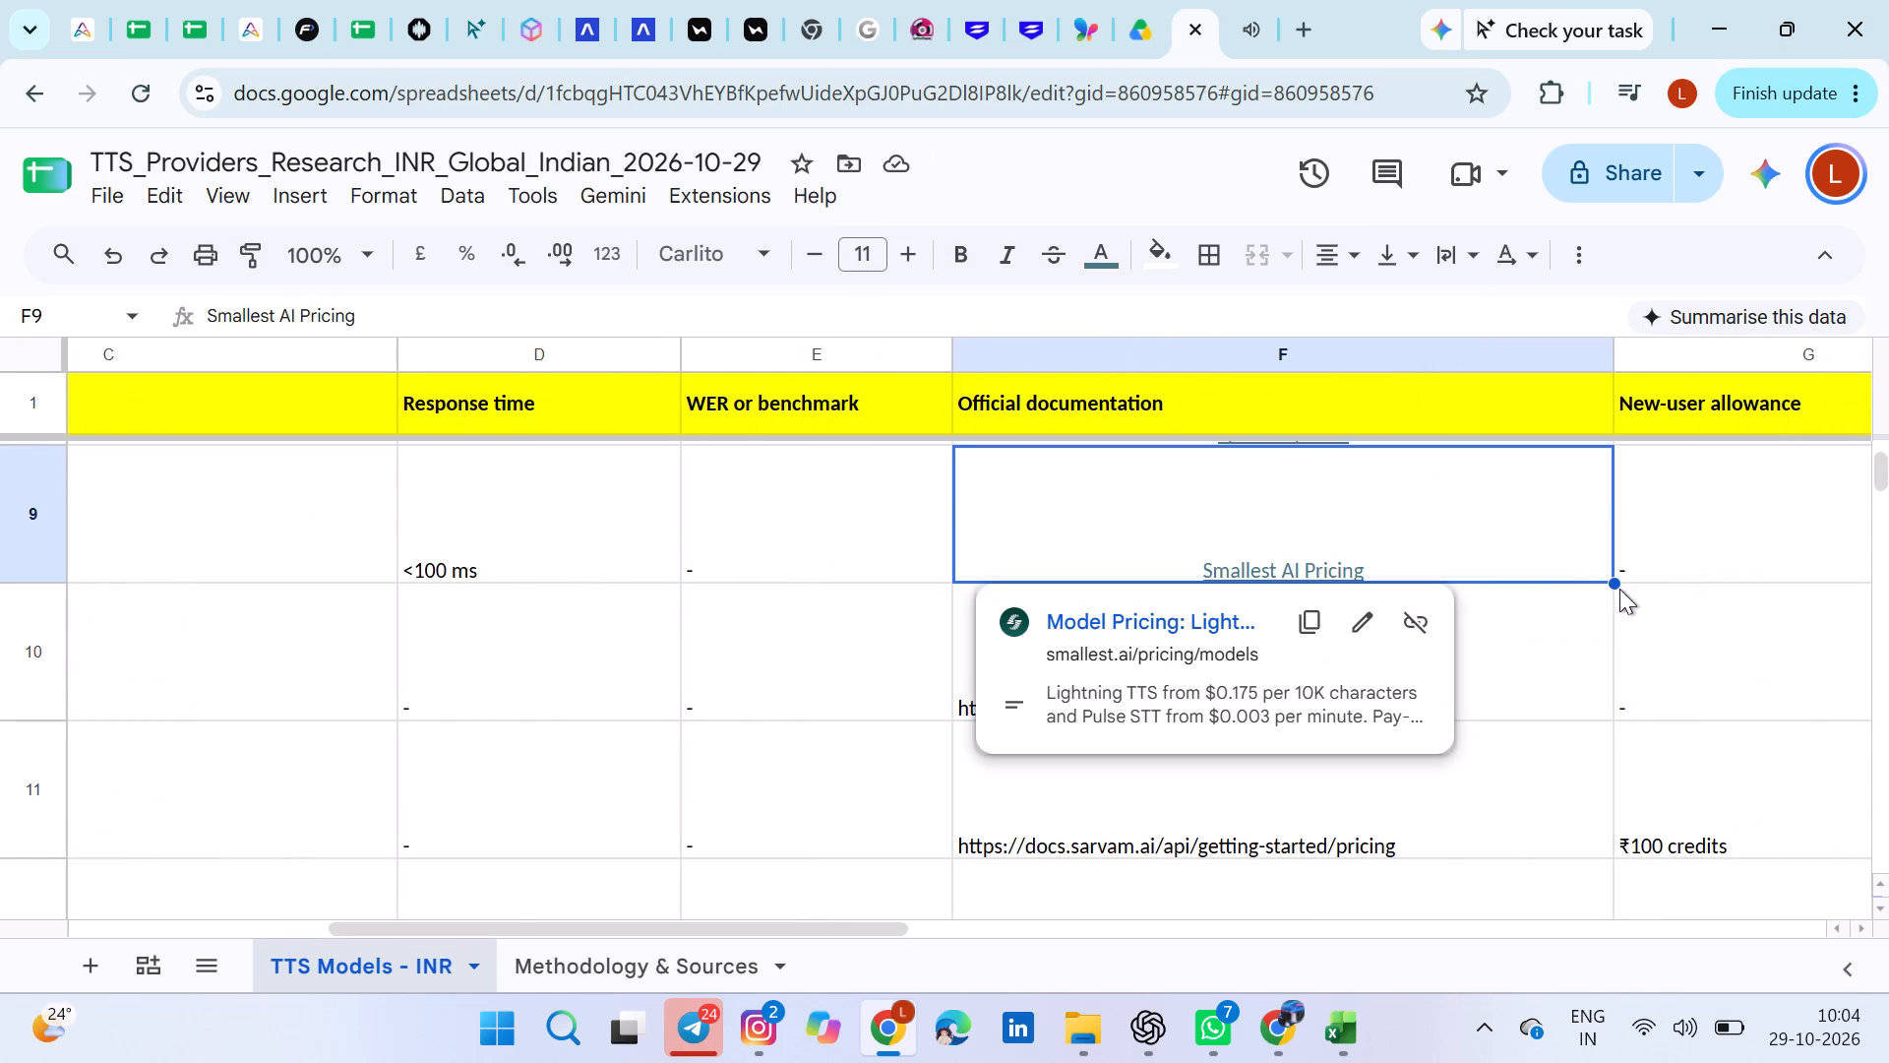
{"action": "left_click_drag", "start_coordinate": [1612, 582], "coordinate": [1614, 720]}
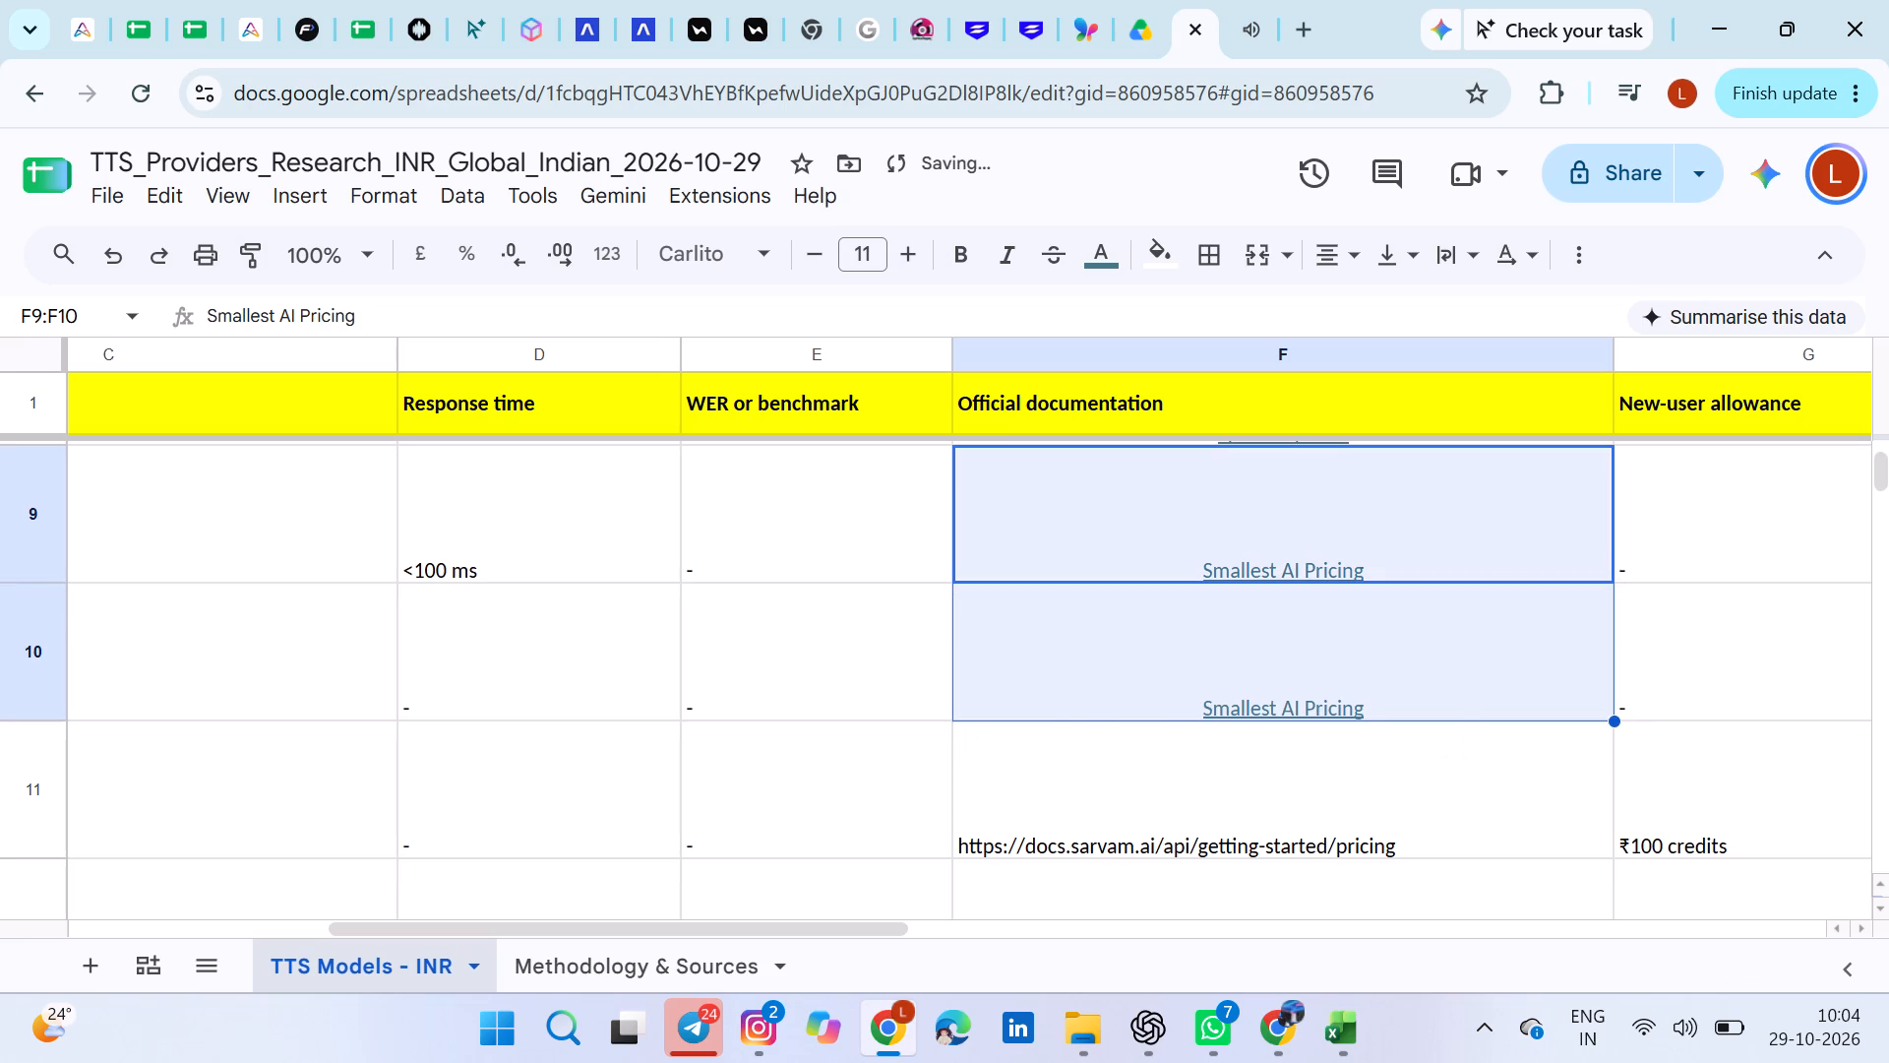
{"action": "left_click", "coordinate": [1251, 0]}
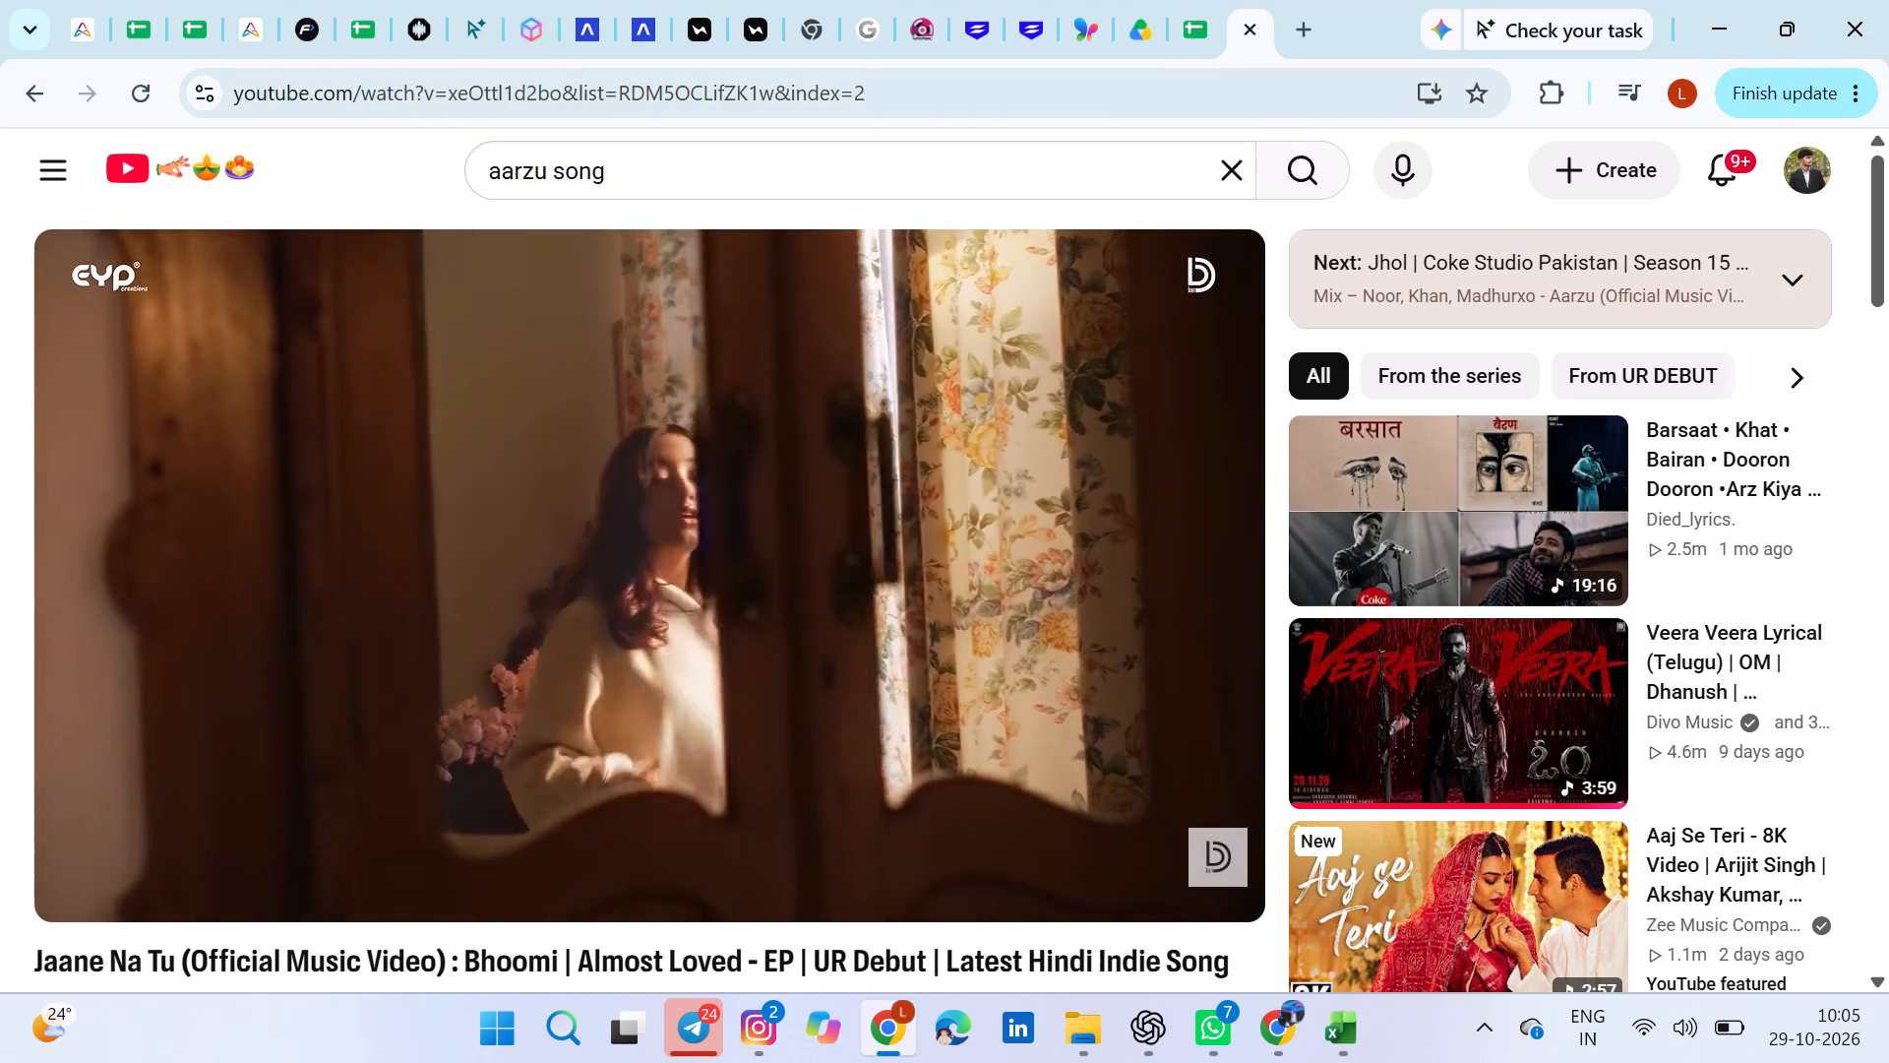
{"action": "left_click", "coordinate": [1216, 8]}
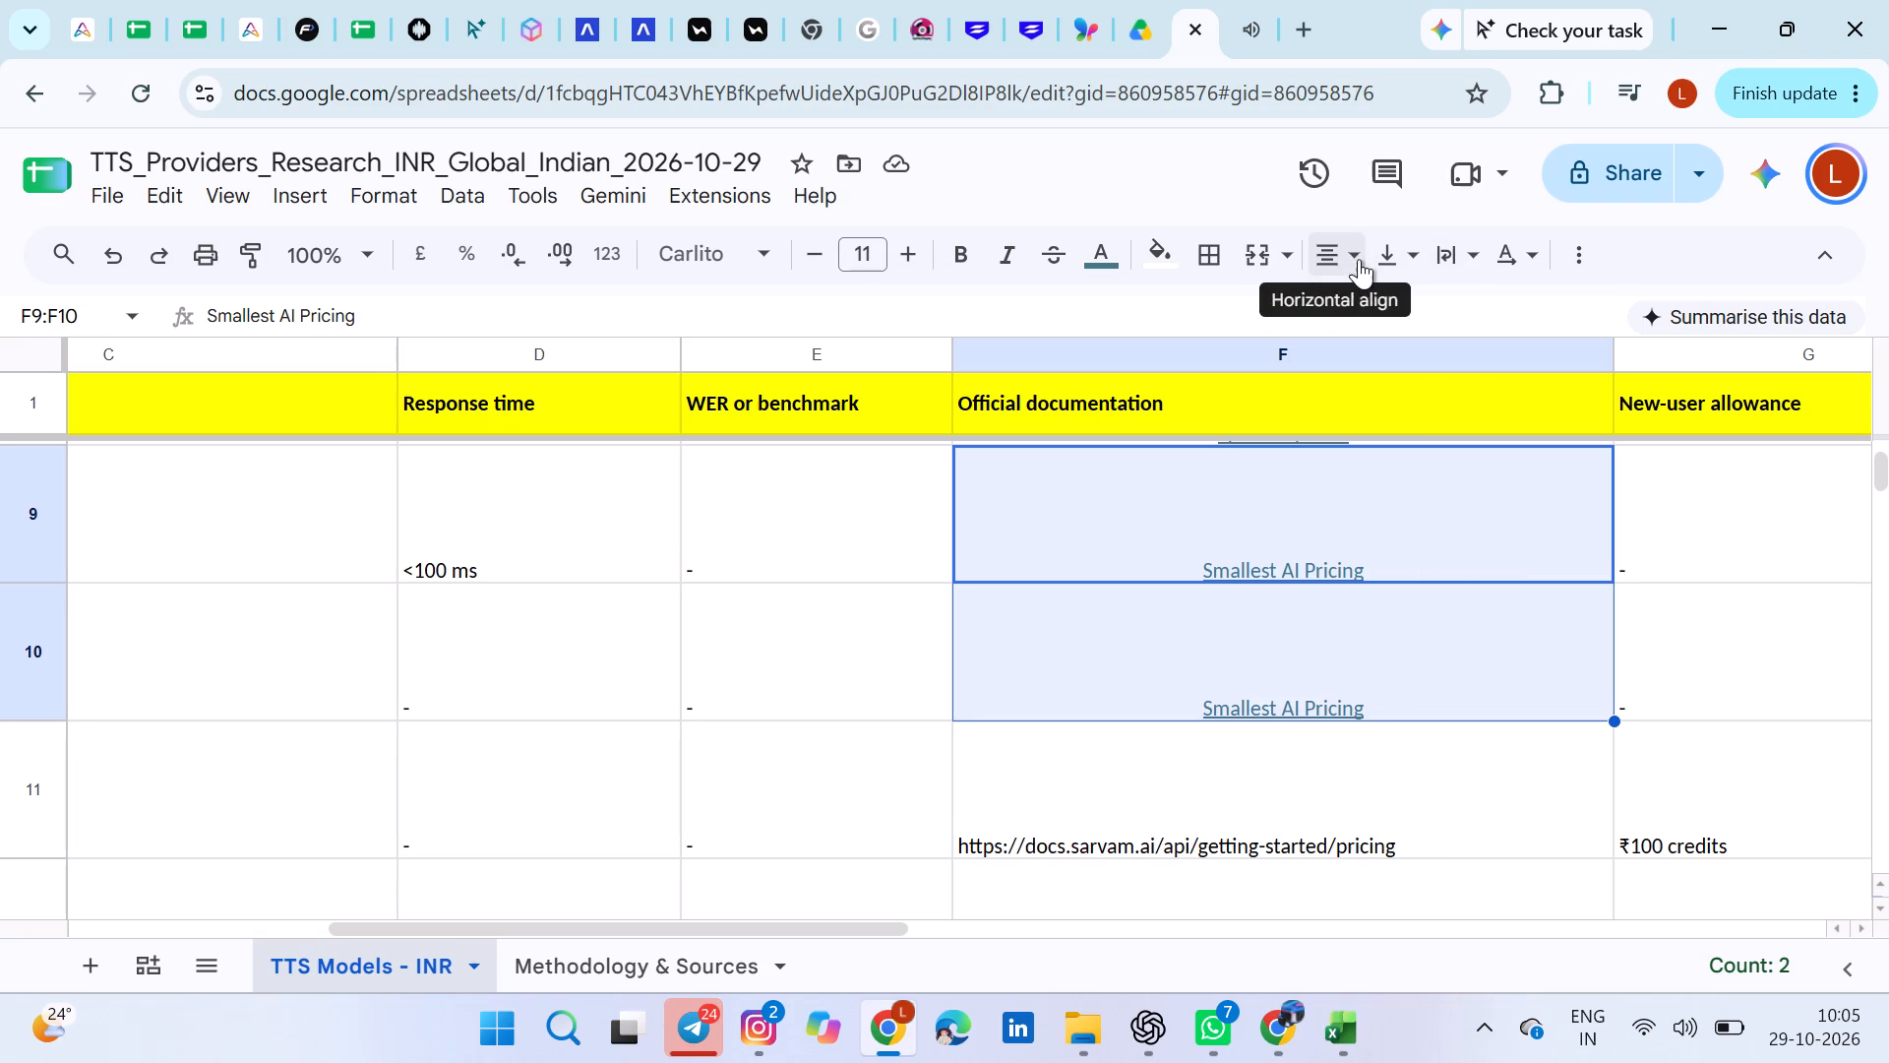
Merge F9:F10 into one cell, keeping only the top "Smallest AI Pricing" link.
{"action": "left_click", "coordinate": [1250, 256]}
{"action": "left_click", "coordinate": [1266, 703]}
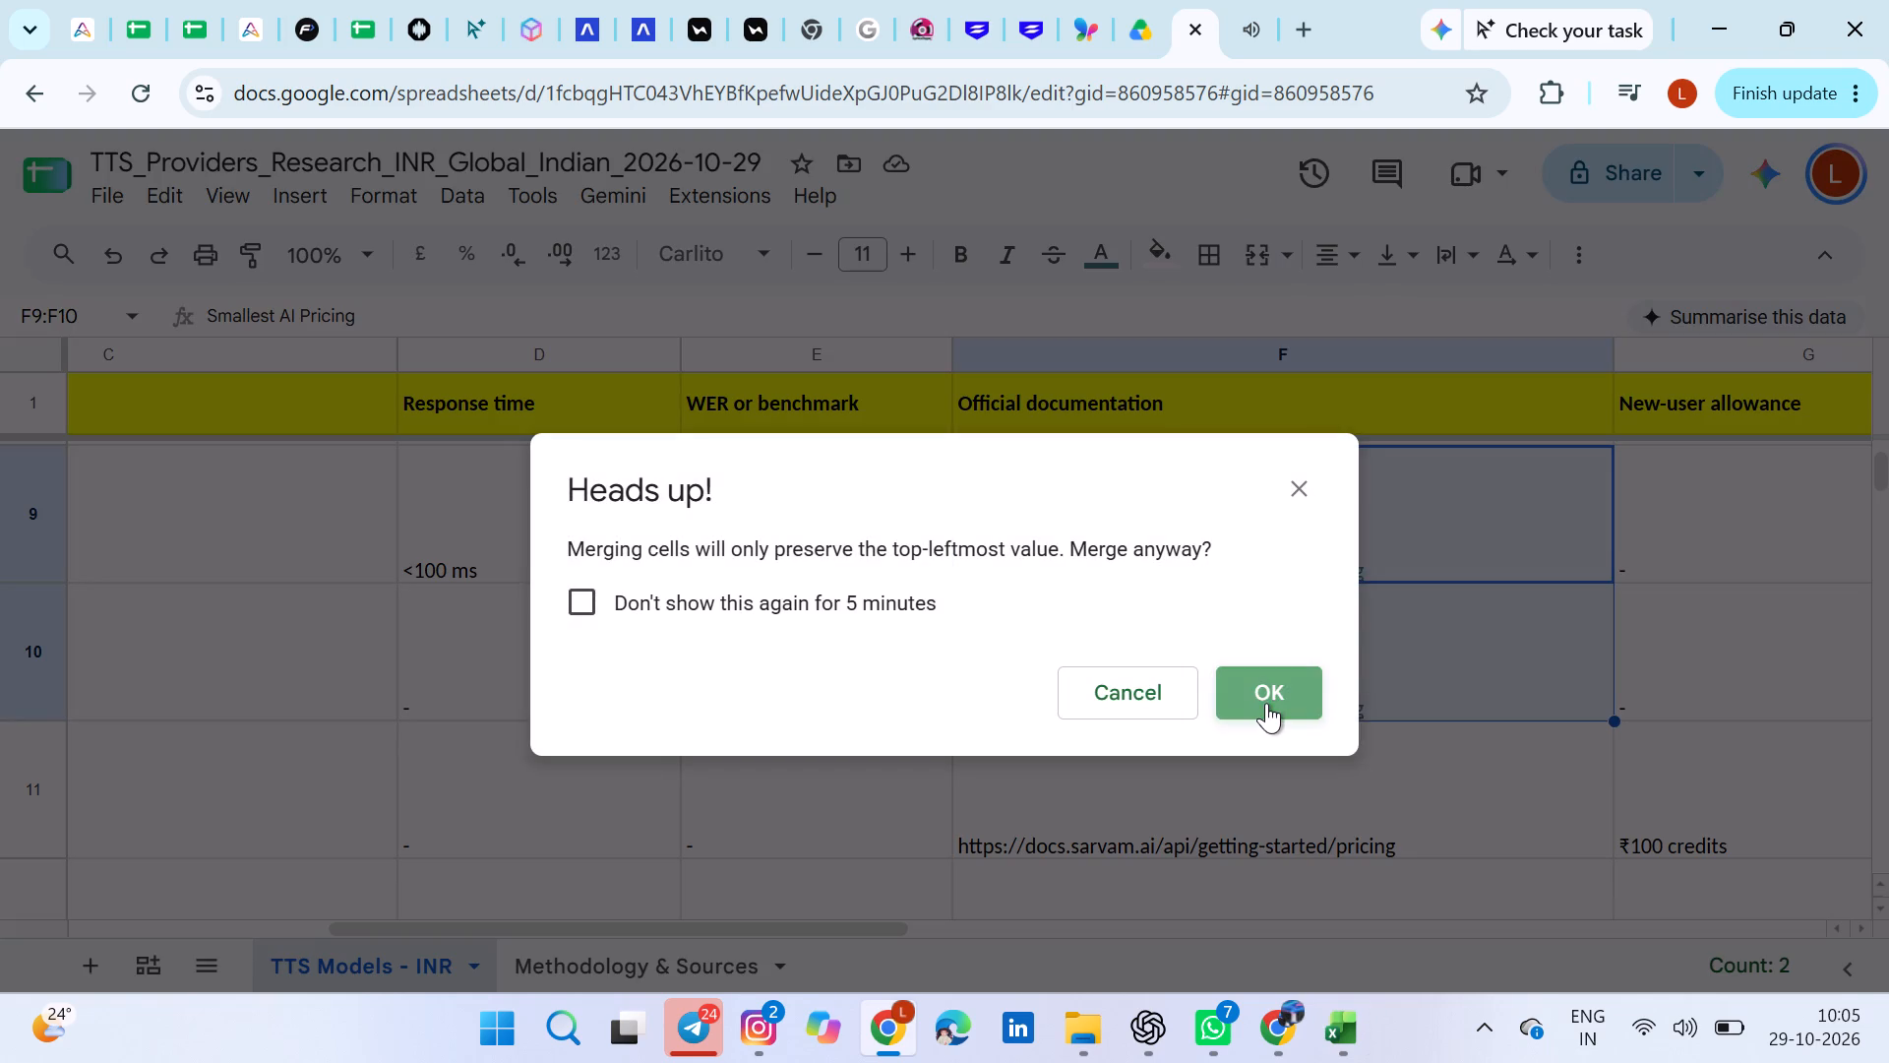
{"action": "scroll", "coordinate": [1110, 762], "scroll_direction": "right", "scroll_amount": 3}
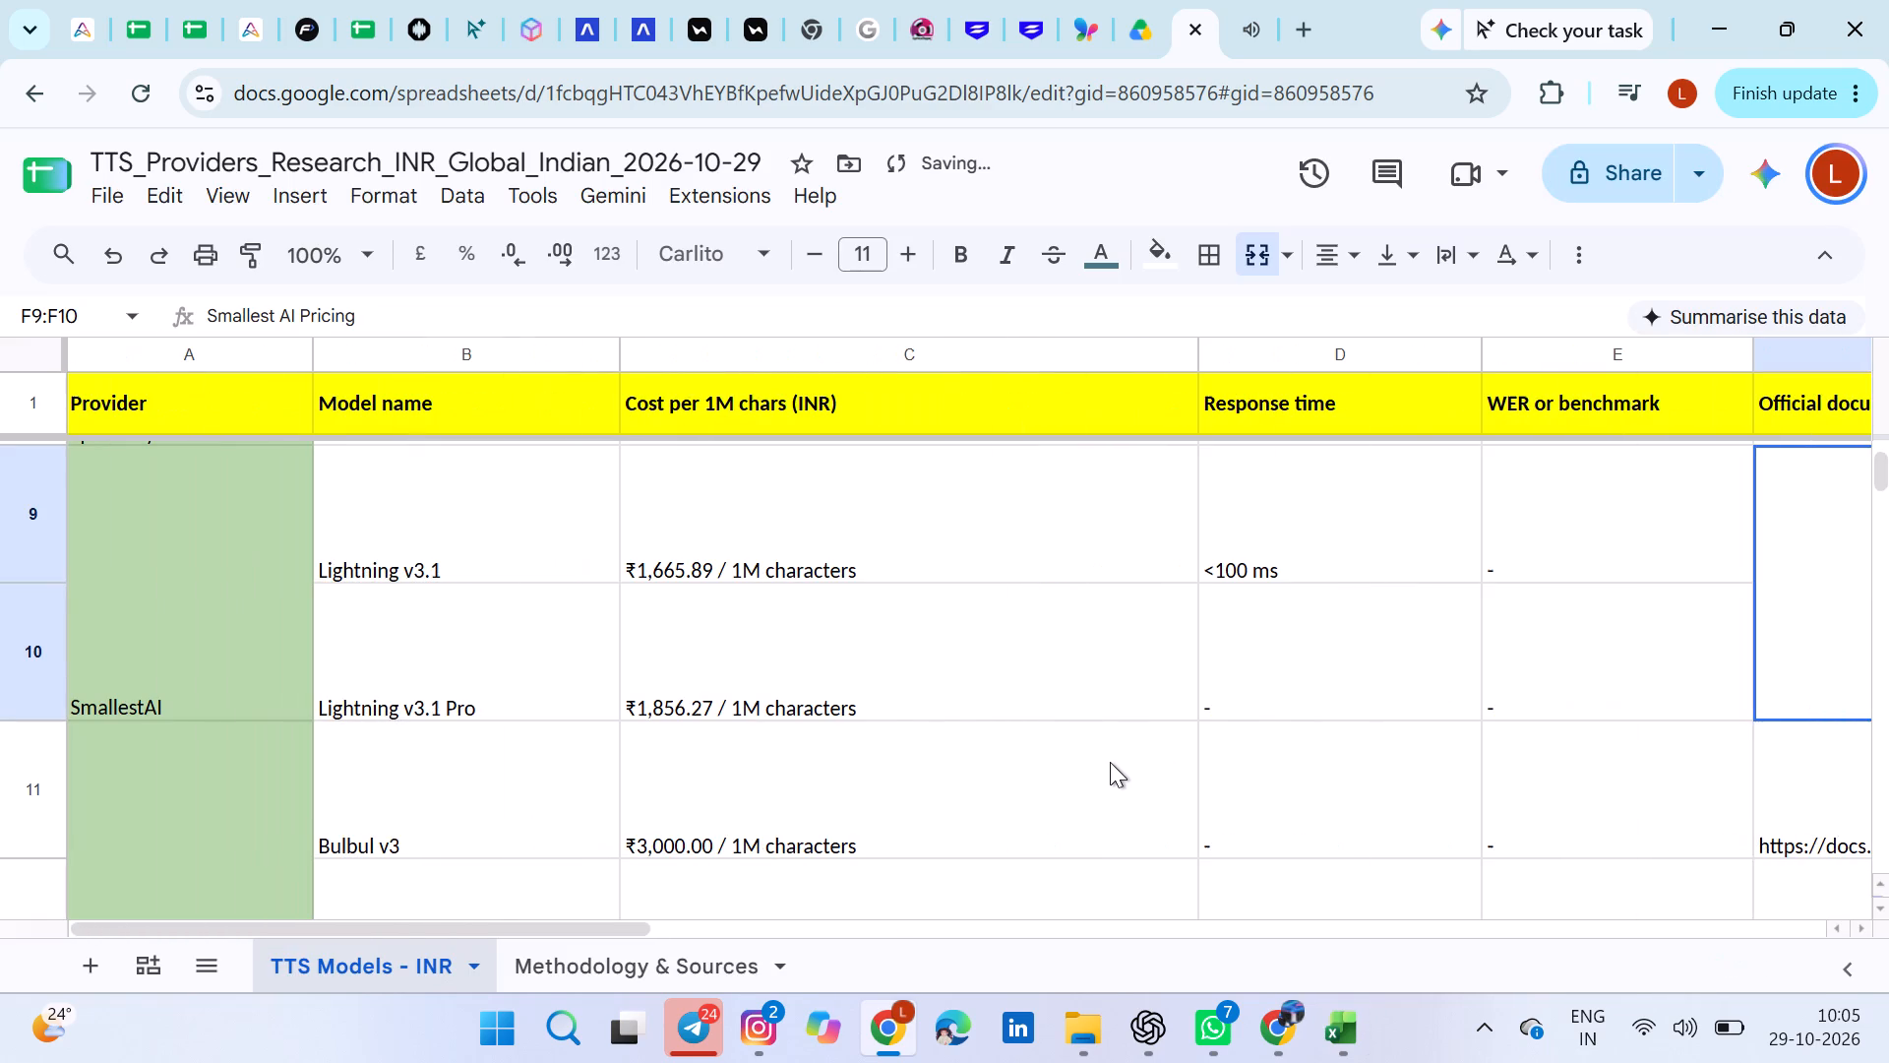
{"action": "scroll", "coordinate": [1110, 762], "scroll_direction": "down", "scroll_amount": 2}
{"action": "scroll", "coordinate": [1110, 762], "scroll_direction": "up", "scroll_amount": 1}
{"action": "scroll", "coordinate": [1110, 762], "scroll_direction": "left", "scroll_amount": 2}
{"action": "double_click", "coordinate": [1300, 619]}
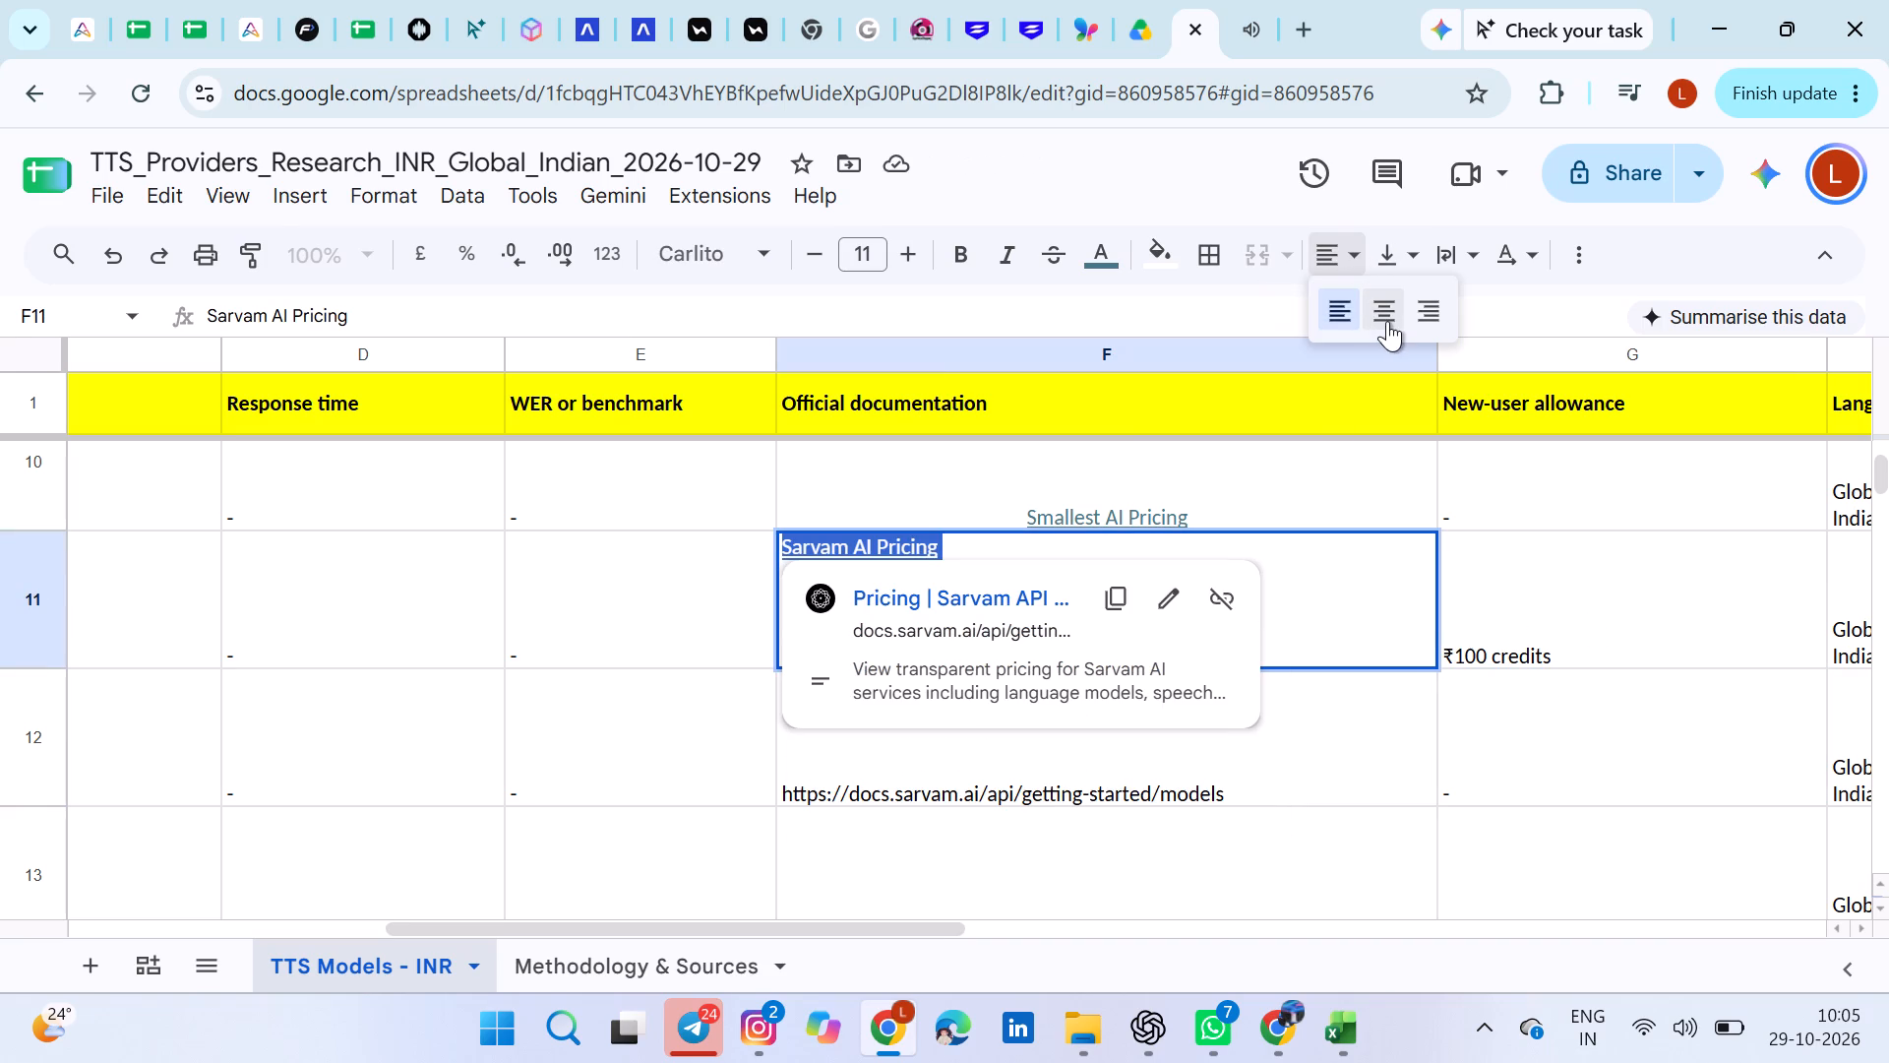
{"action": "left_click", "coordinate": [1492, 693]}
Fill the "Sarvam AI Pricing" link from F11 down into F12, replacing the plain URL there.
{"action": "left_click", "coordinate": [1282, 609]}
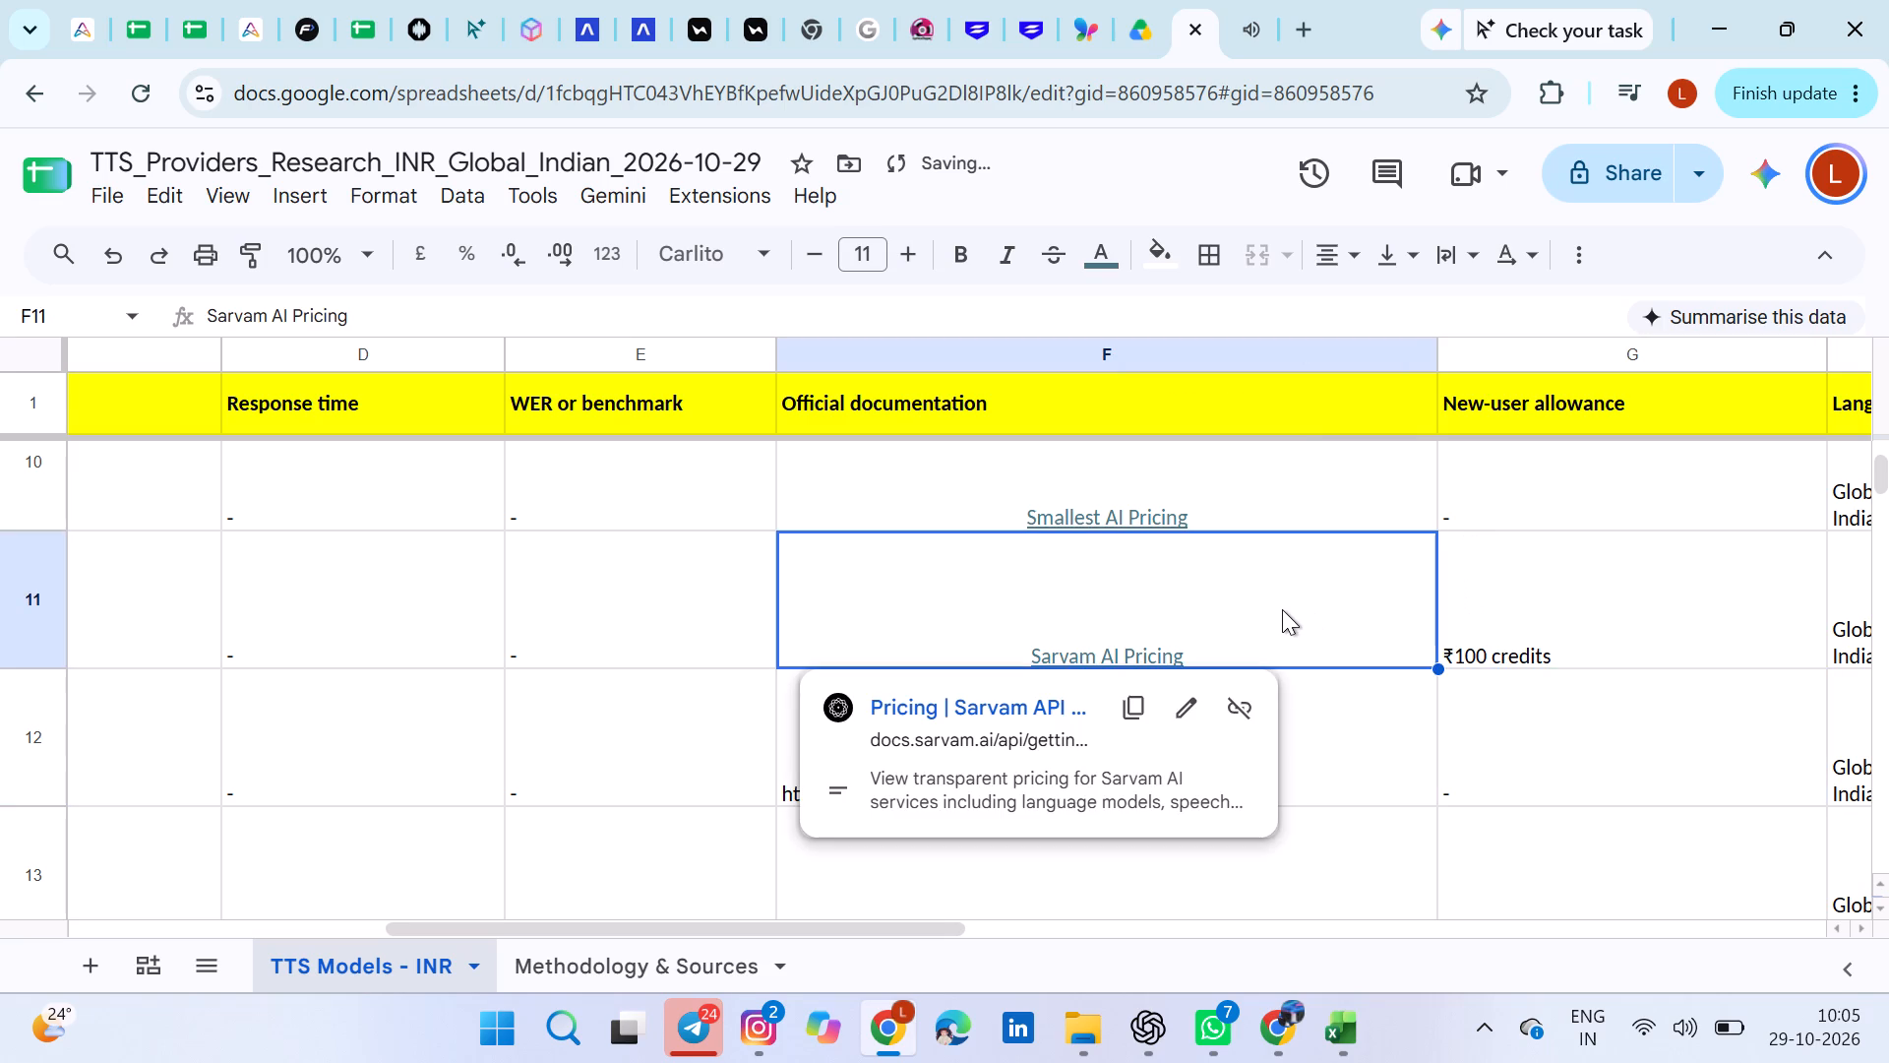
{"action": "left_click_drag", "start_coordinate": [1437, 660], "coordinate": [1425, 775]}
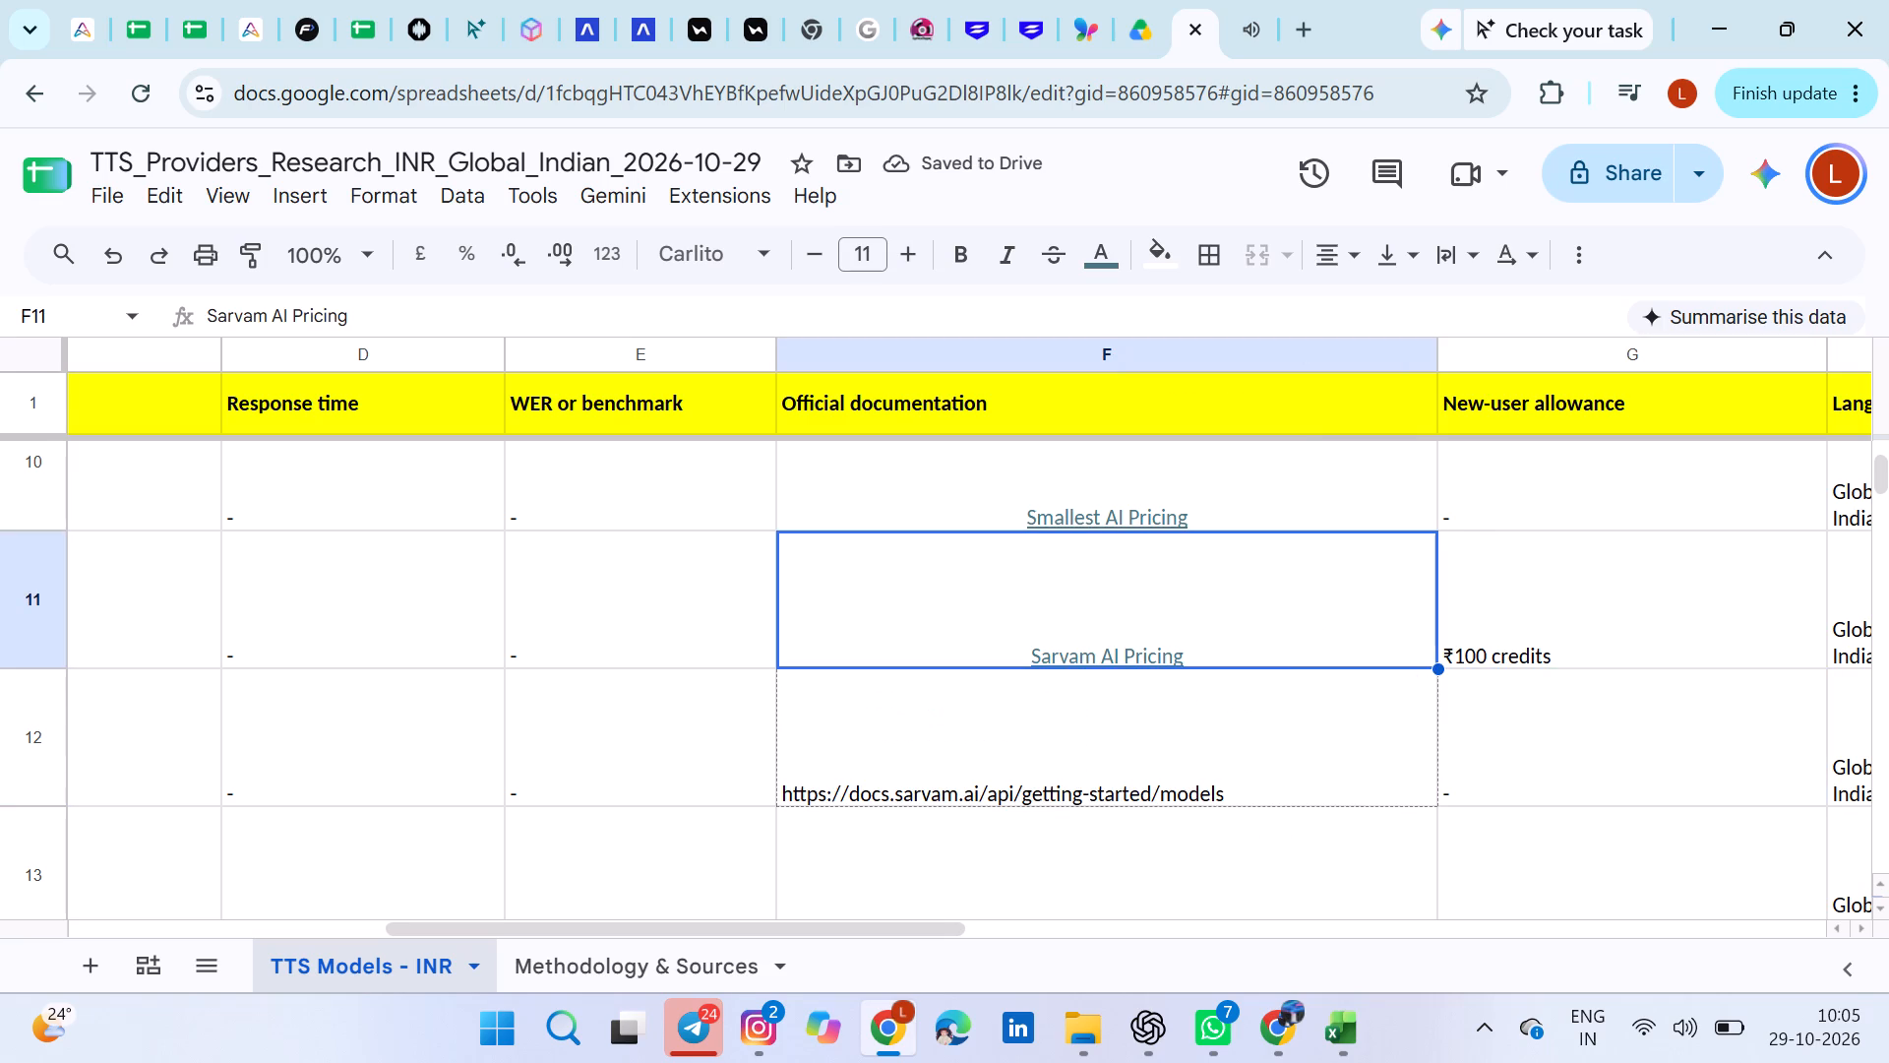
{"action": "left_click_drag", "start_coordinate": [1425, 775], "coordinate": [1425, 788]}
Merge F11:F12 into one cell, keeping only the top "Sarvam AI Pricing" link.
{"action": "left_click", "coordinate": [1265, 260]}
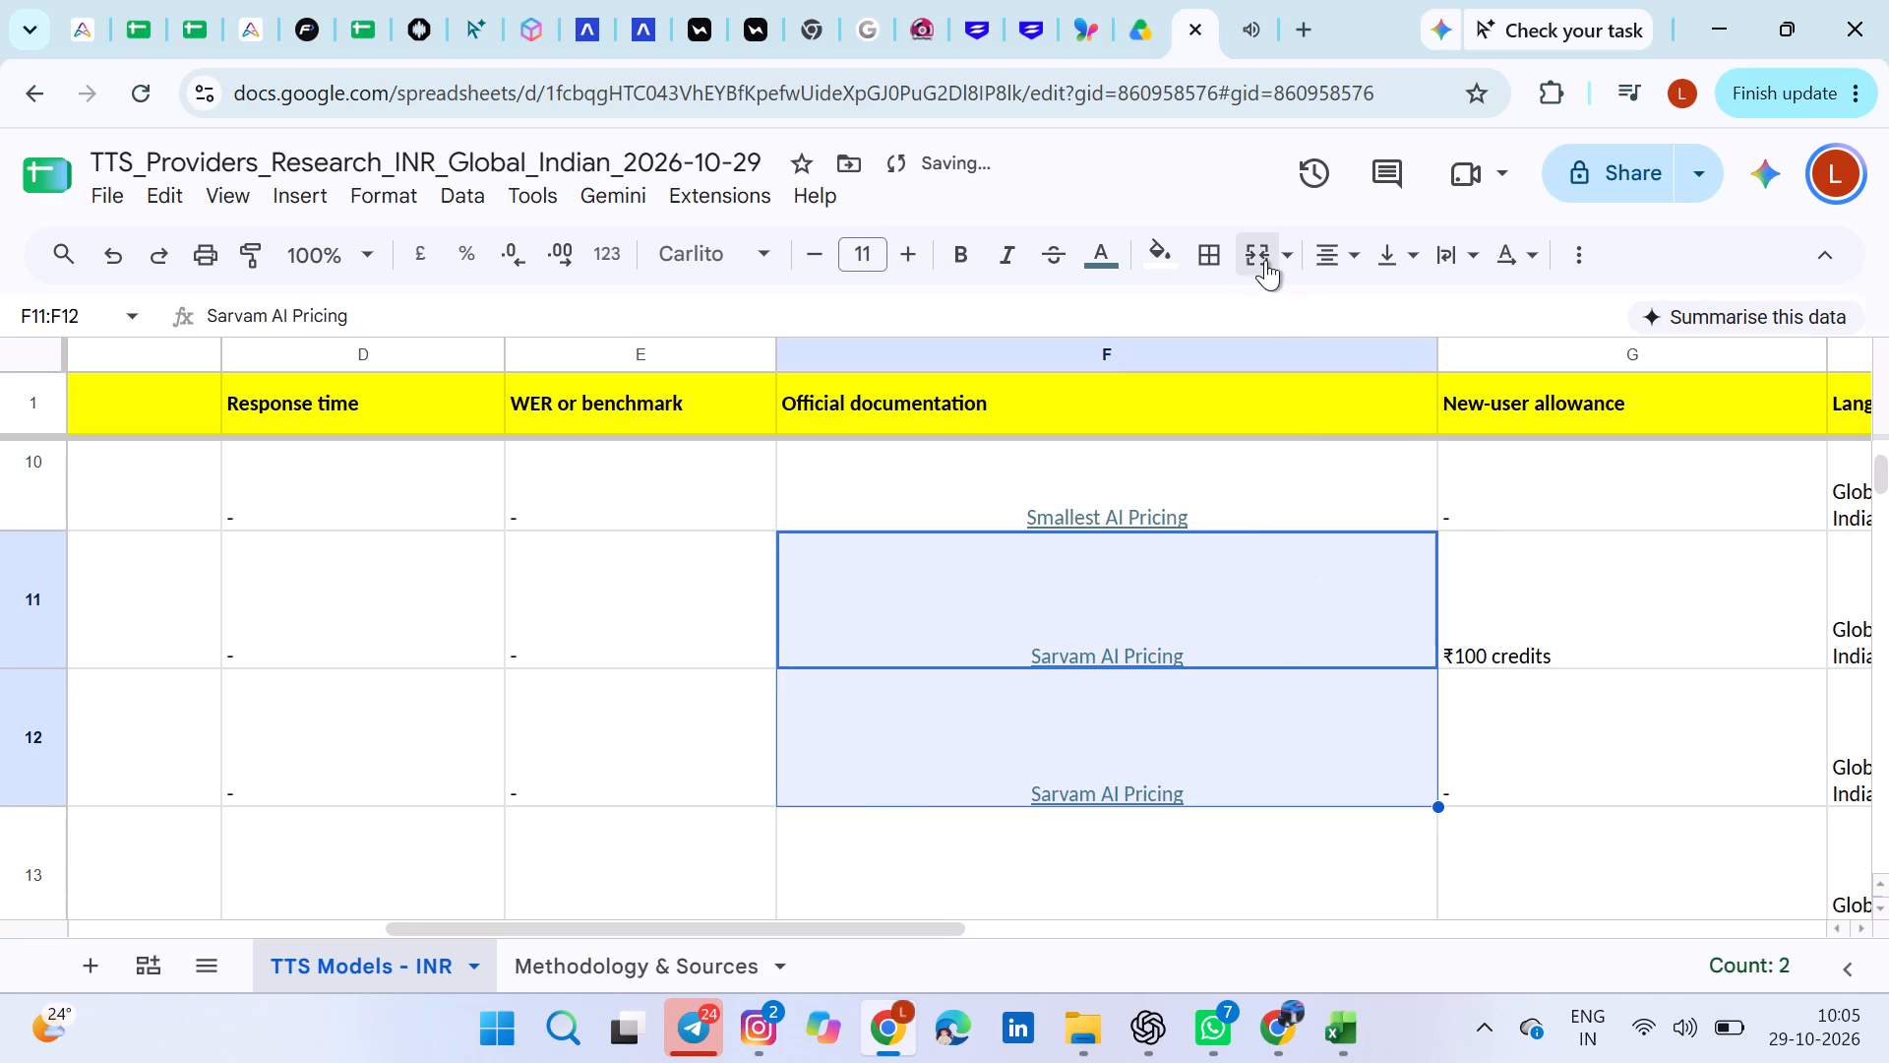
{"action": "left_click", "coordinate": [1273, 686]}
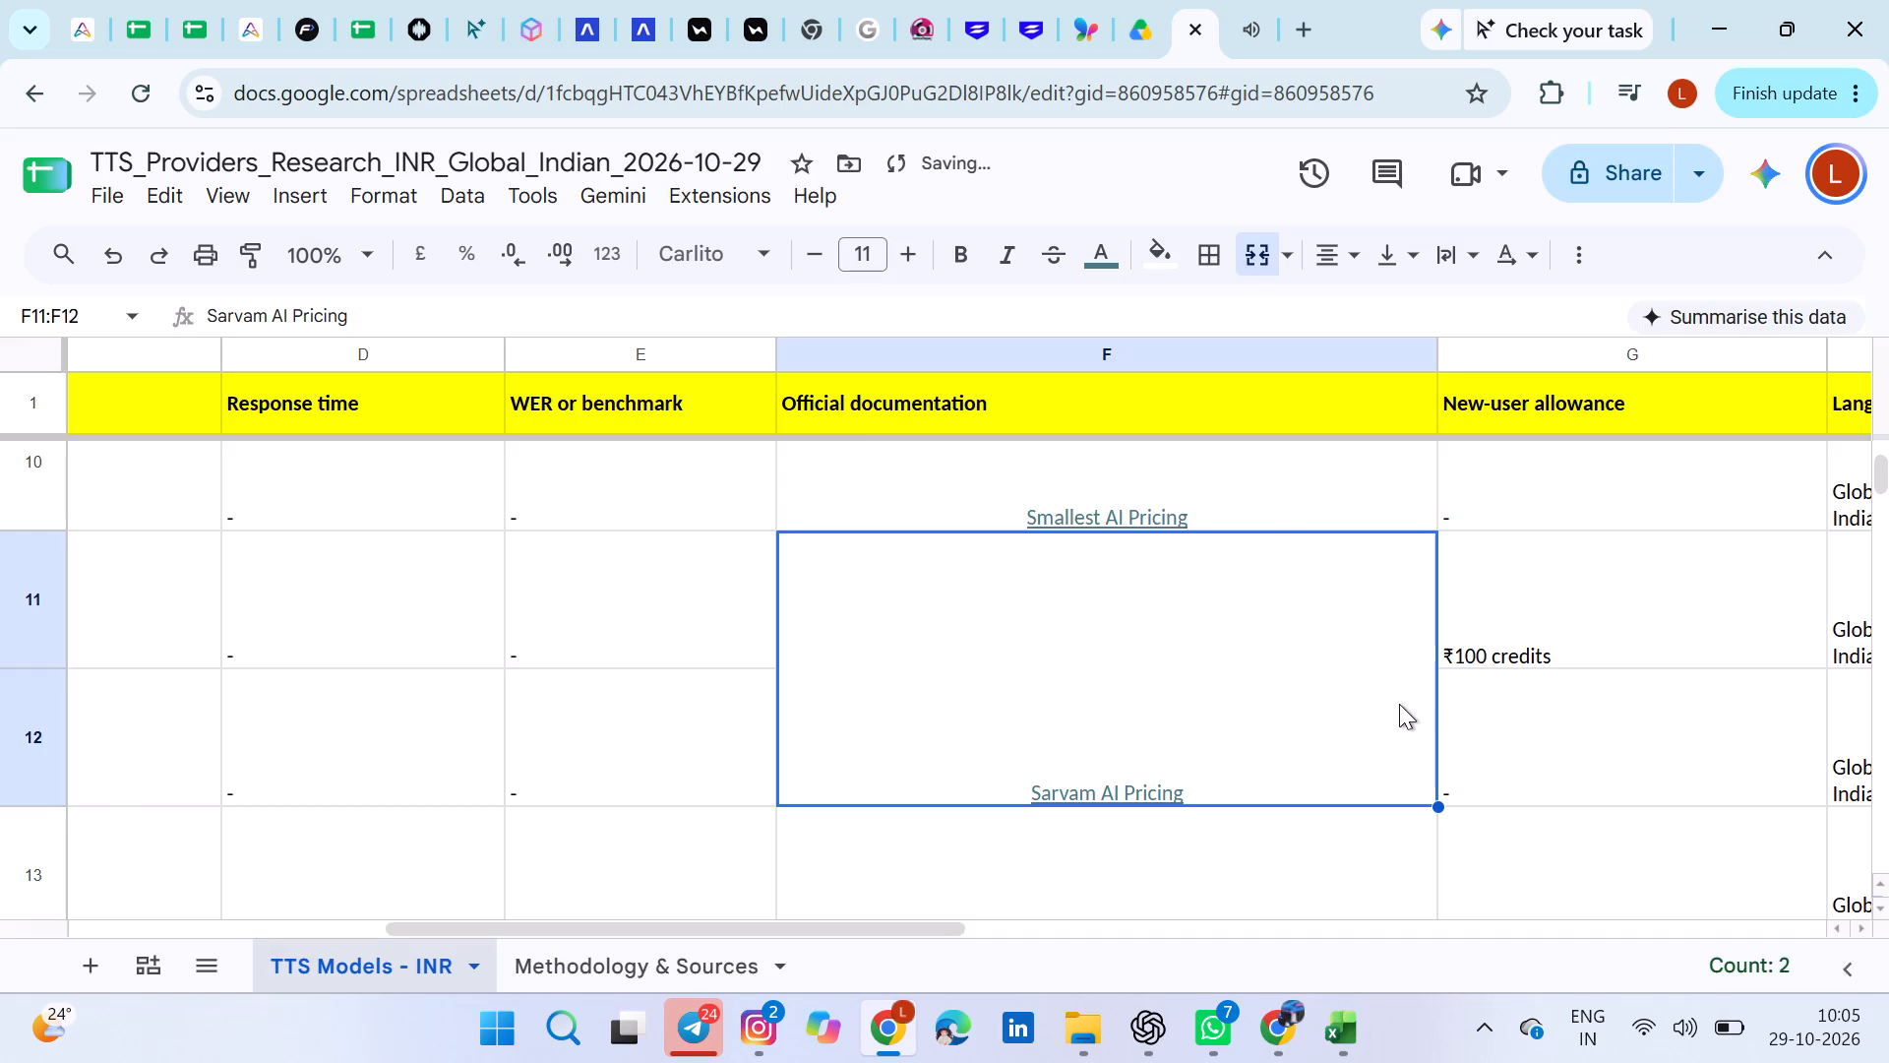
{"action": "scroll", "coordinate": [1402, 704], "scroll_direction": "down", "scroll_amount": 1}
{"action": "scroll", "coordinate": [1402, 704], "scroll_direction": "right", "scroll_amount": 3}
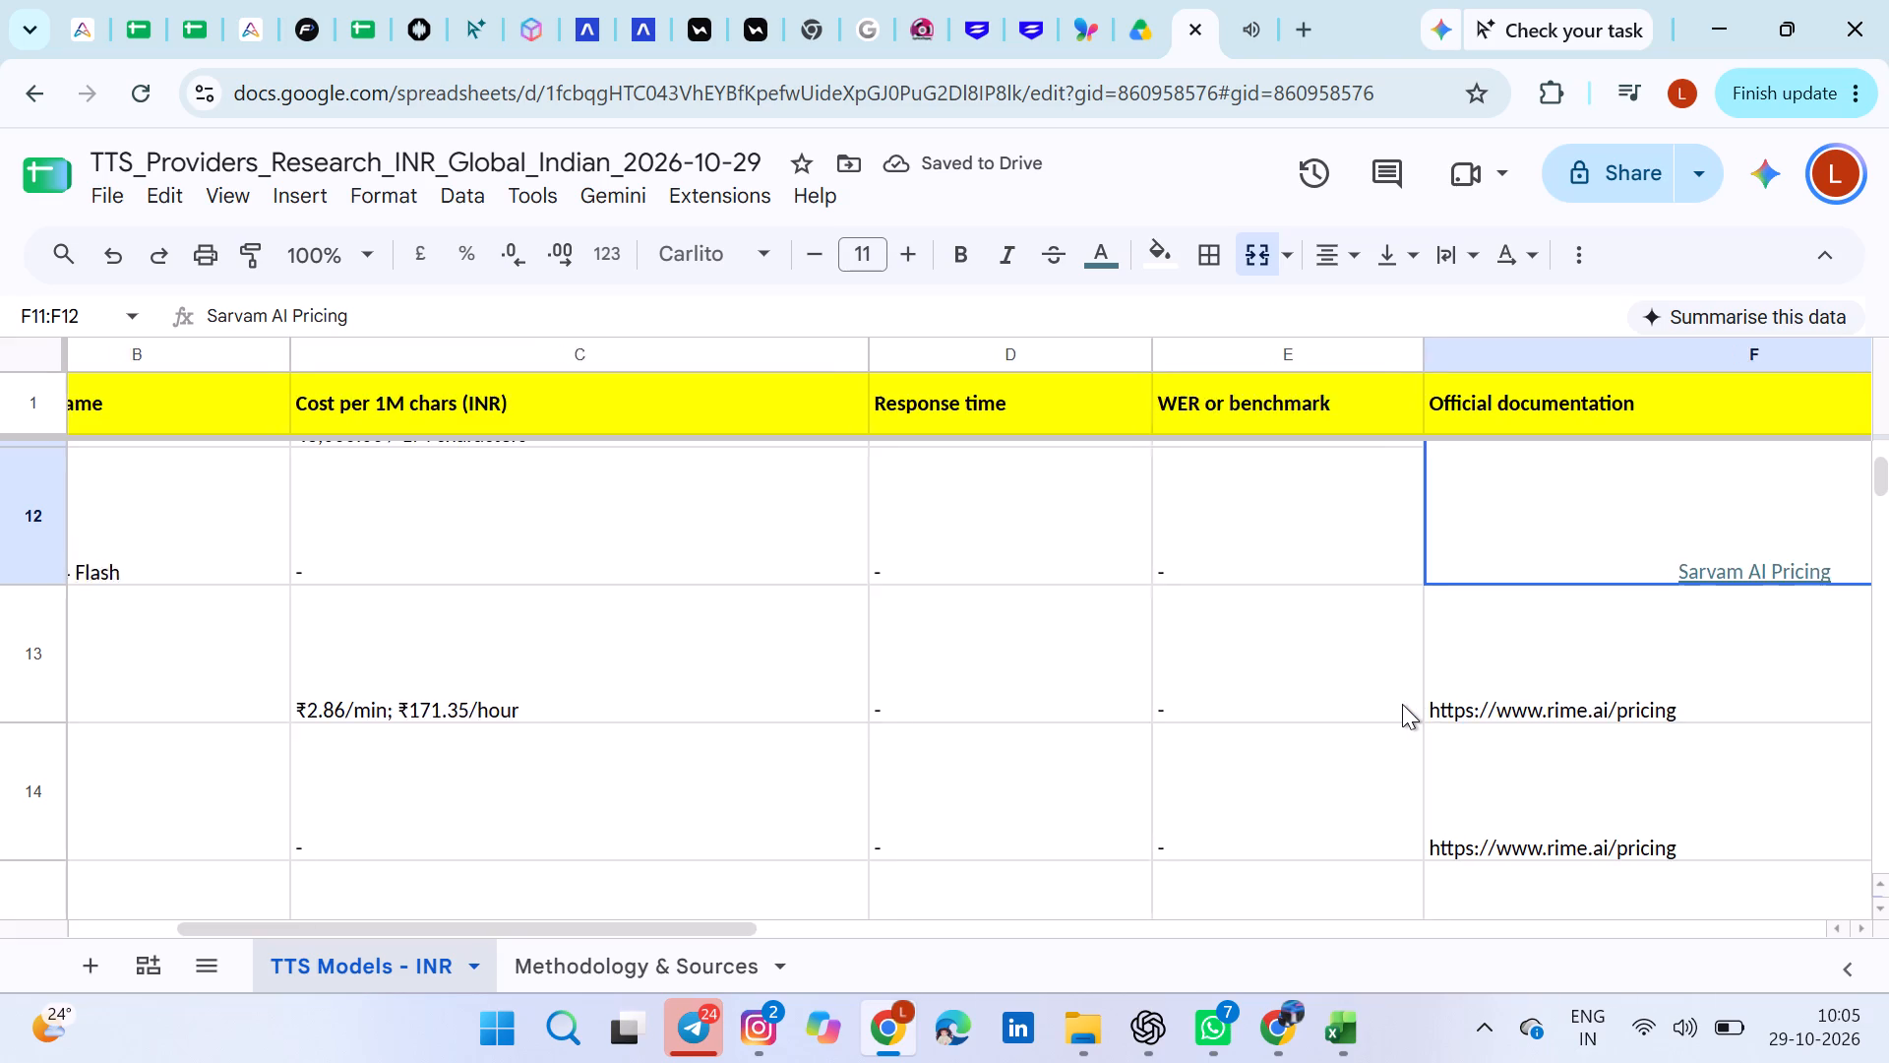
{"action": "scroll", "coordinate": [1402, 704], "scroll_direction": "right", "scroll_amount": 2}
{"action": "scroll", "coordinate": [1402, 704], "scroll_direction": "left", "scroll_amount": 1}
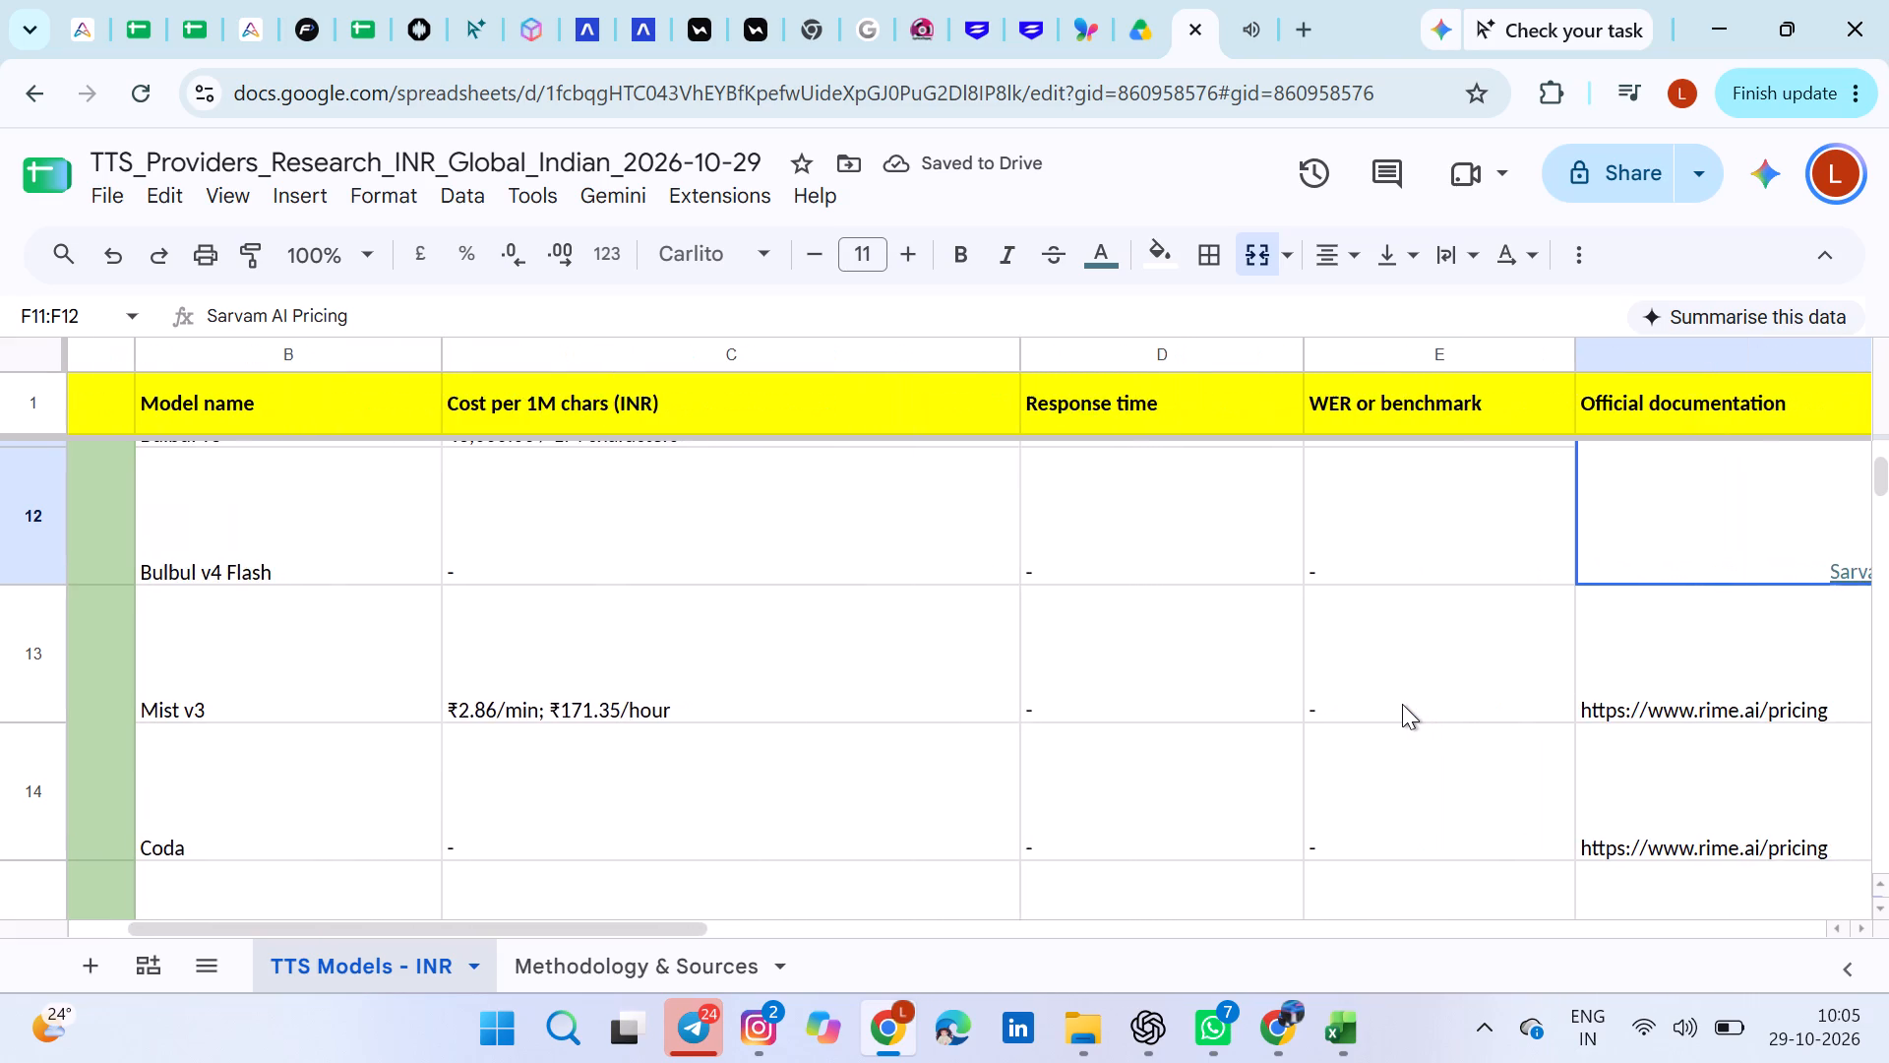
{"action": "scroll", "coordinate": [1402, 704], "scroll_direction": "right", "scroll_amount": 2}
{"action": "scroll", "coordinate": [1402, 704], "scroll_direction": "left", "scroll_amount": 3}
{"action": "double_click", "coordinate": [1254, 723]}
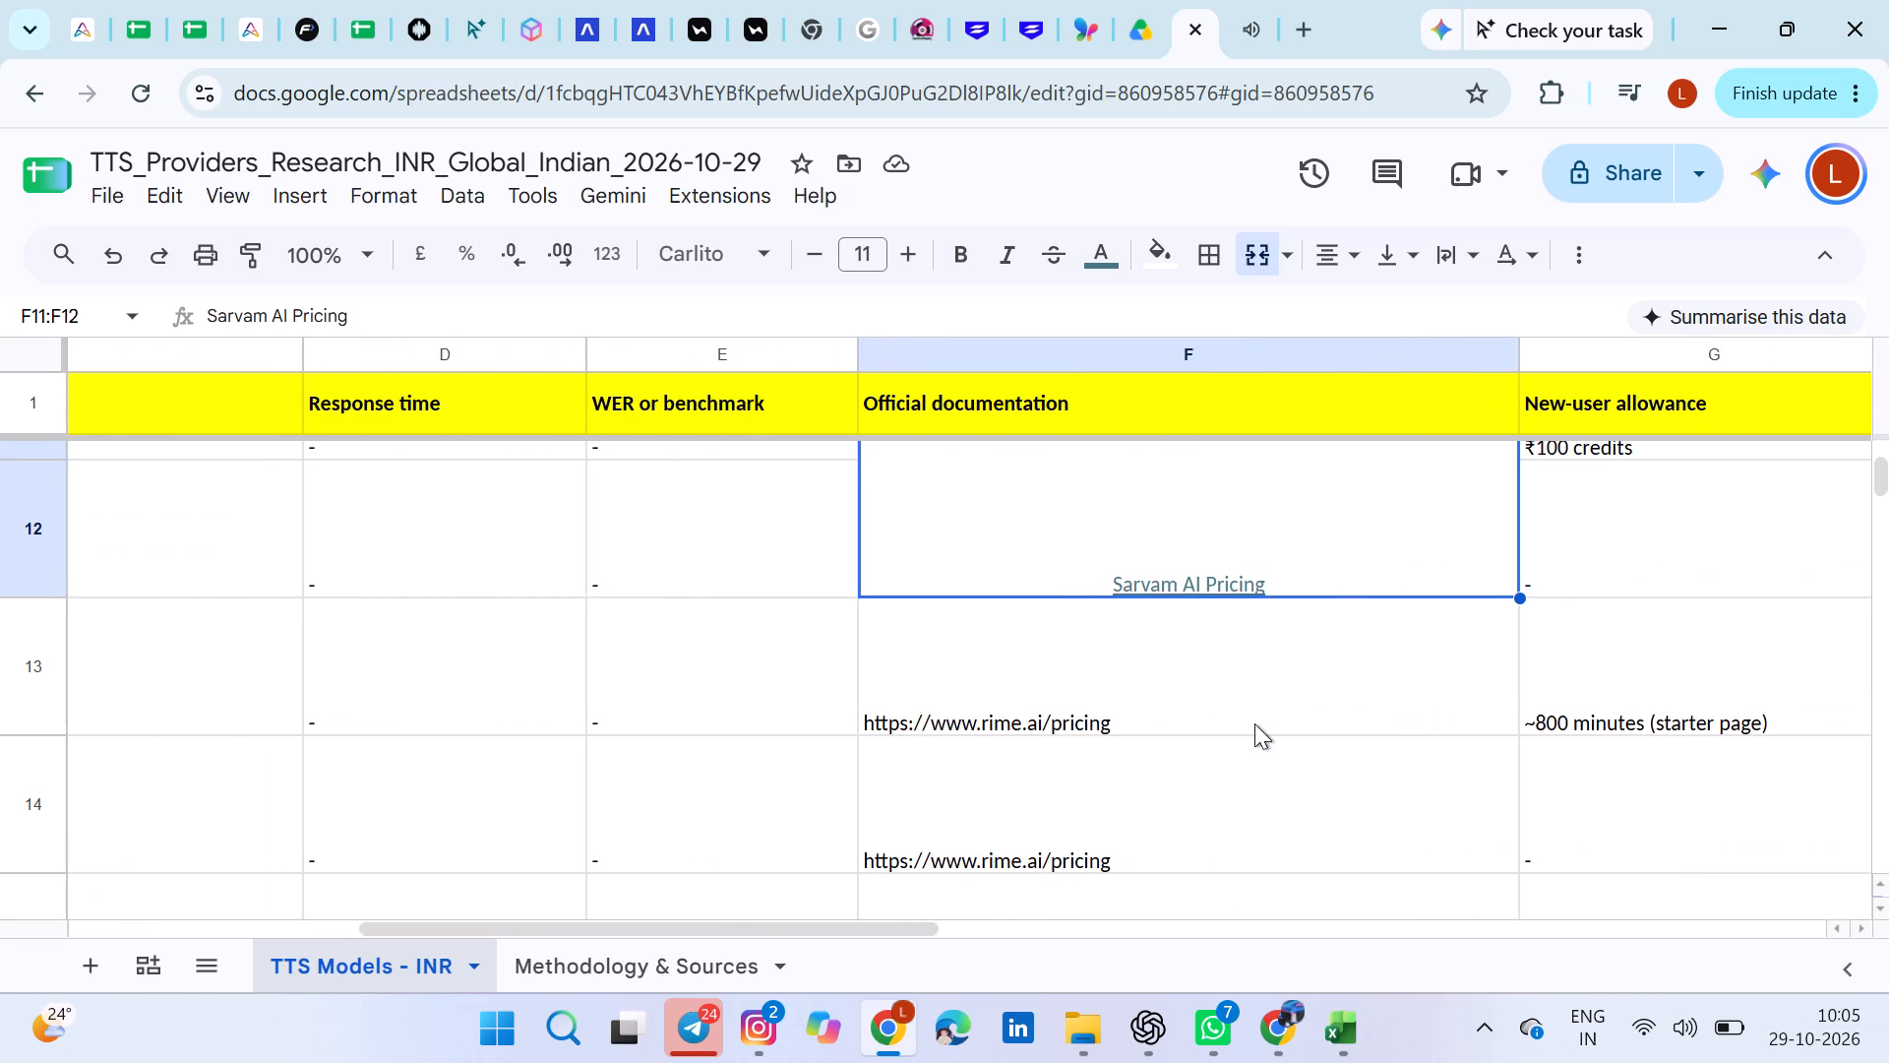
{"action": "key", "text": "ctrl+a"}
{"action": "key", "text": "ctrl+c"}
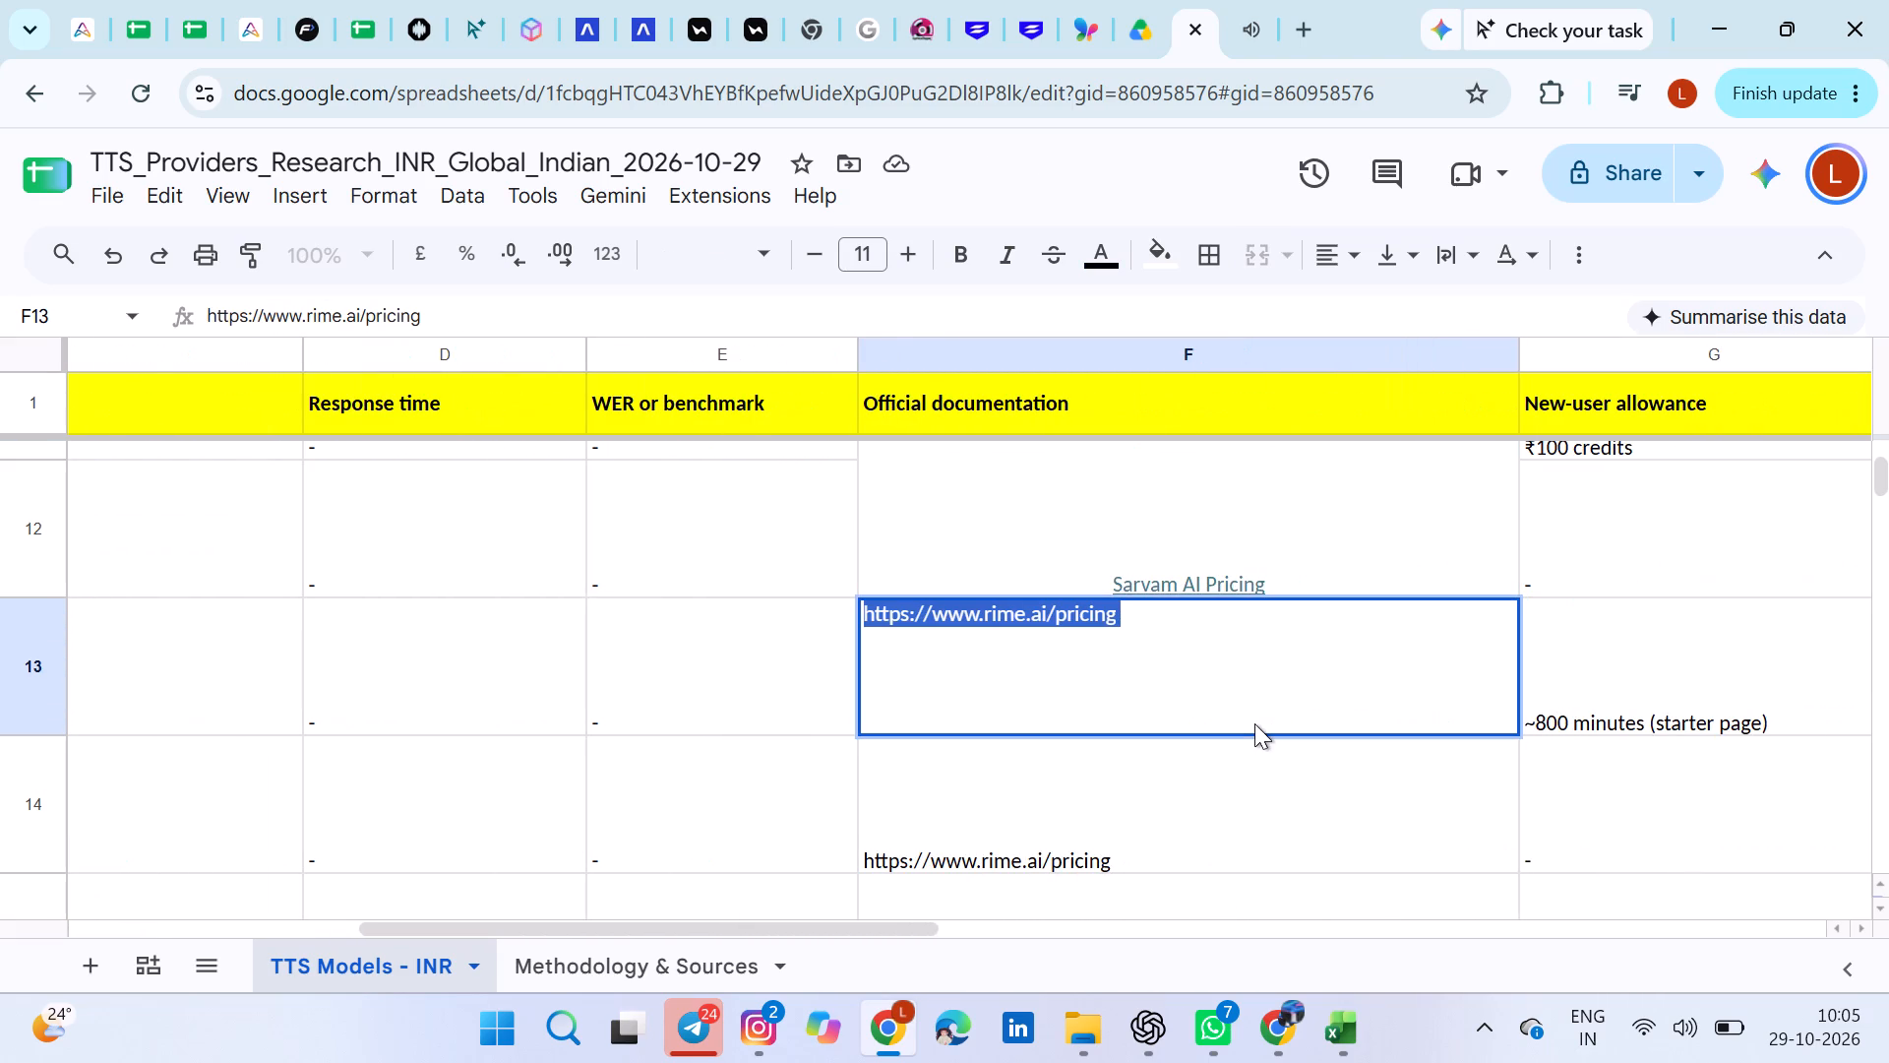
{"action": "key", "text": "BackSpace"}
{"action": "key", "text": "ctrl+v"}
{"action": "left_click", "coordinate": [1615, 798]}
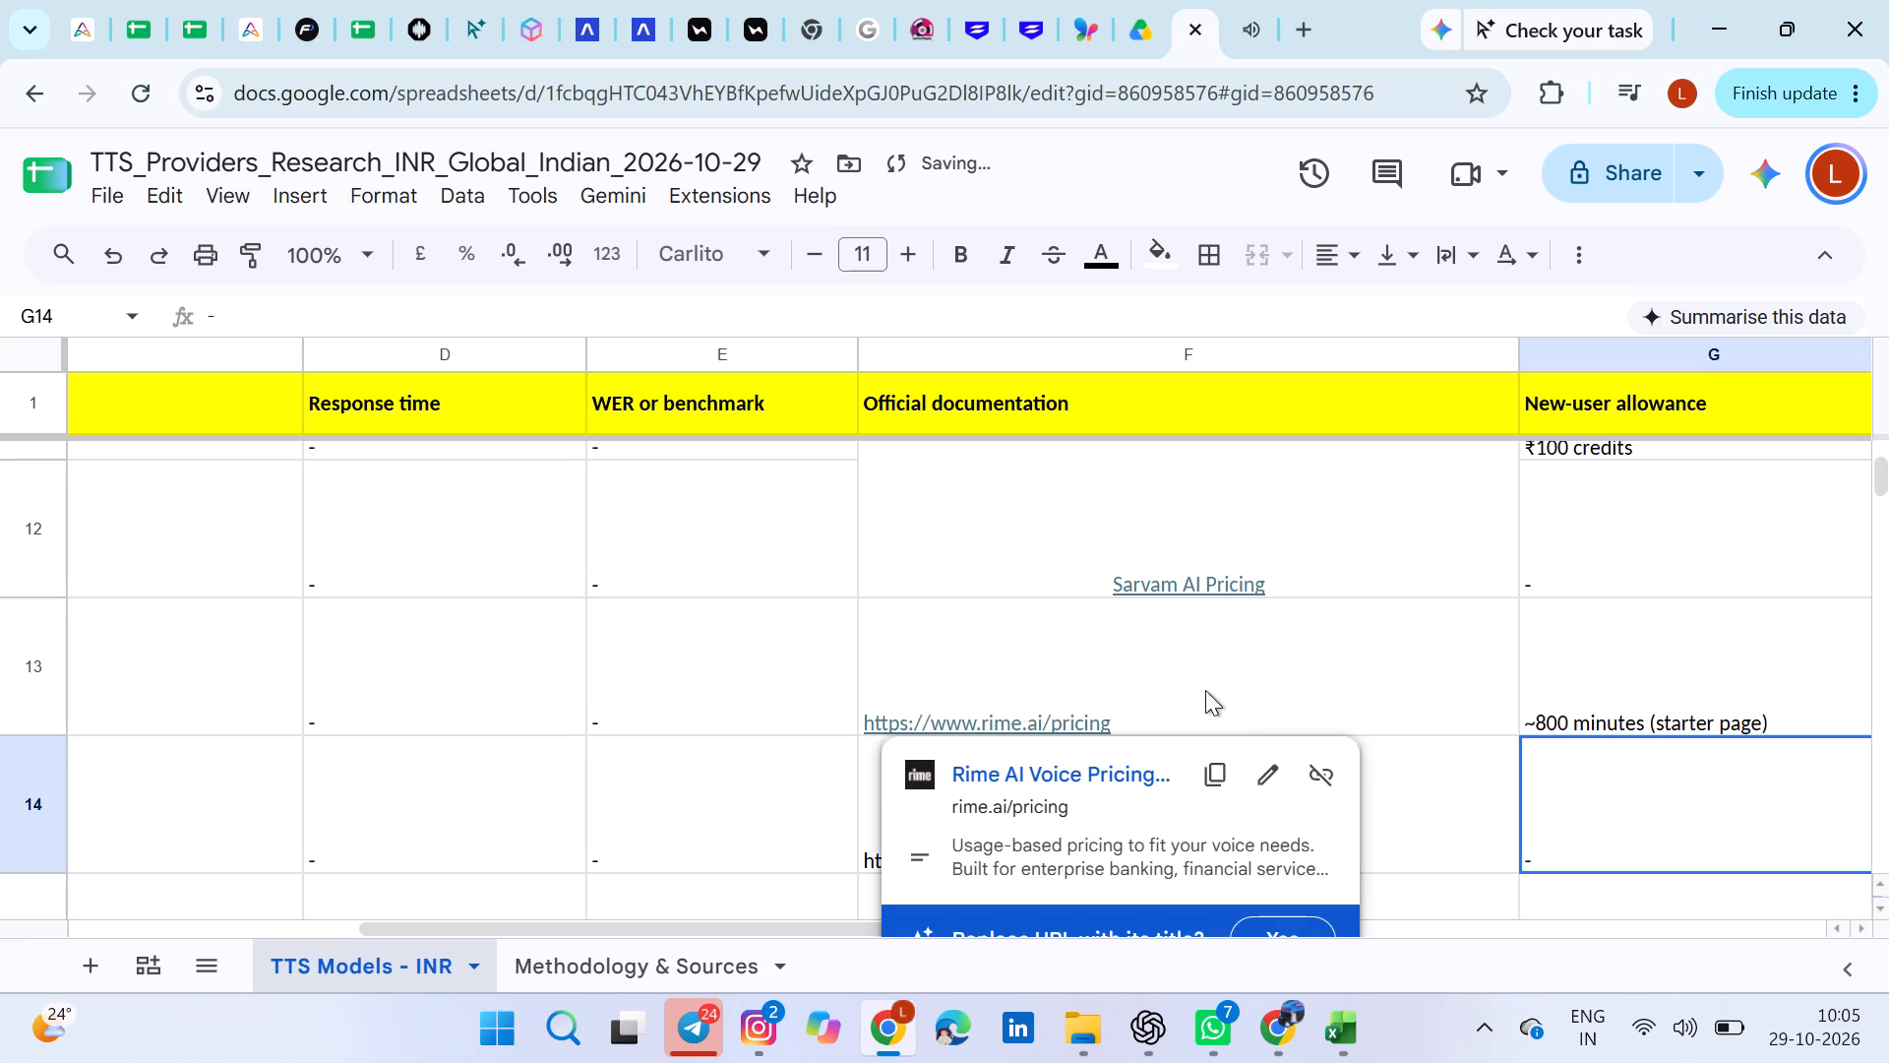
Change the F13 link's display text to "Rime Pricing" and centre it horizontally.
{"action": "left_click", "coordinate": [1264, 795]}
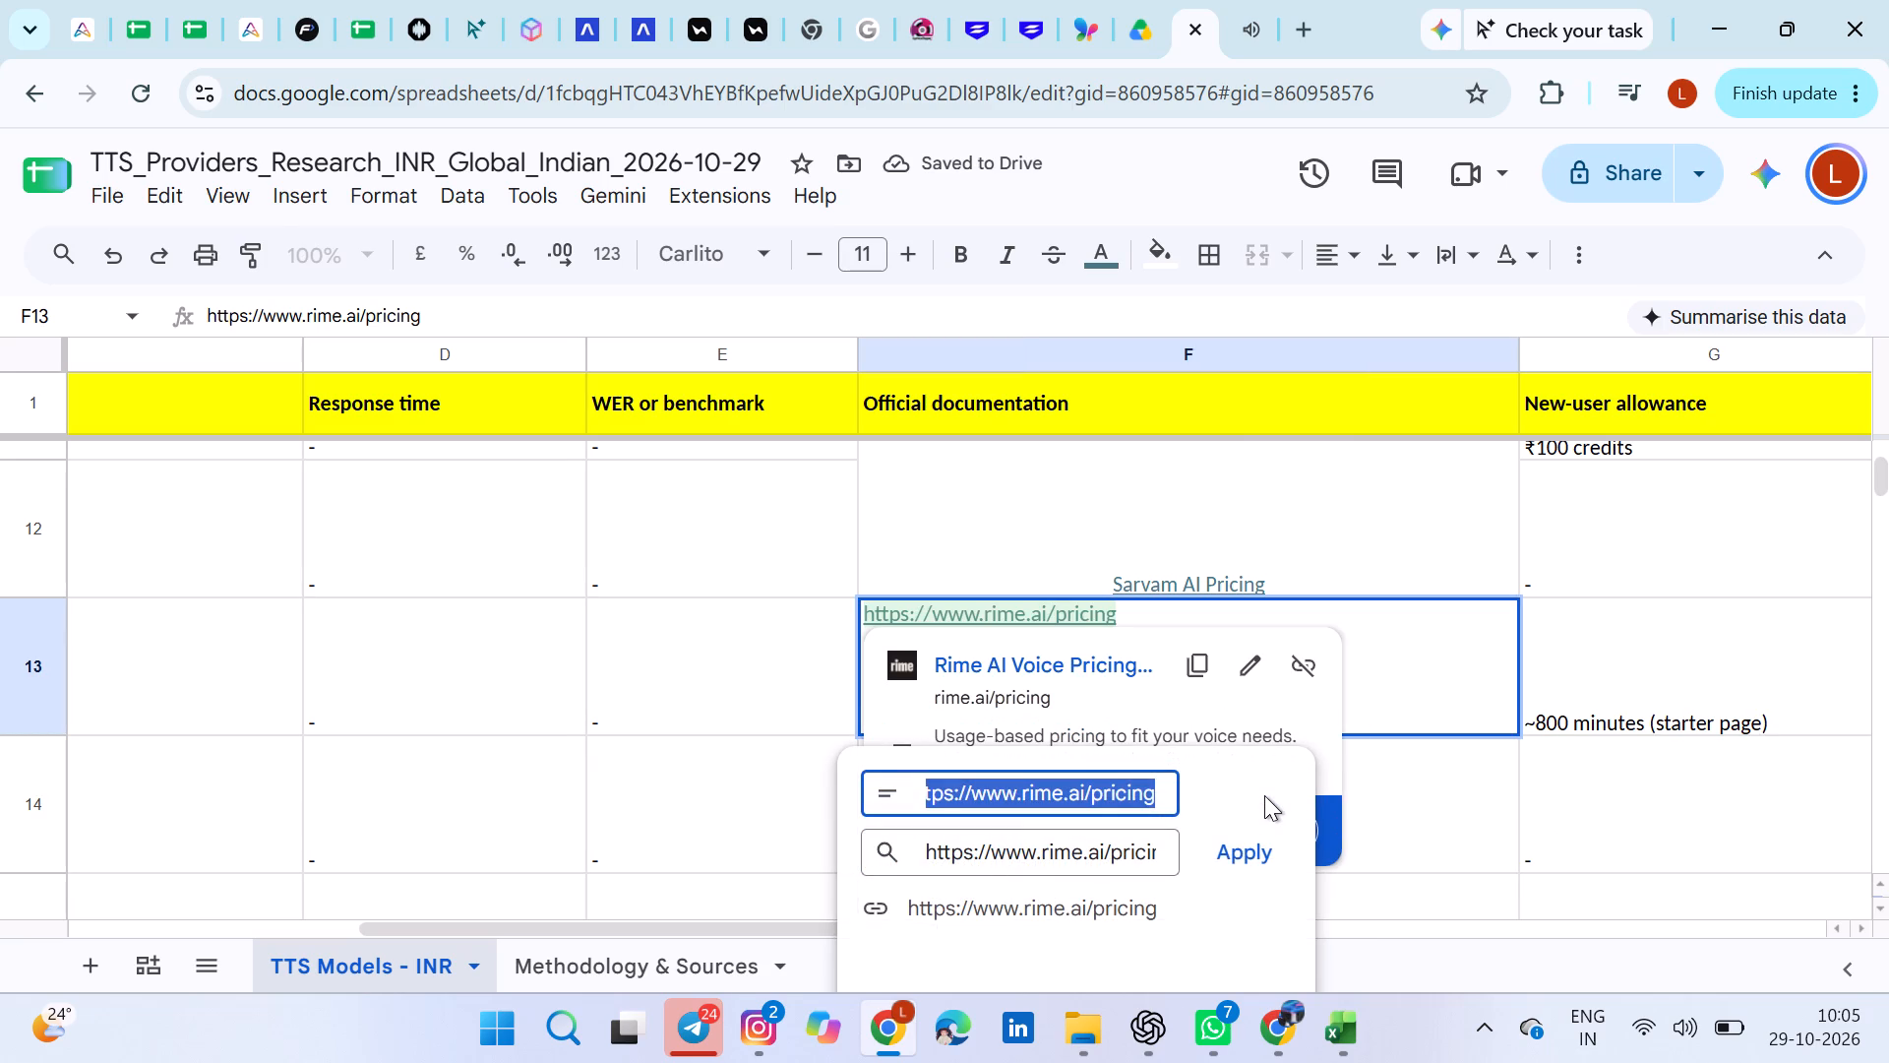
{"action": "type", "text": "Rime"}
{"action": "key", "text": "space"}
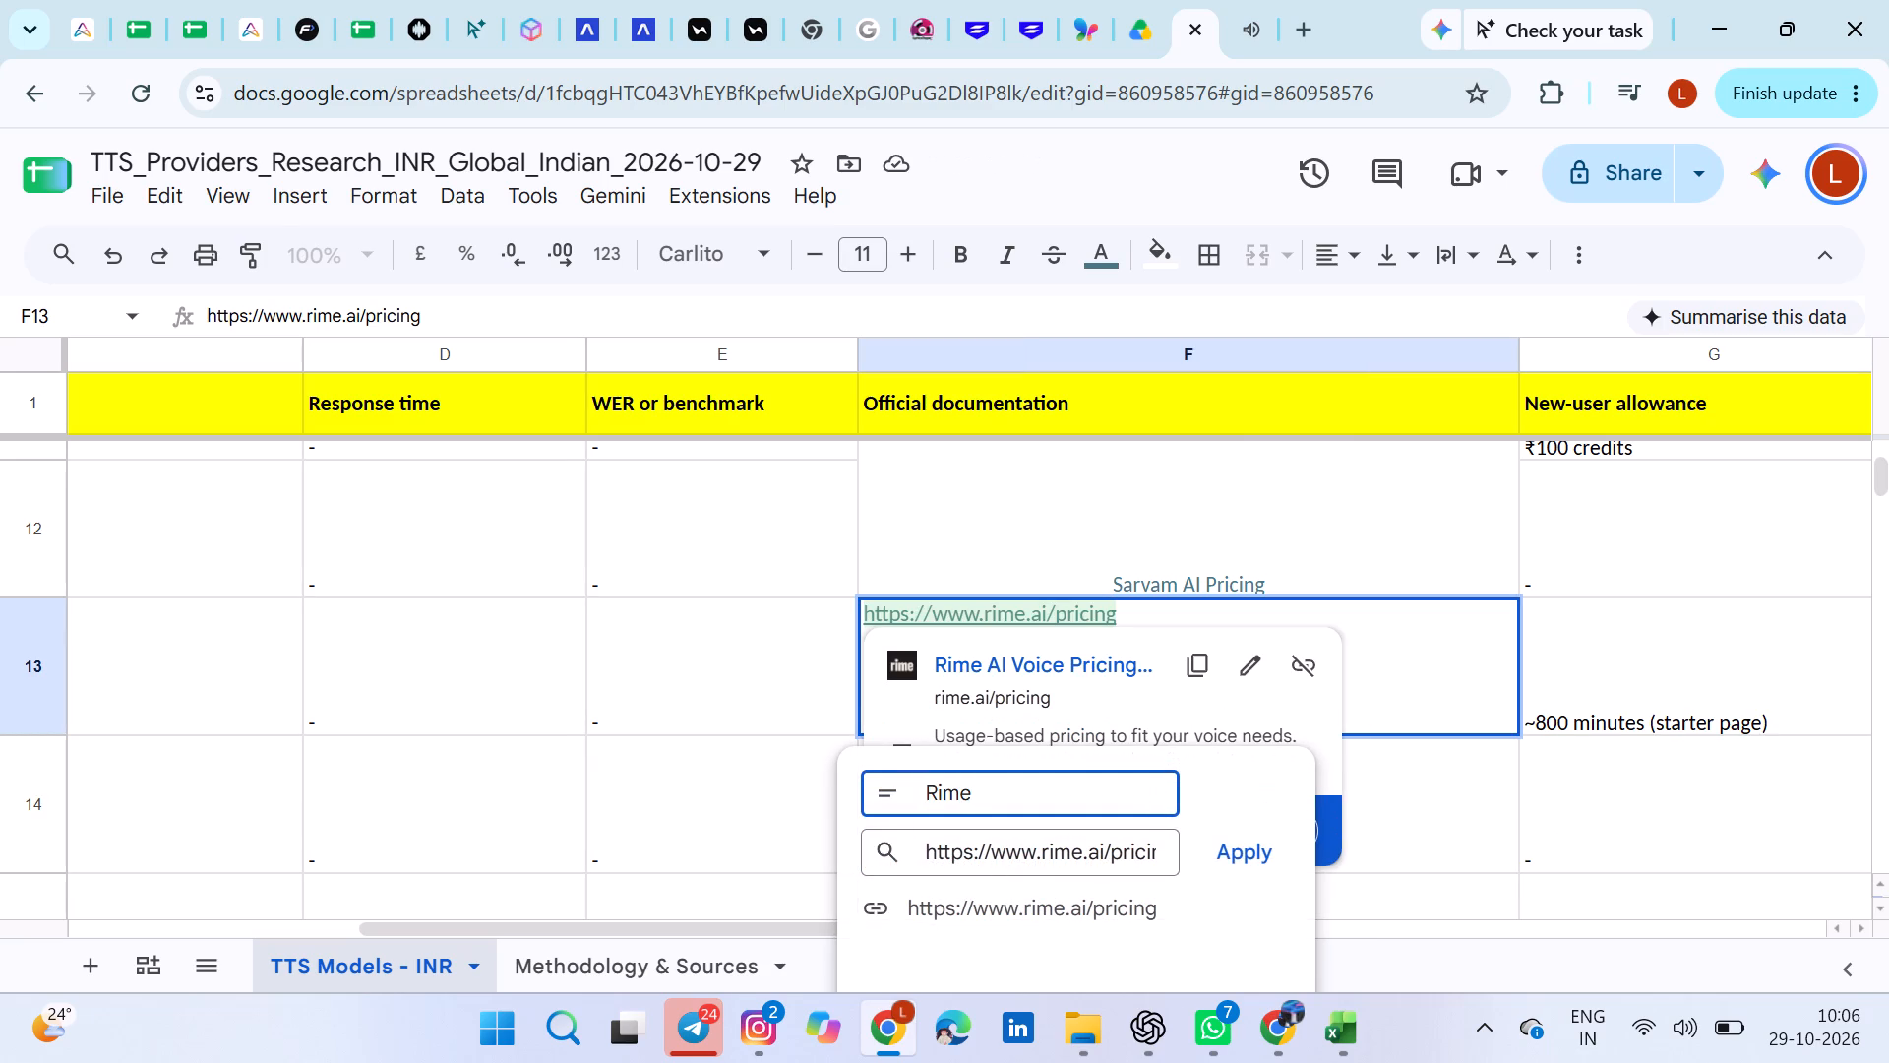
{"action": "type", "text": "Pricing"}
{"action": "key", "text": "Return"}
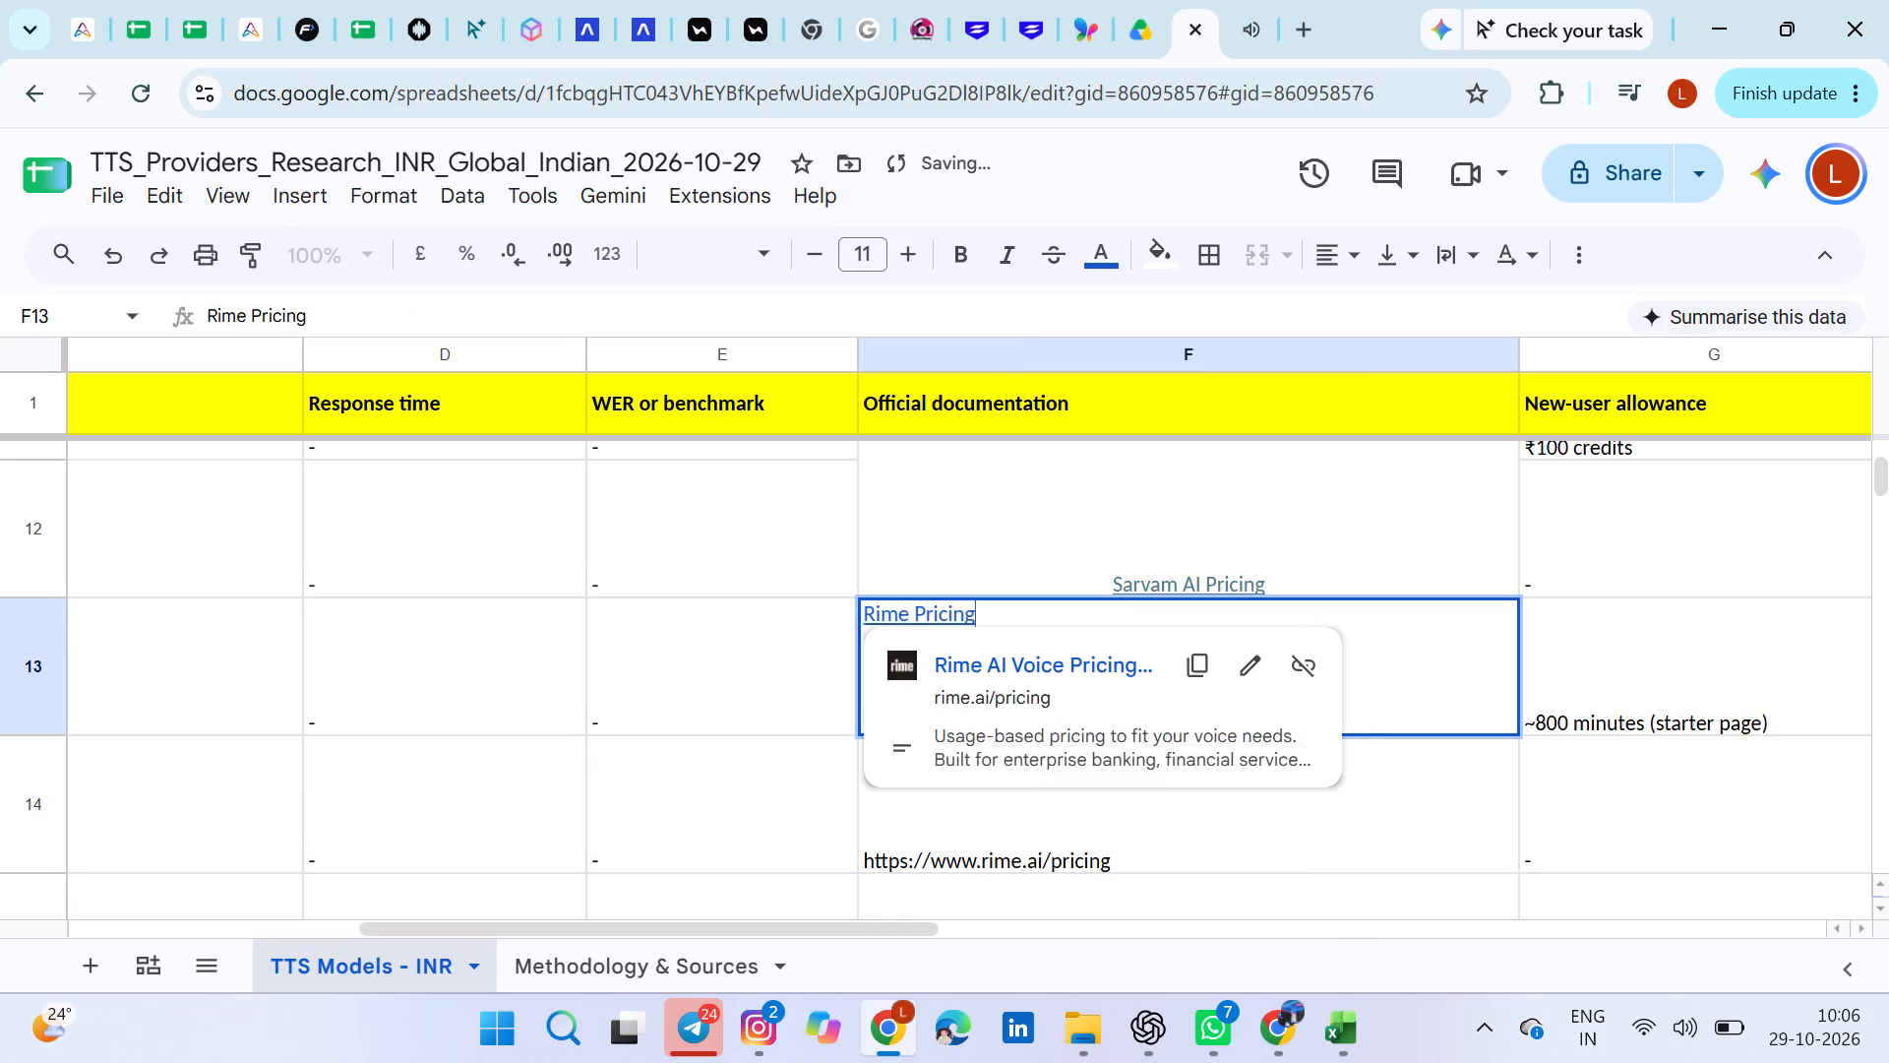
{"action": "key", "text": "ctrl+a"}
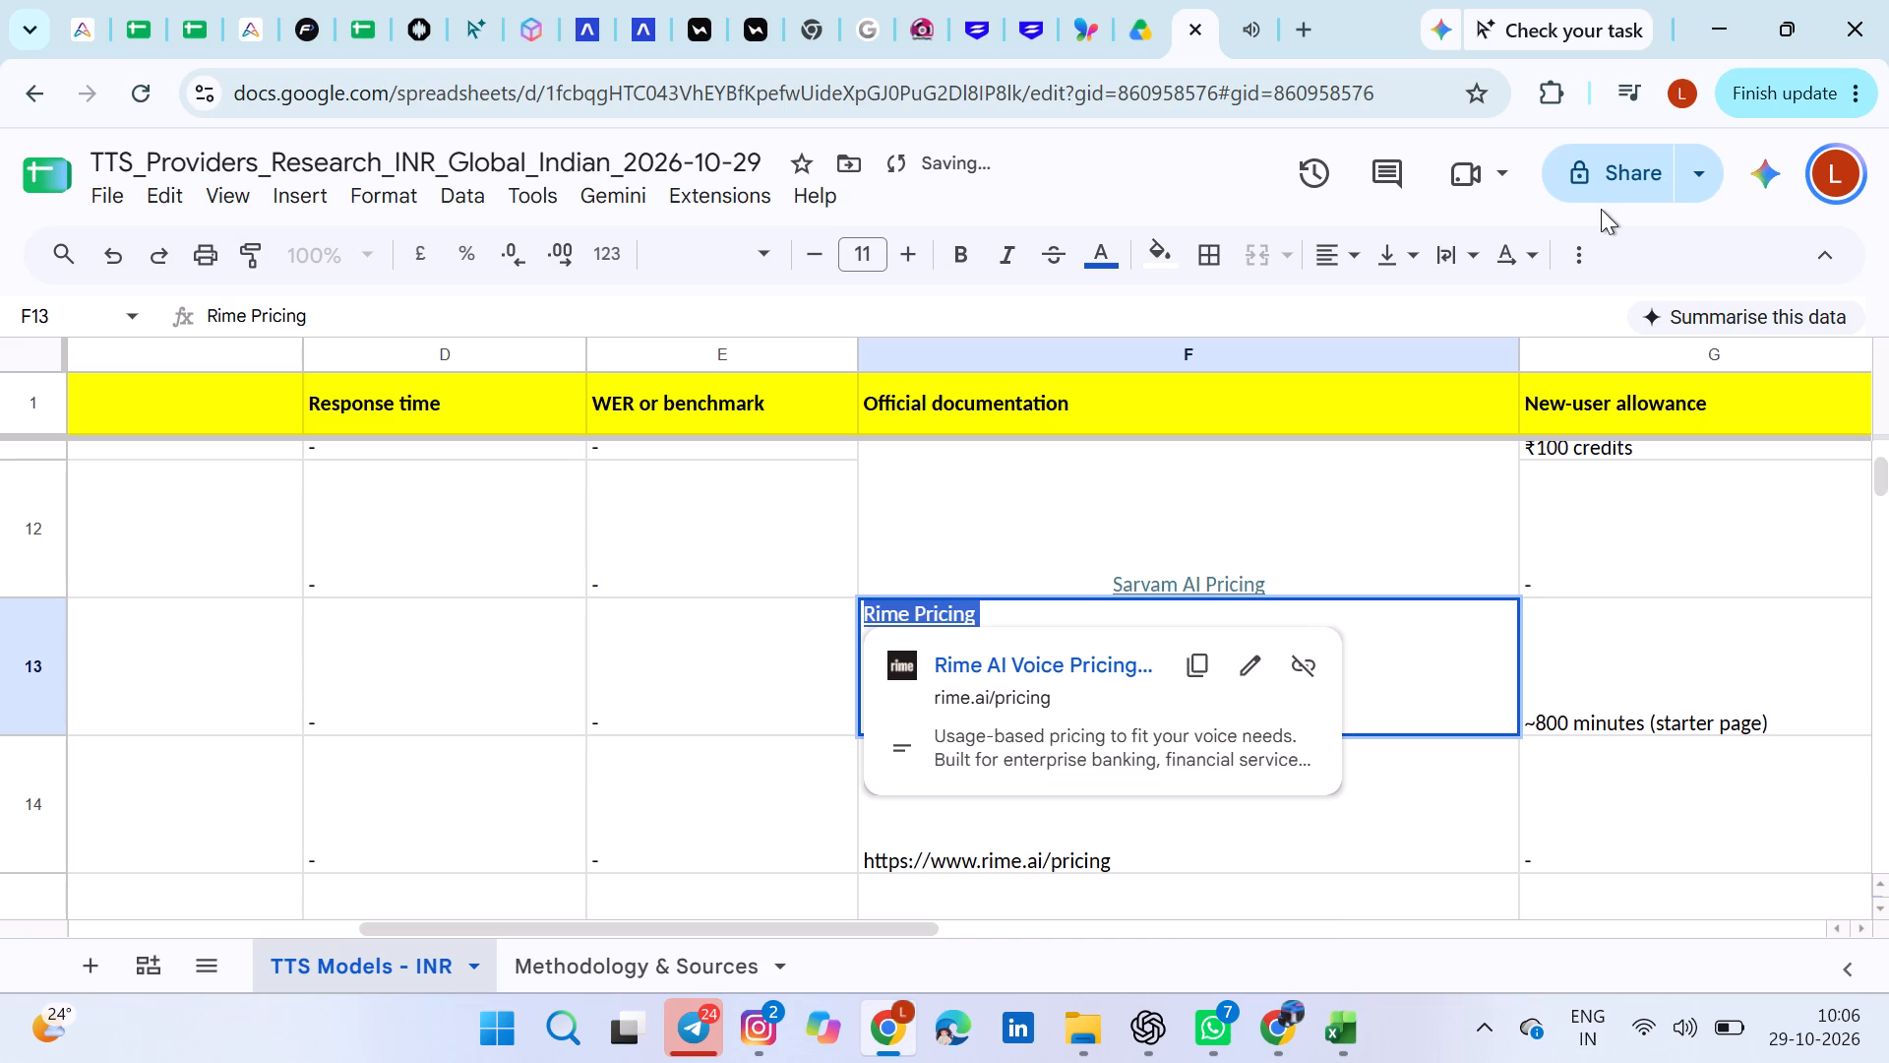
{"action": "left_click", "coordinate": [1340, 244]}
{"action": "left_click", "coordinate": [1381, 300]}
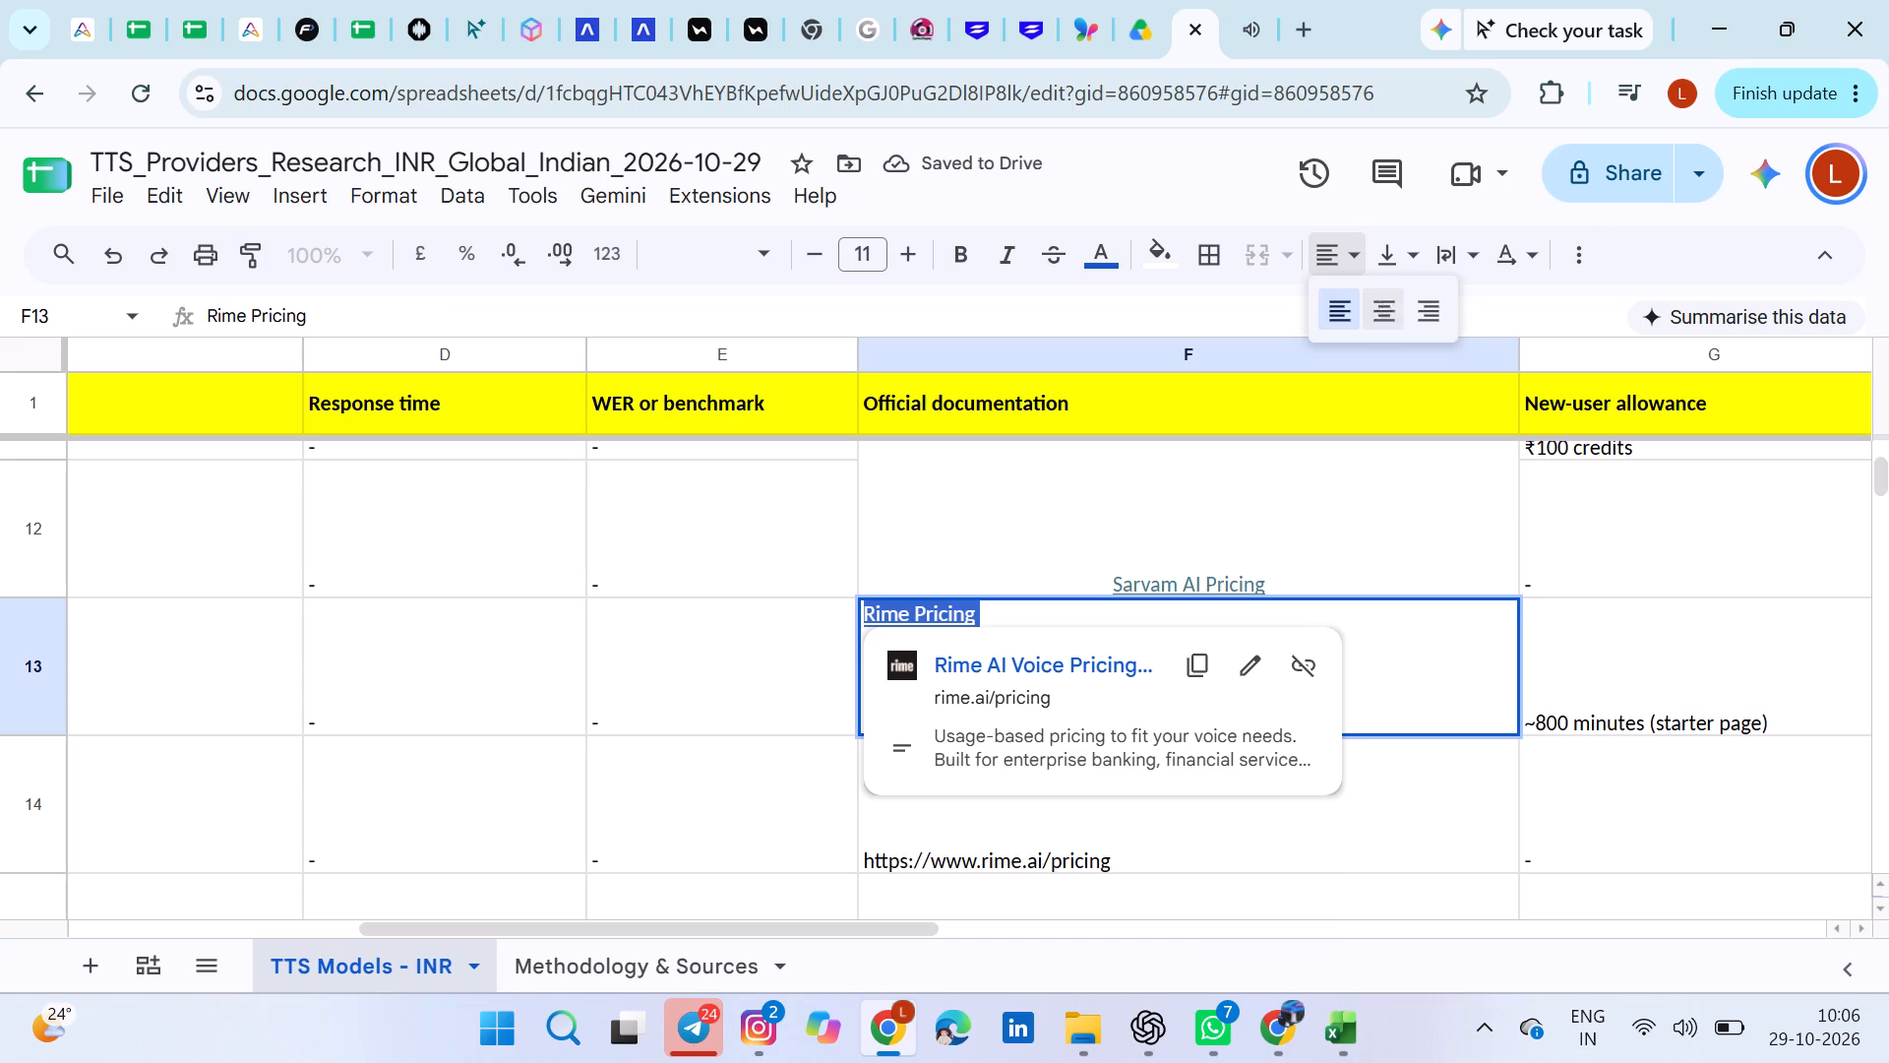
Fill the "Rime Pricing" link from F13 down into F14 and merge F13:F14, keeping only the top value.
{"action": "scroll", "coordinate": [1351, 657], "scroll_direction": "down", "scroll_amount": 1}
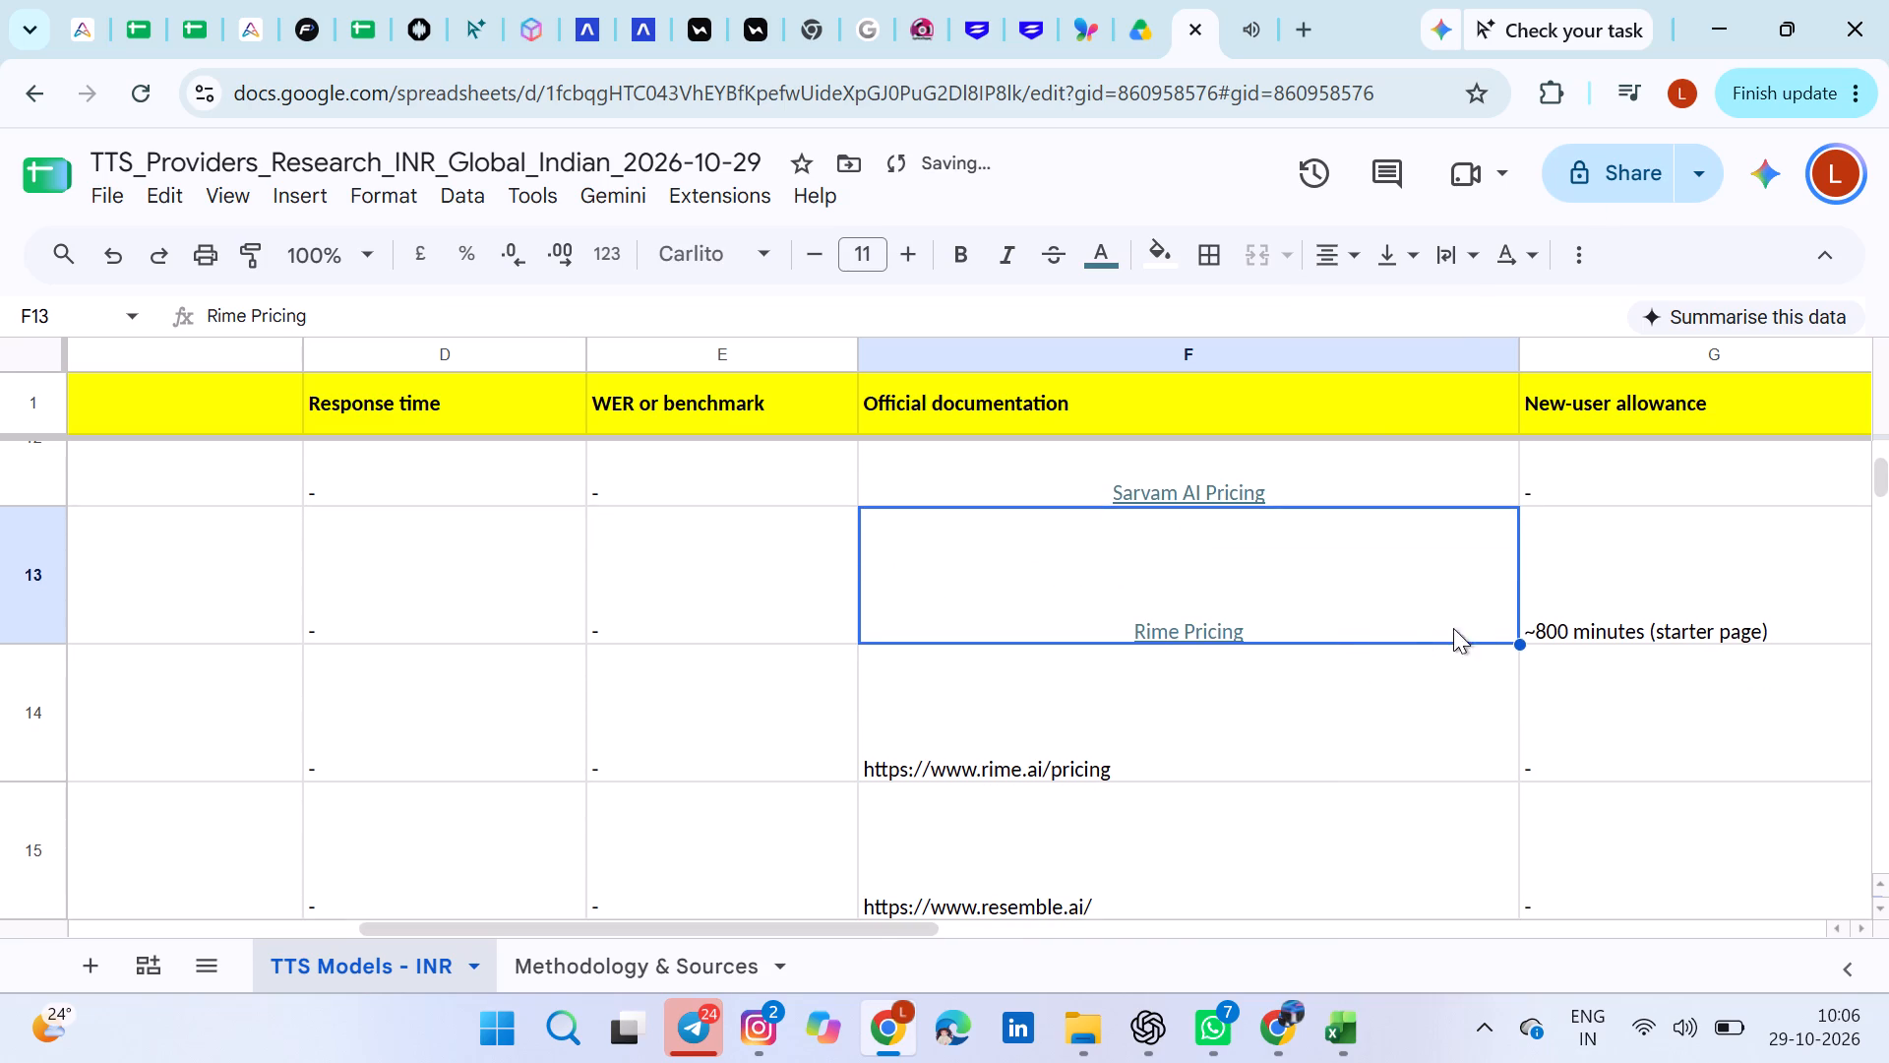
{"action": "left_click_drag", "start_coordinate": [1520, 646], "coordinate": [1527, 776]}
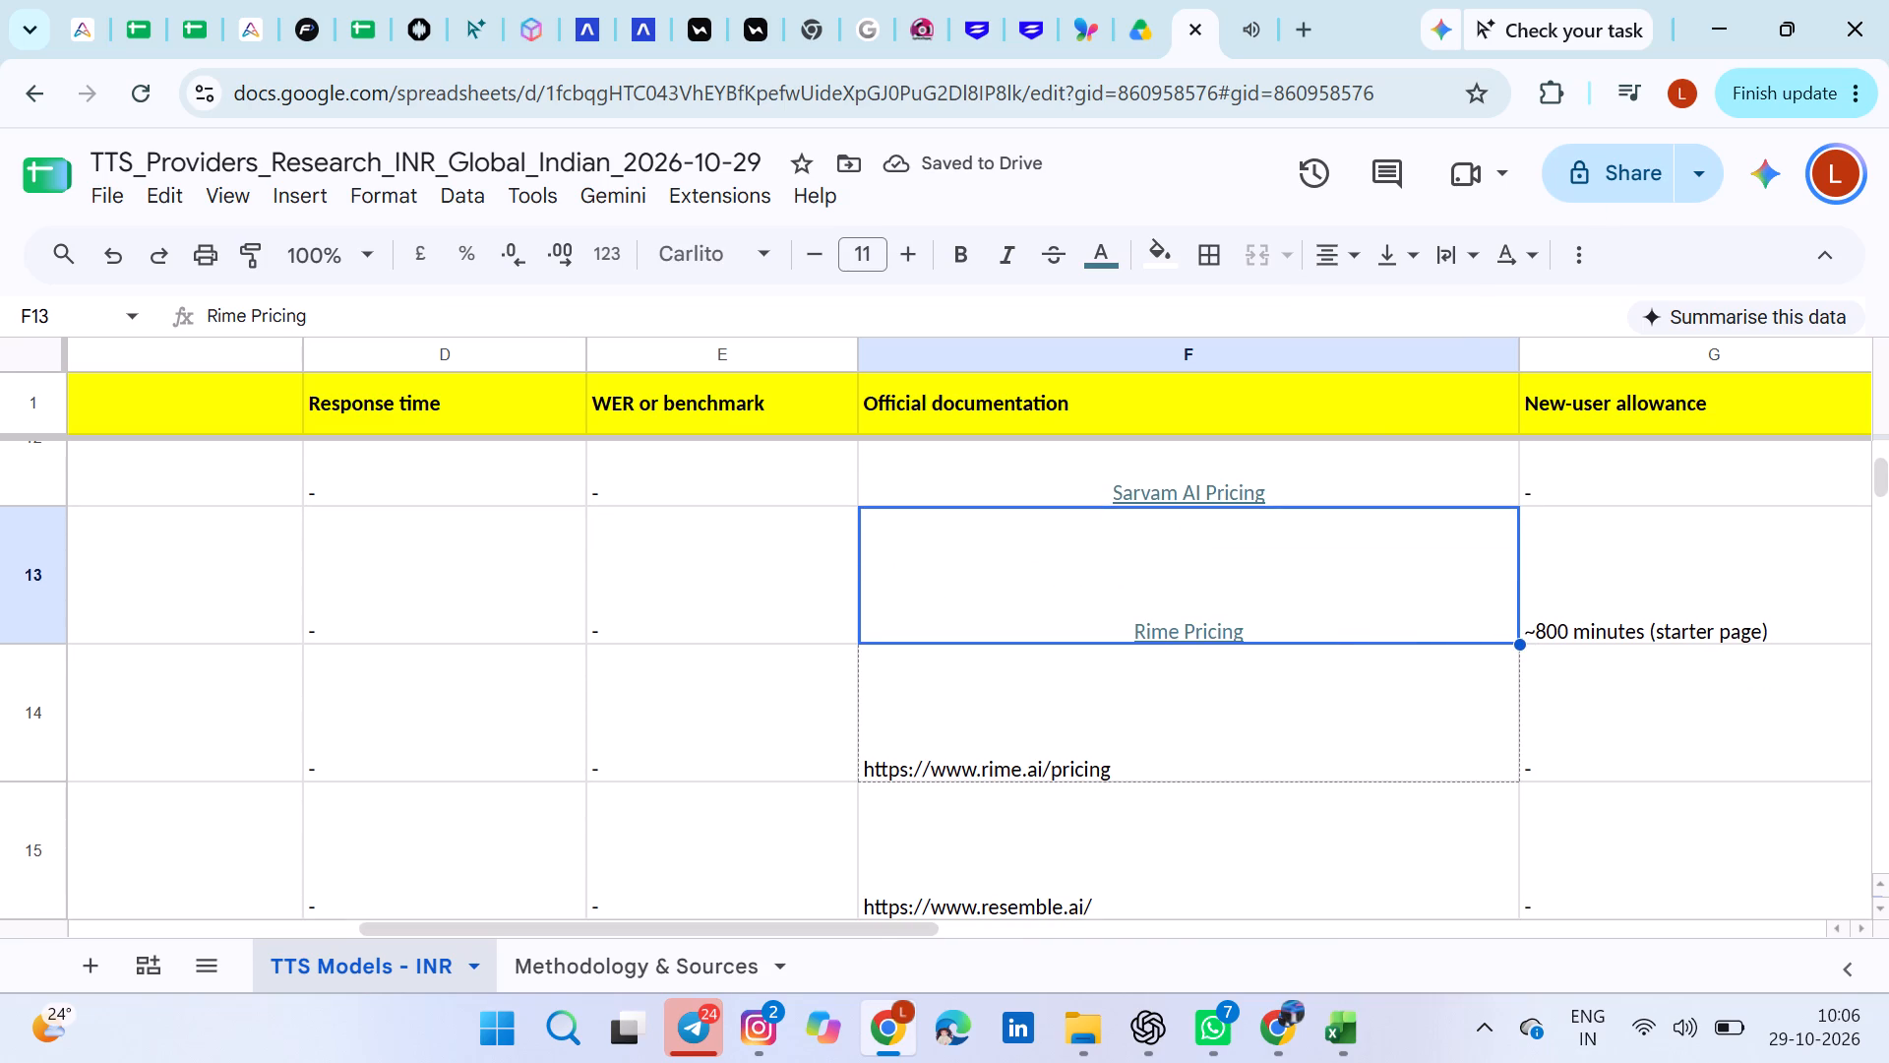
{"action": "left_click_drag", "start_coordinate": [1527, 776], "coordinate": [1516, 781]}
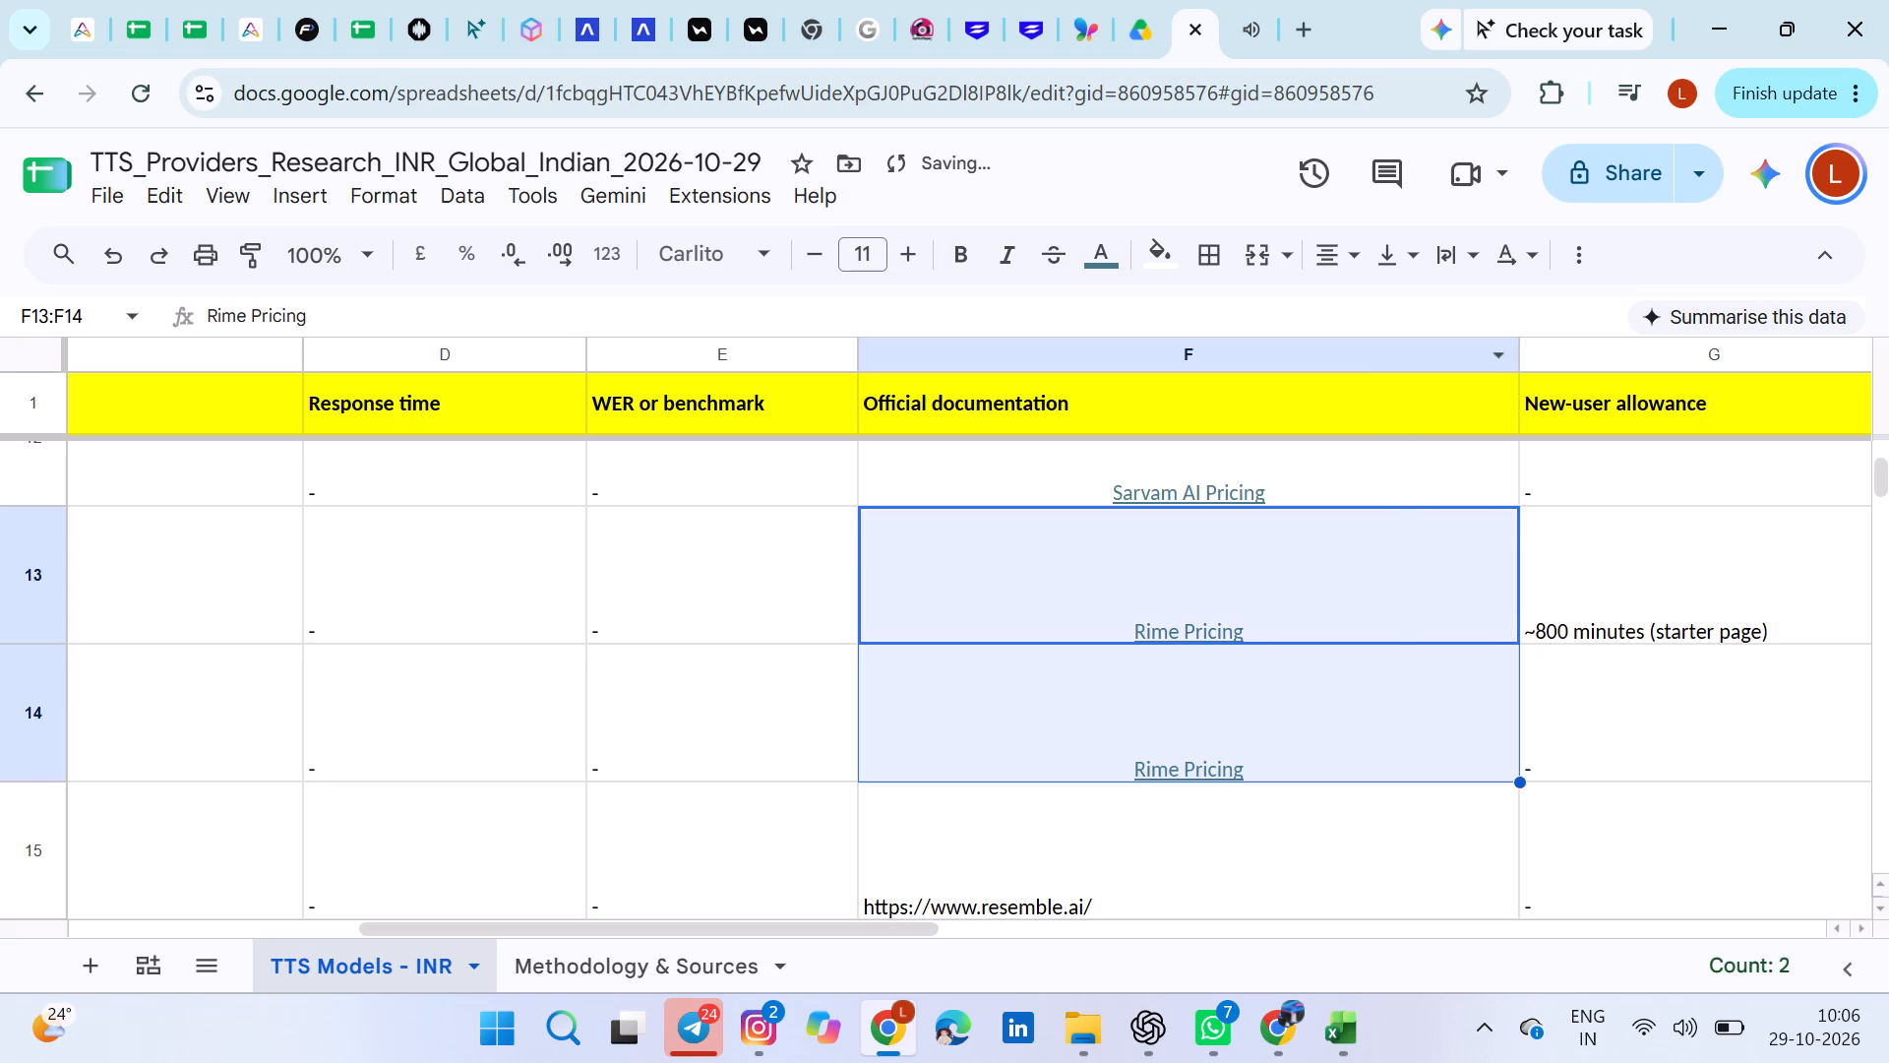
{"action": "left_click", "coordinate": [1255, 263]}
{"action": "left_click", "coordinate": [1259, 695]}
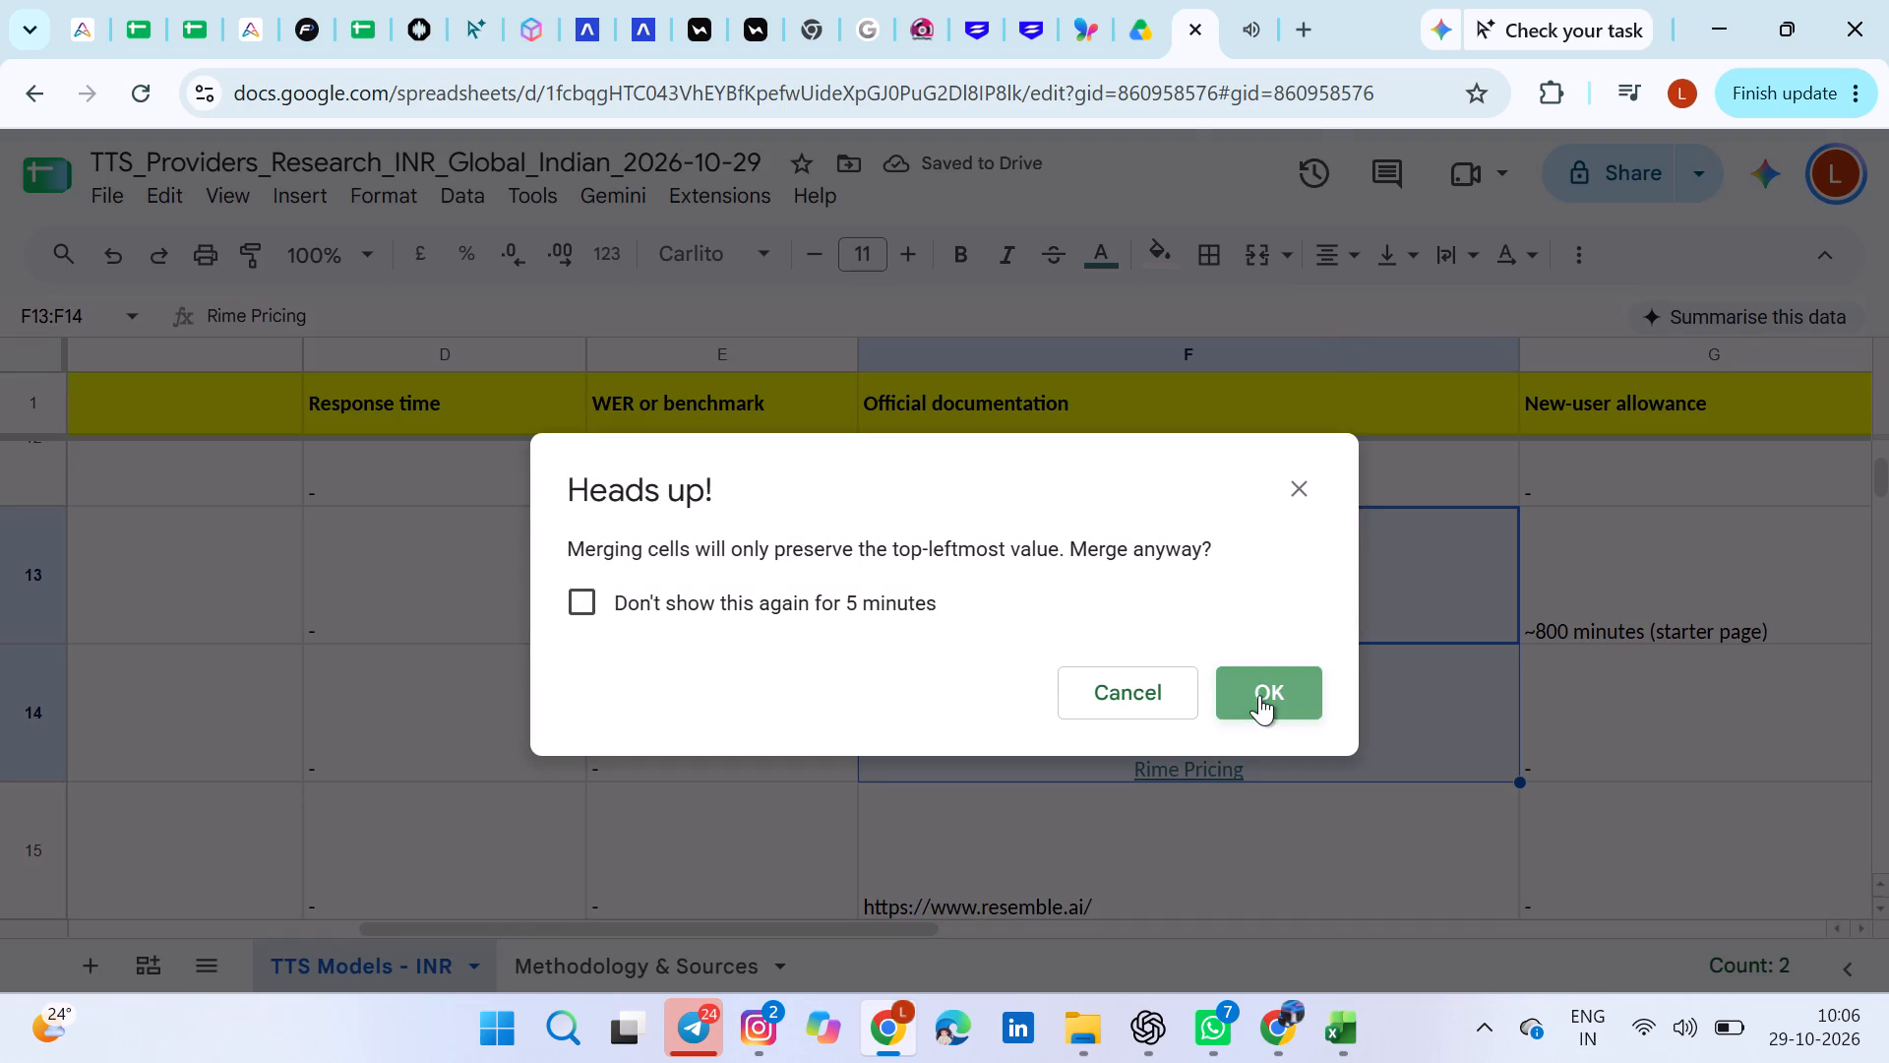
{"action": "scroll", "coordinate": [1476, 720], "scroll_direction": "down", "scroll_amount": 1}
{"action": "scroll", "coordinate": [1476, 720], "scroll_direction": "right", "scroll_amount": 2}
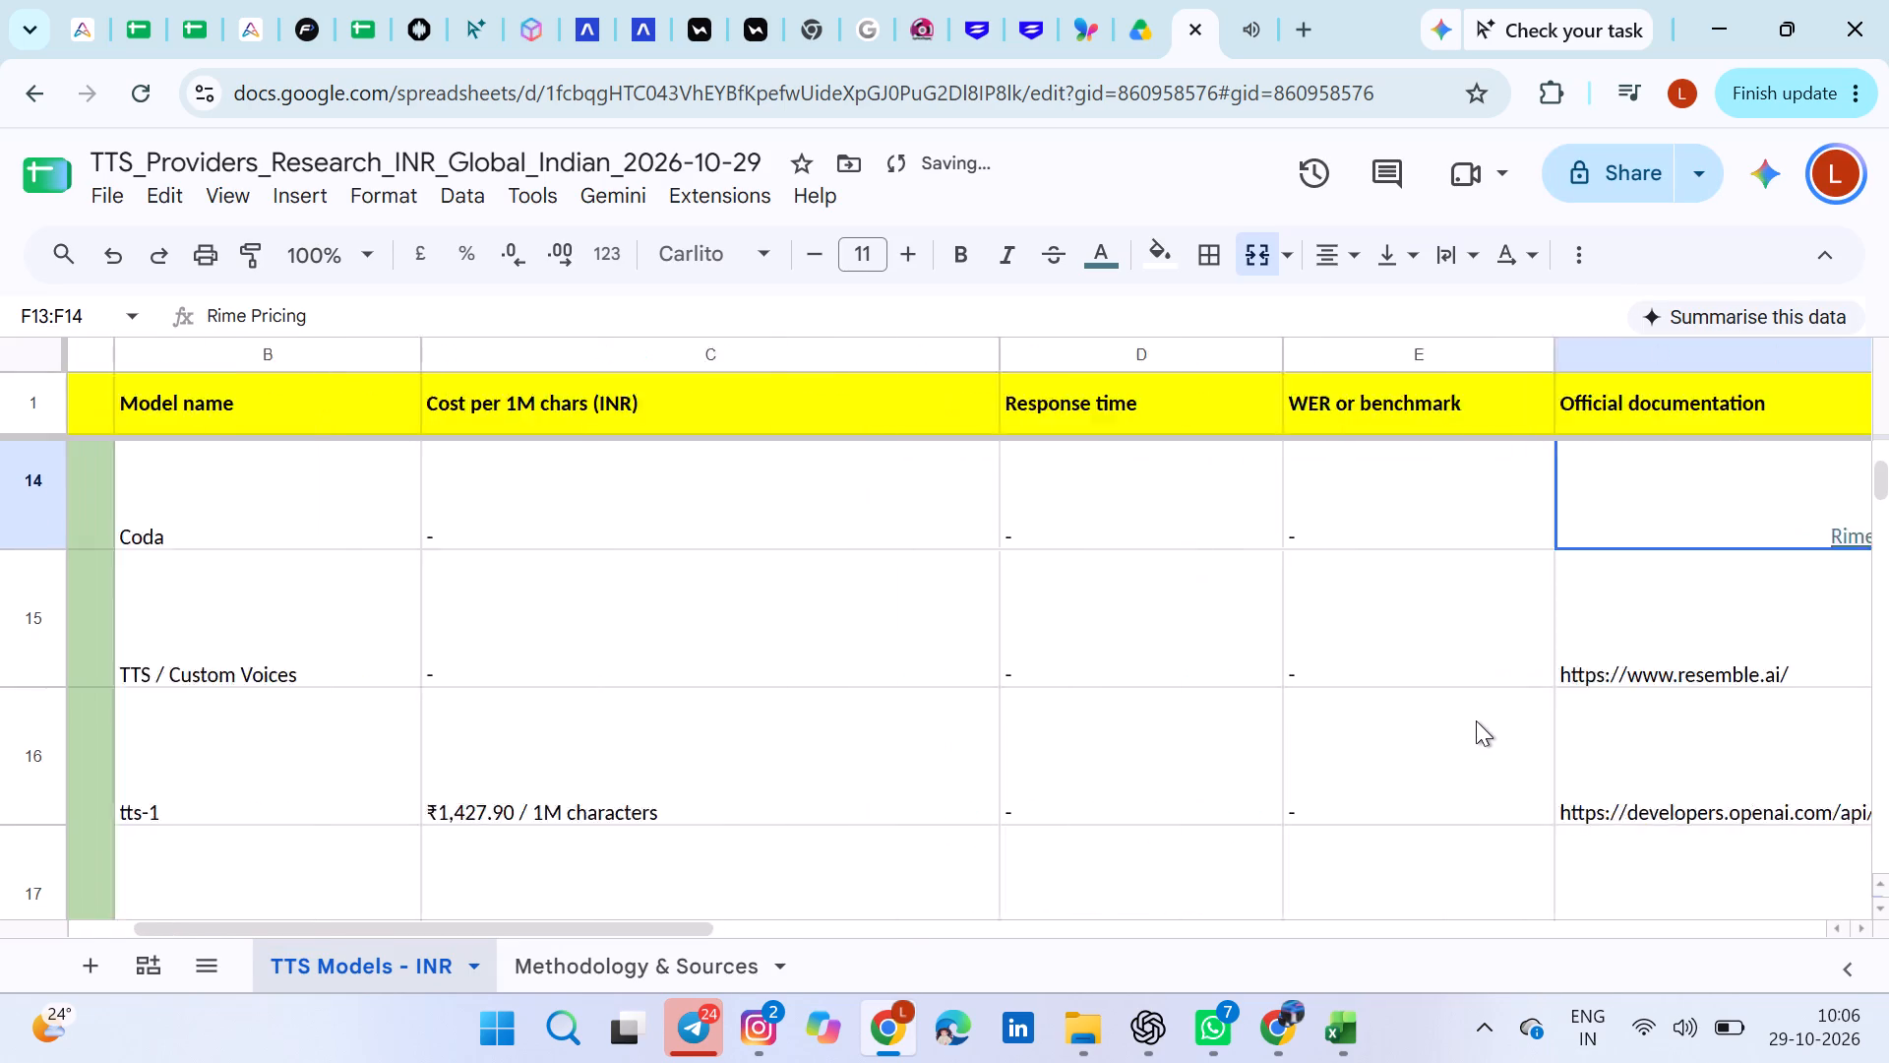
{"action": "scroll", "coordinate": [1476, 720], "scroll_direction": "right", "scroll_amount": 1}
{"action": "scroll", "coordinate": [1476, 720], "scroll_direction": "left", "scroll_amount": 3}
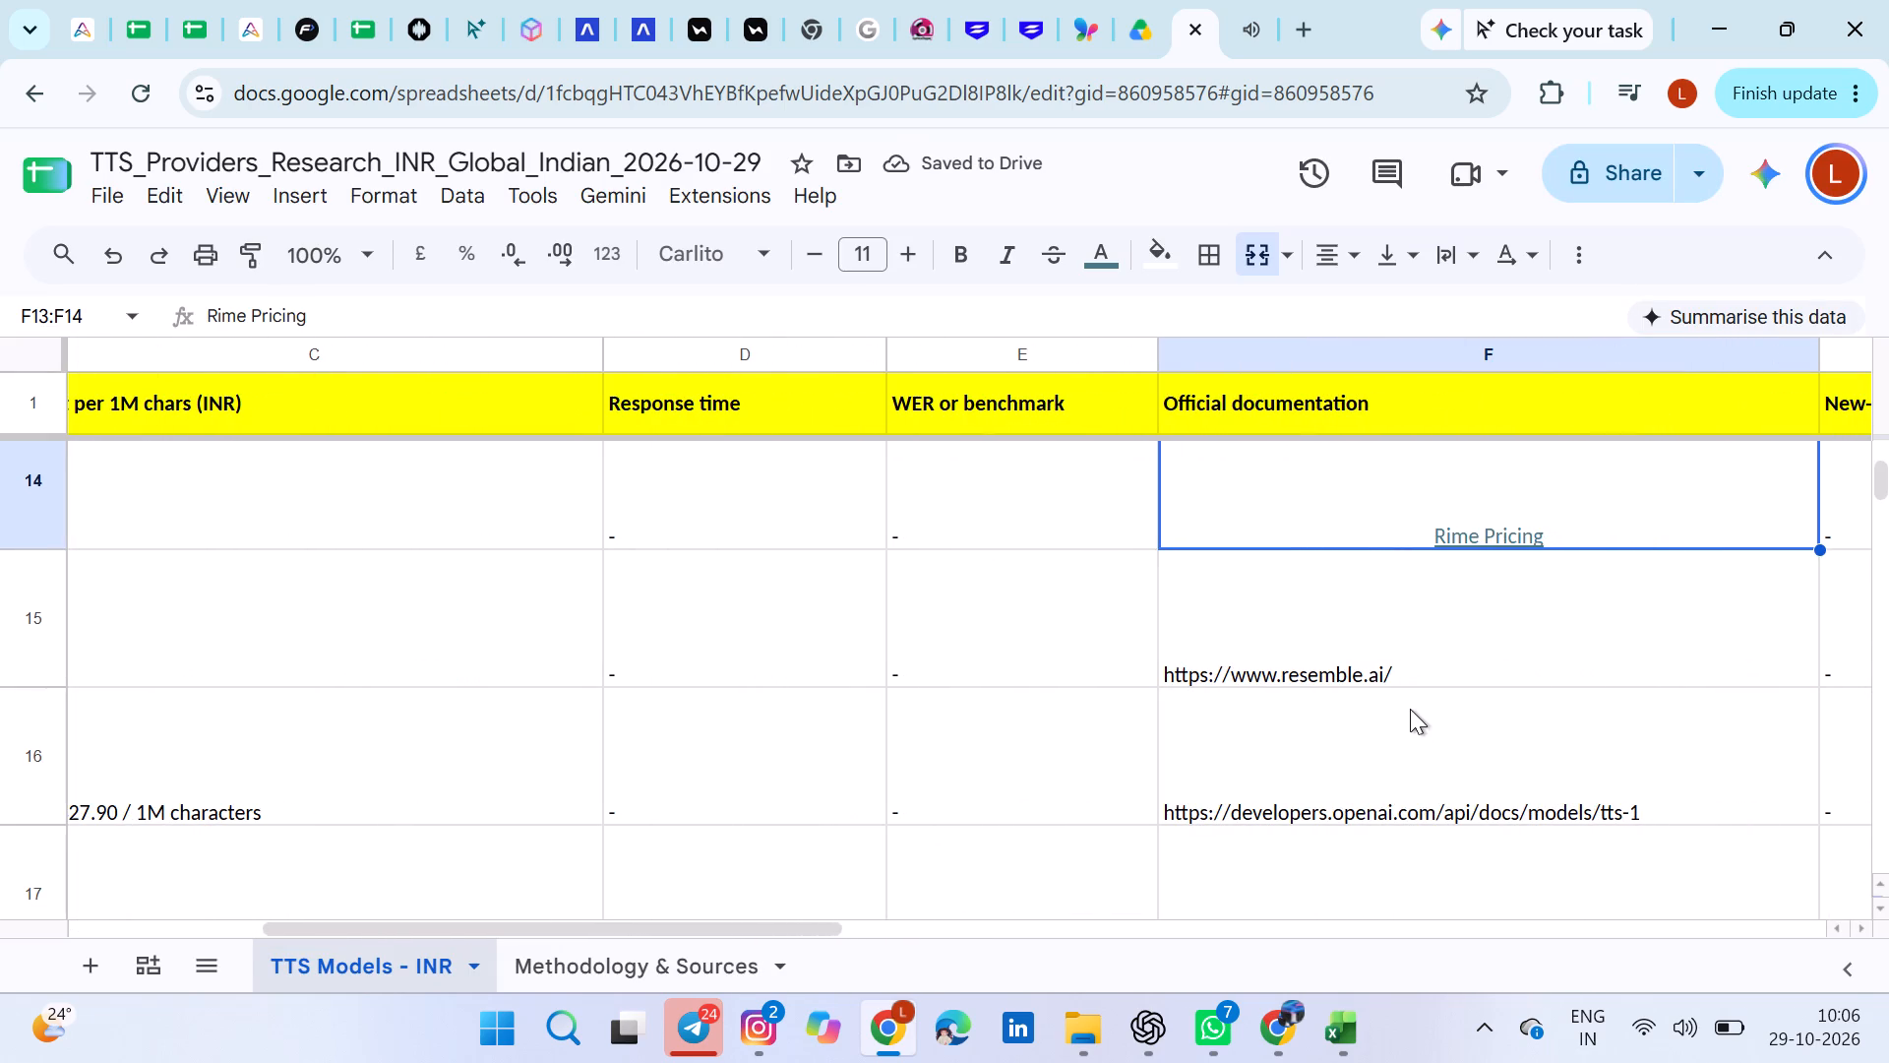
{"action": "double_click", "coordinate": [1460, 660]}
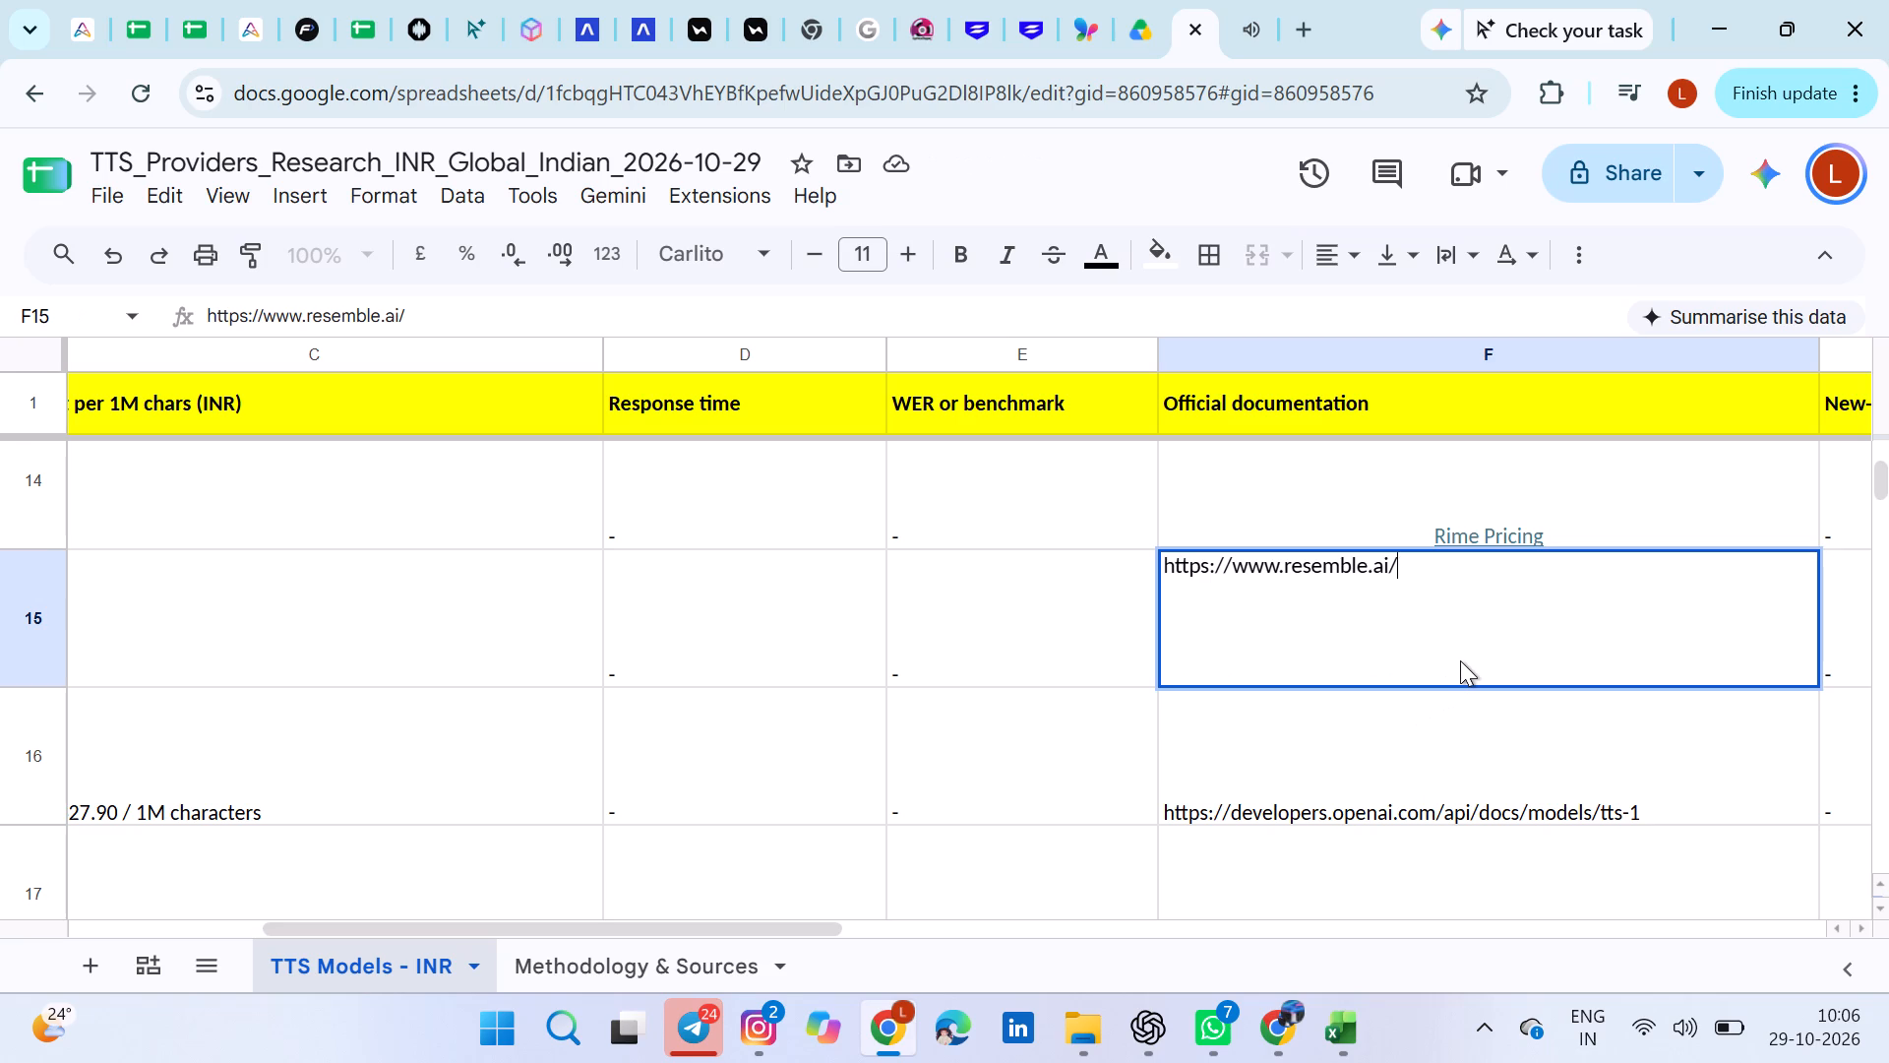
{"action": "key", "text": "ctrl+a"}
{"action": "key", "text": "ctrl+c"}
{"action": "key", "text": "BackSpace"}
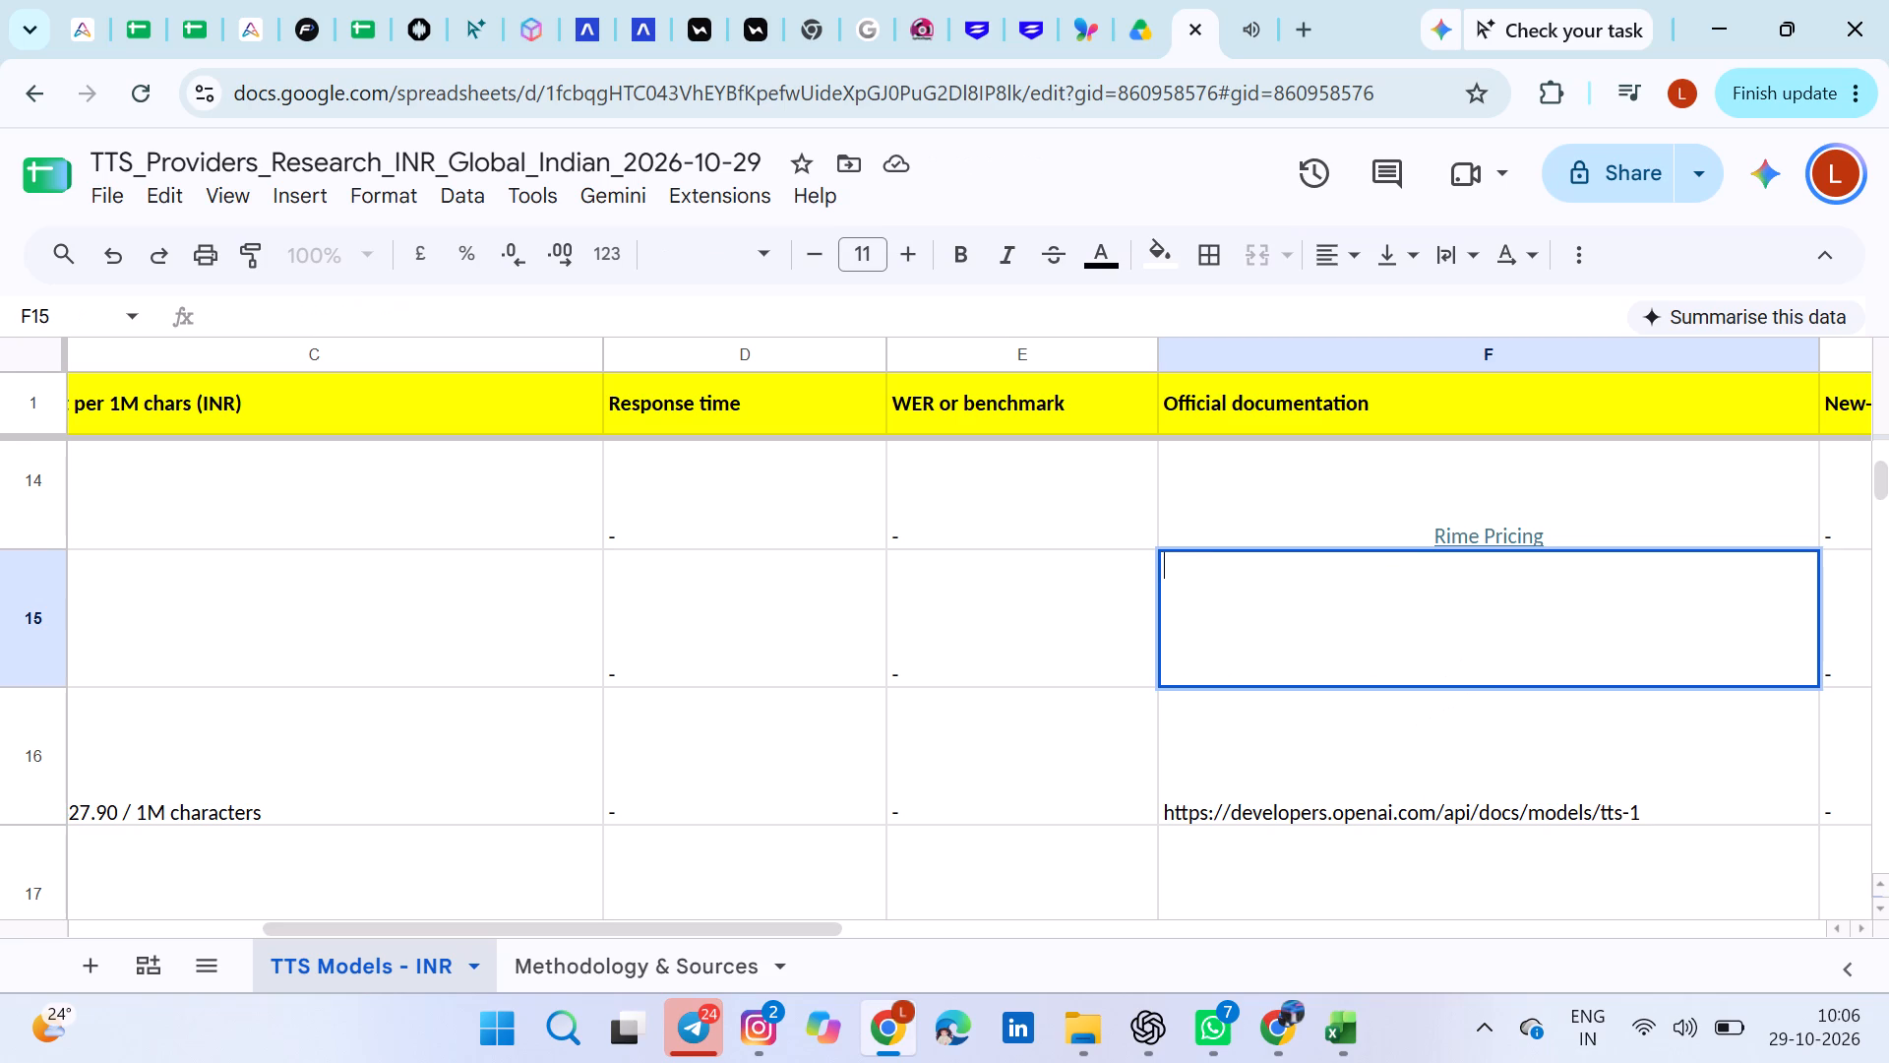
{"action": "key", "text": "ctrl+v"}
{"action": "left_click", "coordinate": [1006, 610]}
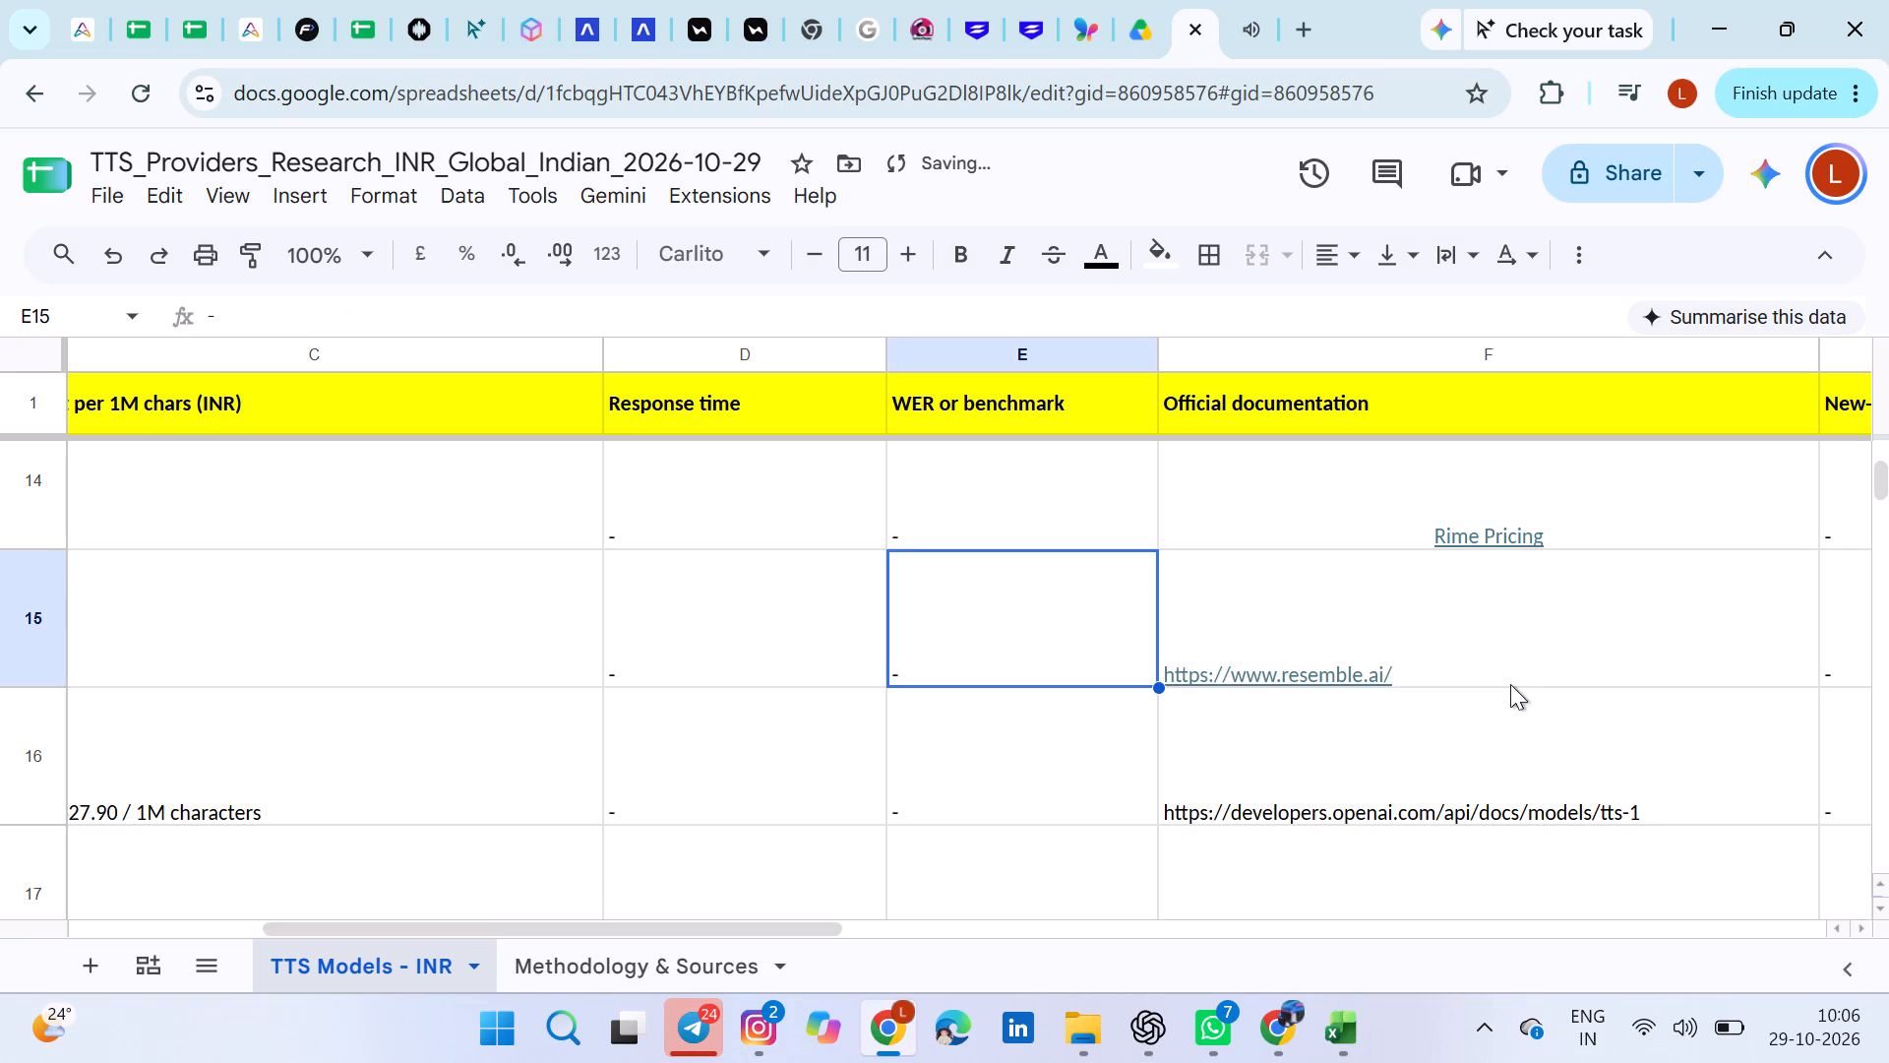
Change the F15 link's display text to "Resemble AI" and centre it horizontally.
{"action": "left_click", "coordinate": [1517, 635]}
{"action": "left_click", "coordinate": [1556, 706]}
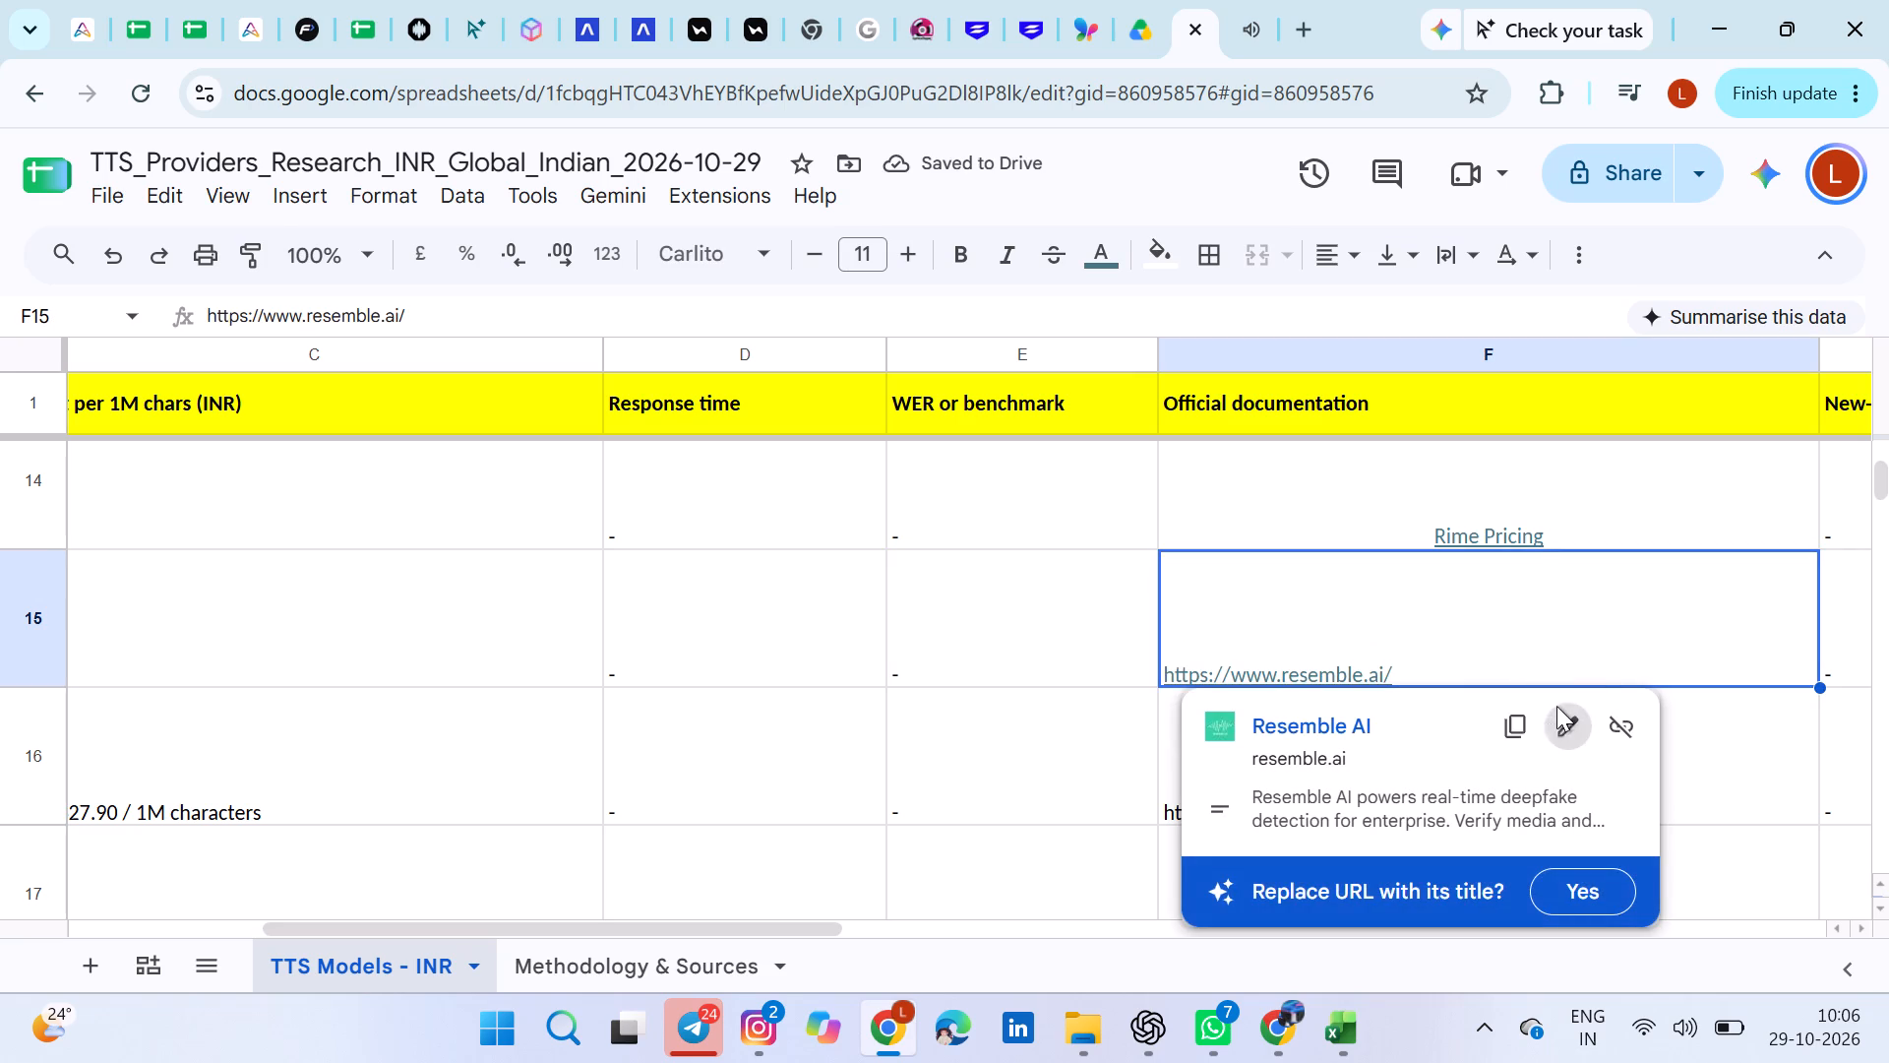
{"action": "type", "text": "Rese"}
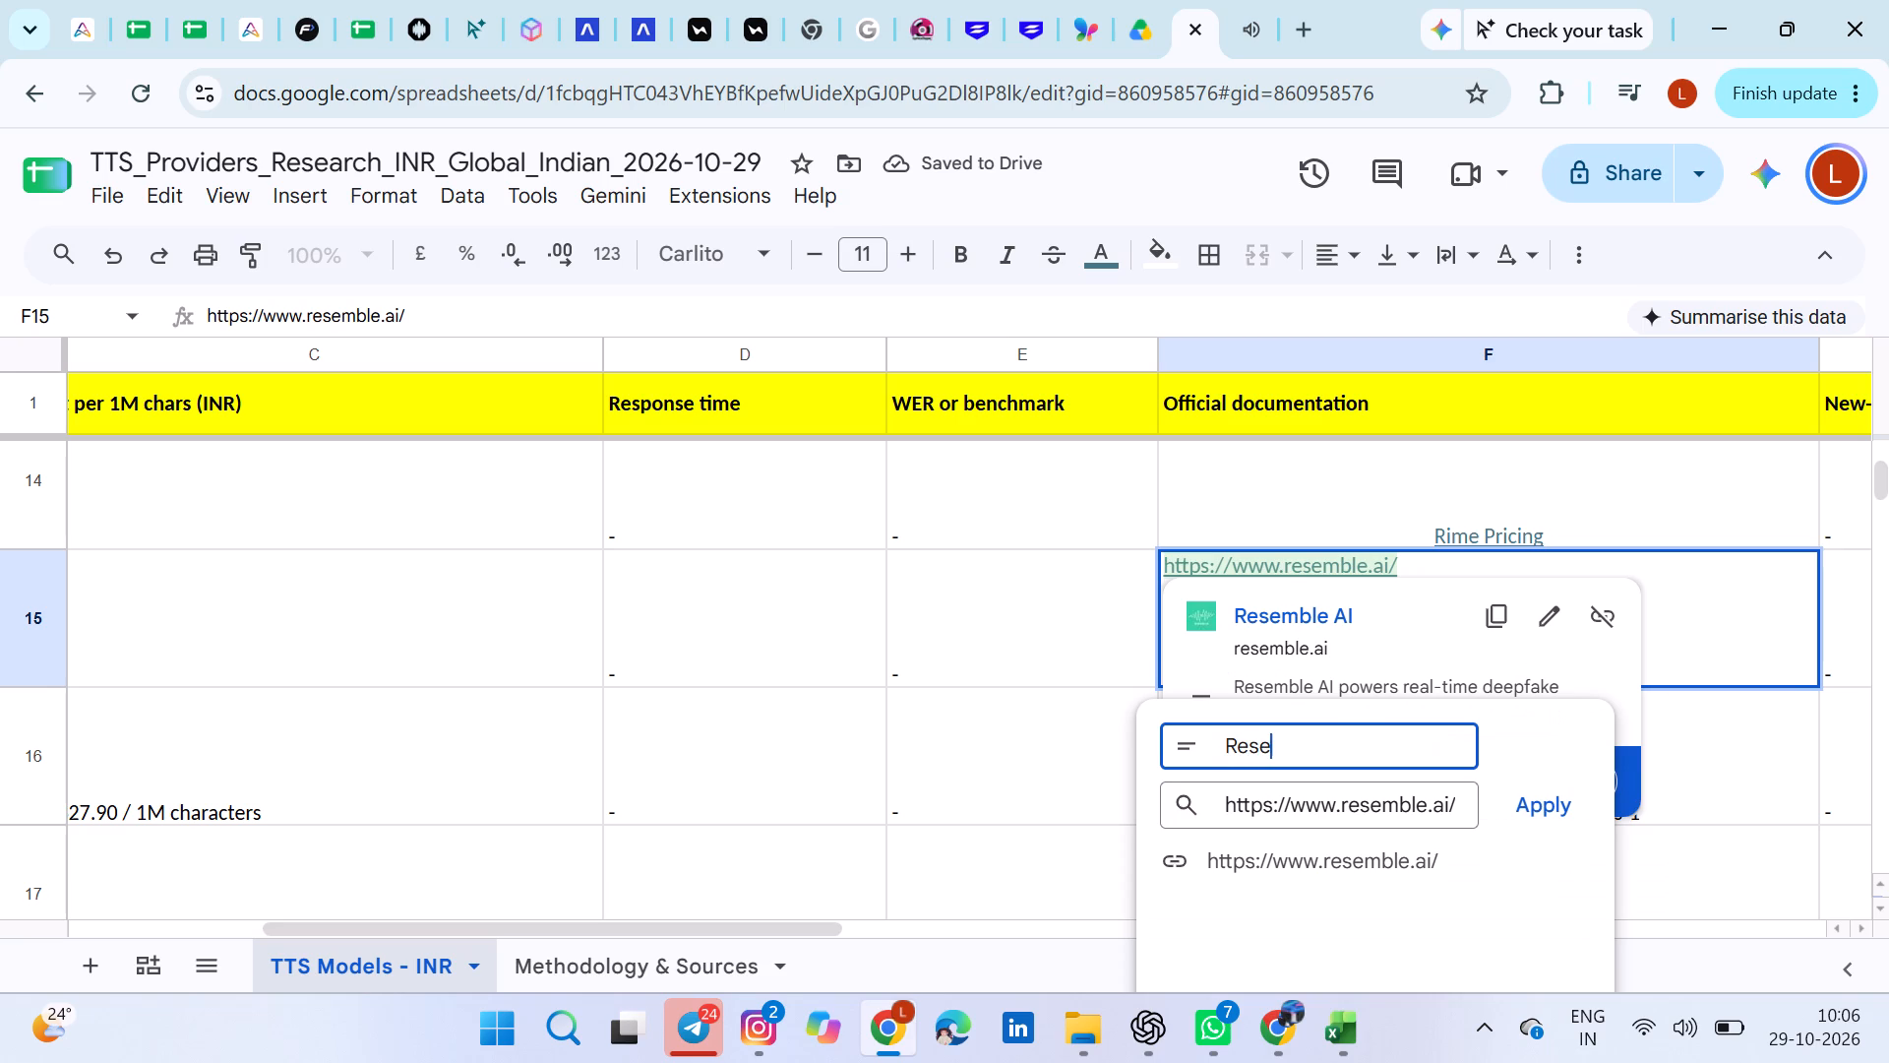
{"action": "type", "text": "mble AI"}
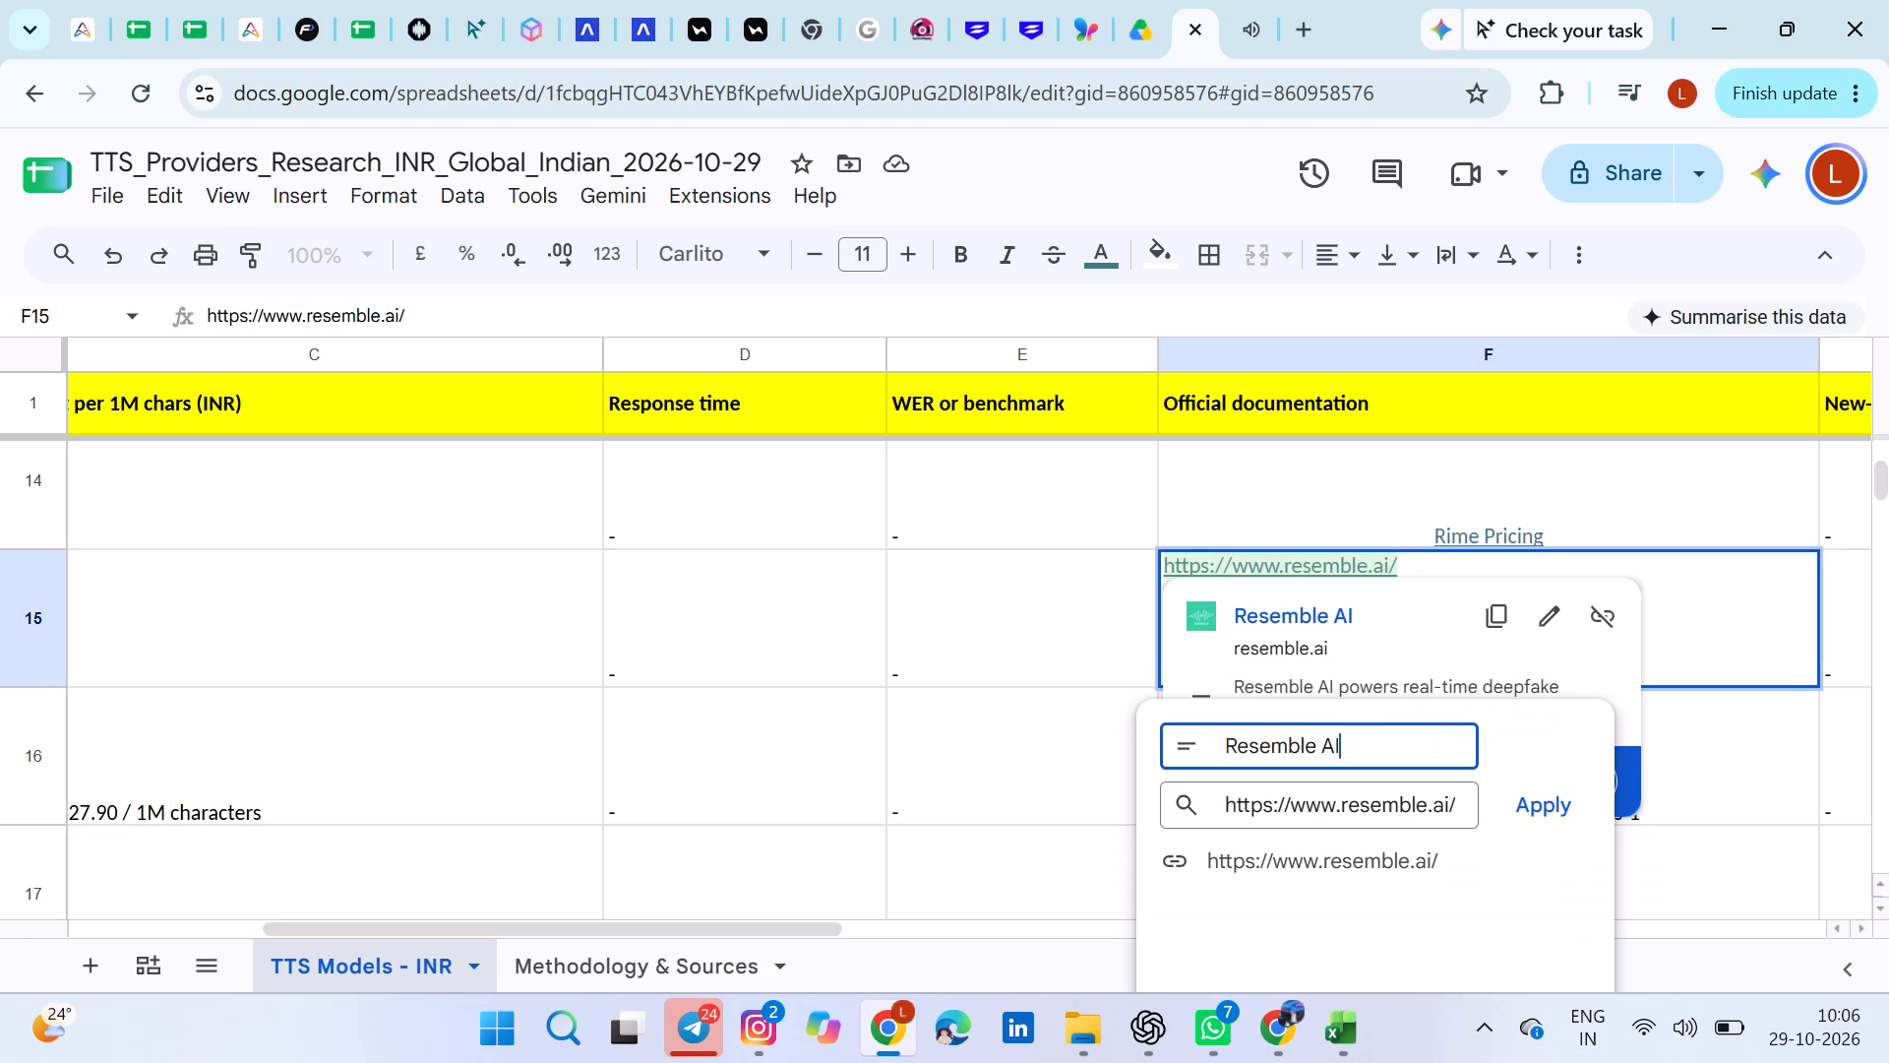
{"action": "key", "text": "space"}
{"action": "type", "text": "doc"}
{"action": "key", "text": "BackSpace"}
{"action": "key", "text": "BackSpace"}
{"action": "key", "text": "BackSpace"}
{"action": "key", "text": "Return"}
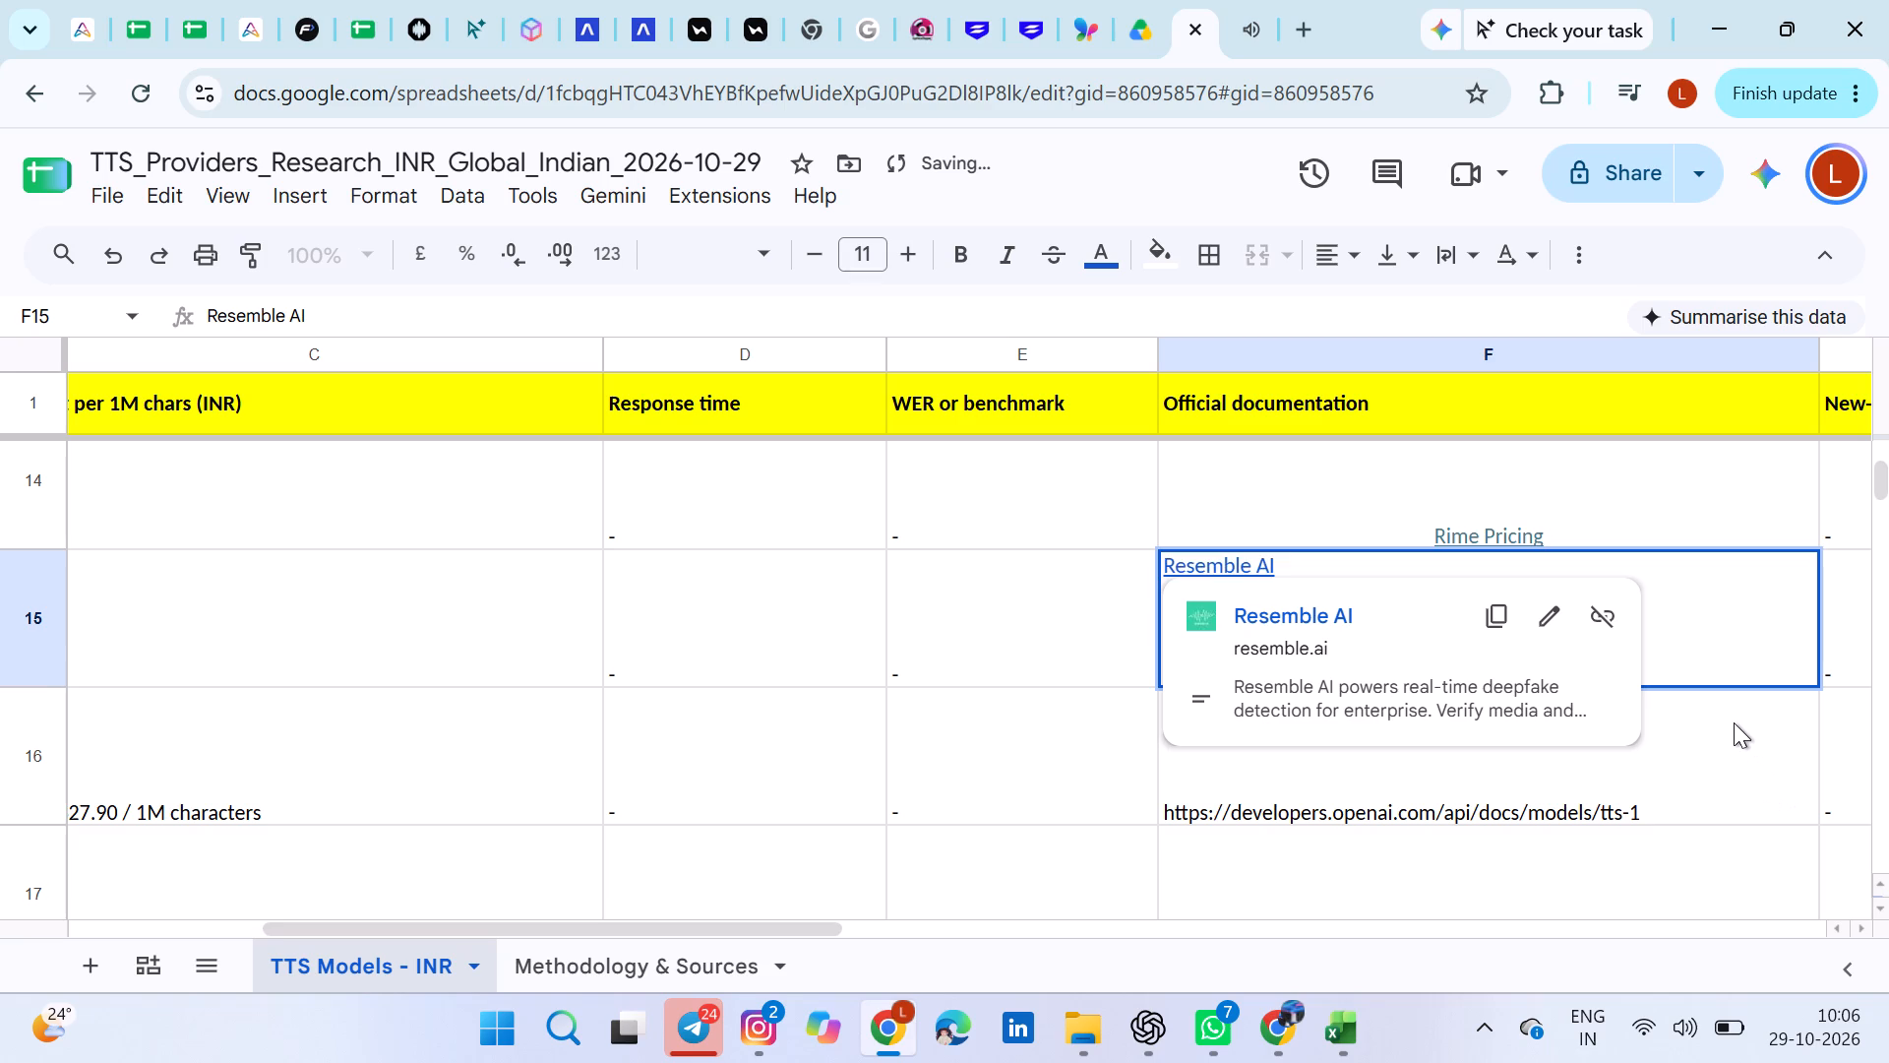
{"action": "key", "text": "ctrl+a"}
{"action": "left_click", "coordinate": [1353, 245]}
{"action": "left_click", "coordinate": [1402, 312]}
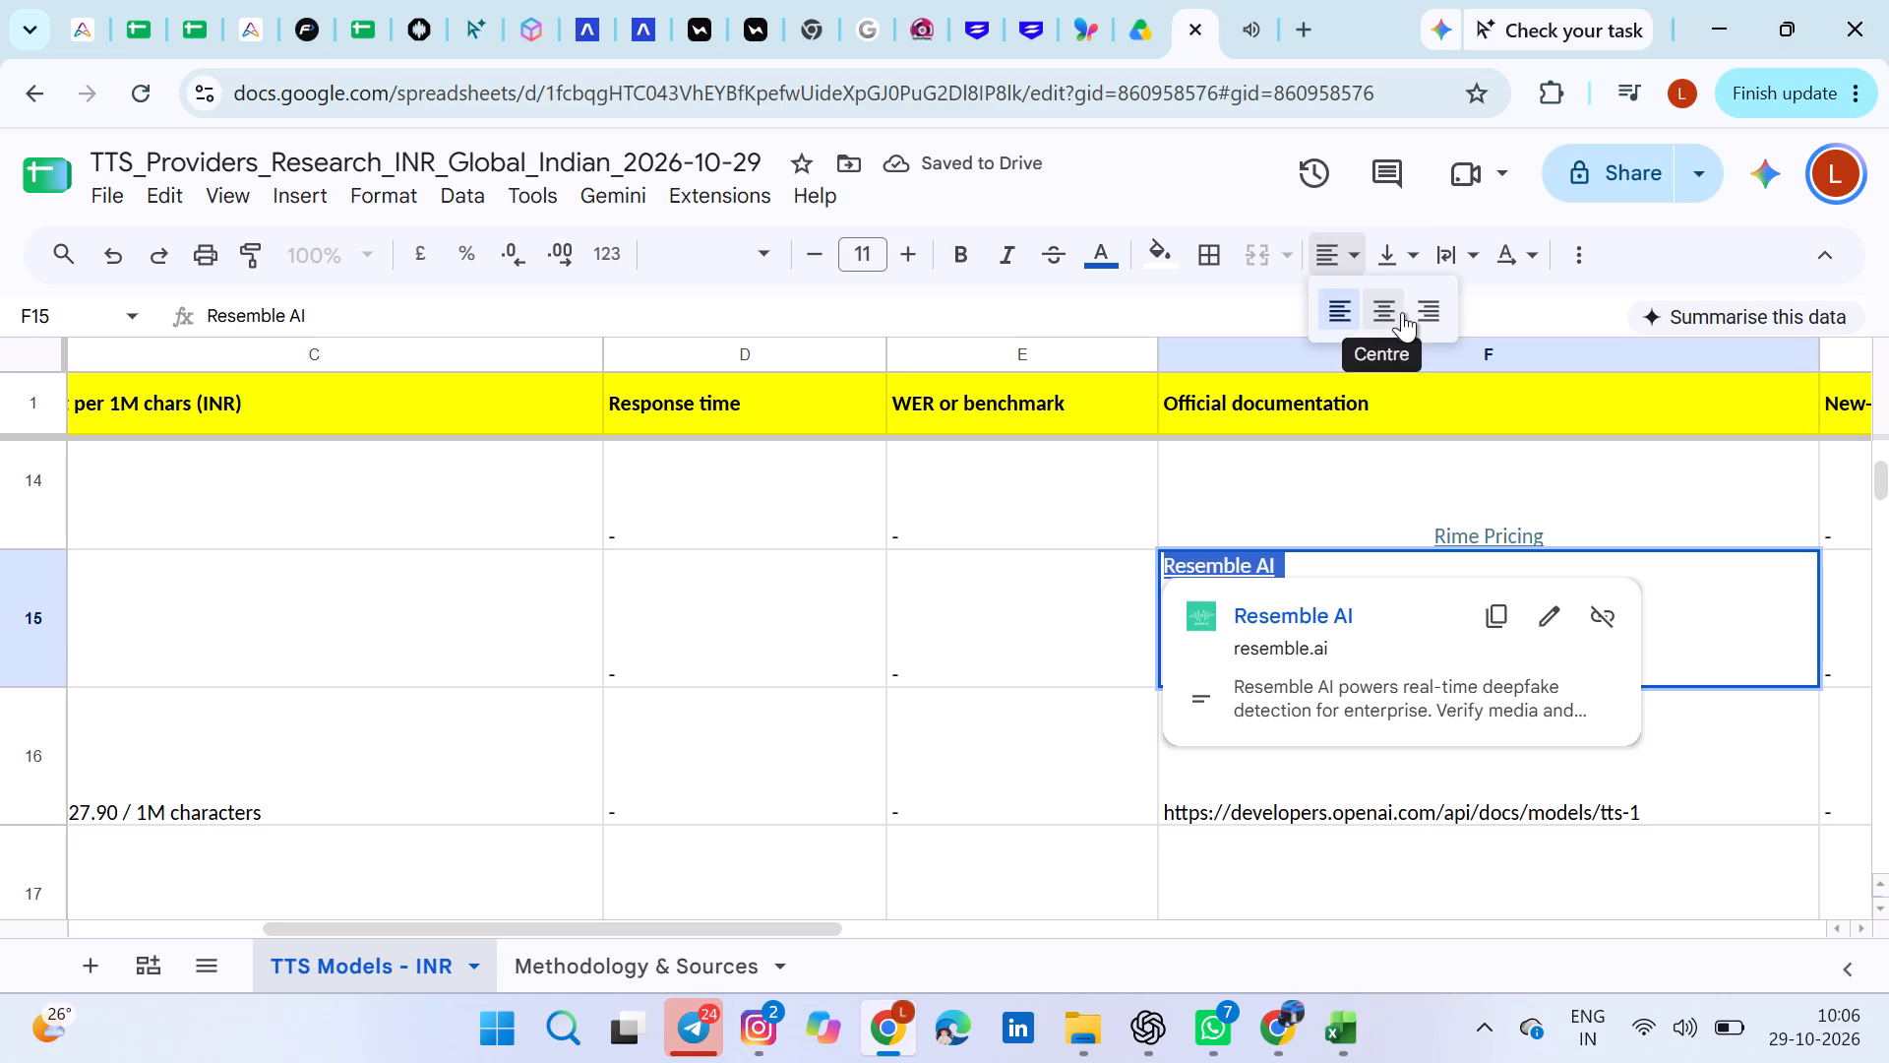
{"action": "double_click", "coordinate": [1545, 772]}
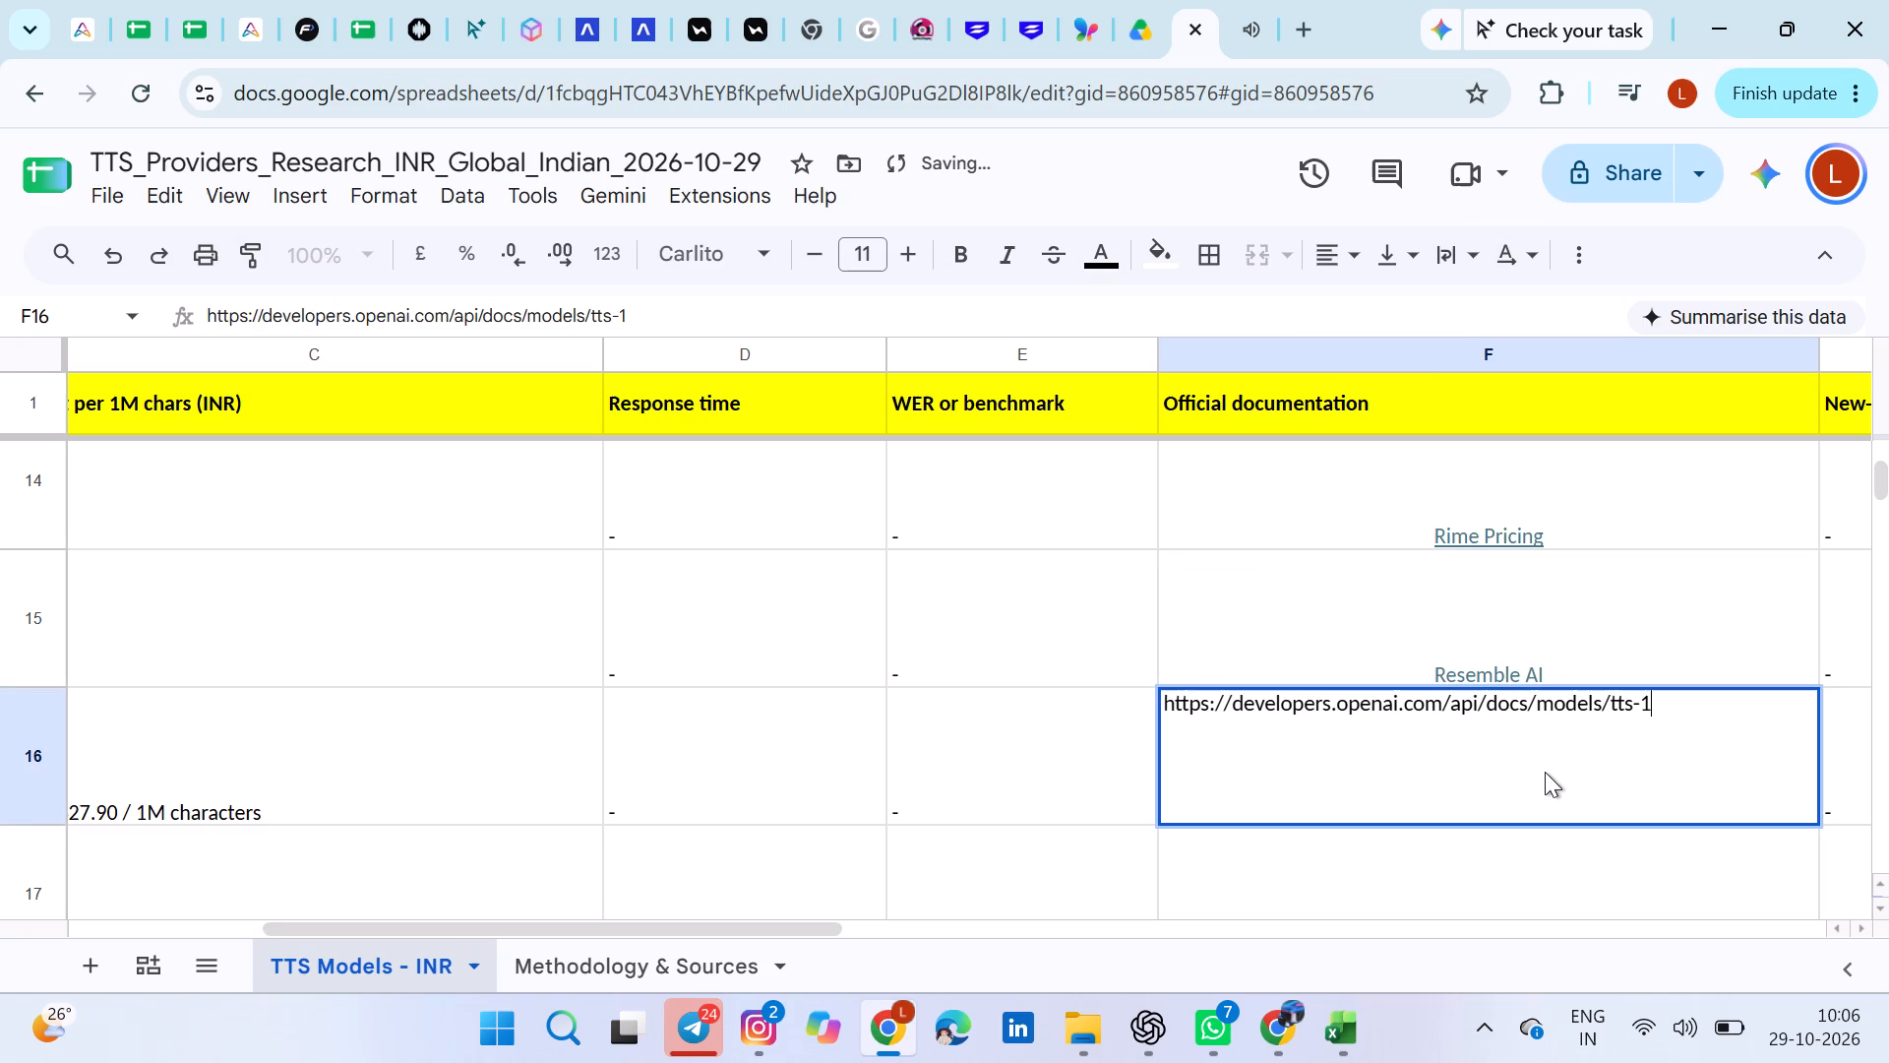
{"action": "key", "text": "ctrl+a"}
{"action": "key", "text": "ctrl+c"}
{"action": "key", "text": "BackSpace"}
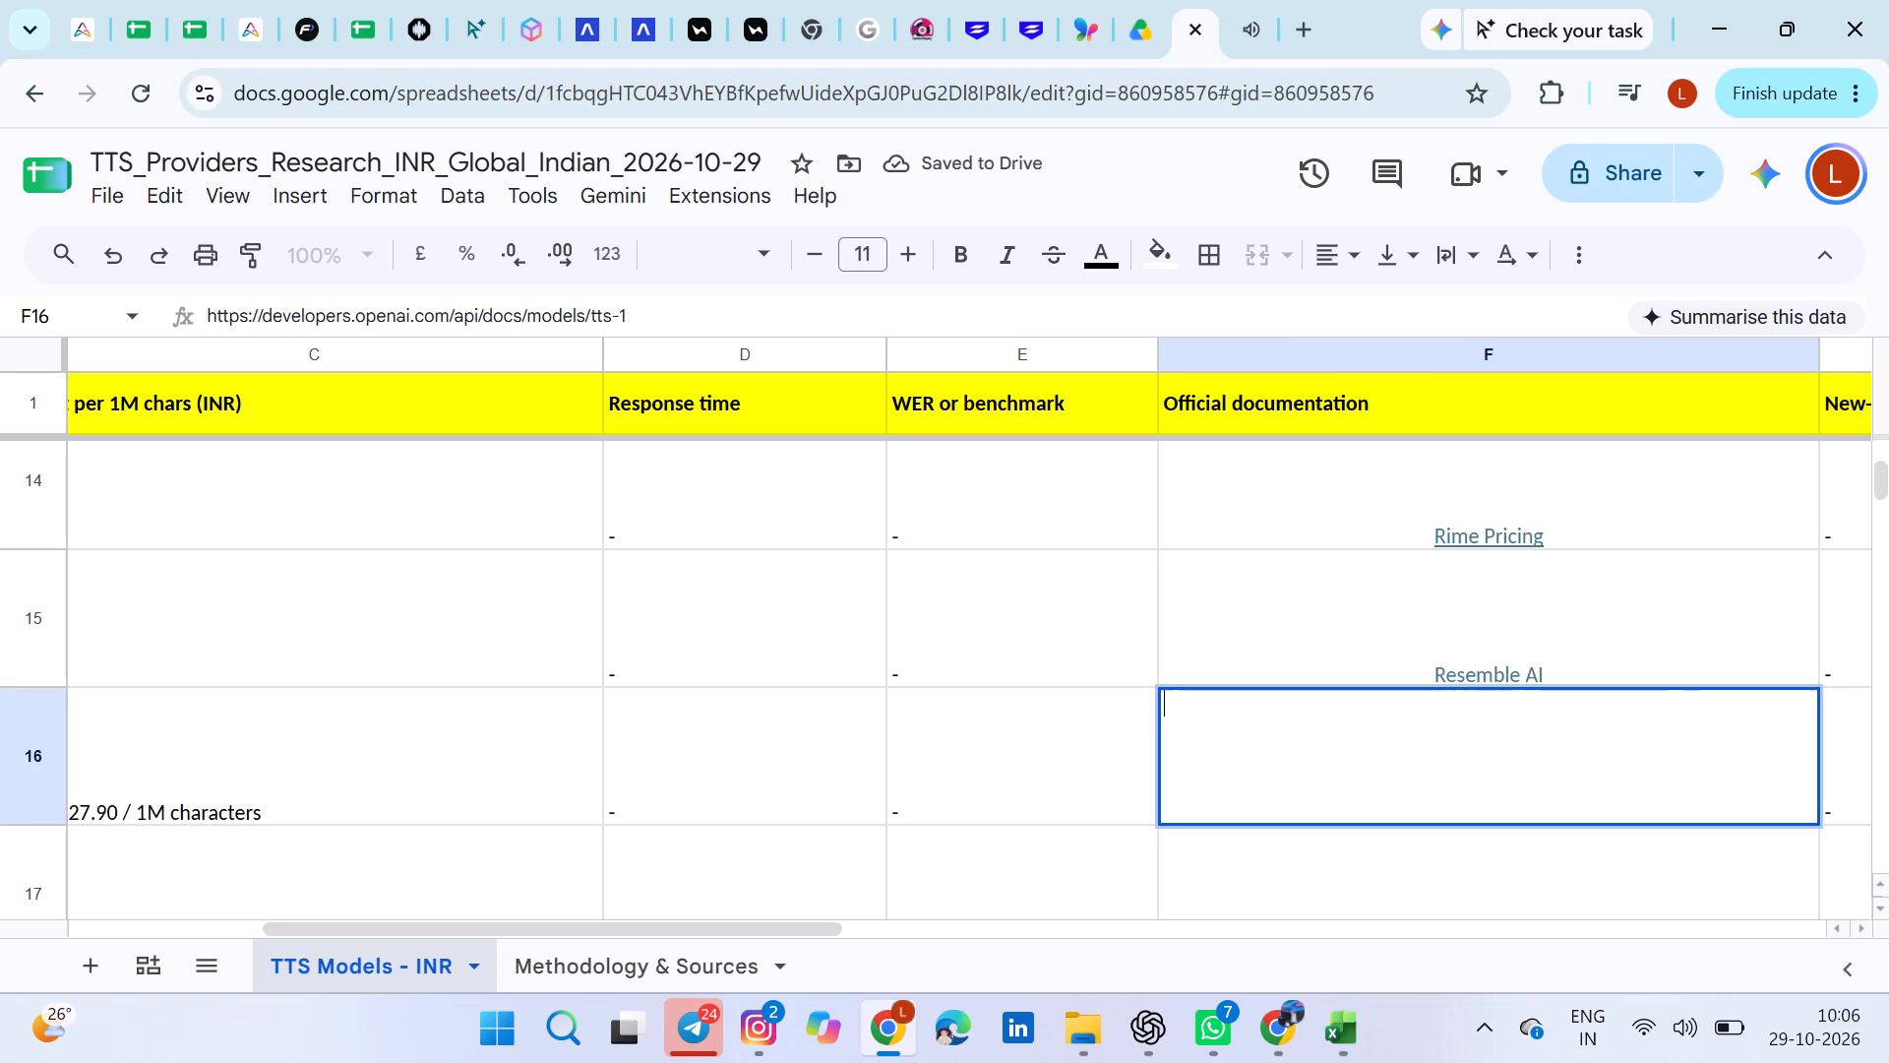
{"action": "key", "text": "ctrl+v"}
{"action": "left_click", "coordinate": [1025, 770]}
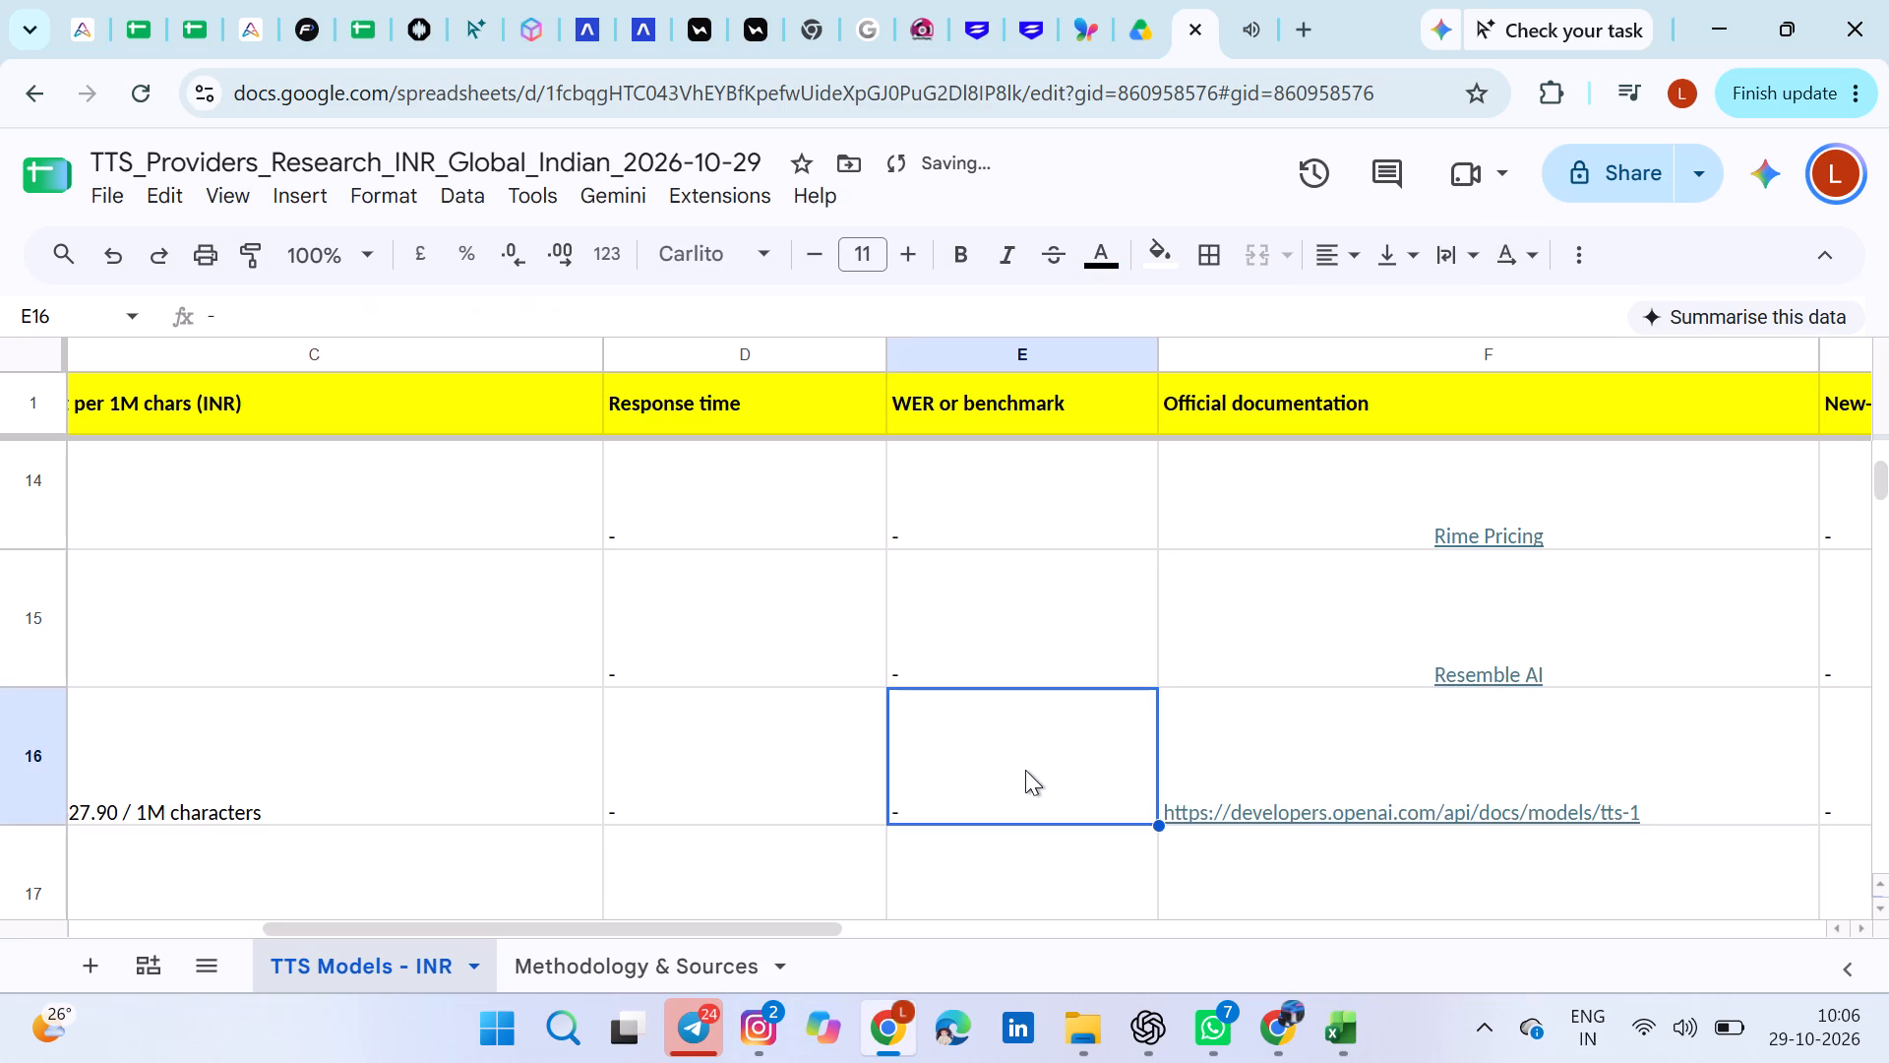
Change the F16 link's display text to "Open AI Docs" and centre it horizontally.
{"action": "double_click", "coordinate": [1567, 704]}
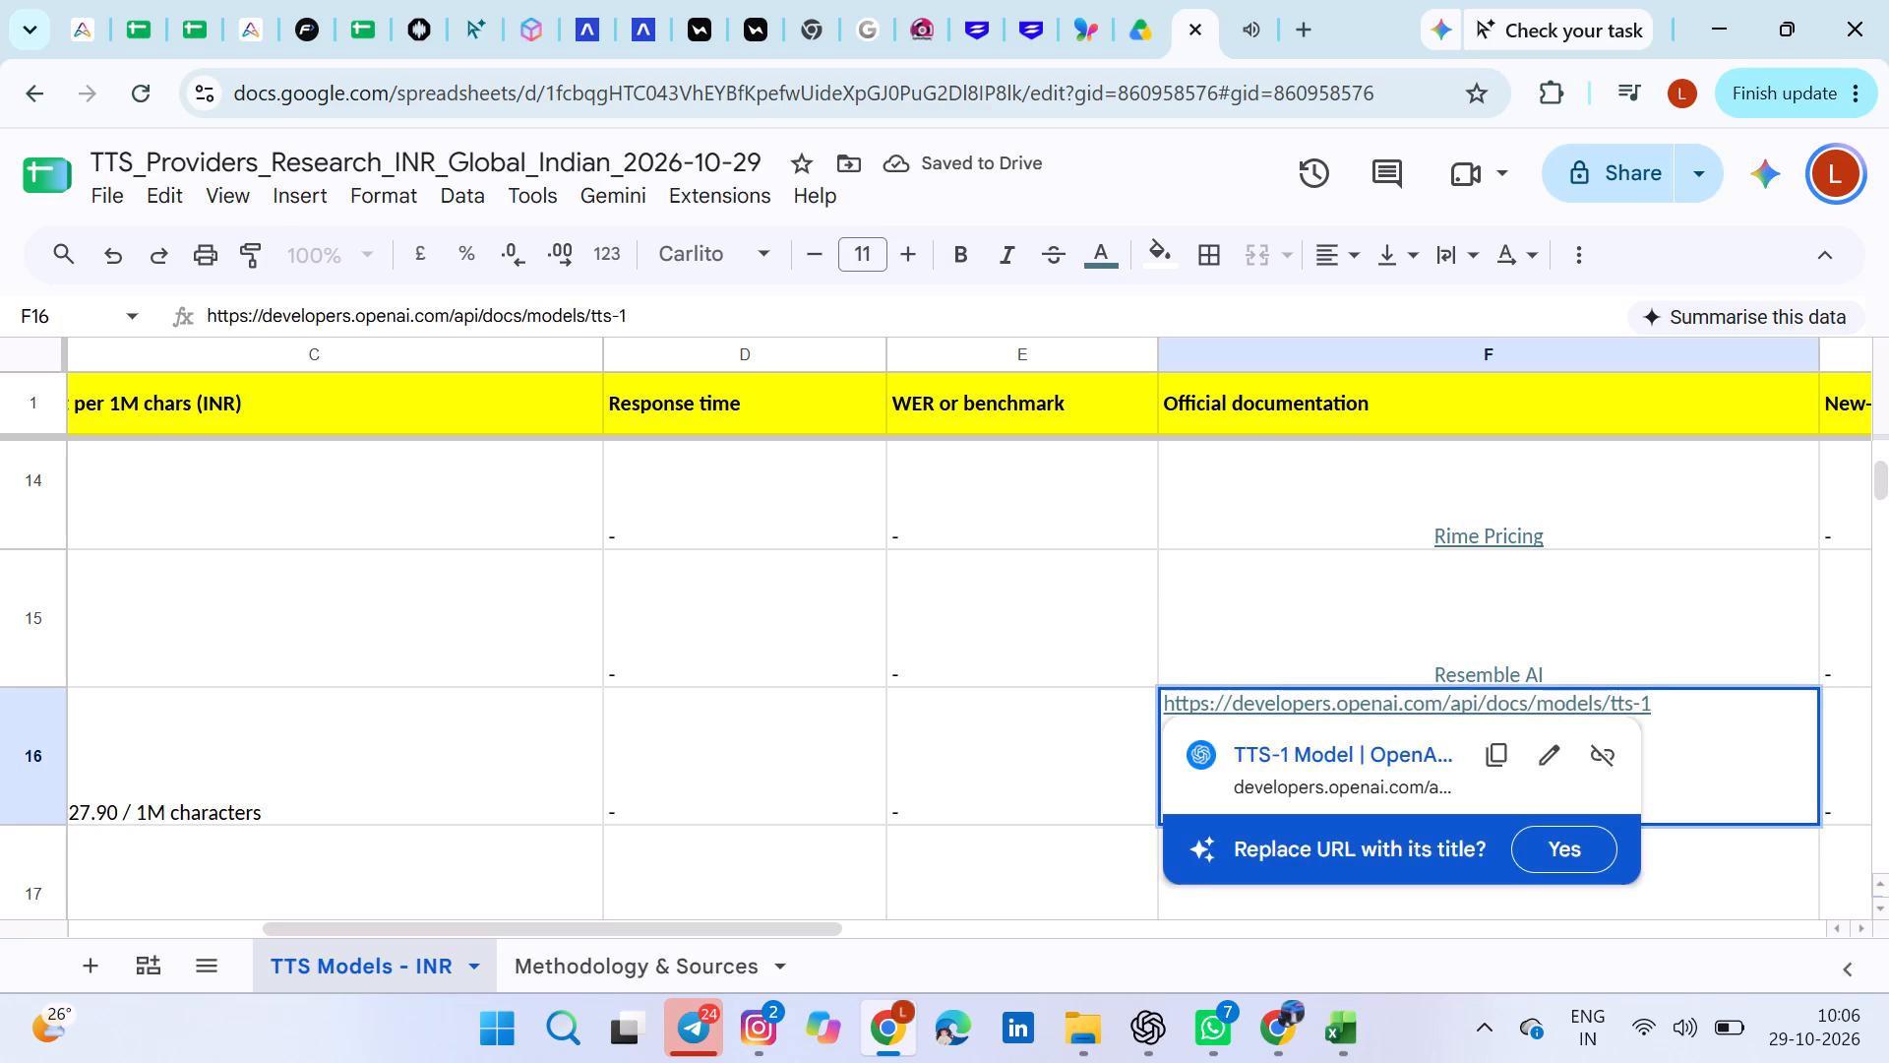
{"action": "left_click", "coordinate": [1547, 757]}
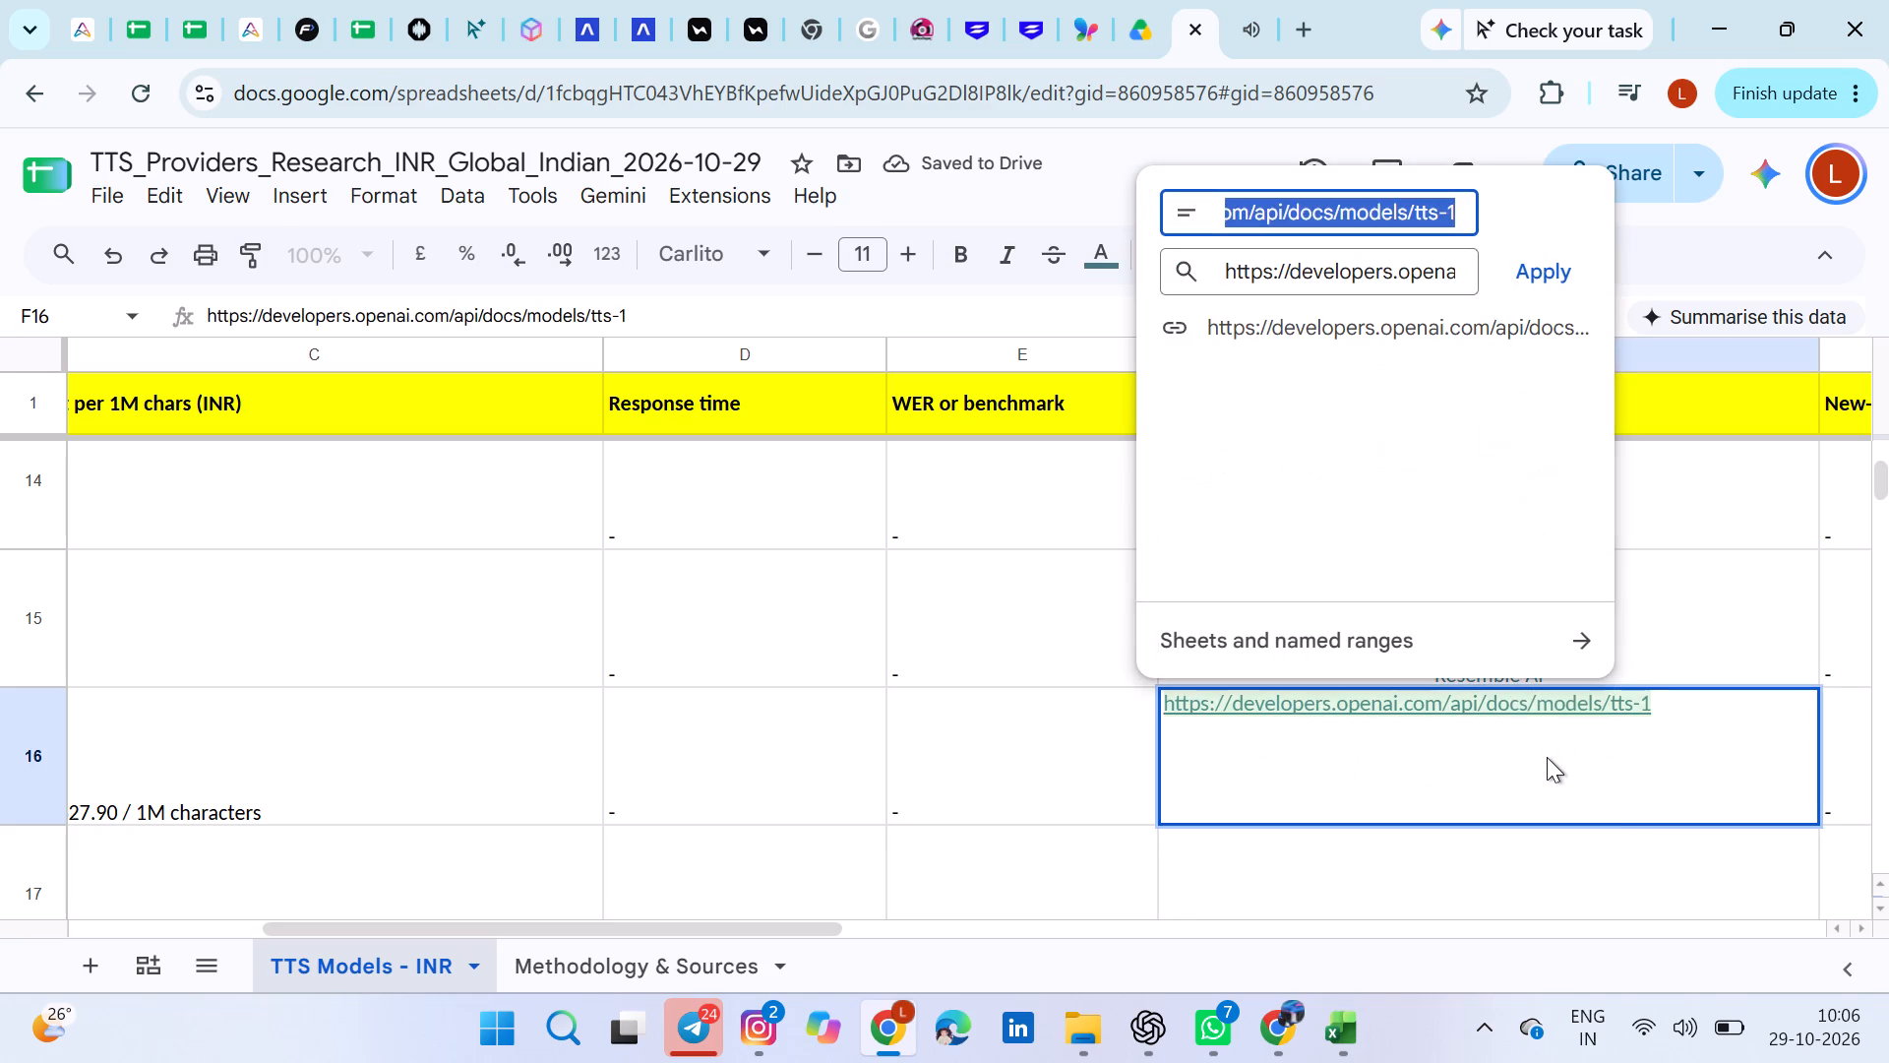
{"action": "type", "text": "Open AI Docs"}
{"action": "key", "text": "BackSpace"}
{"action": "key", "text": "s"}
{"action": "key", "text": "Return"}
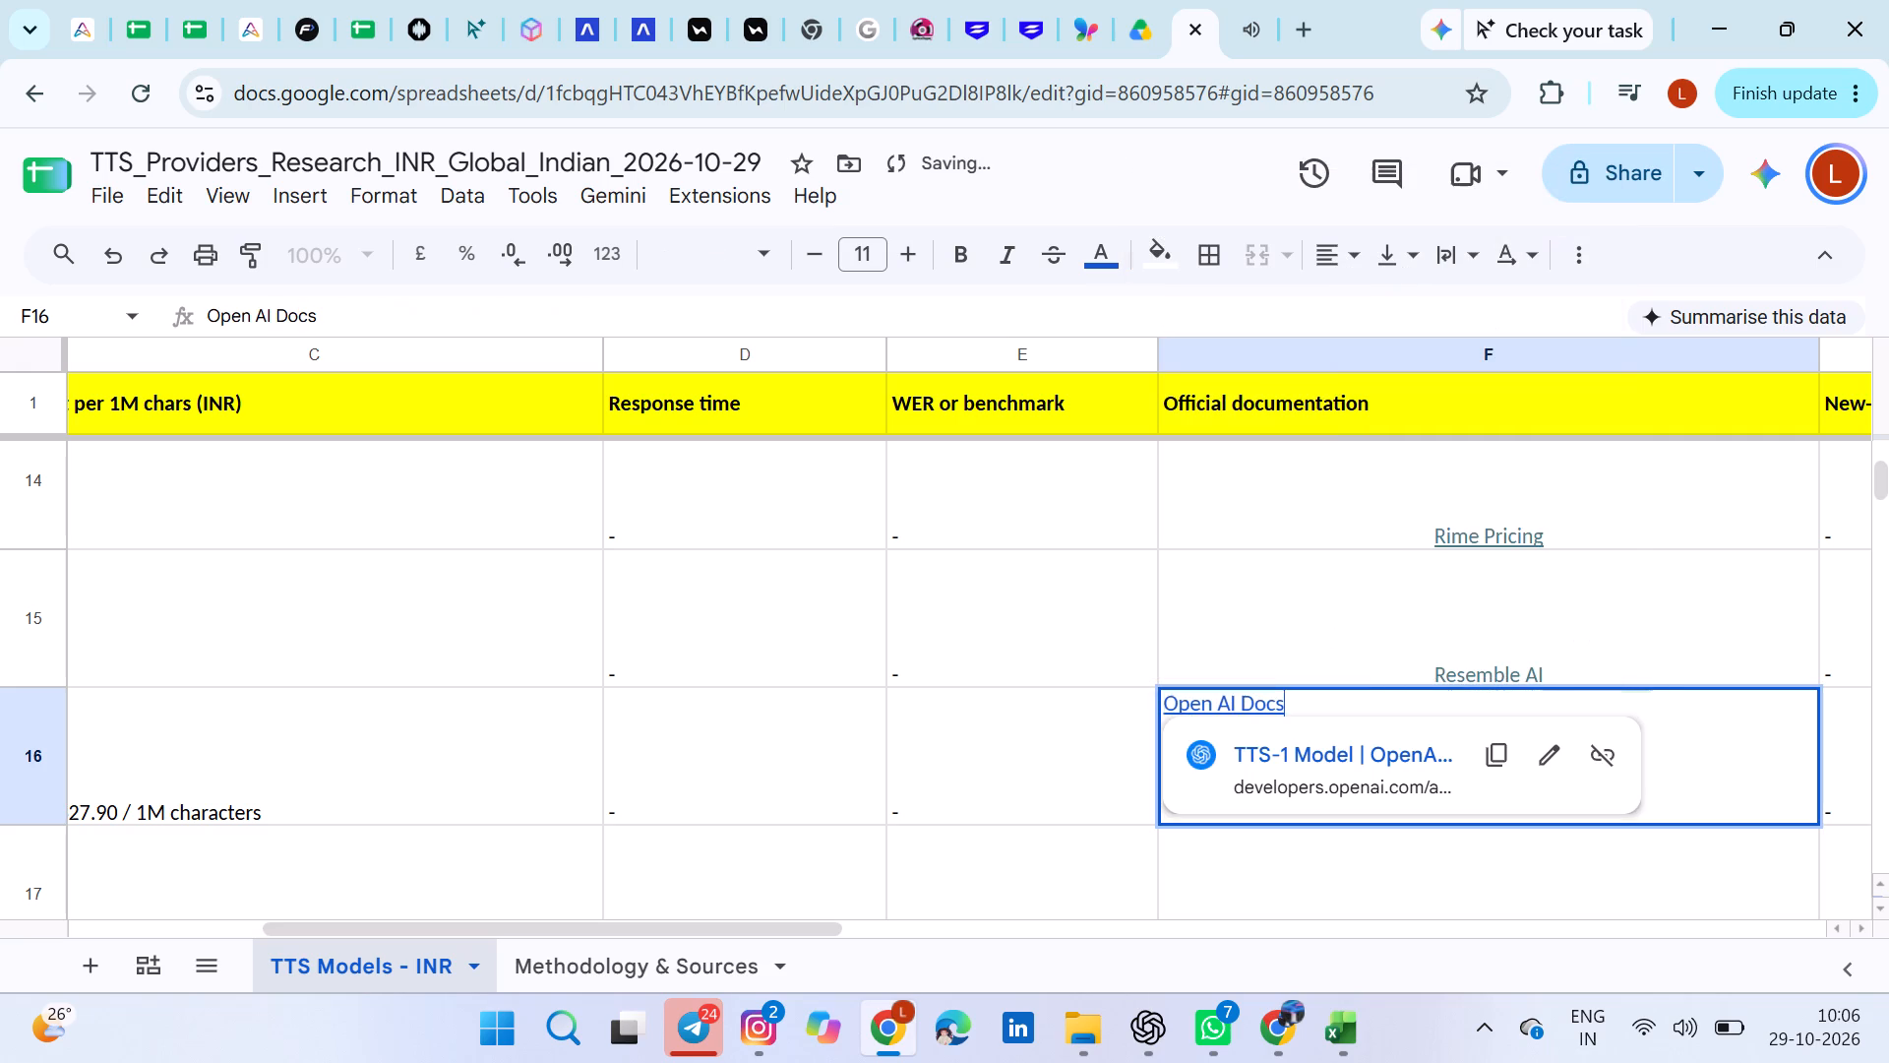
{"action": "key", "text": "ctrl+a"}
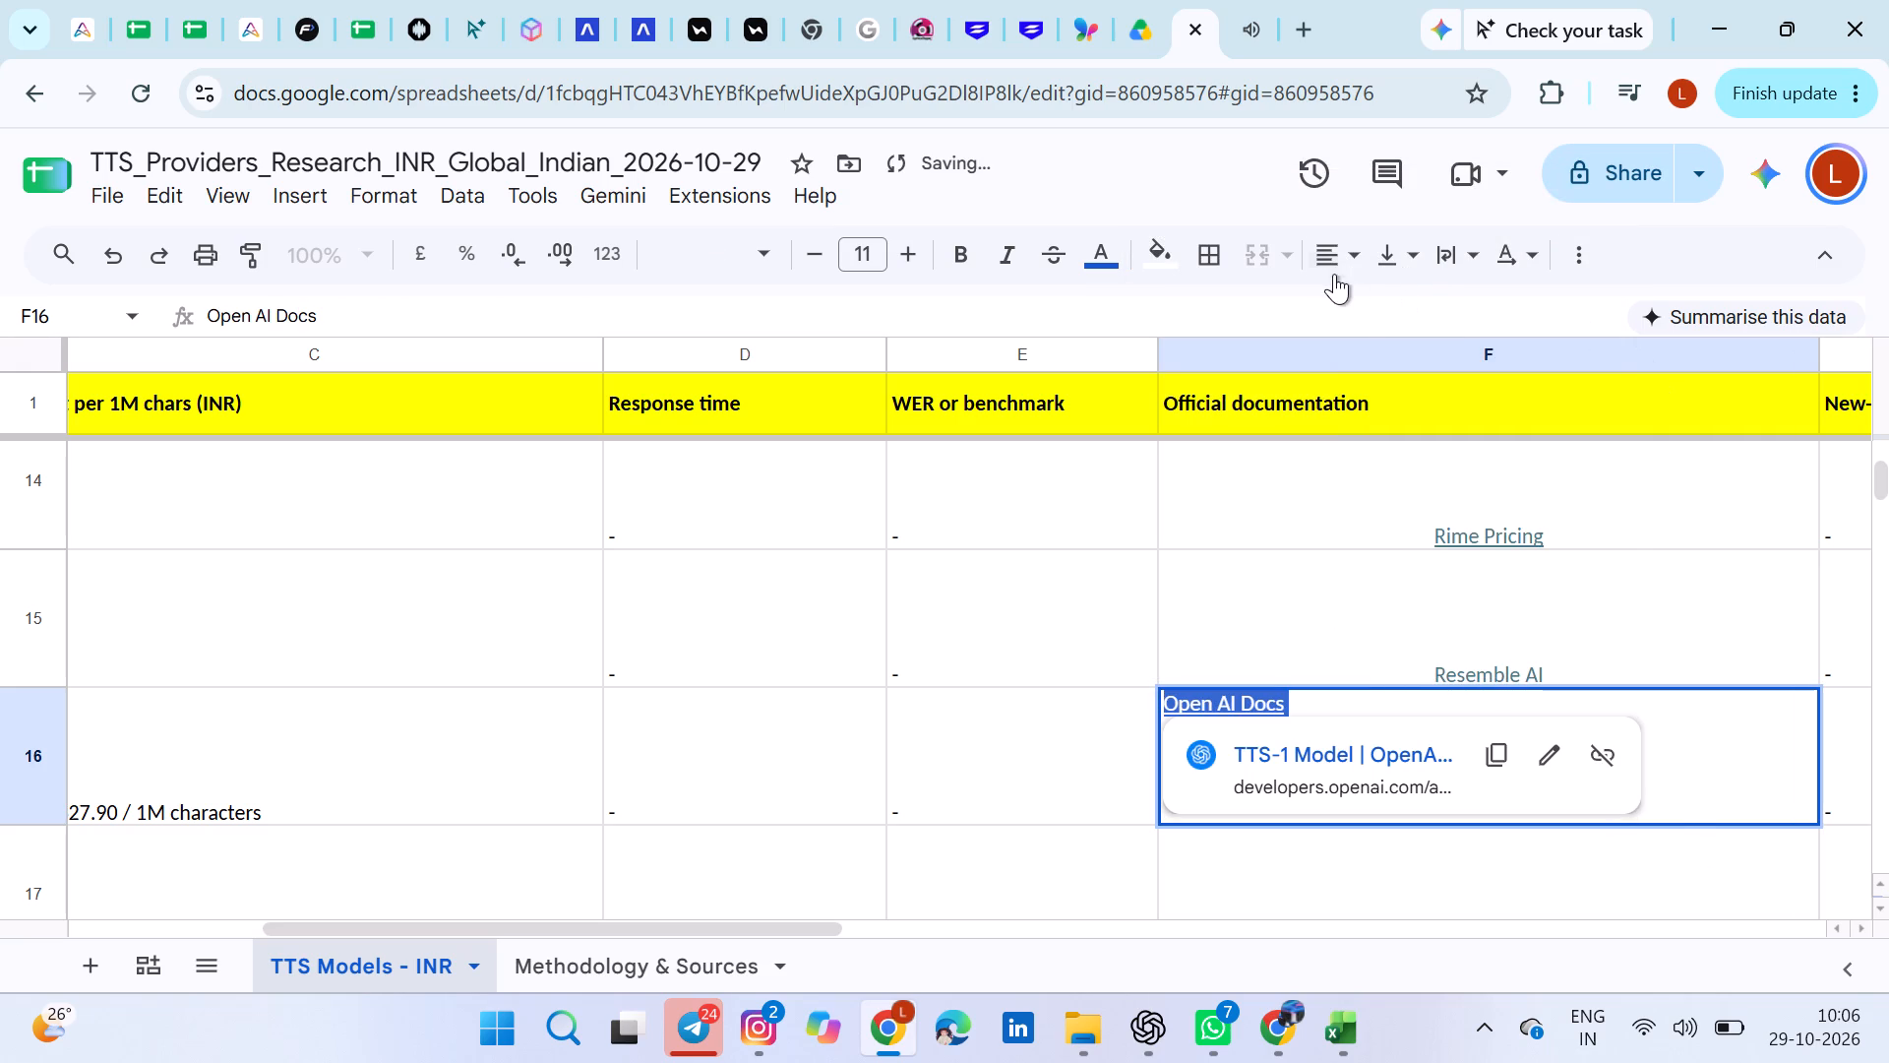
{"action": "left_click", "coordinate": [1324, 270]}
{"action": "left_click", "coordinate": [1387, 320]}
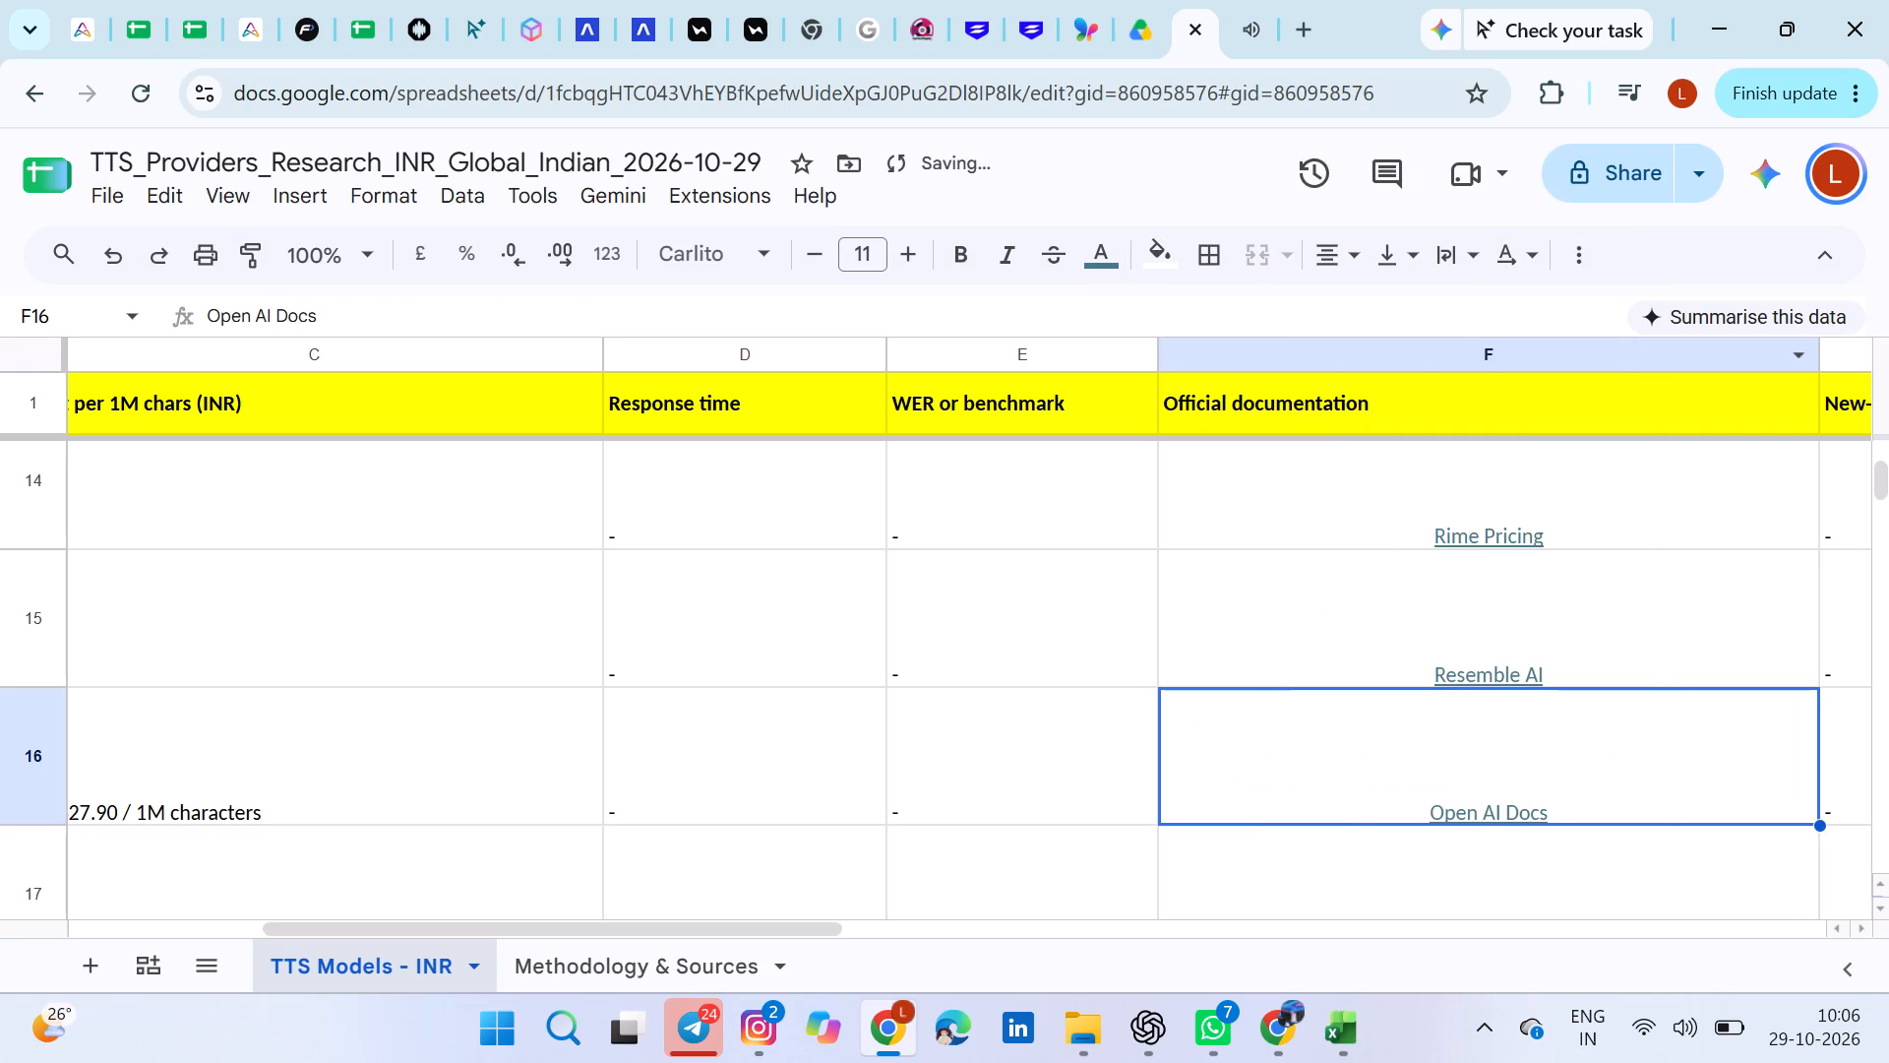
Fill the "Open AI Docs" link from F16 down through F18 and merge F16:F18, keeping only the top value.
{"action": "scroll", "coordinate": [1352, 623], "scroll_direction": "down", "scroll_amount": 2}
{"action": "scroll", "coordinate": [1352, 623], "scroll_direction": "right", "scroll_amount": 3}
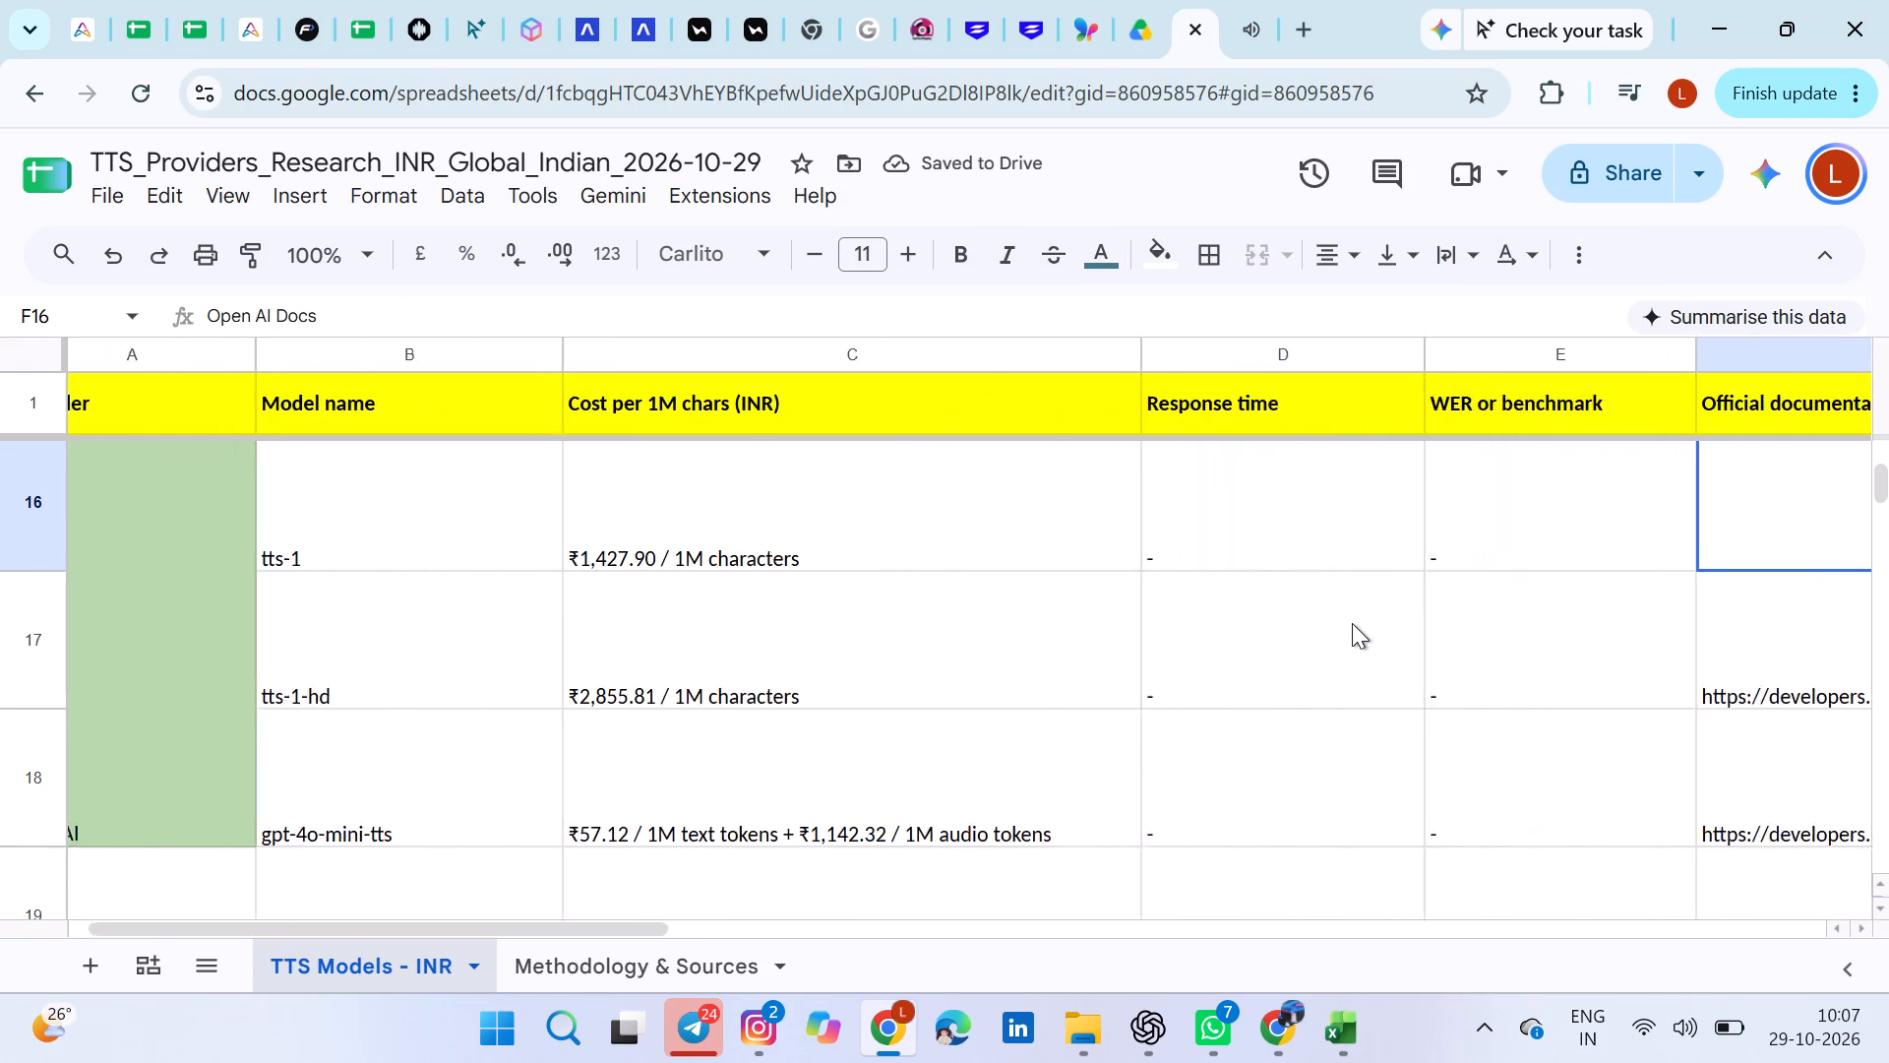
{"action": "scroll", "coordinate": [1352, 623], "scroll_direction": "right", "scroll_amount": 1}
{"action": "scroll", "coordinate": [1352, 623], "scroll_direction": "left", "scroll_amount": 3}
{"action": "scroll", "coordinate": [1352, 623], "scroll_direction": "right", "scroll_amount": 2}
{"action": "scroll", "coordinate": [1352, 623], "scroll_direction": "left", "scroll_amount": 1}
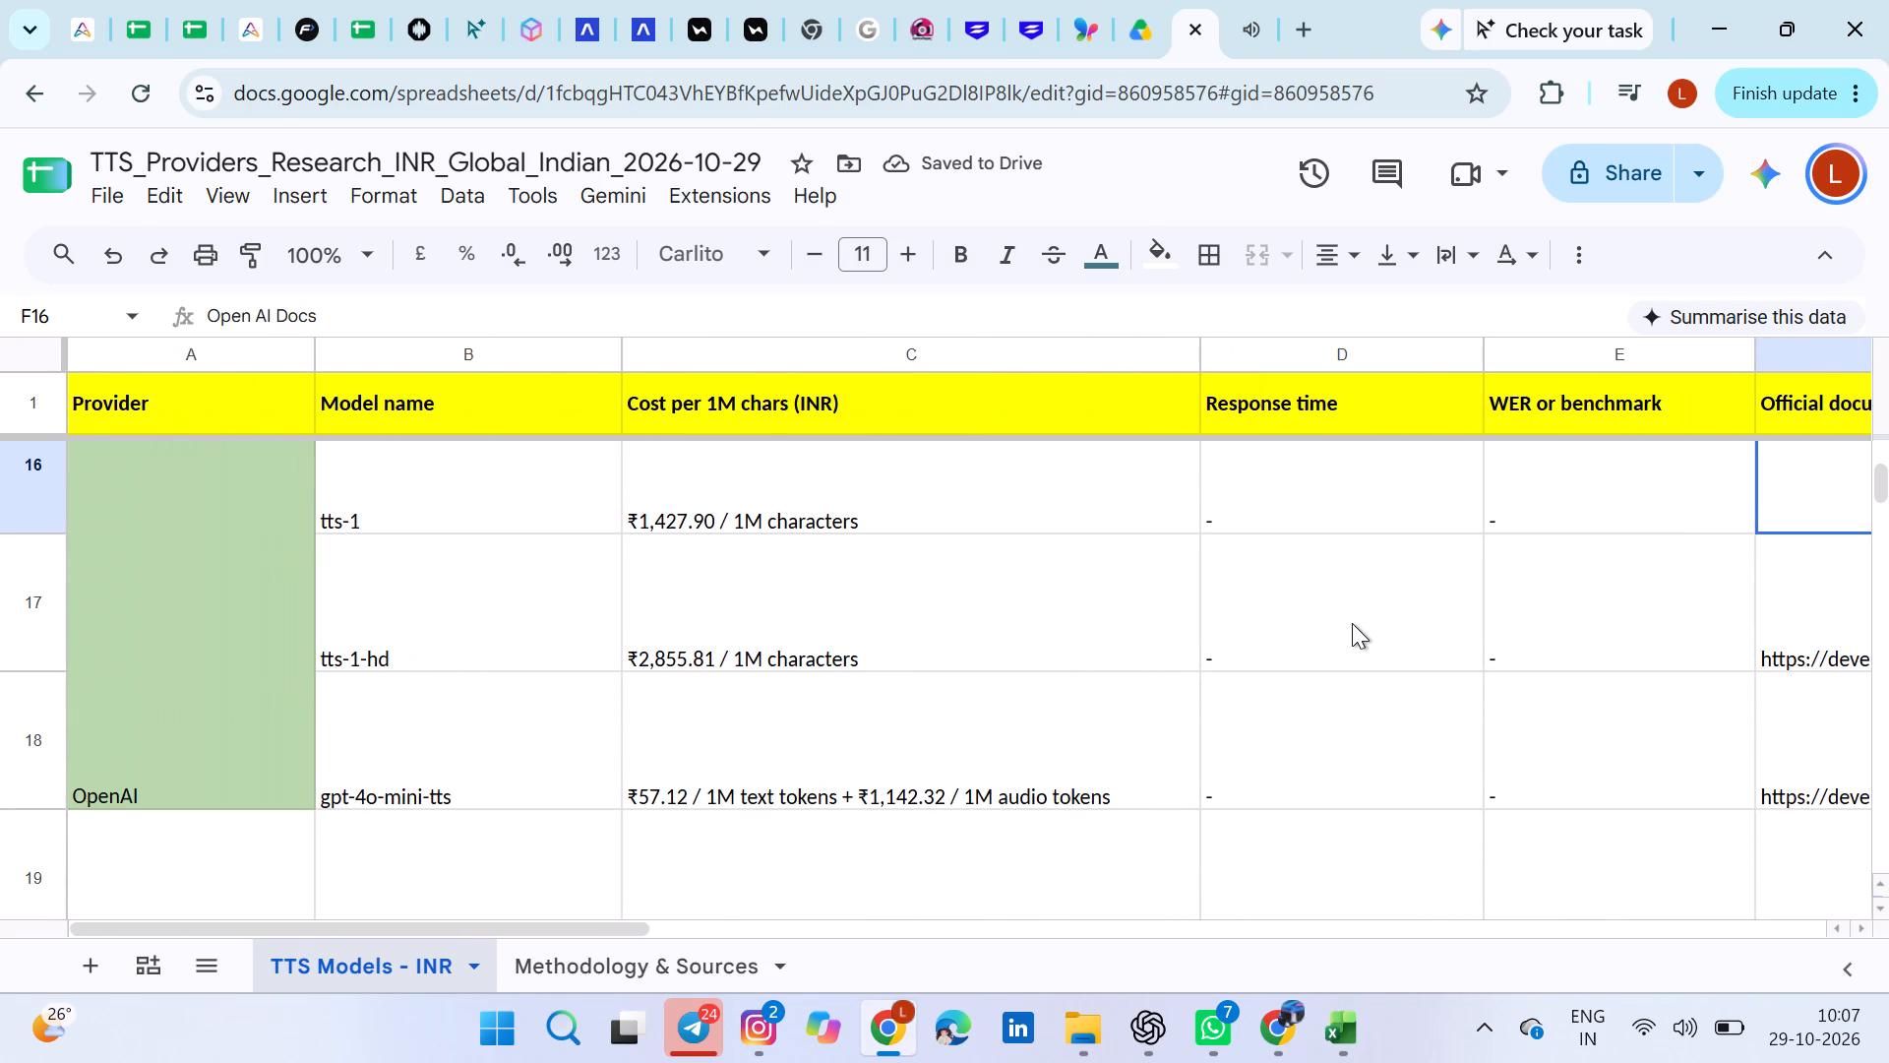
{"action": "scroll", "coordinate": [1352, 623], "scroll_direction": "left", "scroll_amount": 5}
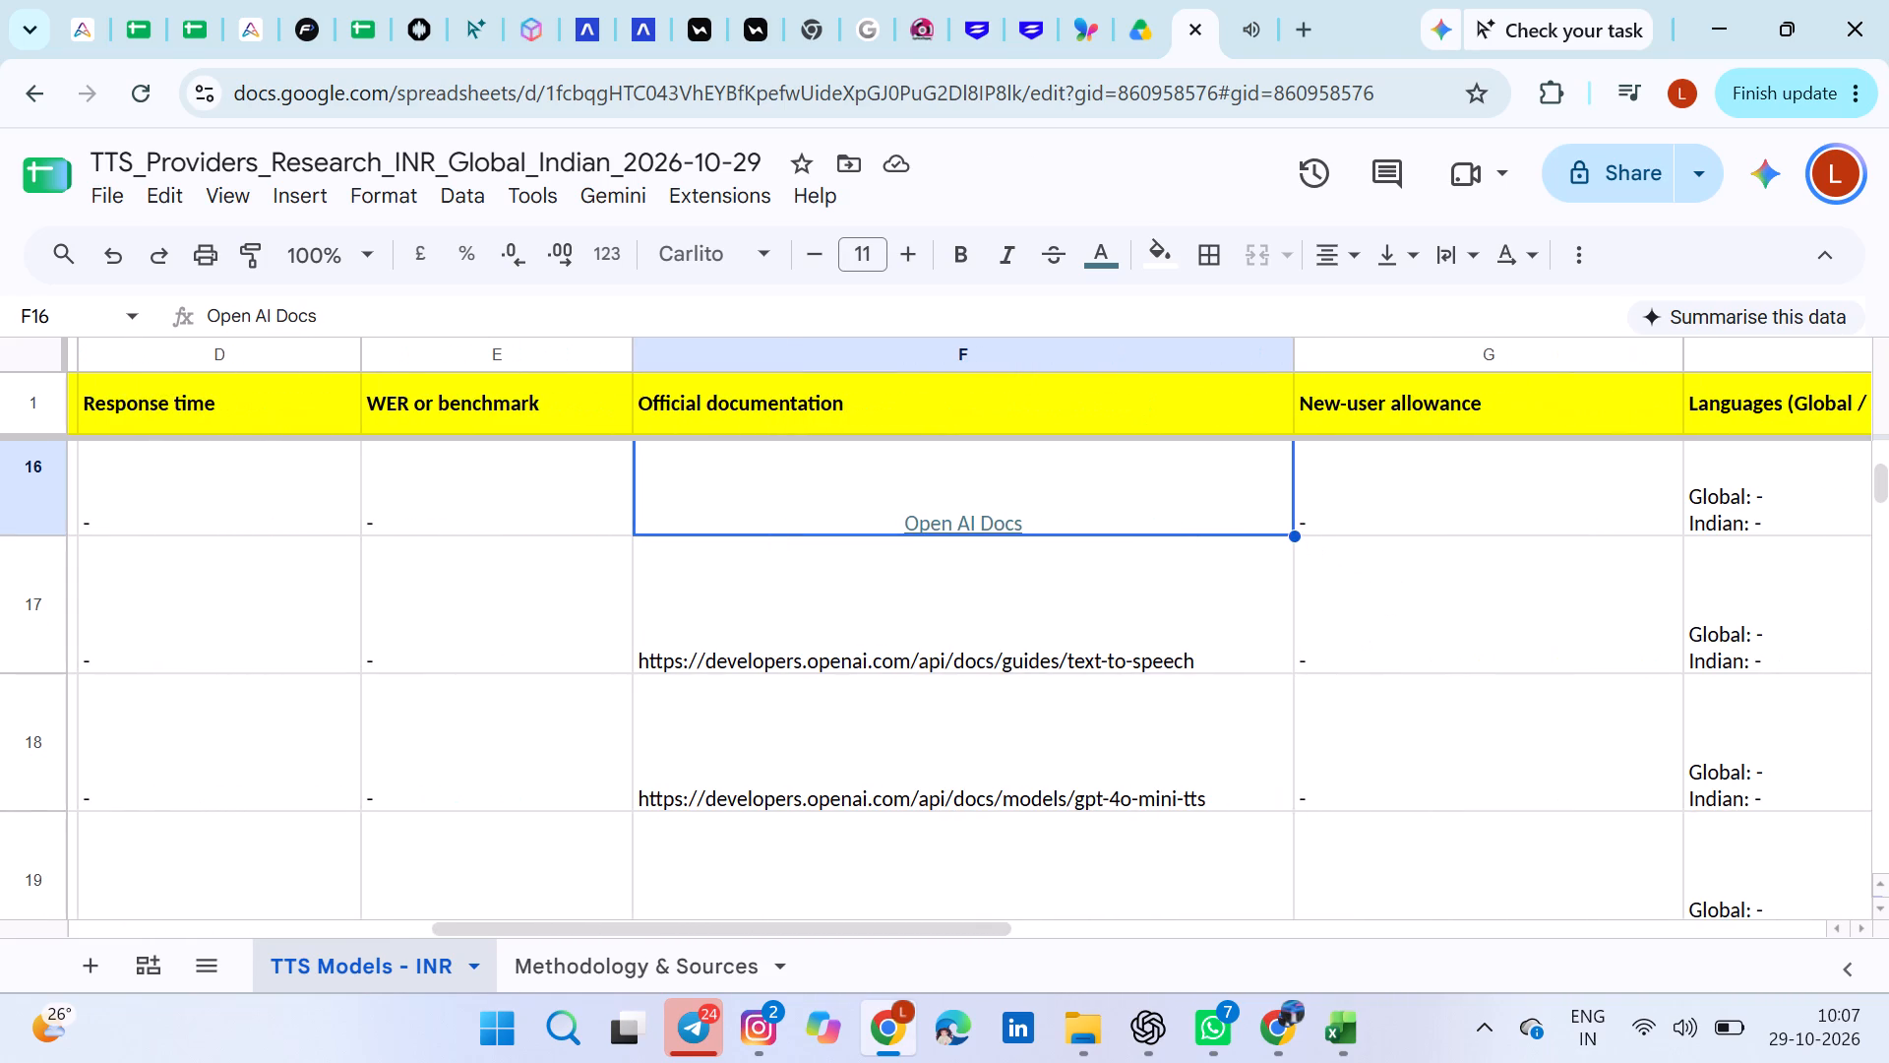
{"action": "left_click_drag", "start_coordinate": [1290, 537], "coordinate": [1278, 802]}
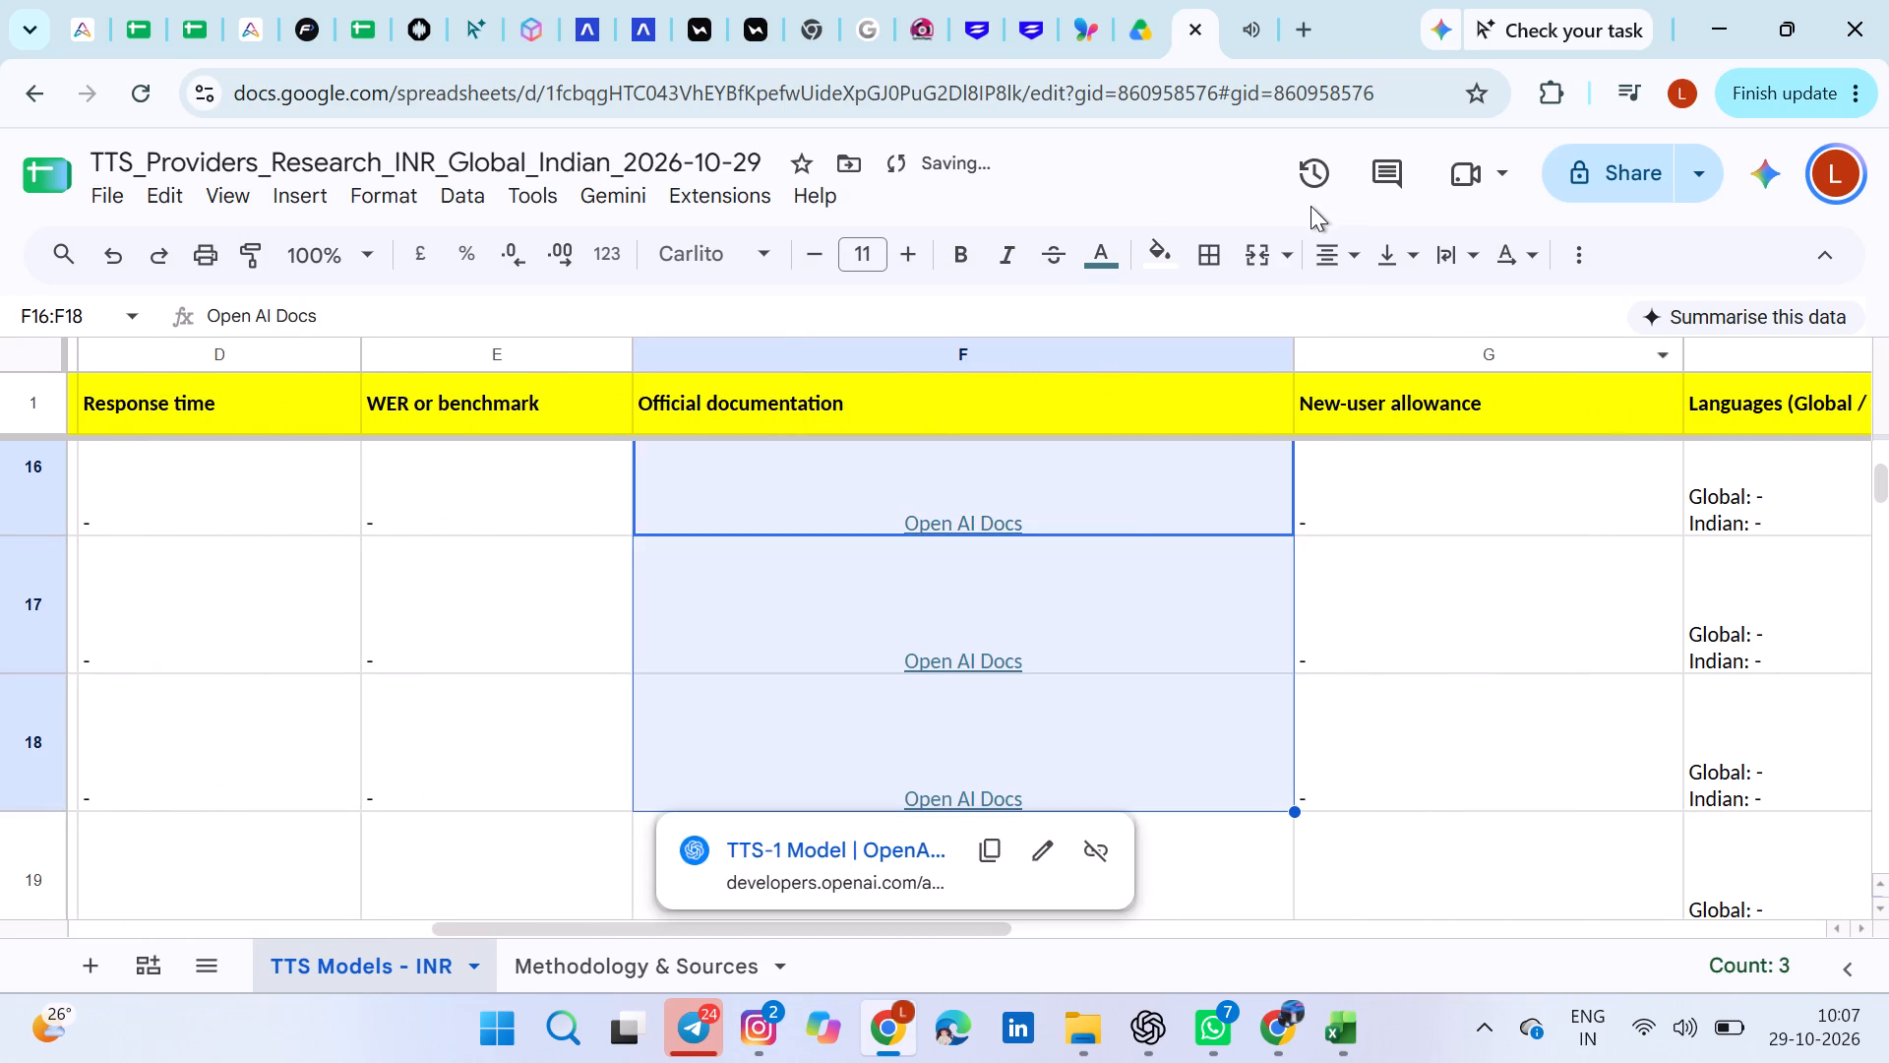
{"action": "left_click", "coordinate": [1255, 255]}
{"action": "left_click", "coordinate": [1266, 683]}
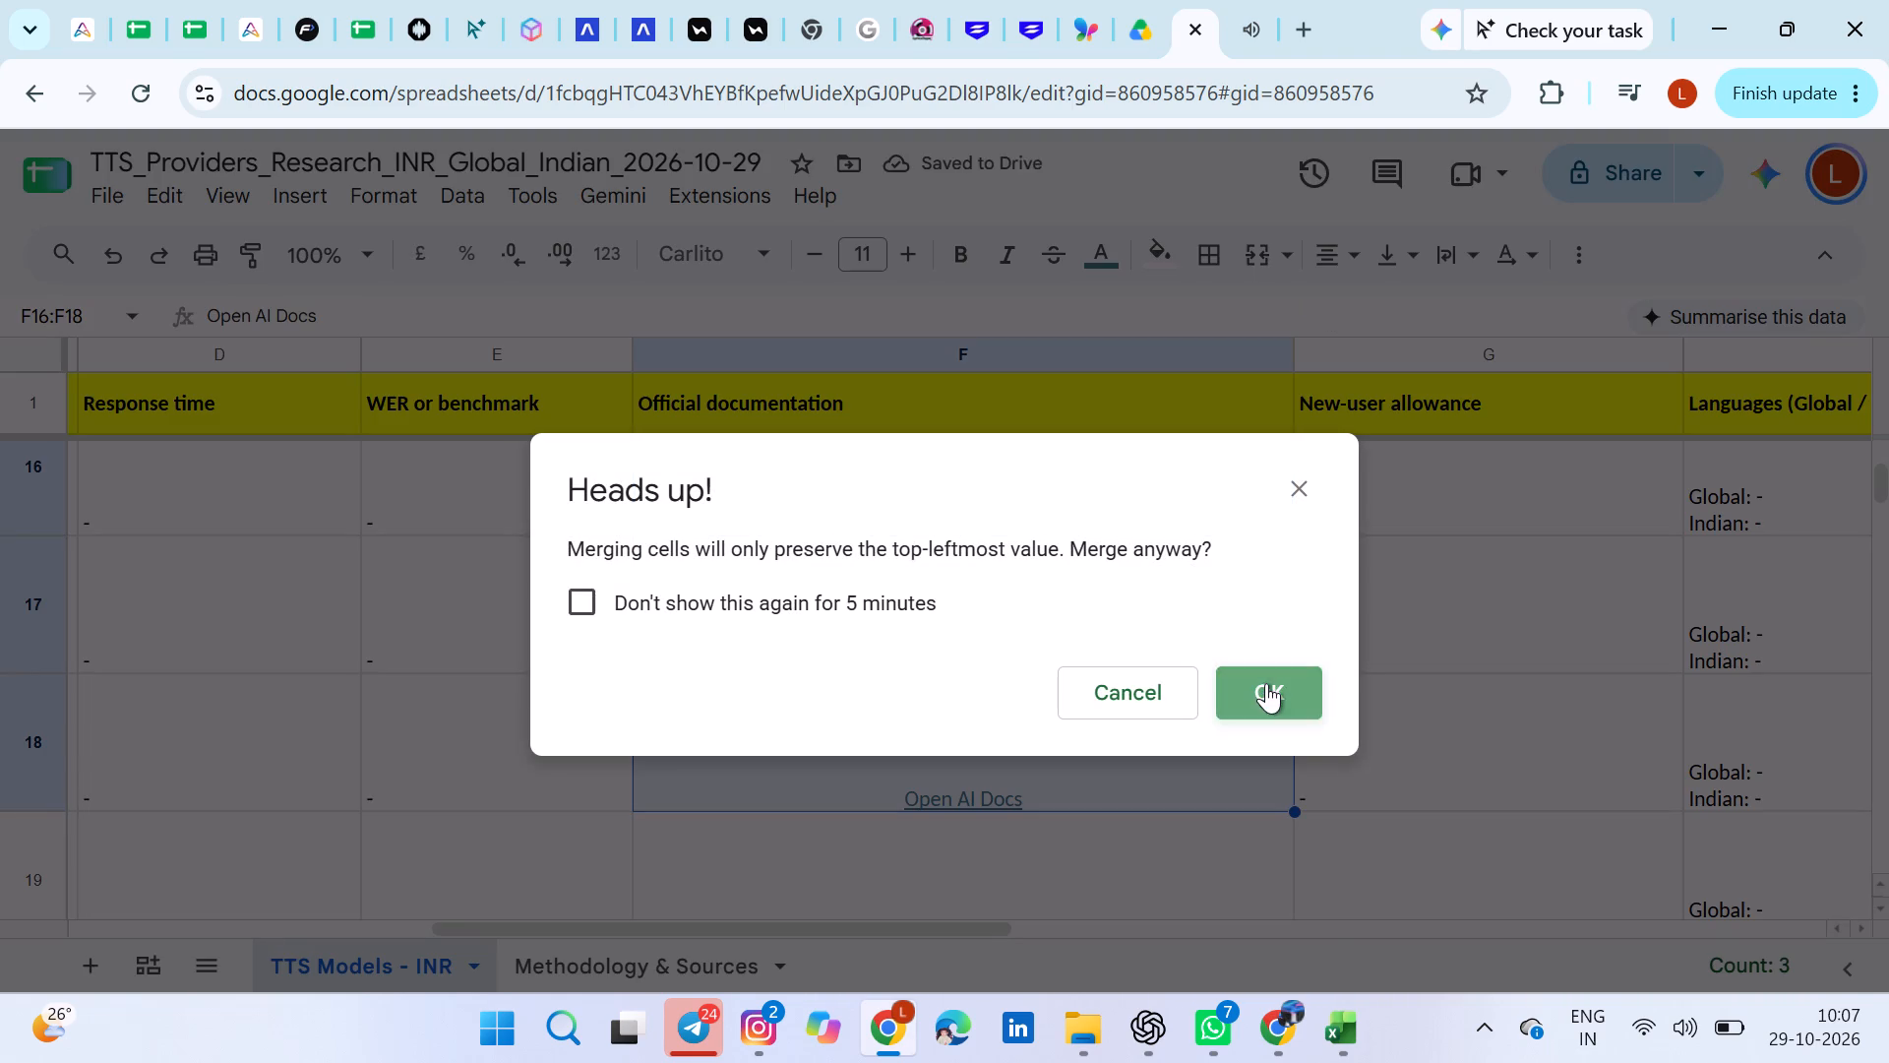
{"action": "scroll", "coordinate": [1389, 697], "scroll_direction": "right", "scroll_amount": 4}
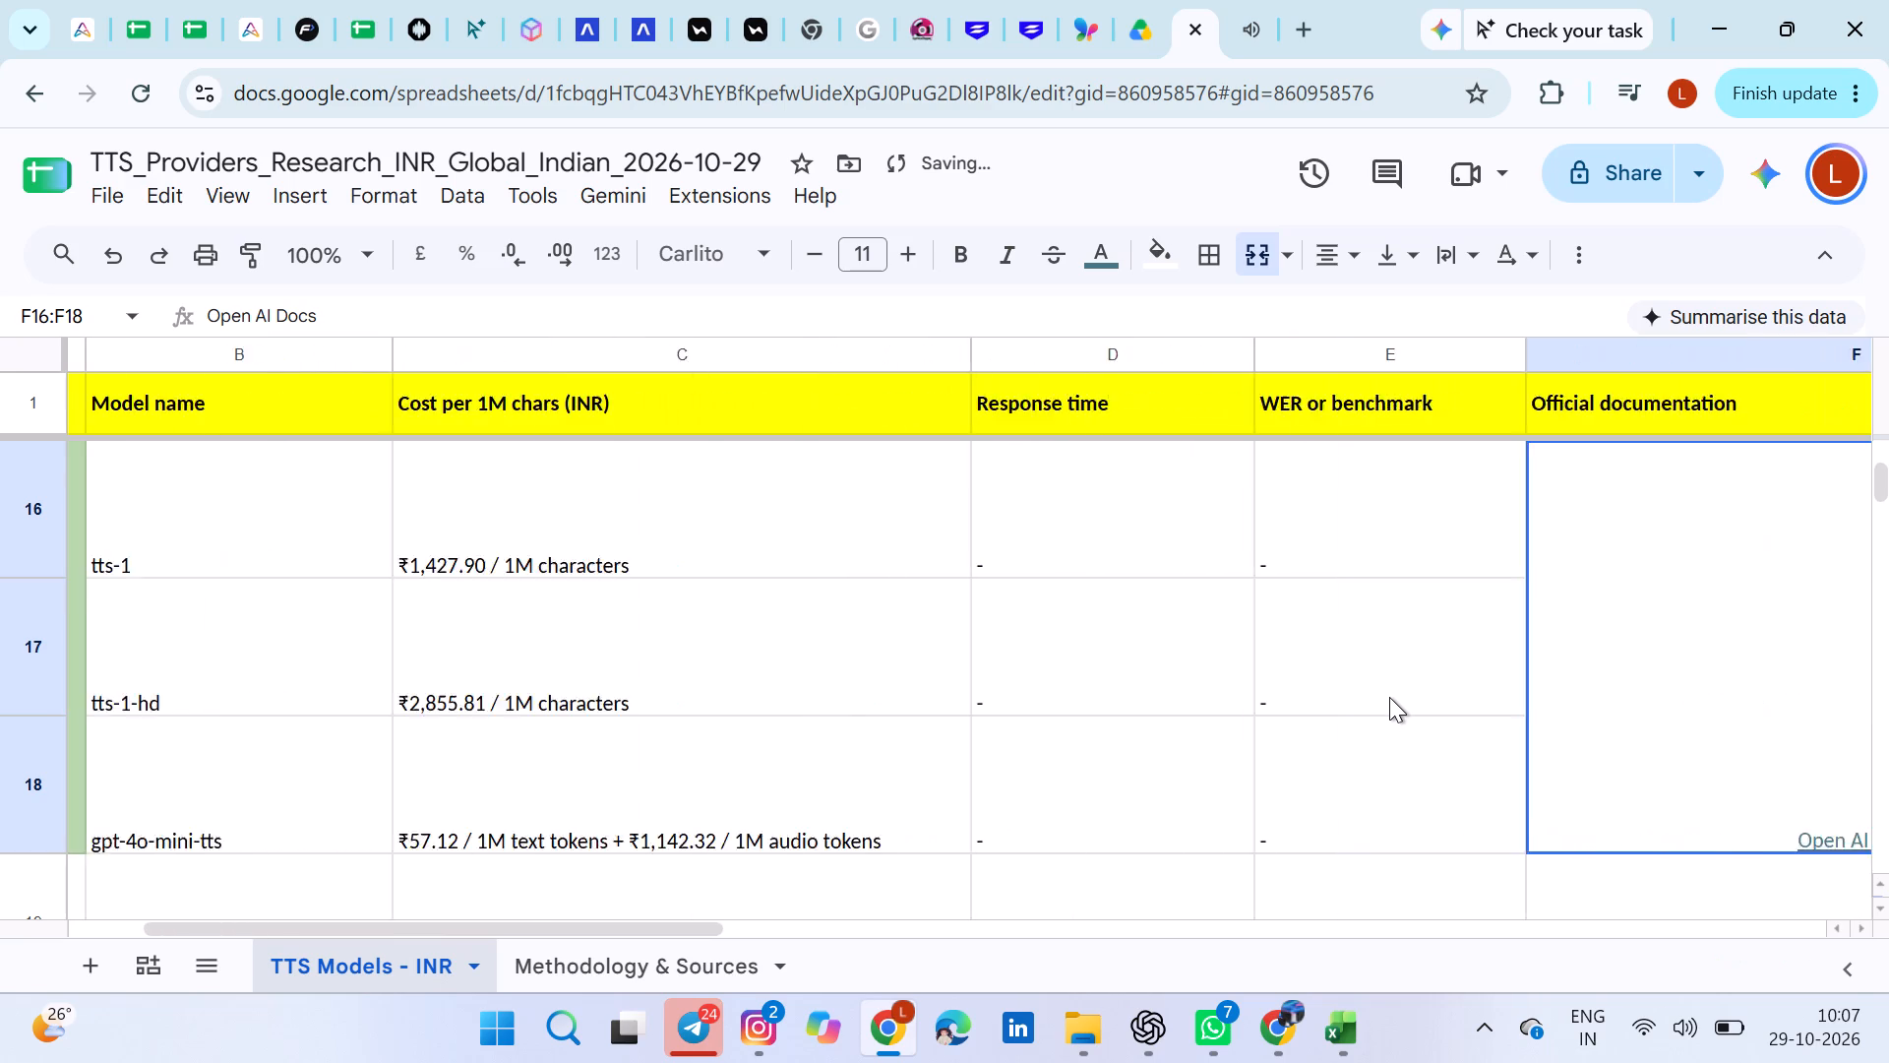
{"action": "scroll", "coordinate": [1389, 697], "scroll_direction": "right", "scroll_amount": 1}
{"action": "scroll", "coordinate": [1389, 697], "scroll_direction": "down", "scroll_amount": 2}
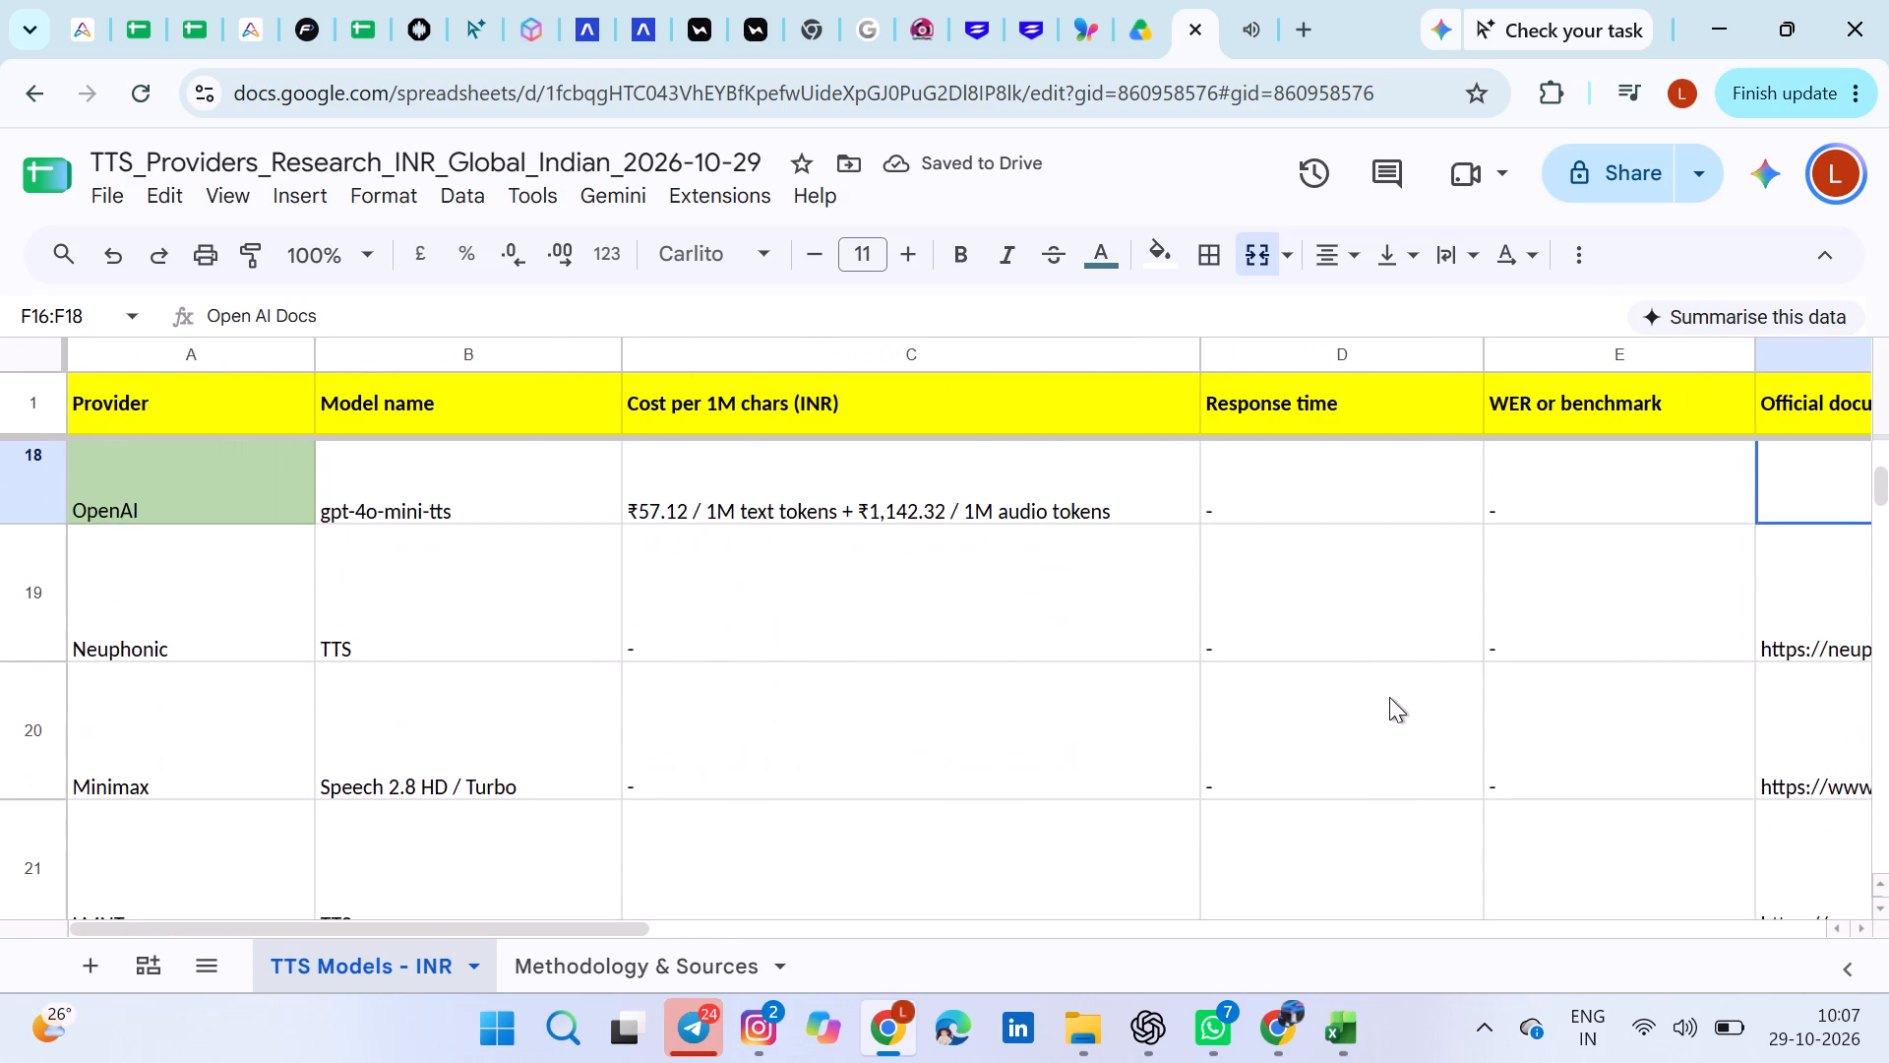
{"action": "scroll", "coordinate": [1389, 697], "scroll_direction": "left", "scroll_amount": 3}
{"action": "double_click", "coordinate": [1409, 646]}
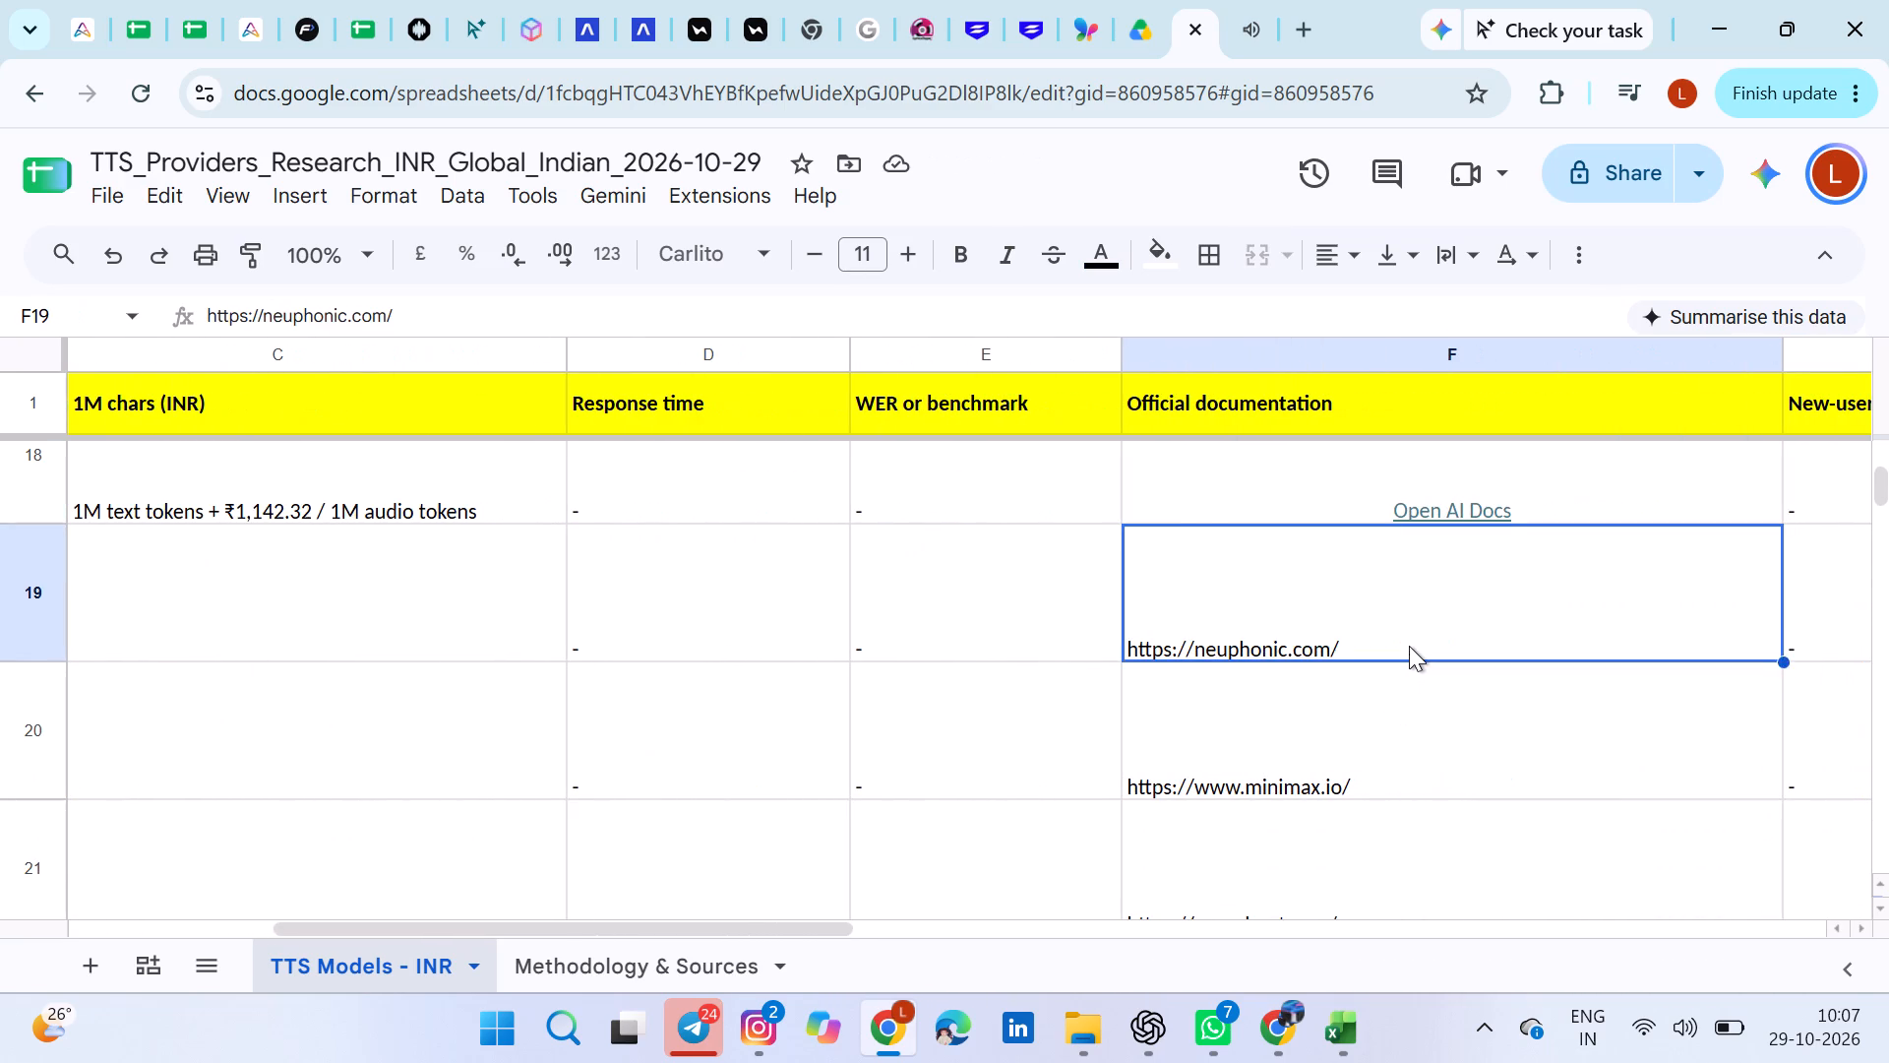
{"action": "key", "text": "ctrl+a"}
{"action": "key", "text": "ctrl+c"}
{"action": "key", "text": "BackSpace"}
{"action": "key", "text": "ctrl+v"}
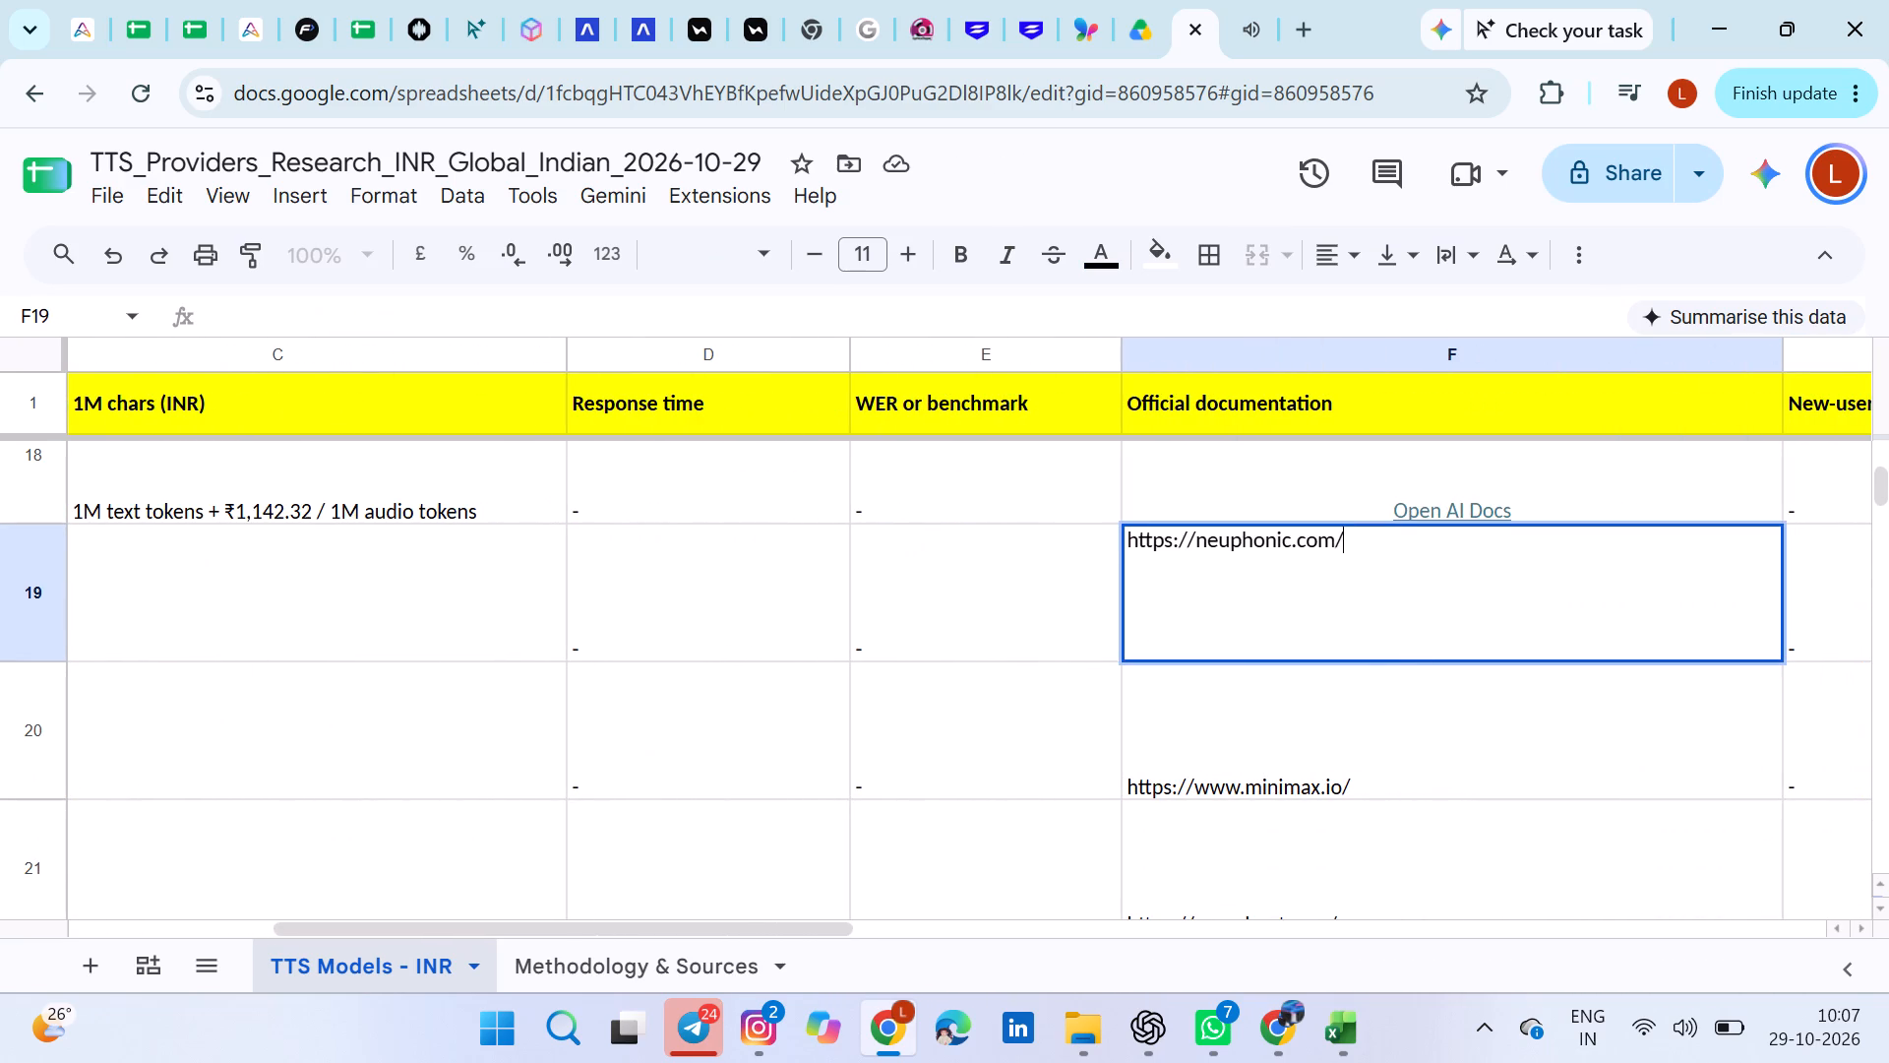
{"action": "left_click", "coordinate": [1004, 657]}
Change the F19 link's display text to "Neuphonic" and centre it horizontally.
{"action": "left_click", "coordinate": [1427, 594]}
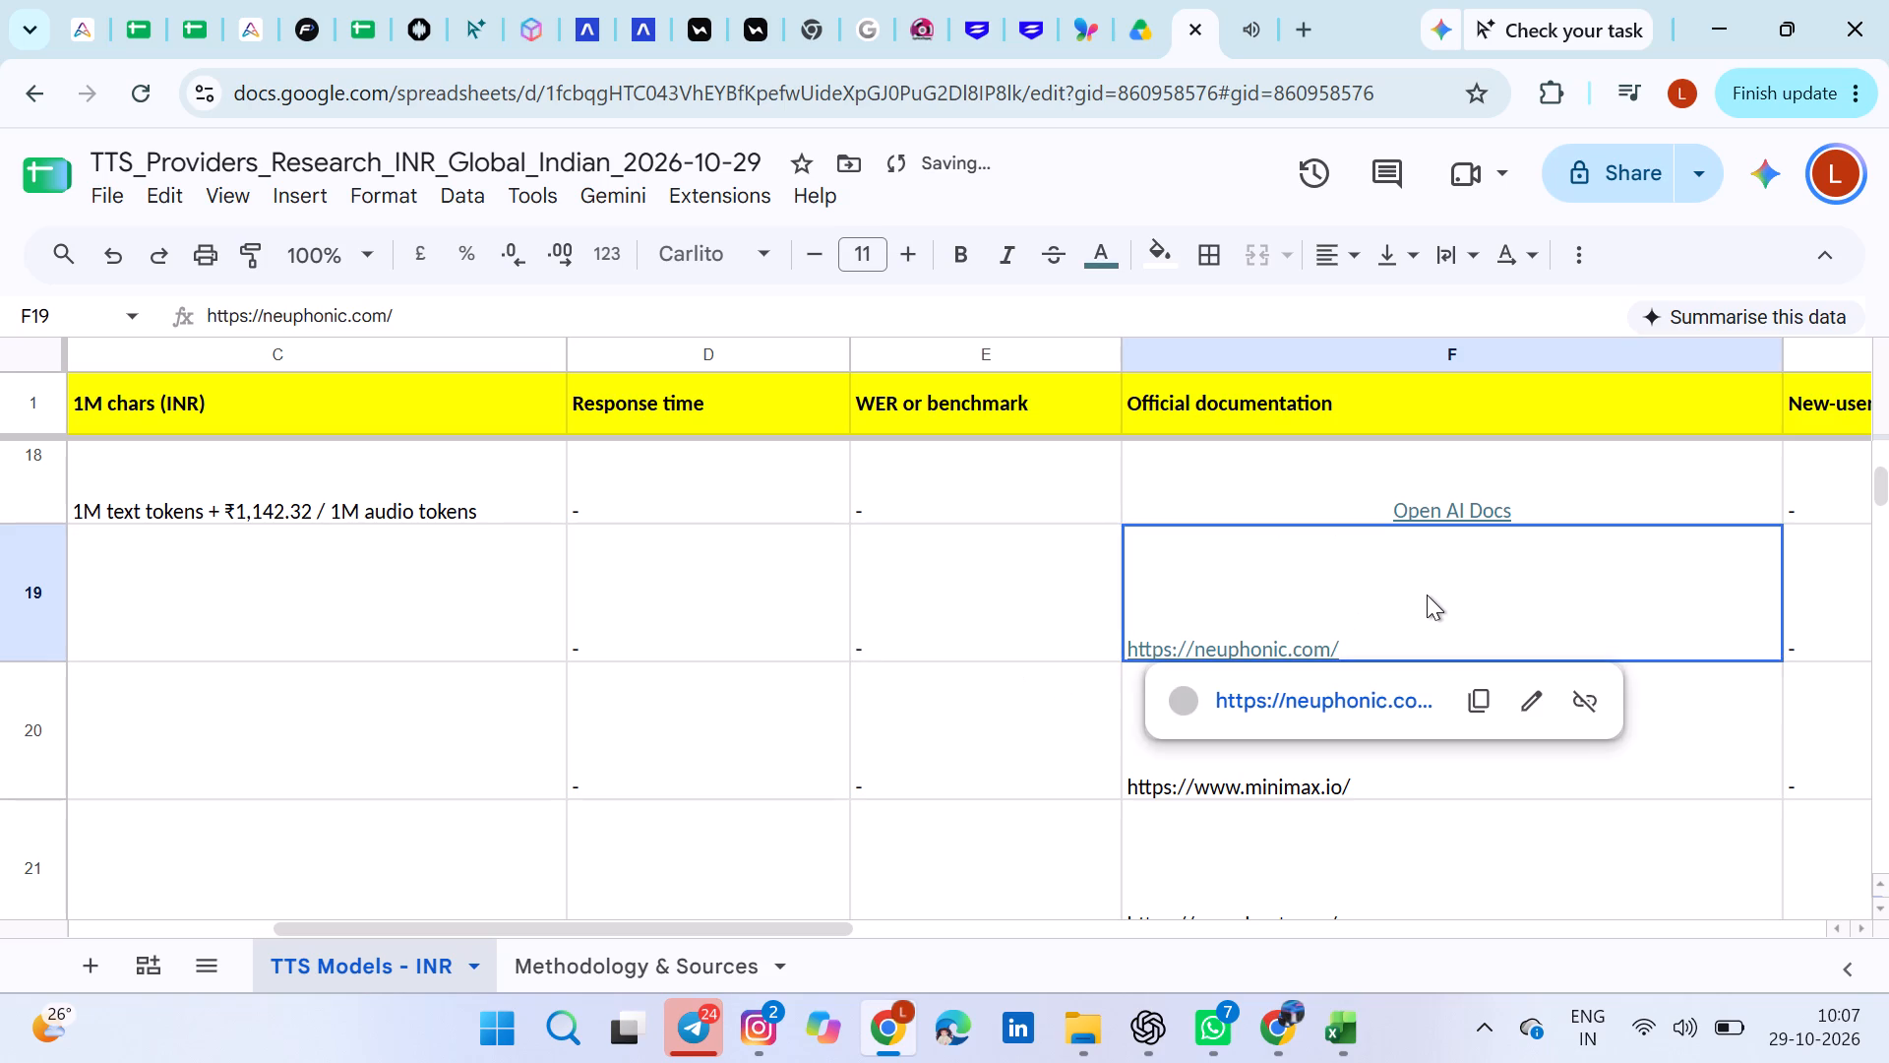
{"action": "double_click", "coordinate": [1427, 594]}
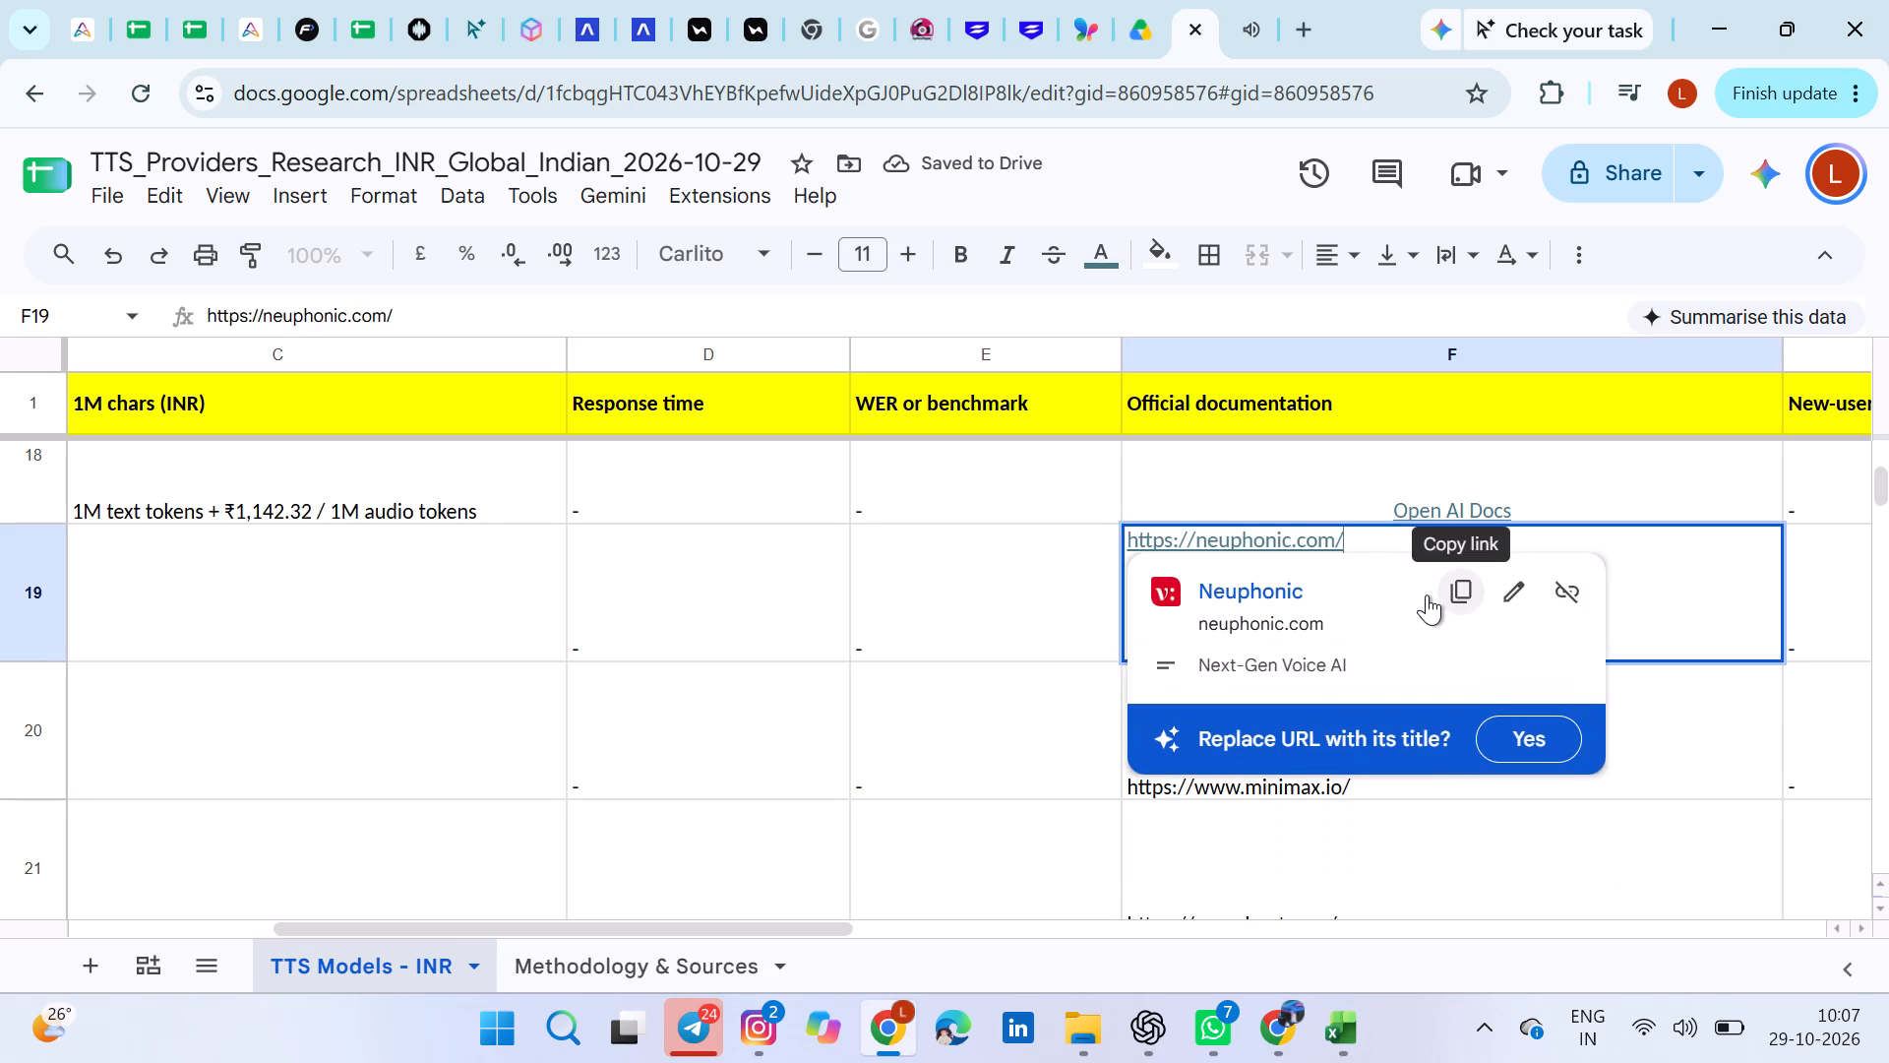
{"action": "left_click", "coordinate": [1483, 595]}
{"action": "type", "text": "Ne"}
{"action": "type", "text": "uphonic"}
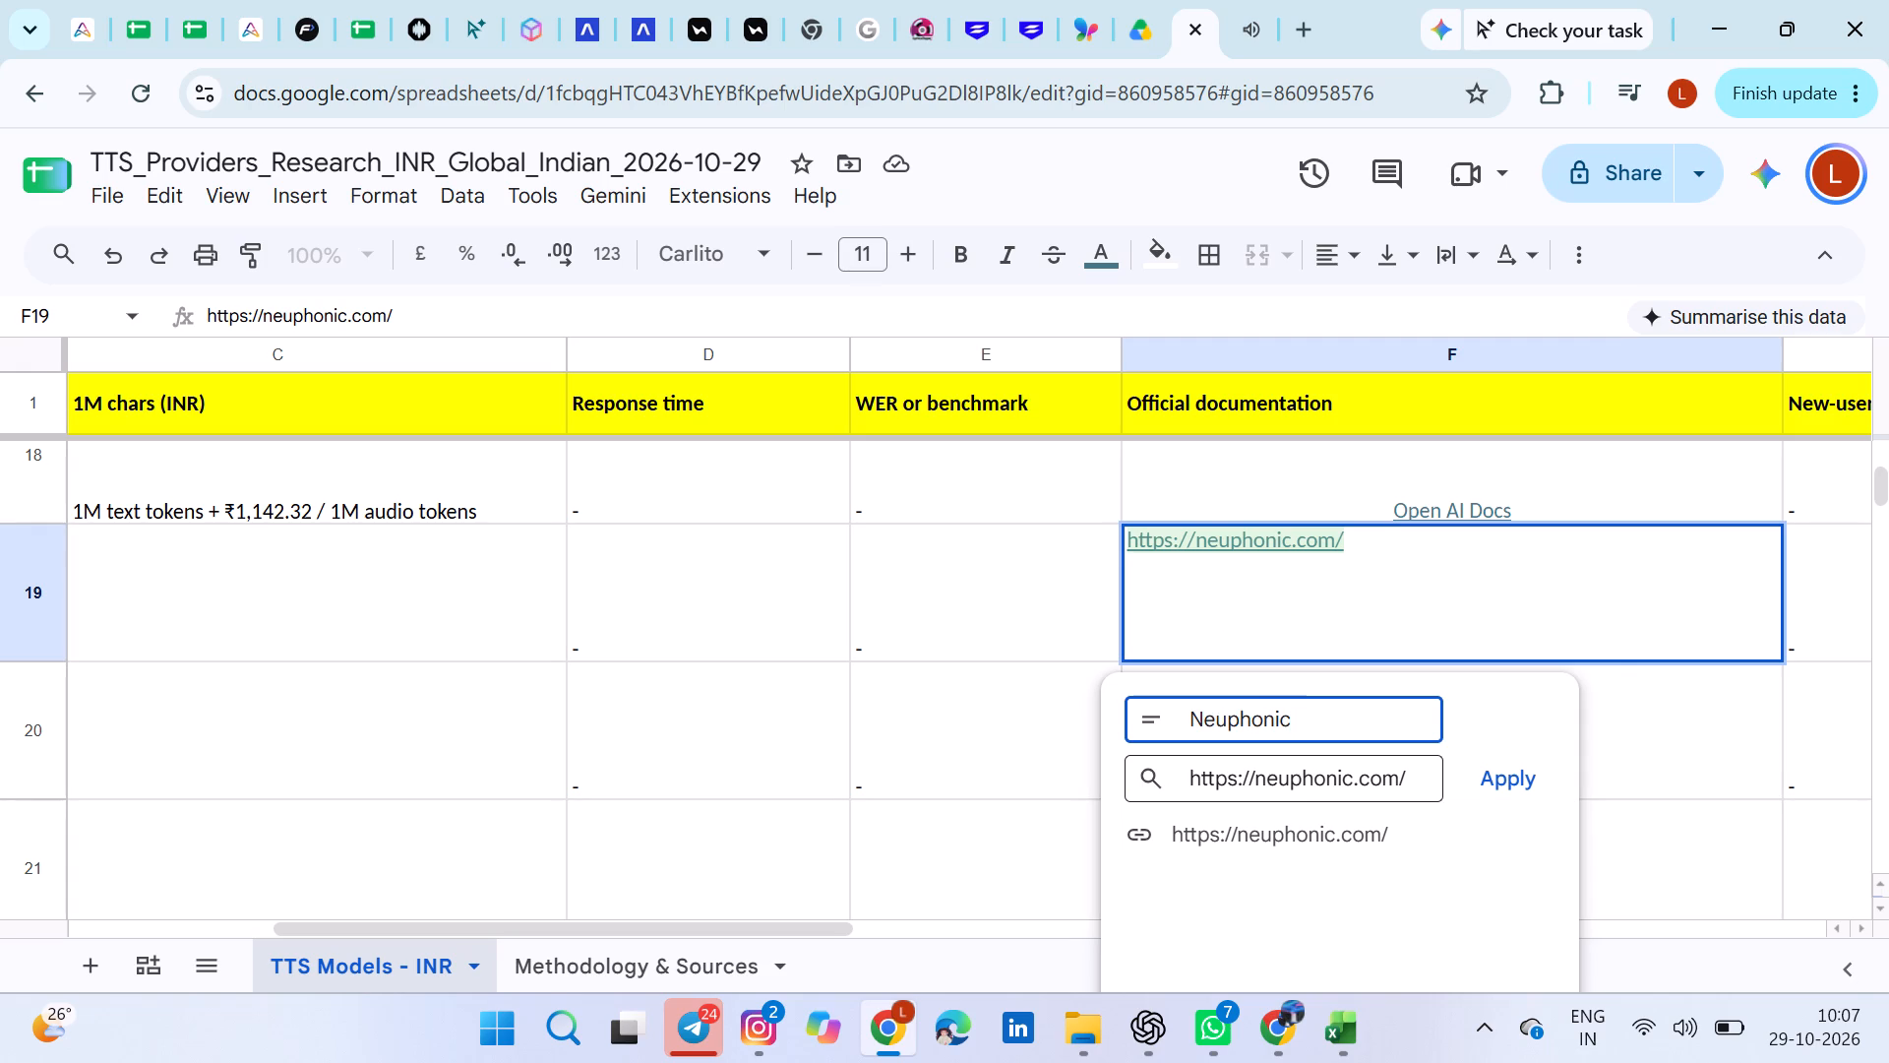
{"action": "key", "text": "space"}
{"action": "key", "text": "Return"}
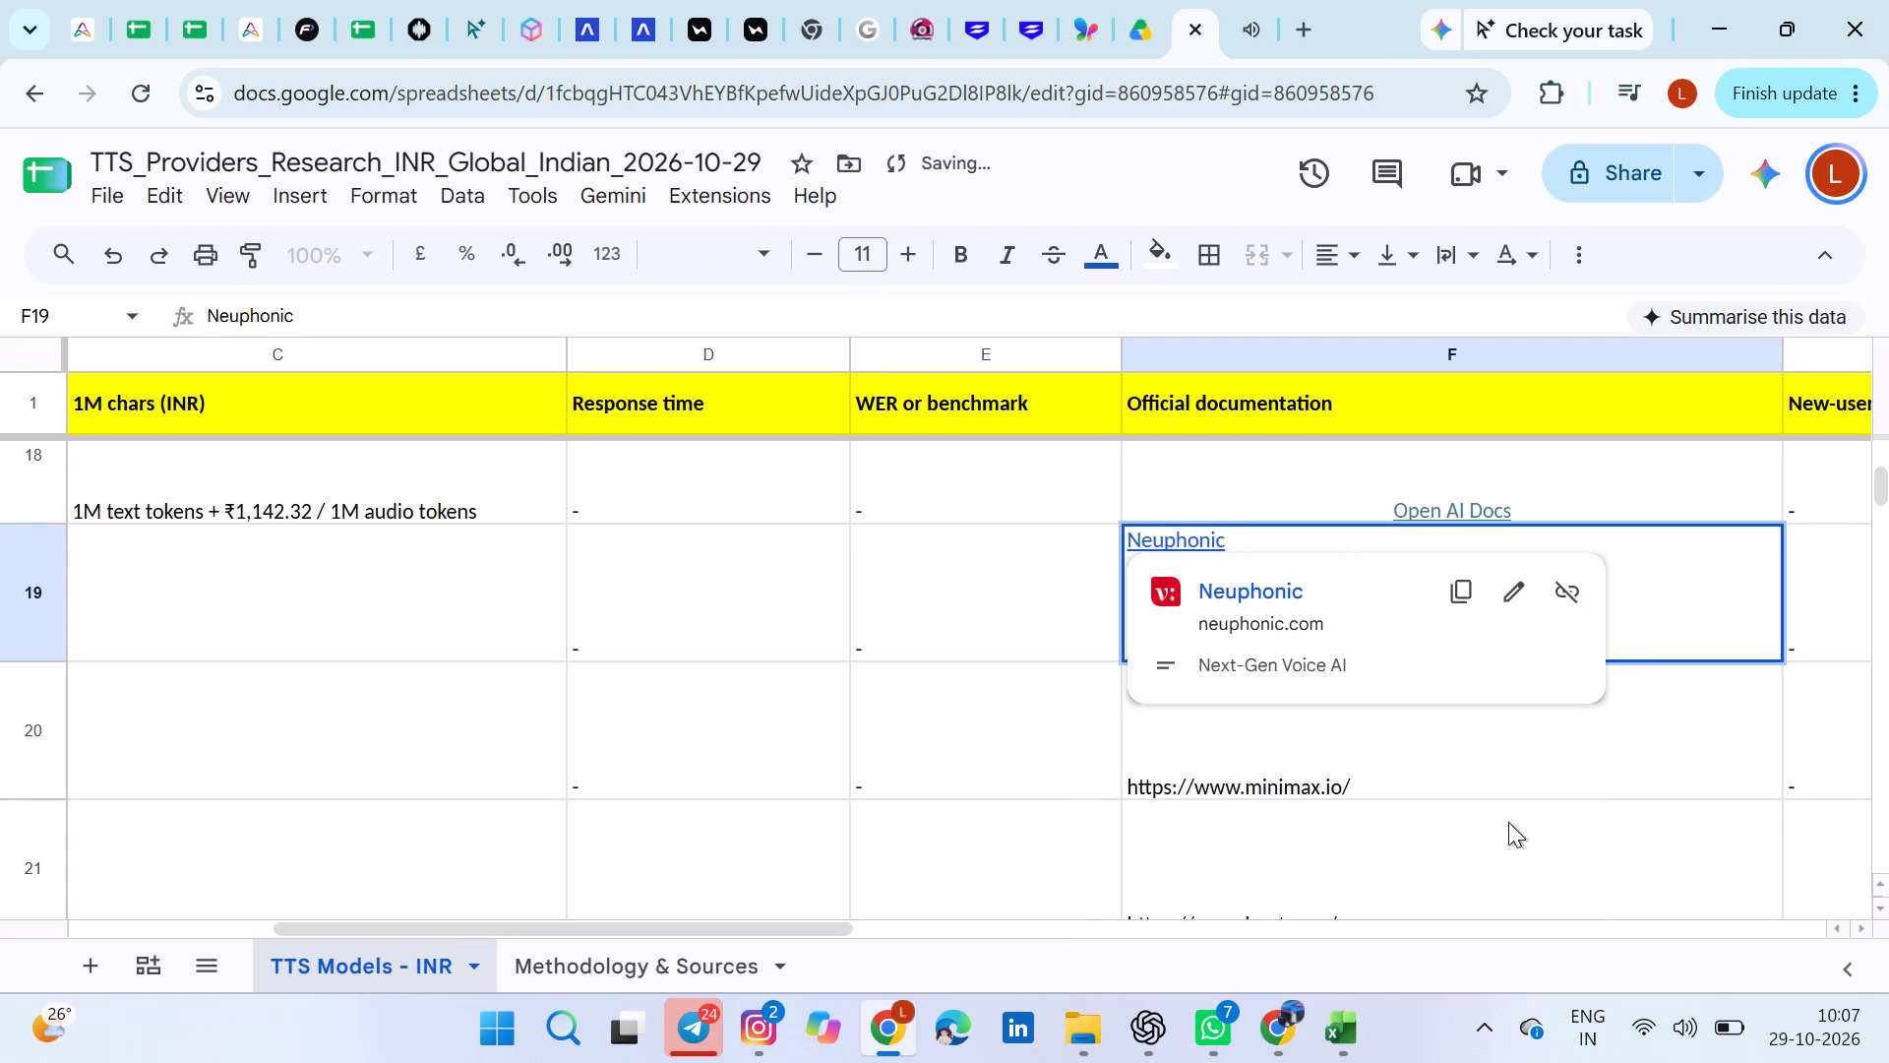
{"action": "key", "text": "ctrl+a"}
{"action": "left_click_drag", "start_coordinate": [1355, 274], "coordinate": [1403, 333]}
{"action": "left_click", "coordinate": [1403, 333]}
{"action": "left_click", "coordinate": [1388, 318]}
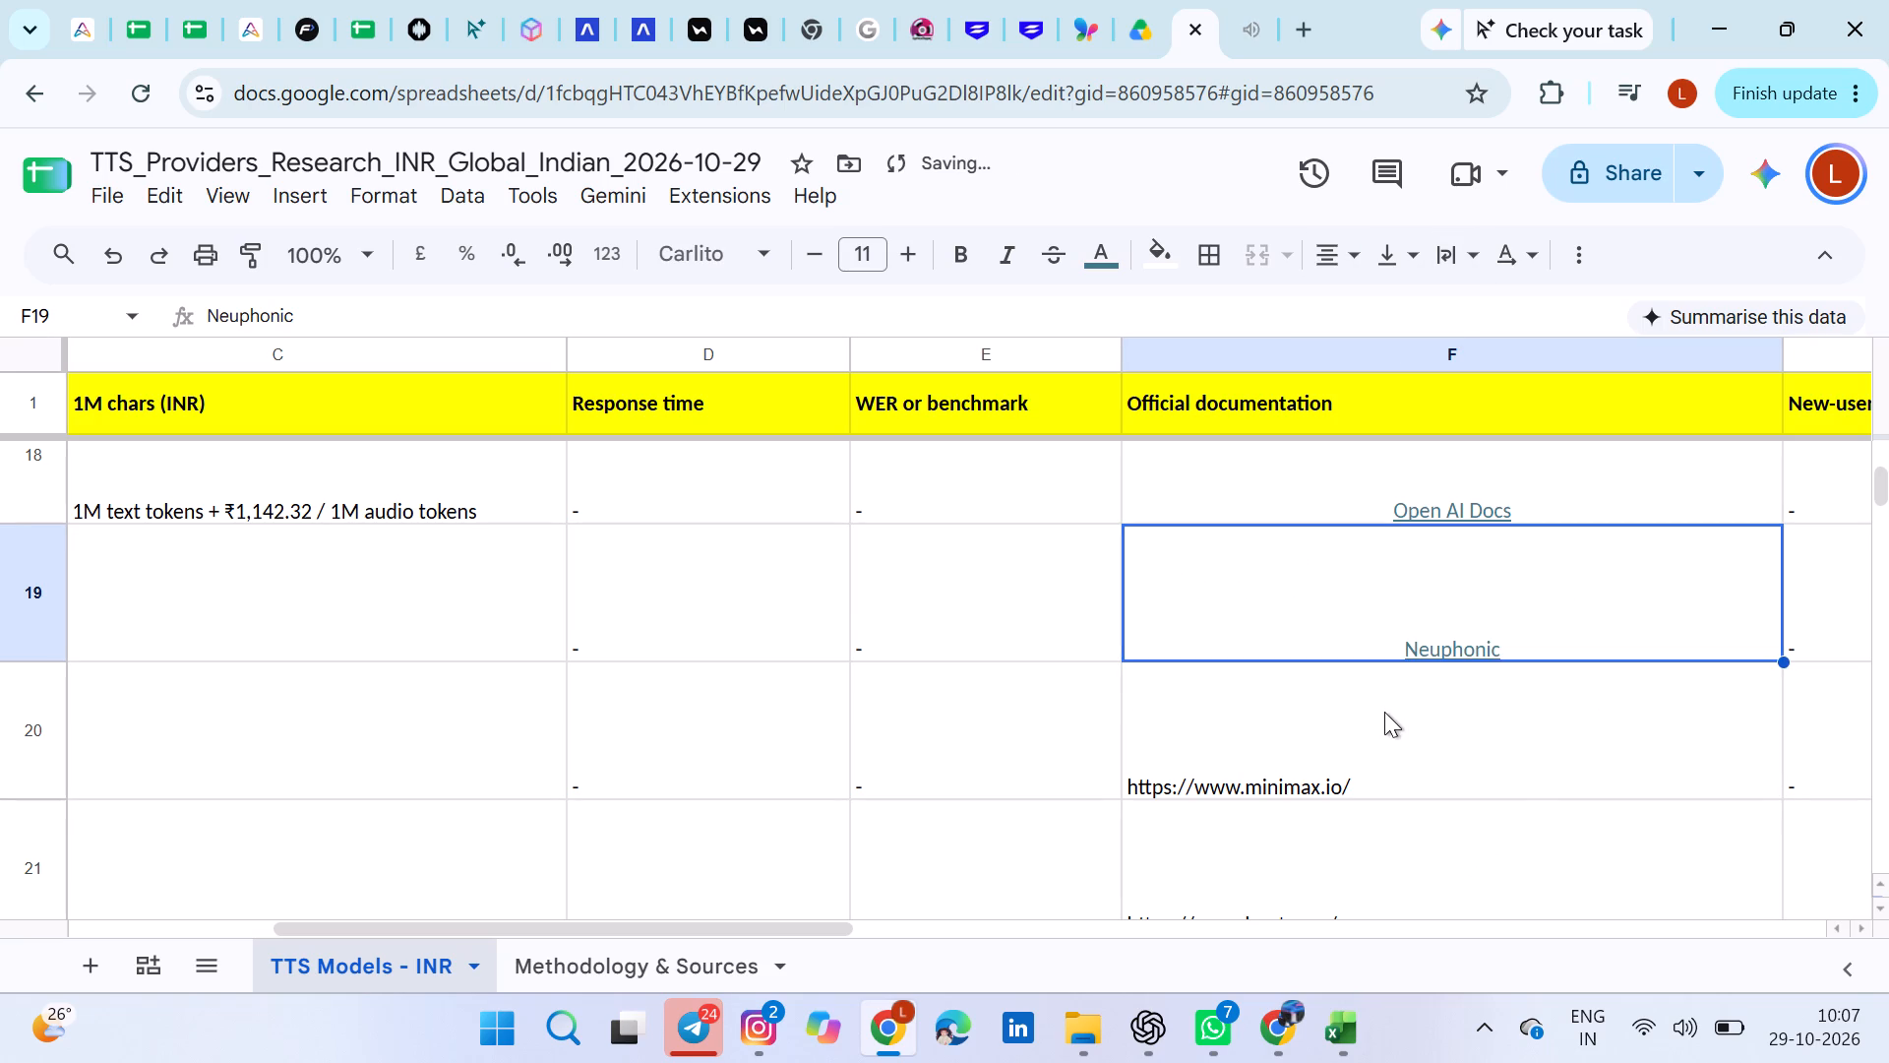
{"action": "double_click", "coordinate": [1395, 735]}
{"action": "scroll", "coordinate": [1395, 735], "scroll_direction": "down", "scroll_amount": 2}
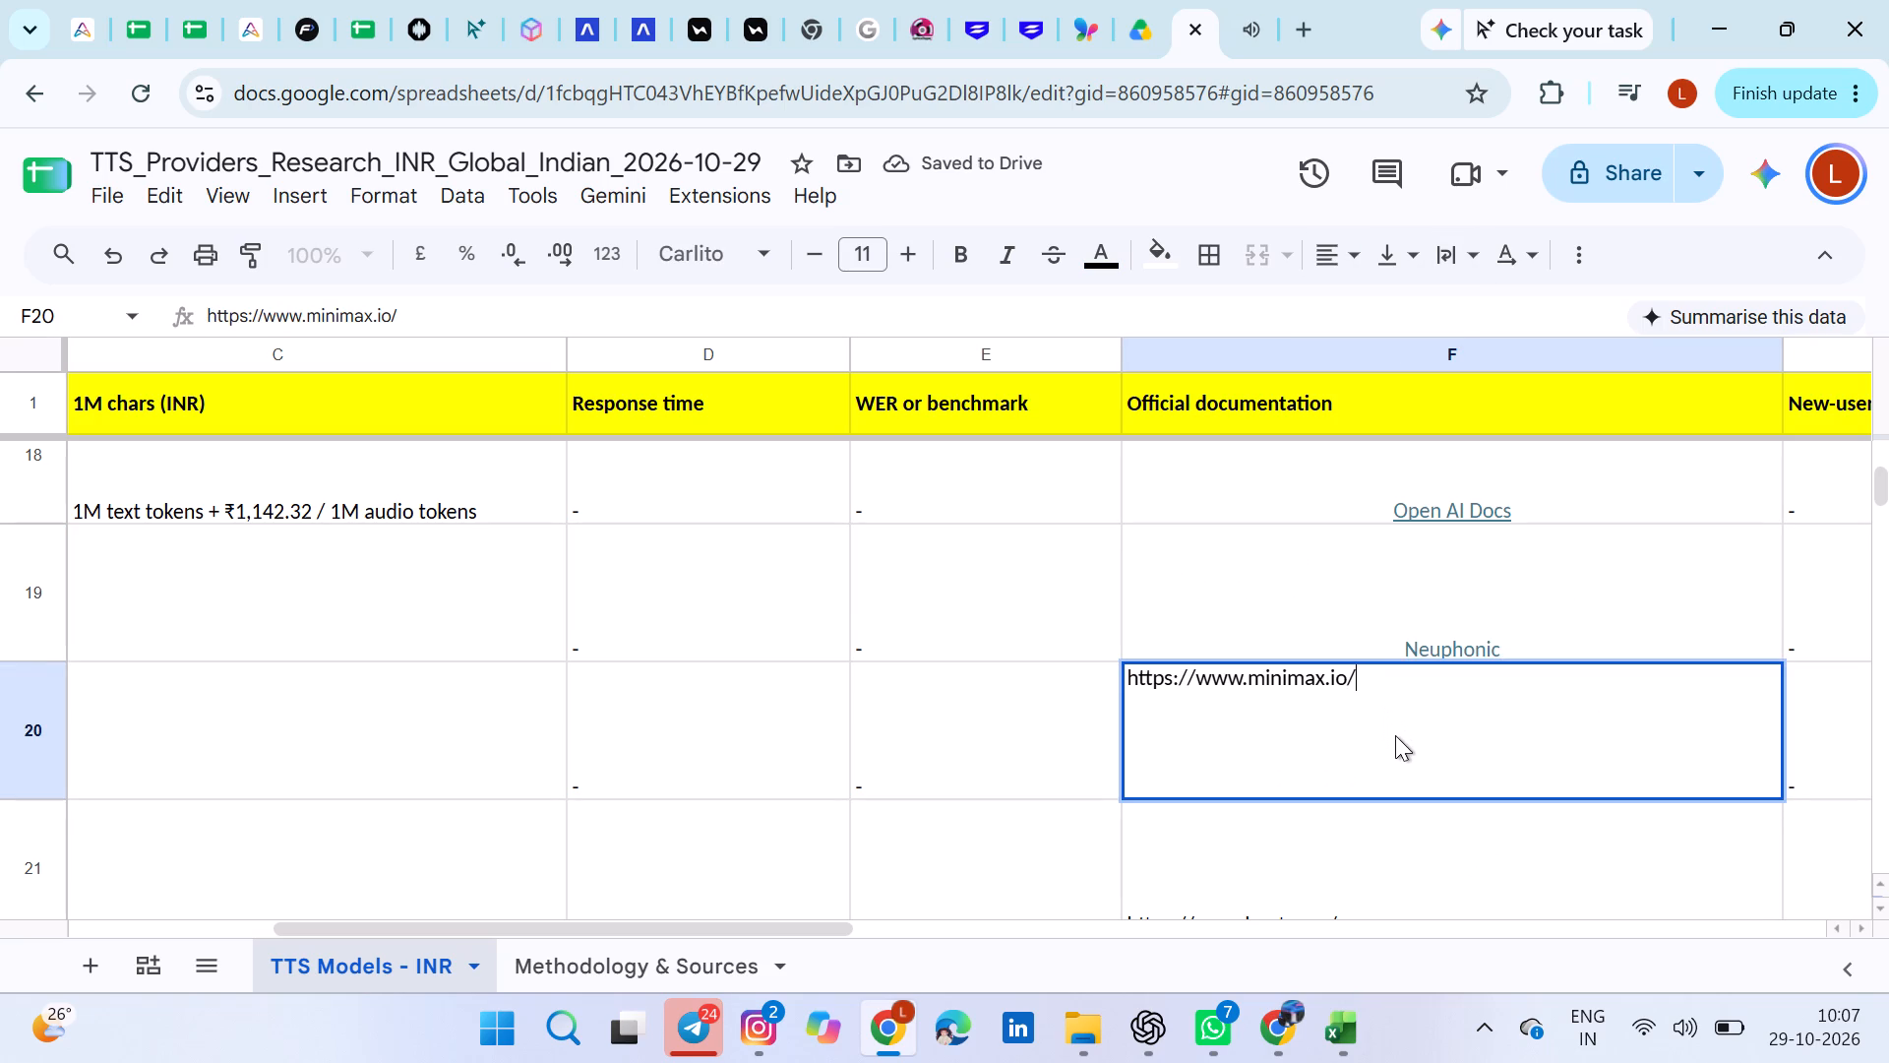
{"action": "scroll", "coordinate": [1395, 735], "scroll_direction": "down", "scroll_amount": 1}
{"action": "scroll", "coordinate": [1352, 877], "scroll_direction": "down", "scroll_amount": 1}
{"action": "scroll", "coordinate": [1352, 877], "scroll_direction": "up", "scroll_amount": 1}
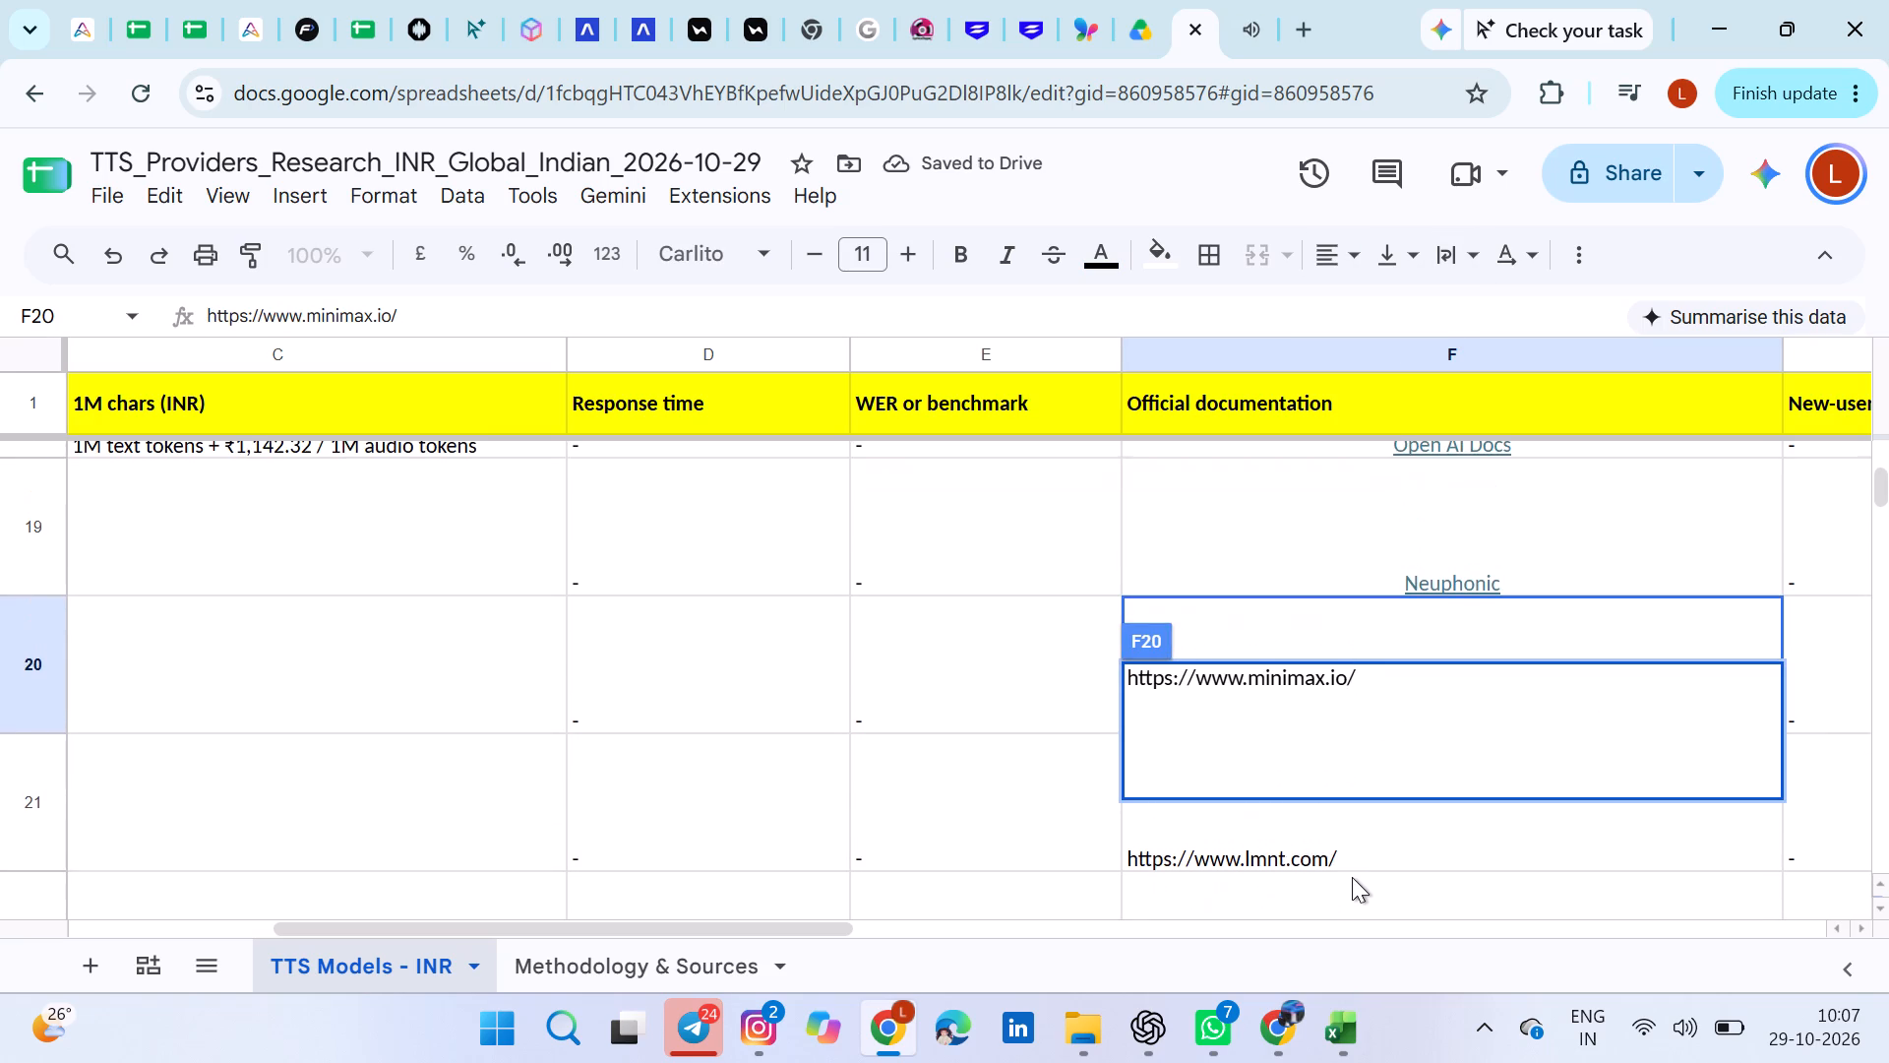
{"action": "scroll", "coordinate": [1352, 877], "scroll_direction": "up", "scroll_amount": 1}
{"action": "key", "text": "ctrl+a"}
{"action": "key", "text": "ctrl+c"}
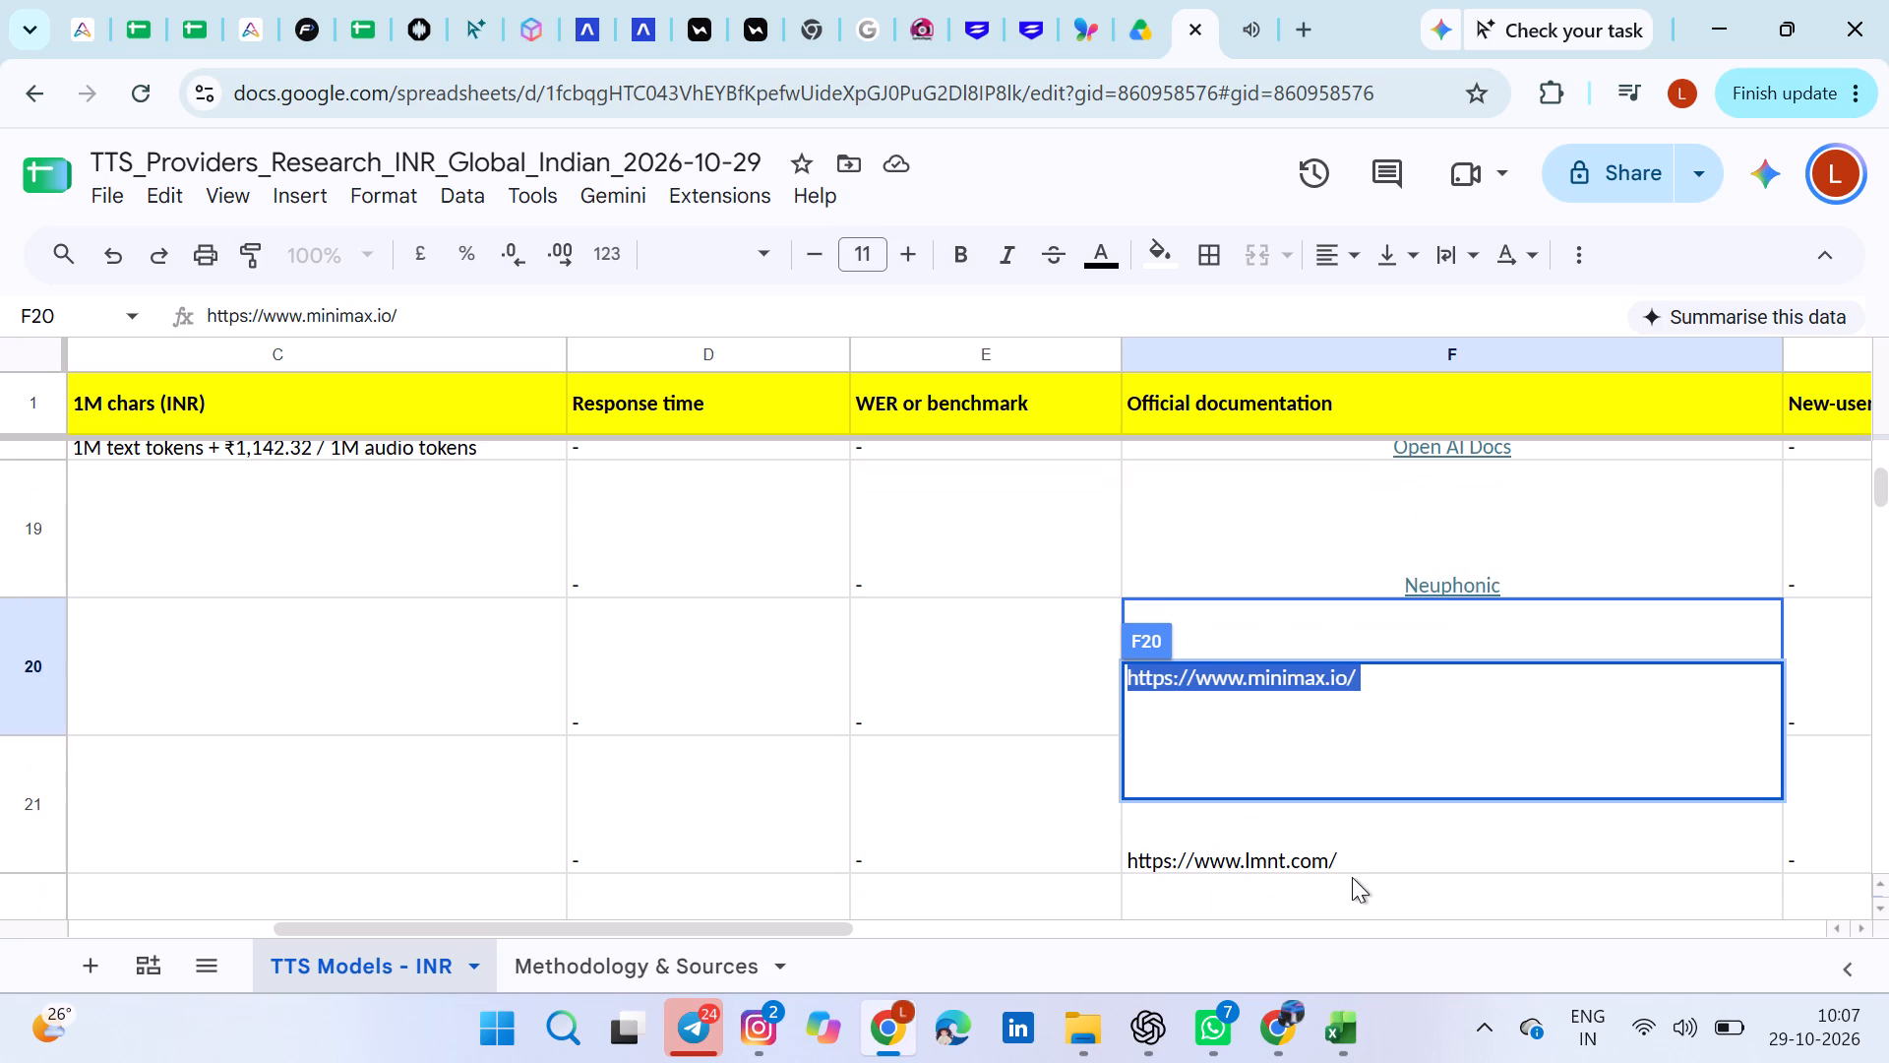
{"action": "key", "text": "BackSpace"}
{"action": "key", "text": "ctrl+v"}
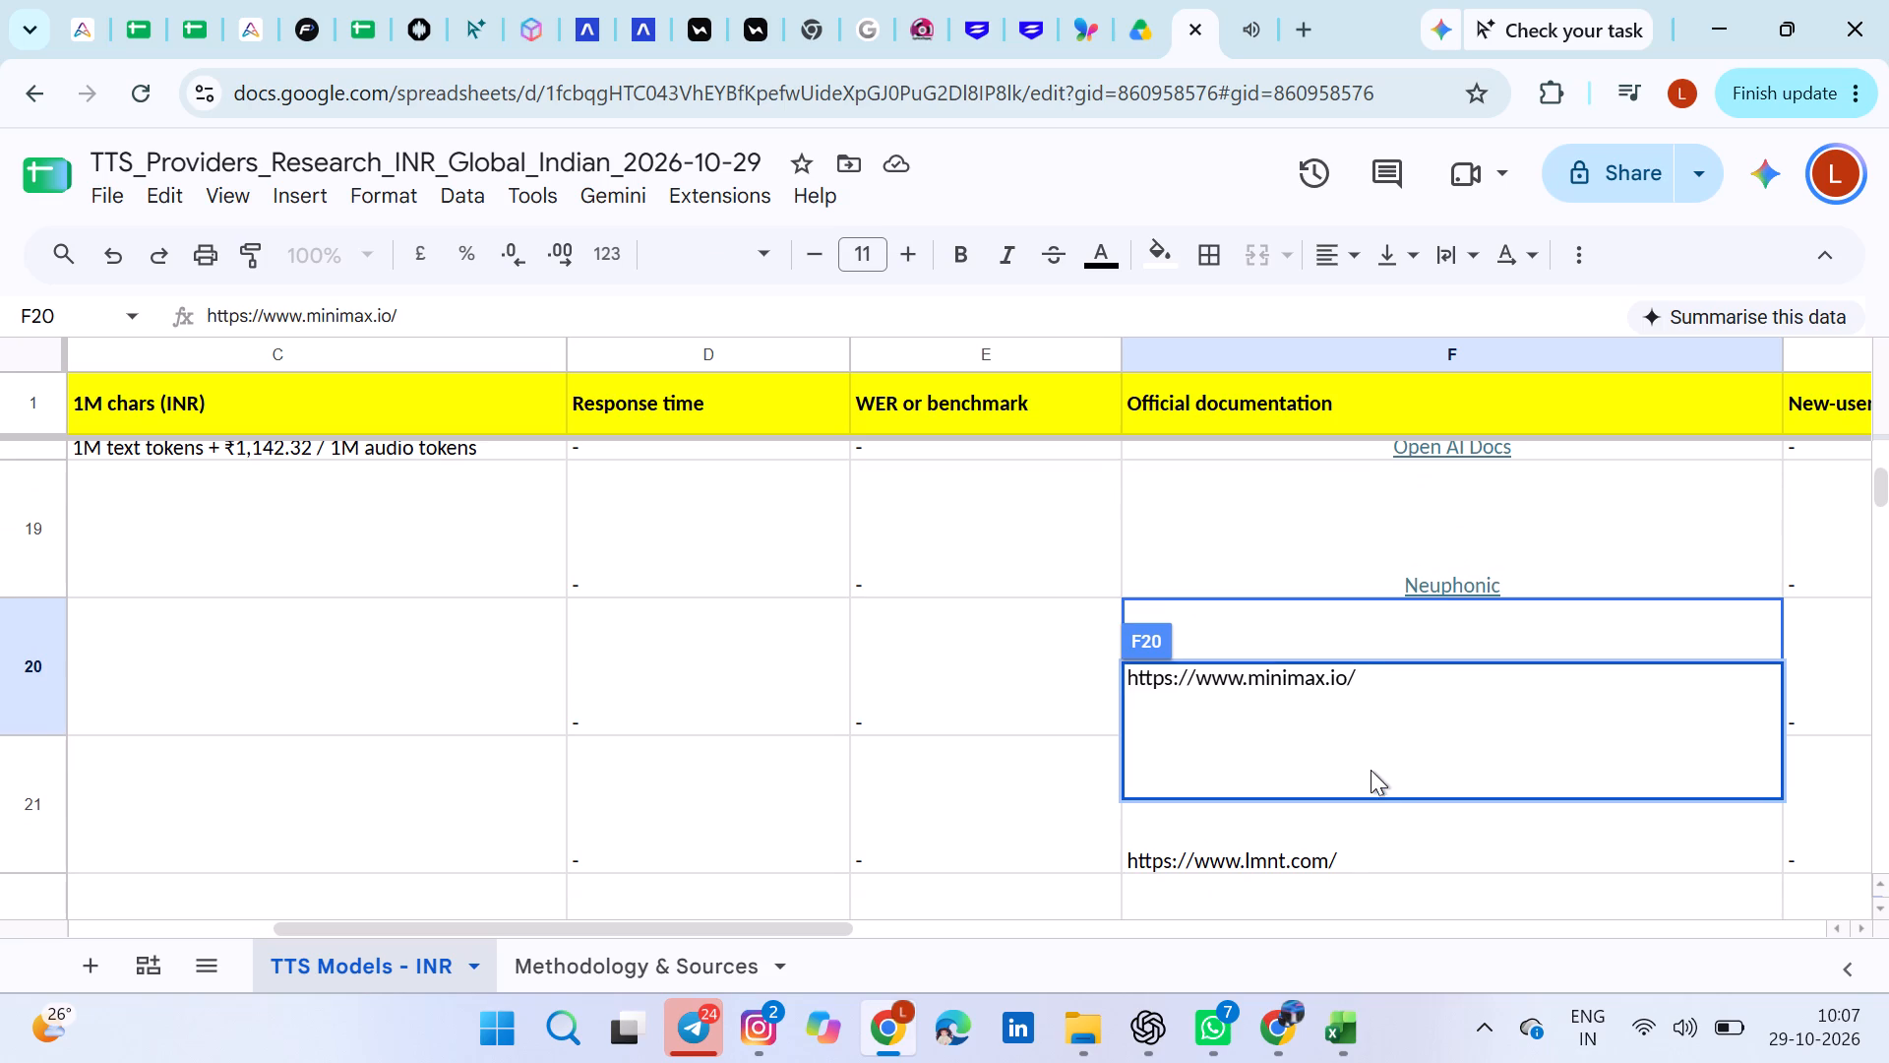
{"action": "left_click", "coordinate": [1049, 657]}
Change the F20 link's display text to "Minimax" and centre it horizontally.
{"action": "double_click", "coordinate": [1412, 662]}
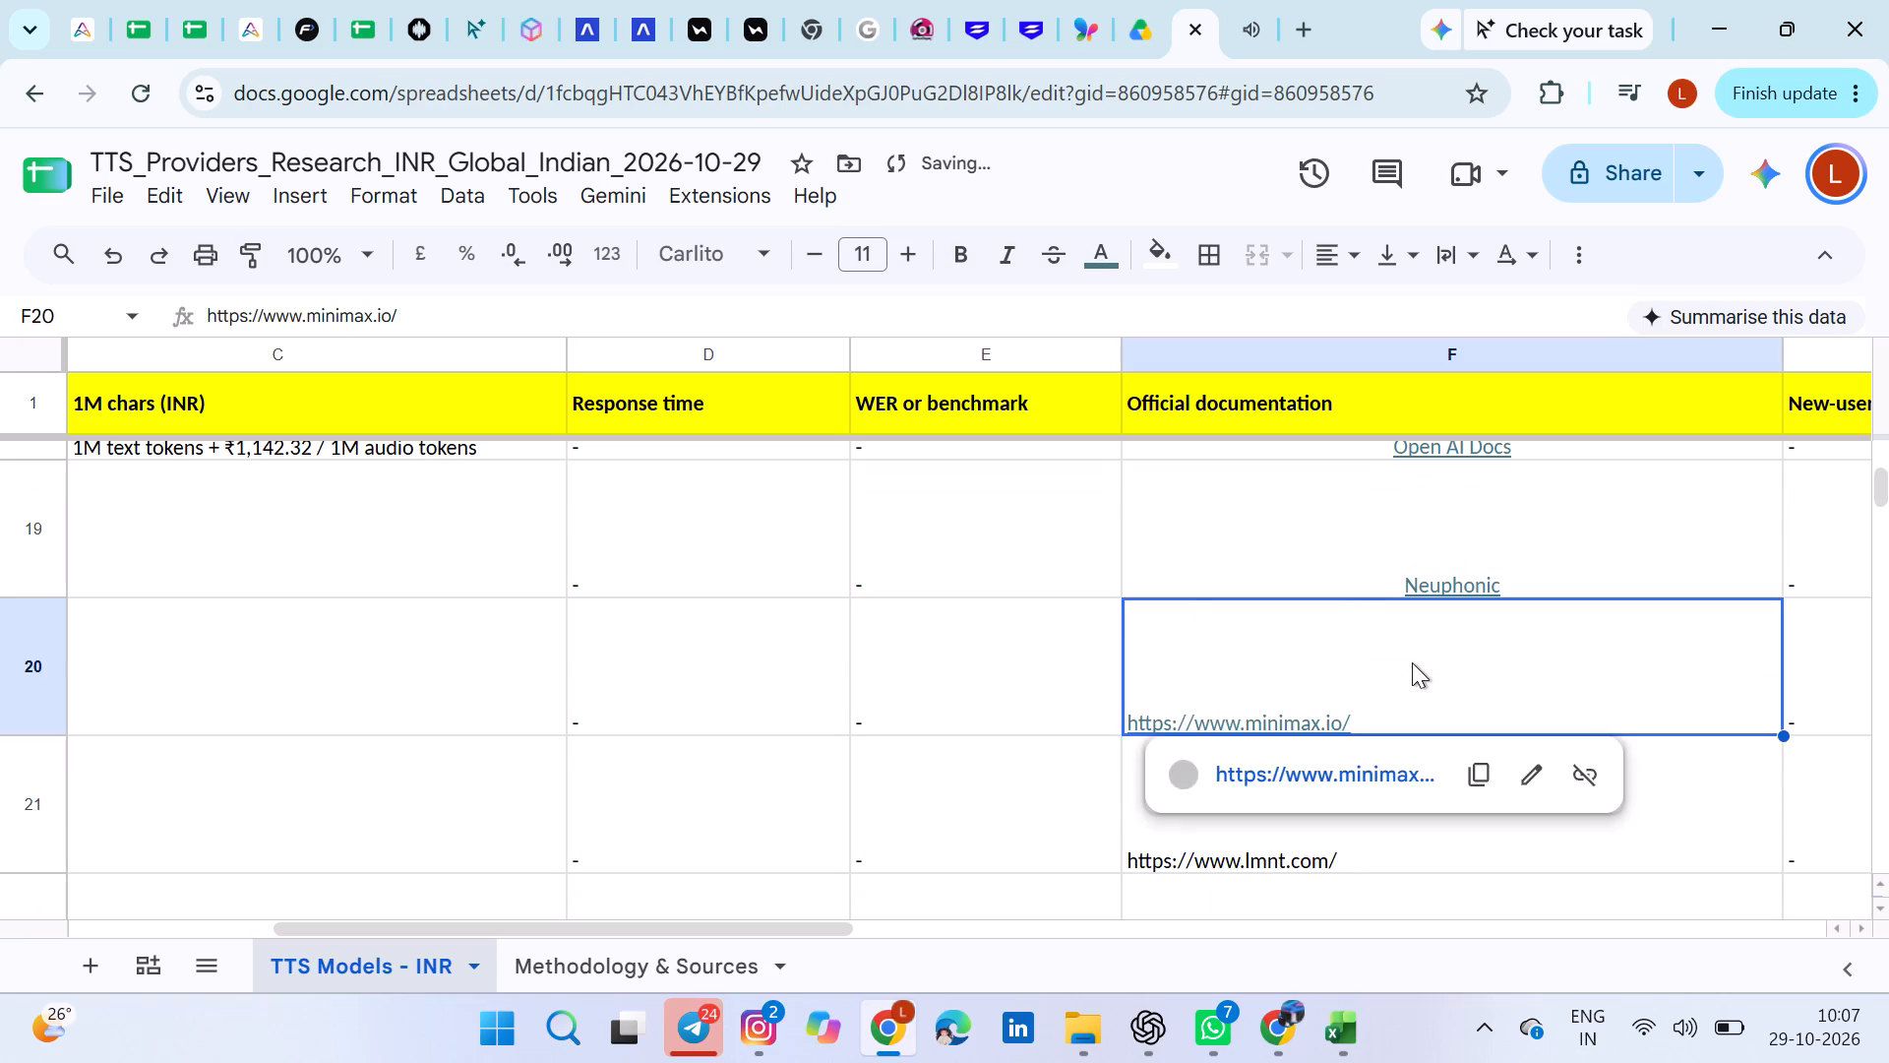
{"action": "left_click", "coordinate": [1508, 662]}
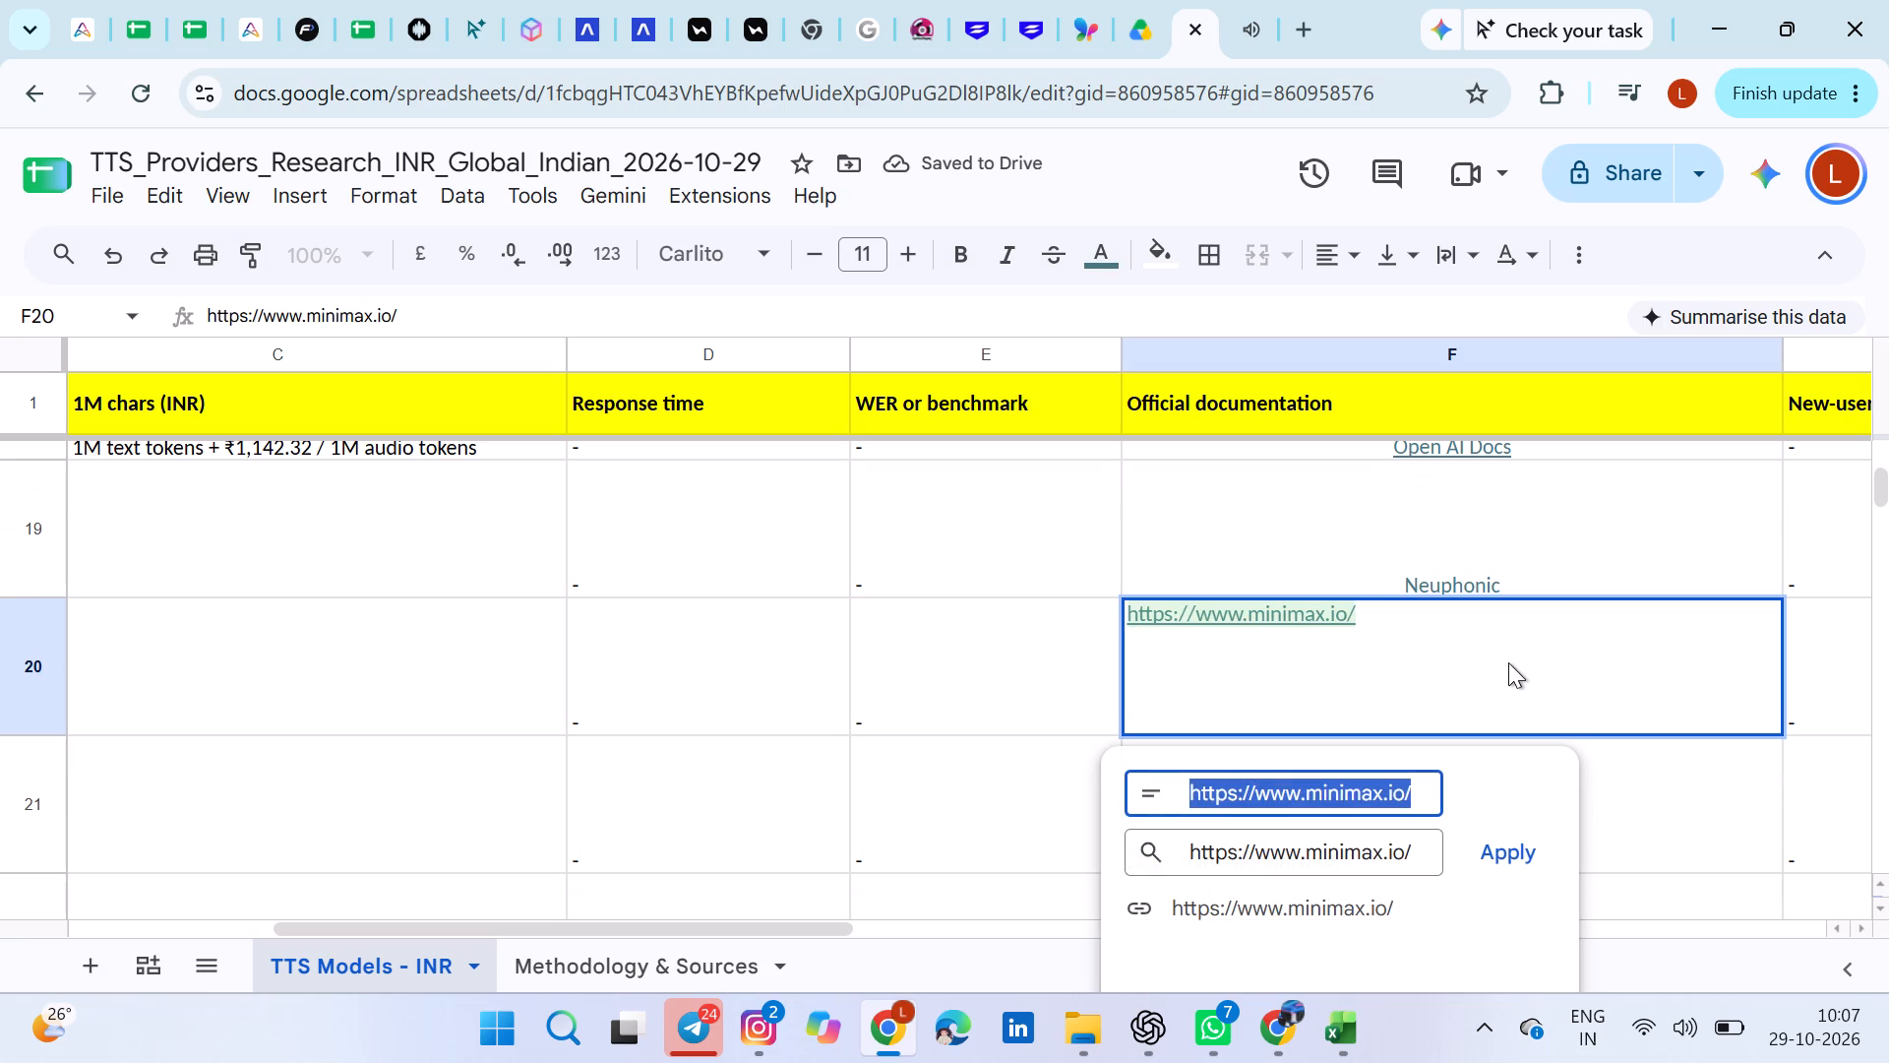
{"action": "key", "text": "m"}
{"action": "key", "text": "BackSpace"}
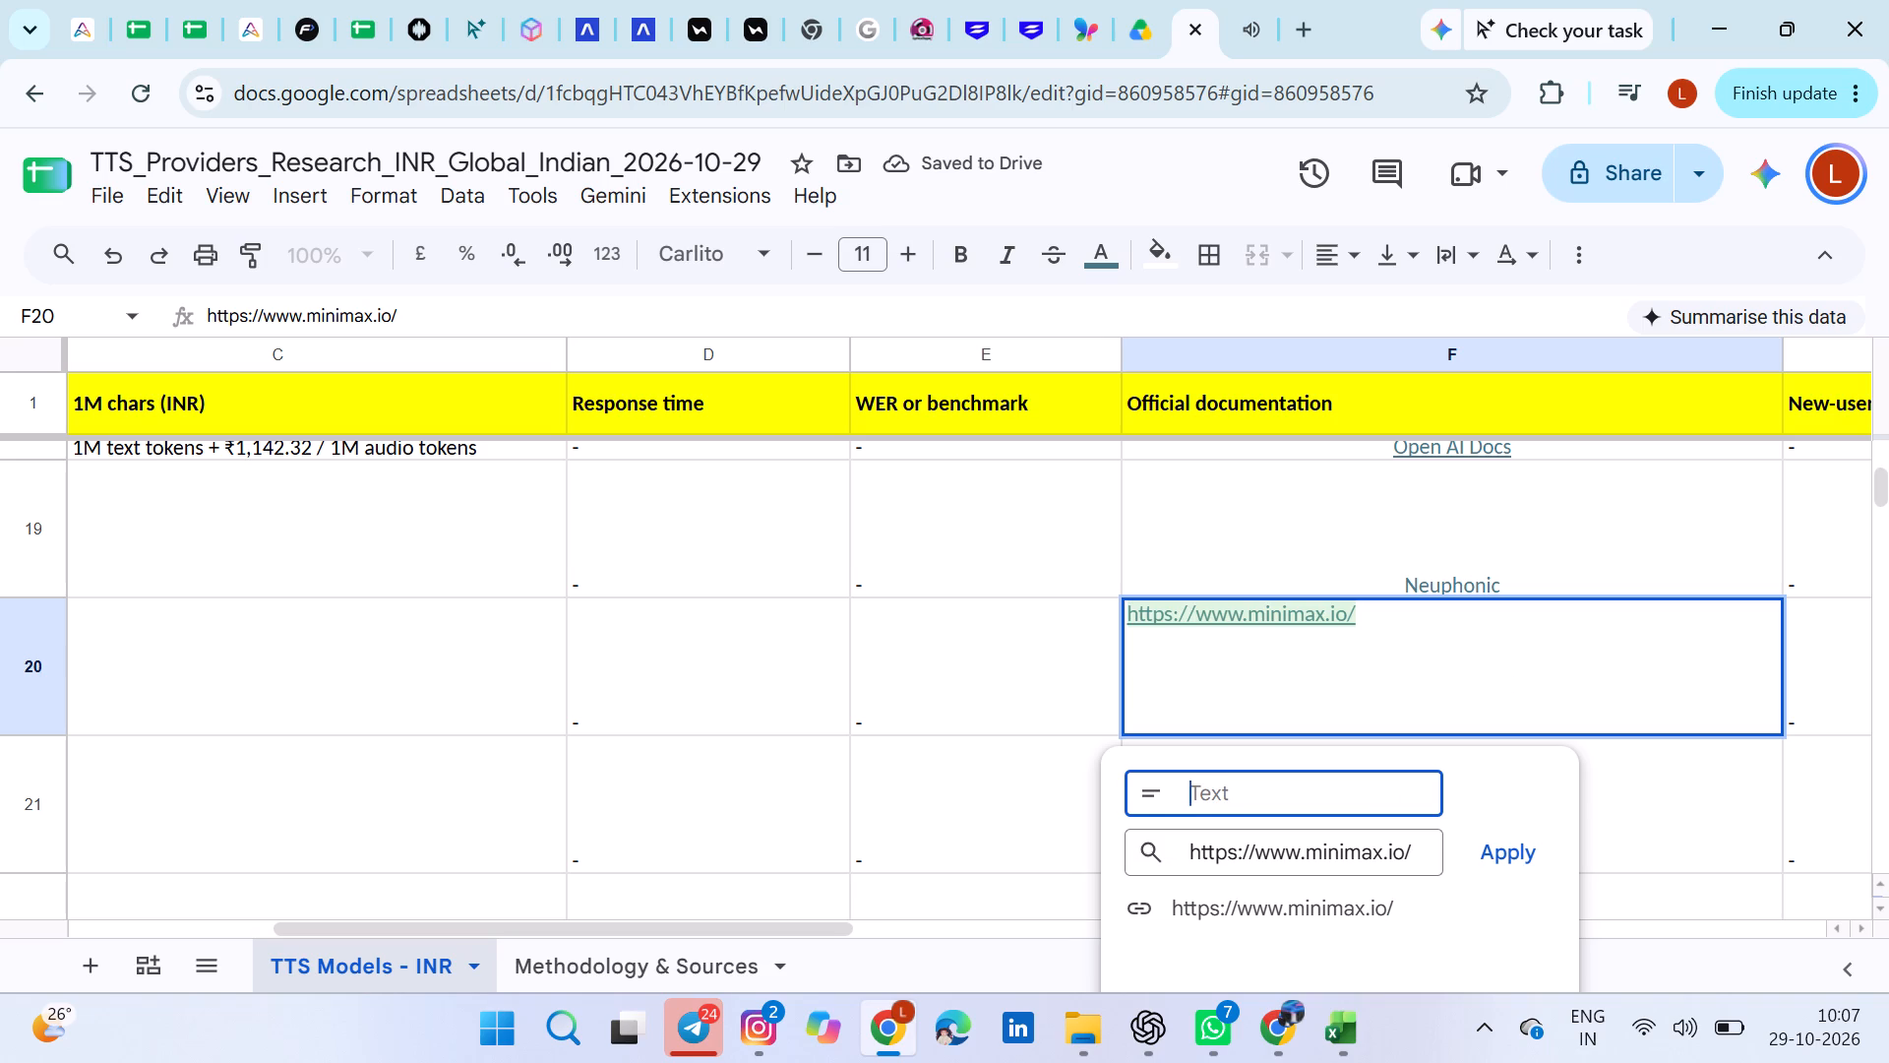
{"action": "type", "text": "Mini"}
{"action": "type", "text": "max"}
{"action": "key", "text": "space"}
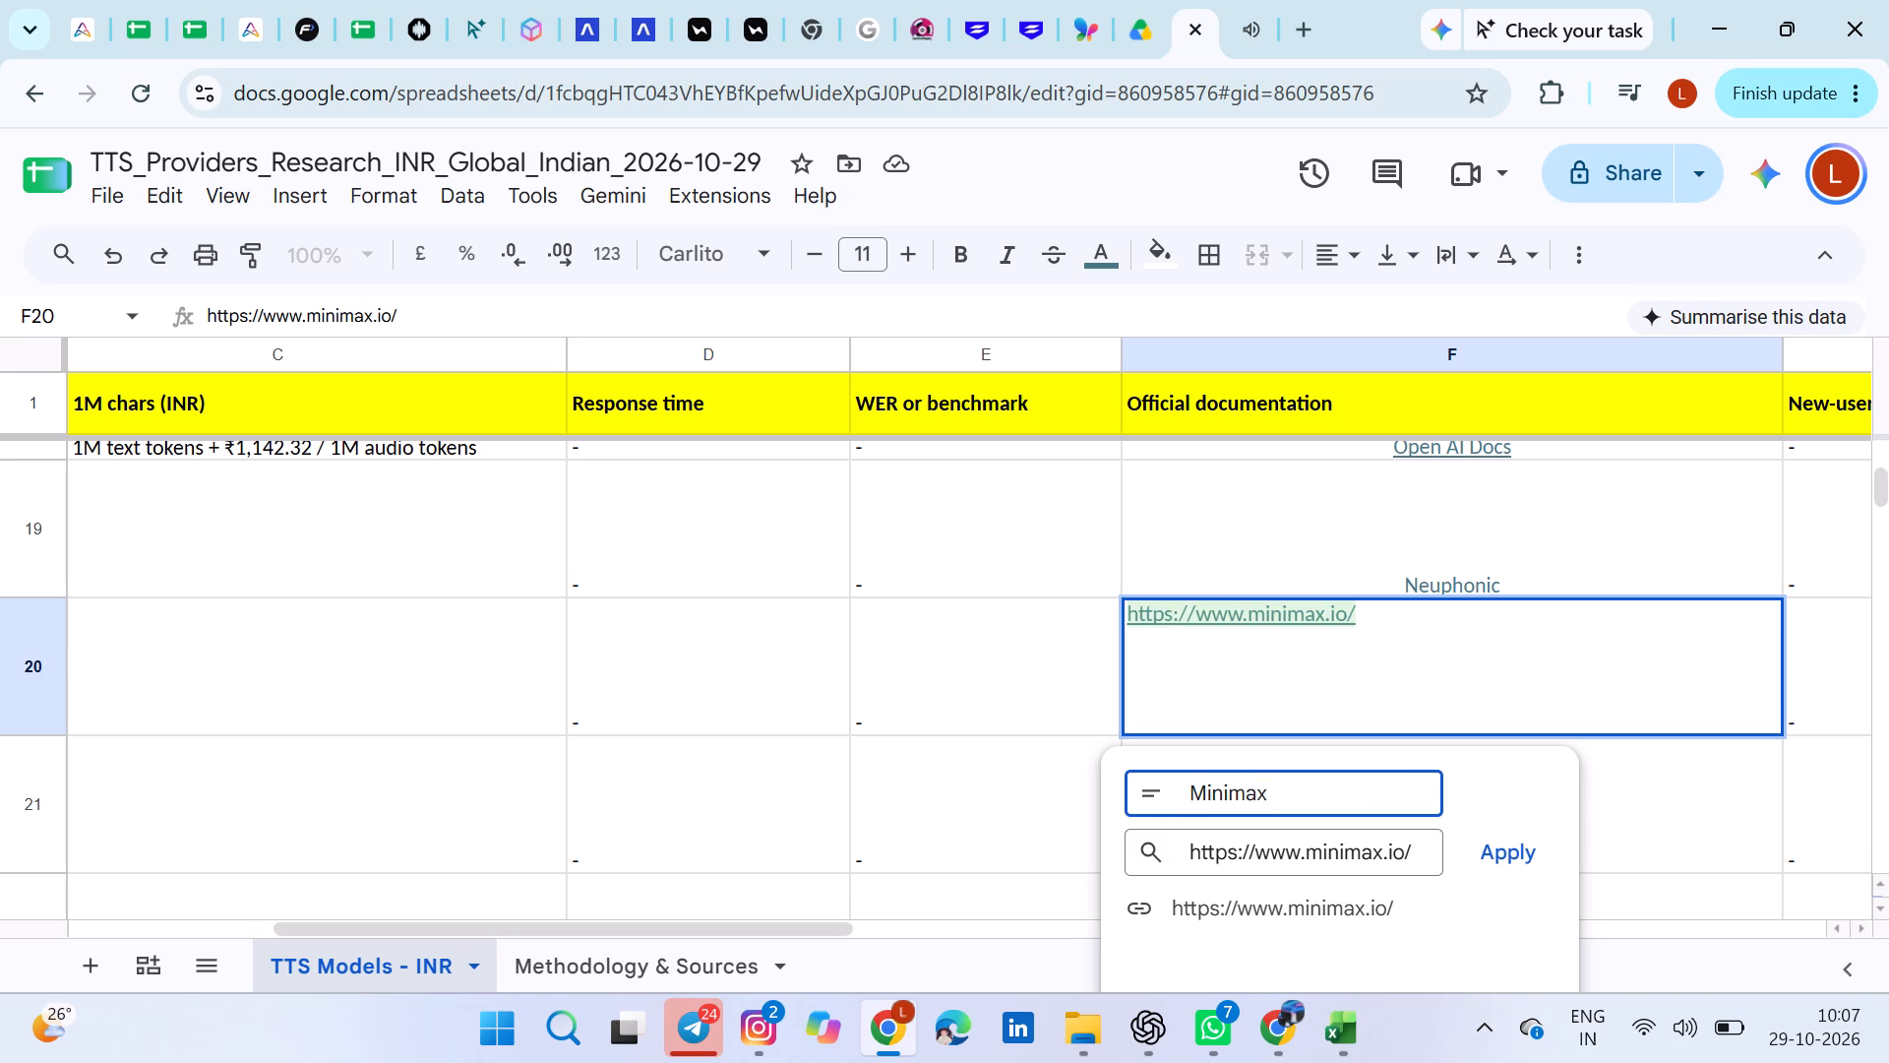
{"action": "key", "text": "Return"}
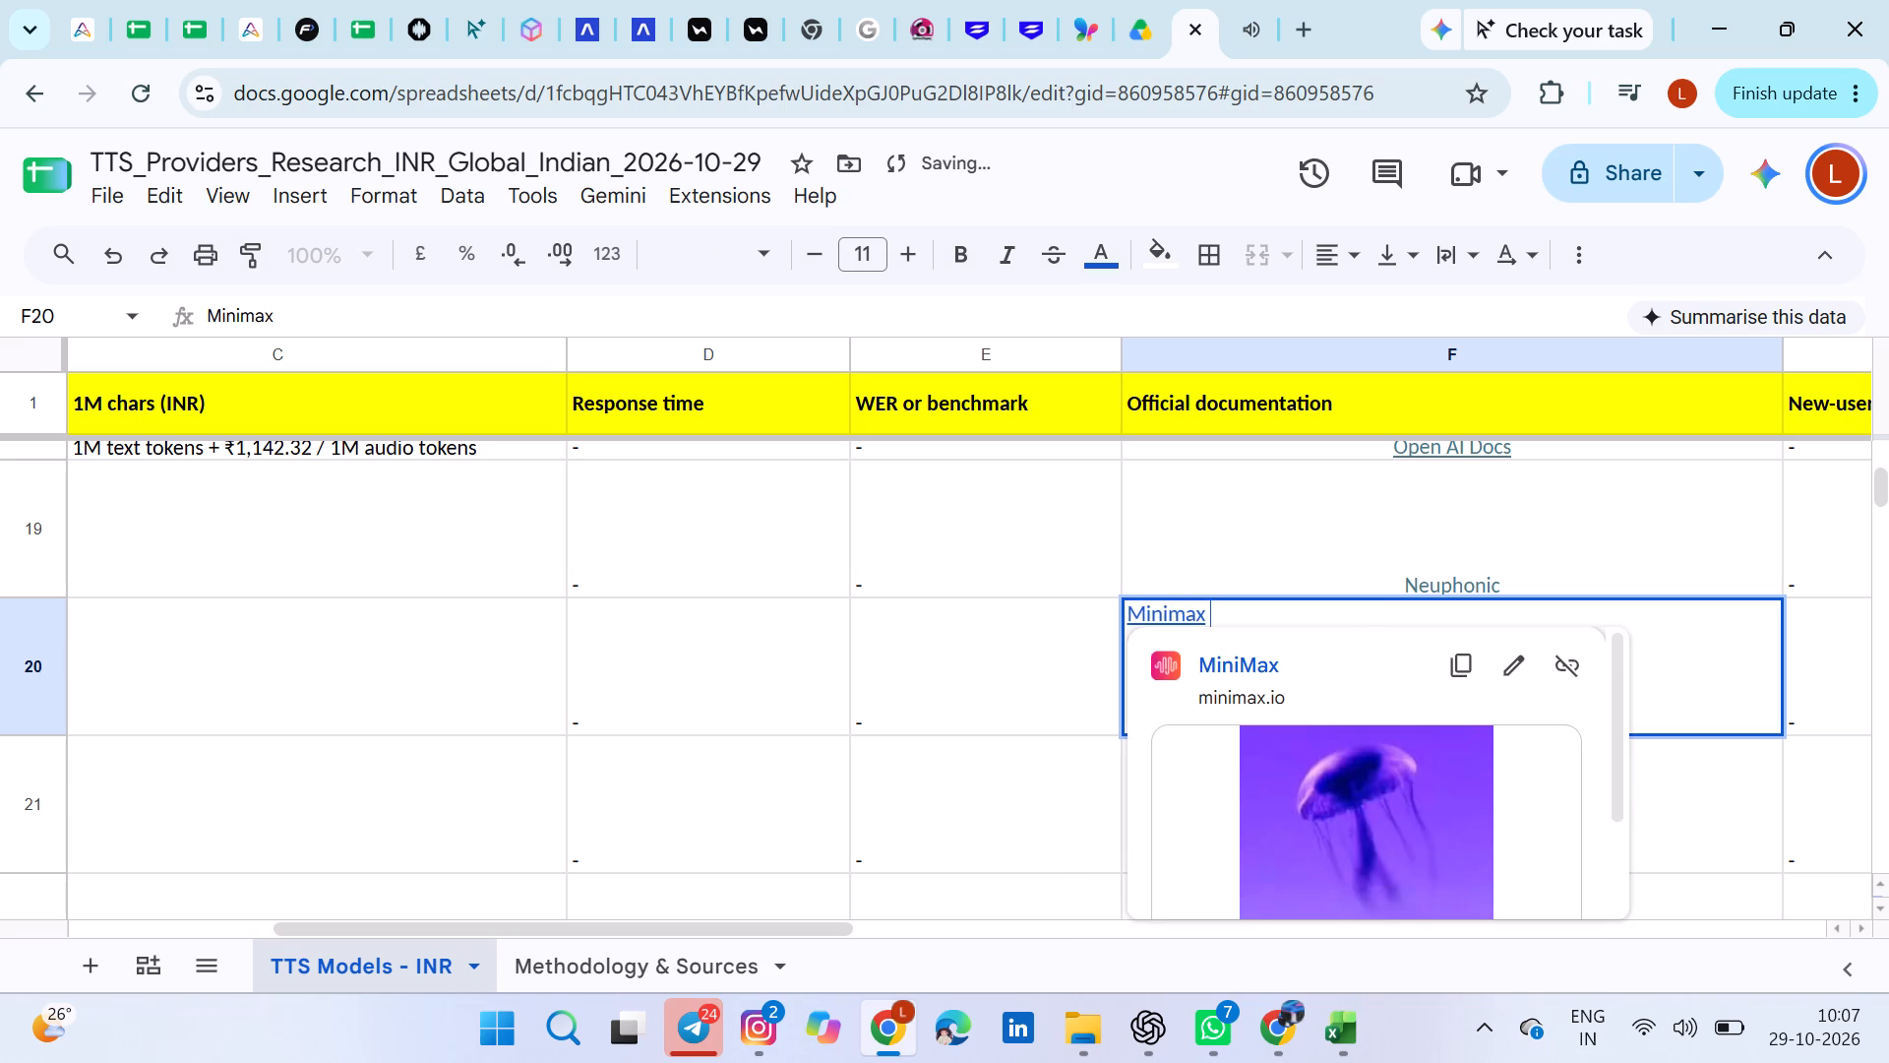
{"action": "key", "text": "ctrl+a"}
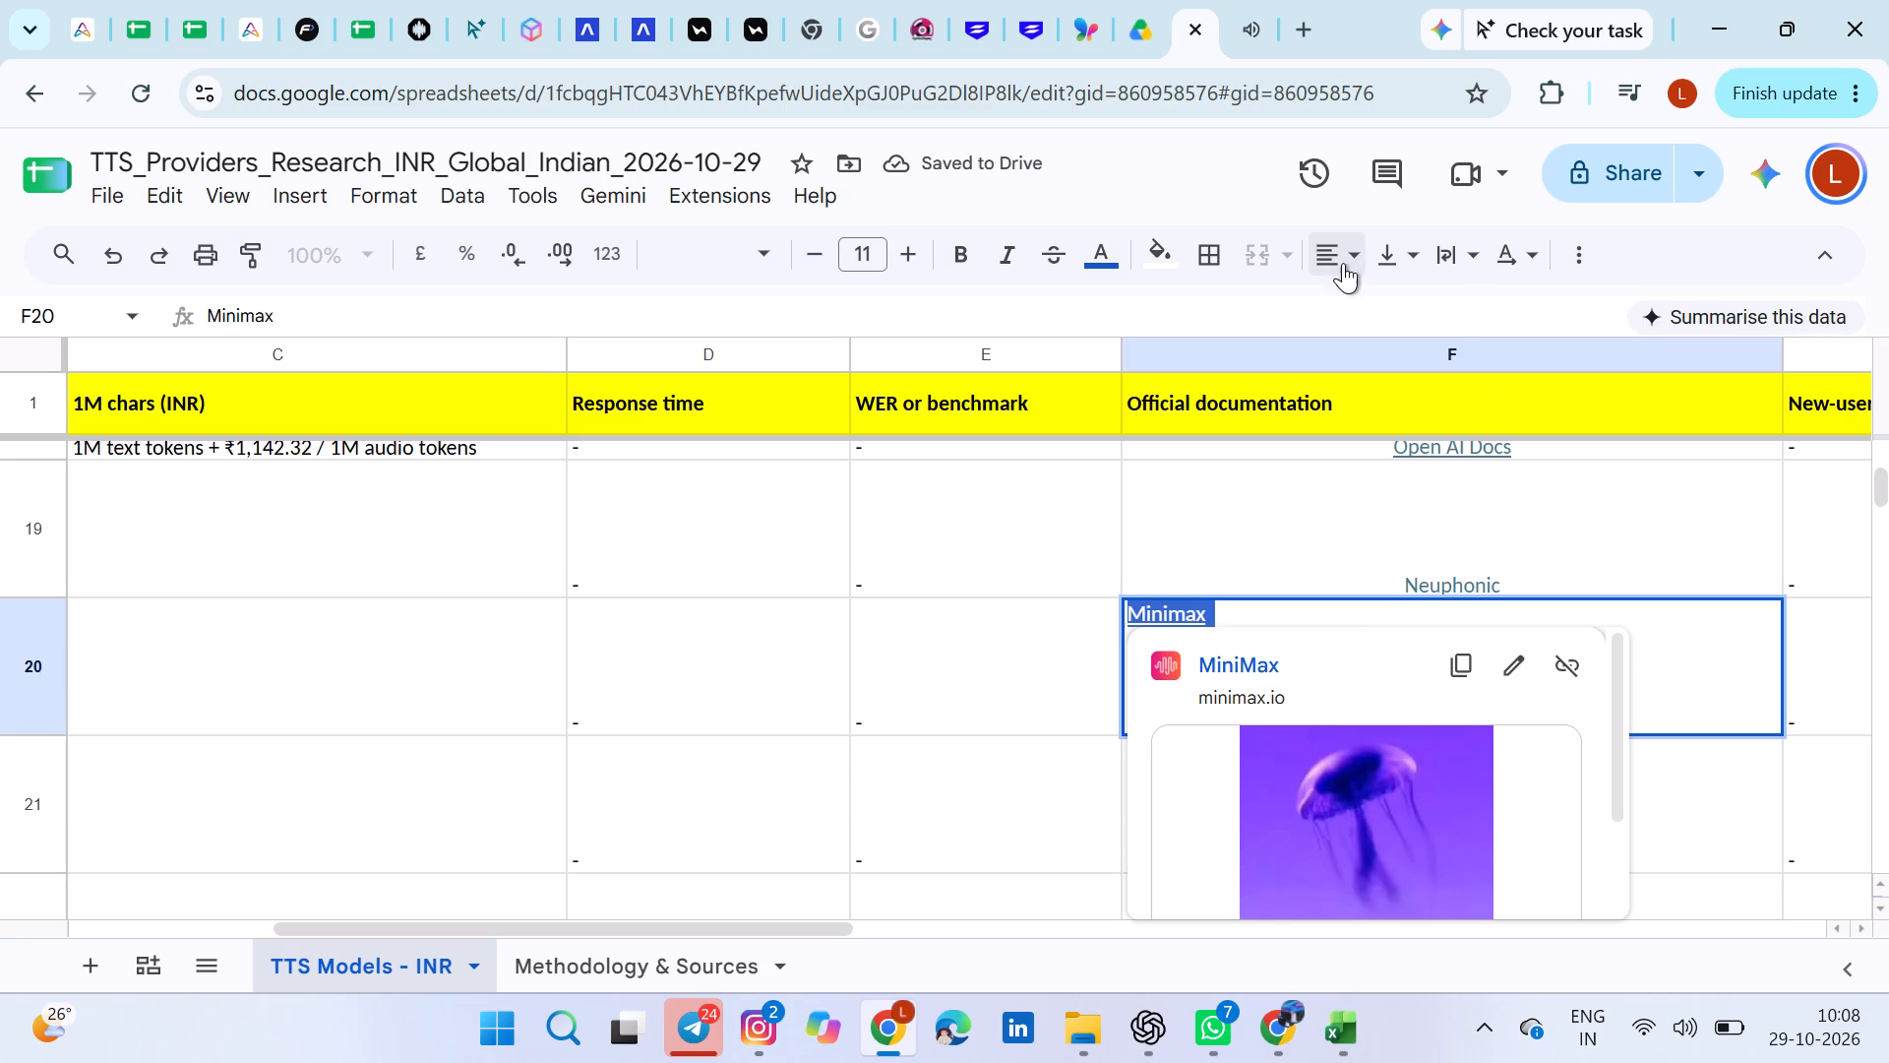
{"action": "left_click", "coordinate": [1343, 253]}
{"action": "left_click", "coordinate": [1376, 307]}
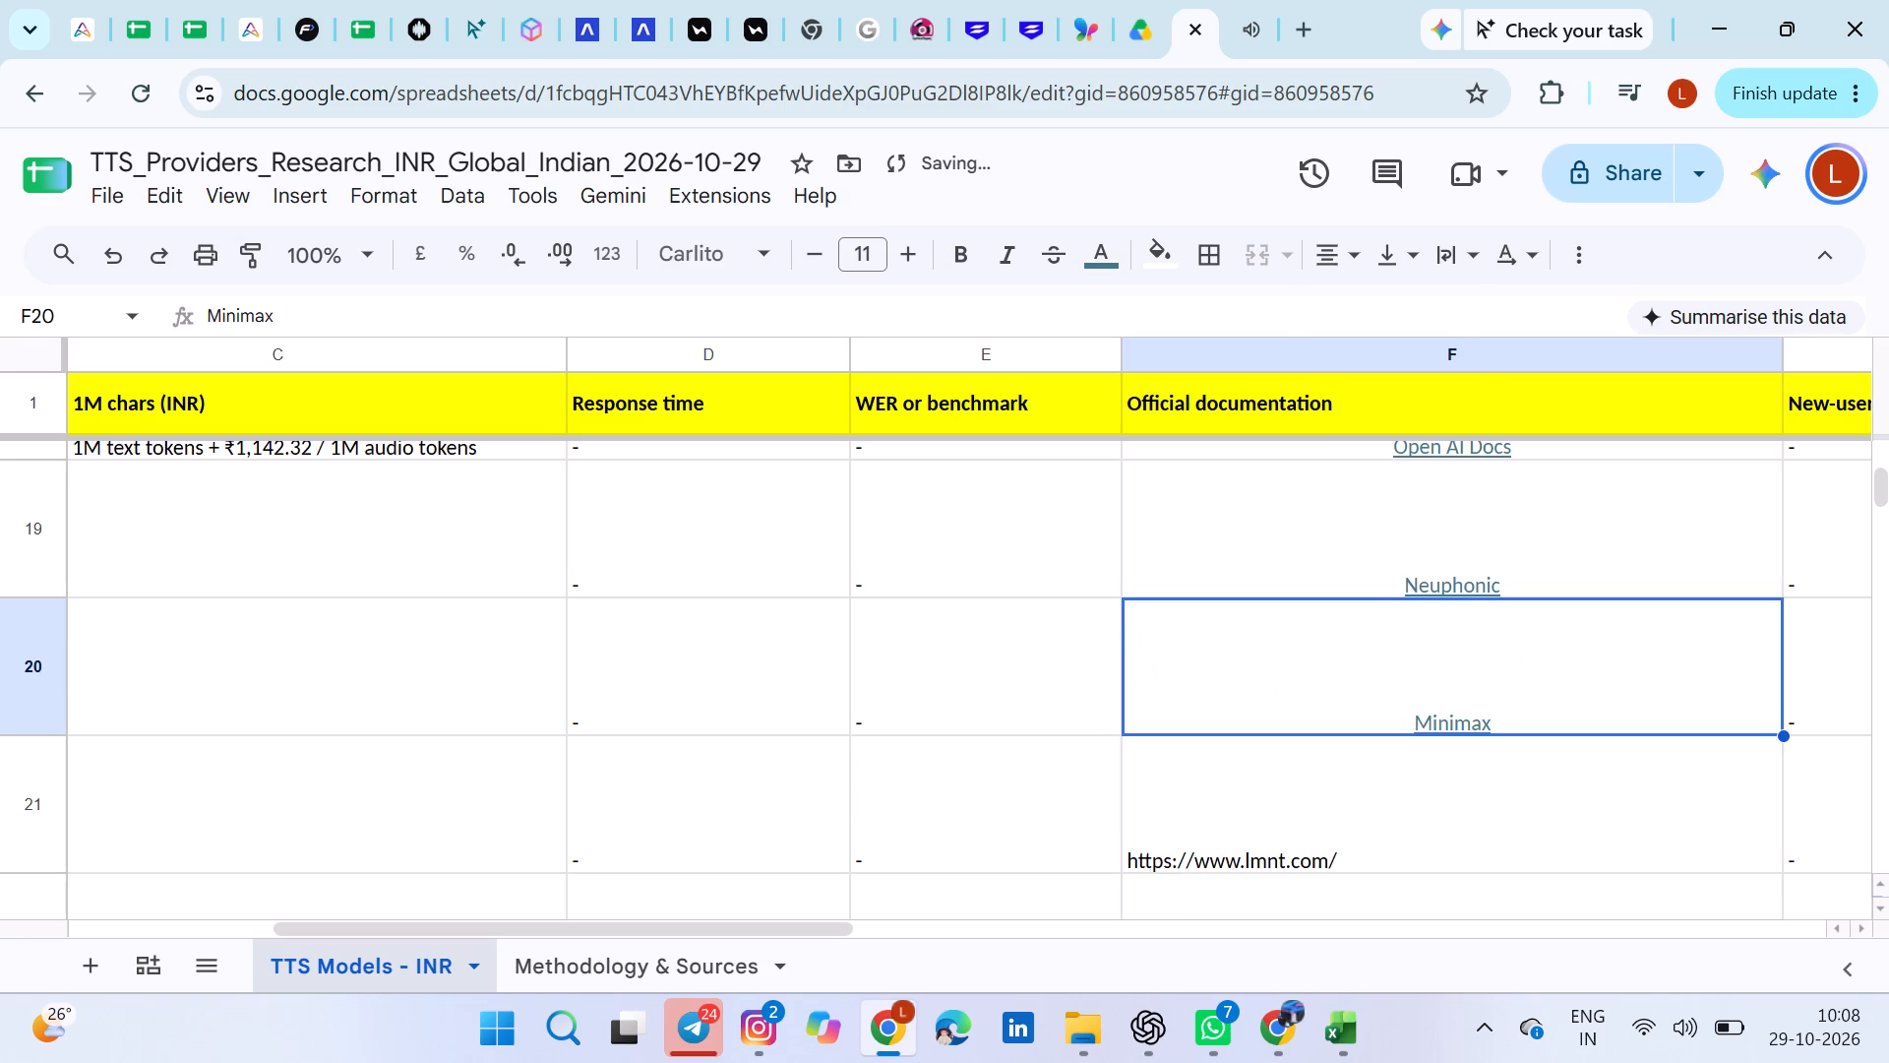
{"action": "left_click", "coordinate": [1497, 830]}
{"action": "scroll", "coordinate": [1497, 830], "scroll_direction": "down", "scroll_amount": 2}
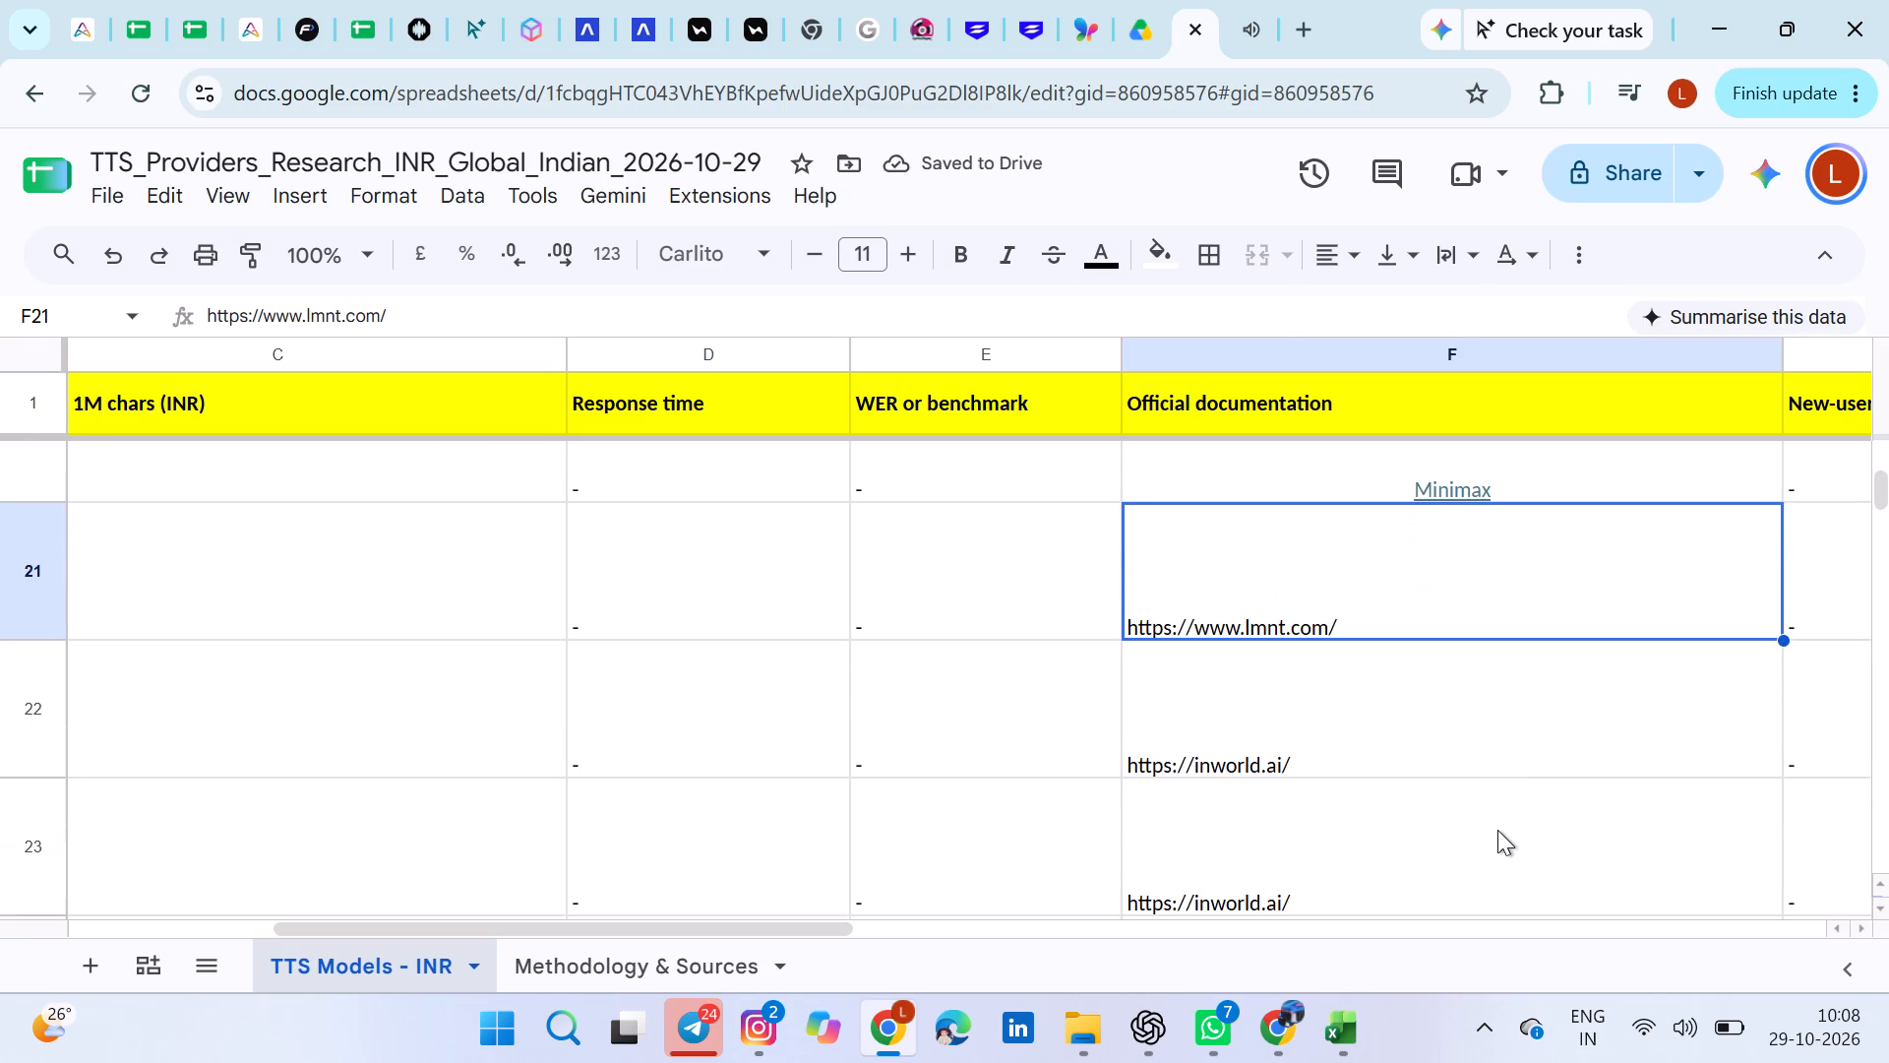
{"action": "double_click", "coordinate": [1412, 605]}
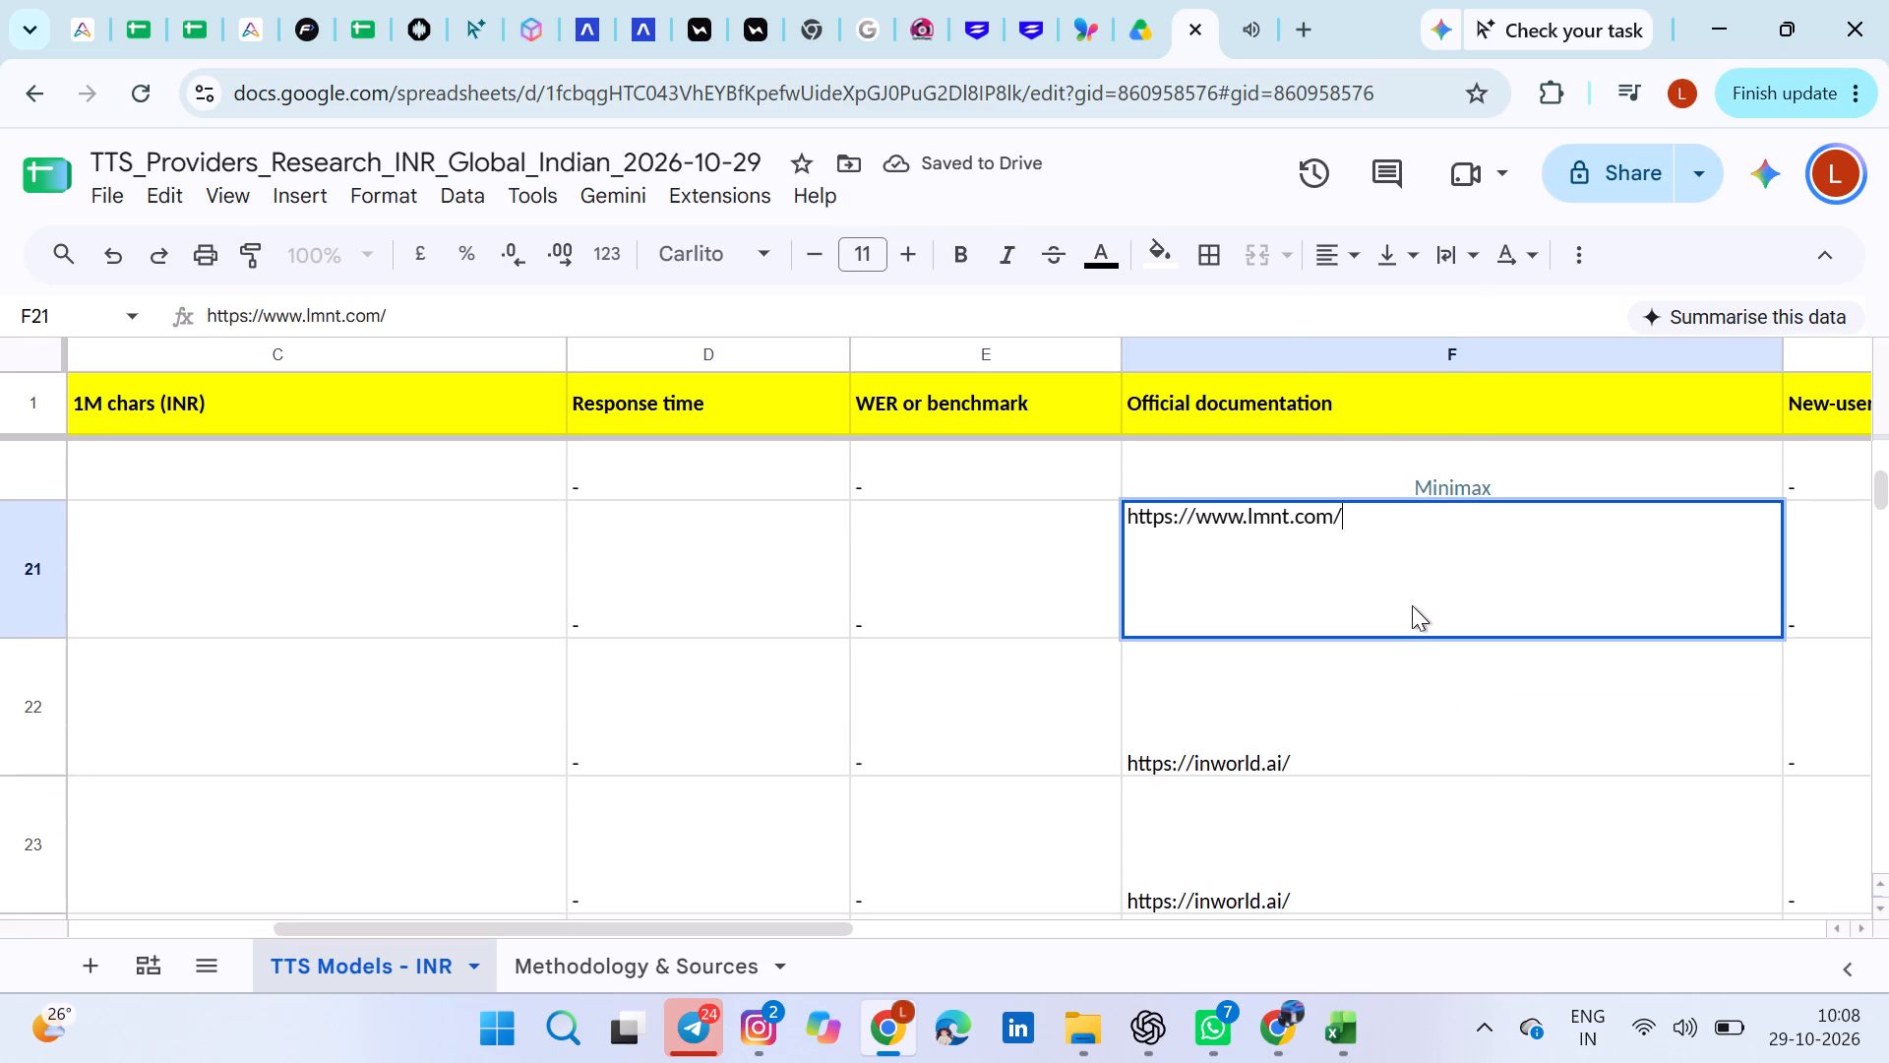
{"action": "key", "text": "ctrl+a"}
{"action": "scroll", "coordinate": [719, 631], "scroll_direction": "right", "scroll_amount": 4}
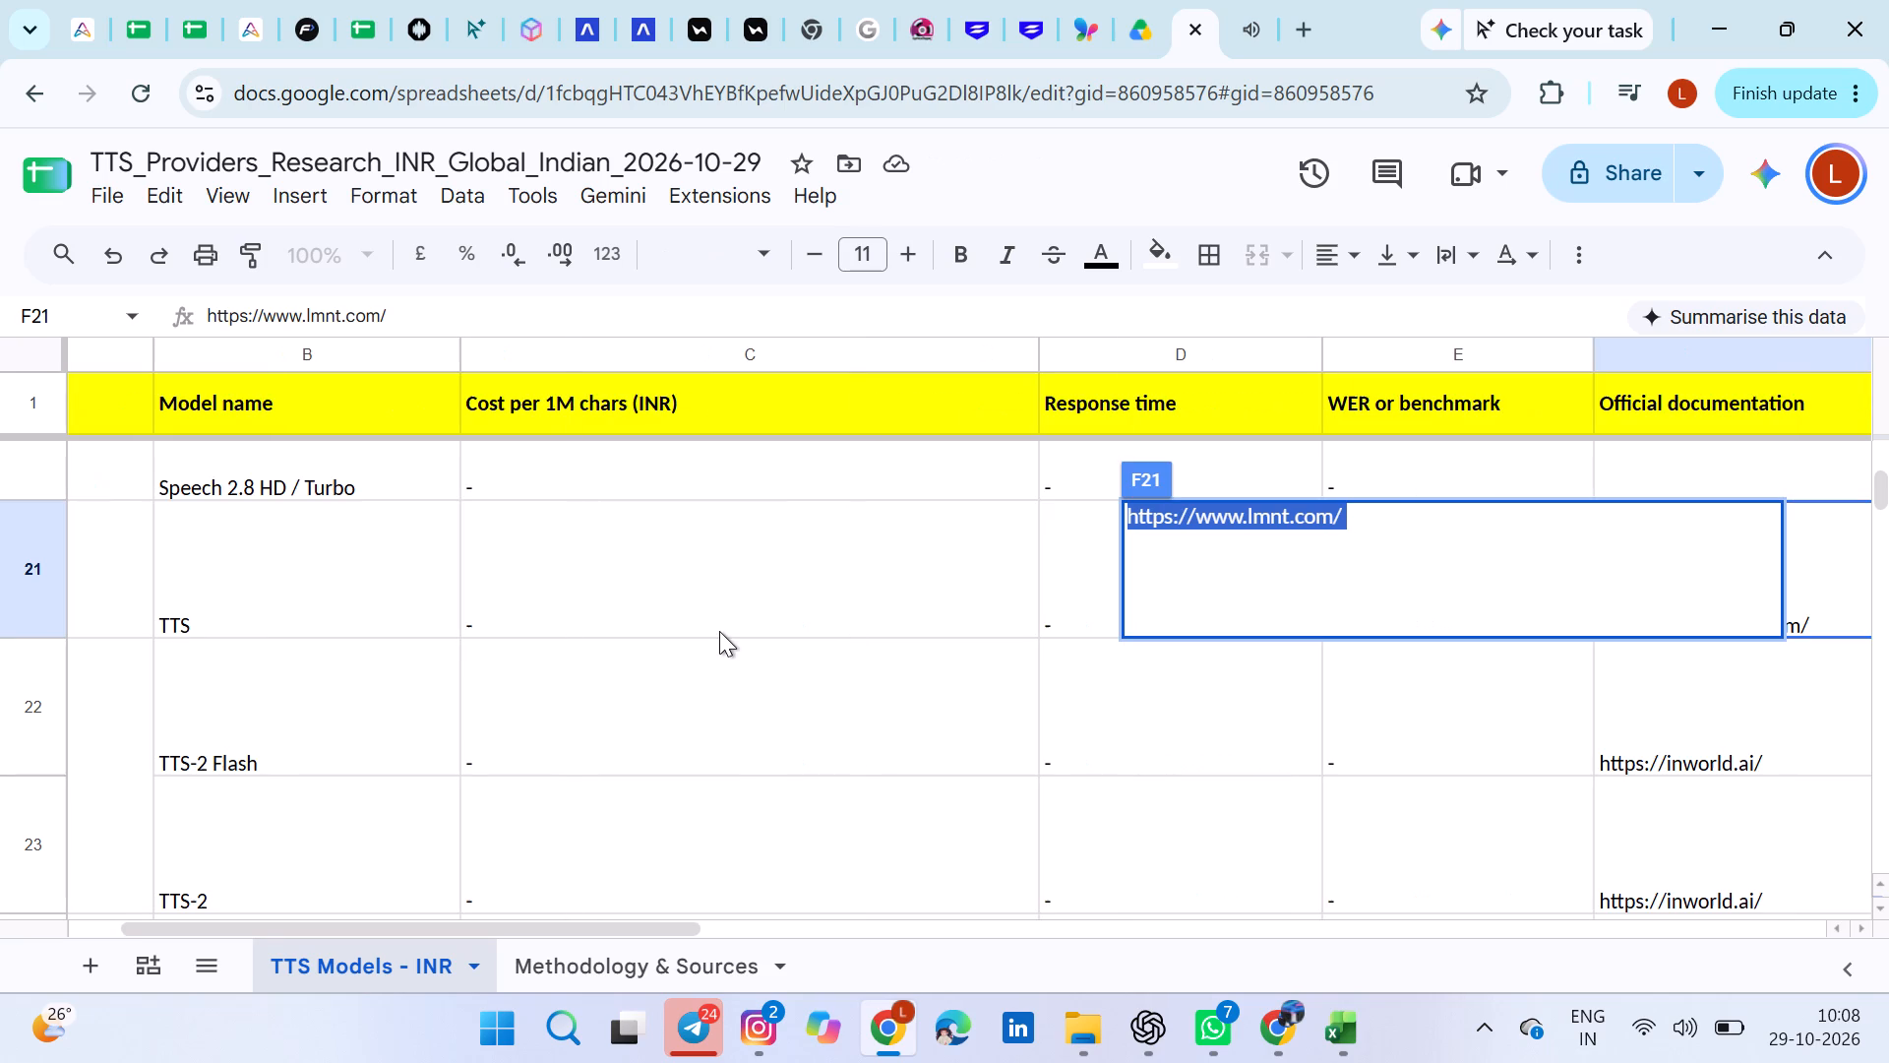
{"action": "scroll", "coordinate": [719, 631], "scroll_direction": "left", "scroll_amount": 2}
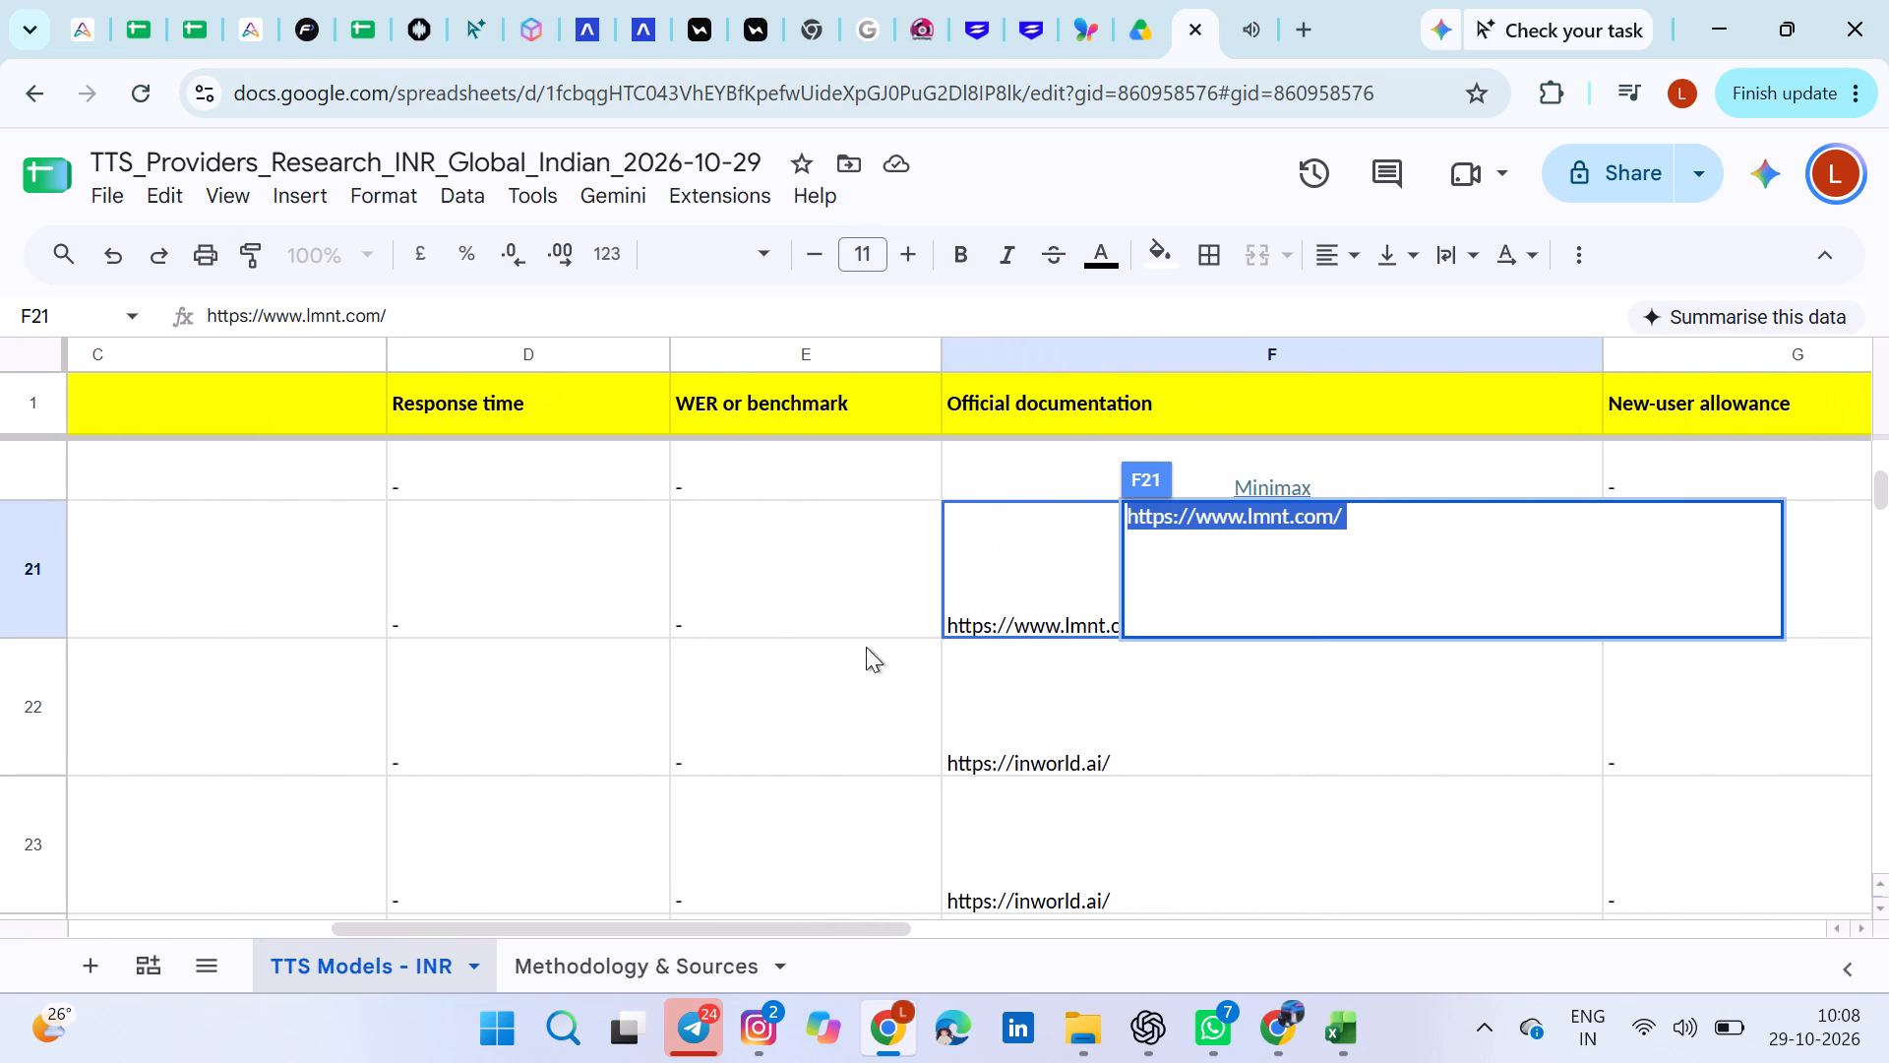
{"action": "key", "text": "ctrl+c"}
{"action": "key", "text": "BackSpace"}
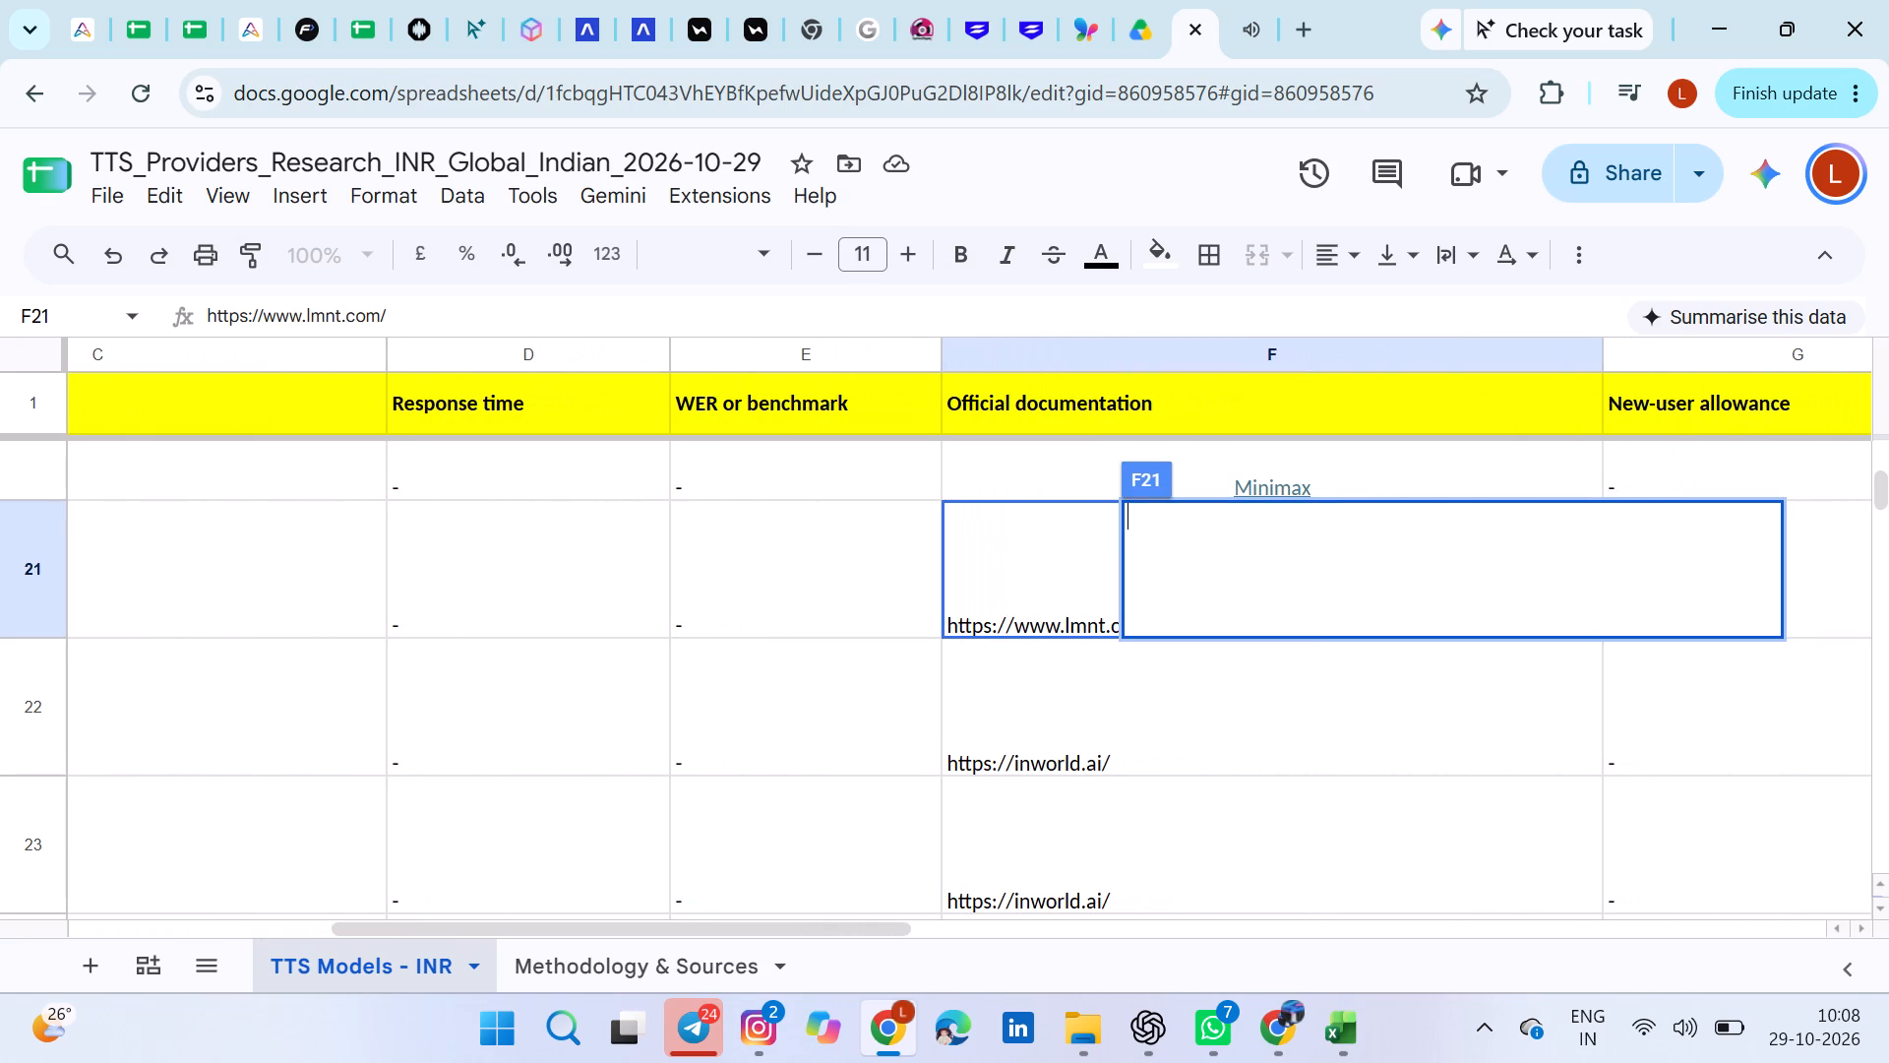
{"action": "key", "text": "ctrl+v"}
{"action": "key", "text": "Return"}
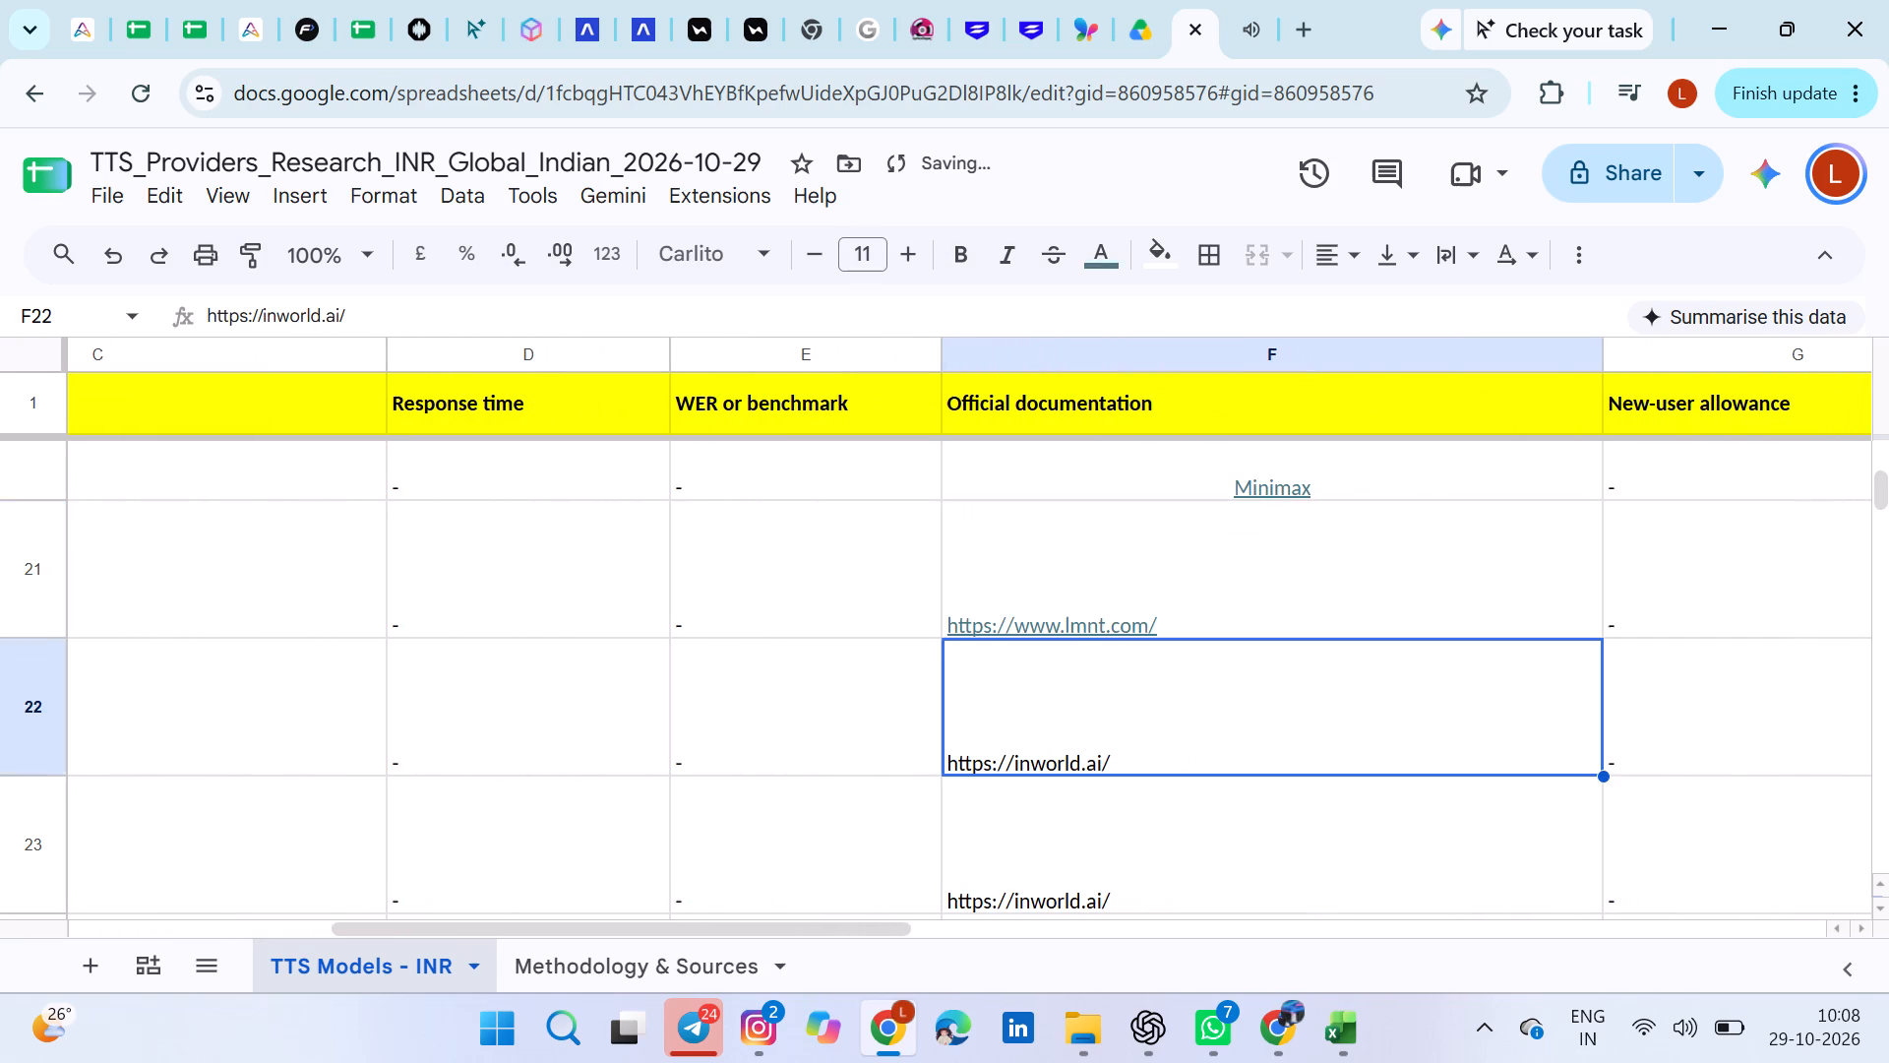
Change the F21 link's display text to "Lmnt" and centre it horizontally.
{"action": "double_click", "coordinate": [1249, 590]}
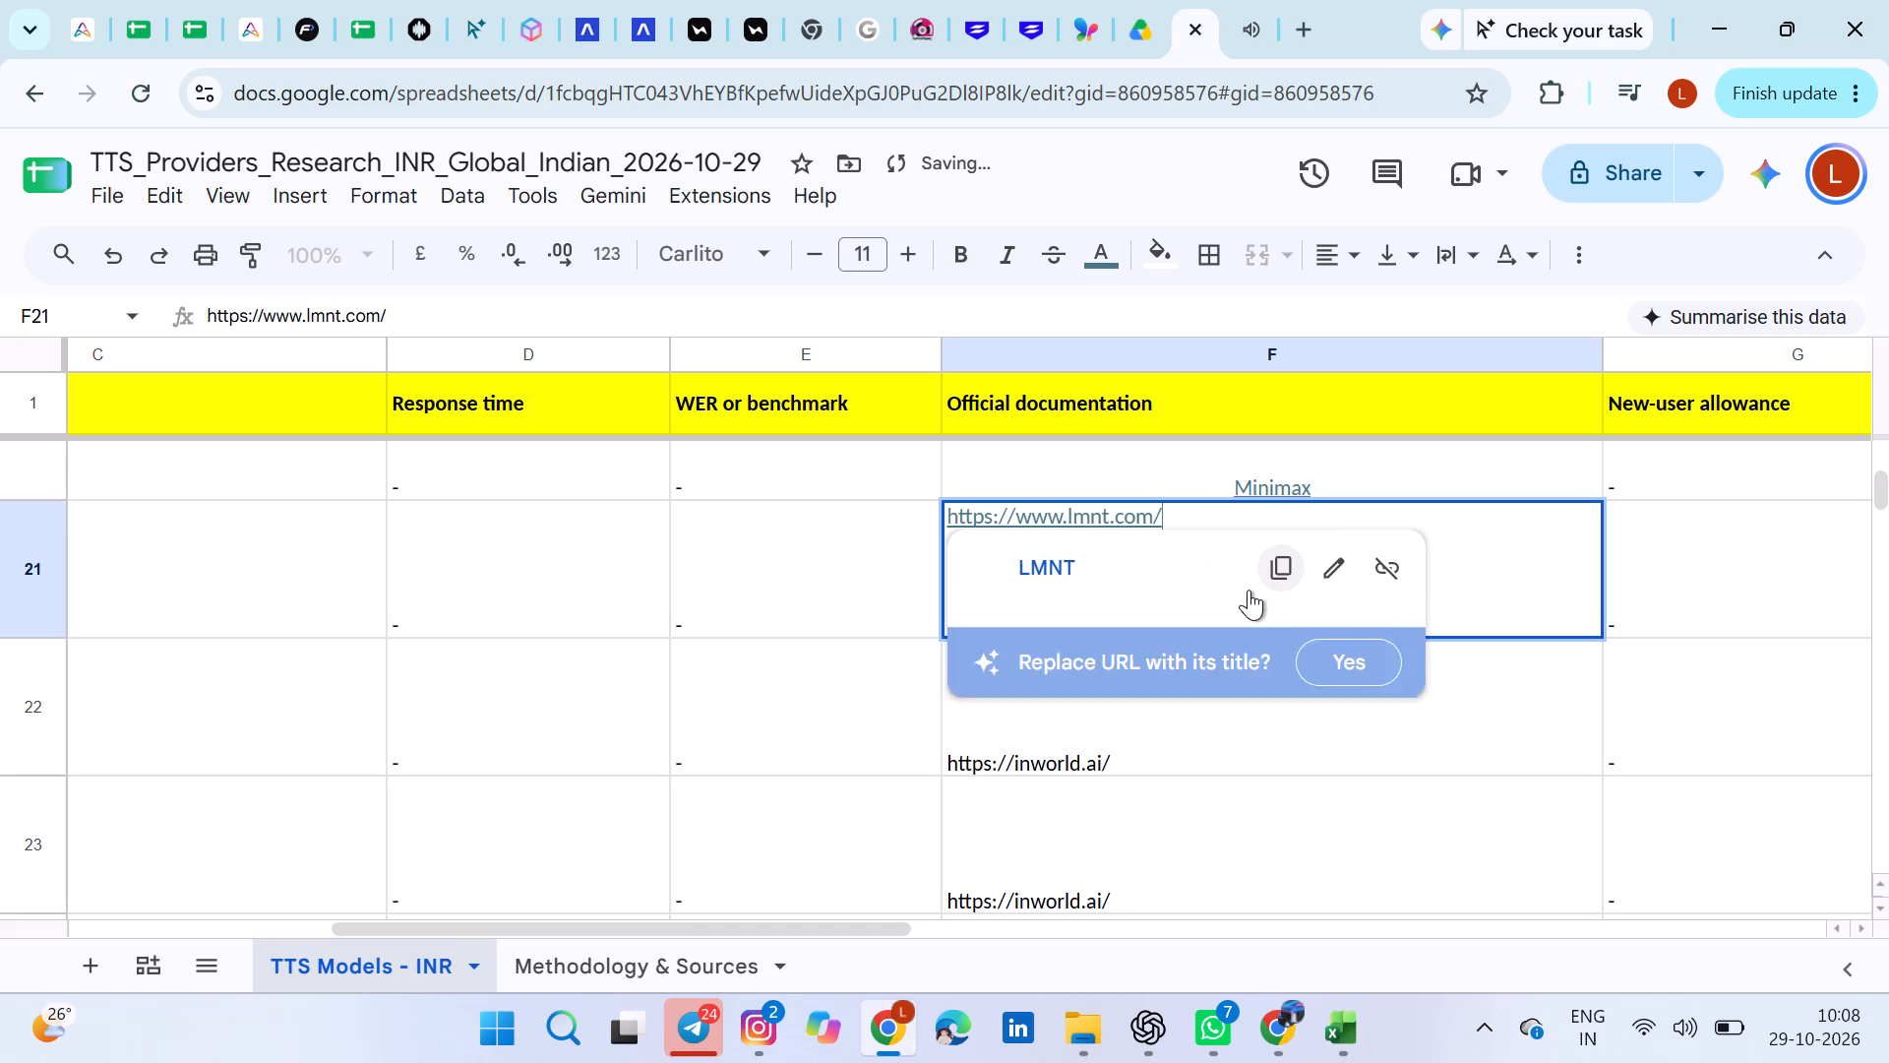
{"action": "left_click", "coordinate": [1330, 581]}
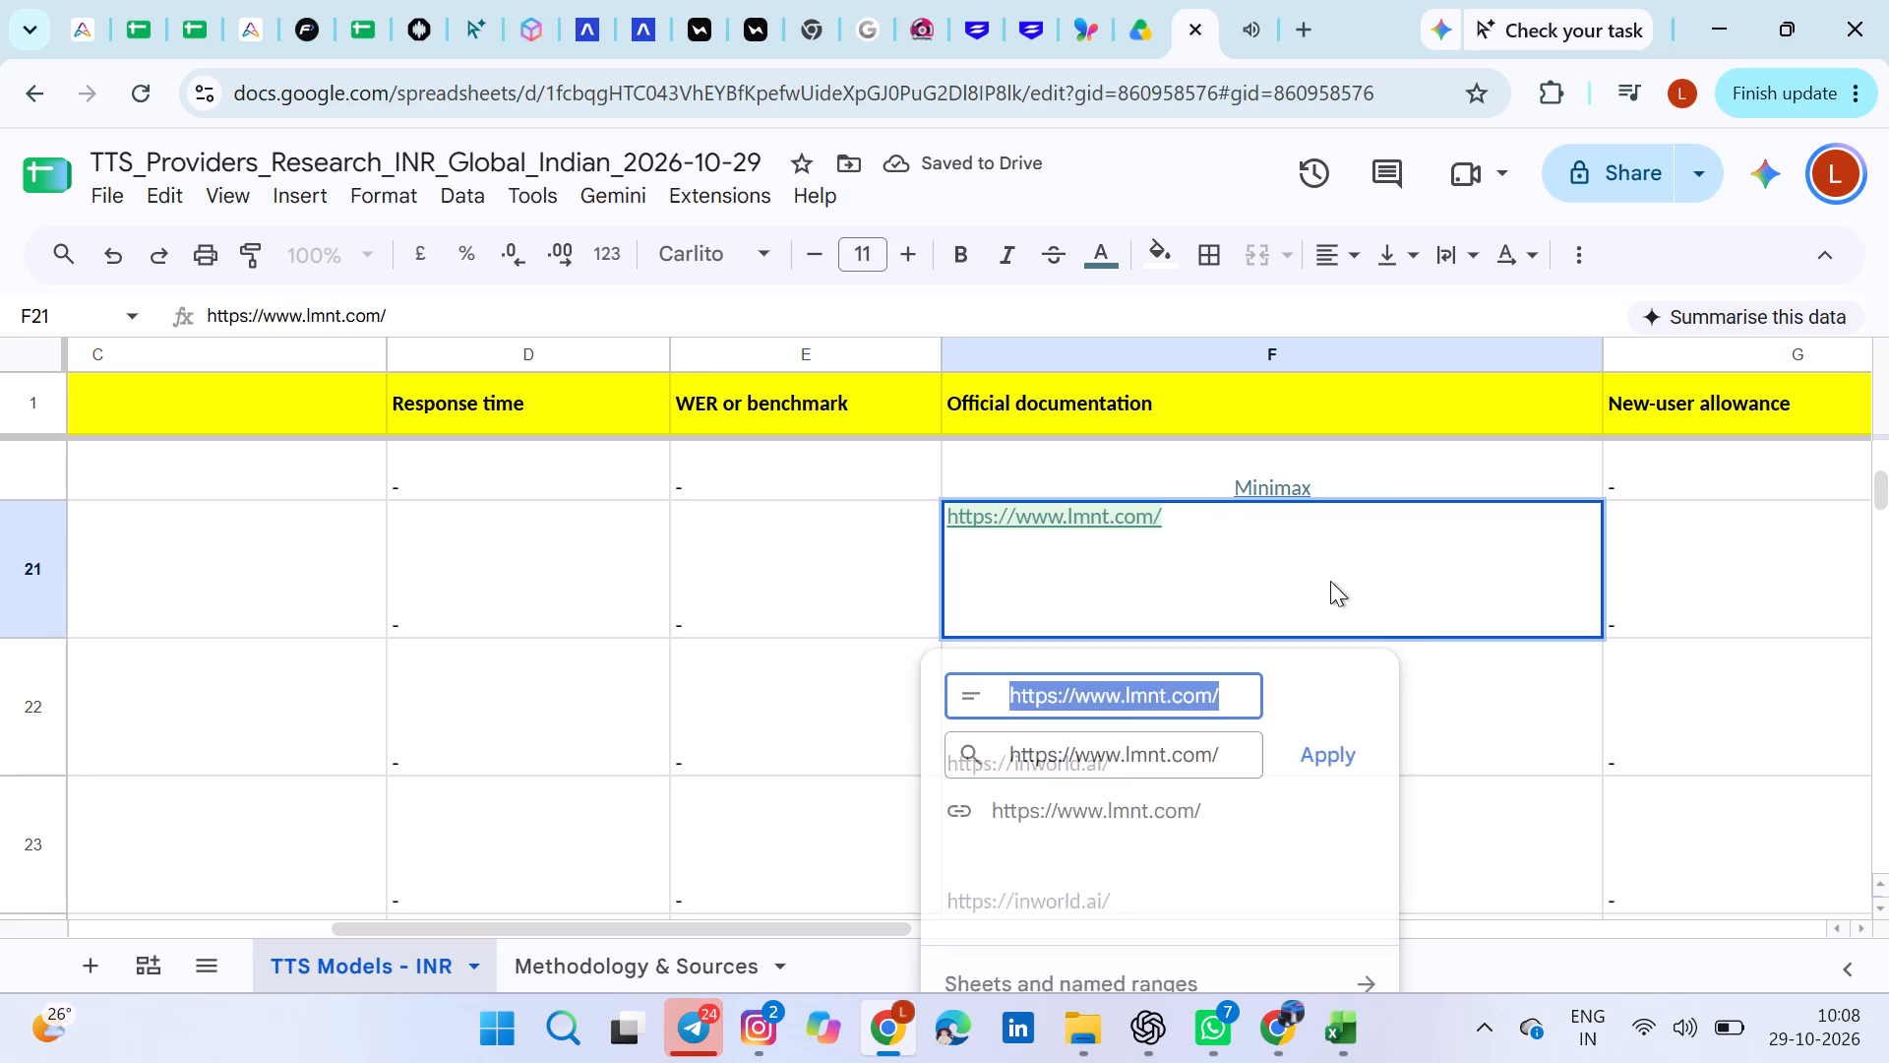
{"action": "key", "text": "shift+l"}
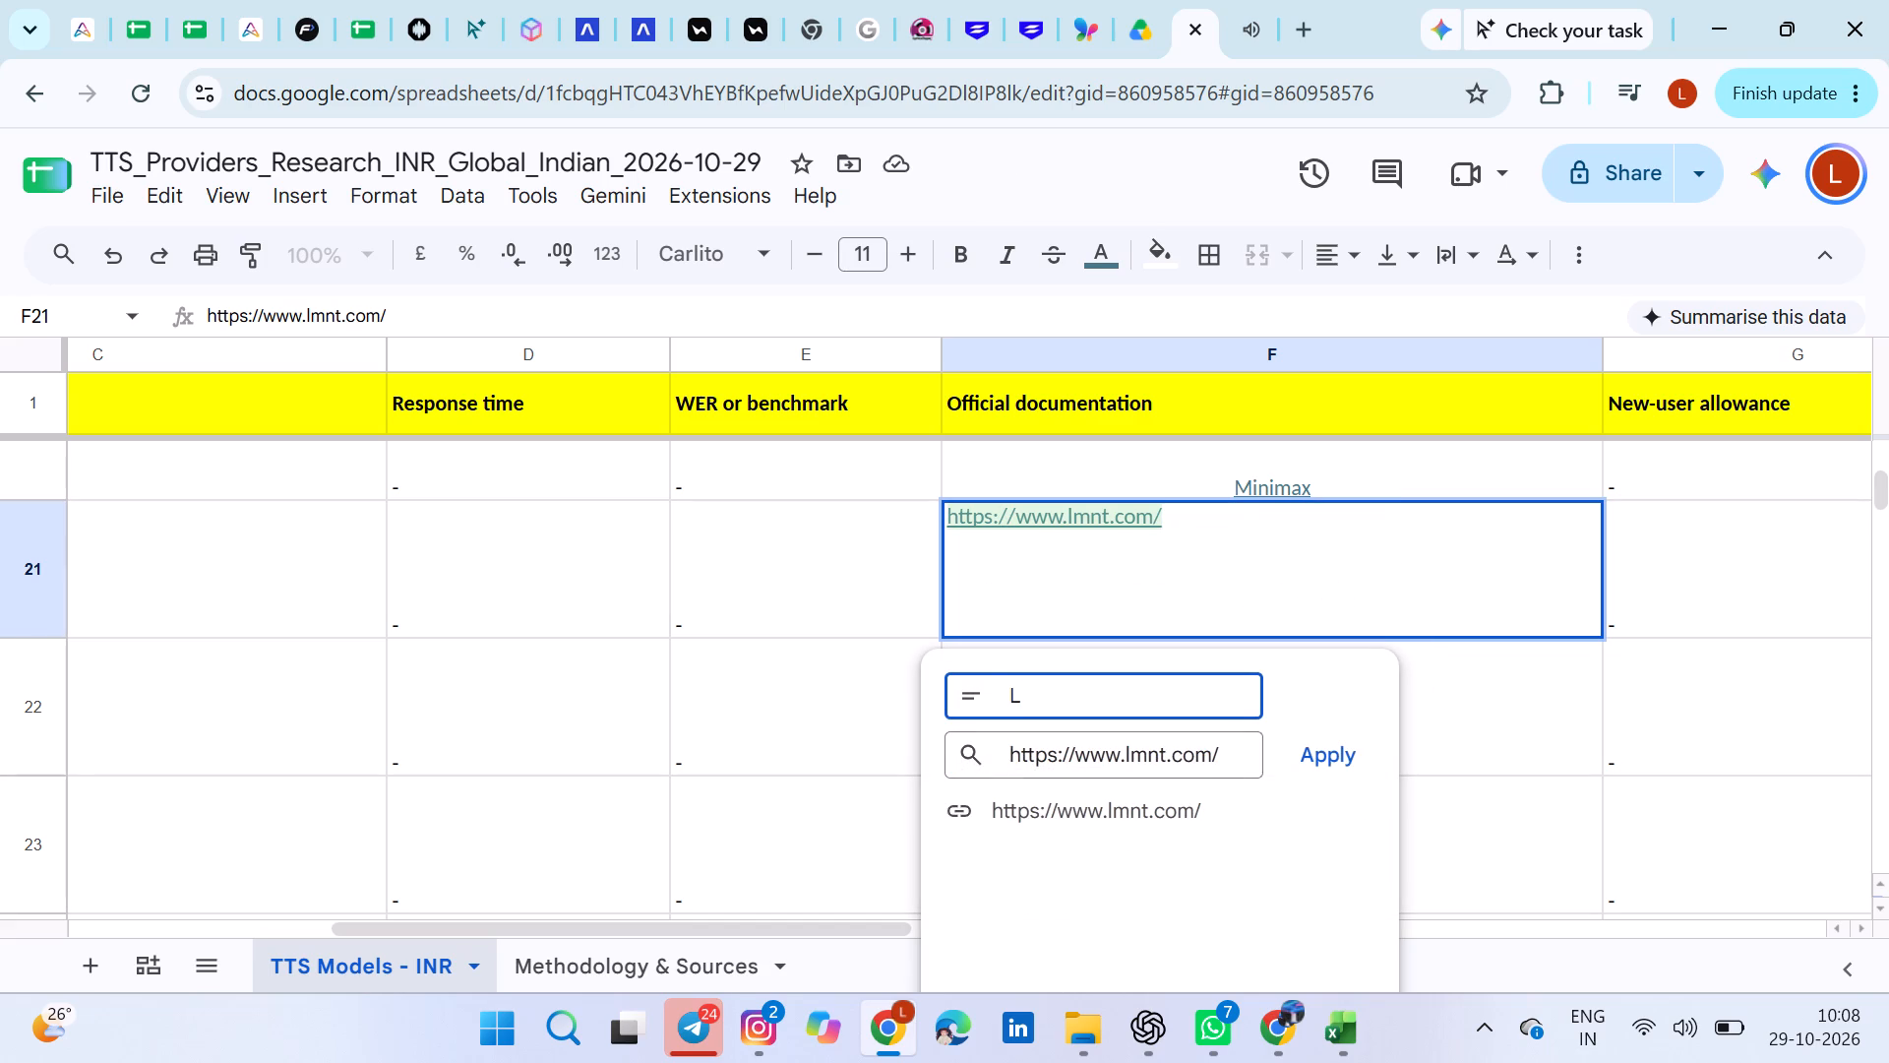
{"action": "type", "text": "mnt"}
{"action": "key", "text": "Return"}
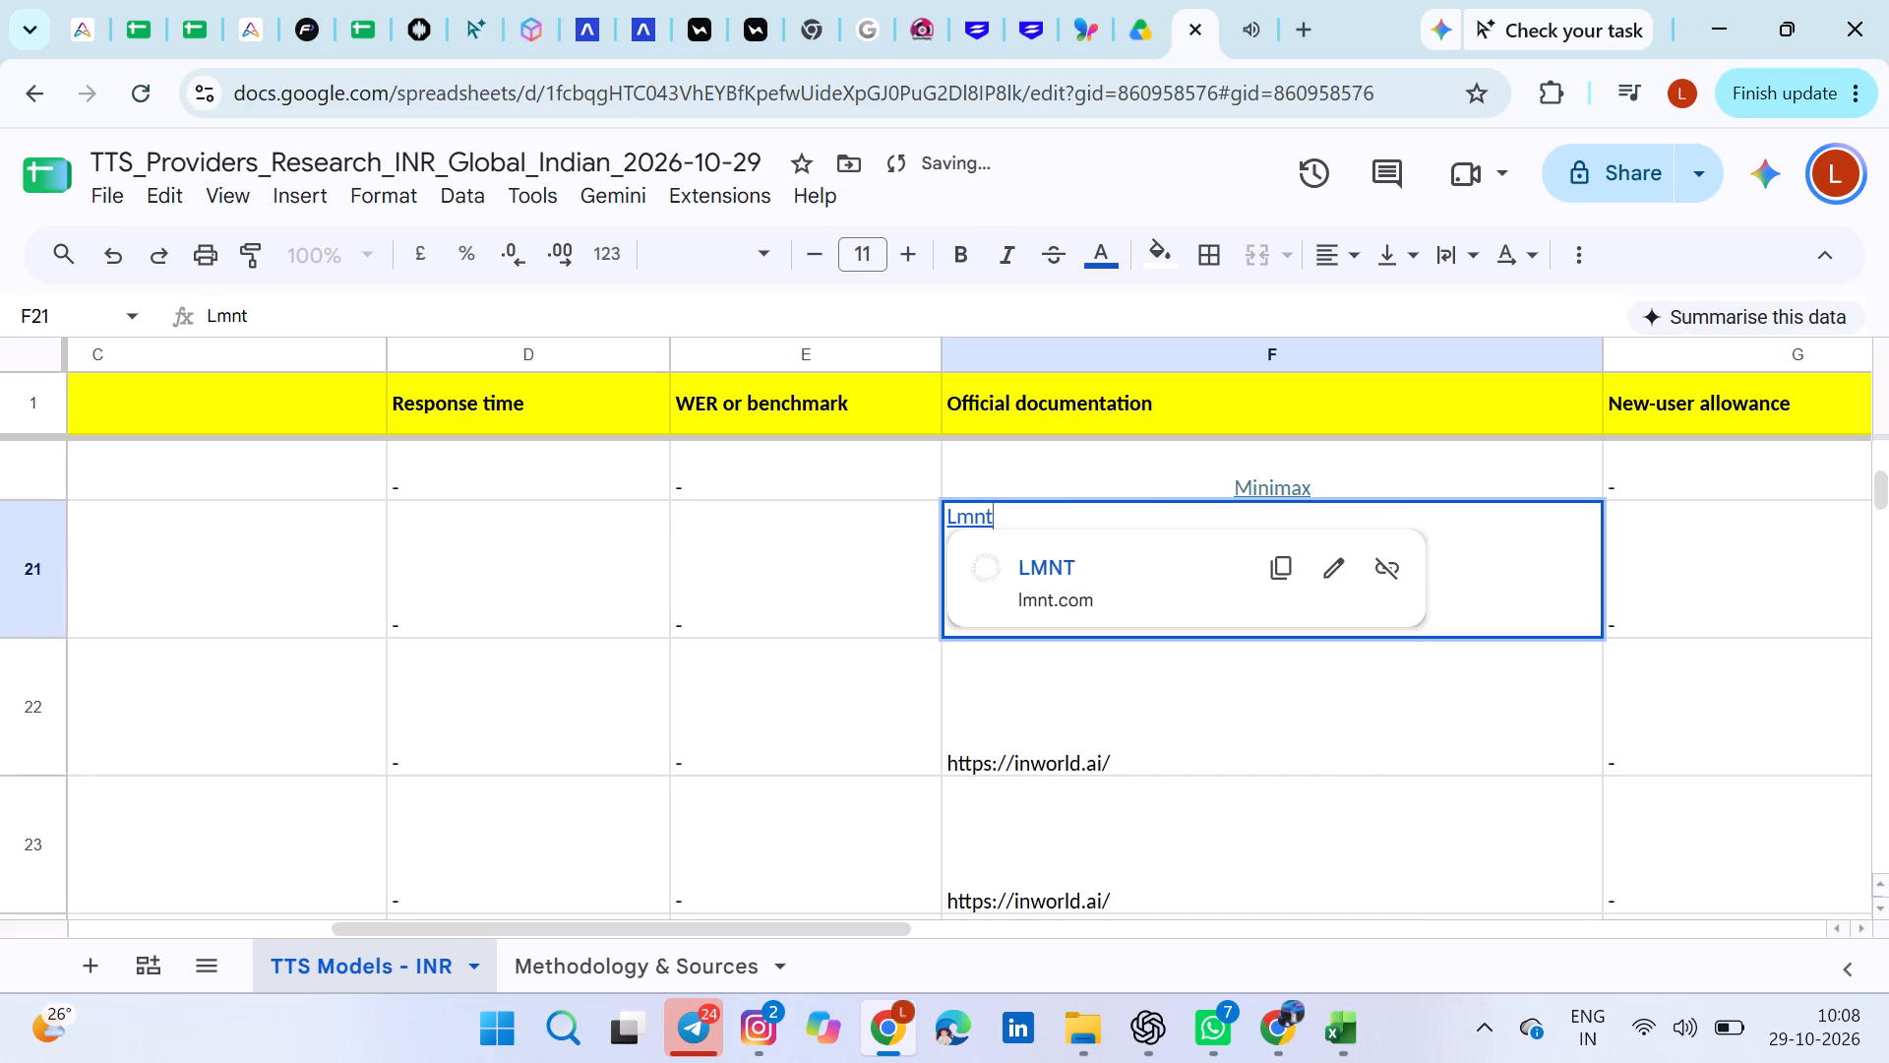
{"action": "key", "text": "ctrl+a"}
{"action": "left_click_drag", "start_coordinate": [1343, 248], "coordinate": [1374, 305]}
{"action": "left_click", "coordinate": [1374, 305]}
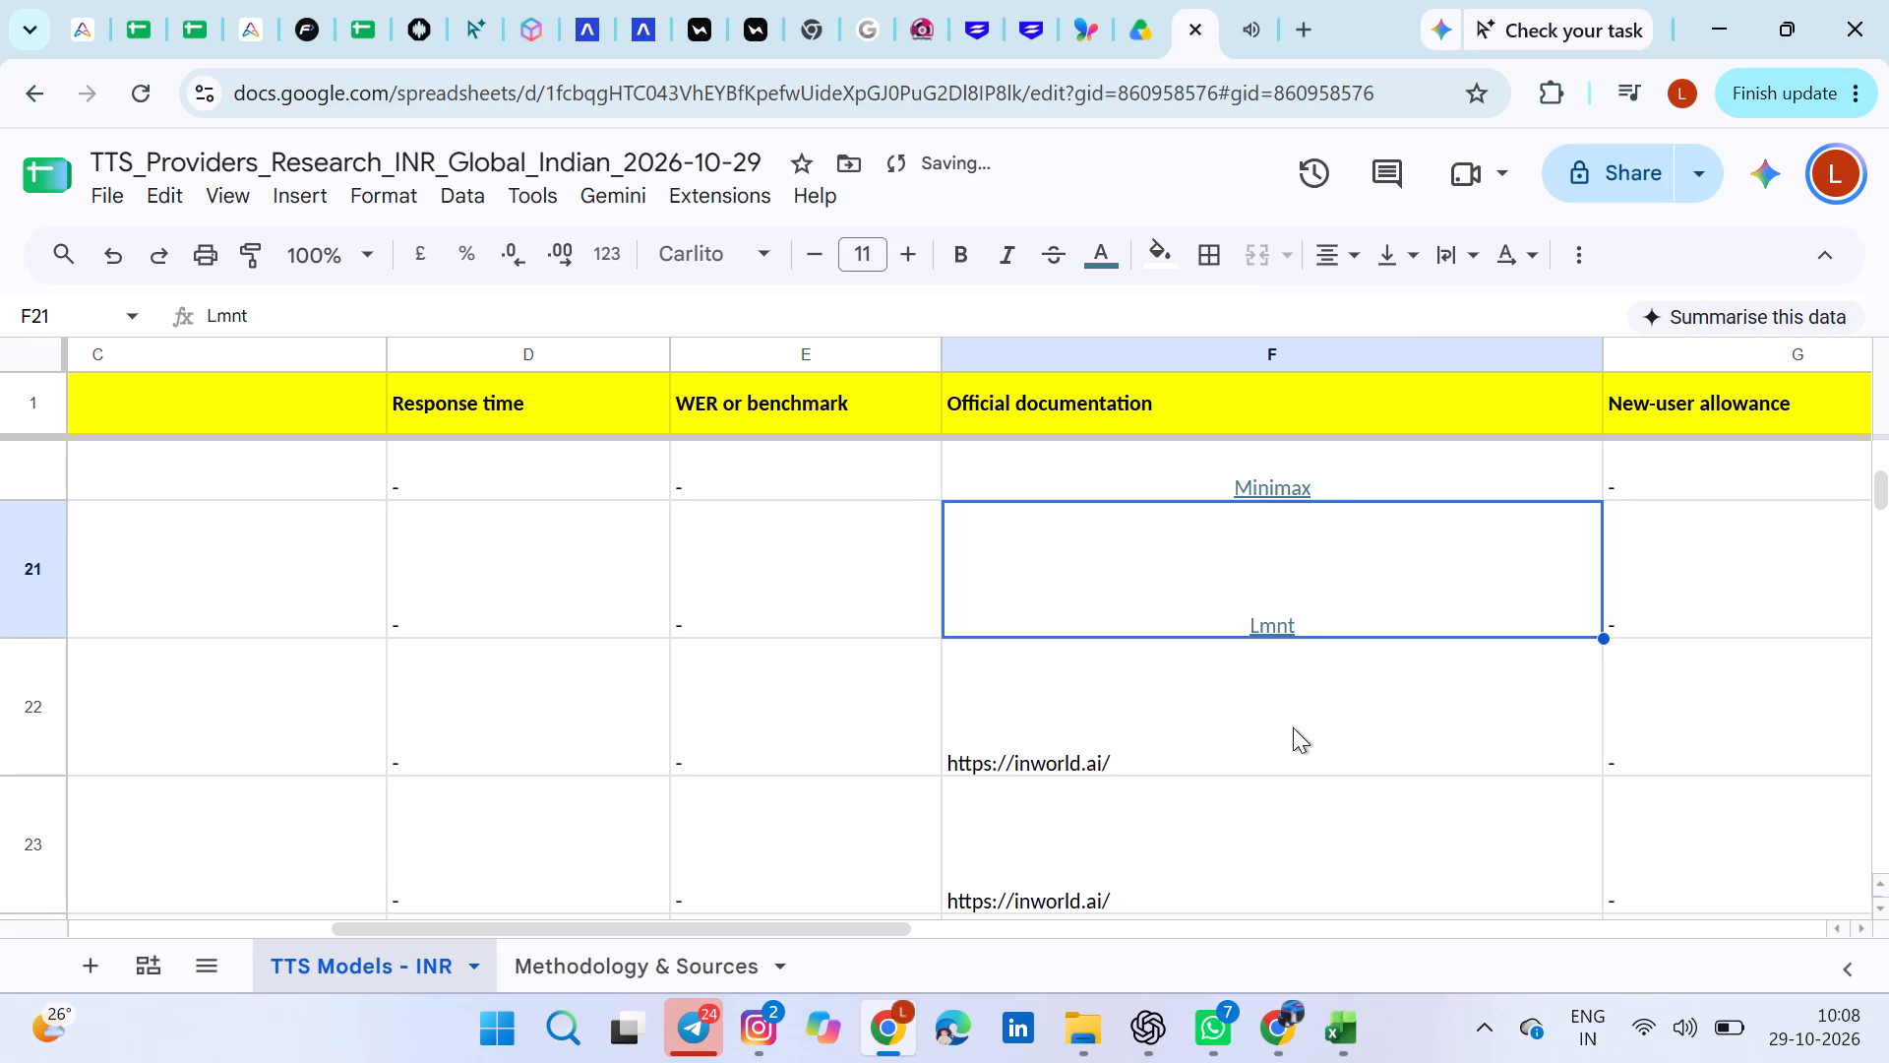
{"action": "double_click", "coordinate": [1297, 719]}
{"action": "key", "text": "ctrl+a"}
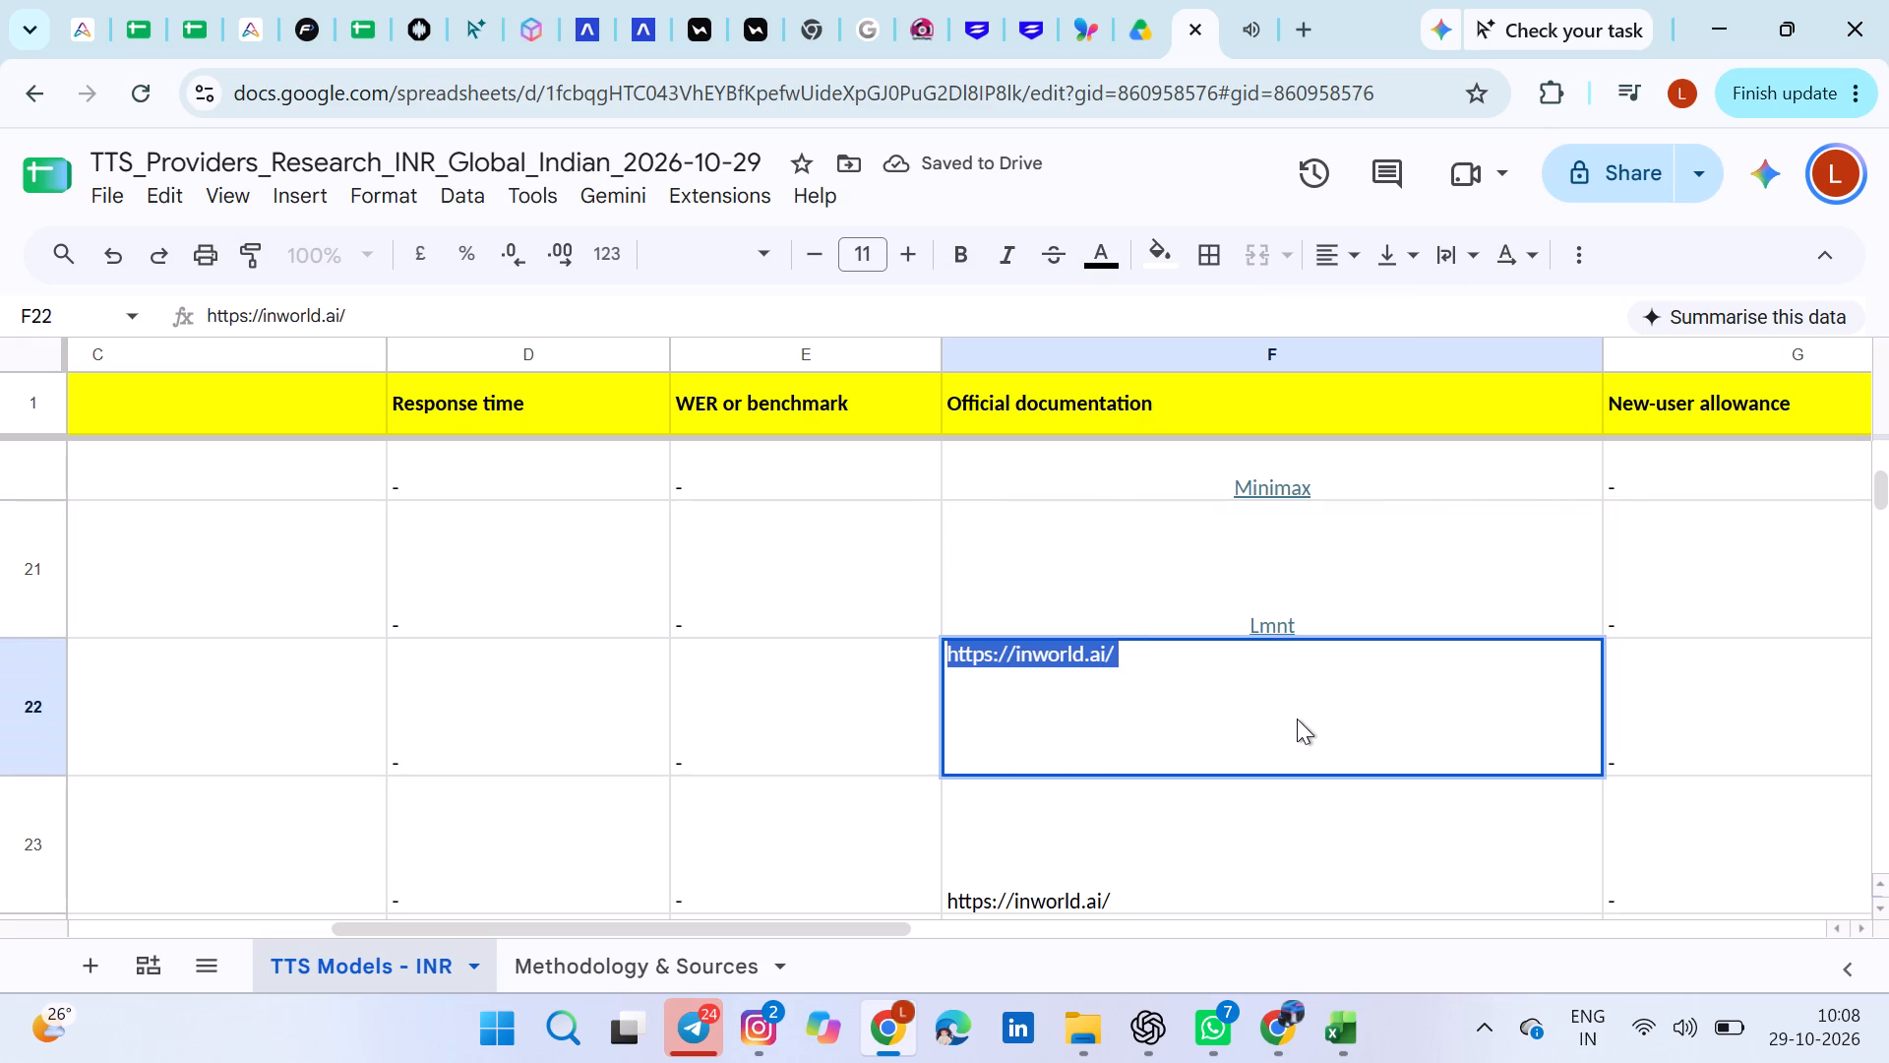
{"action": "key", "text": "BackSpace"}
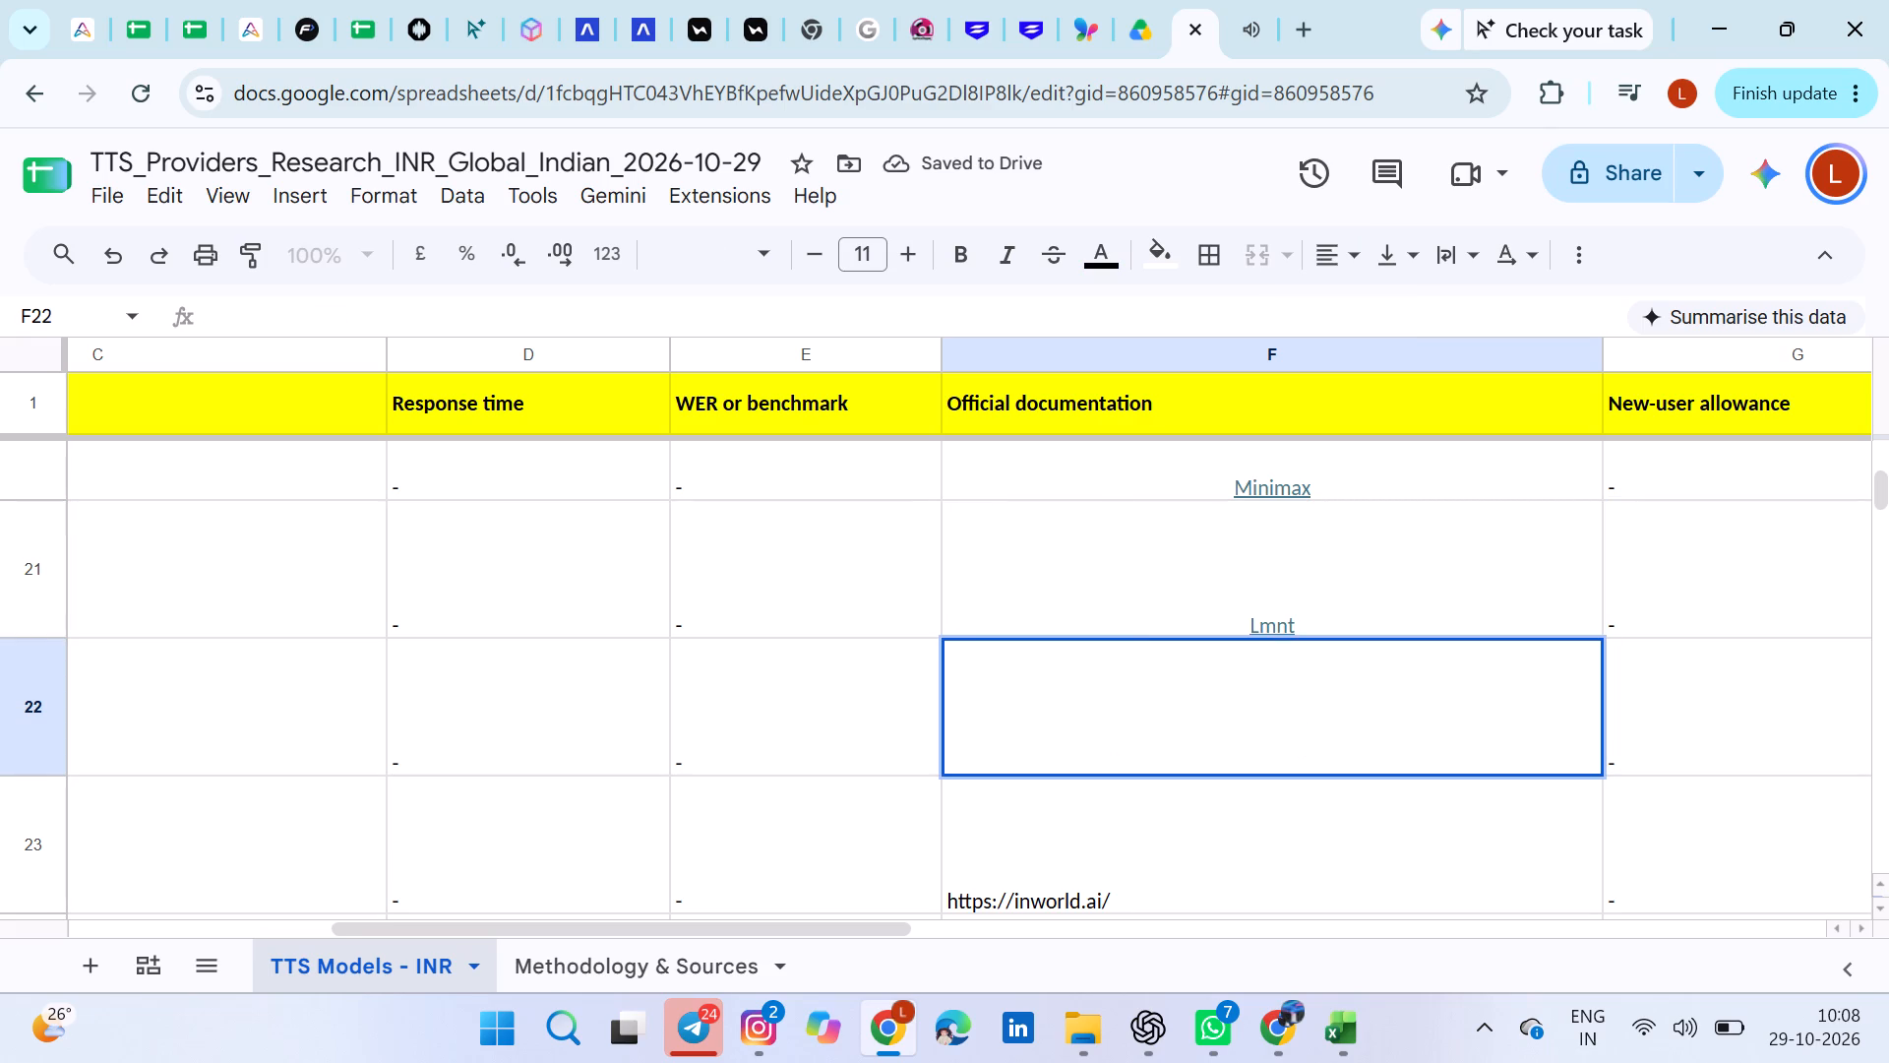
{"action": "key", "text": "ctrl+z"}
{"action": "key", "text": "ctrl+c"}
{"action": "key", "text": "BackSpace"}
{"action": "key", "text": "ctrl+v"}
{"action": "key", "text": "Return"}
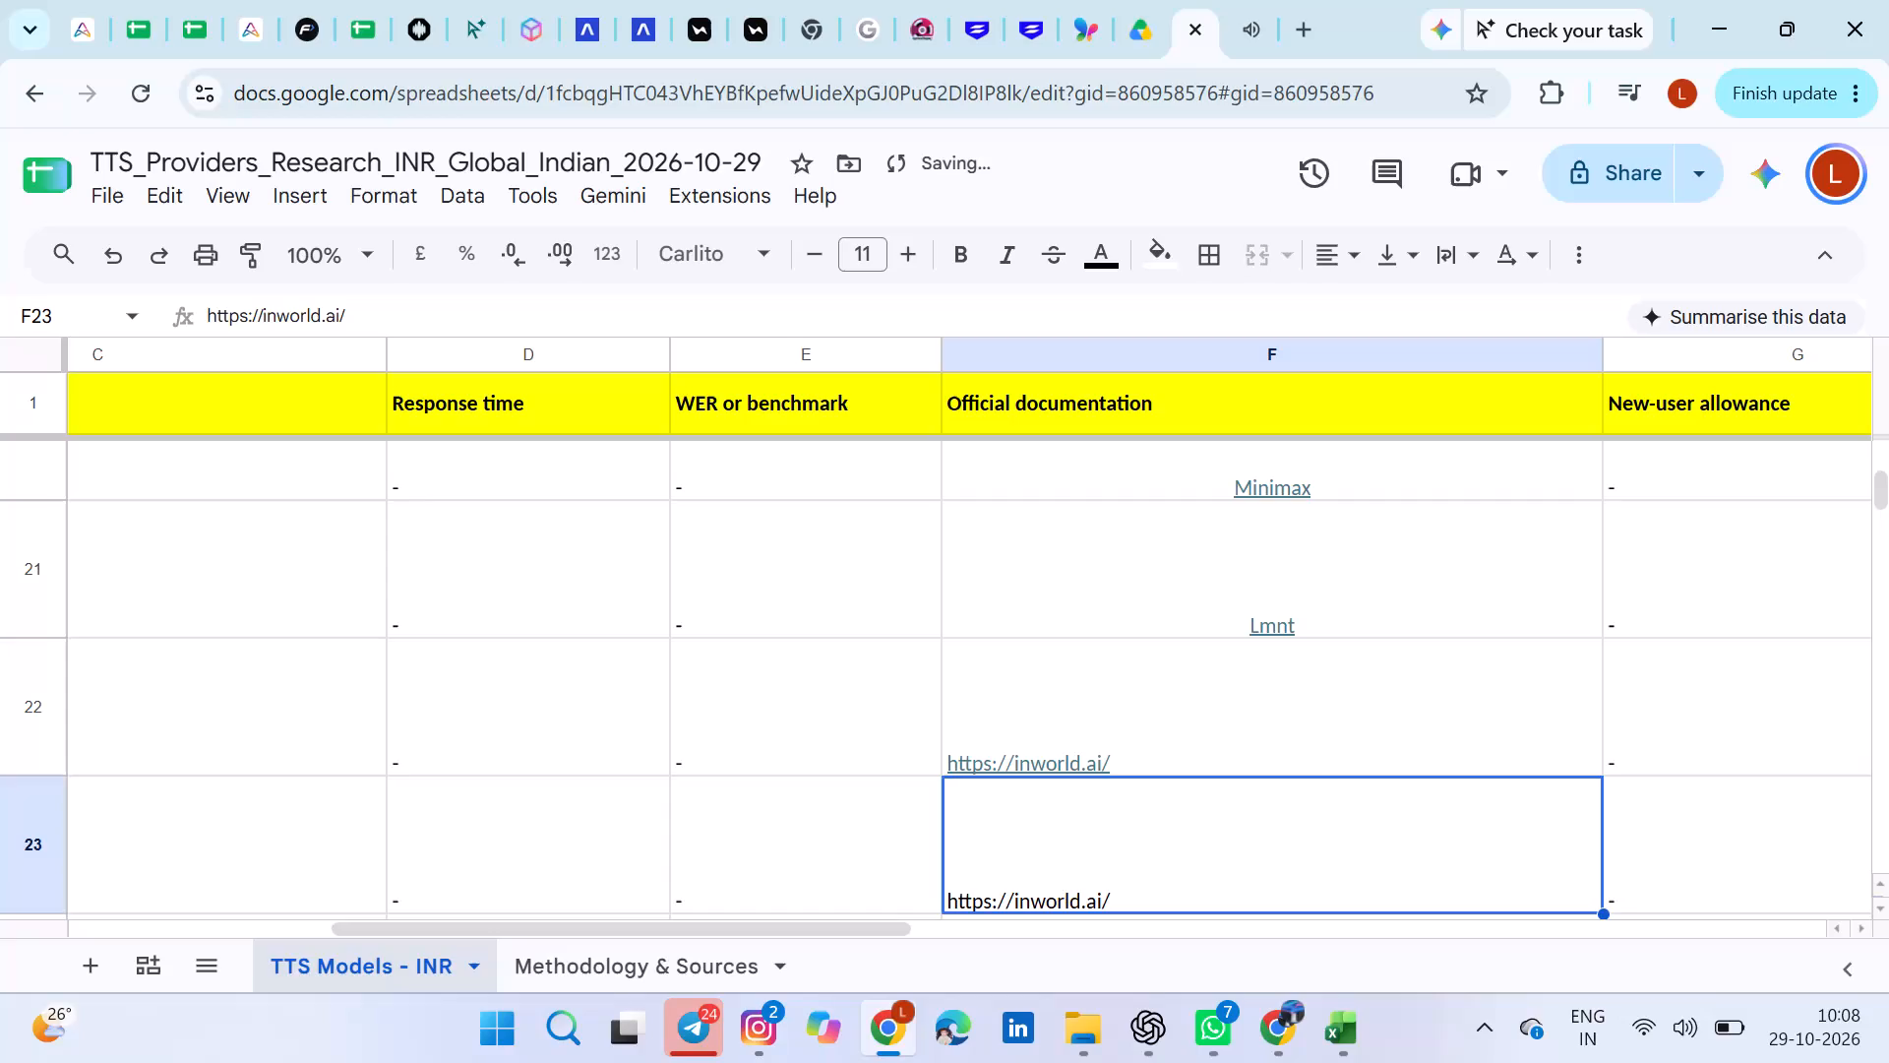
Change the F22 link's display text to "InWorld AI" and centre it horizontally.
{"action": "double_click", "coordinate": [1308, 756]}
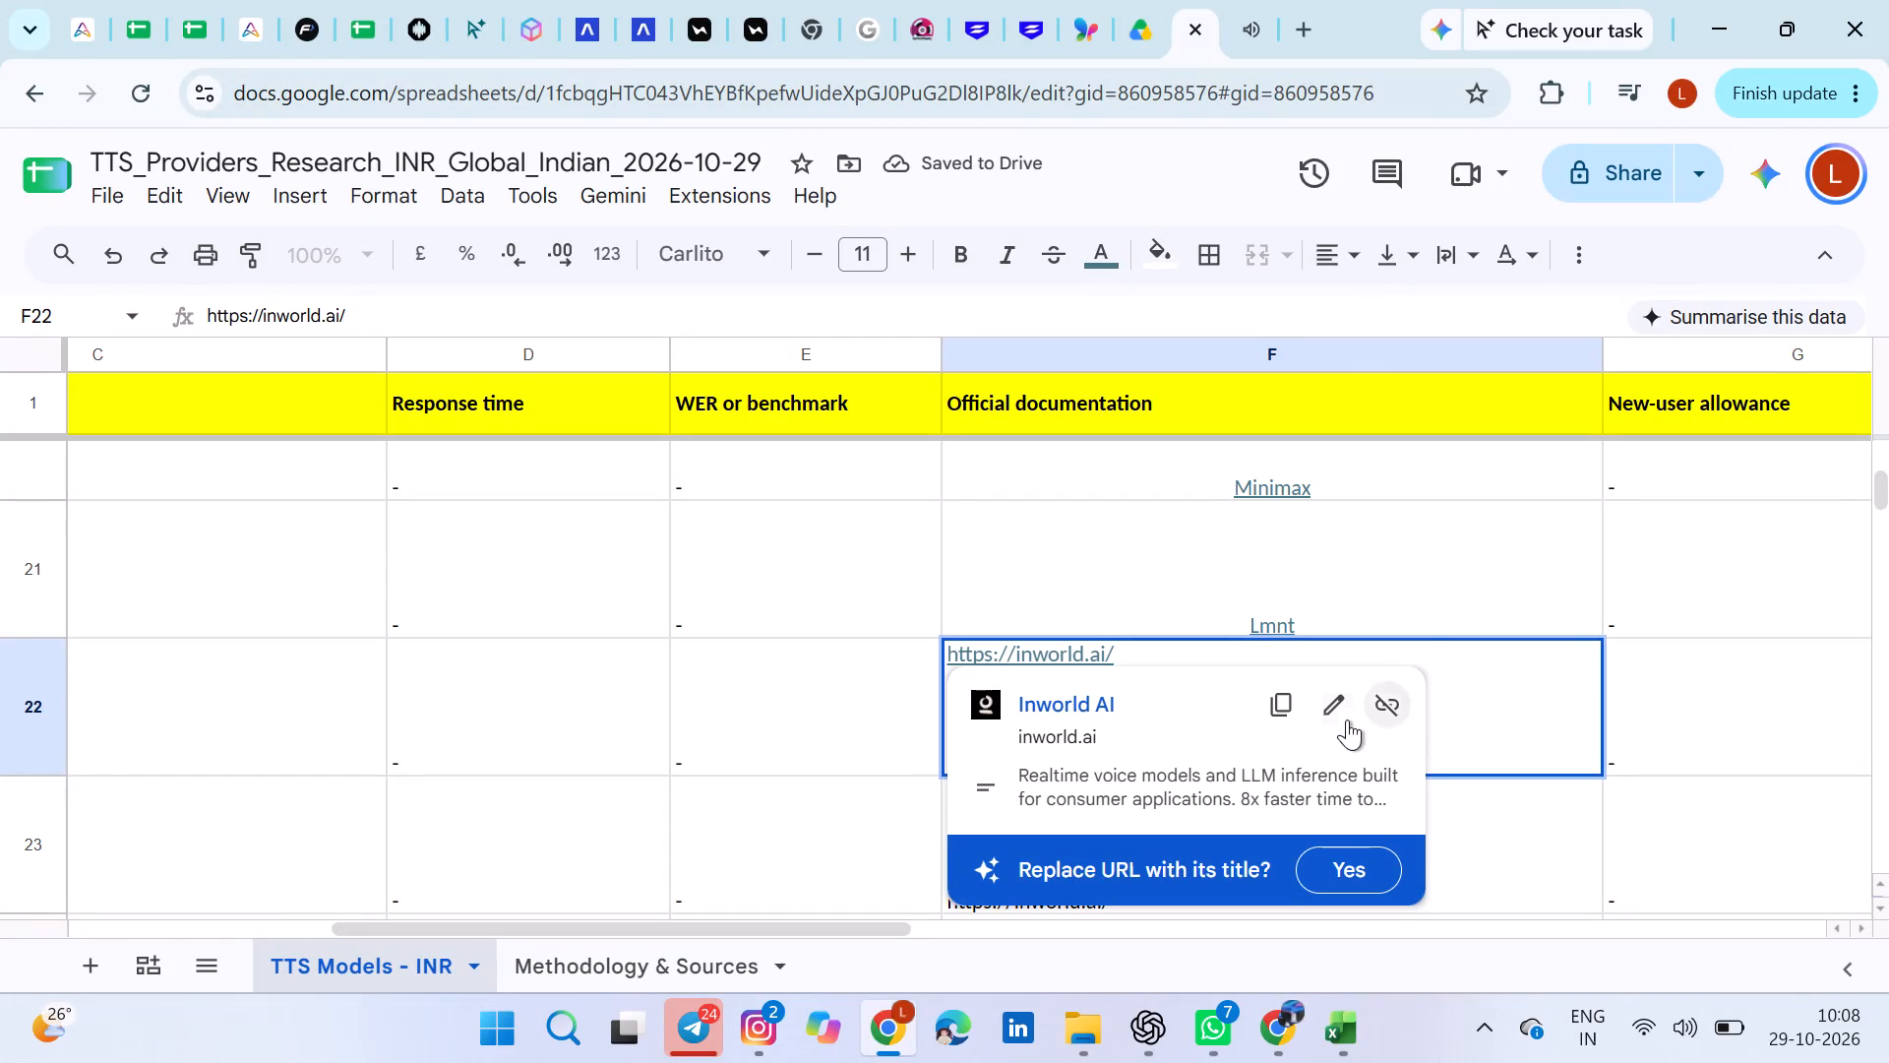
{"action": "left_click", "coordinate": [1336, 717]}
{"action": "type", "text": "In"}
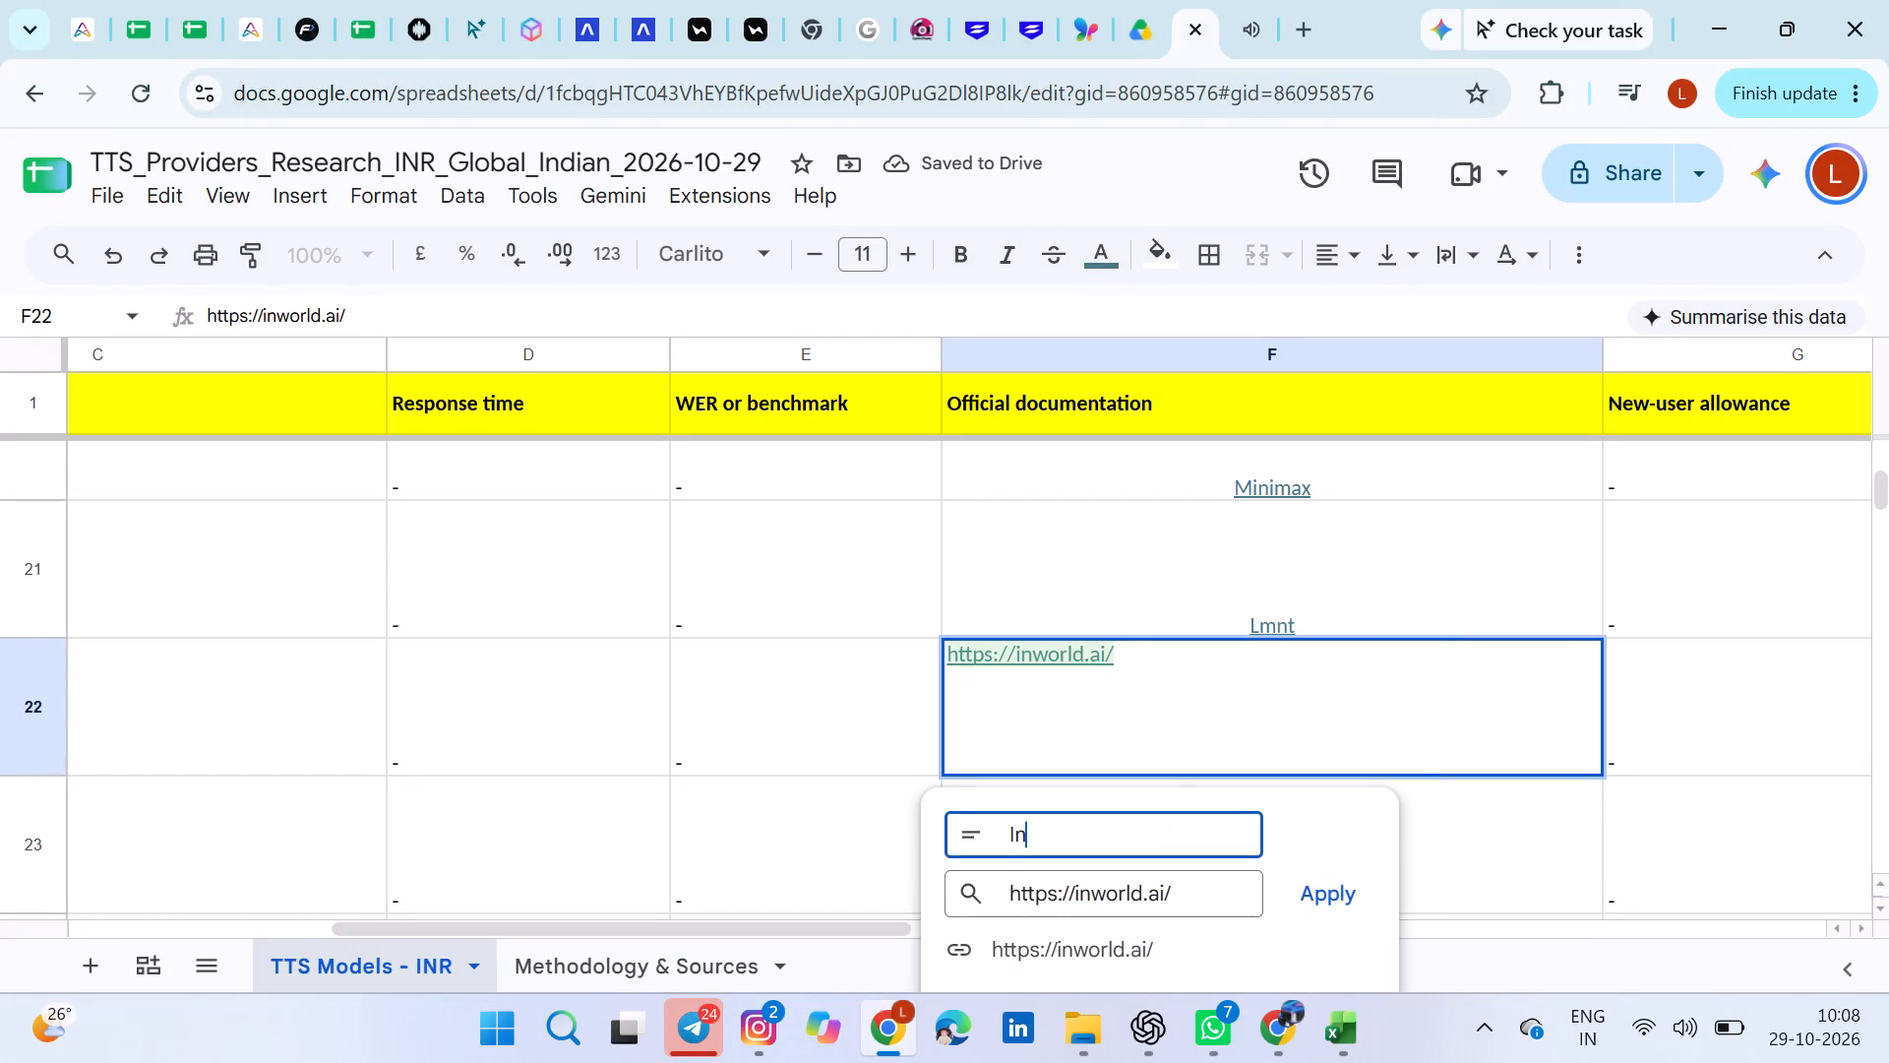
{"action": "type", "text": "World AI"}
{"action": "key", "text": "Return"}
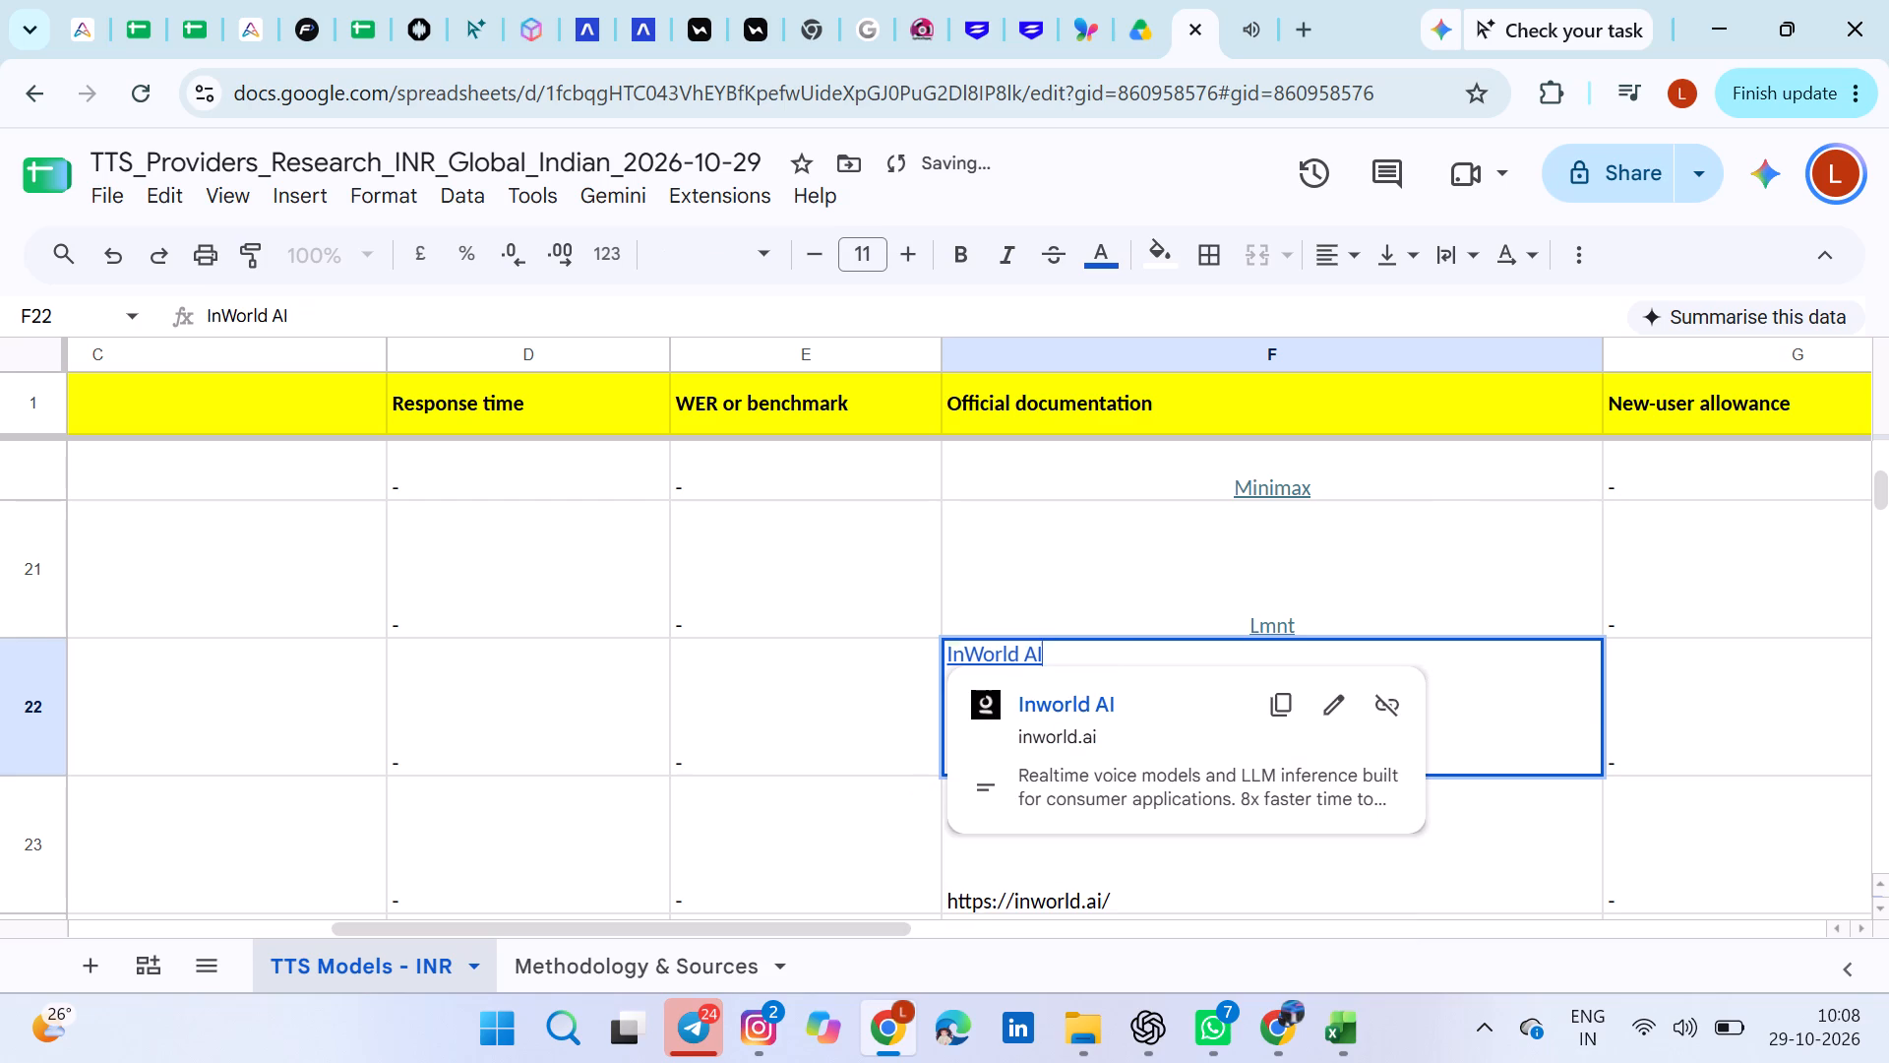
{"action": "key", "text": "ctrl+a"}
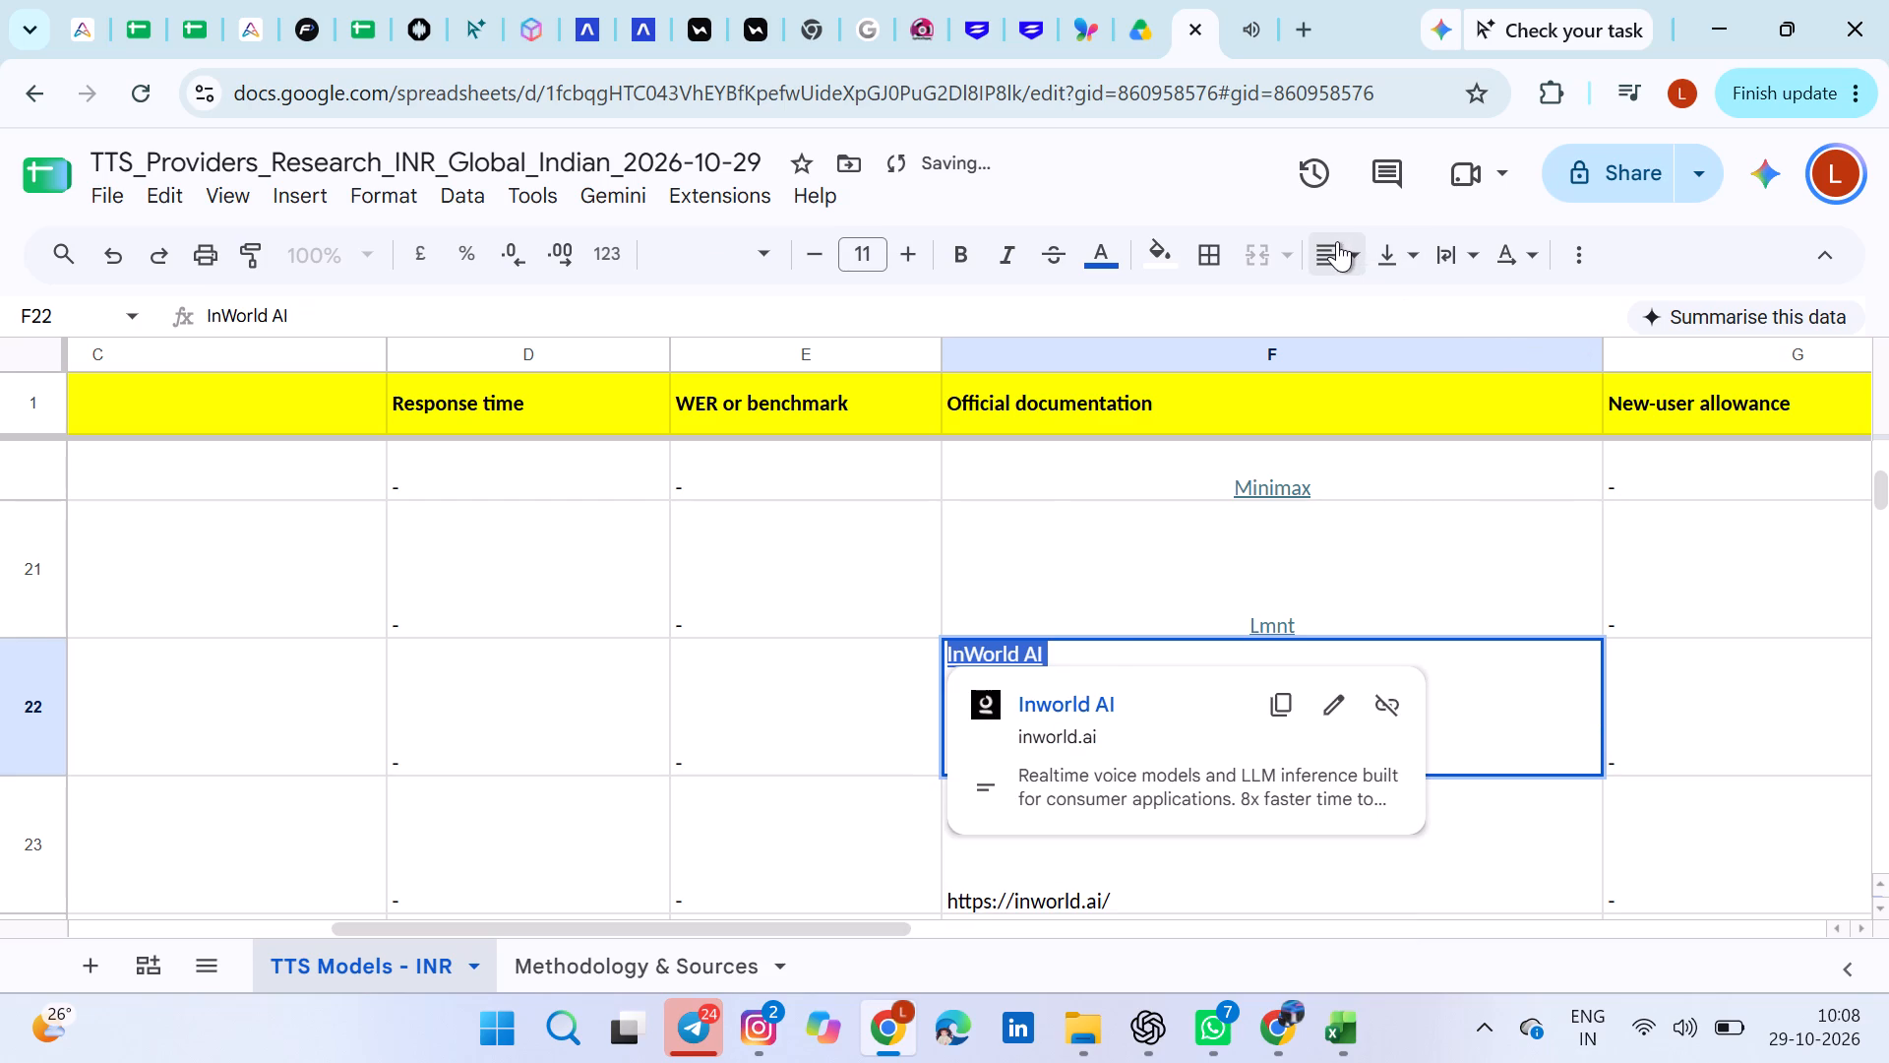
{"action": "left_click", "coordinate": [1337, 241]}
{"action": "left_click", "coordinate": [1391, 301]}
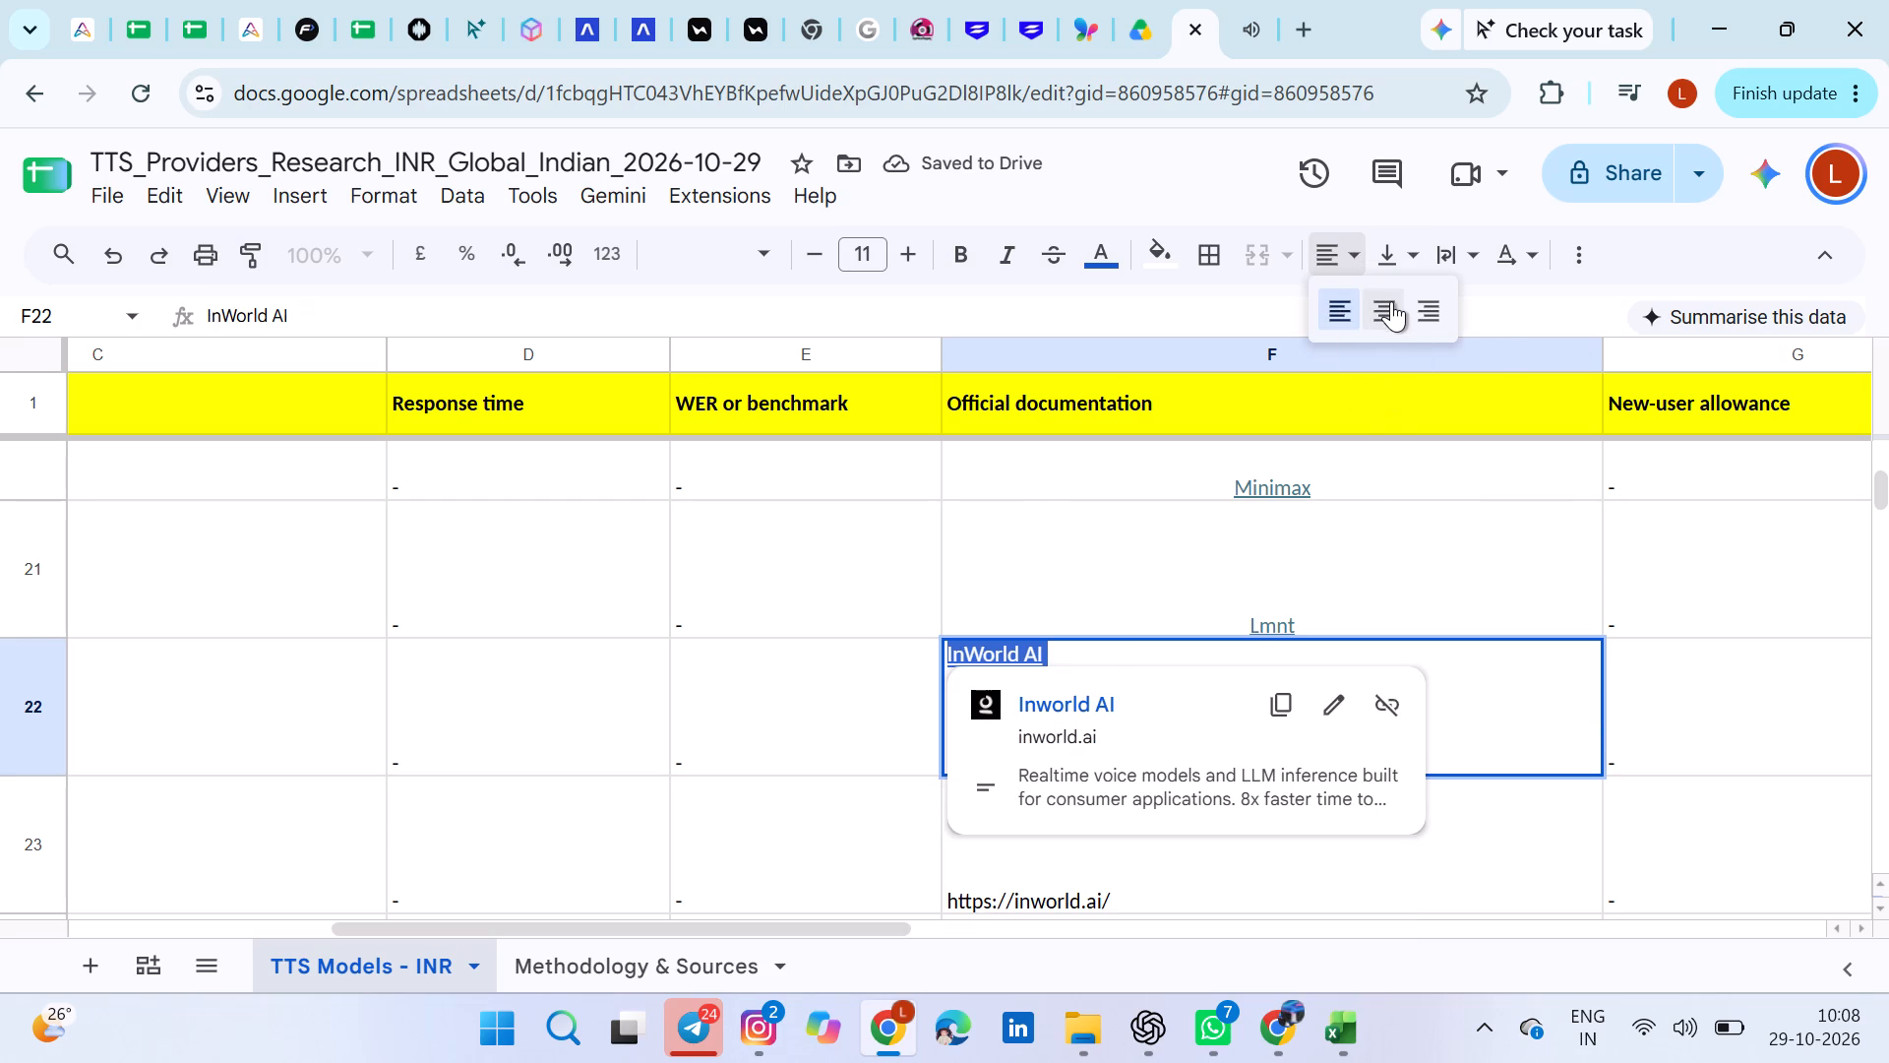
Fill the InWorld AI link from F22 down into F23 and merge F22:F23.
{"action": "scroll", "coordinate": [1347, 684], "scroll_direction": "down", "scroll_amount": 1}
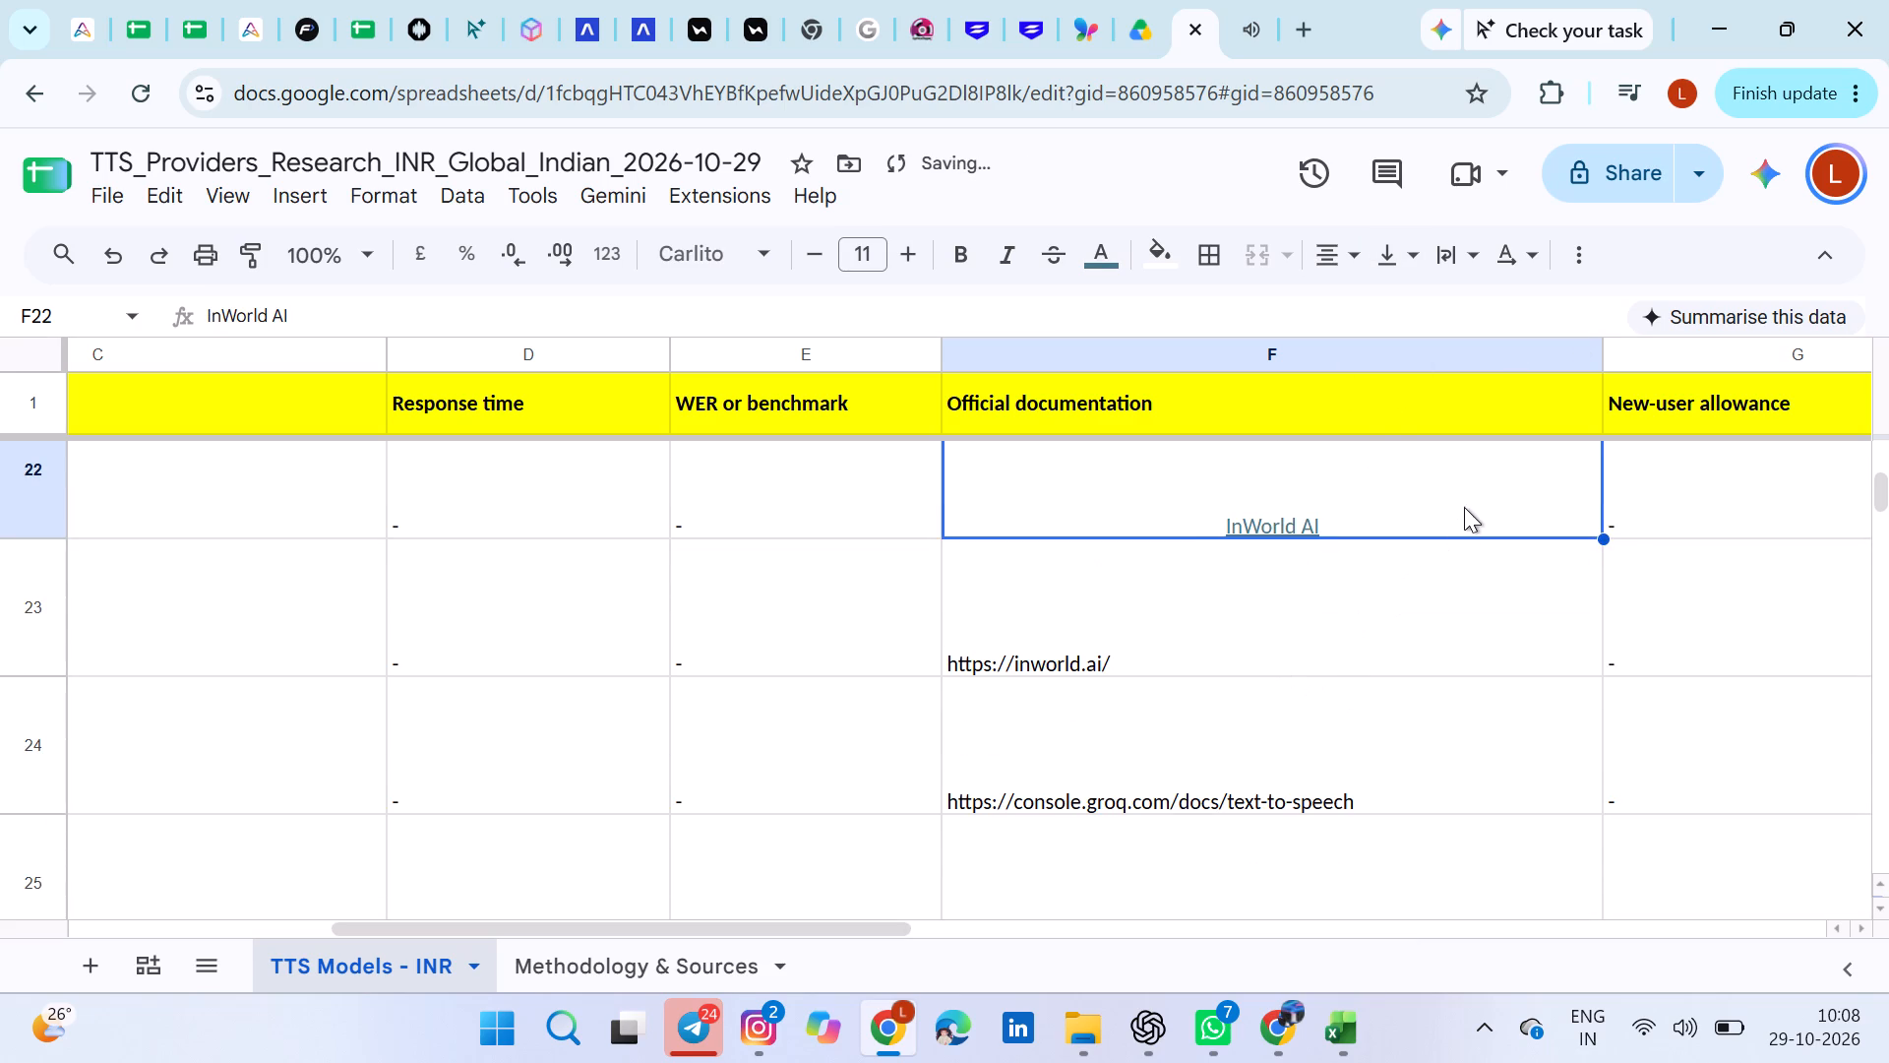
{"action": "left_click", "coordinate": [1469, 497]}
{"action": "left_click_drag", "start_coordinate": [1601, 535], "coordinate": [1601, 657]}
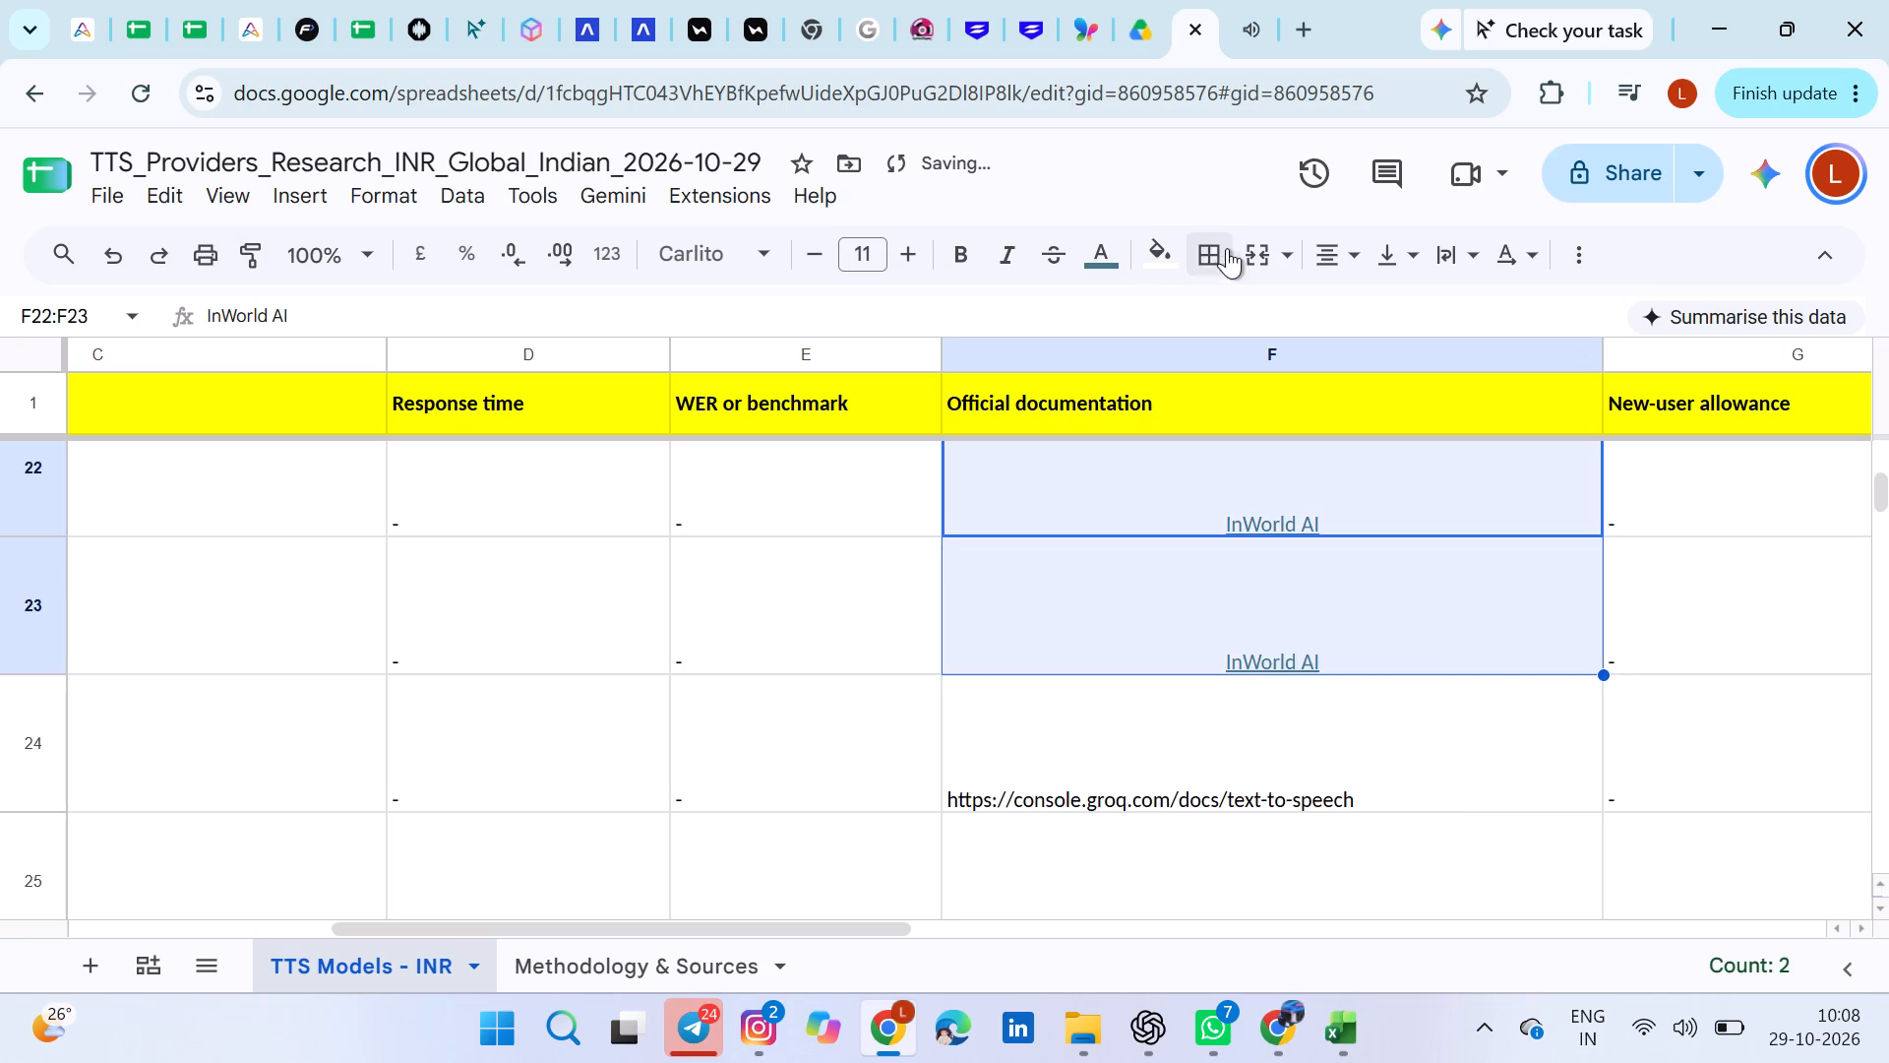
{"action": "left_click", "coordinate": [1252, 255]}
{"action": "left_click", "coordinate": [1262, 690]}
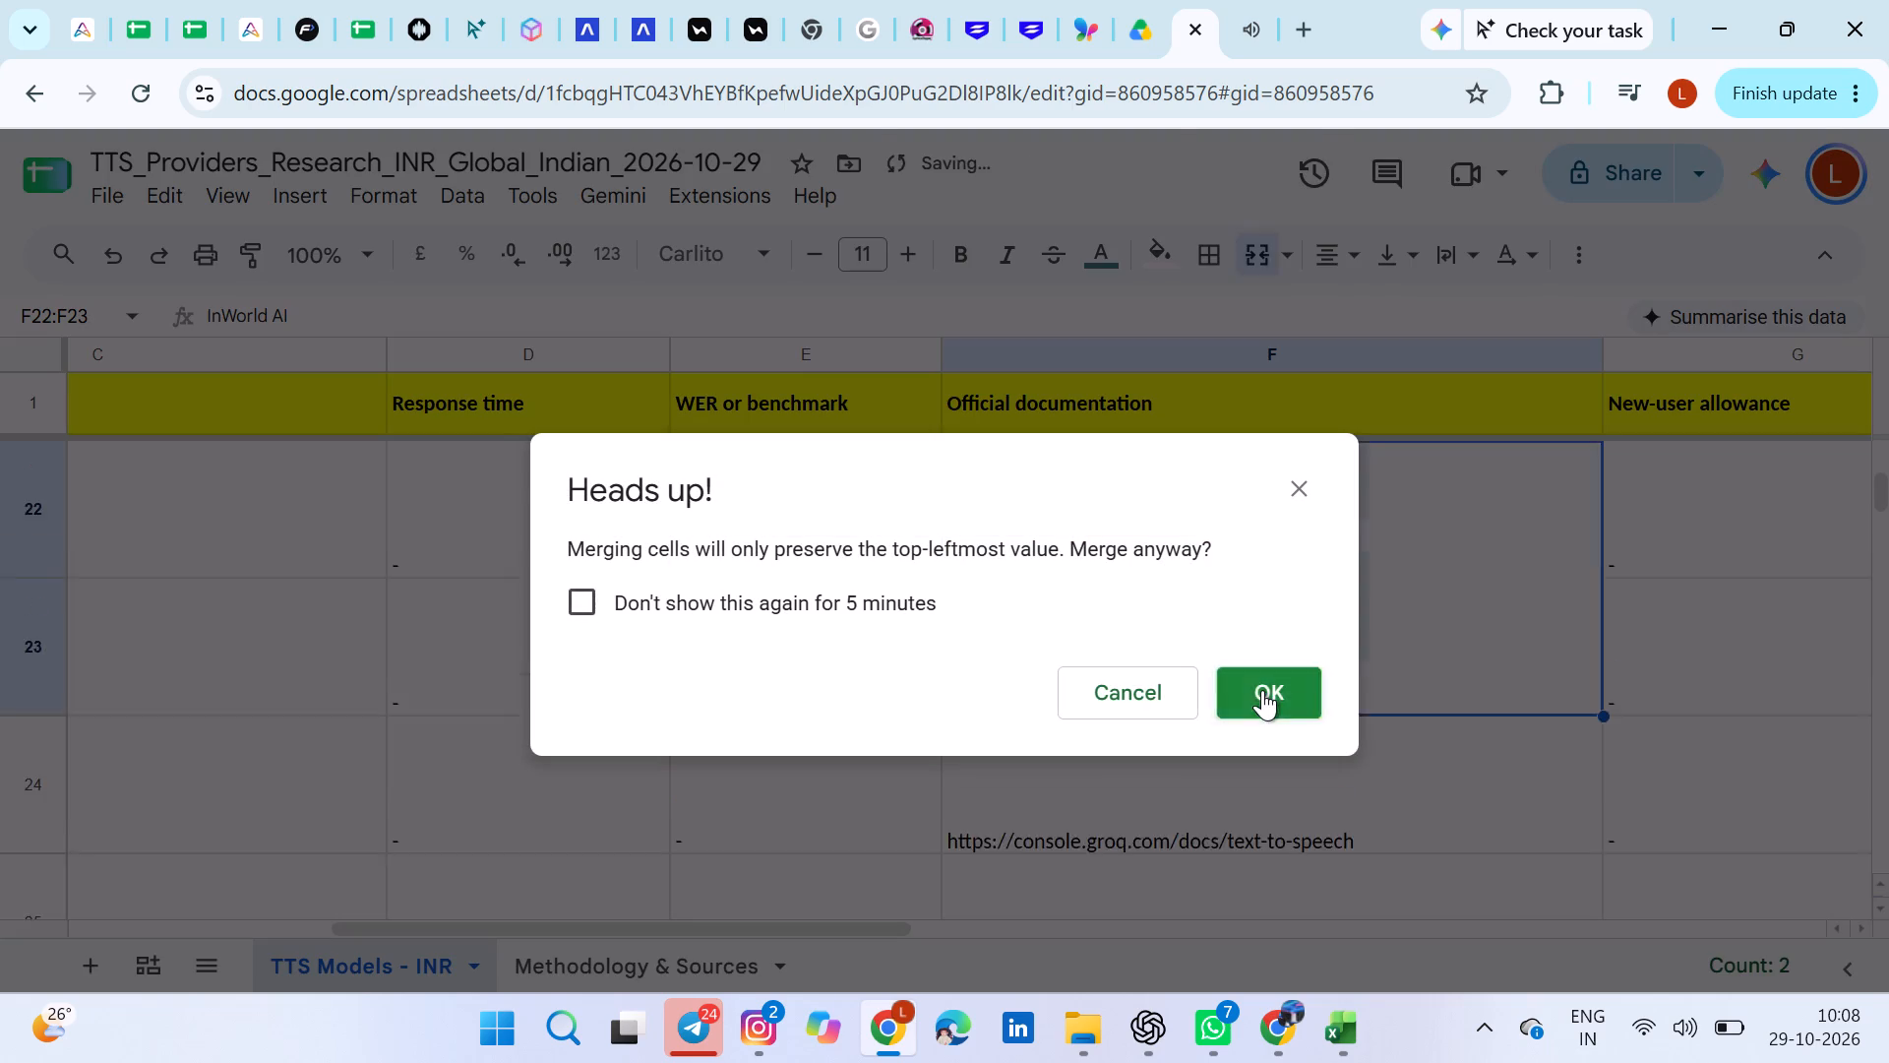
{"action": "scroll", "coordinate": [1380, 756], "scroll_direction": "down", "scroll_amount": 2}
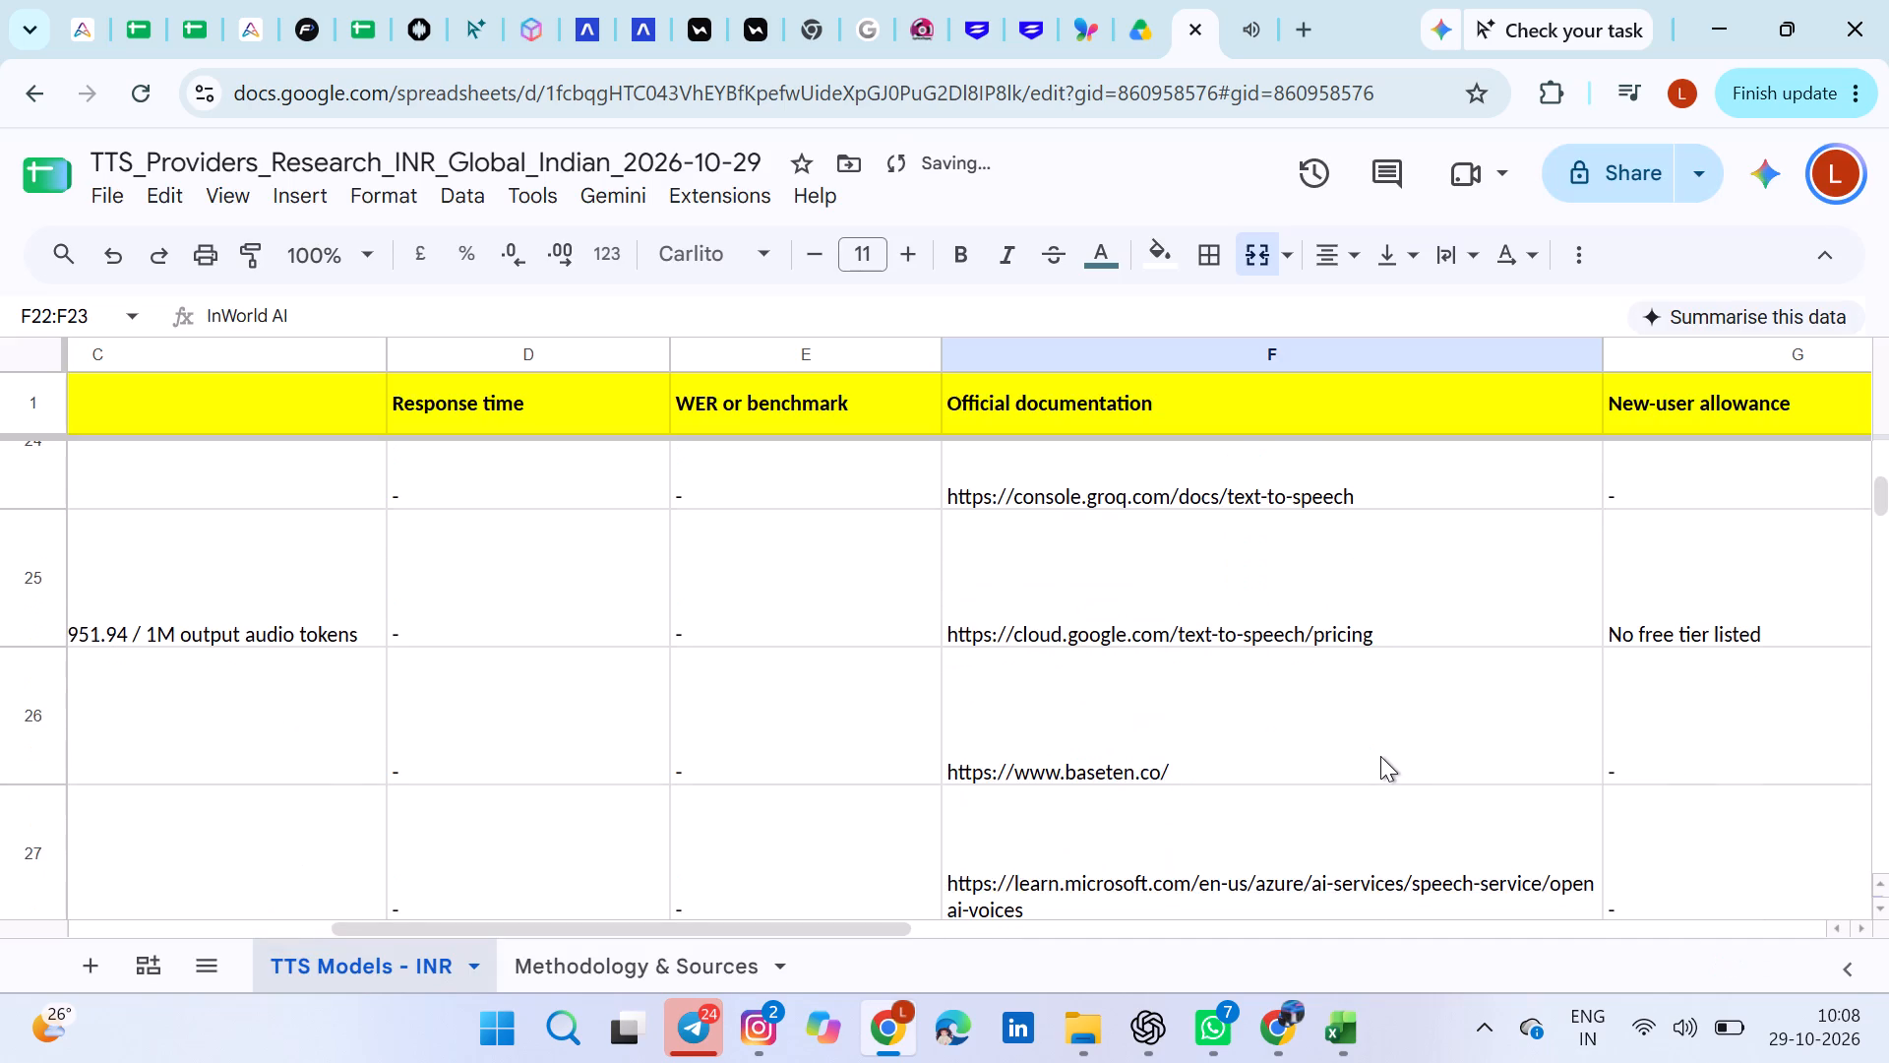
{"action": "scroll", "coordinate": [1380, 756], "scroll_direction": "up", "scroll_amount": 1}
{"action": "double_click", "coordinate": [1382, 605]}
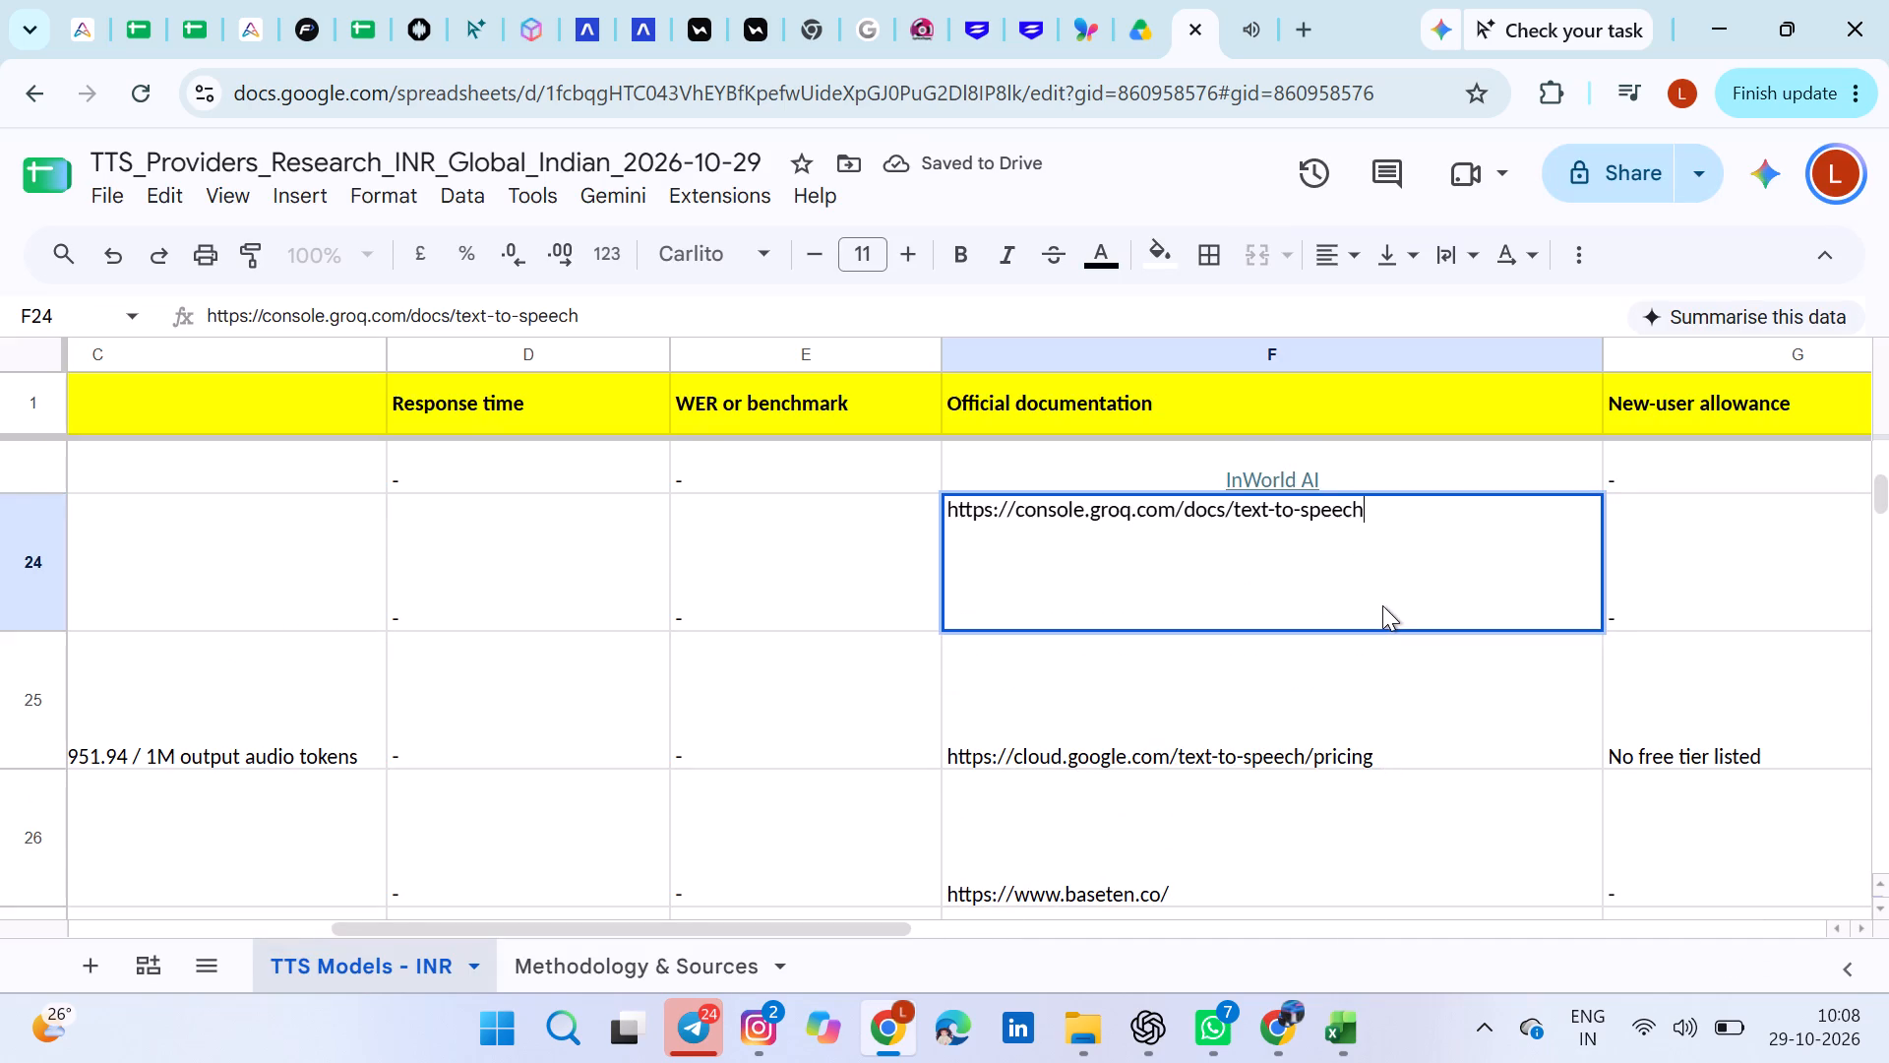
{"action": "key", "text": "ctrl+a"}
{"action": "key", "text": "ctrl+c"}
{"action": "key", "text": "BackSpace"}
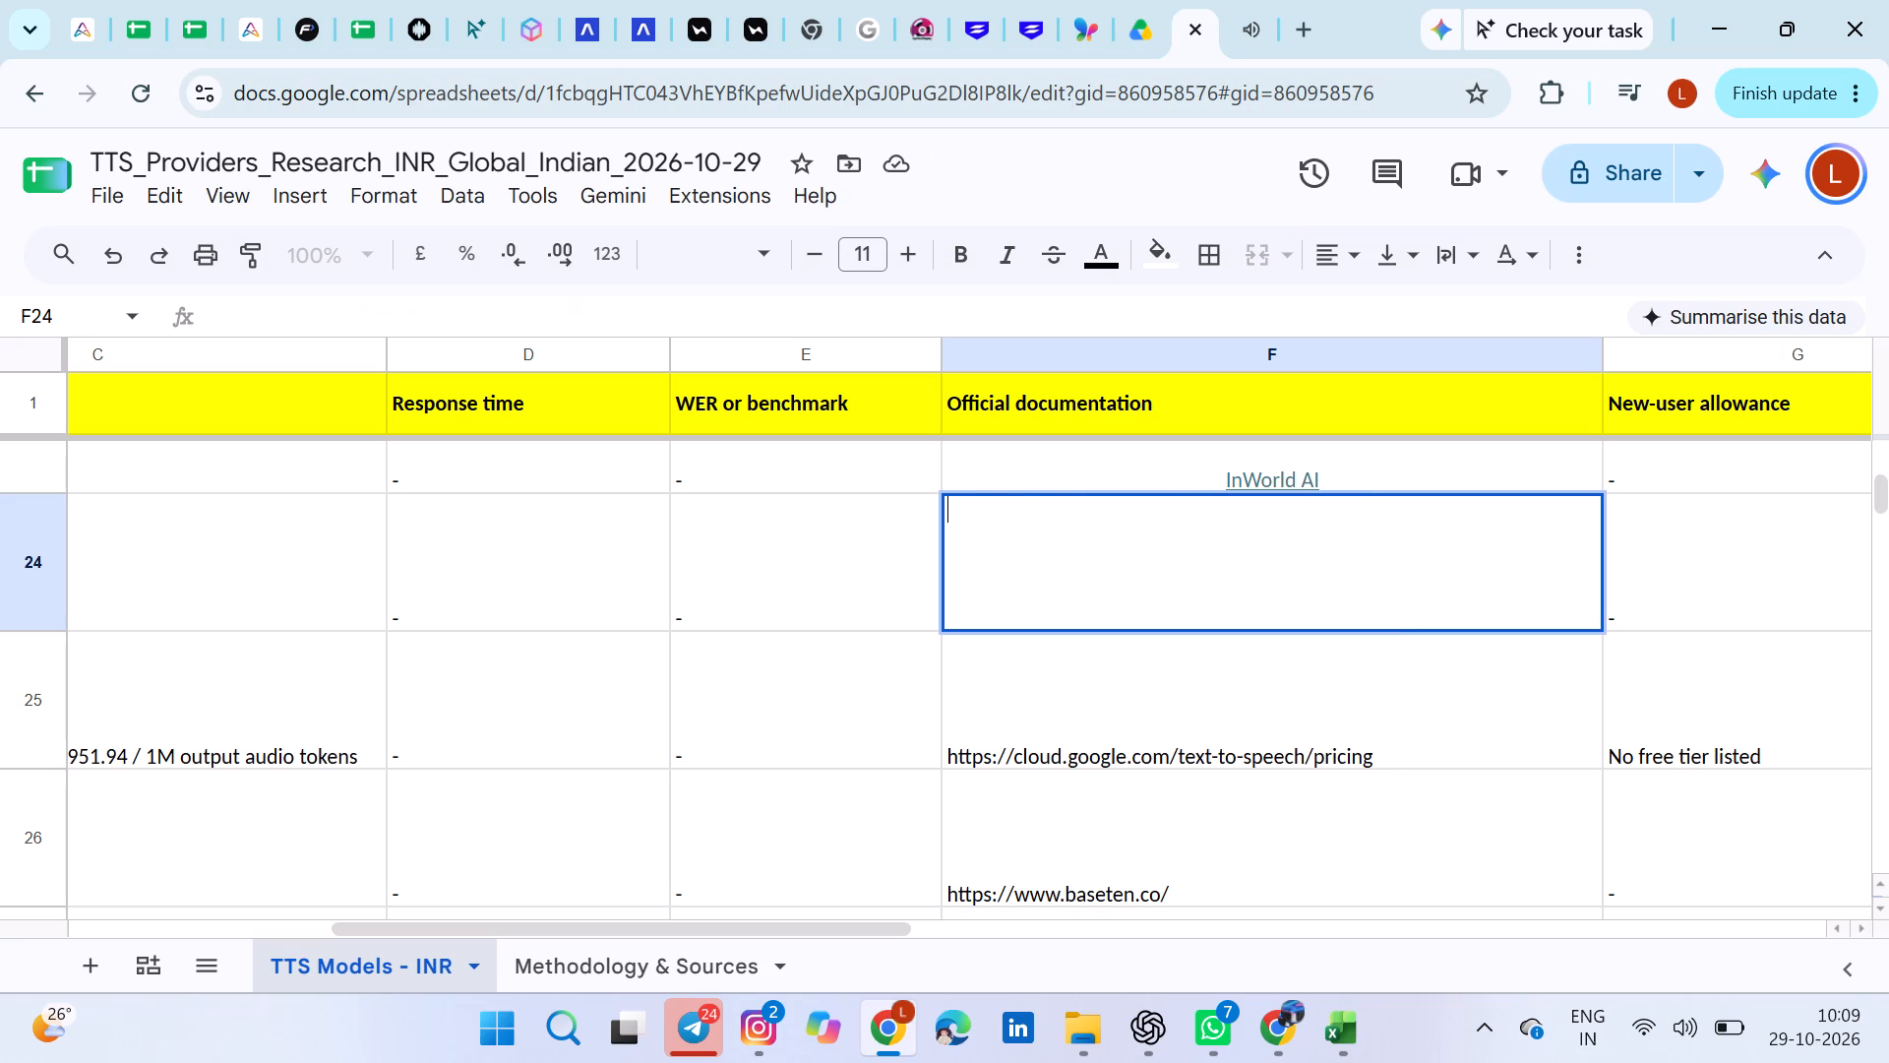
{"action": "key", "text": "ctrl+v"}
{"action": "key", "text": "Return"}
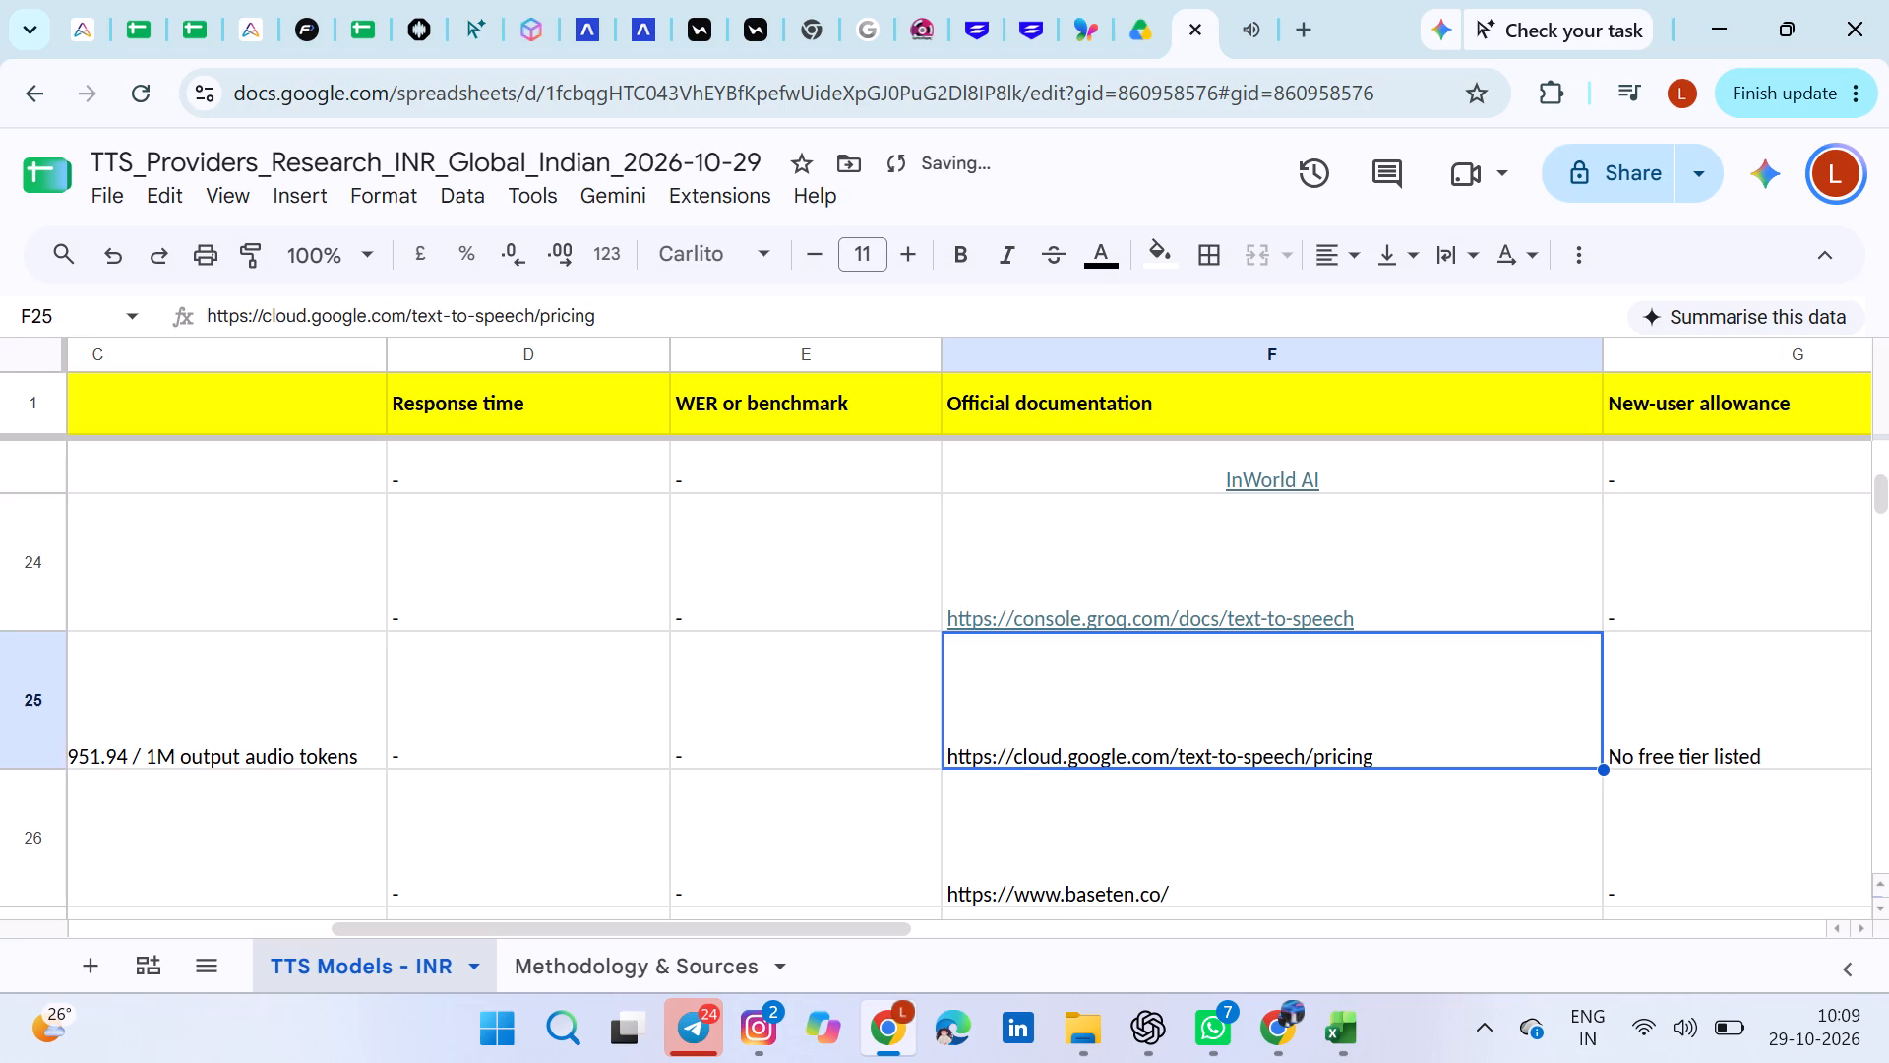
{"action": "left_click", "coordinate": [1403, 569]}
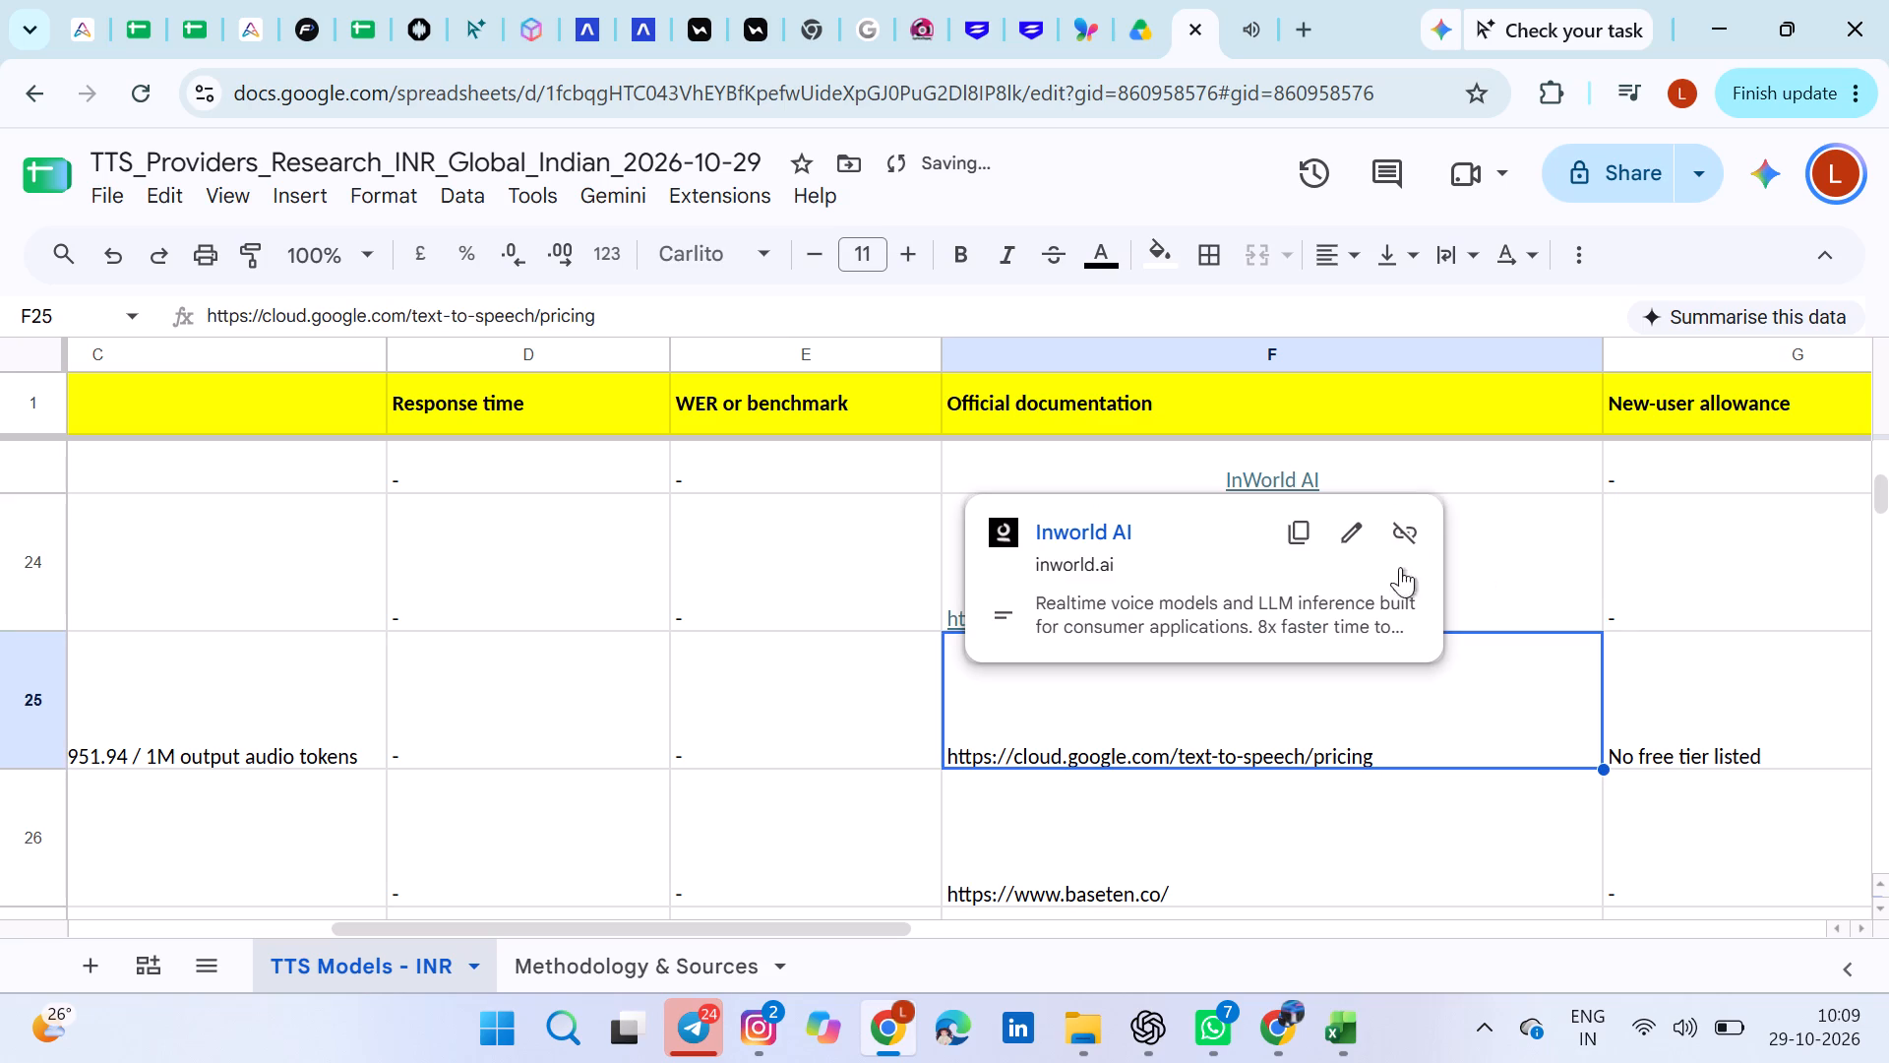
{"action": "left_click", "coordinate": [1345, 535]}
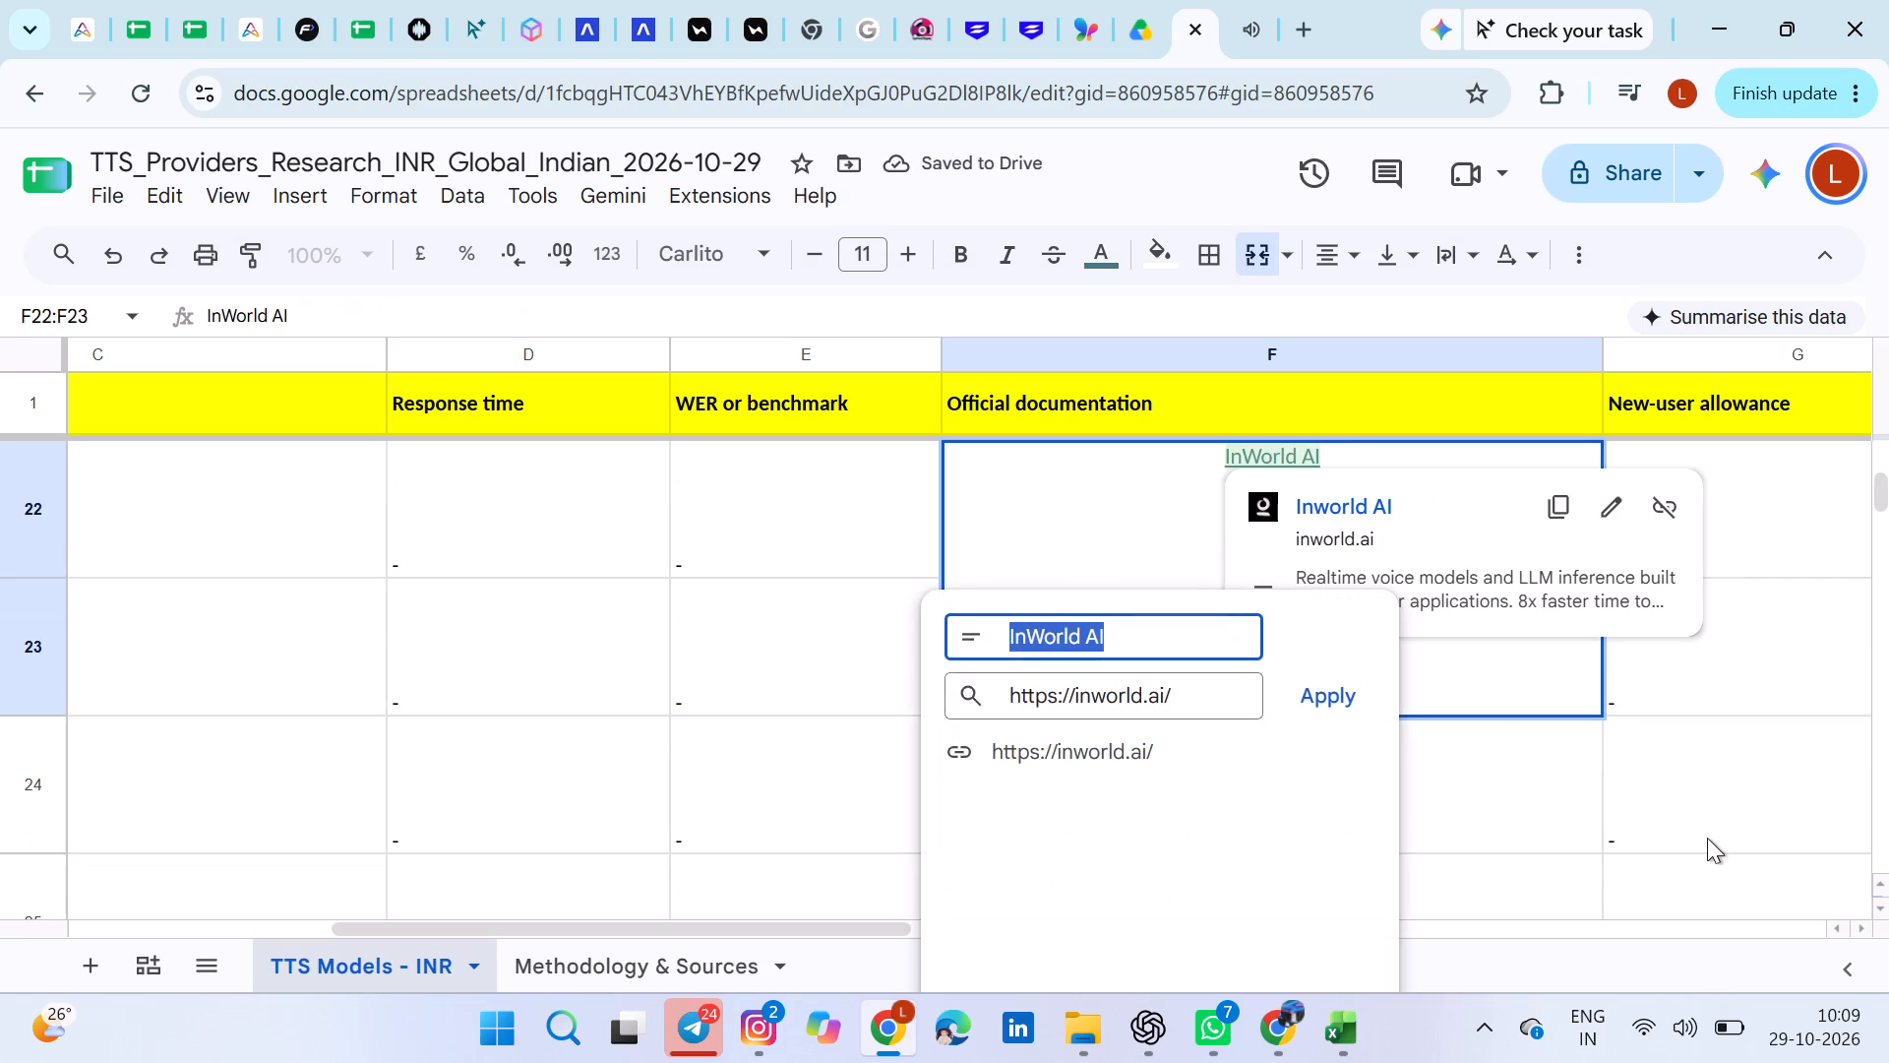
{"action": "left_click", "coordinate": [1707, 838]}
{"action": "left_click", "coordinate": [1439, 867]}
Change the F24 link's display text to "Groq Docx" and centre it horizontally.
{"action": "left_click", "coordinate": [1440, 790]}
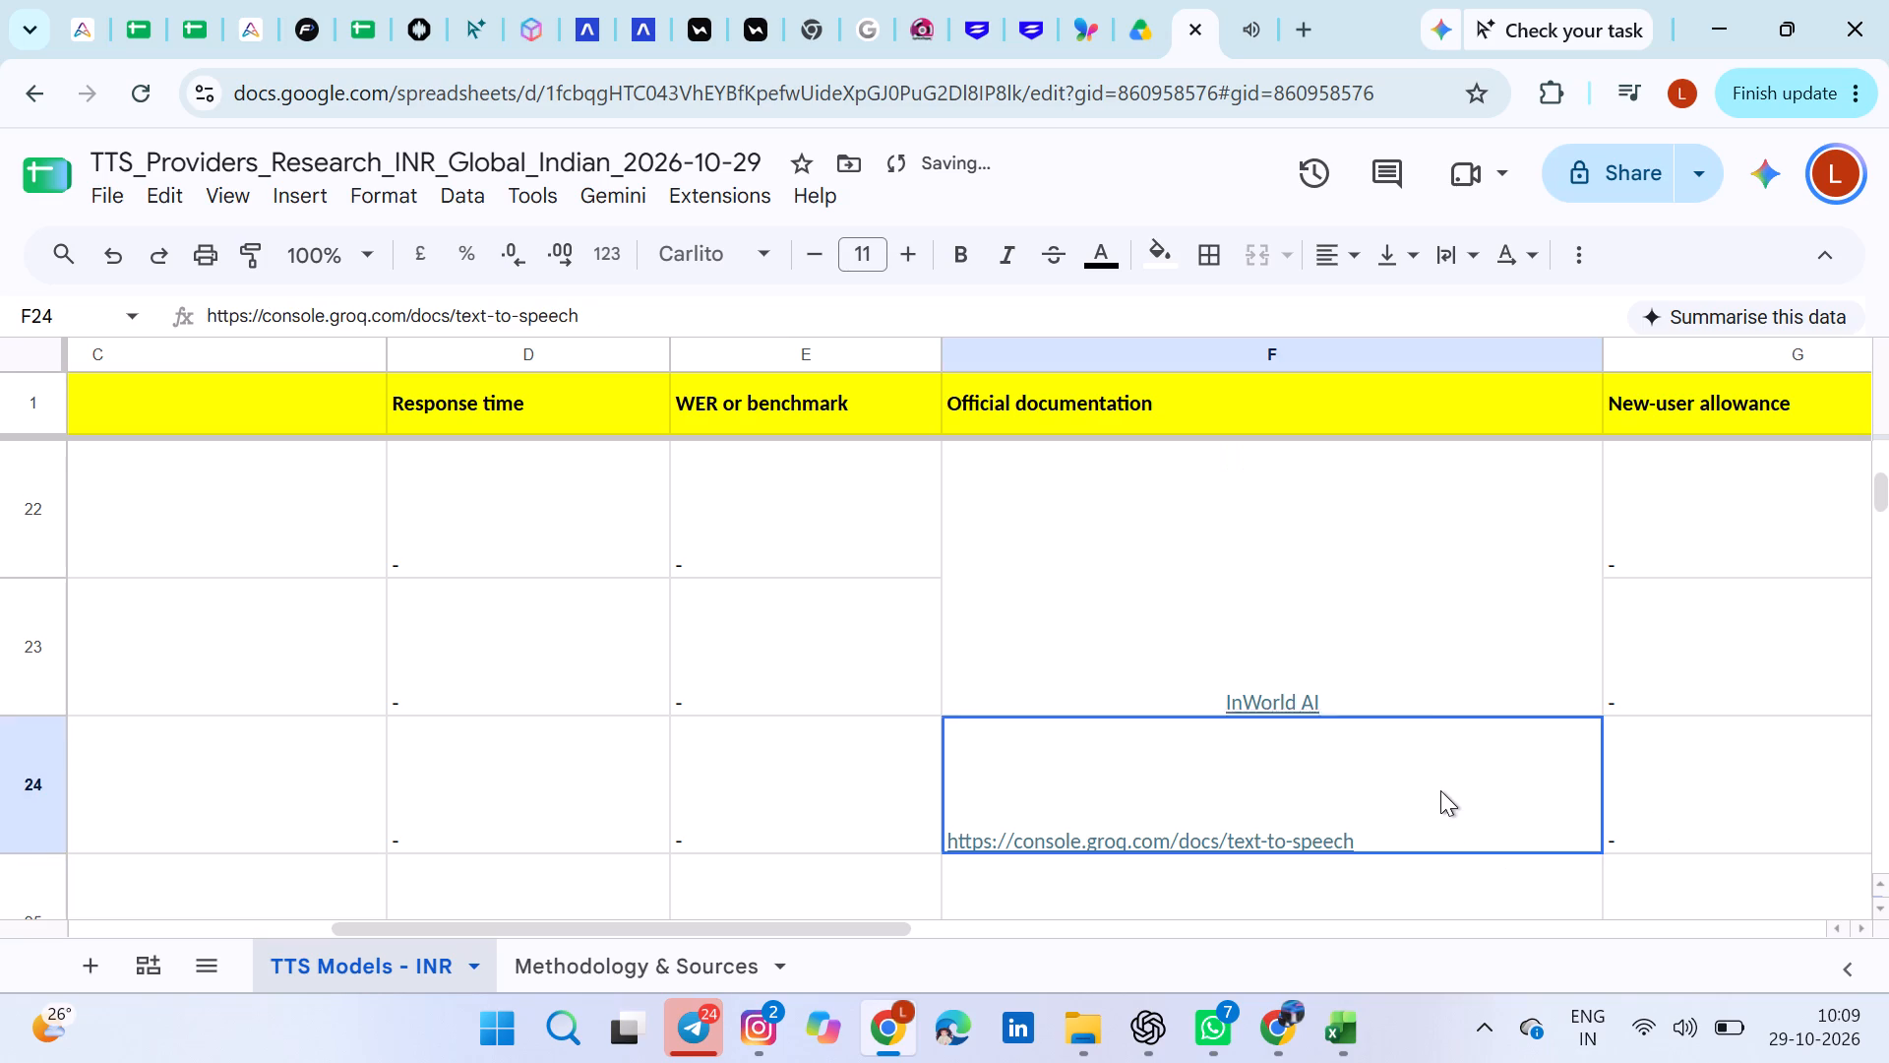
{"action": "left_click", "coordinate": [1332, 694]}
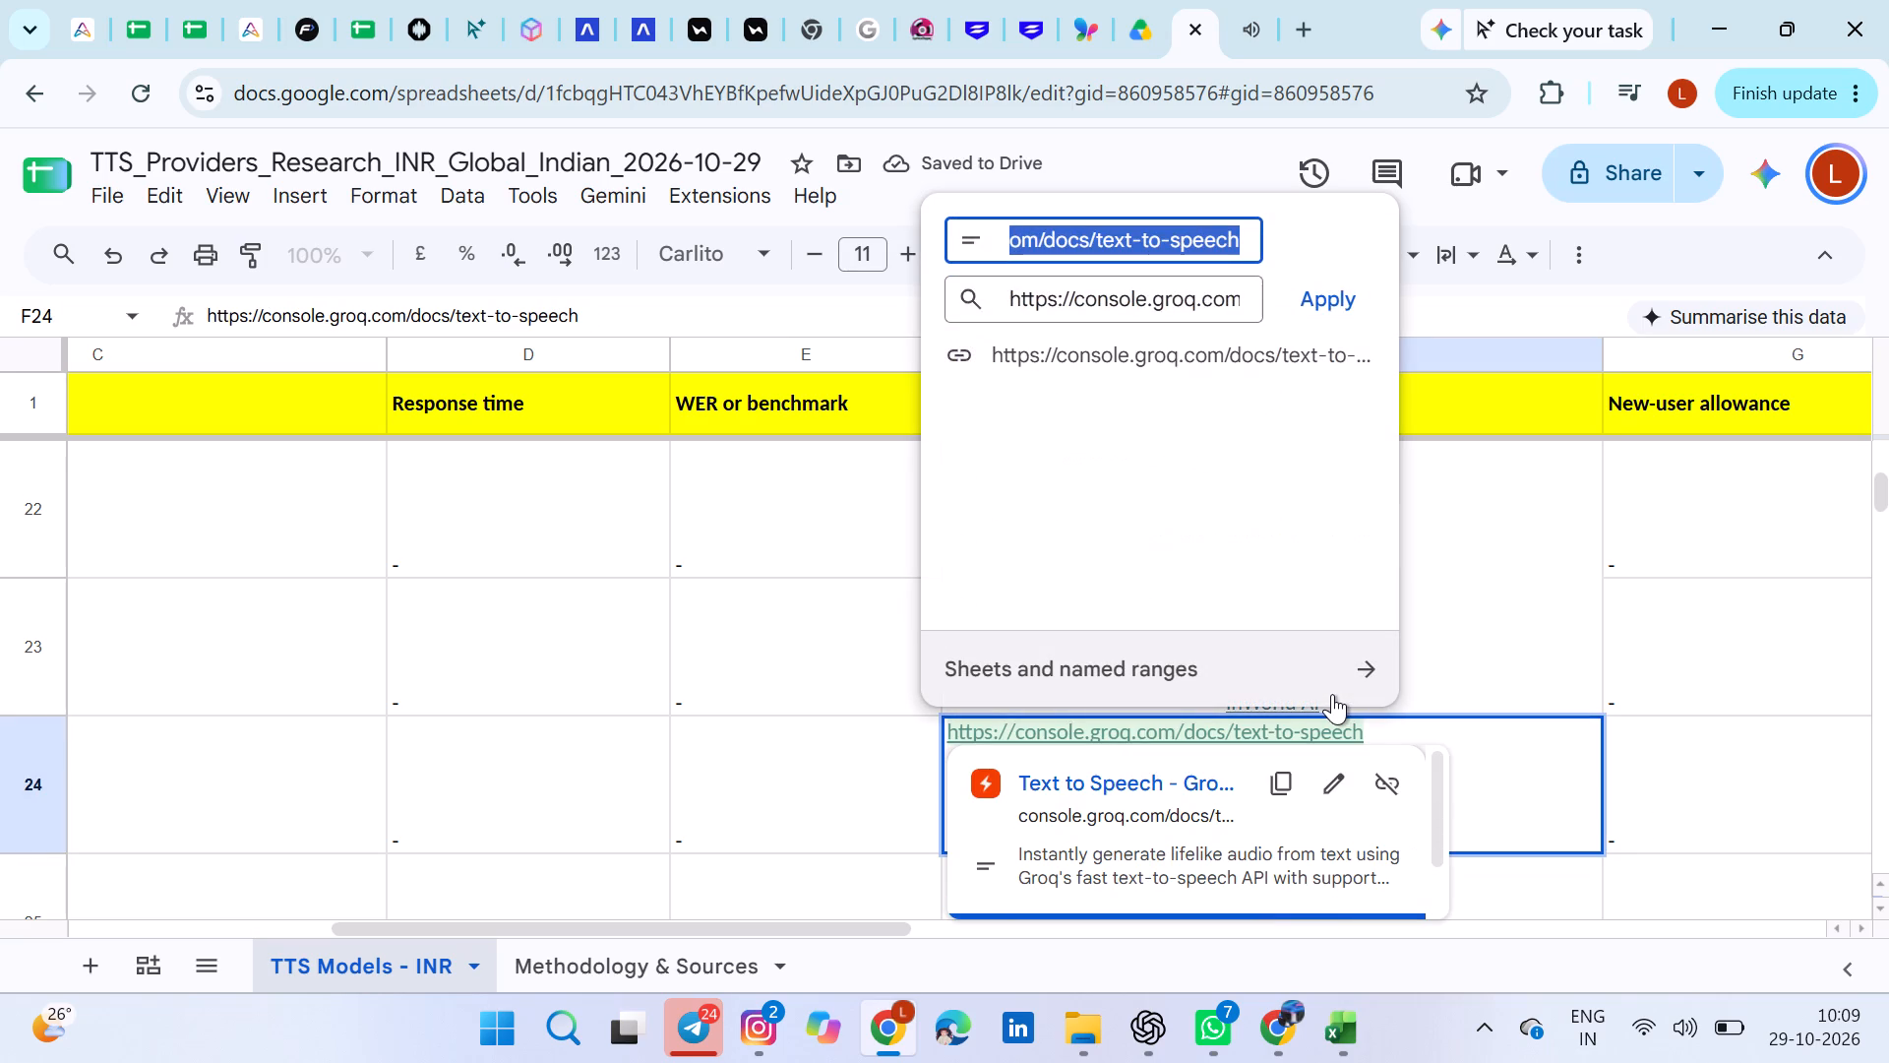
{"action": "type", "text": "Groq Docx"}
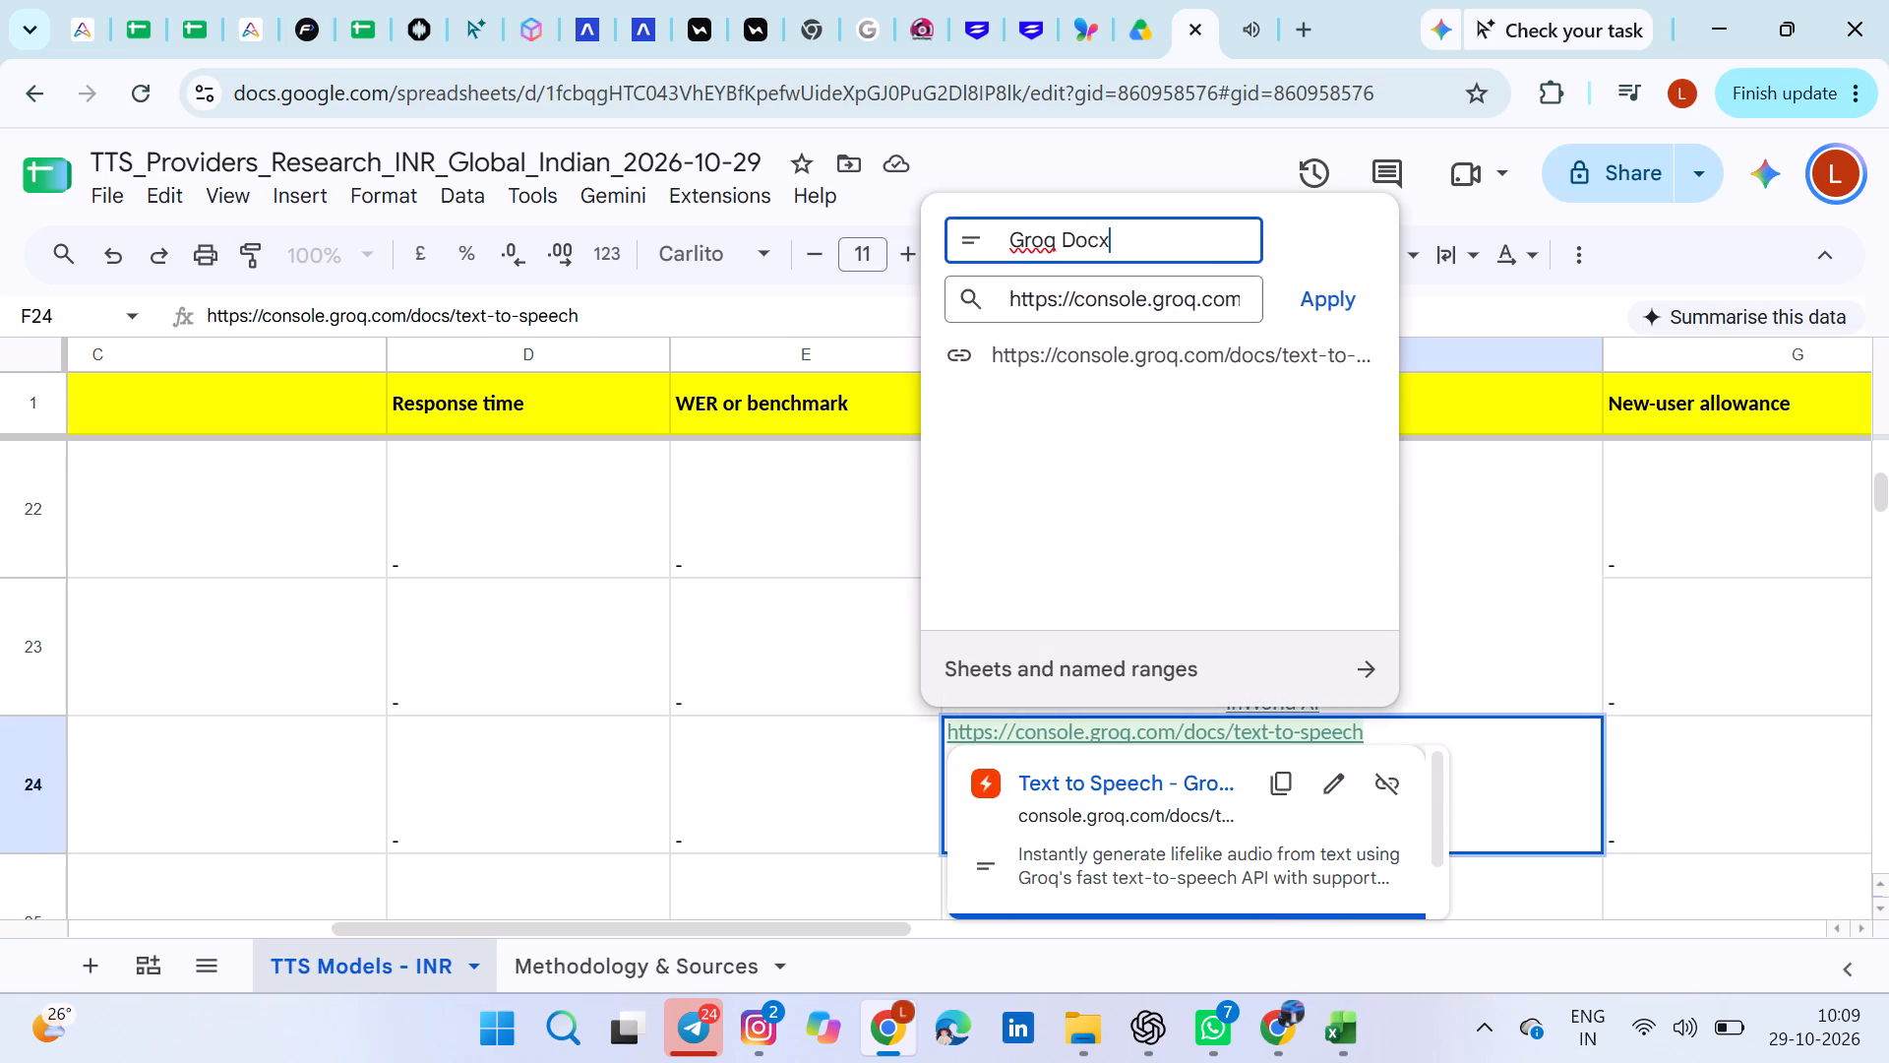
{"action": "key", "text": "Return"}
{"action": "left_click", "coordinate": [1679, 651]}
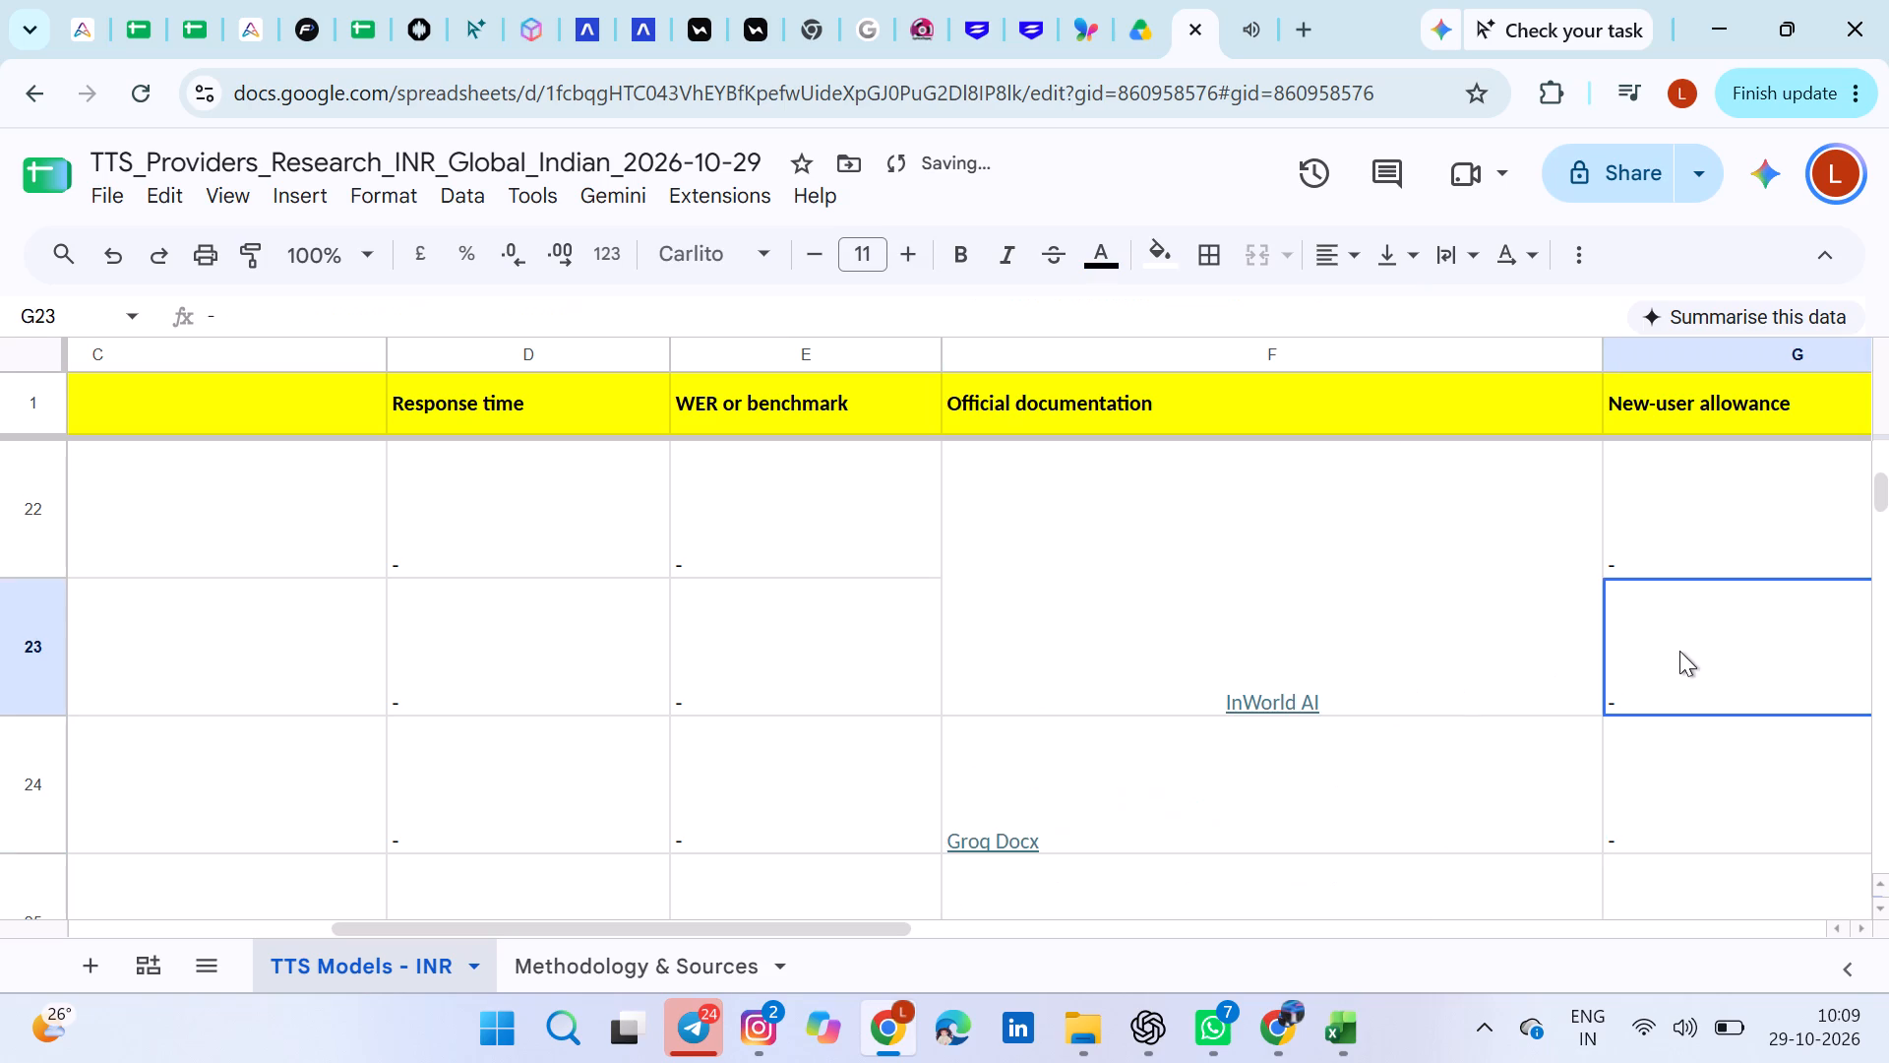
{"action": "double_click", "coordinate": [1308, 804]}
{"action": "key", "text": "ctrl+a"}
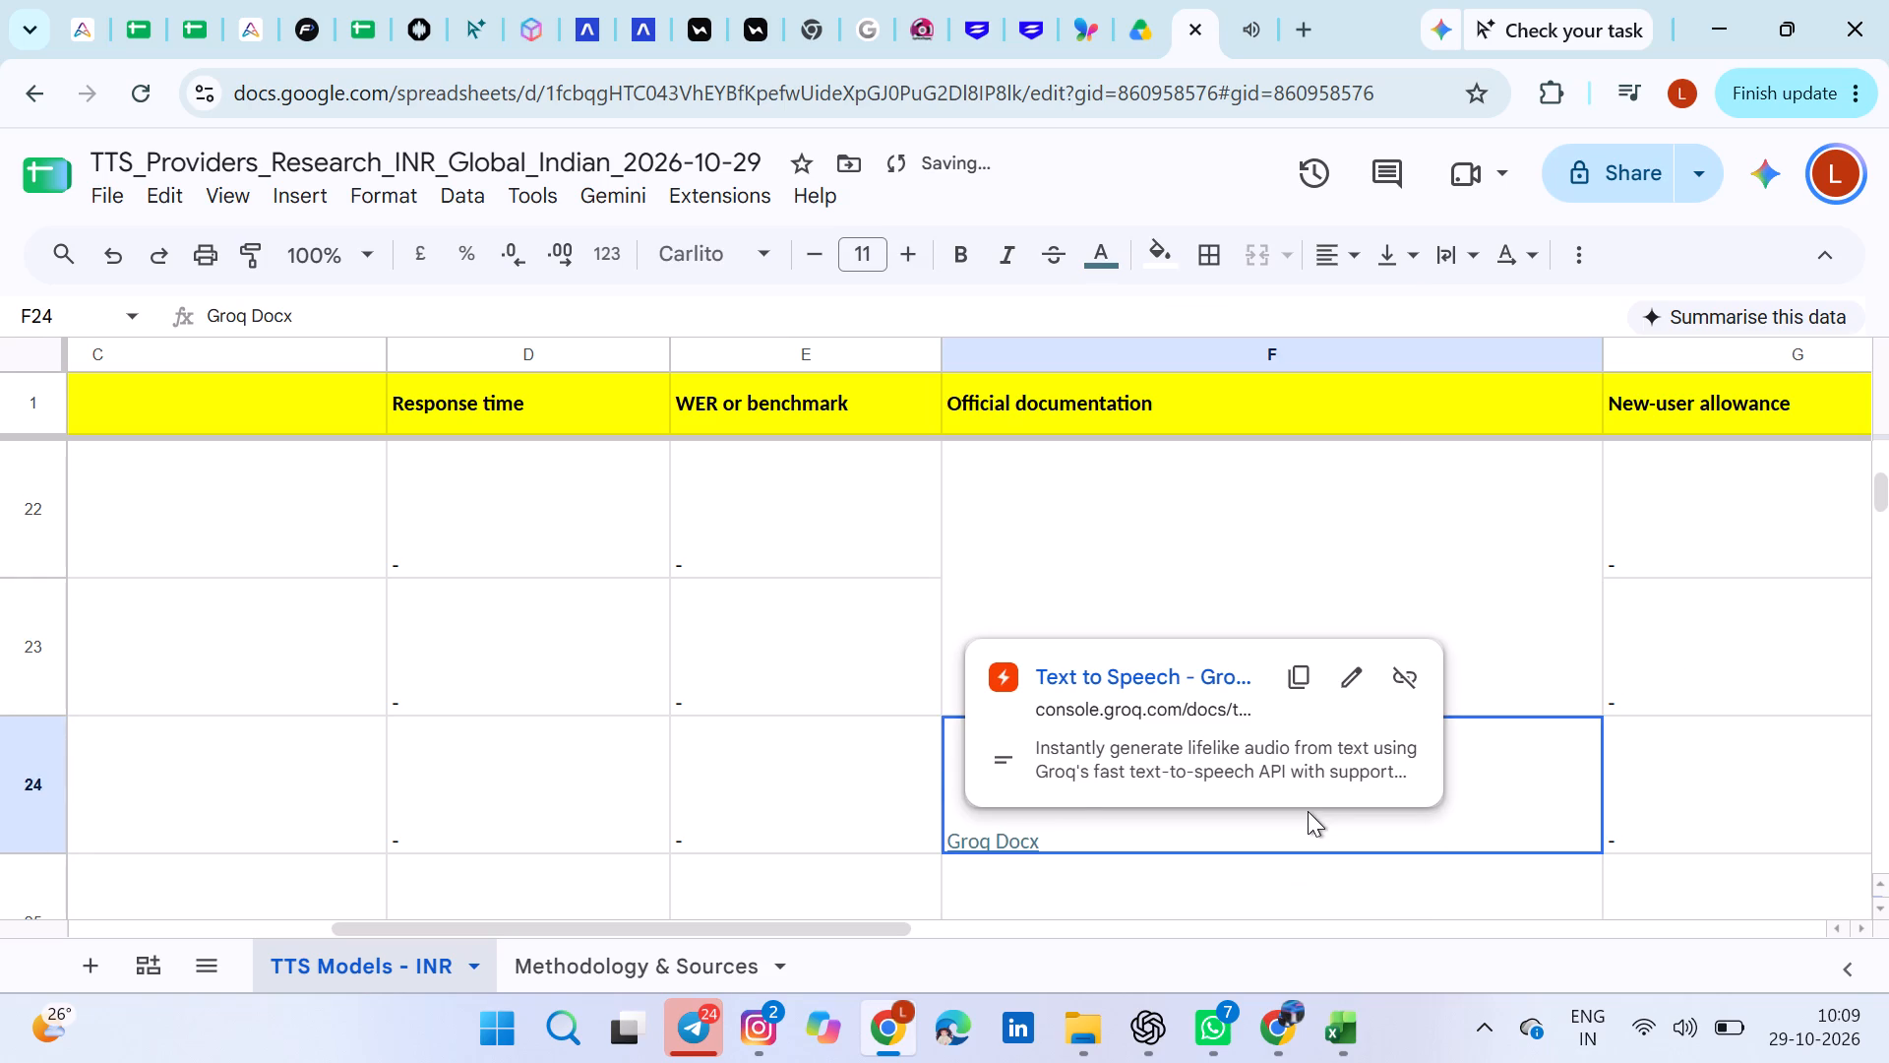
{"action": "double_click", "coordinate": [1308, 811]}
{"action": "key", "text": "ctrl+a"}
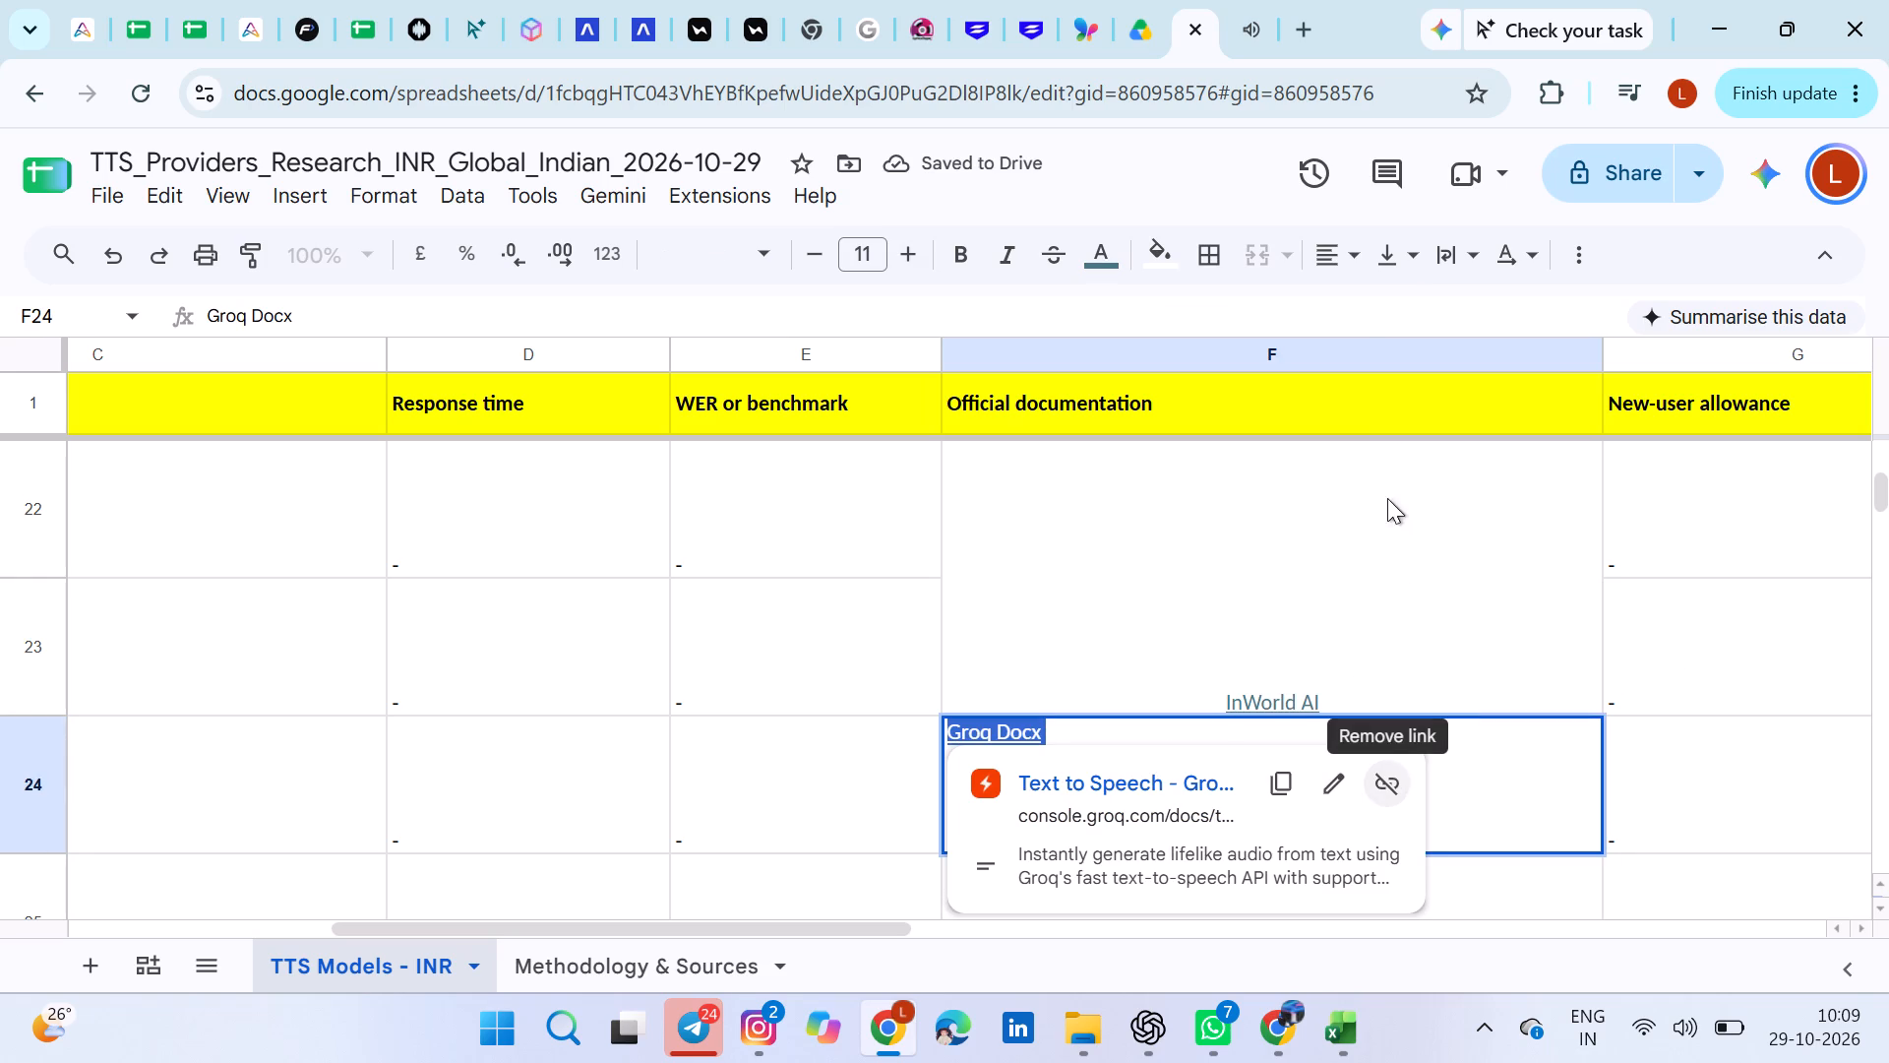
{"action": "left_click_drag", "start_coordinate": [1338, 246], "coordinate": [1373, 296]}
{"action": "left_click", "coordinate": [1373, 296]}
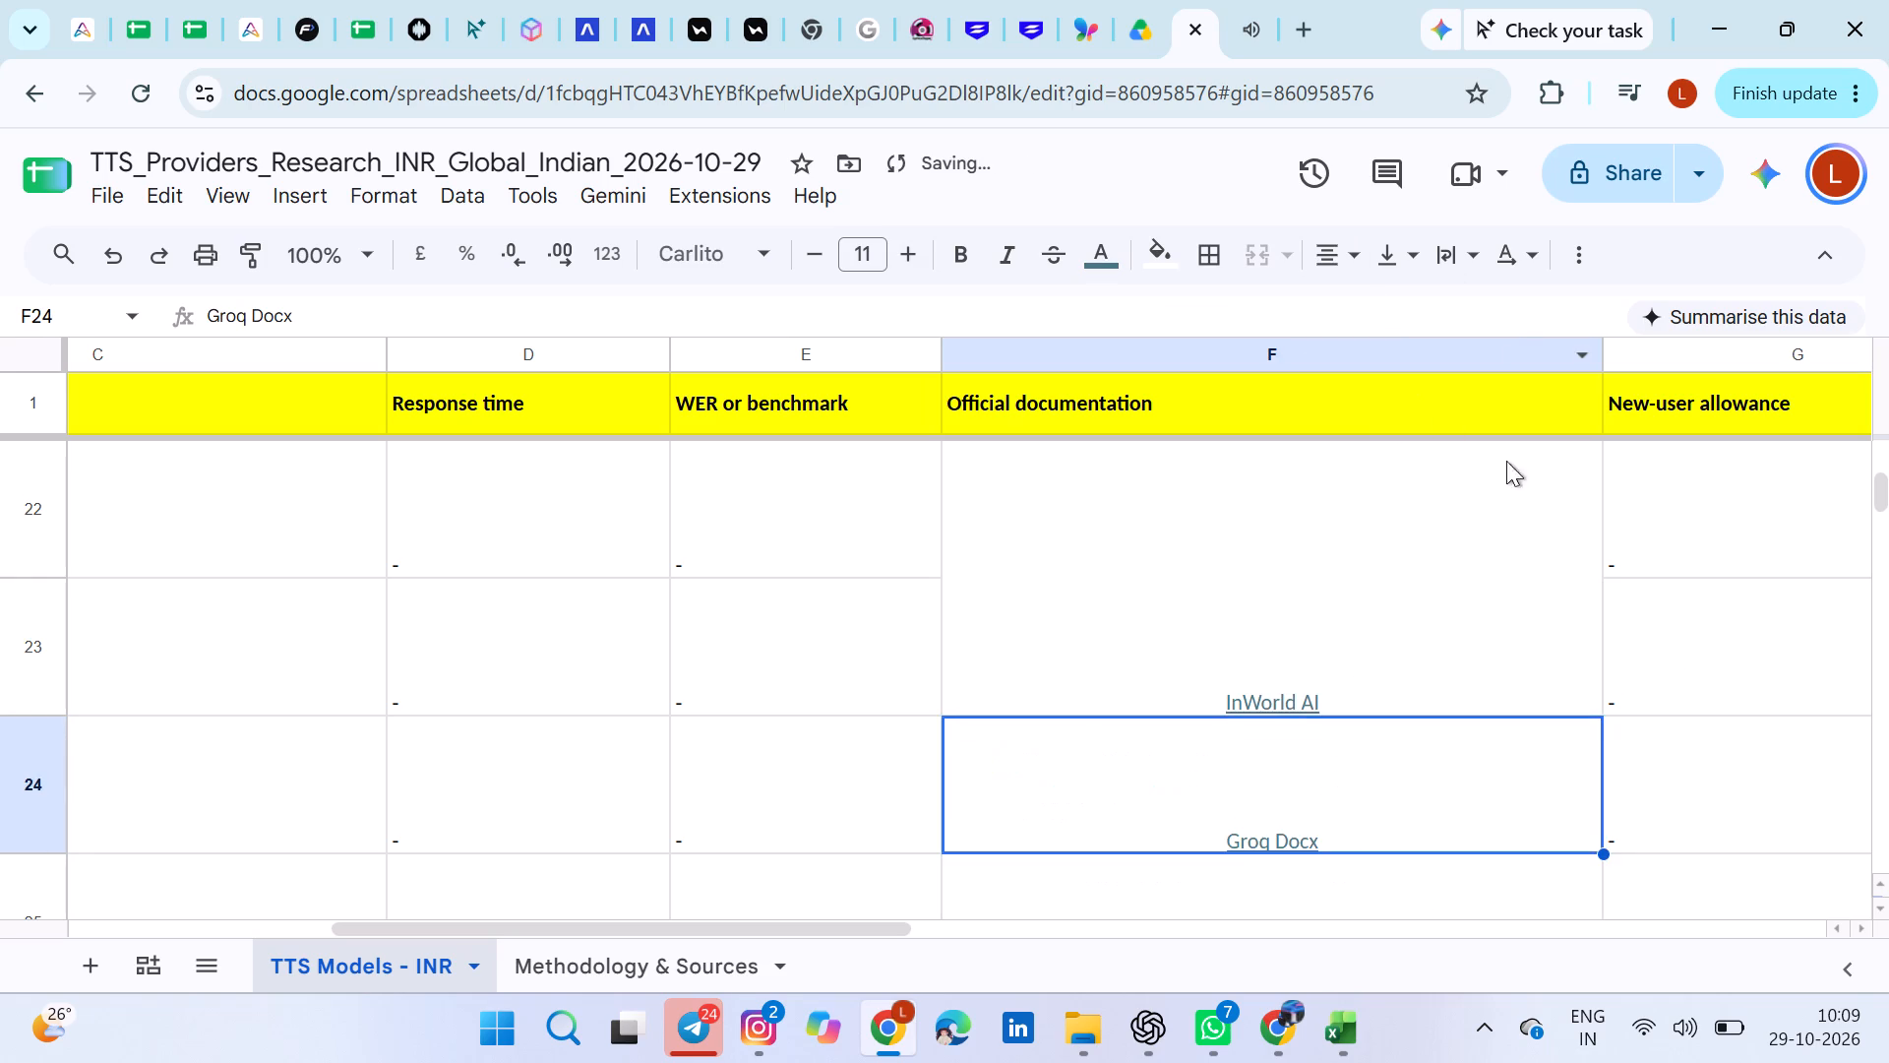
Fill the Groq Docx link from F24 down into F25 and merge F24:F25.
{"action": "scroll", "coordinate": [1539, 478], "scroll_direction": "down", "scroll_amount": 2}
{"action": "left_click", "coordinate": [1502, 553]}
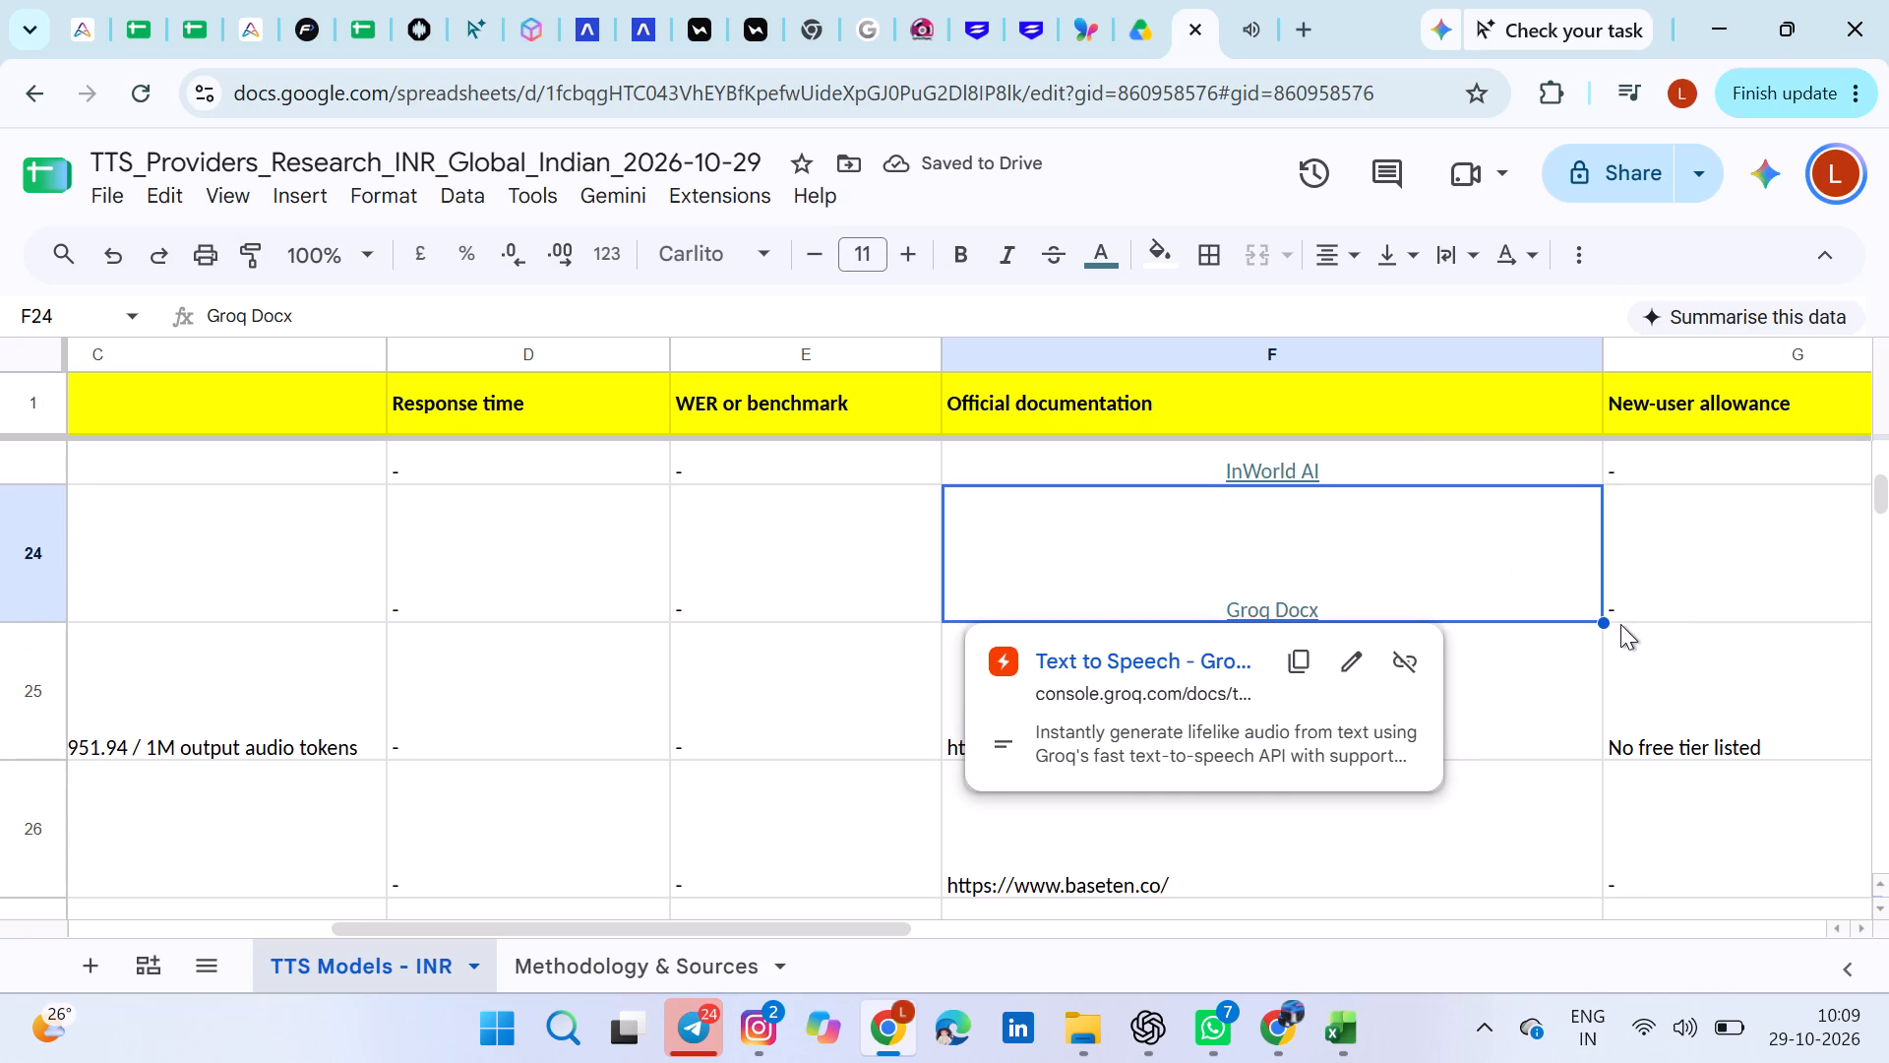
{"action": "left_click_drag", "start_coordinate": [1601, 615], "coordinate": [1609, 743]}
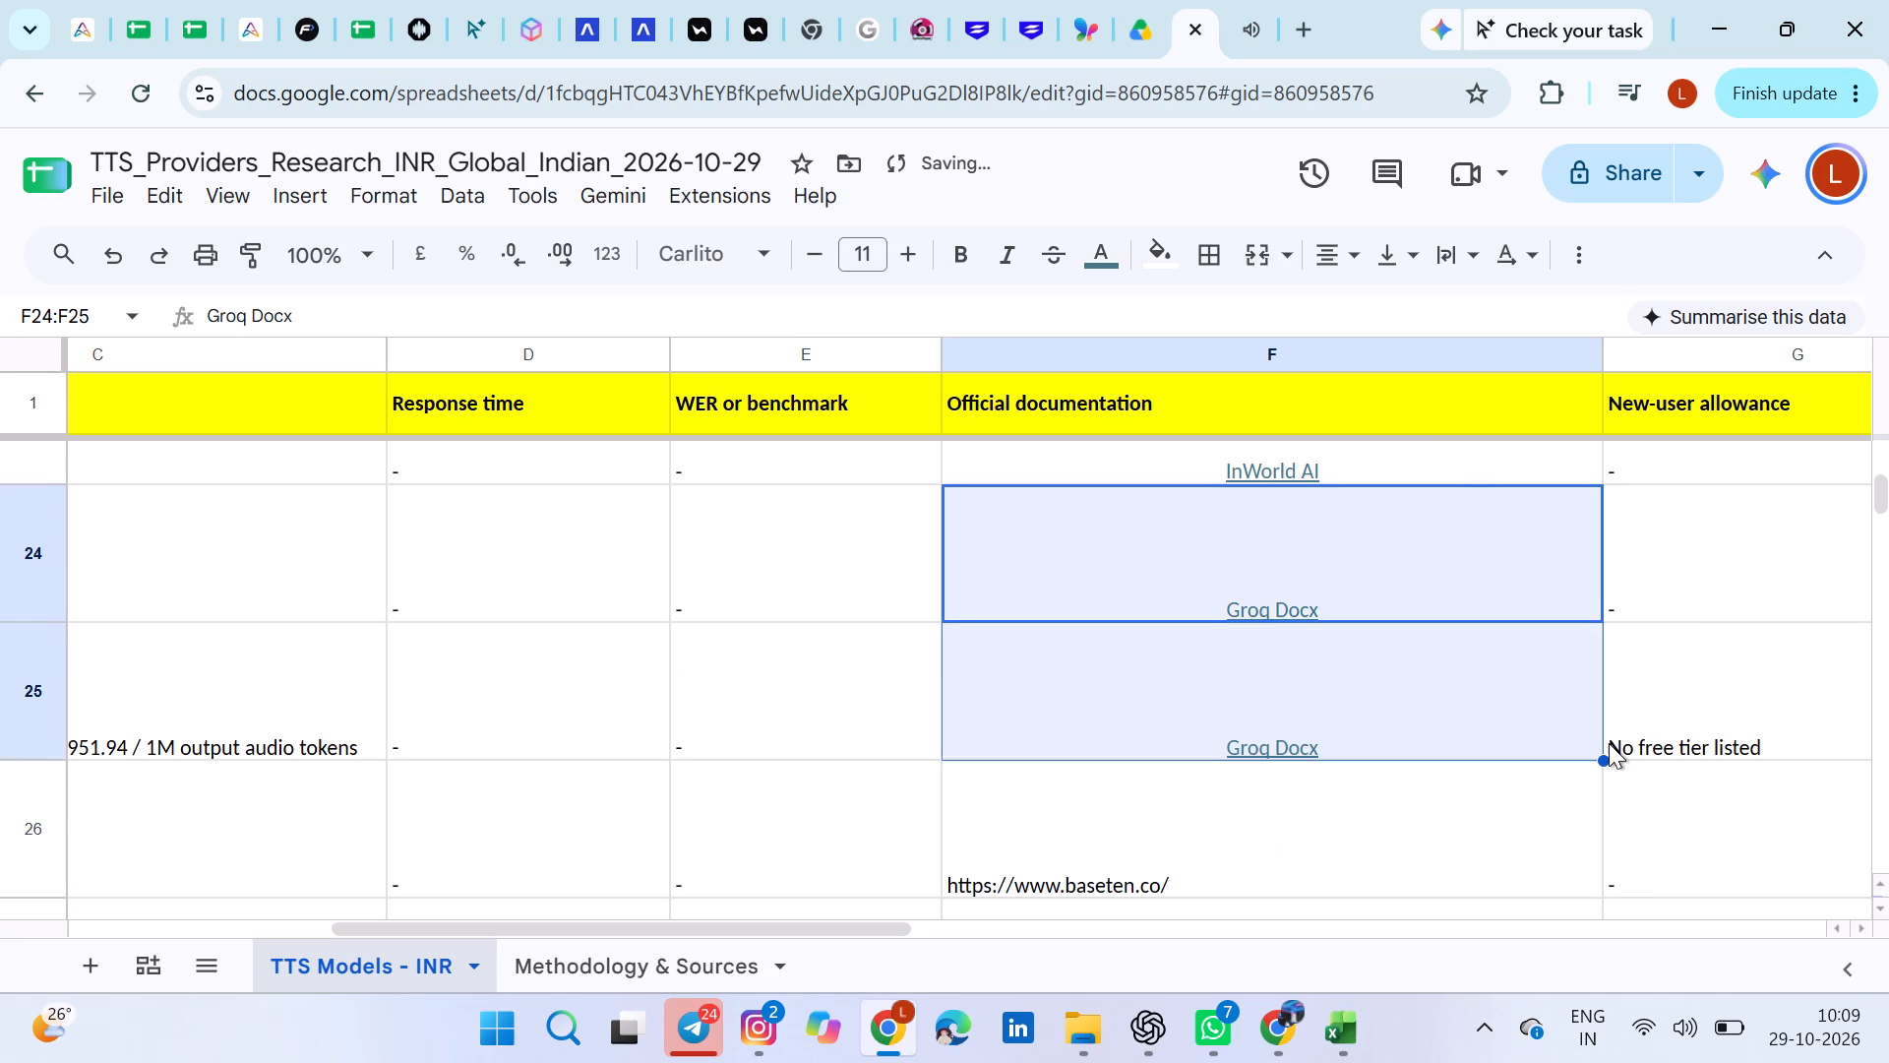
{"action": "left_click", "coordinate": [1260, 249]}
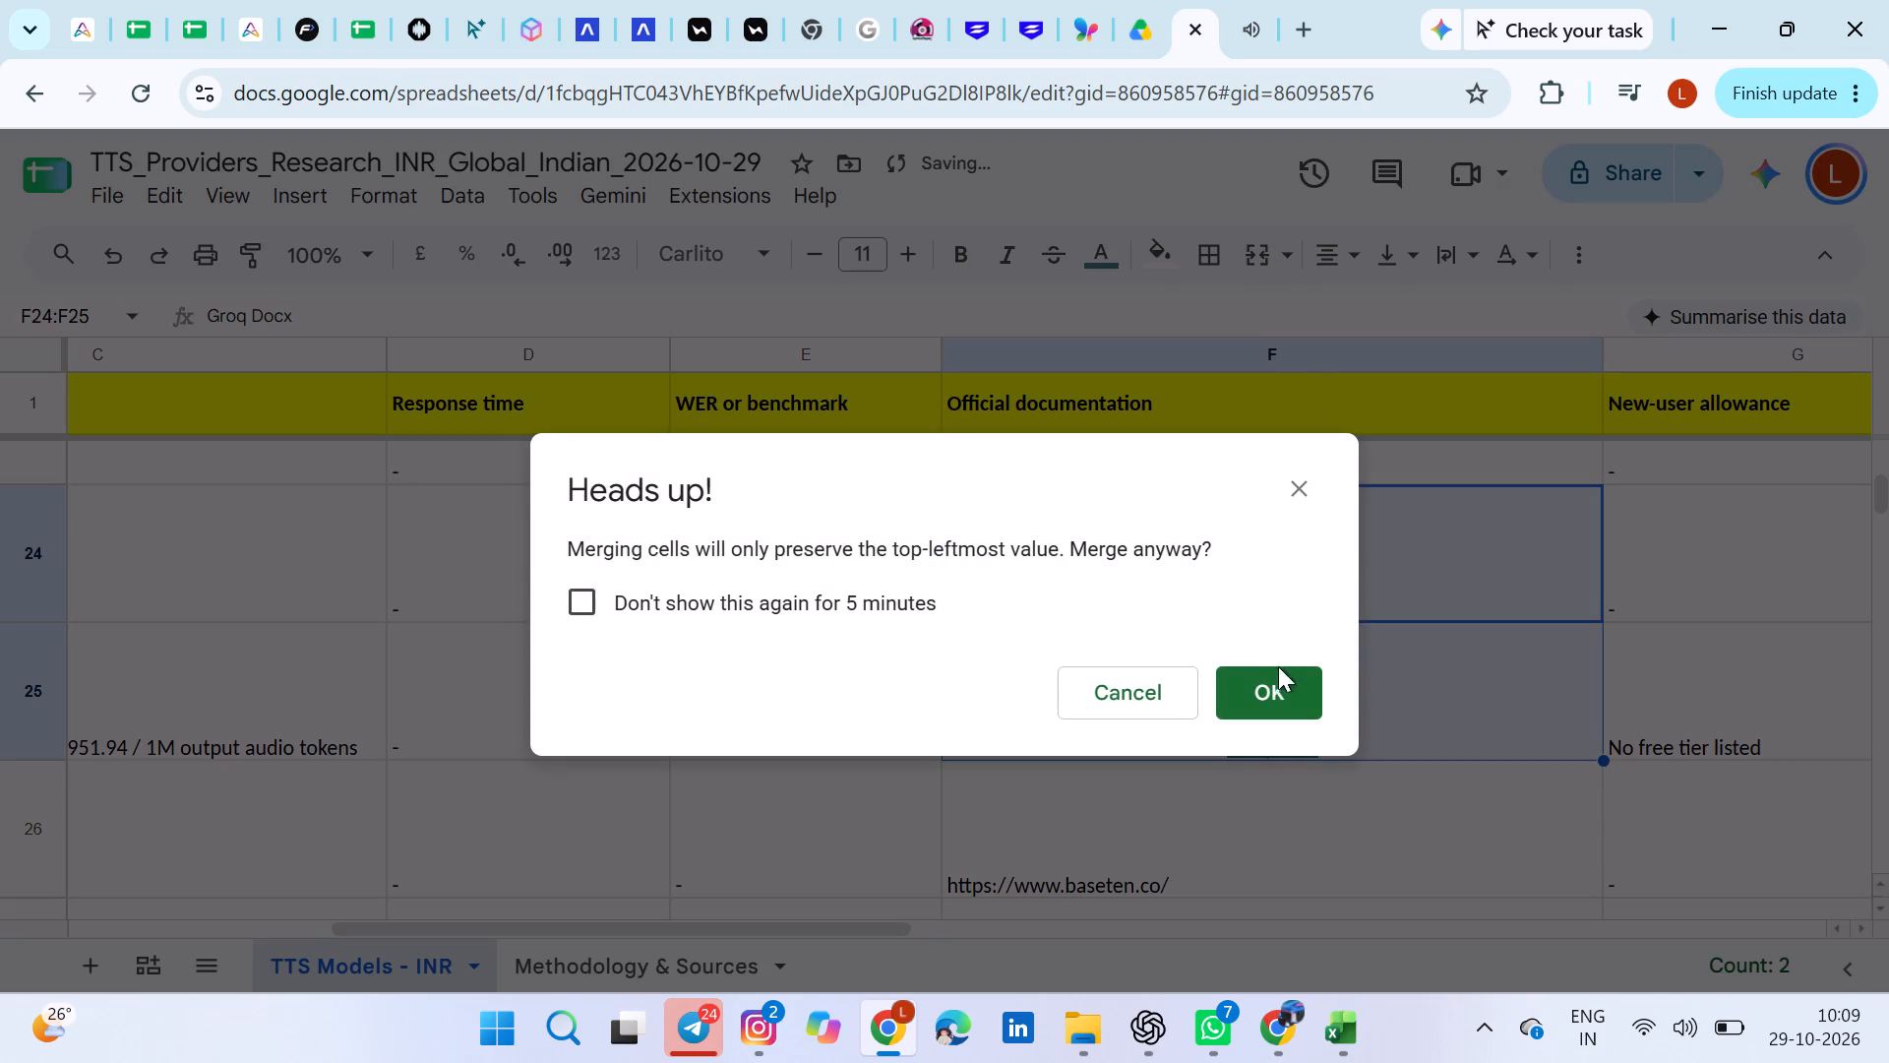
{"action": "left_click", "coordinate": [1276, 669]}
{"action": "scroll", "coordinate": [1396, 720], "scroll_direction": "down", "scroll_amount": 2}
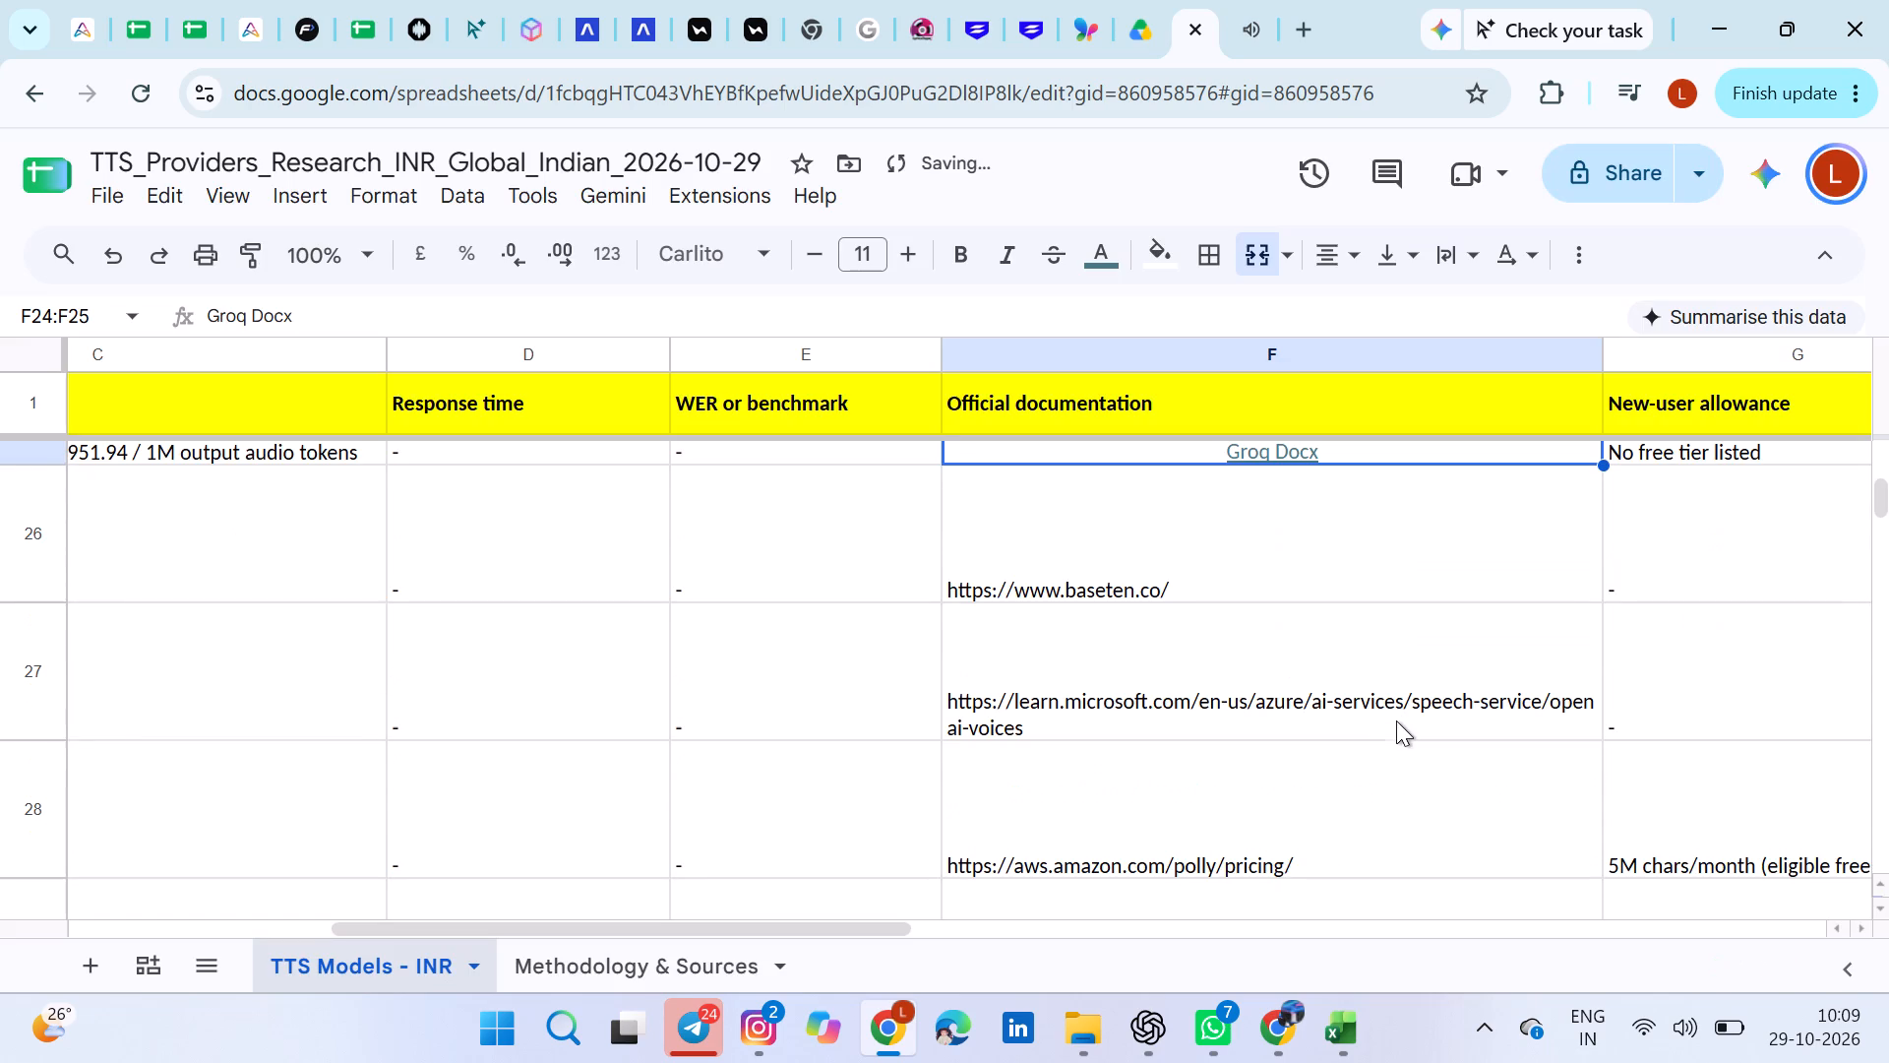
{"action": "double_click", "coordinate": [1260, 589]}
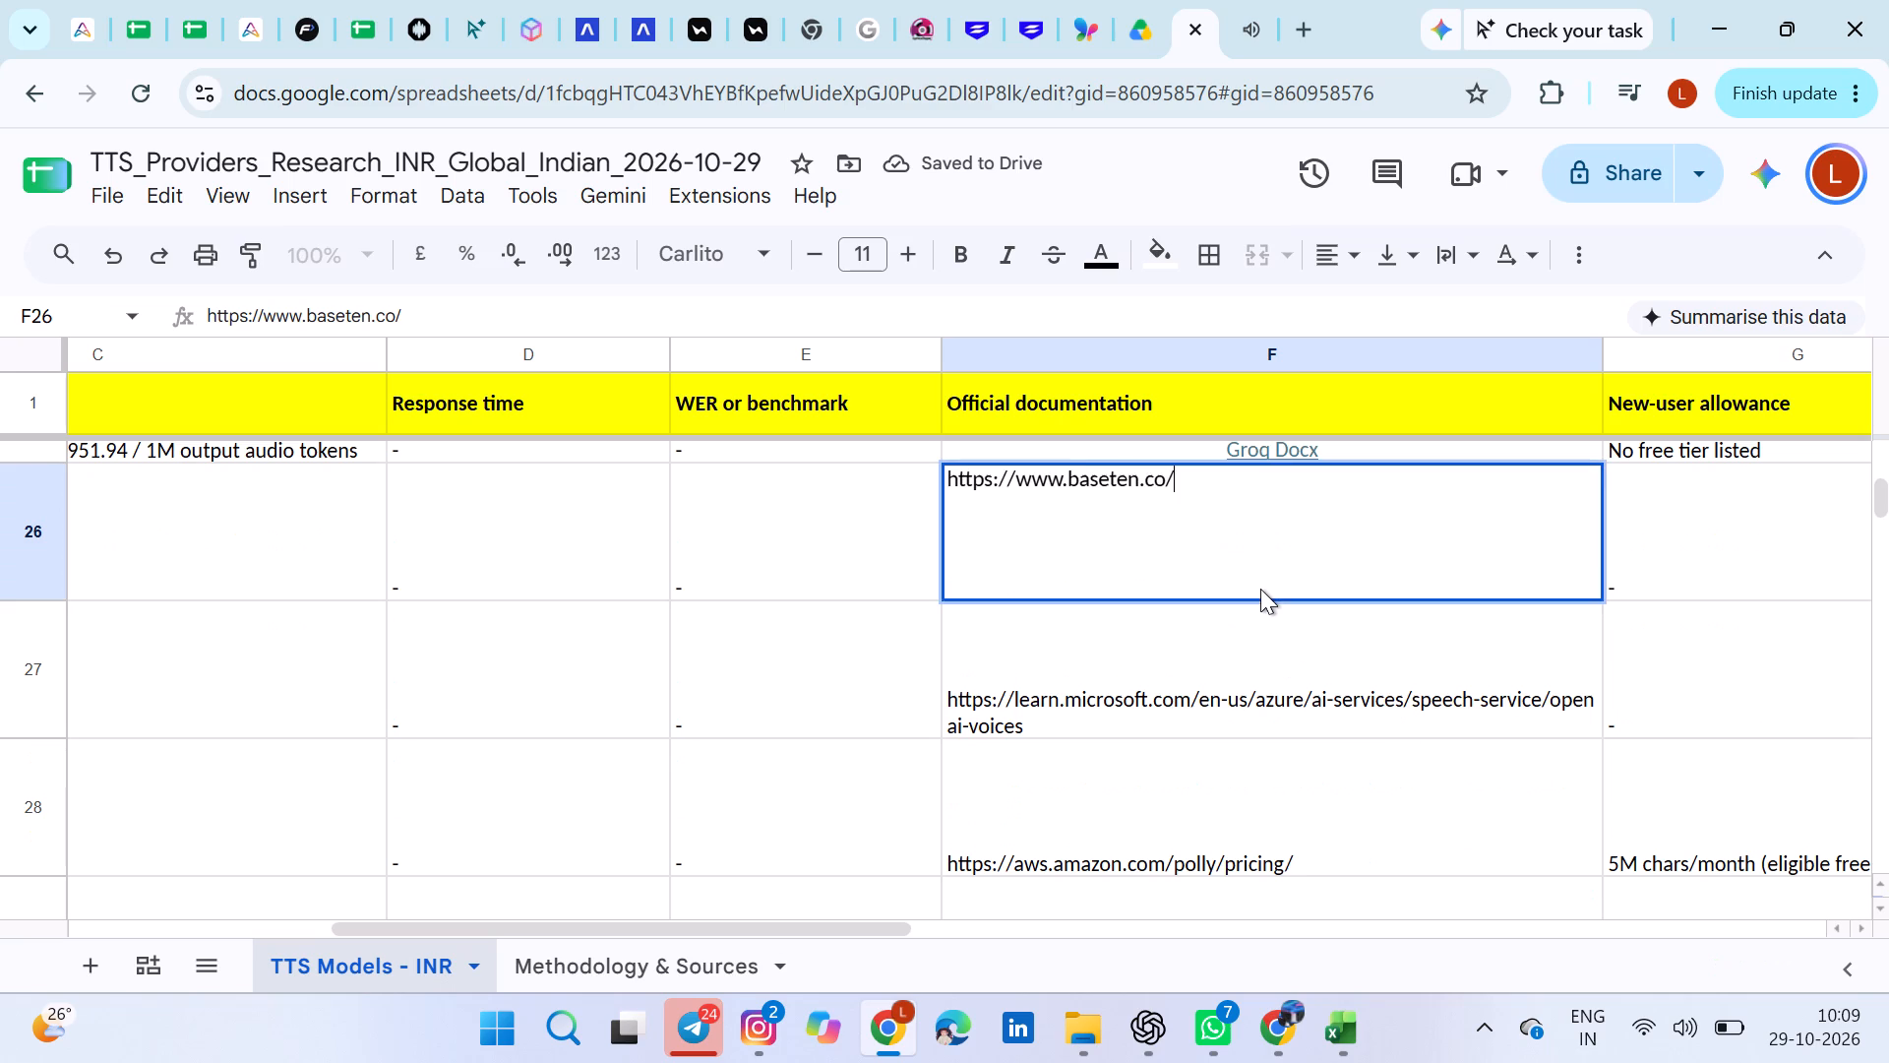
{"action": "key", "text": "ctrl+a"}
{"action": "key", "text": "ctrl+c"}
{"action": "key", "text": "BackSpace"}
{"action": "key", "text": "ctrl+v"}
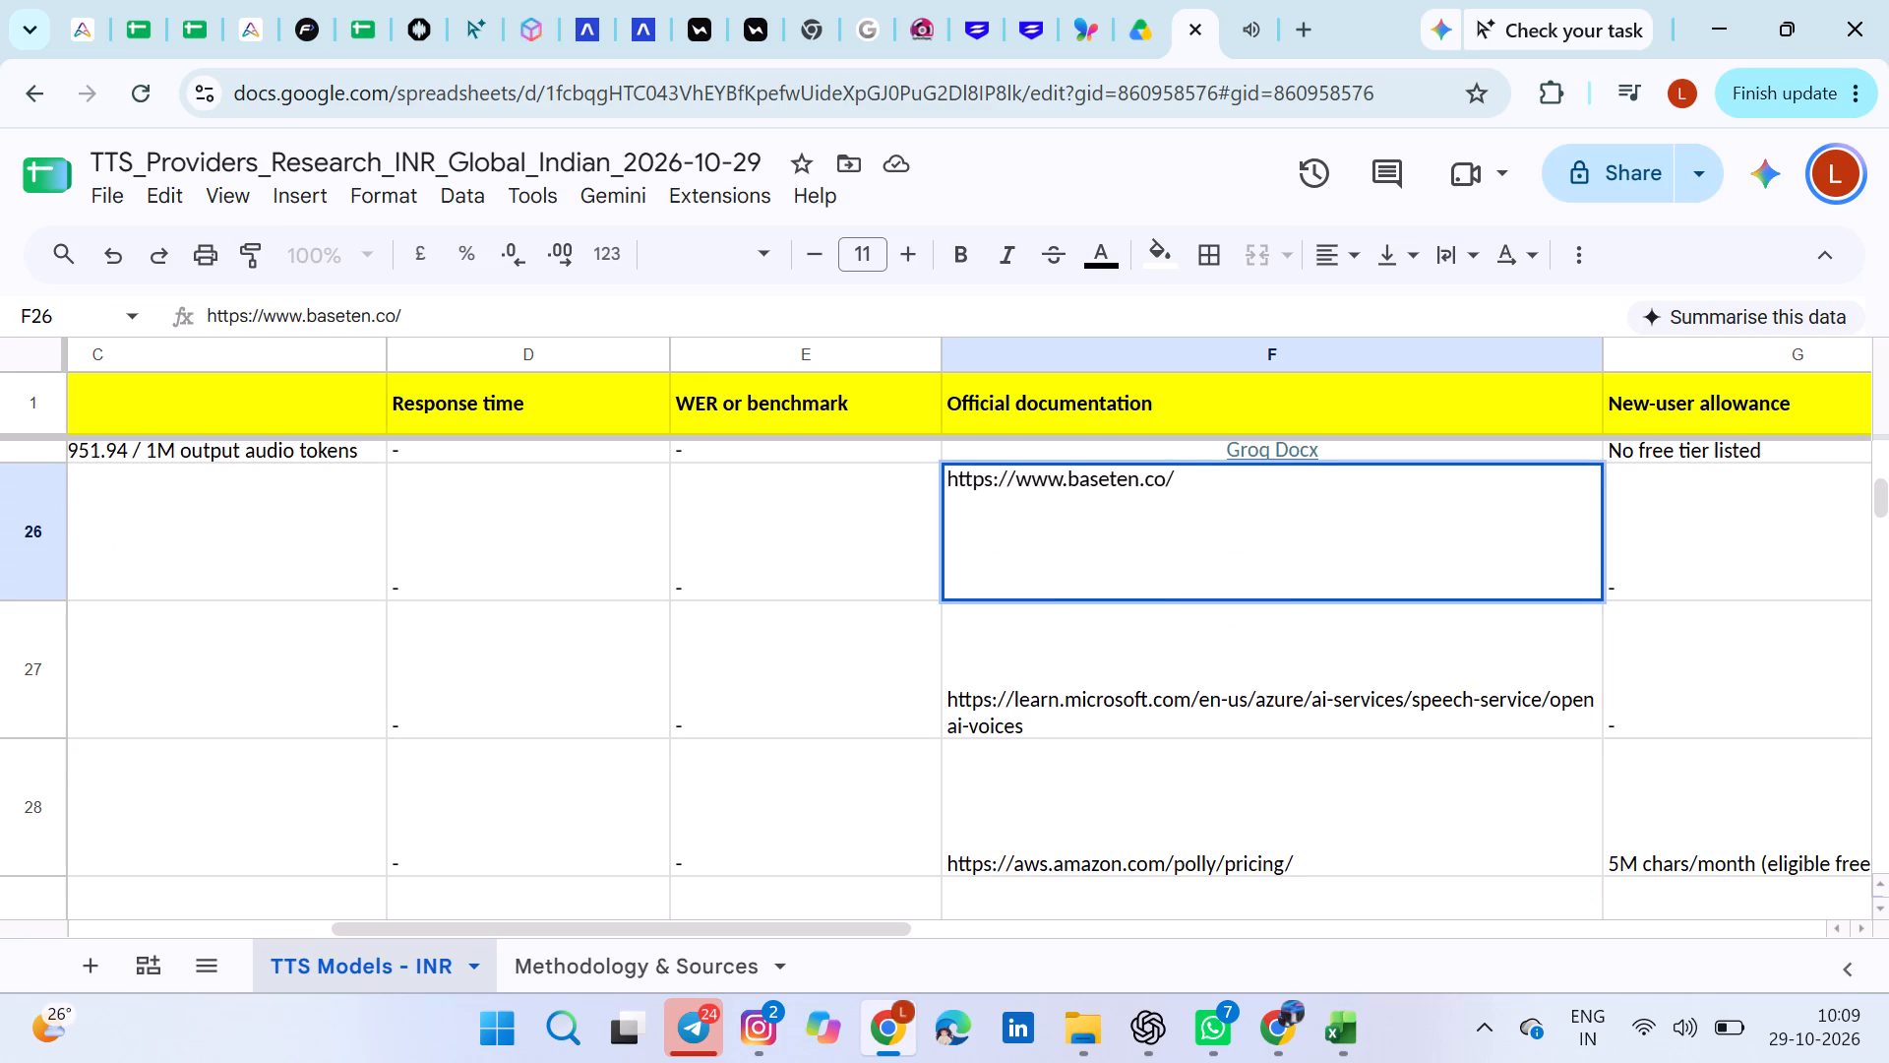
{"action": "key", "text": "Return"}
Change the F26 link's display text to "Baseten" and centre it horizontally.
{"action": "double_click", "coordinate": [1281, 522]}
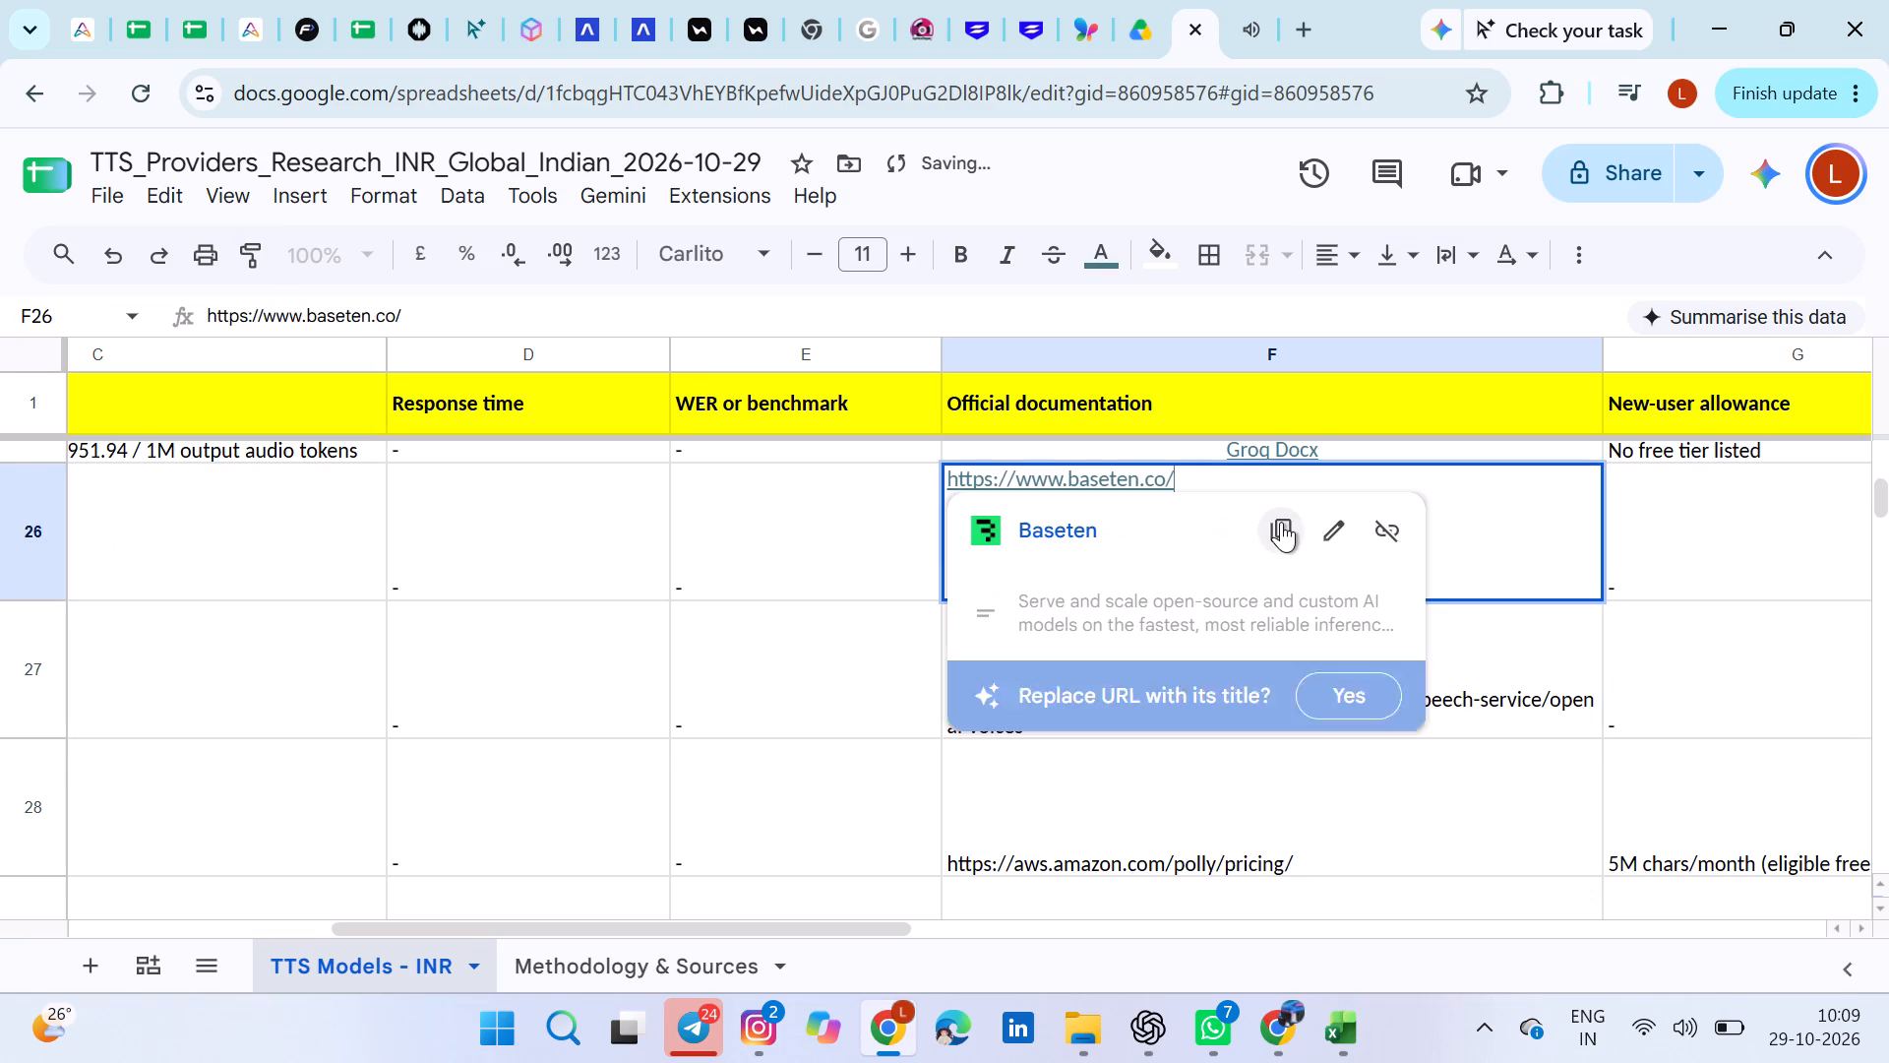
{"action": "left_click", "coordinate": [1320, 527]}
{"action": "type", "text": "Bas"}
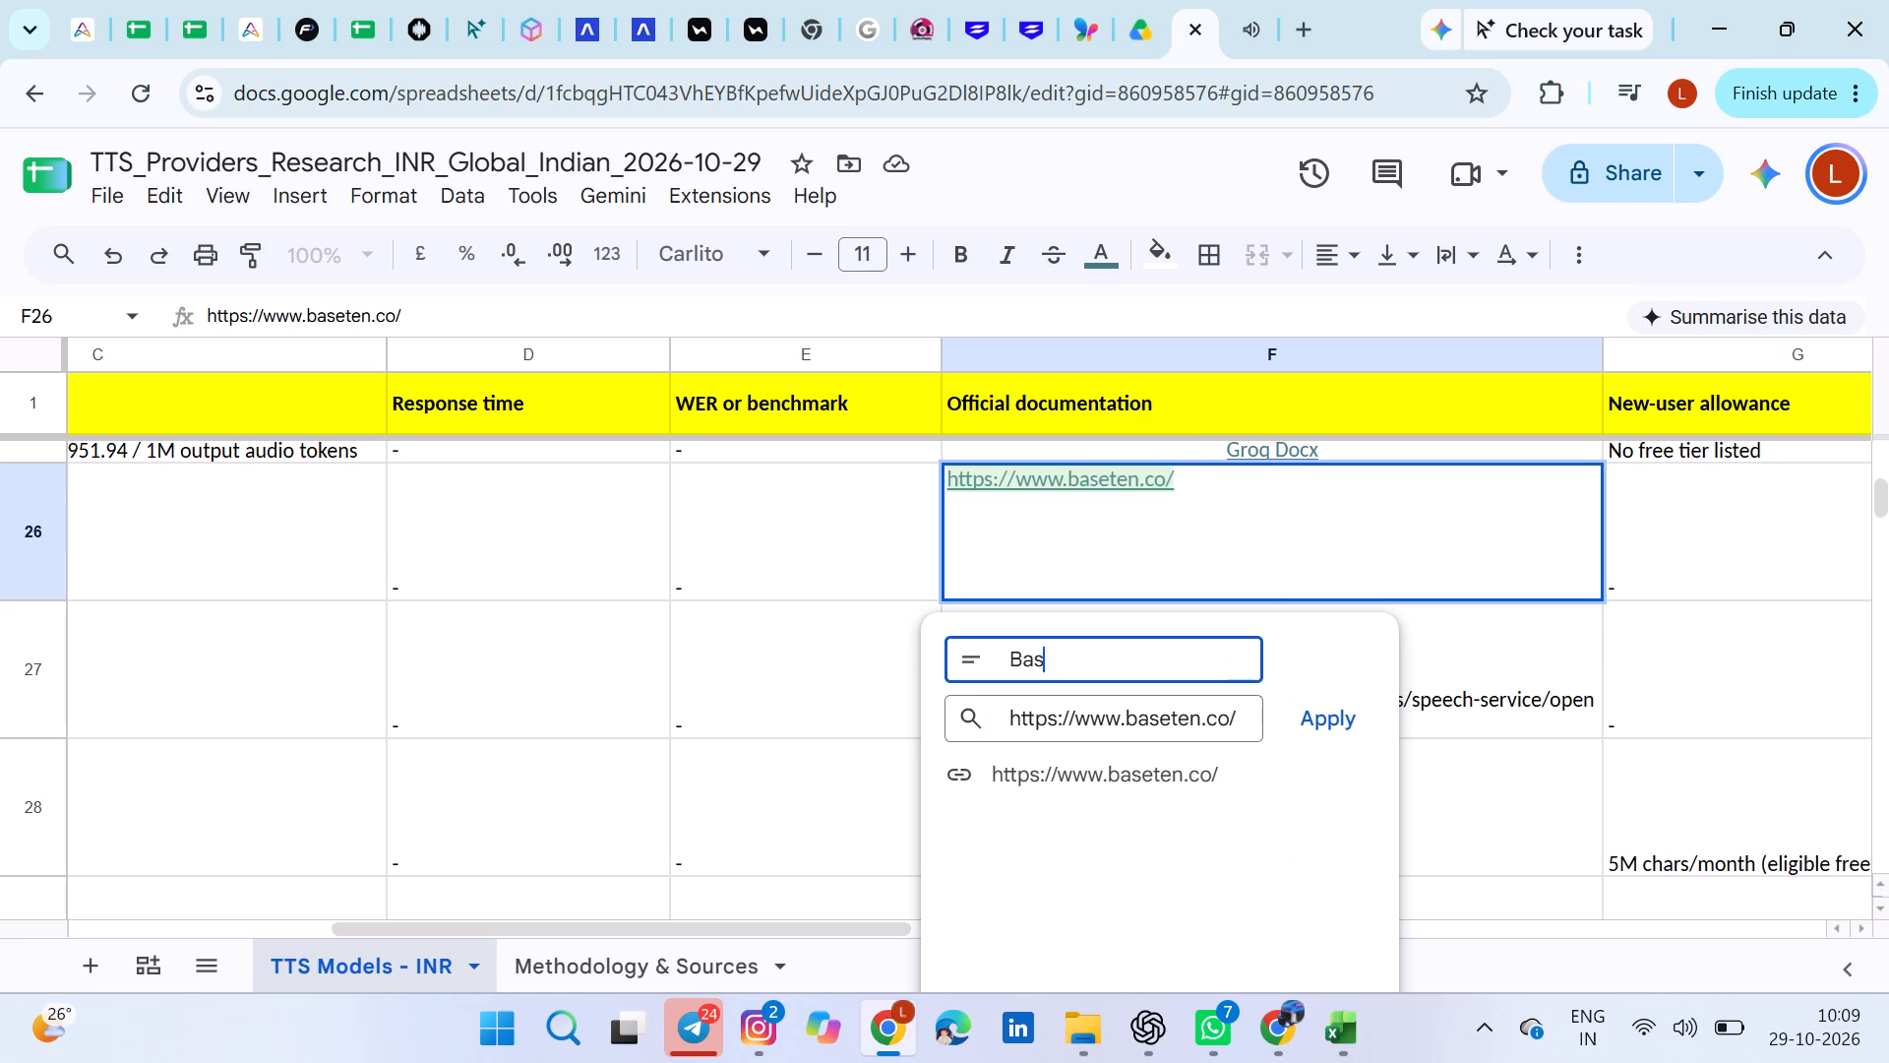
{"action": "type", "text": "eten"}
{"action": "key", "text": "space"}
{"action": "key", "text": "Return"}
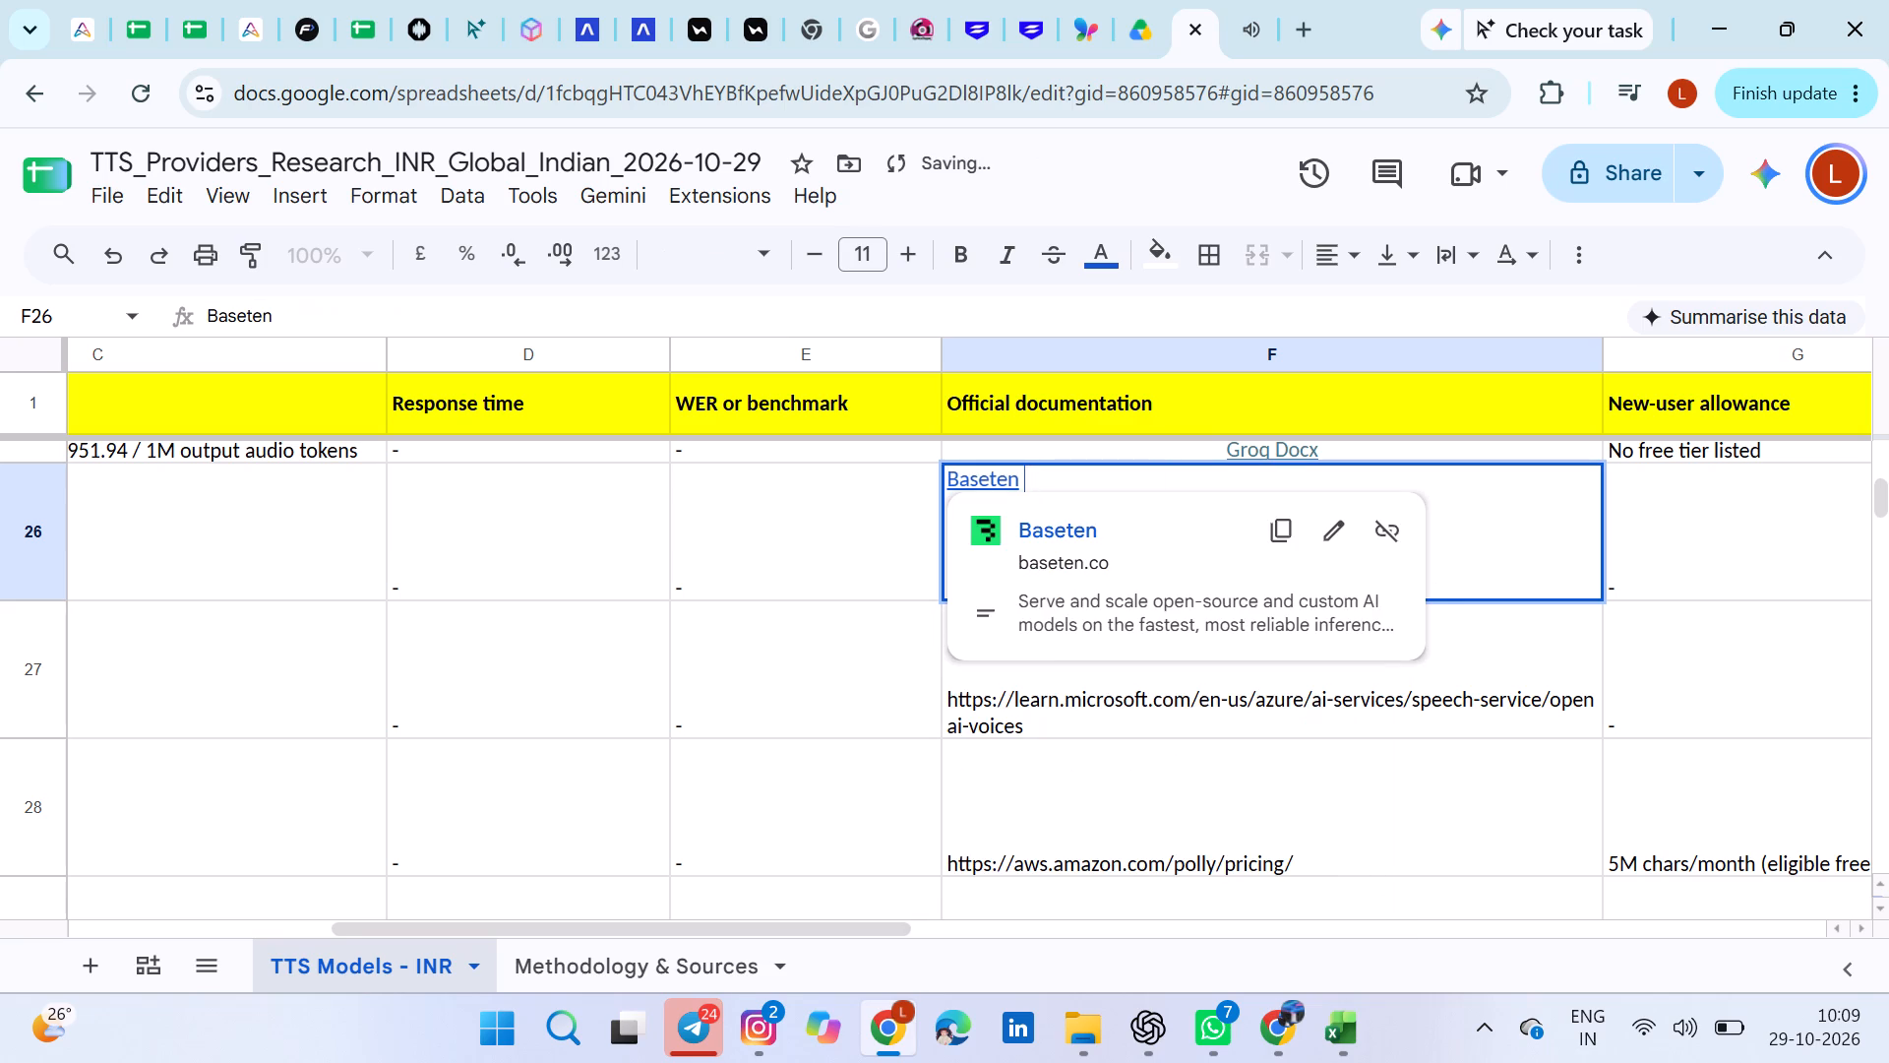
{"action": "key", "text": "ctrl+a"}
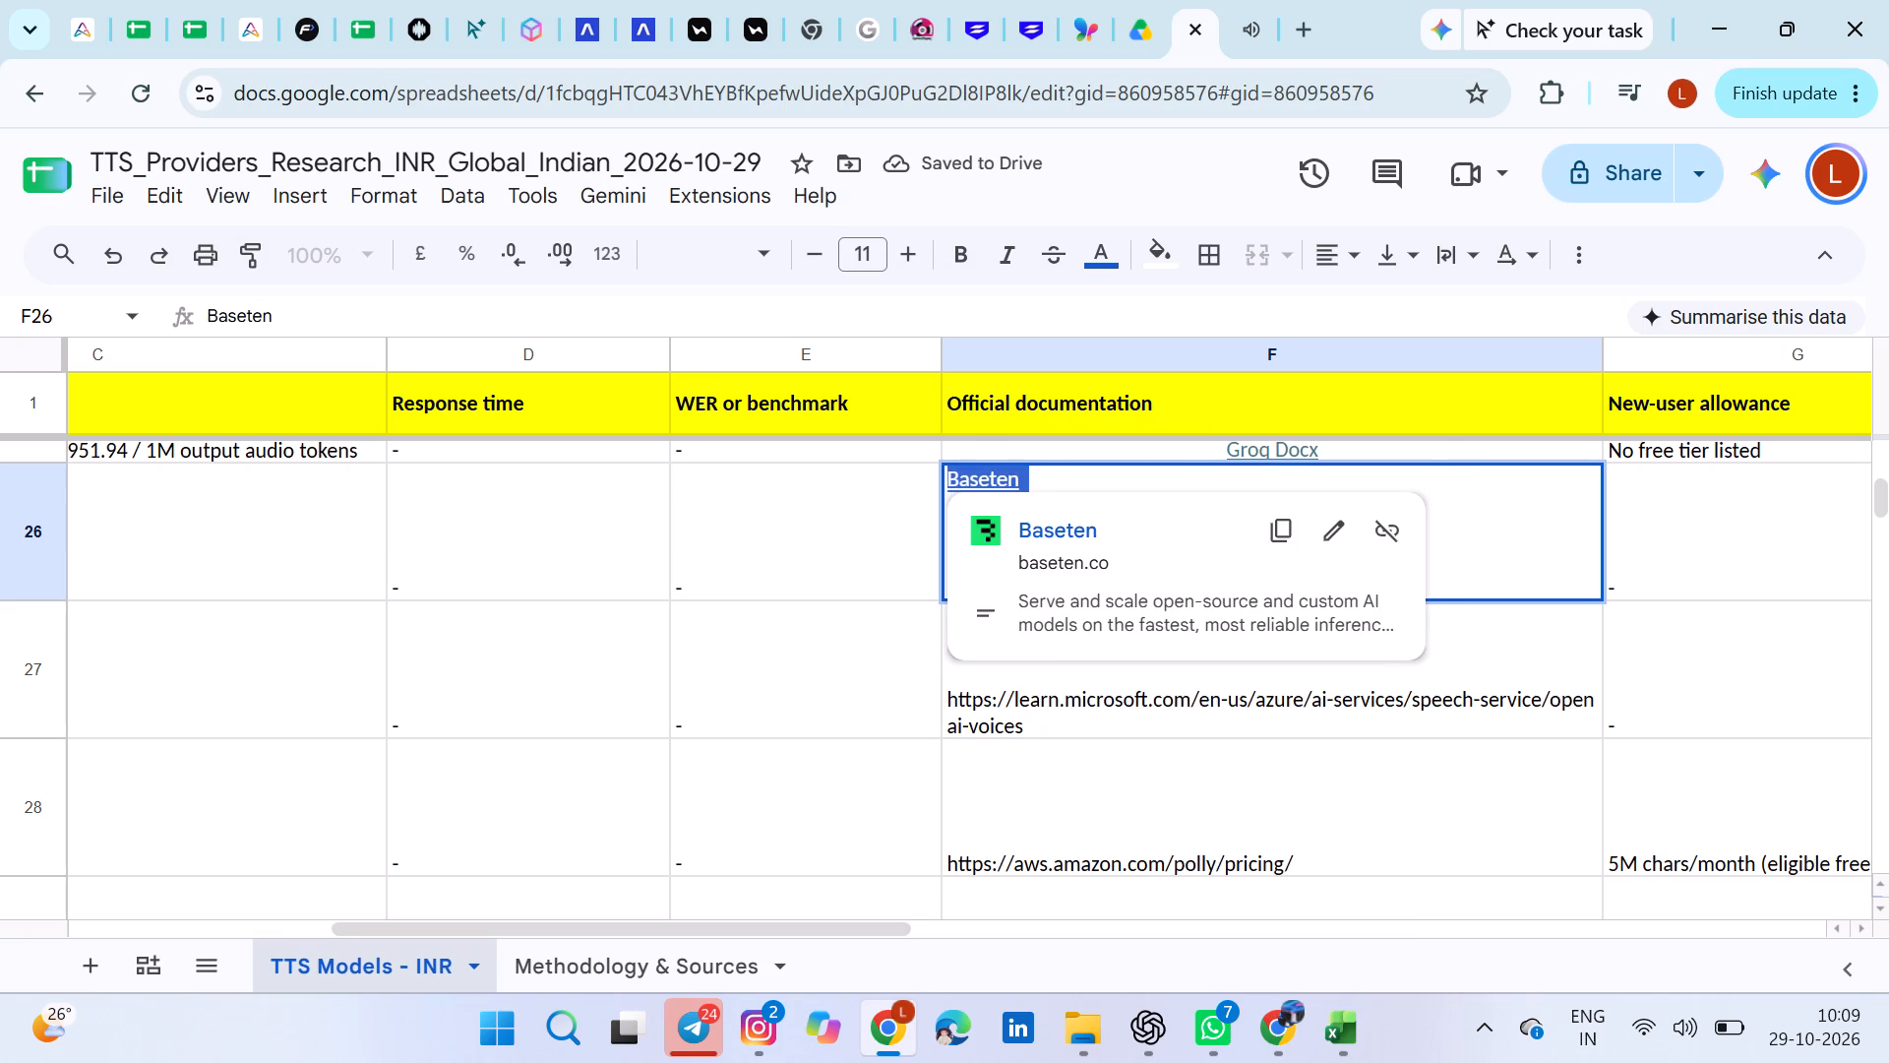
{"action": "left_click", "coordinate": [1336, 255]}
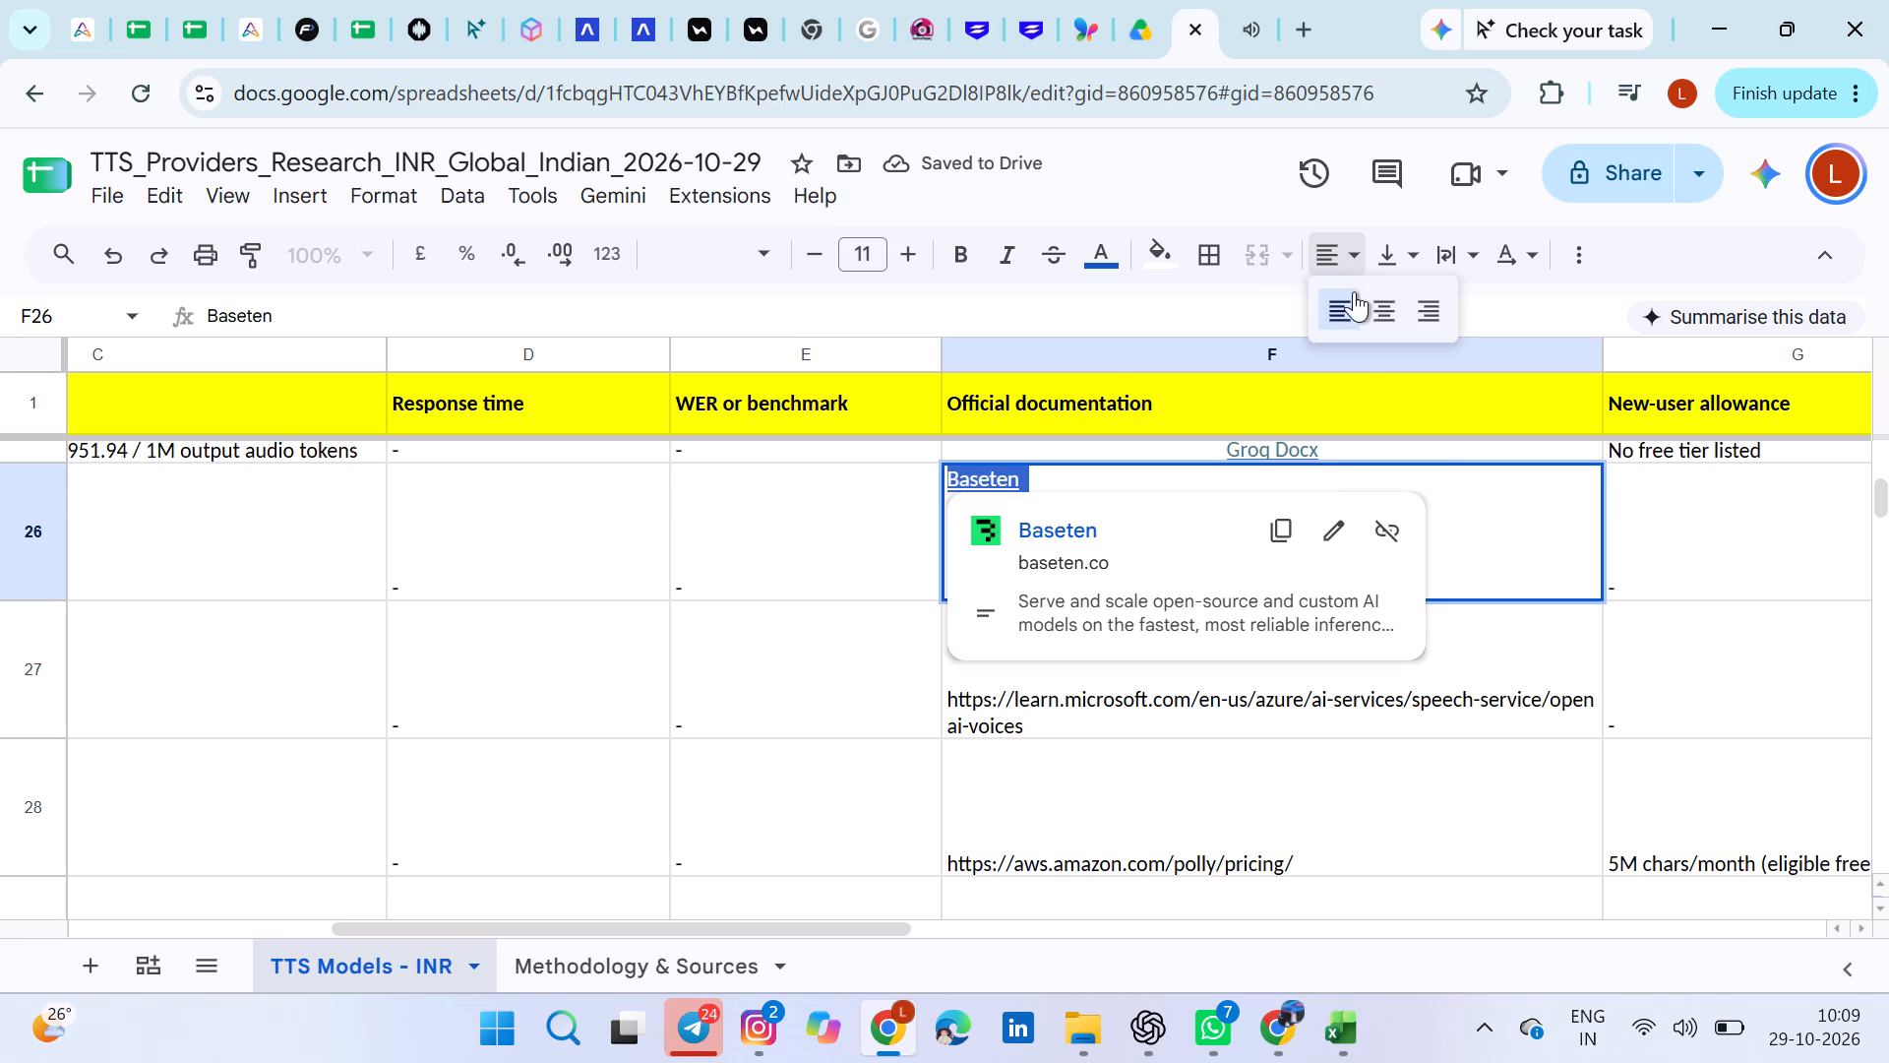
{"action": "left_click", "coordinate": [1380, 307]}
{"action": "left_click", "coordinate": [1743, 632]}
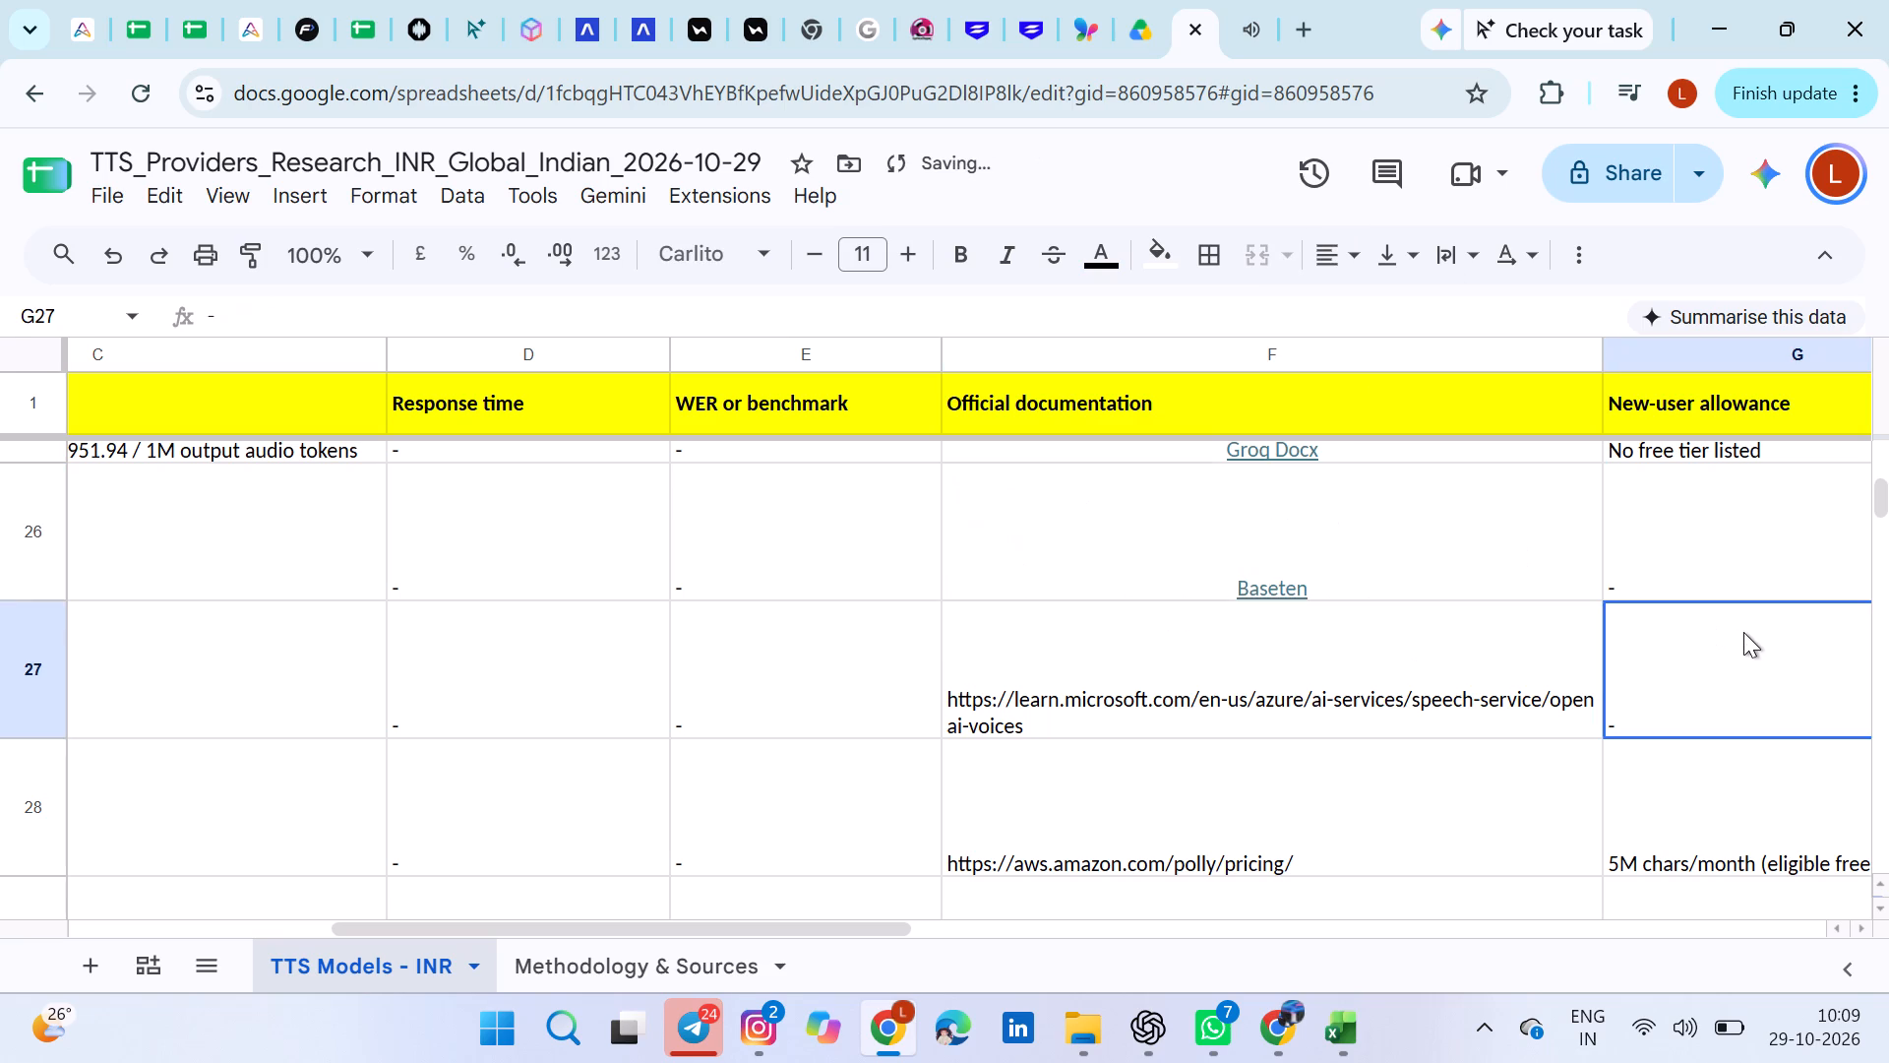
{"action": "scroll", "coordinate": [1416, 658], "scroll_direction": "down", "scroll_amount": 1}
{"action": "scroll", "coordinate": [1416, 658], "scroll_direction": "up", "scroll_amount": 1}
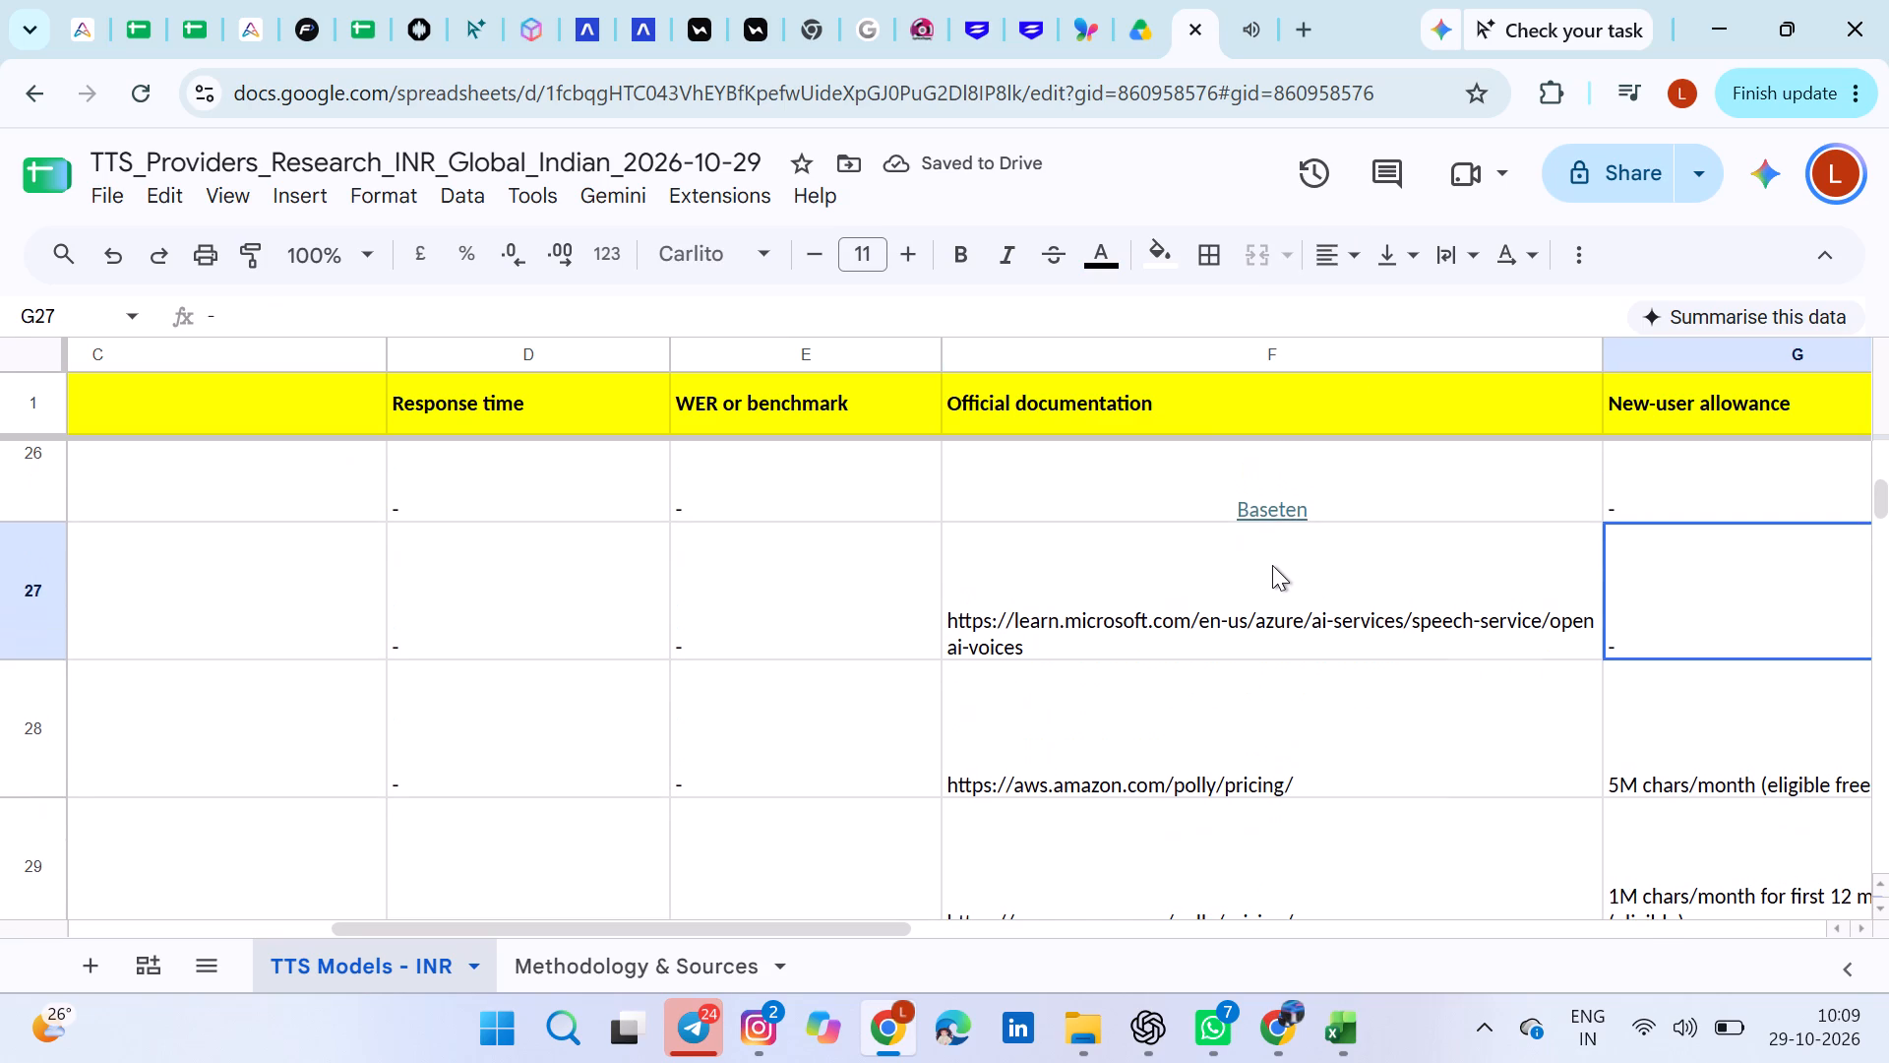
Review the Provider and model rows against their Official documentation links, focusing on the Groq, Gemini and Baseten rows.
{"action": "double_click", "coordinate": [1272, 565]}
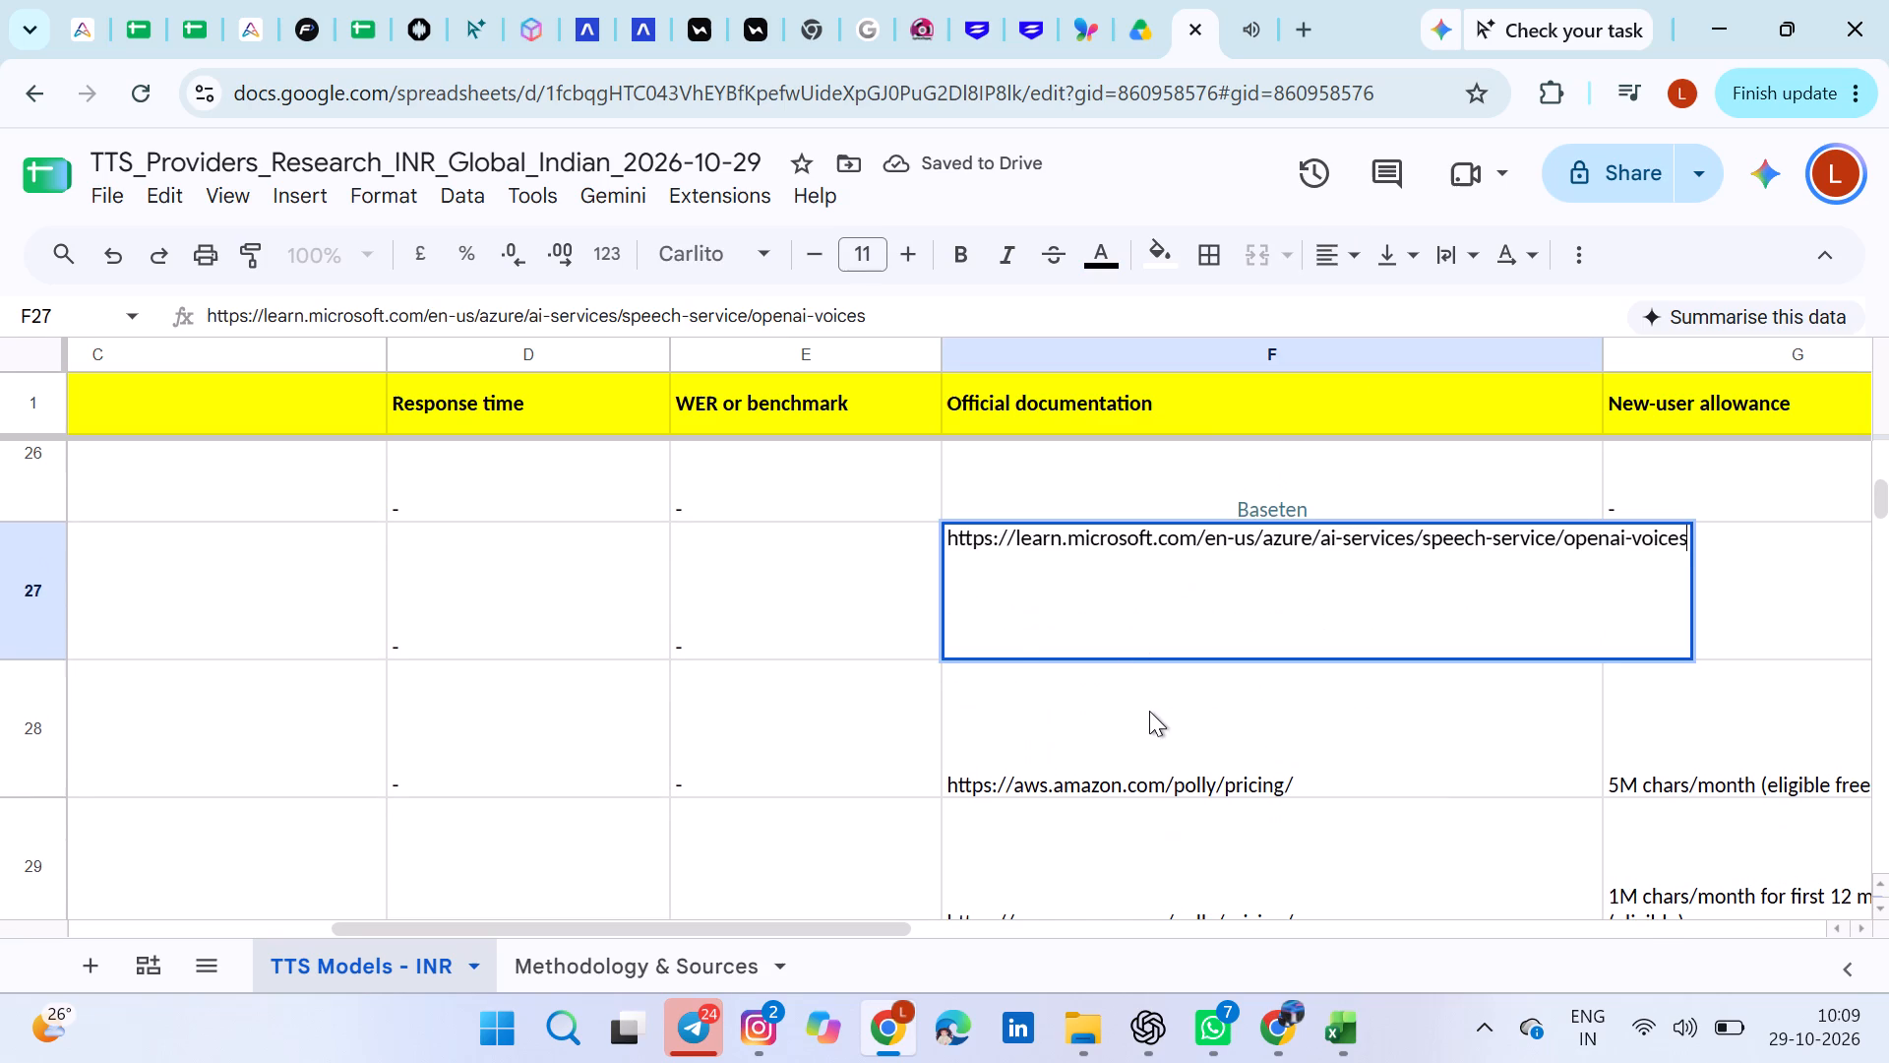
{"action": "left_click", "coordinate": [1149, 711]}
{"action": "scroll", "coordinate": [1149, 711], "scroll_direction": "right", "scroll_amount": 3}
{"action": "scroll", "coordinate": [1149, 711], "scroll_direction": "up", "scroll_amount": 3}
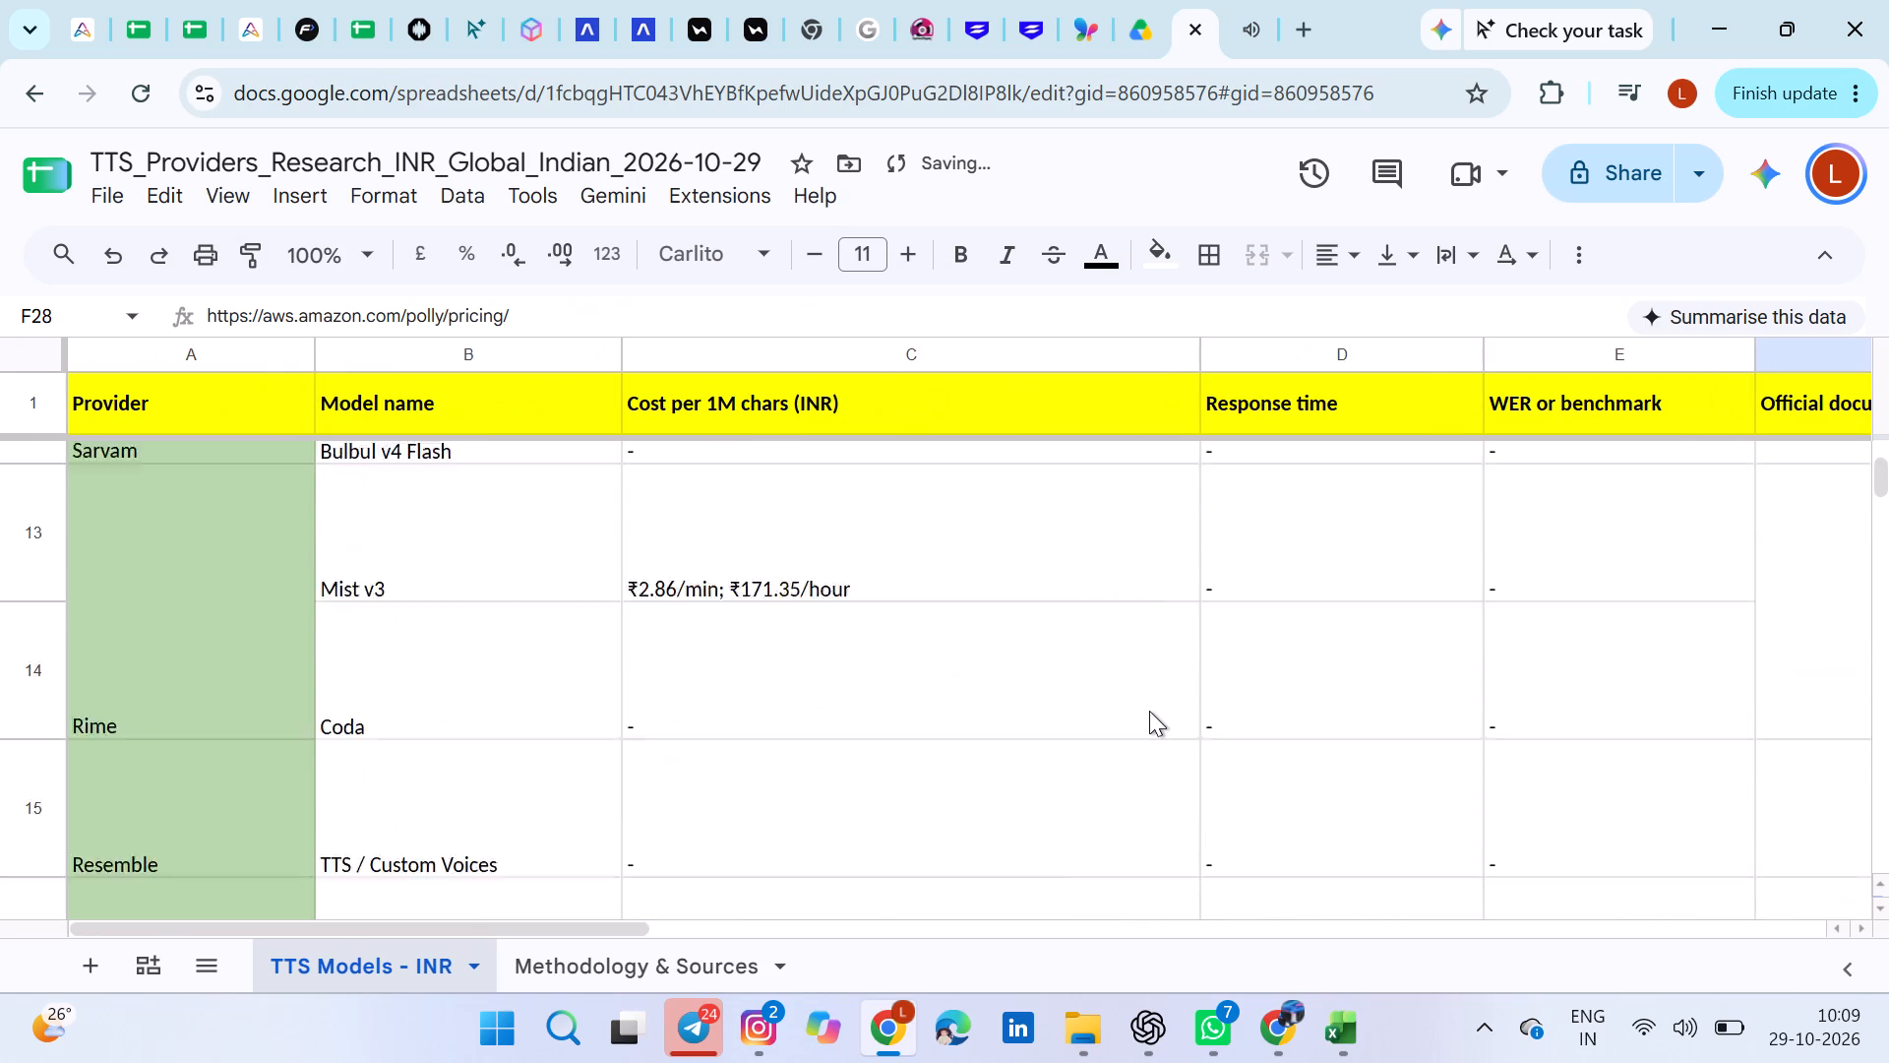
{"action": "scroll", "coordinate": [1149, 711], "scroll_direction": "up", "scroll_amount": 4}
{"action": "scroll", "coordinate": [1149, 711], "scroll_direction": "down", "scroll_amount": 1}
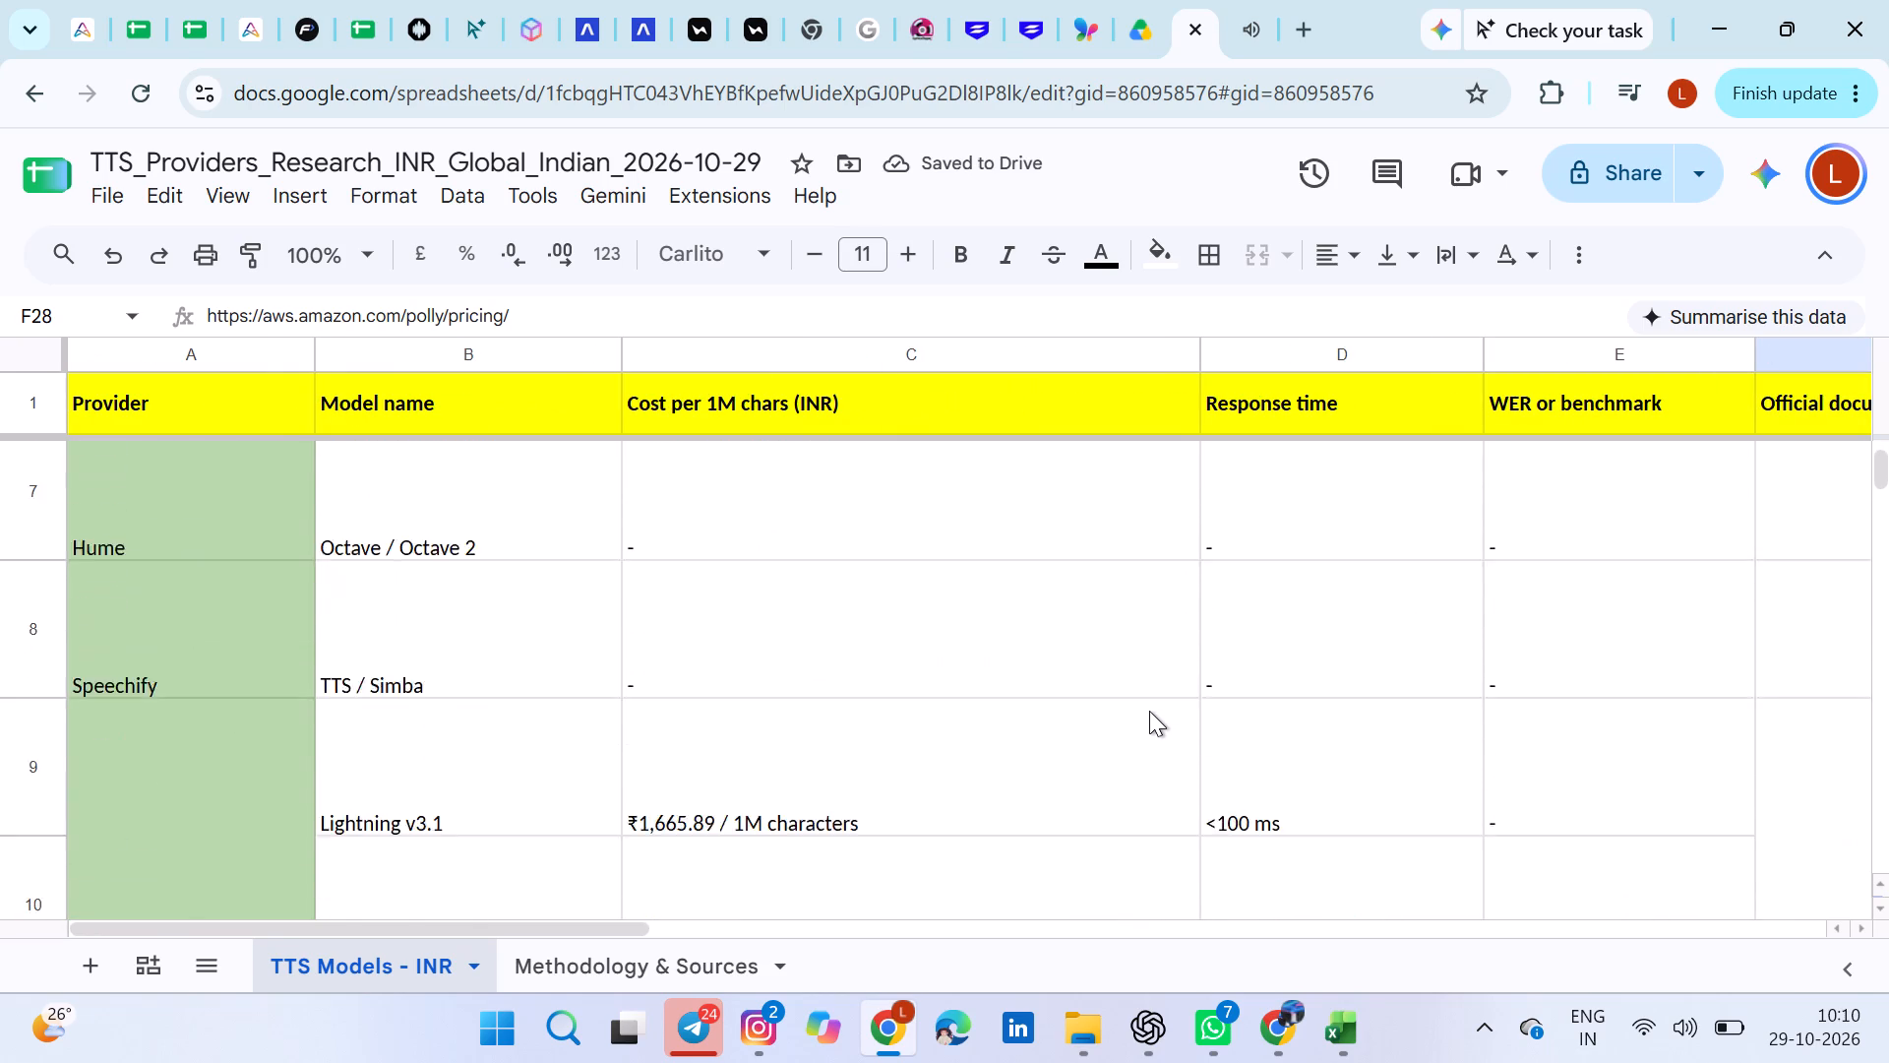
{"action": "scroll", "coordinate": [1149, 711], "scroll_direction": "down", "scroll_amount": 4}
{"action": "scroll", "coordinate": [1149, 711], "scroll_direction": "up", "scroll_amount": 1}
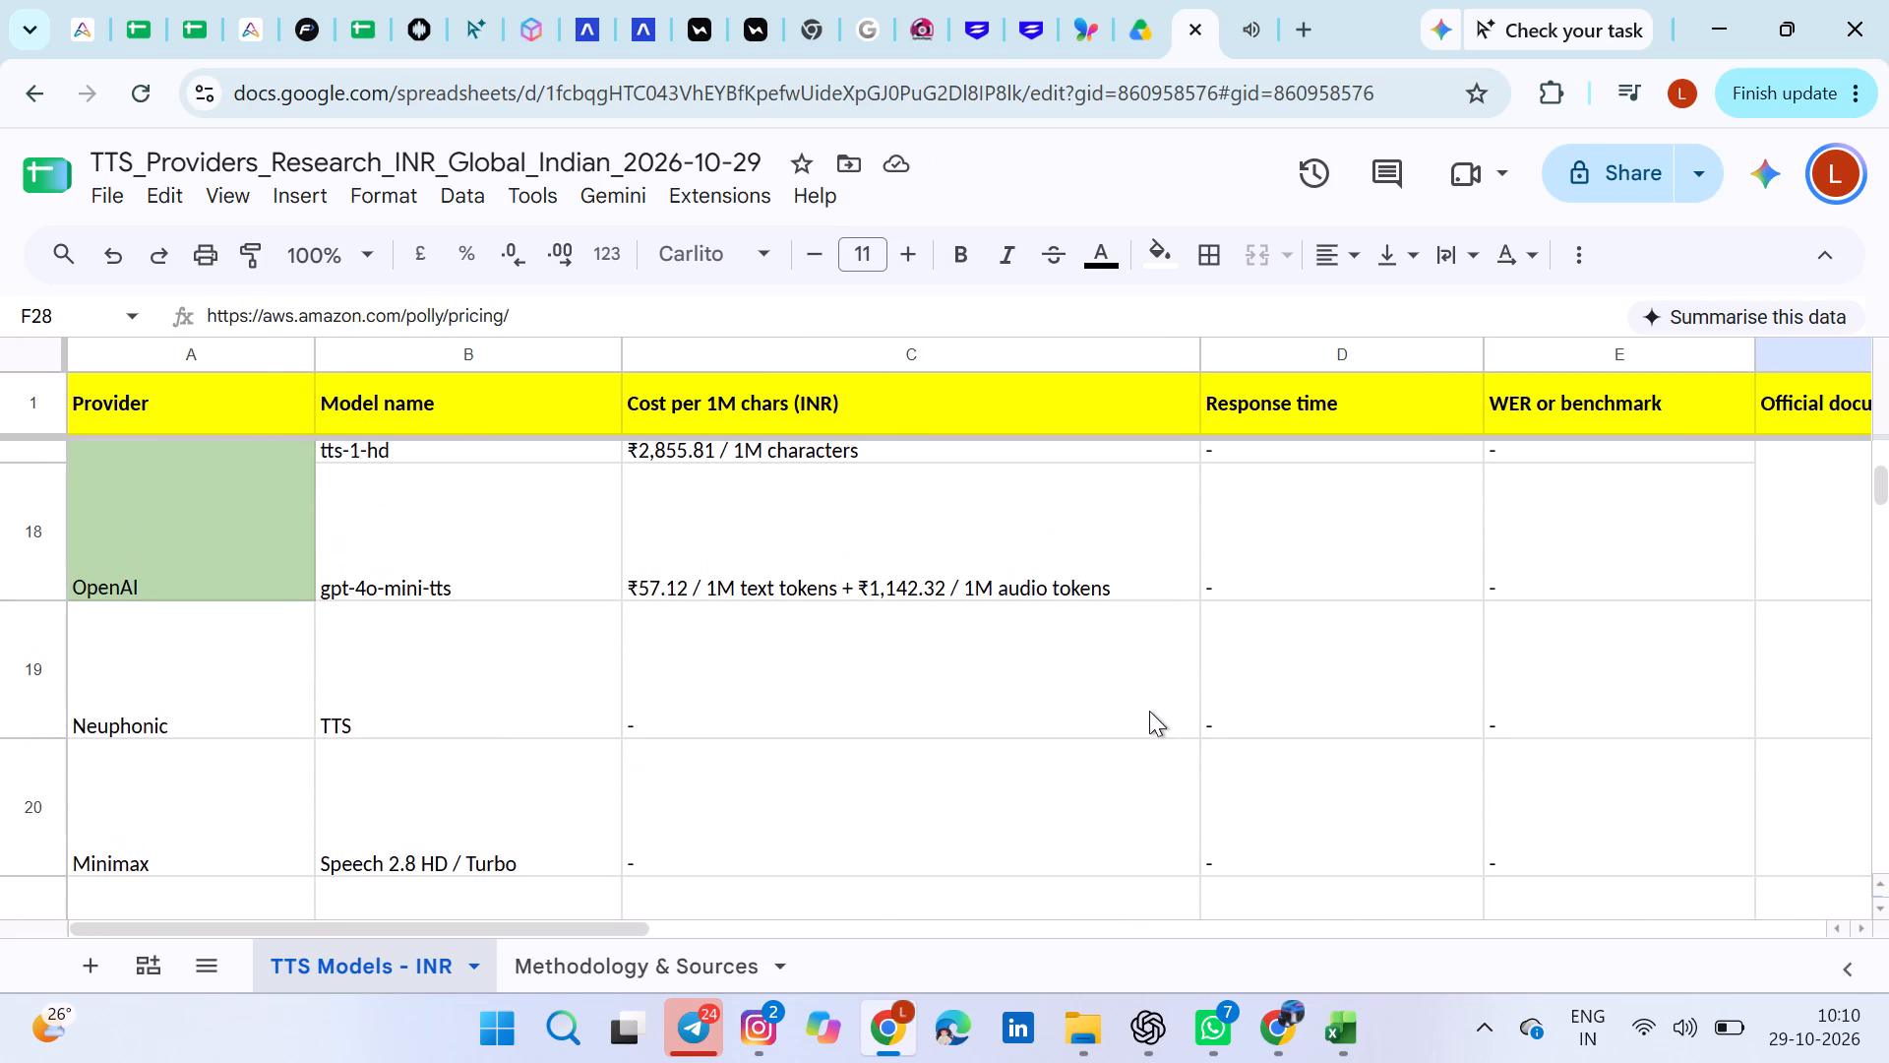
{"action": "scroll", "coordinate": [1149, 711], "scroll_direction": "down", "scroll_amount": 4}
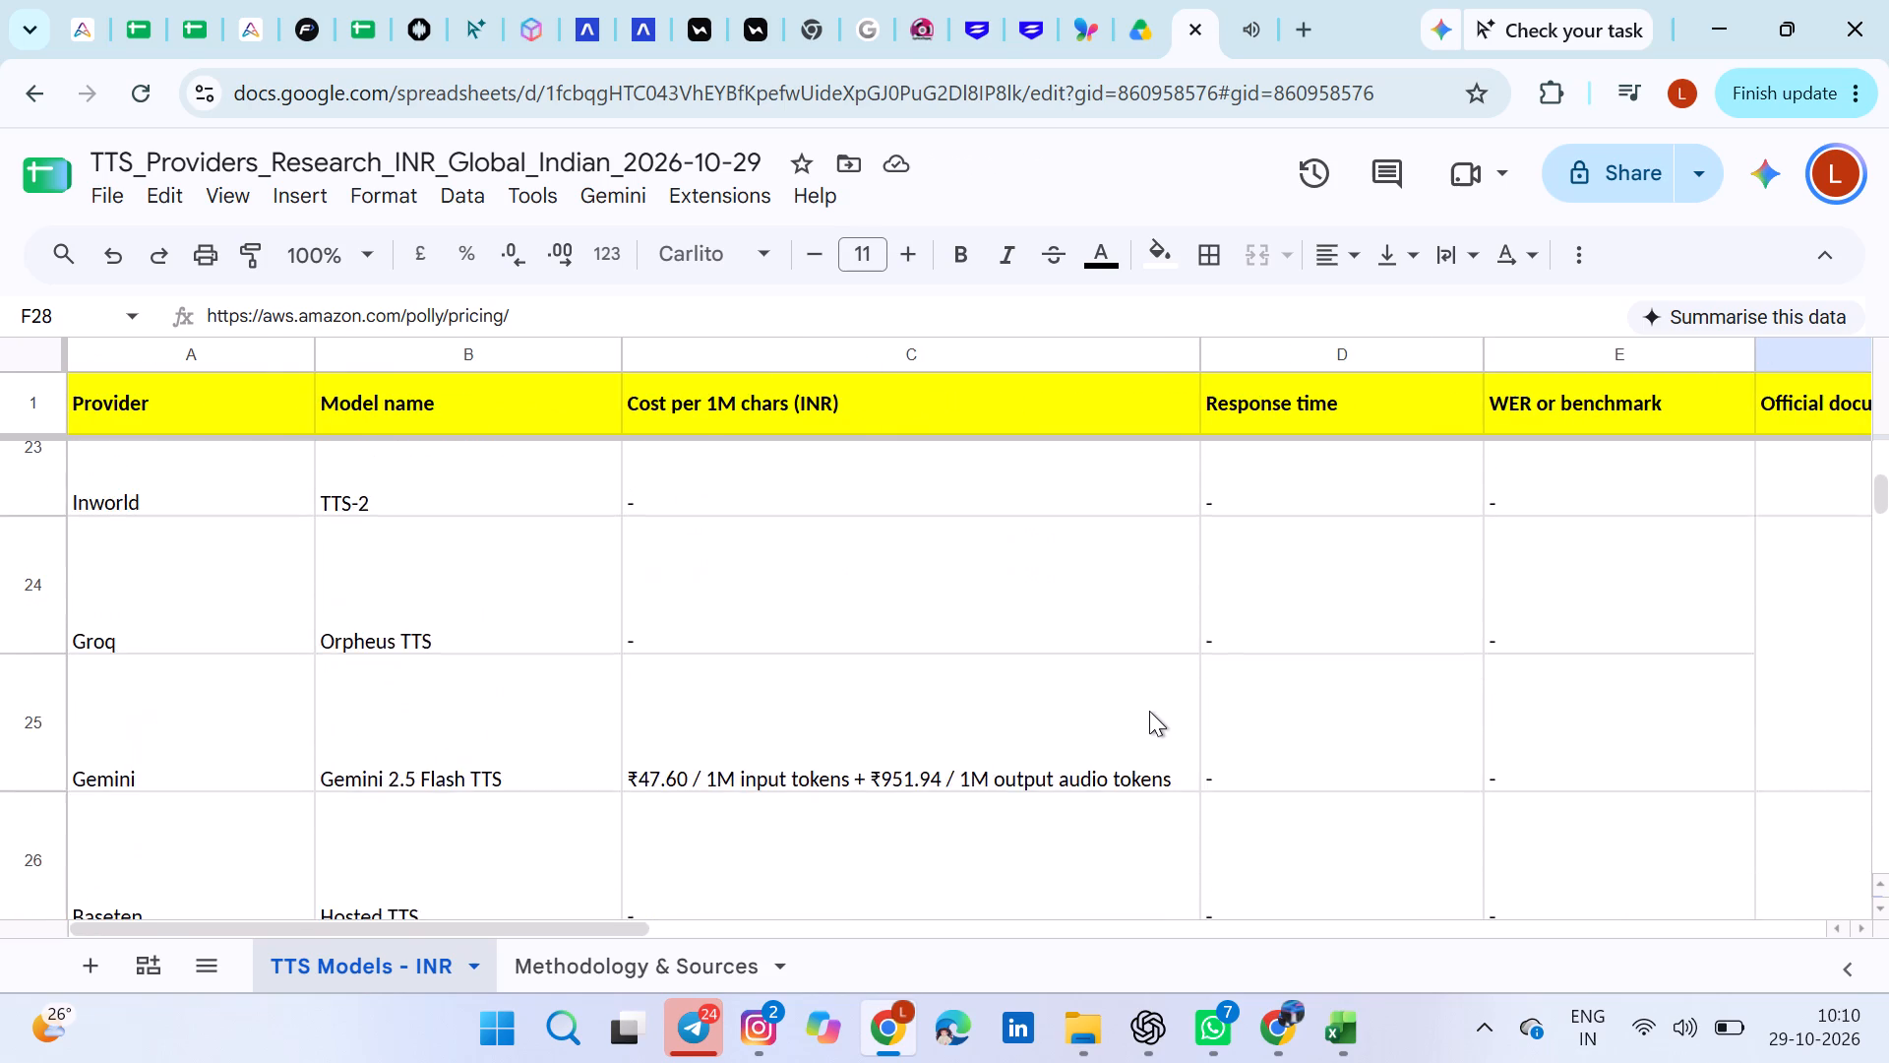
{"action": "scroll", "coordinate": [1149, 711], "scroll_direction": "down", "scroll_amount": 2}
{"action": "scroll", "coordinate": [1149, 711], "scroll_direction": "up", "scroll_amount": 1}
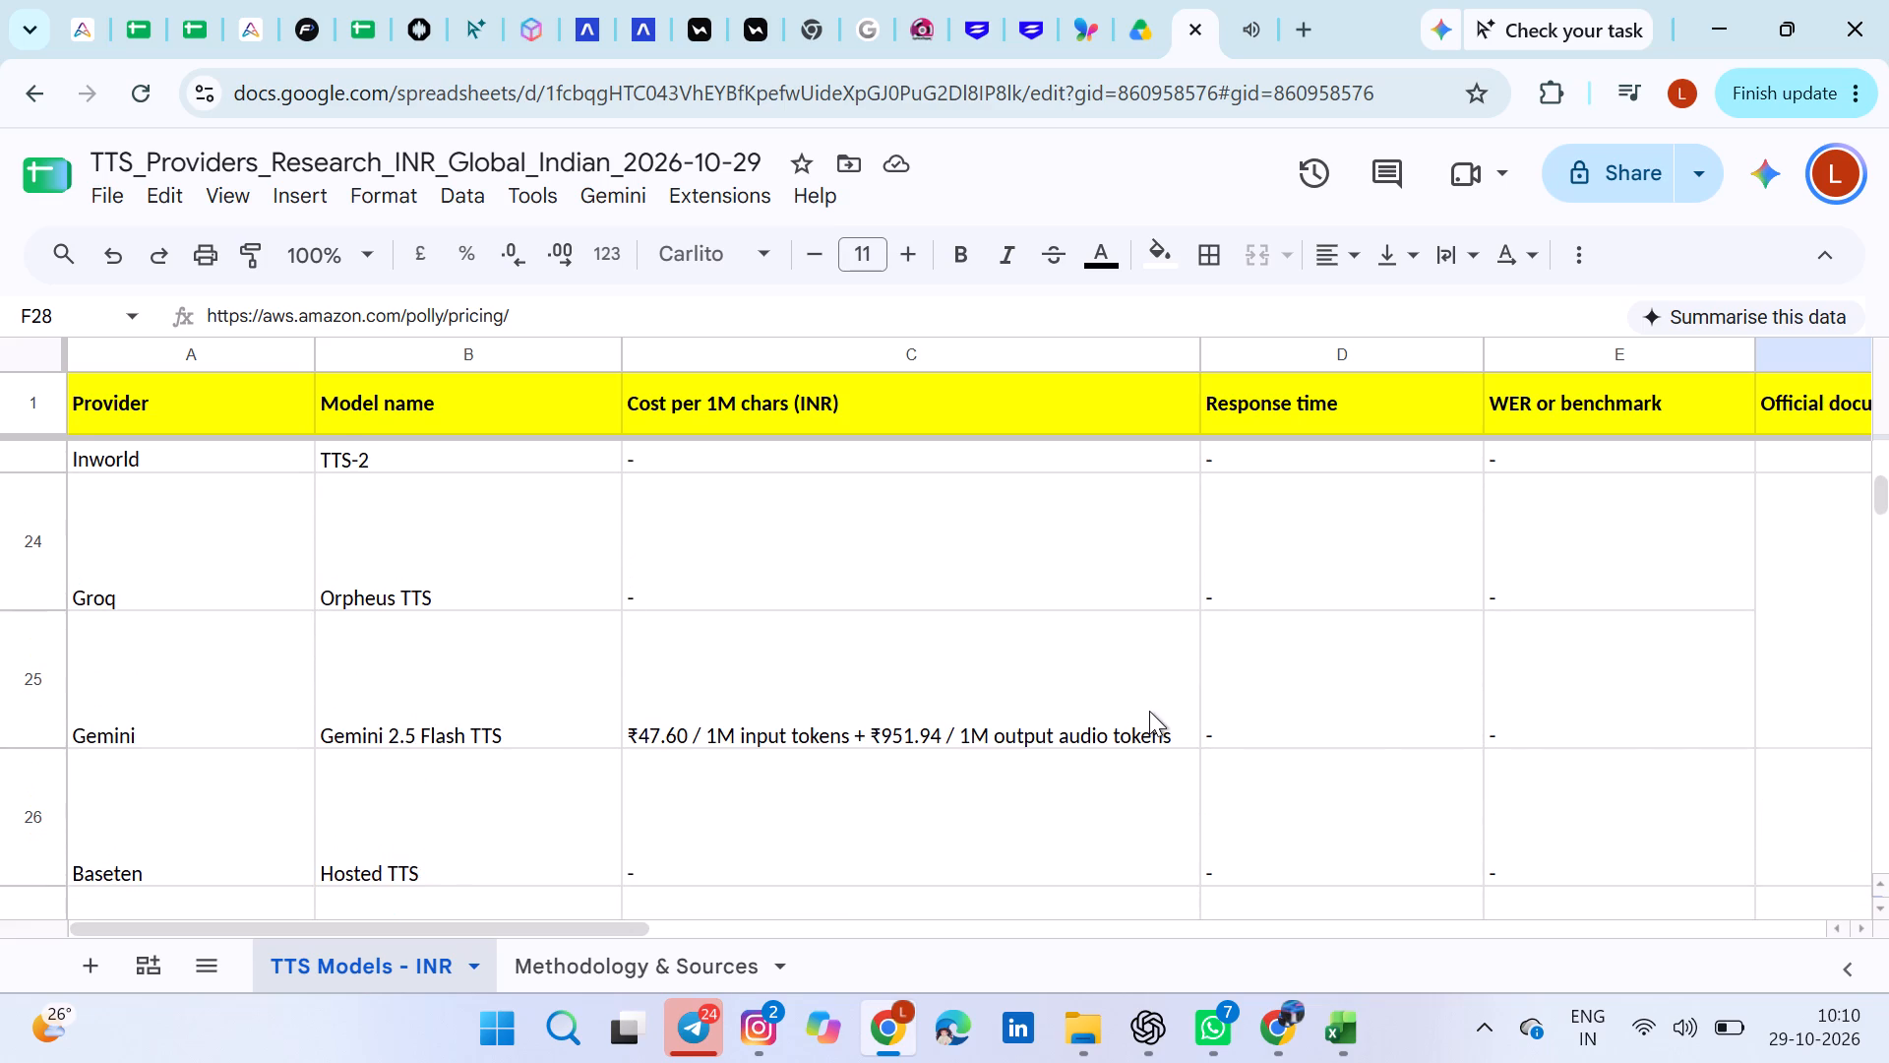
{"action": "scroll", "coordinate": [1149, 711], "scroll_direction": "left", "scroll_amount": 2}
{"action": "scroll", "coordinate": [1149, 711], "scroll_direction": "right", "scroll_amount": 1}
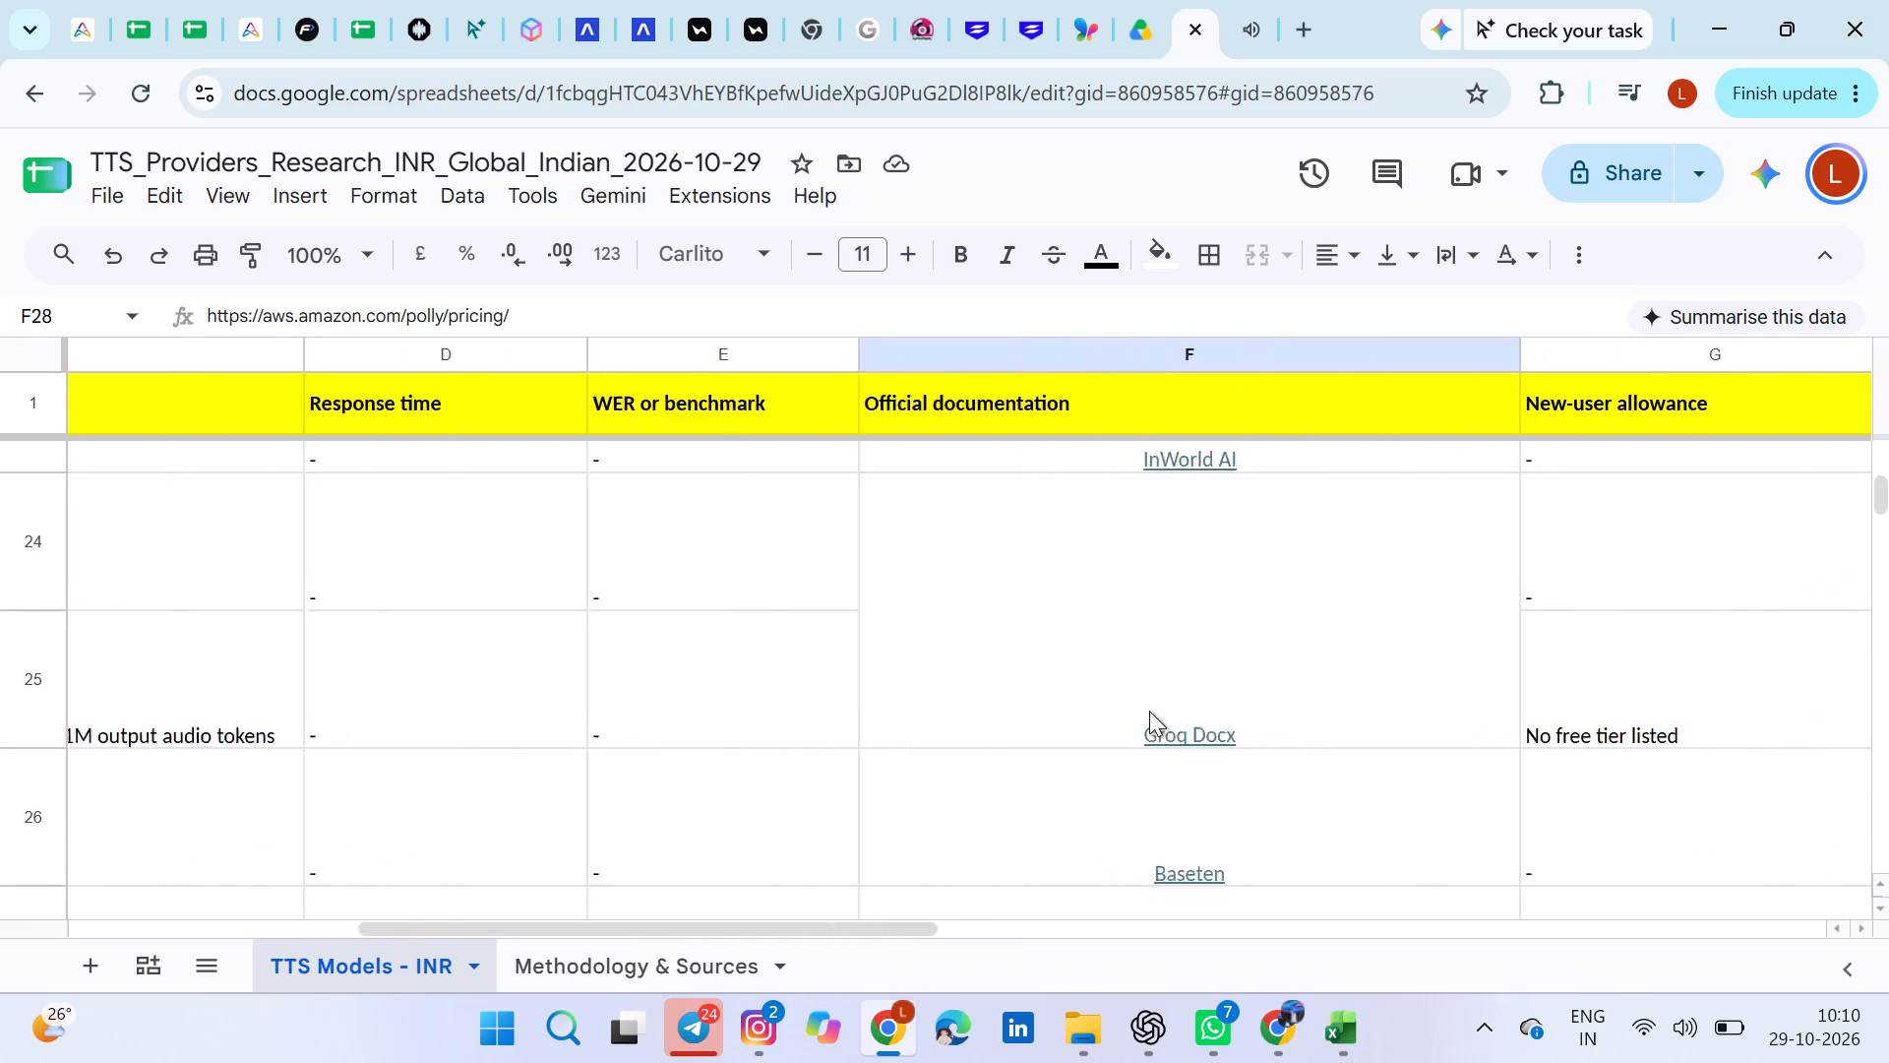
{"action": "scroll", "coordinate": [1149, 711], "scroll_direction": "right", "scroll_amount": 4}
{"action": "scroll", "coordinate": [1149, 711], "scroll_direction": "left", "scroll_amount": 2}
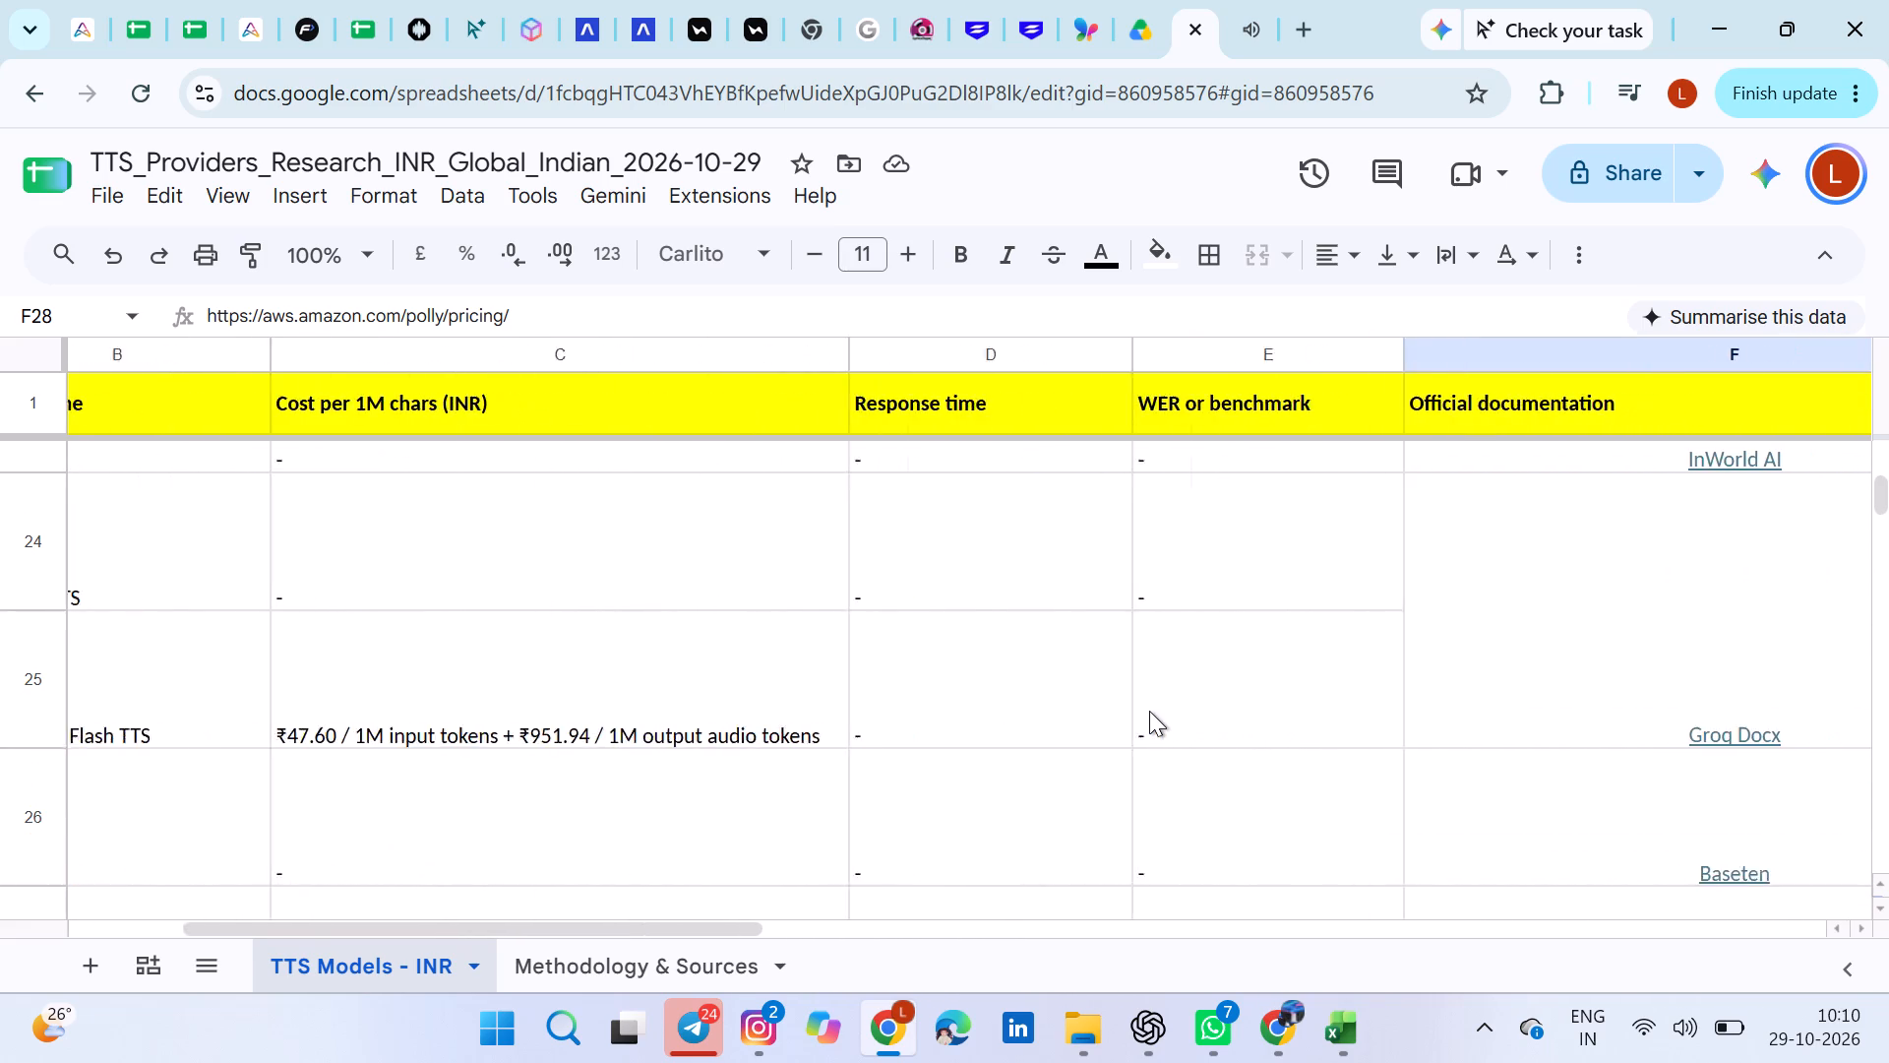
{"action": "scroll", "coordinate": [1149, 711], "scroll_direction": "left", "scroll_amount": 1}
Undo the Baseten link edits in F26 and the merge and fill of the Groq Docx link across F24:F25.
{"action": "left_click", "coordinate": [1315, 658]}
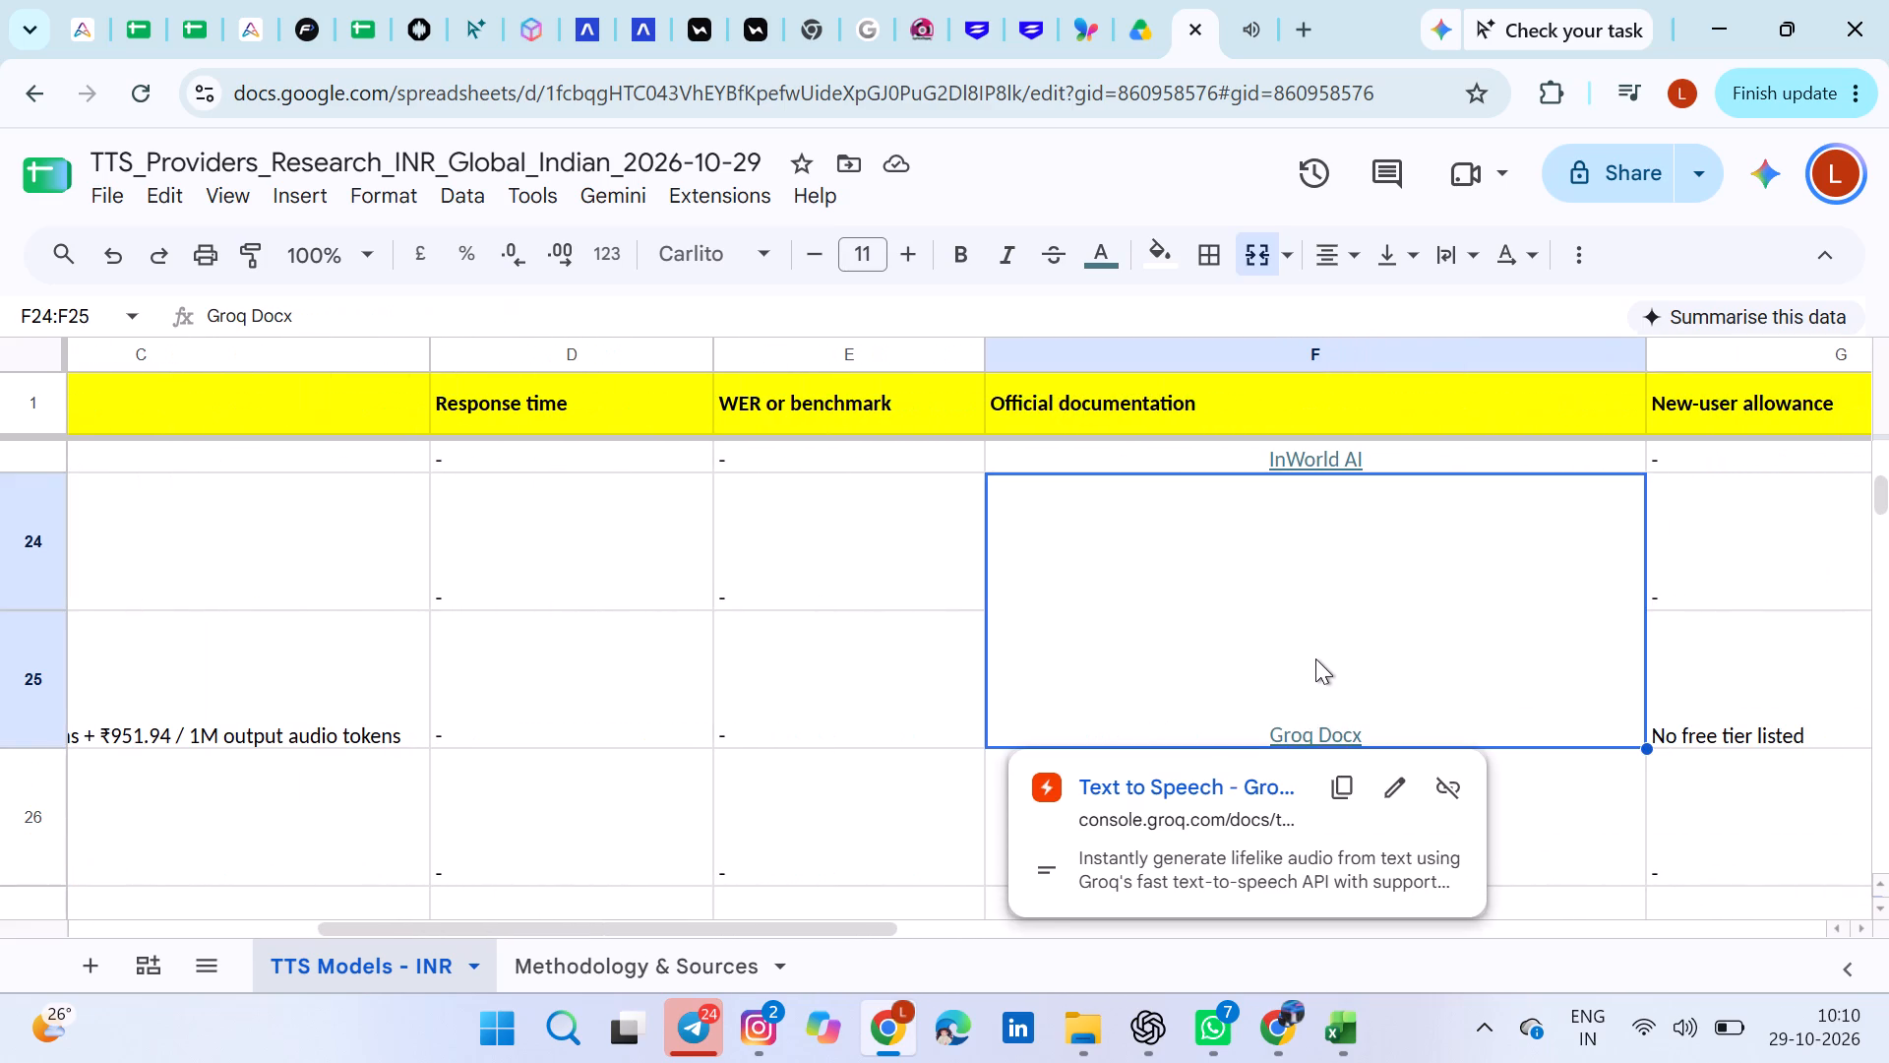
{"action": "key", "text": "ctrl+z"}
{"action": "key", "text": "ctrl+z"}
{"action": "key", "text": "ctrl+z"}
{"action": "key", "text": "ctrl+z"}
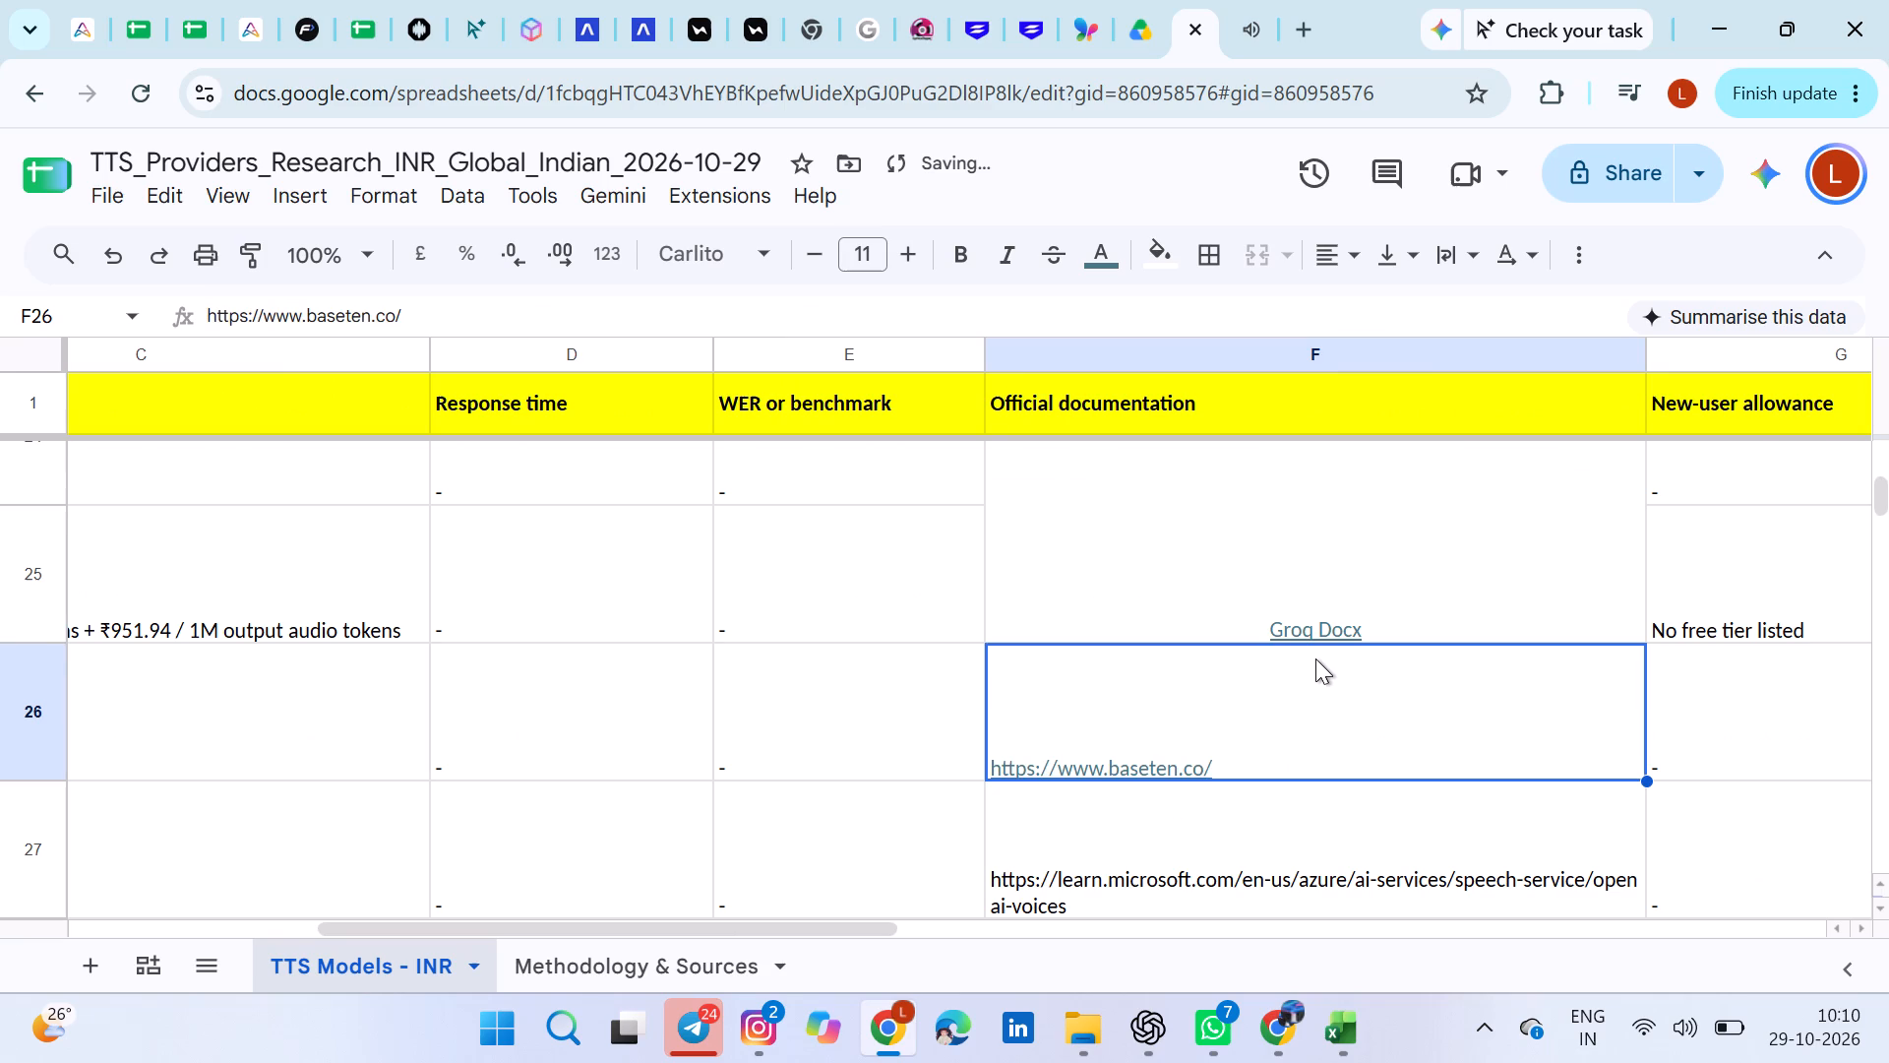
{"action": "key", "text": "ctrl+z"}
{"action": "key", "text": "ctrl+z"}
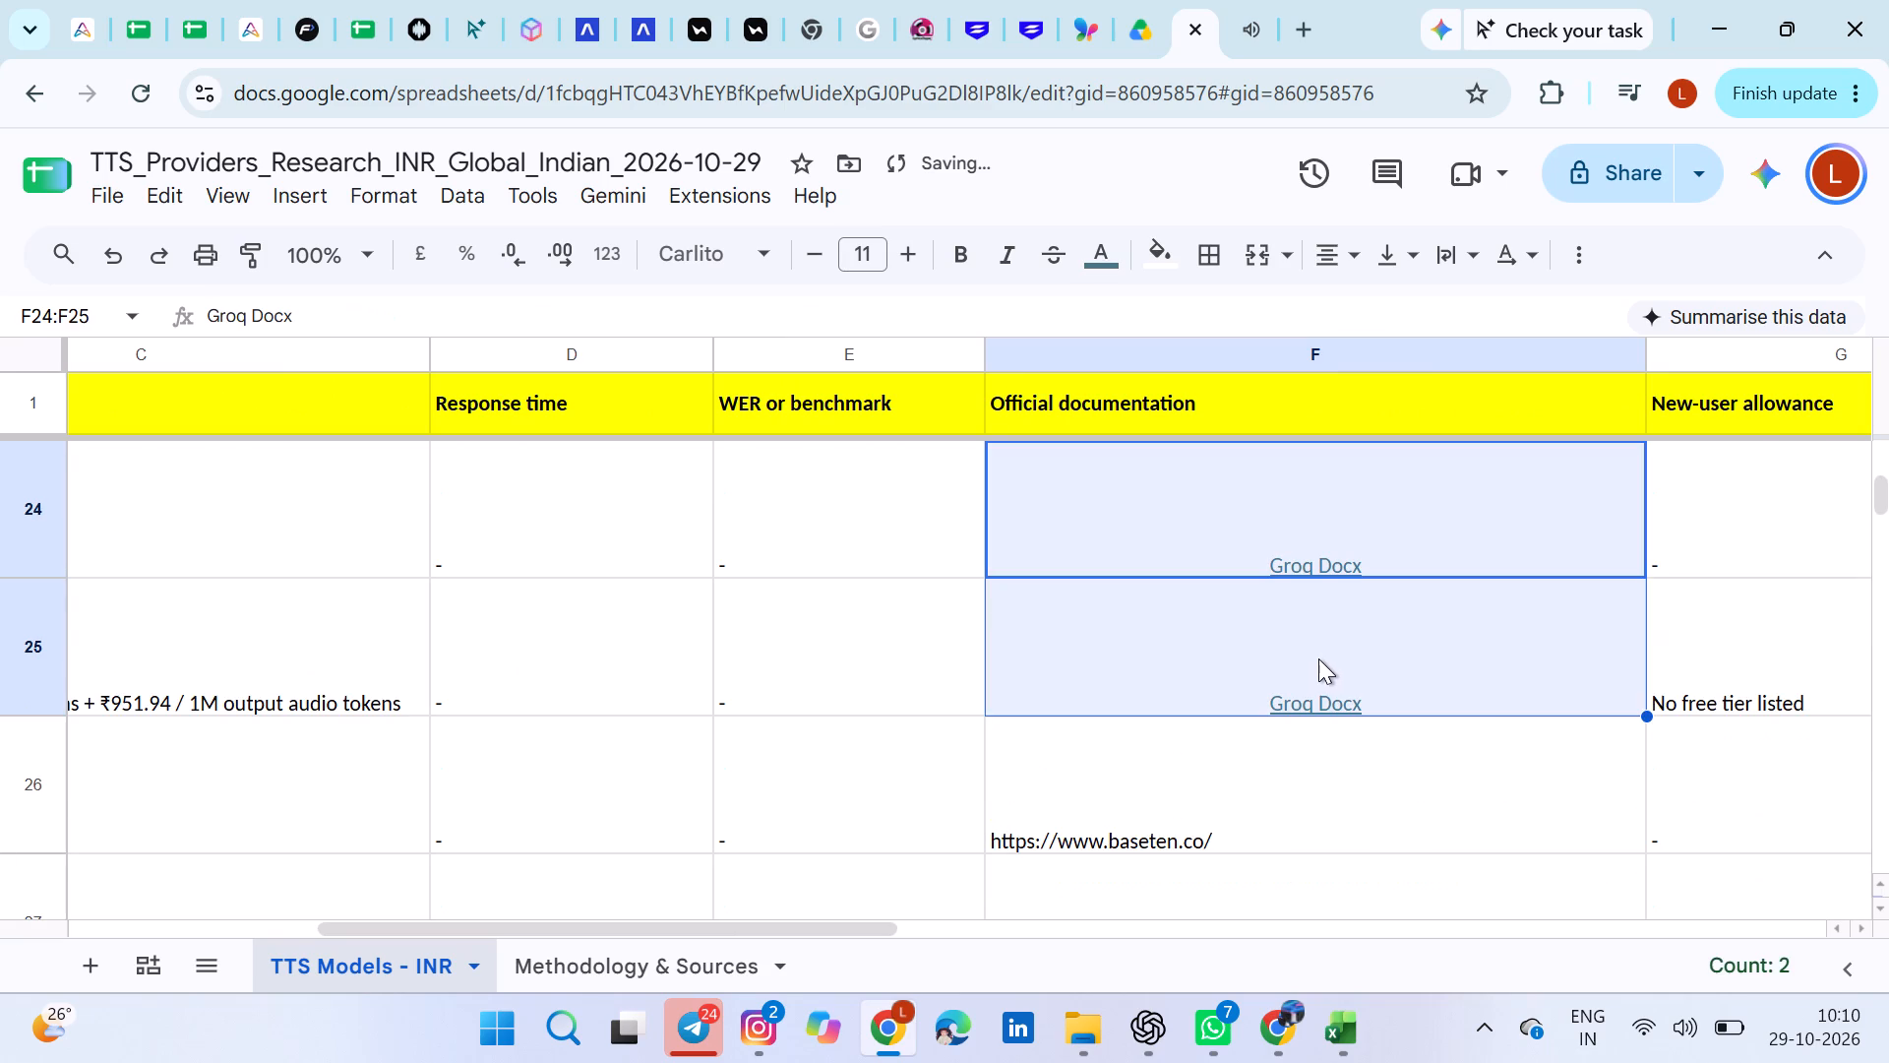
{"action": "key", "text": "ctrl+z"}
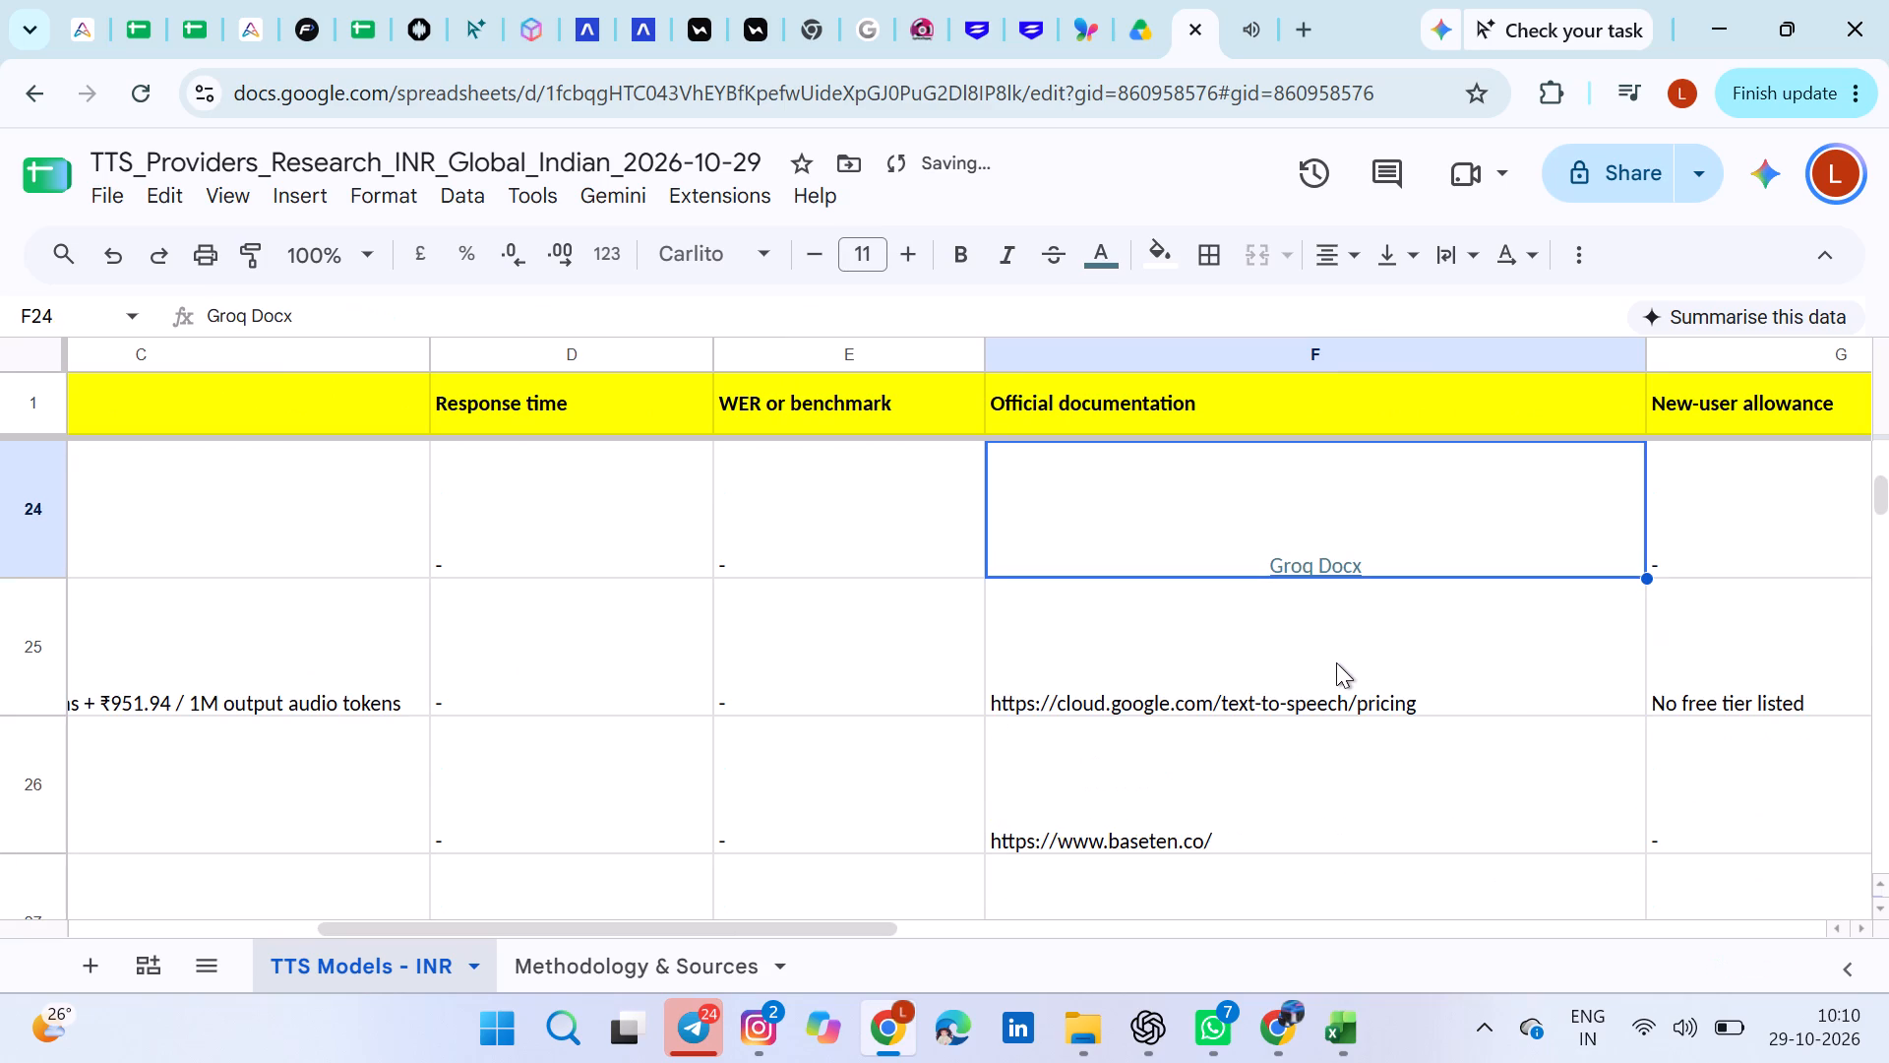
{"action": "double_click", "coordinate": [1498, 697]}
{"action": "key", "text": "ctrl+a"}
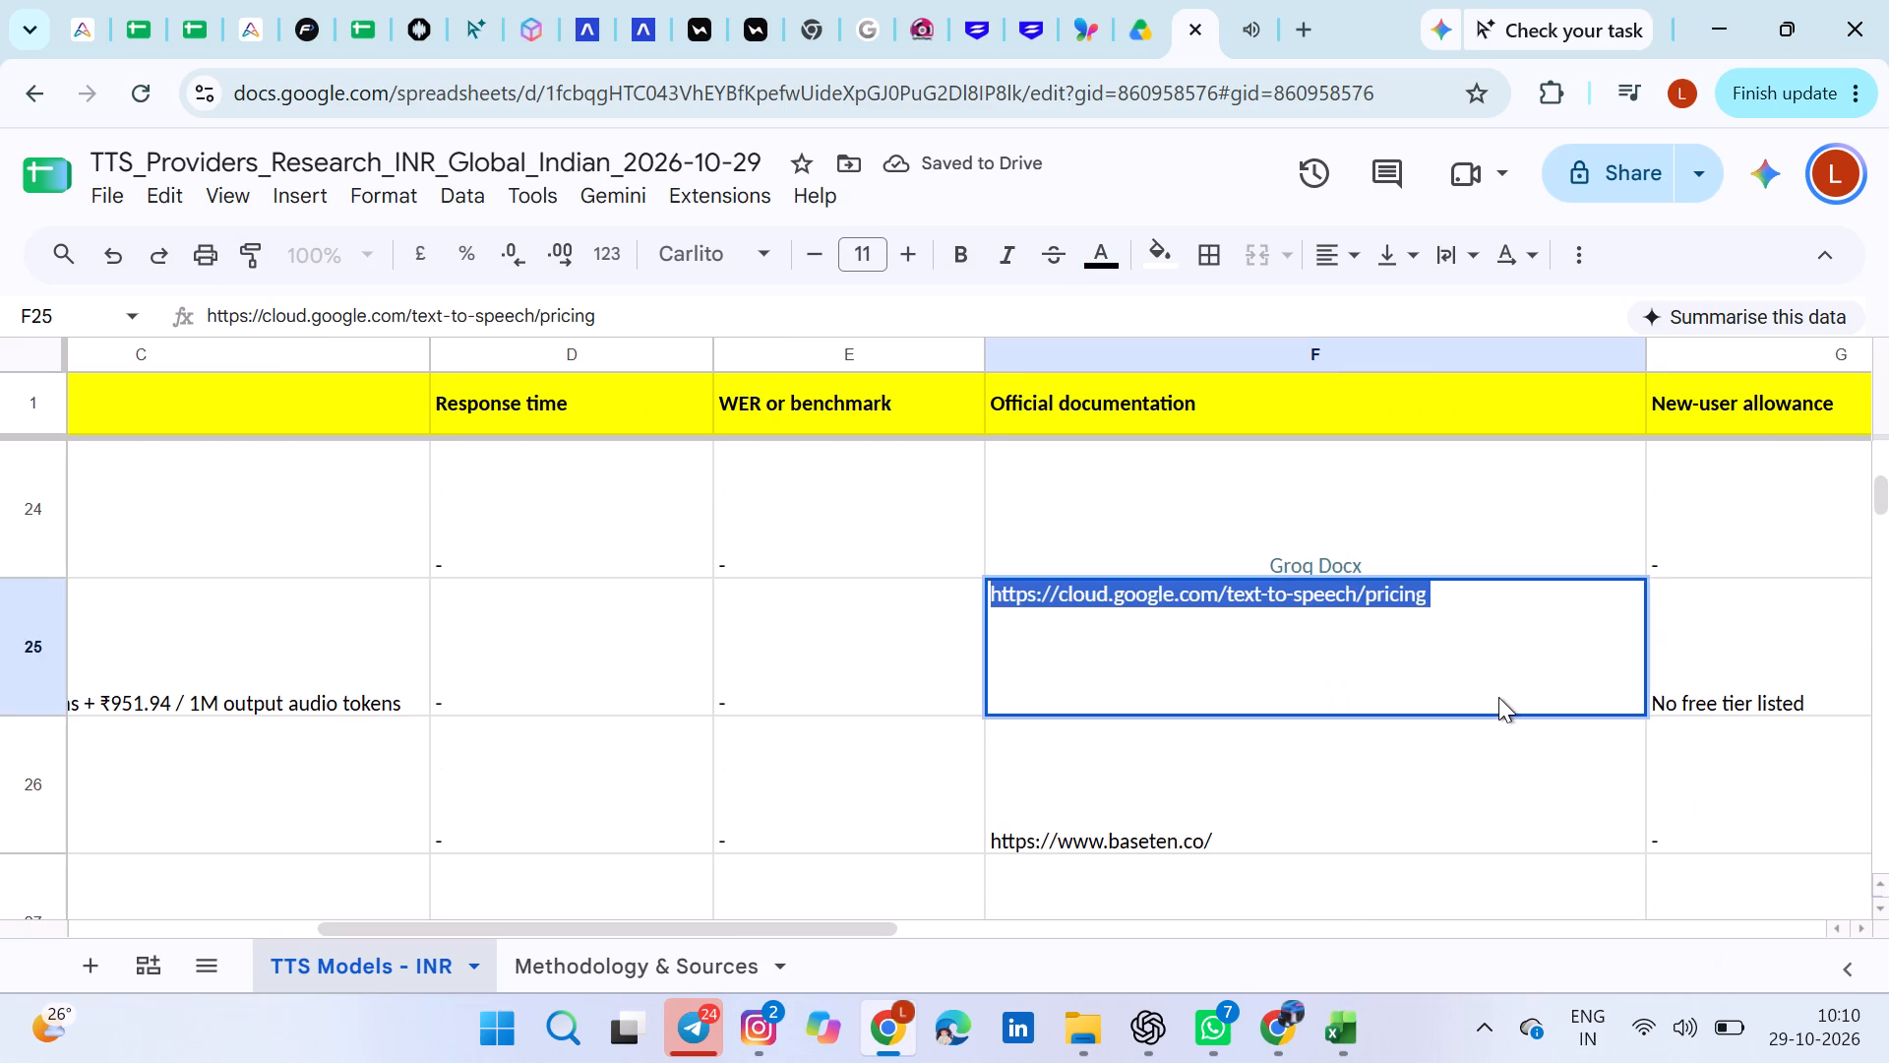
{"action": "key", "text": "ctrl+c"}
{"action": "key", "text": "BackSpace"}
{"action": "key", "text": "ctrl+v"}
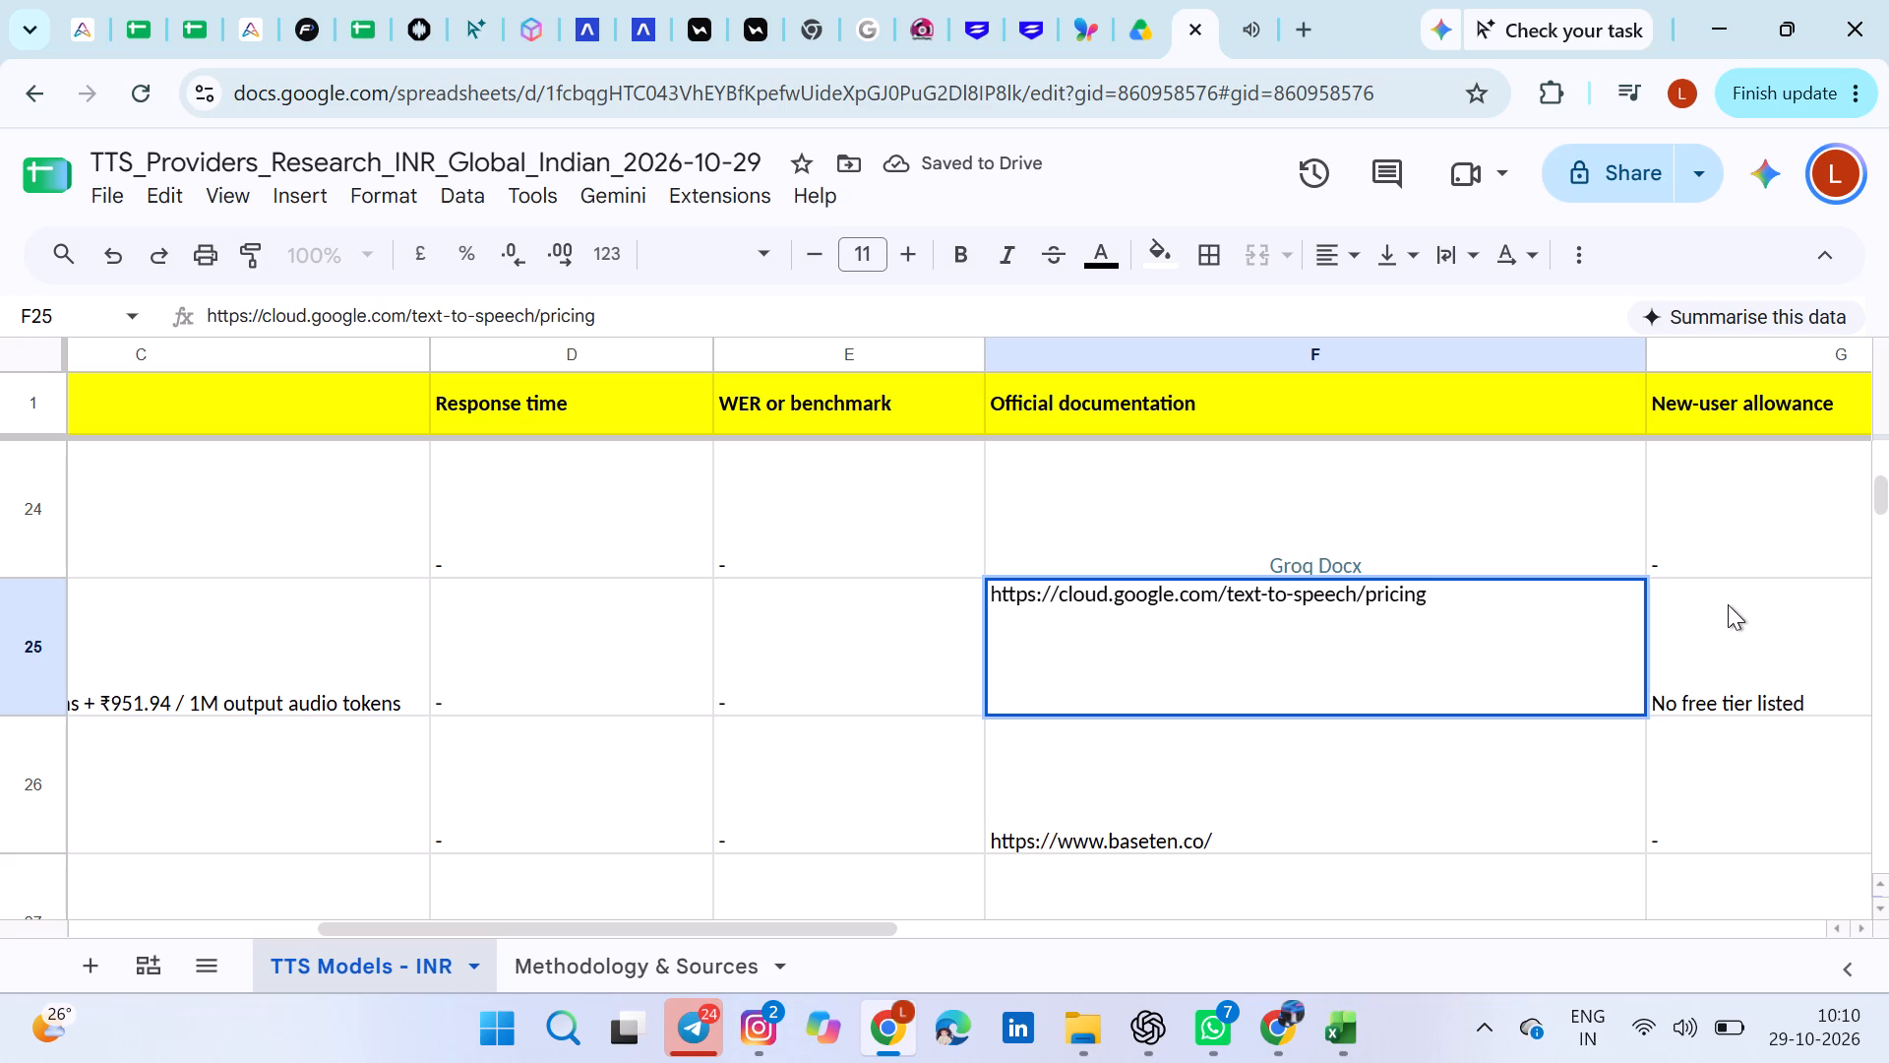
{"action": "key", "text": "Return"}
Change the F25 link's display text to "Google Cloud Pricing" and centre it horizontally.
{"action": "double_click", "coordinate": [1516, 658]}
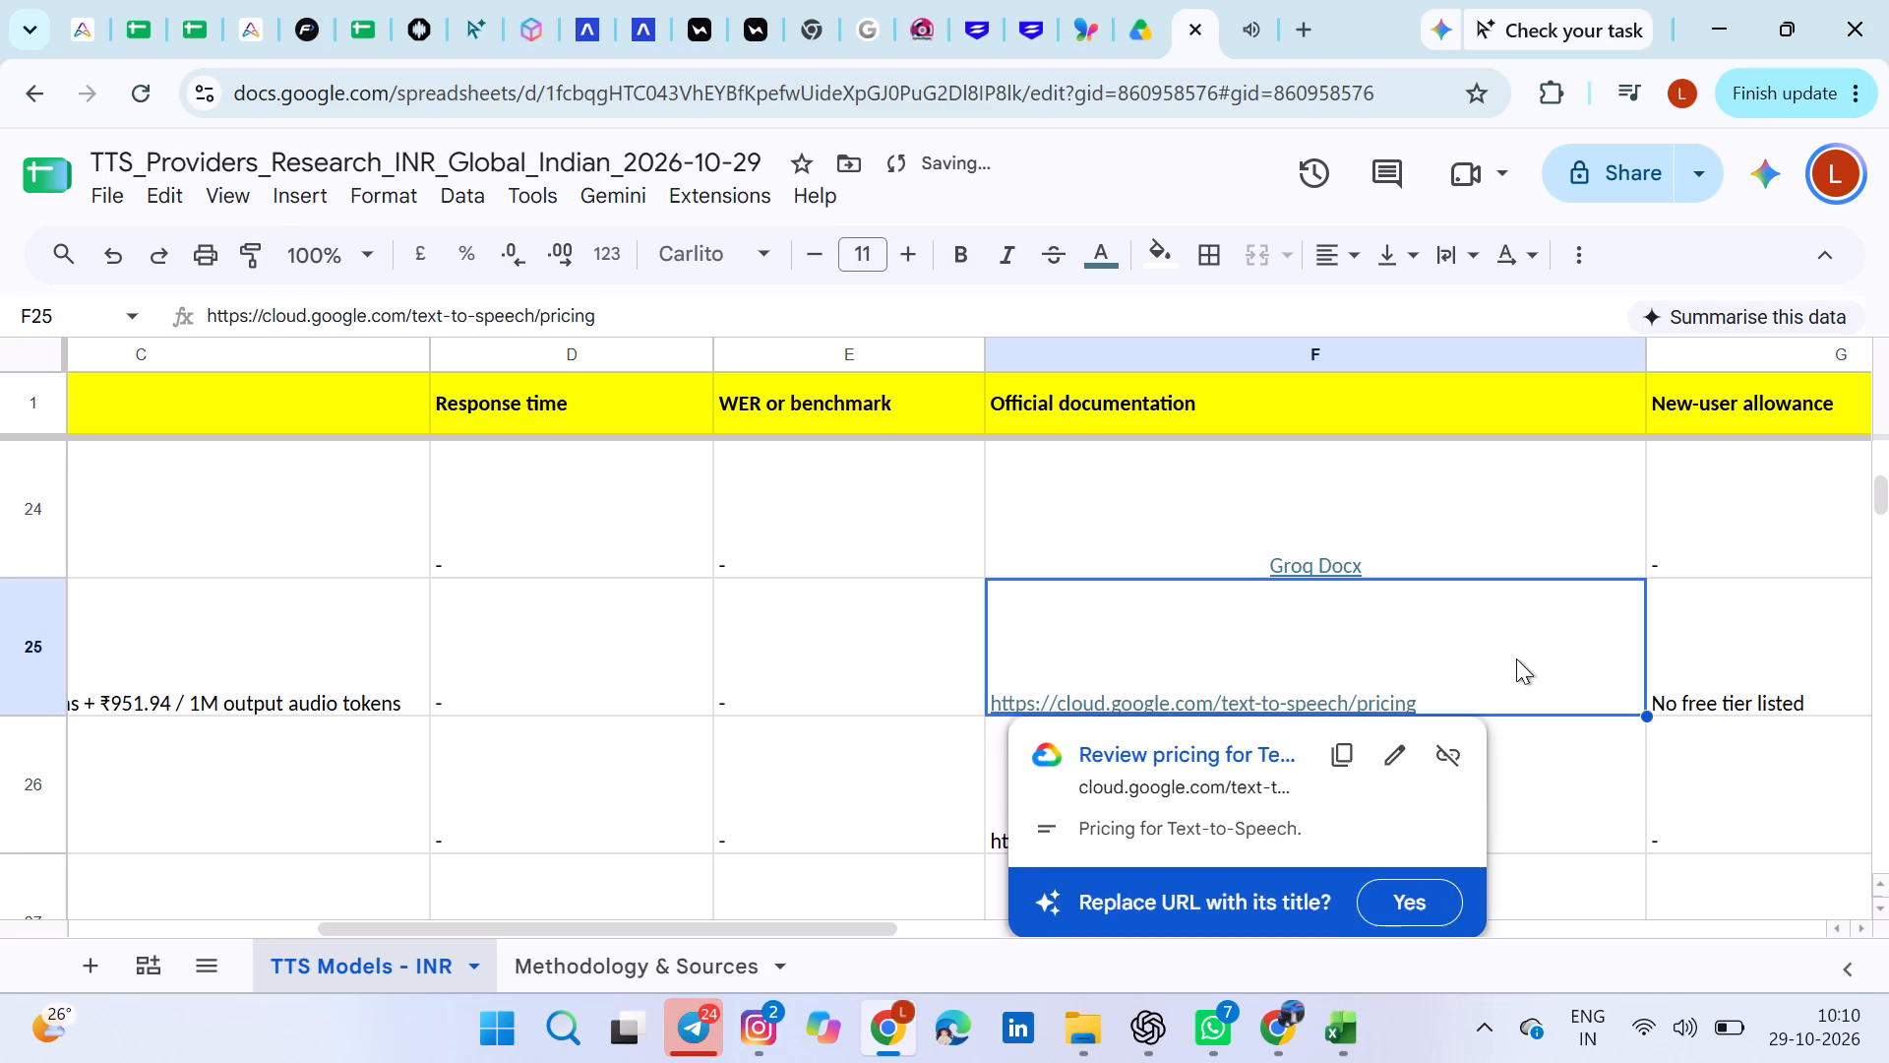
{"action": "left_click", "coordinate": [1378, 653]}
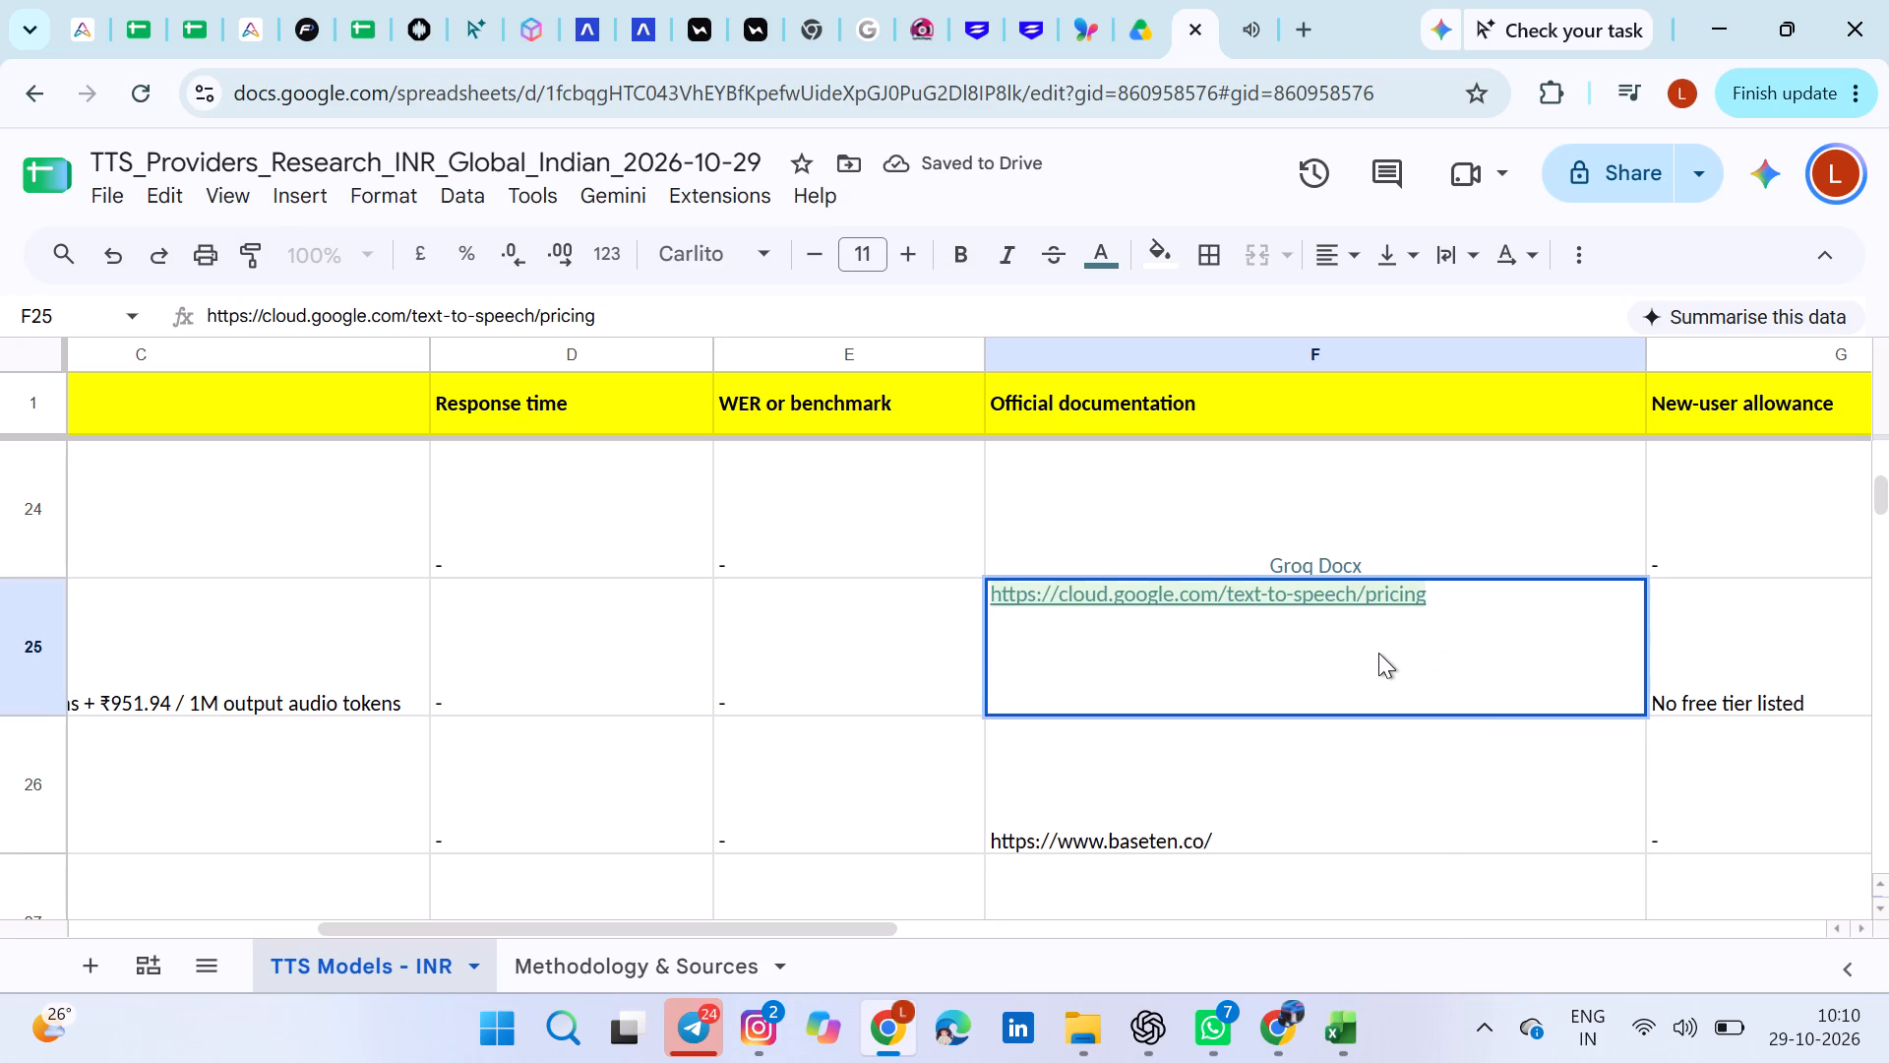
{"action": "type", "text": "Google Cloud Priv"}
{"action": "key", "text": "BackSpace"}
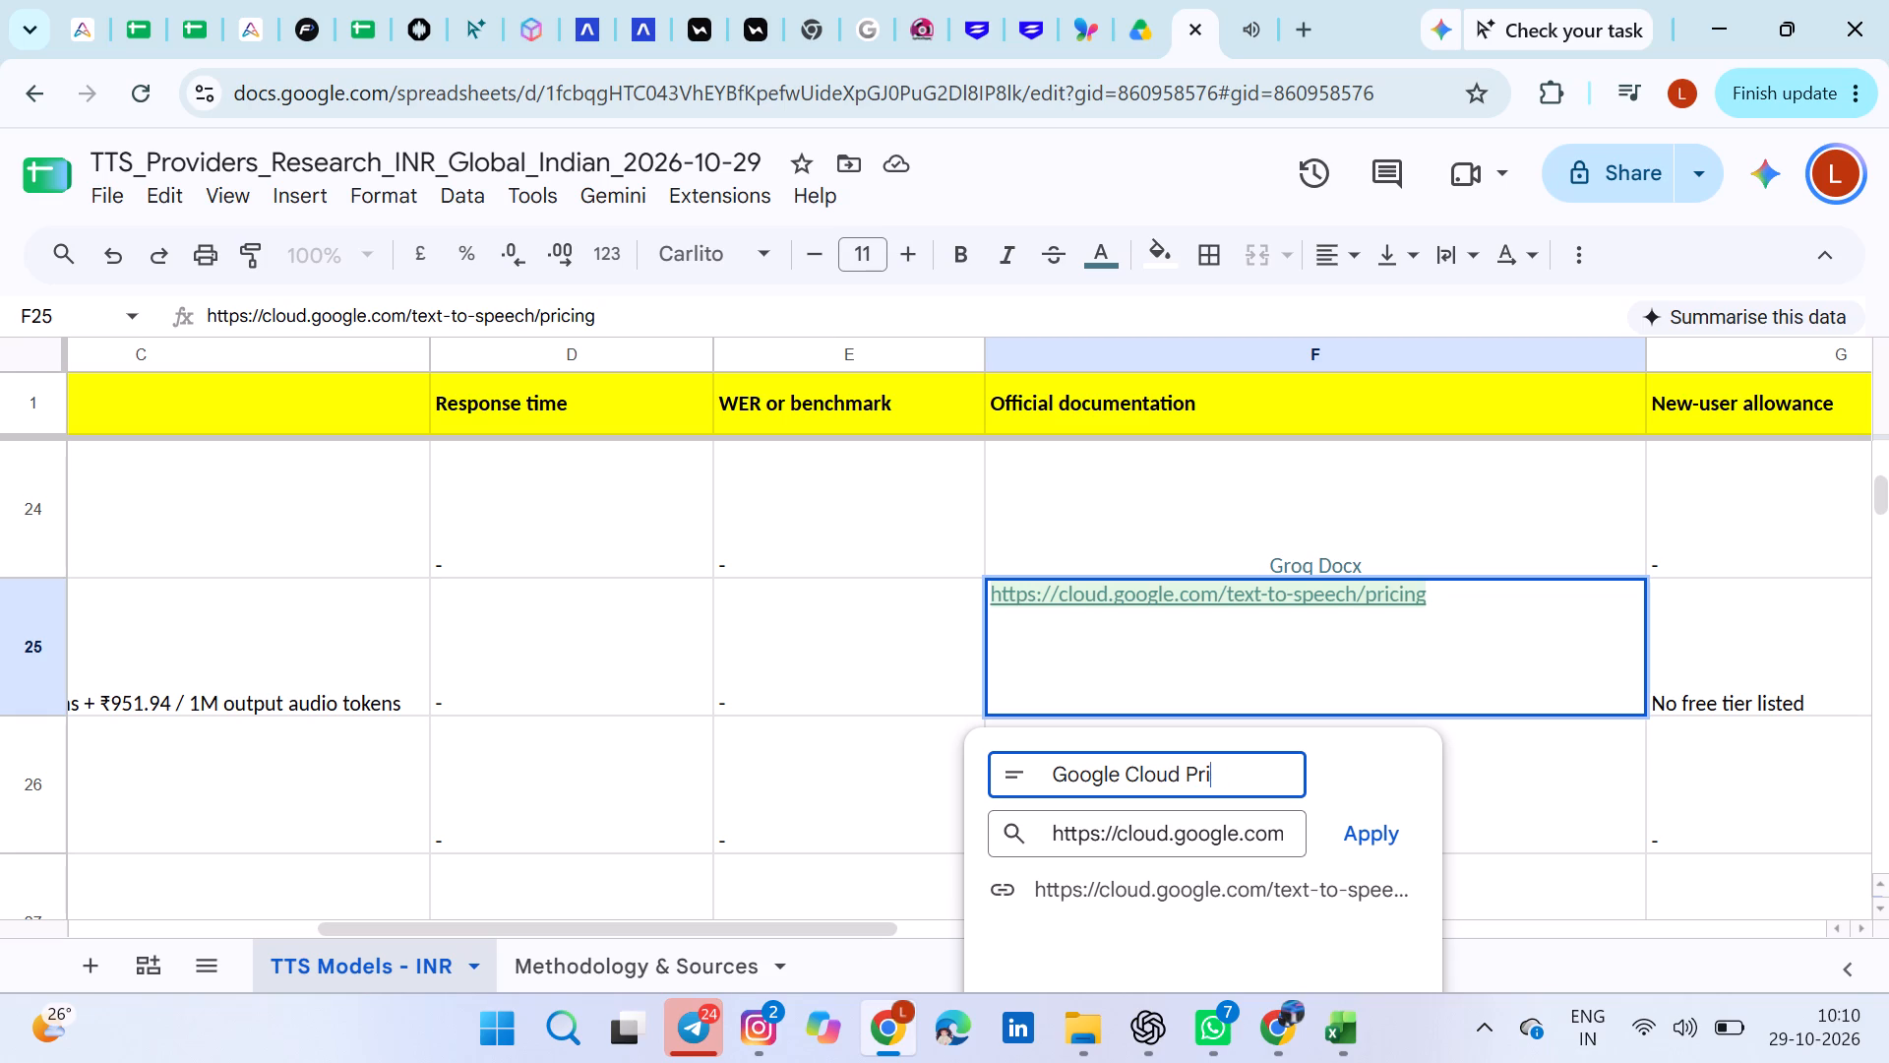
{"action": "type", "text": "cig"}
{"action": "key", "text": "BackSpace"}
{"action": "type", "text": "ng"}
{"action": "key", "text": "Return"}
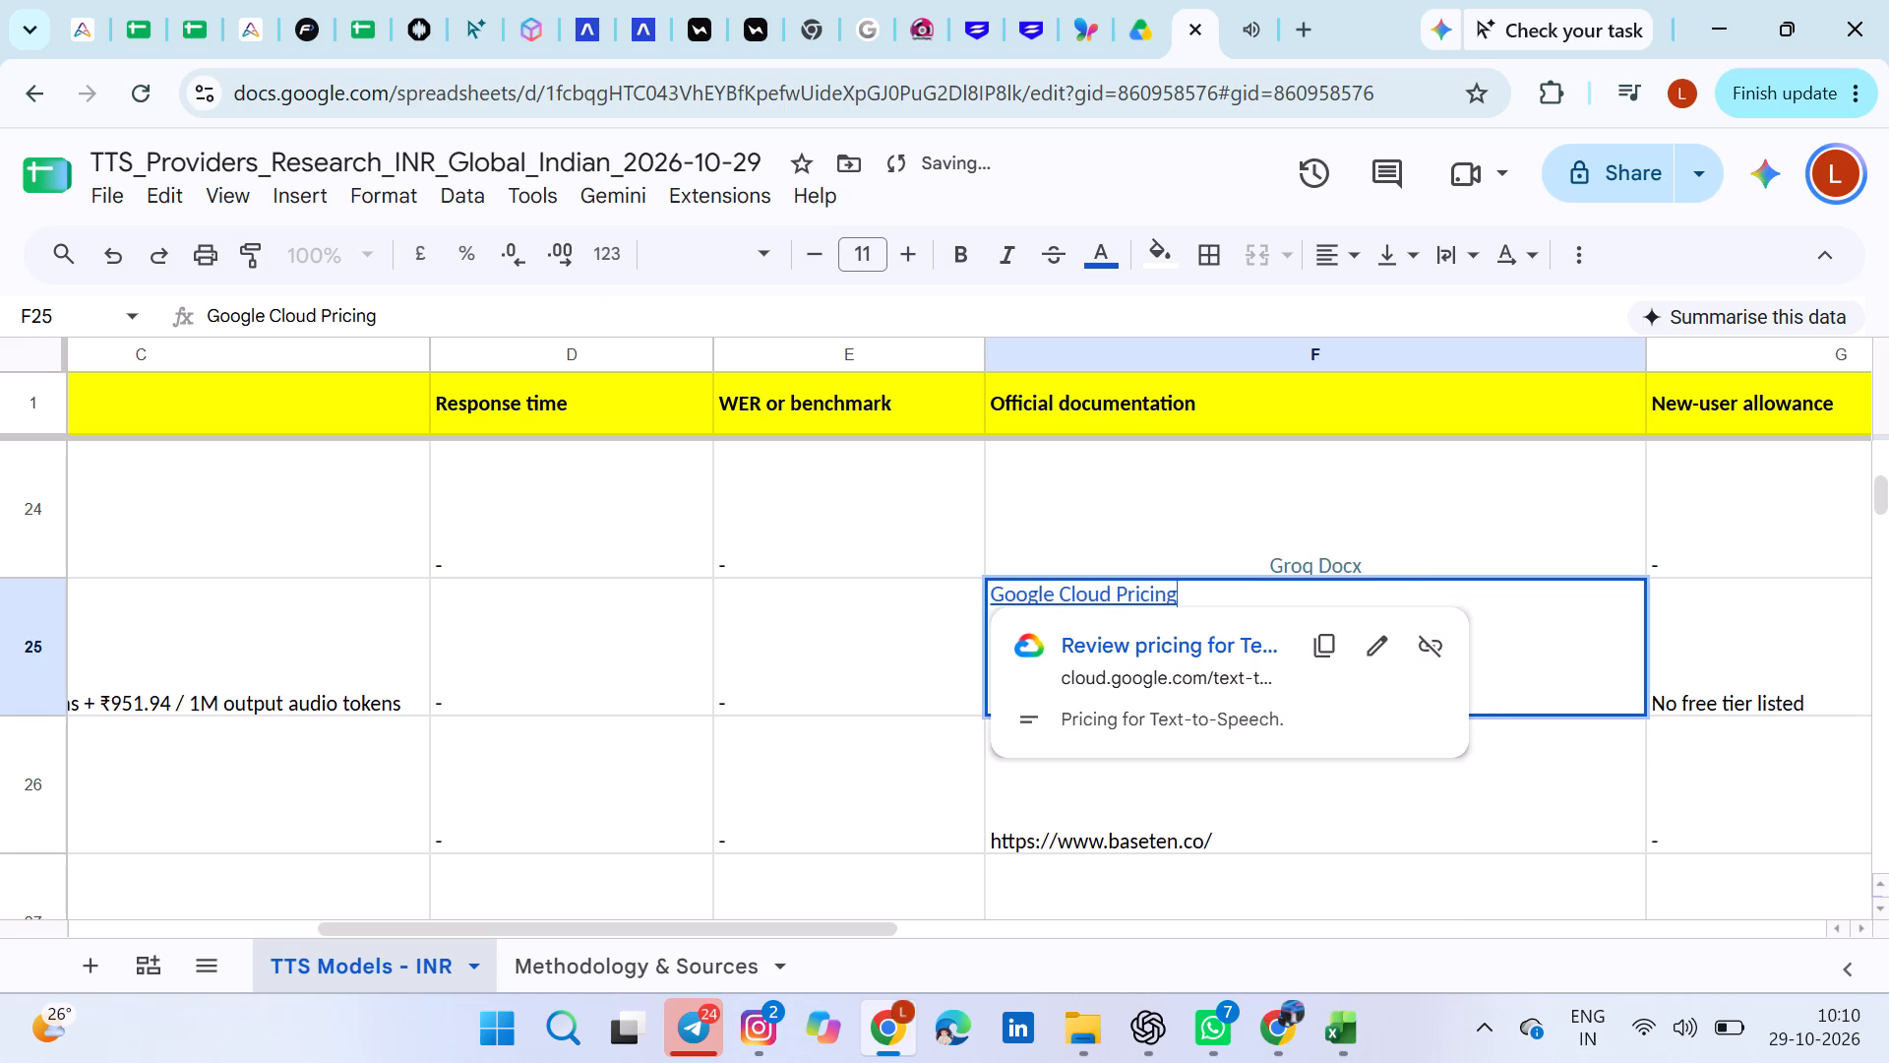
{"action": "key", "text": "ctrl+a"}
{"action": "left_click_drag", "start_coordinate": [1342, 270], "coordinate": [1366, 293]}
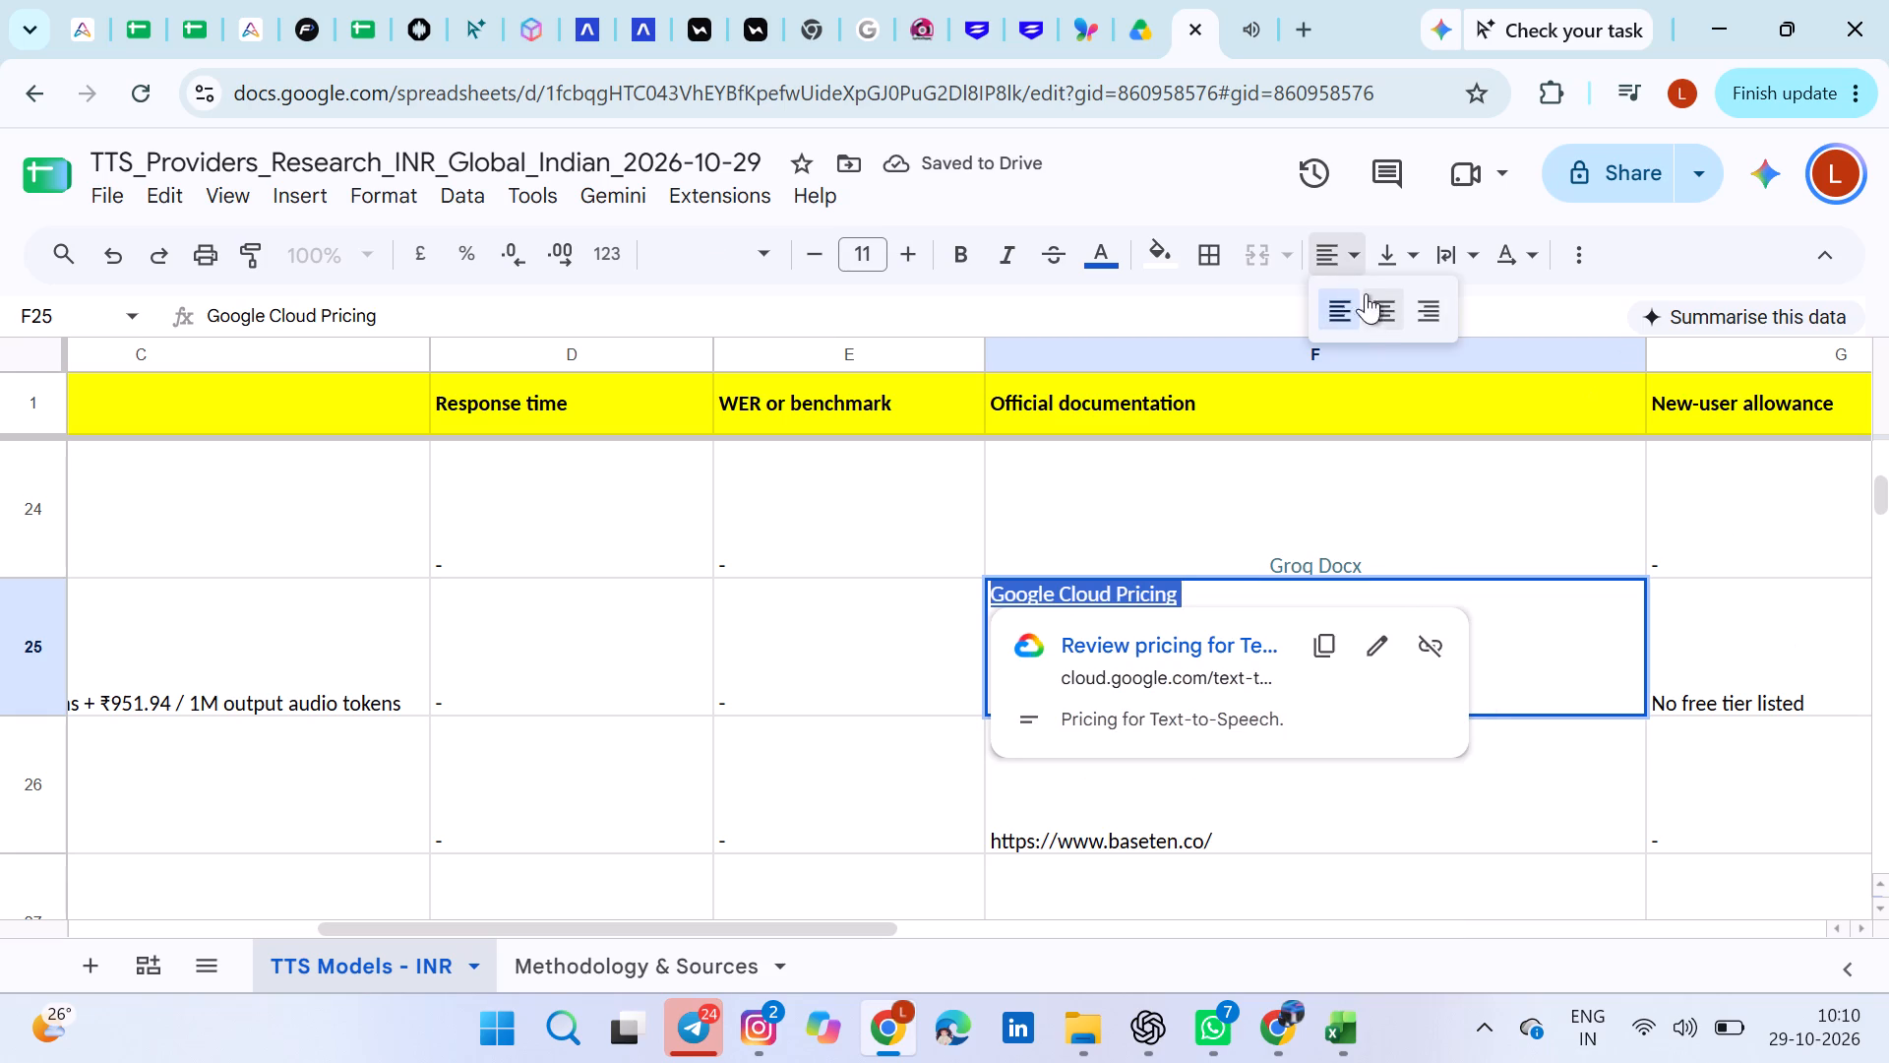
{"action": "left_click_drag", "start_coordinate": [1366, 293], "coordinate": [1375, 302]}
{"action": "left_click", "coordinate": [1375, 302]}
{"action": "double_click", "coordinate": [1359, 823]}
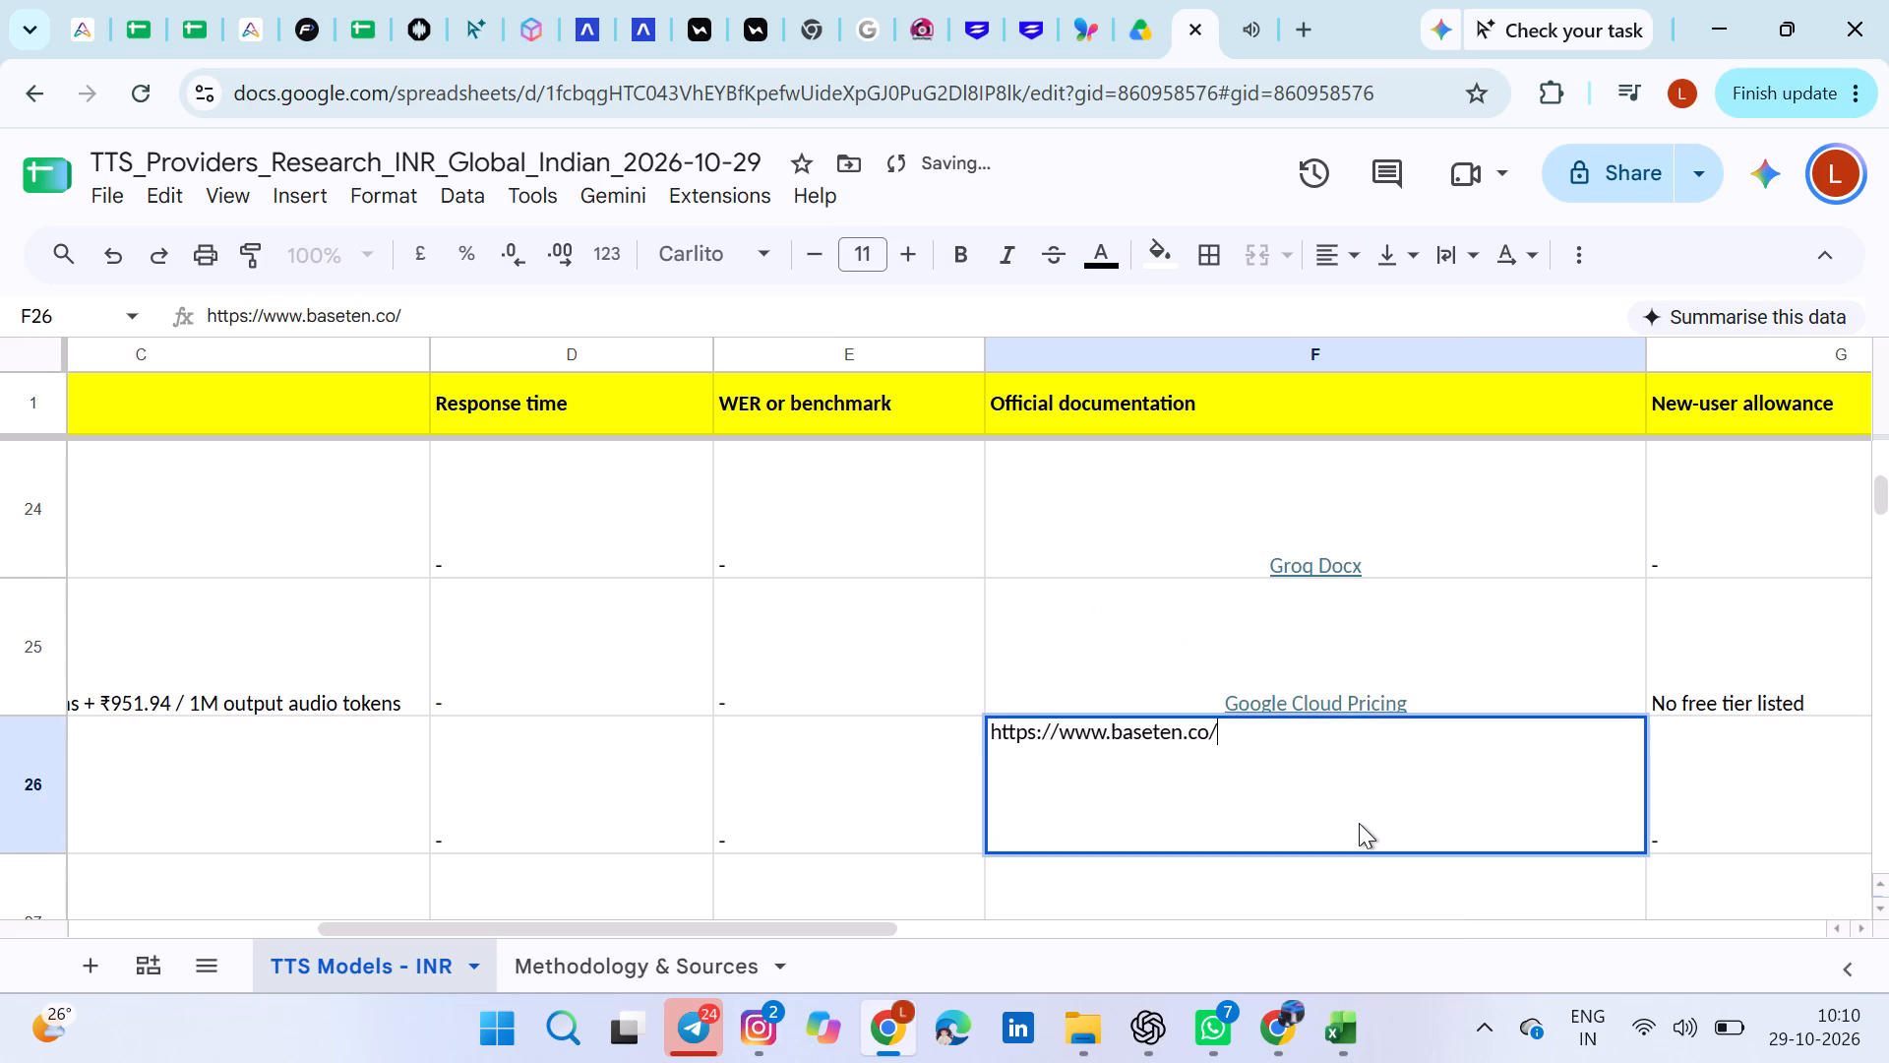
{"action": "scroll", "coordinate": [1359, 823], "scroll_direction": "down", "scroll_amount": 1}
{"action": "key", "text": "ctrl+a"}
{"action": "key", "text": "ctrl+c"}
{"action": "key", "text": "BackSpace"}
{"action": "key", "text": "ctrl+v"}
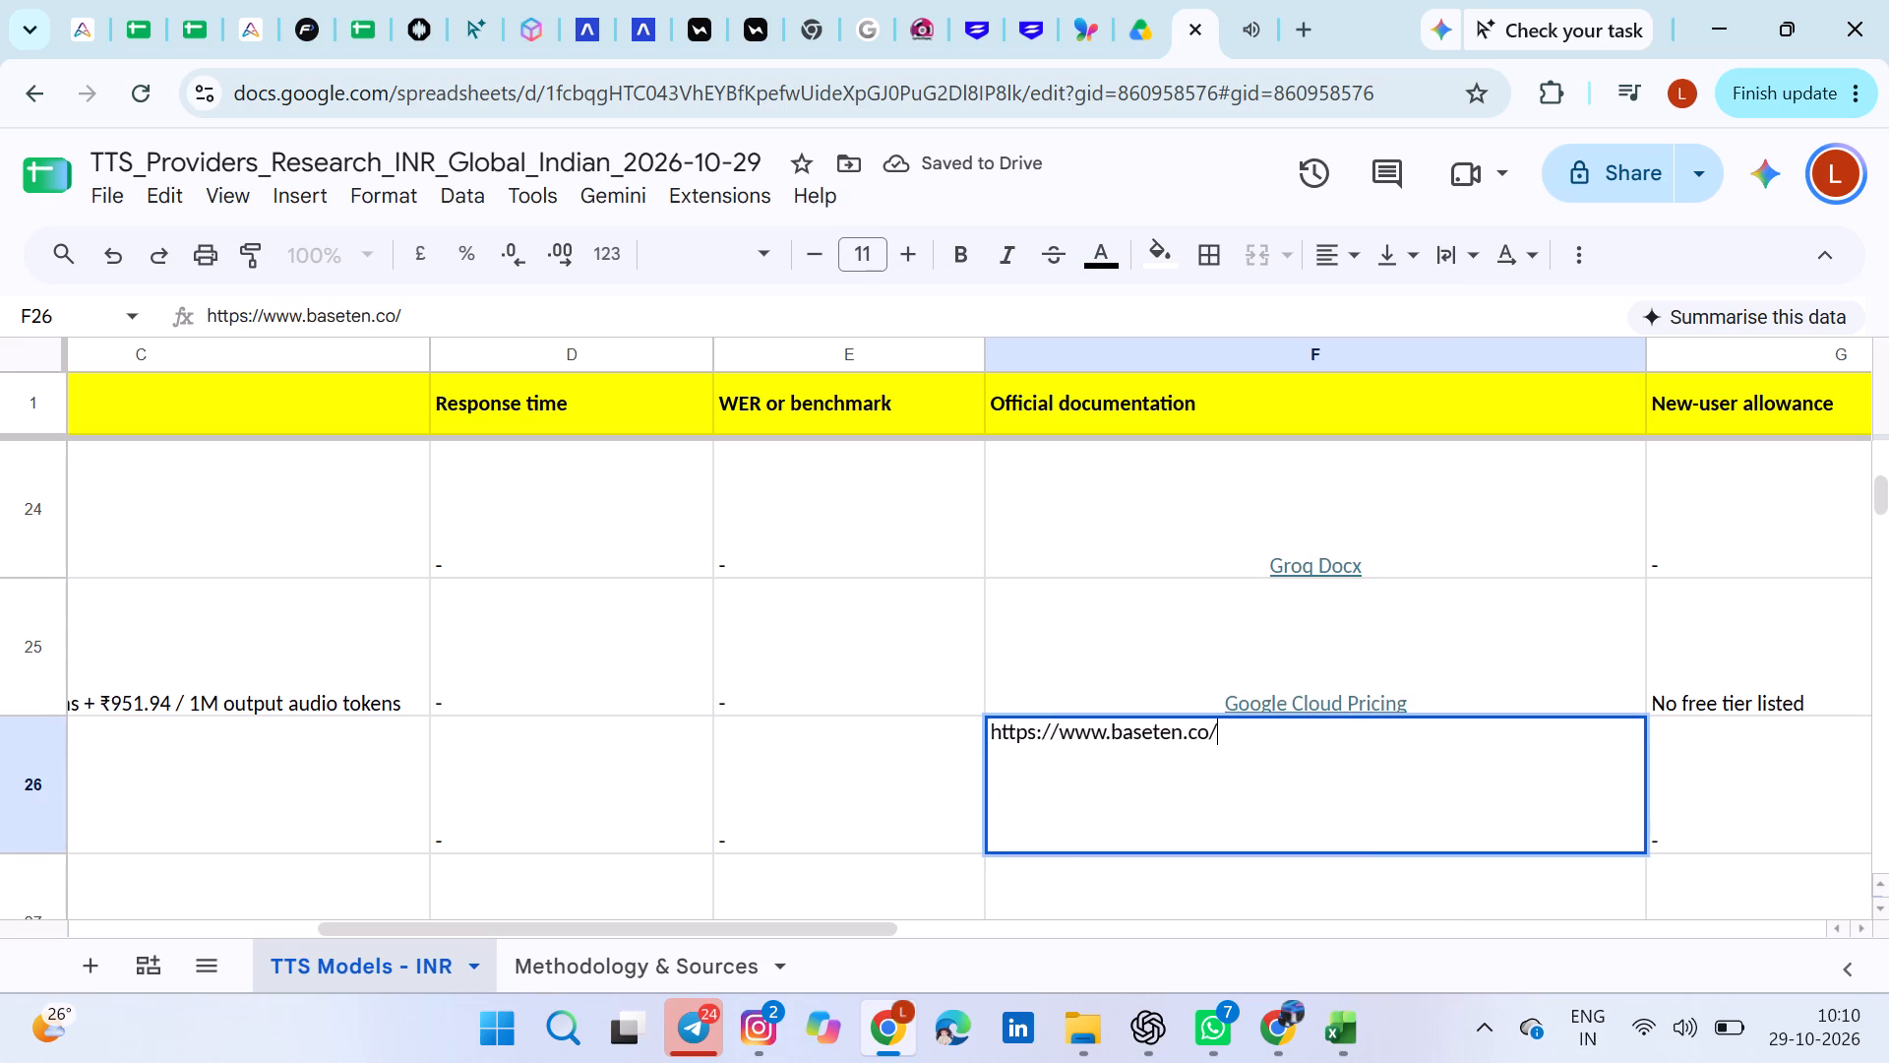
{"action": "key", "text": "Return"}
Change the F26 link's display text to "Baseten" and centre it horizontally.
{"action": "double_click", "coordinate": [1416, 732]}
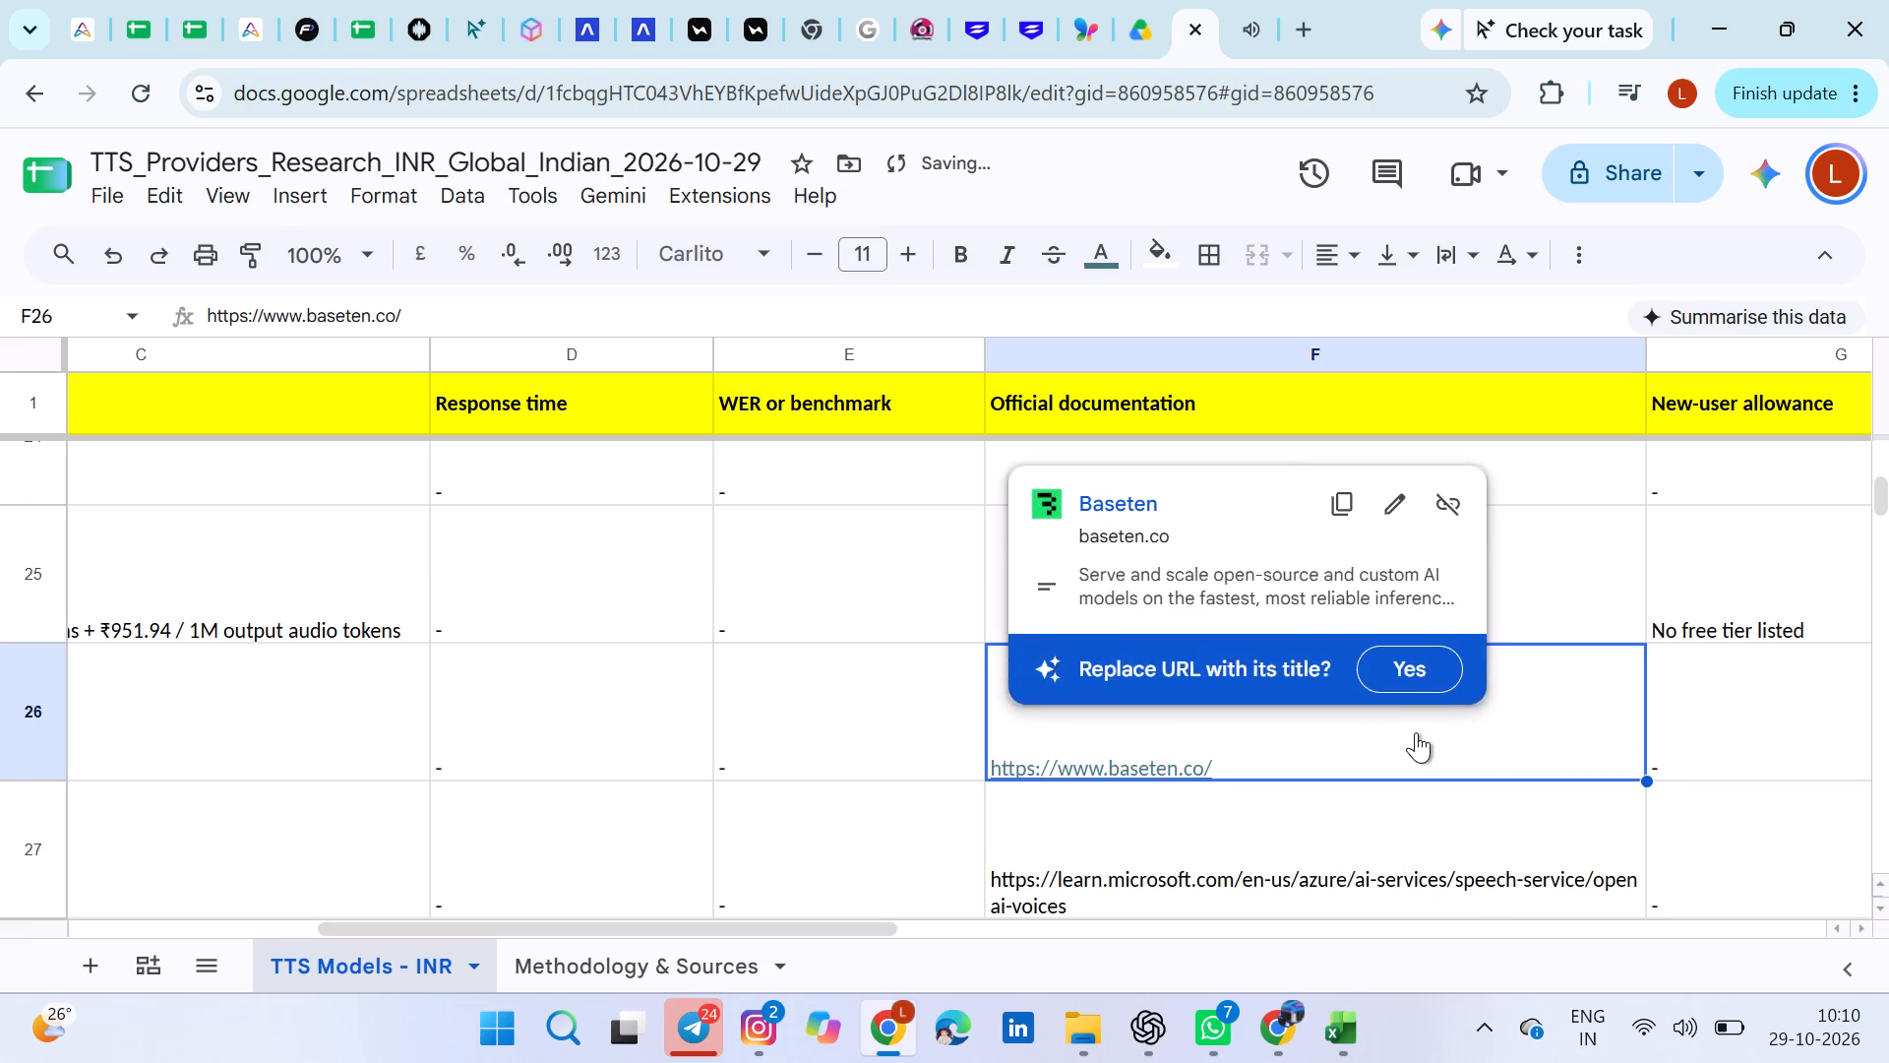
{"action": "left_click", "coordinate": [1375, 726]}
{"action": "type", "text": "Baseten"}
{"action": "key", "text": "Return"}
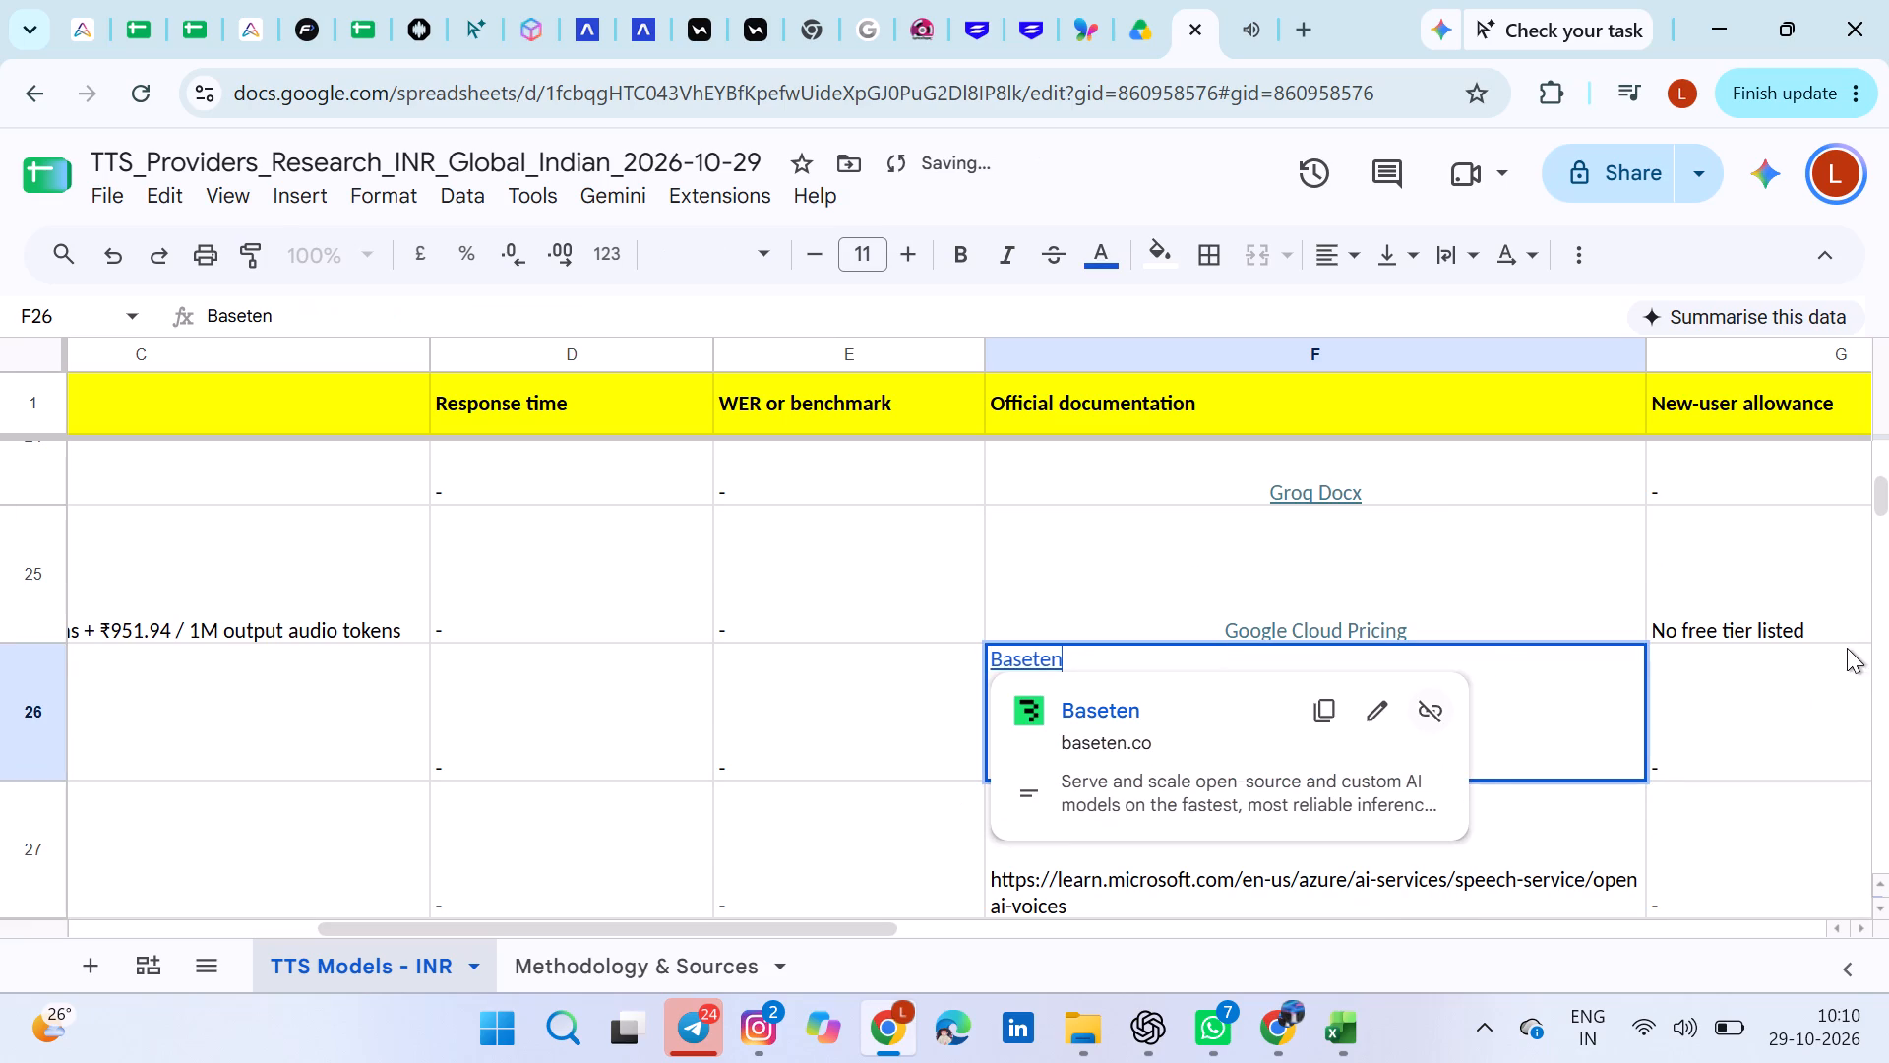
{"action": "key", "text": "ctrl+a"}
{"action": "left_click_drag", "start_coordinate": [1325, 249], "coordinate": [1380, 325]}
{"action": "left_click", "coordinate": [1380, 325]}
Copy and clear the learn.microsoft.com openai-voices URL in F27, and paste it back as a link.
{"action": "scroll", "coordinate": [1522, 569], "scroll_direction": "down", "scroll_amount": 1}
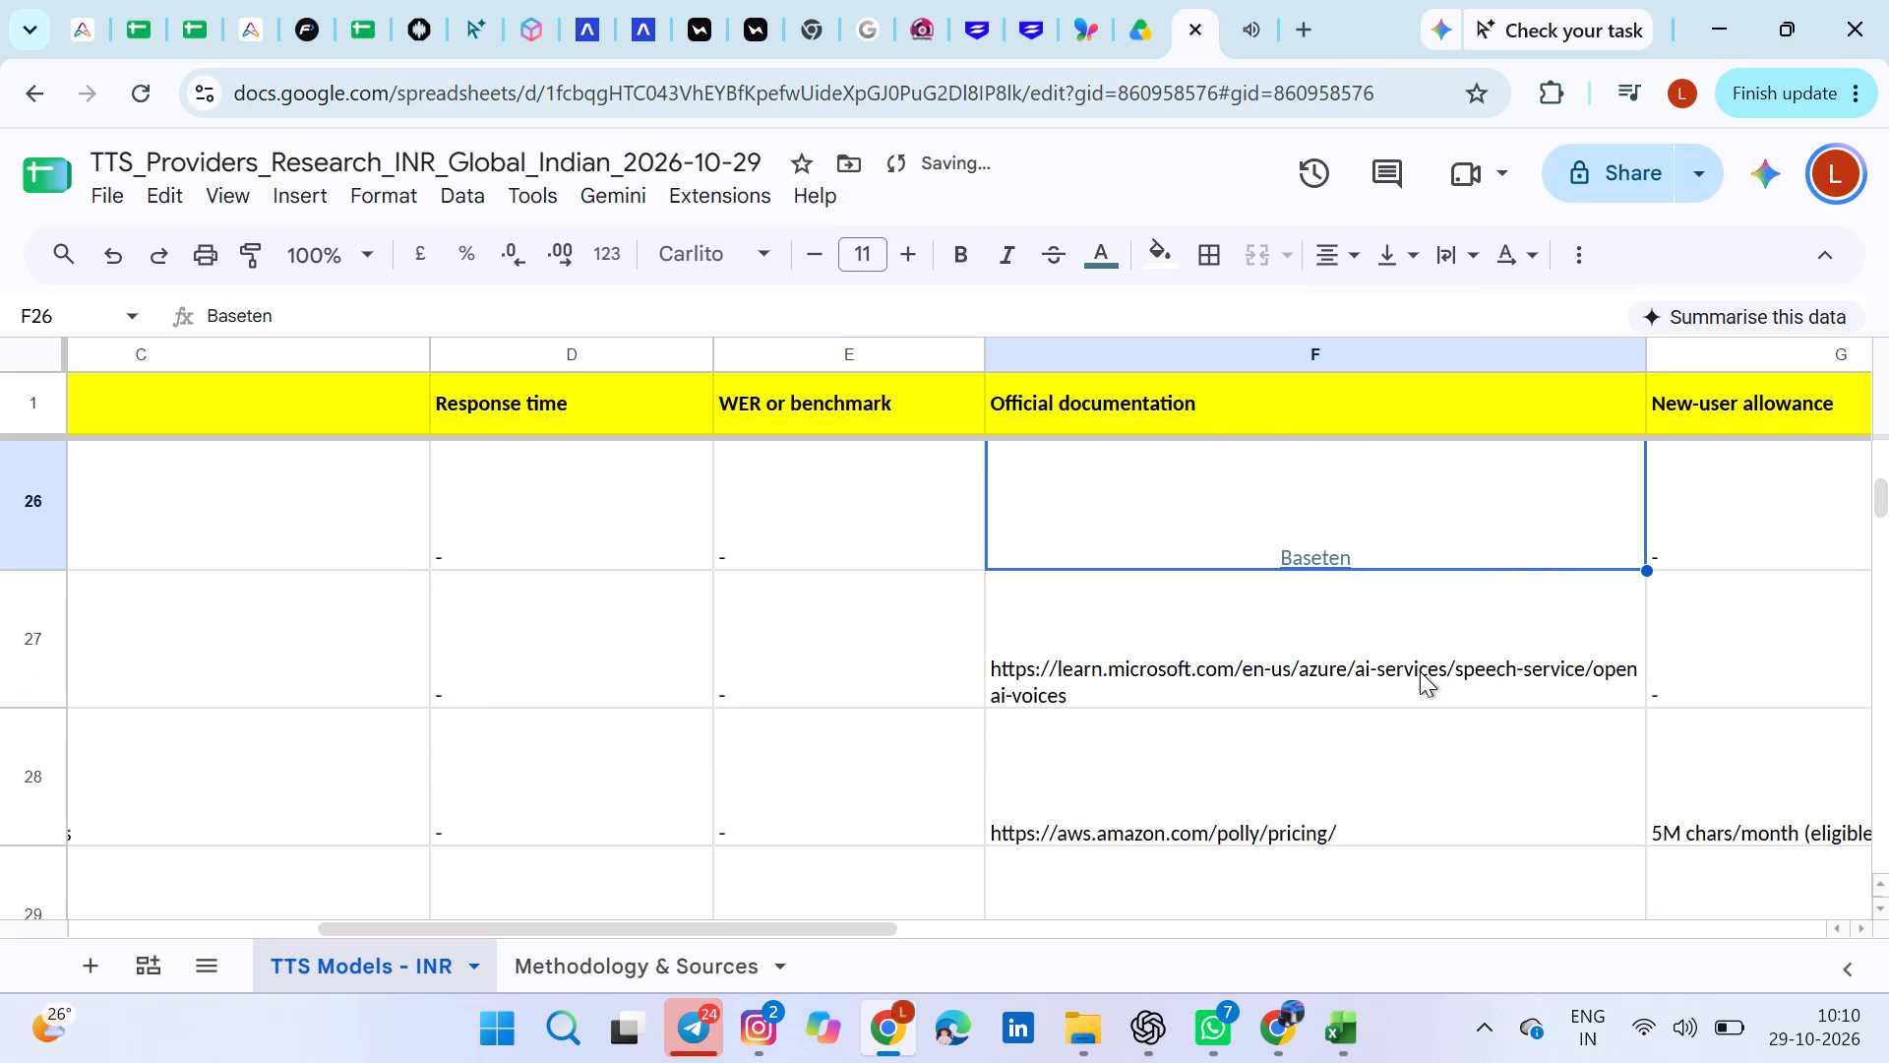
{"action": "double_click", "coordinate": [1444, 638]}
{"action": "key", "text": "ctrl+a"}
{"action": "key", "text": "ctrl+c"}
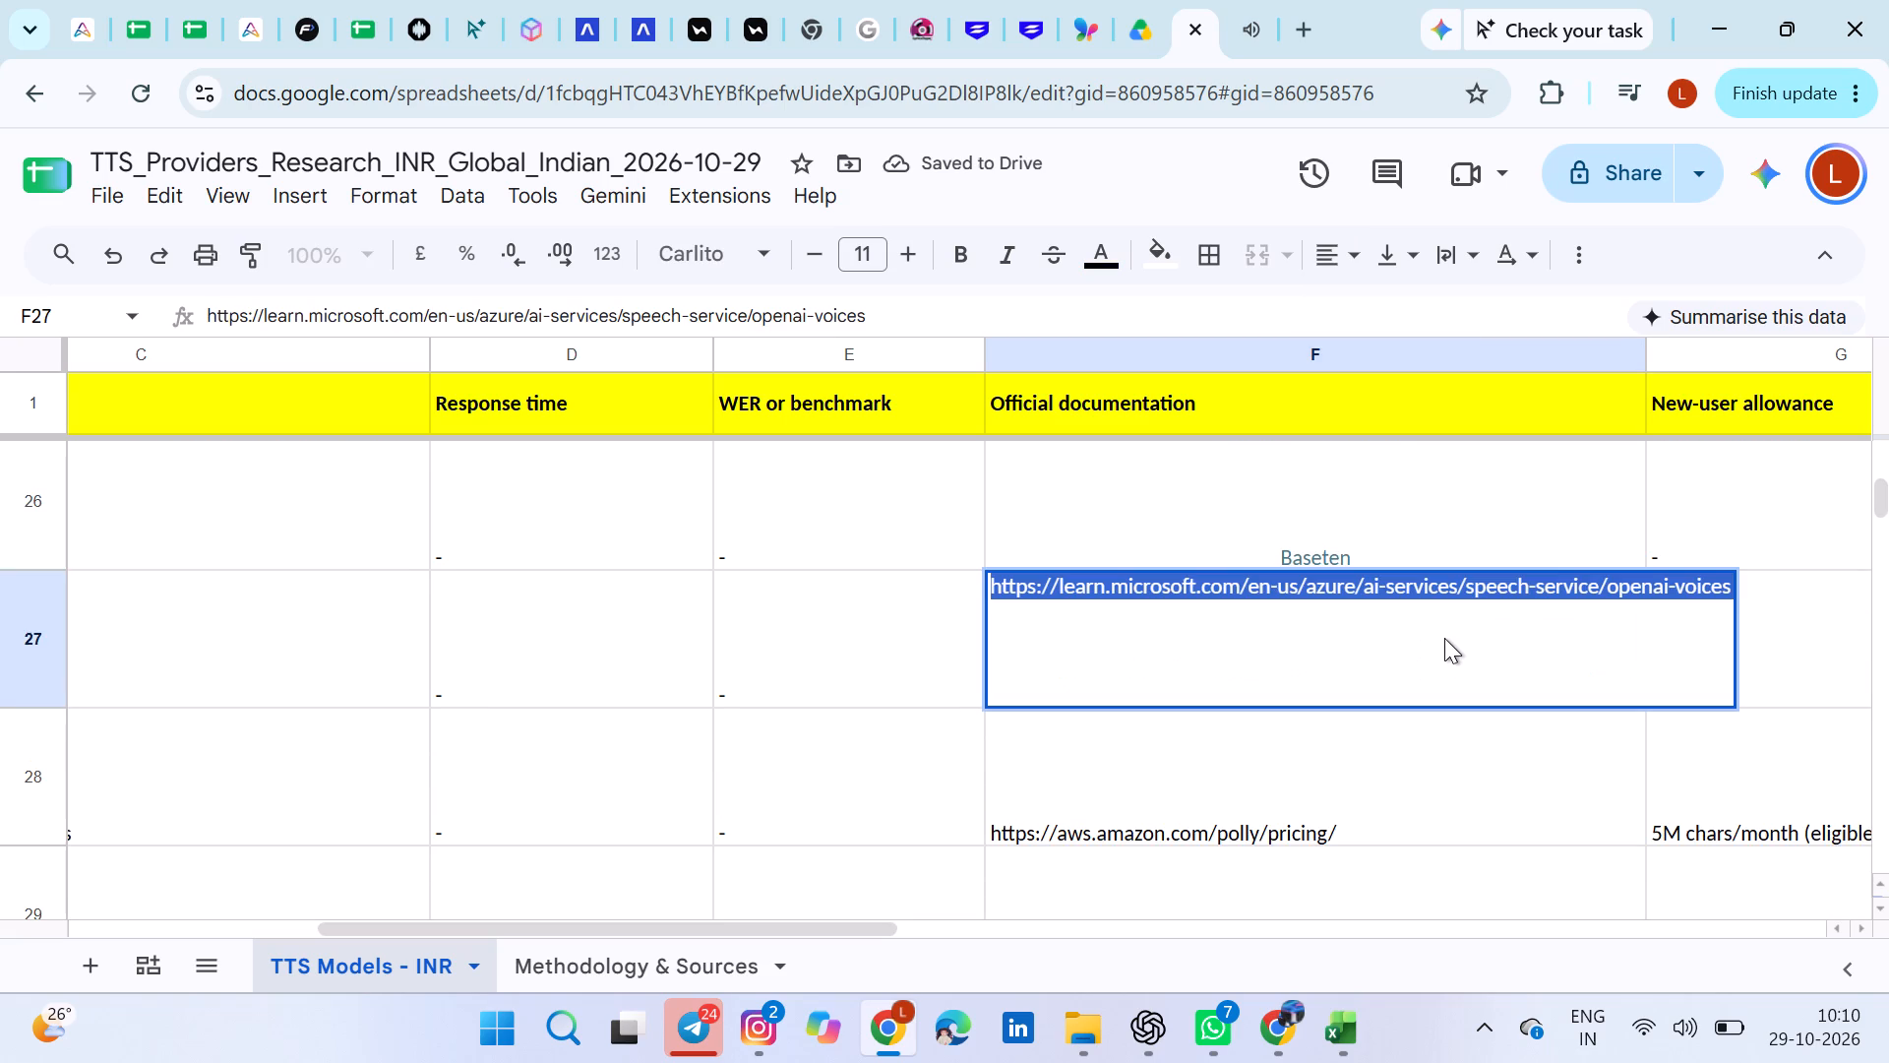
{"action": "key", "text": "BackSpace"}
{"action": "key", "text": "ctrl+v"}
{"action": "key", "text": "Return"}
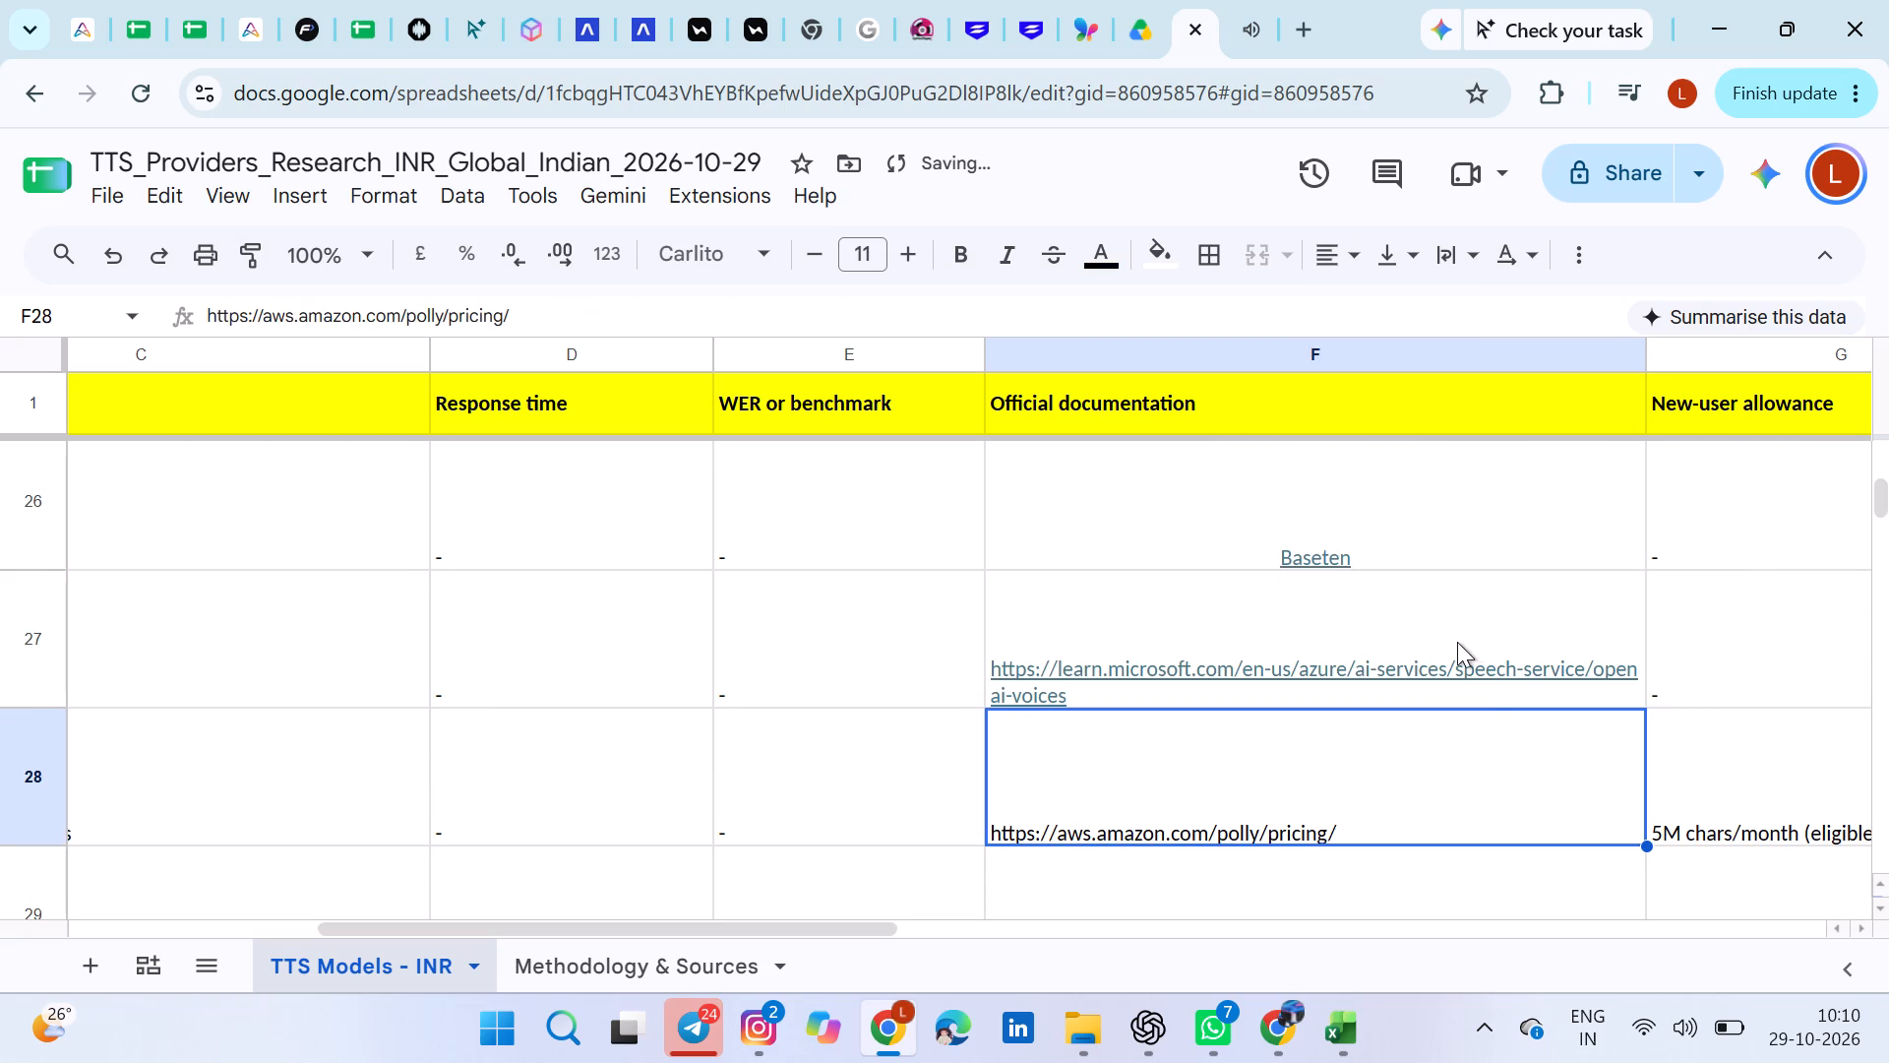
Change the F27 link's display text to "Azure Services" and centre it horizontally.
{"action": "double_click", "coordinate": [1457, 642]}
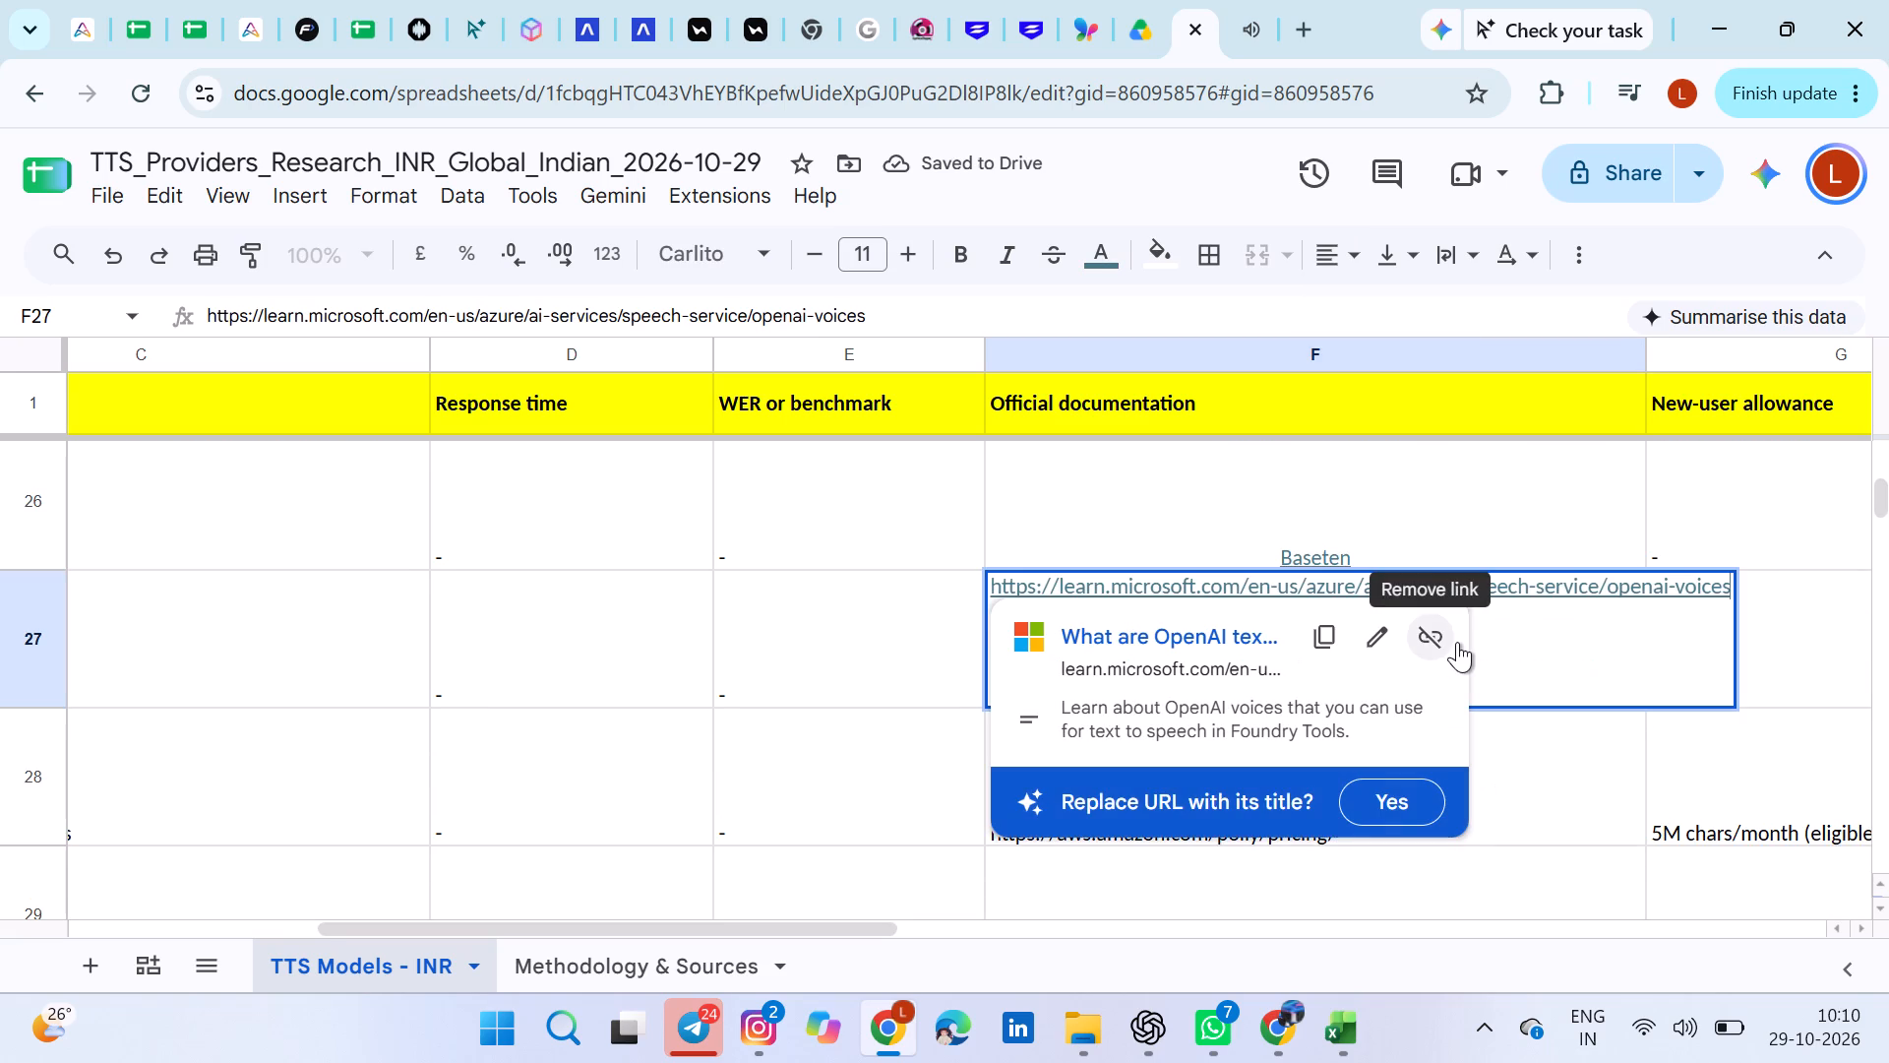
{"action": "left_click", "coordinate": [1364, 649]}
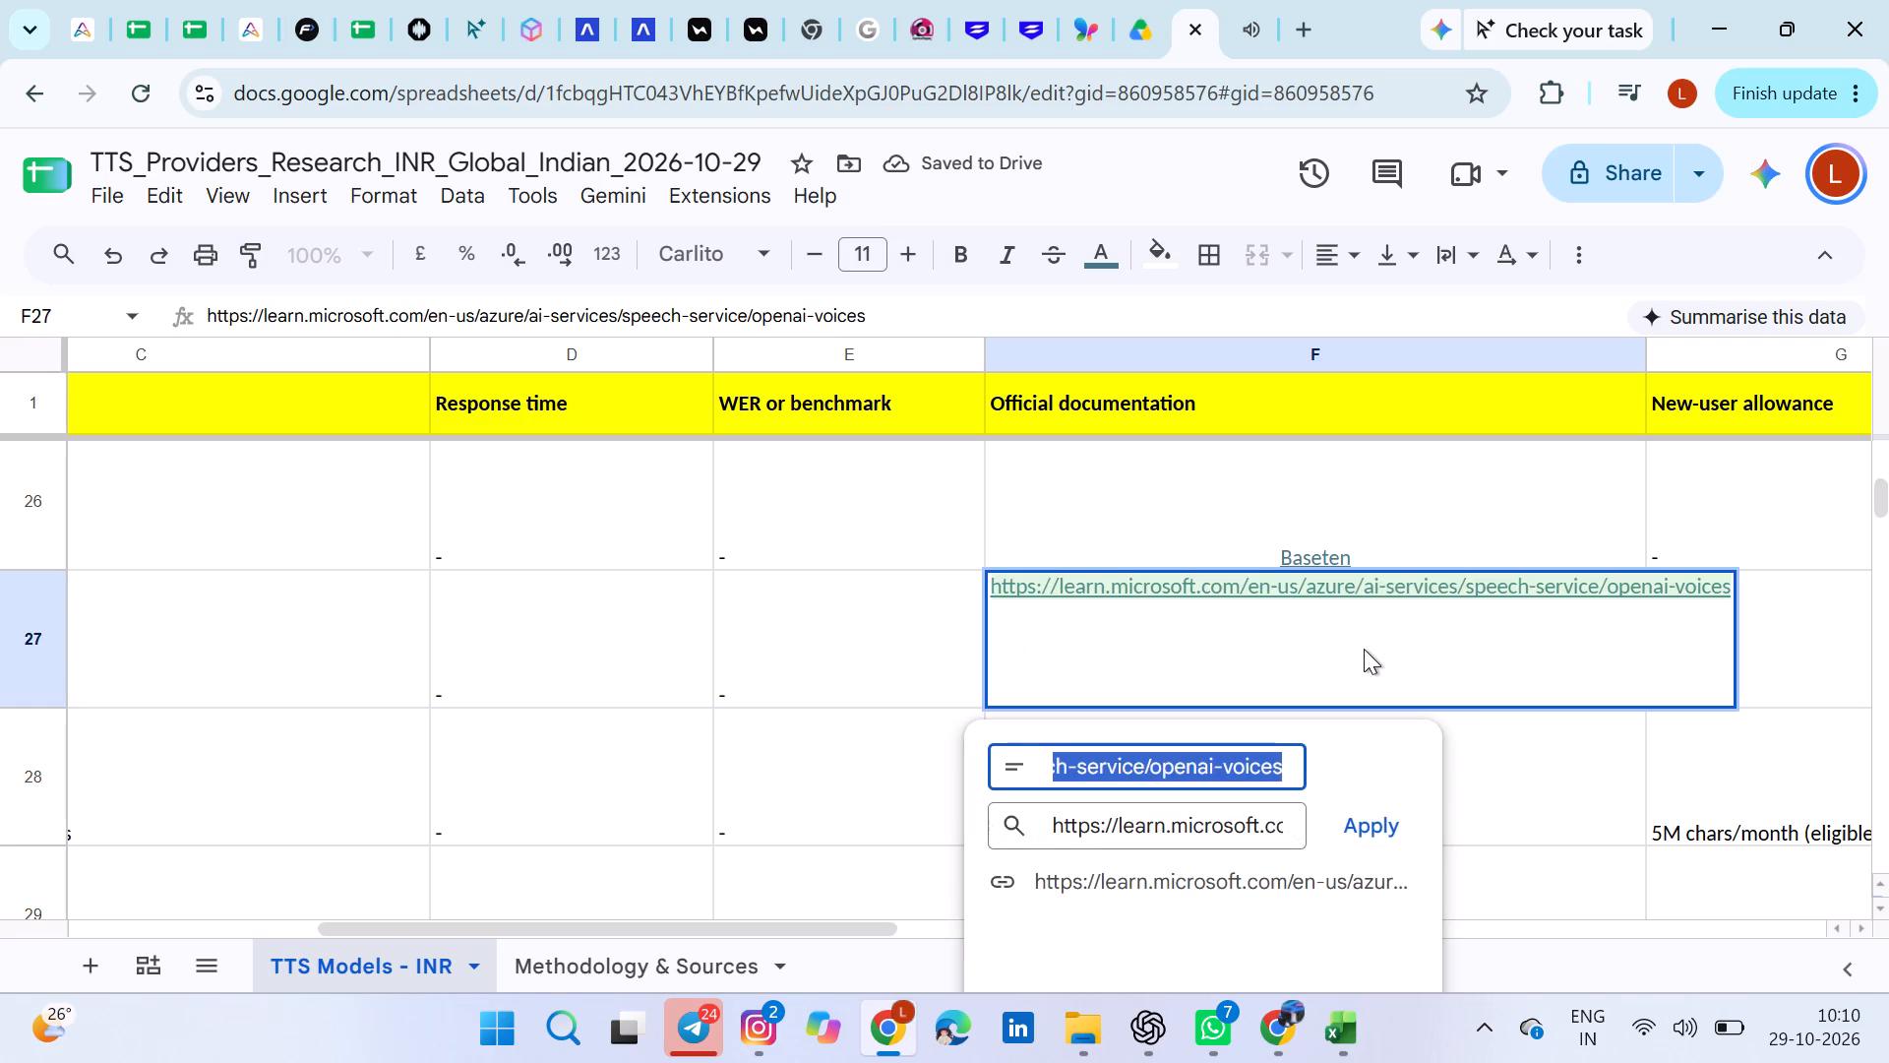
{"action": "type", "text": "Azure"}
{"action": "key", "text": "space"}
{"action": "type", "text": "Services"}
{"action": "key", "text": "space"}
{"action": "key", "text": "Return"}
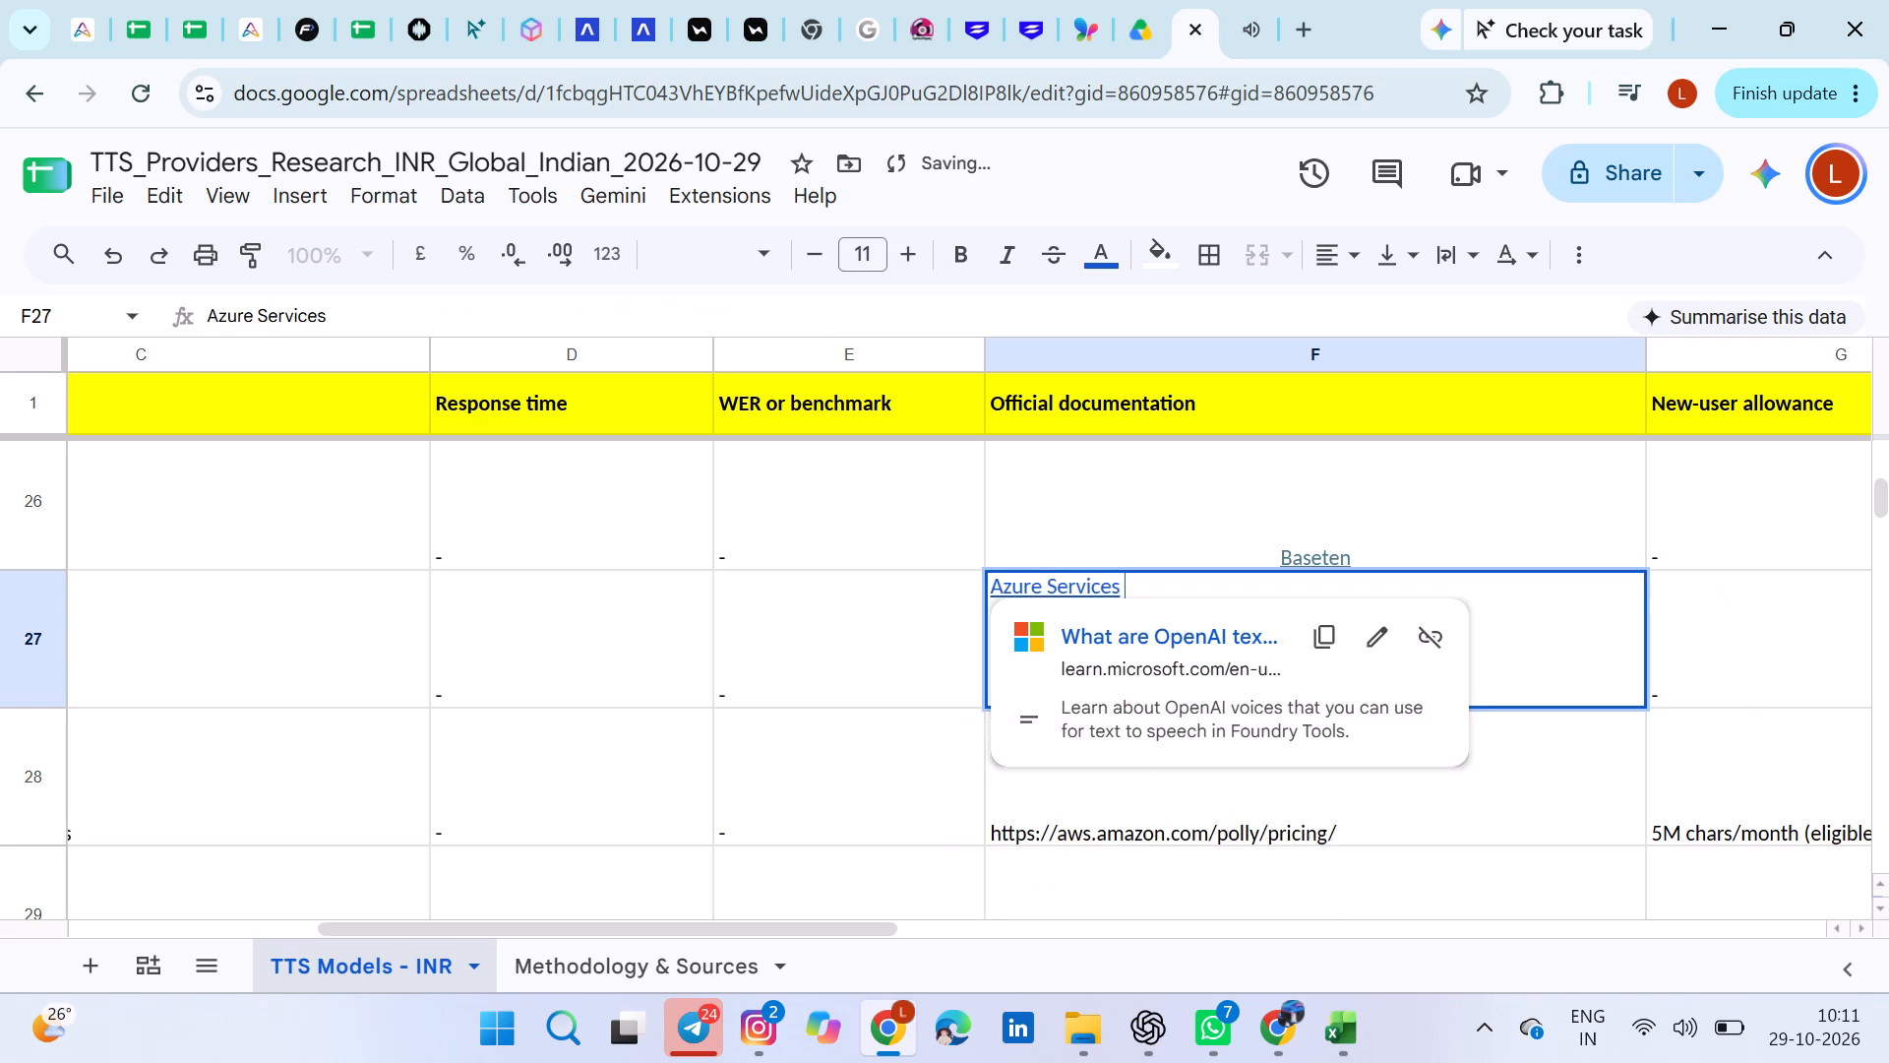
{"action": "key", "text": "ctrl+a"}
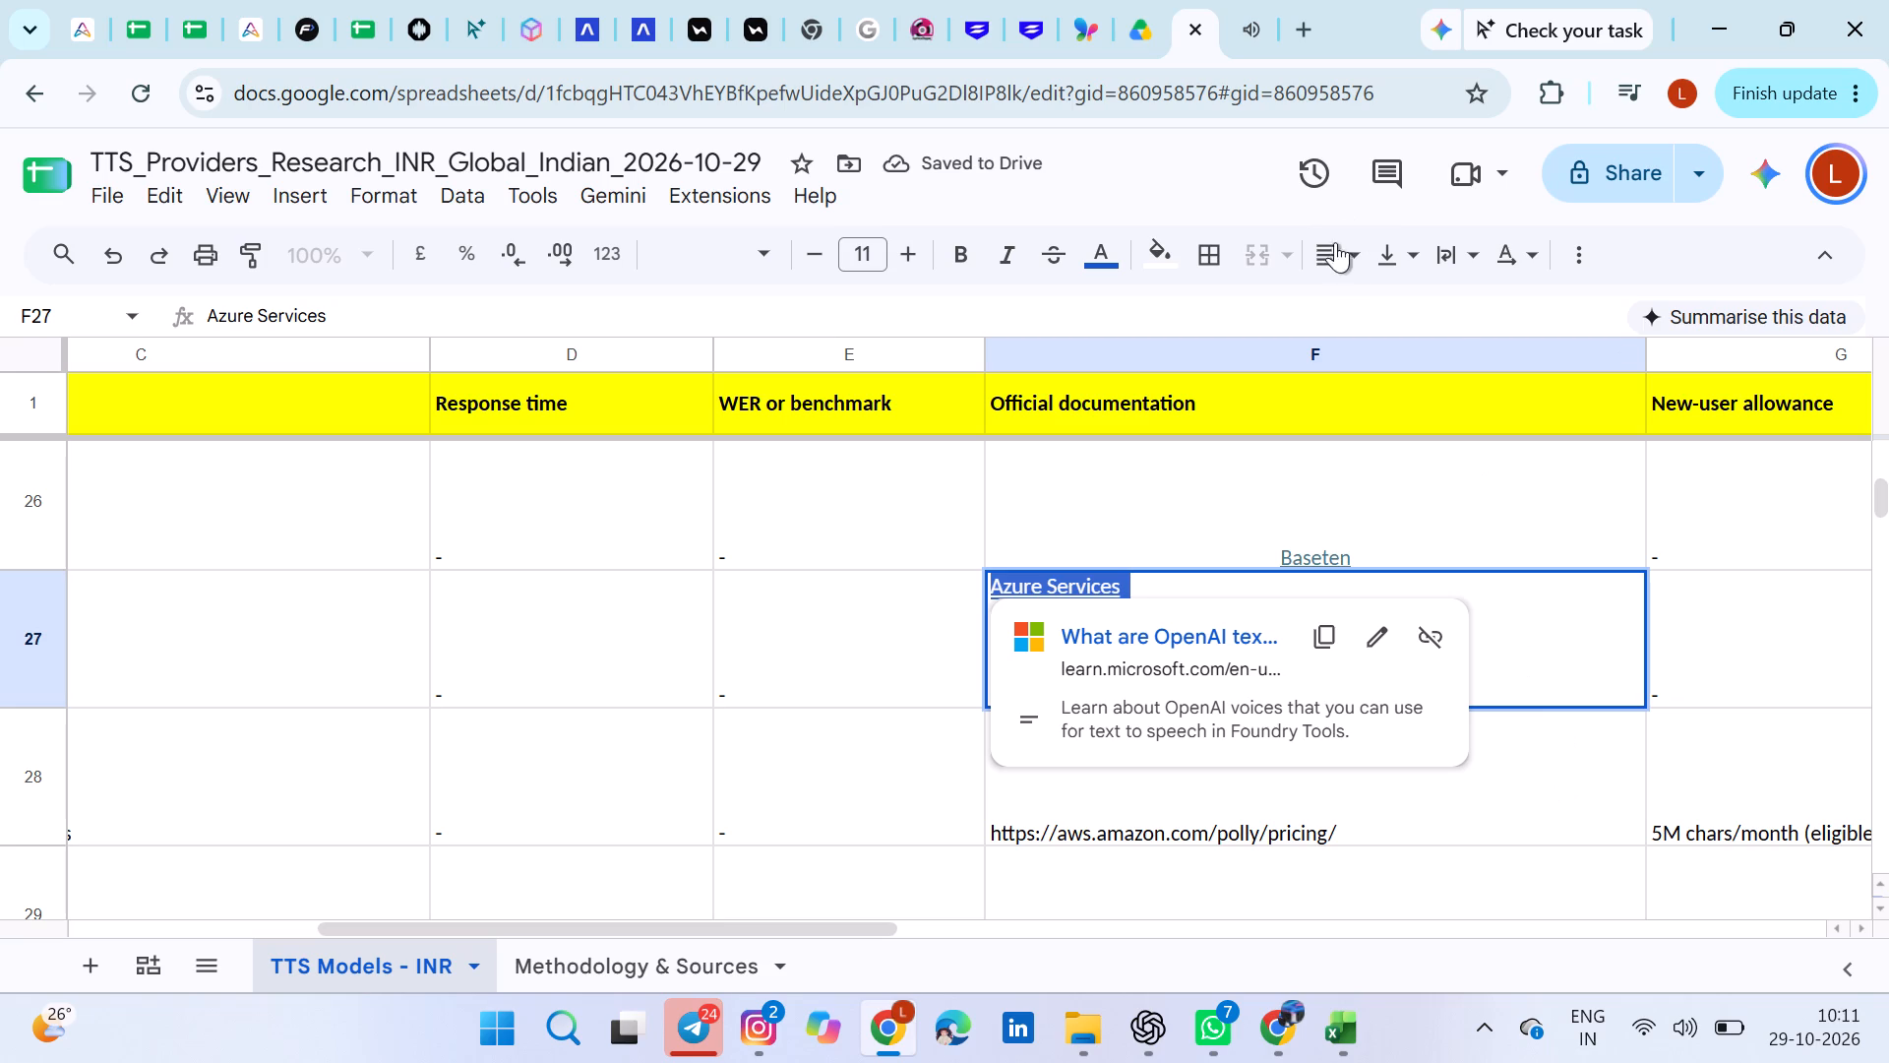
{"action": "left_click_drag", "start_coordinate": [1344, 257], "coordinate": [1379, 309]}
{"action": "left_click", "coordinate": [1379, 309]}
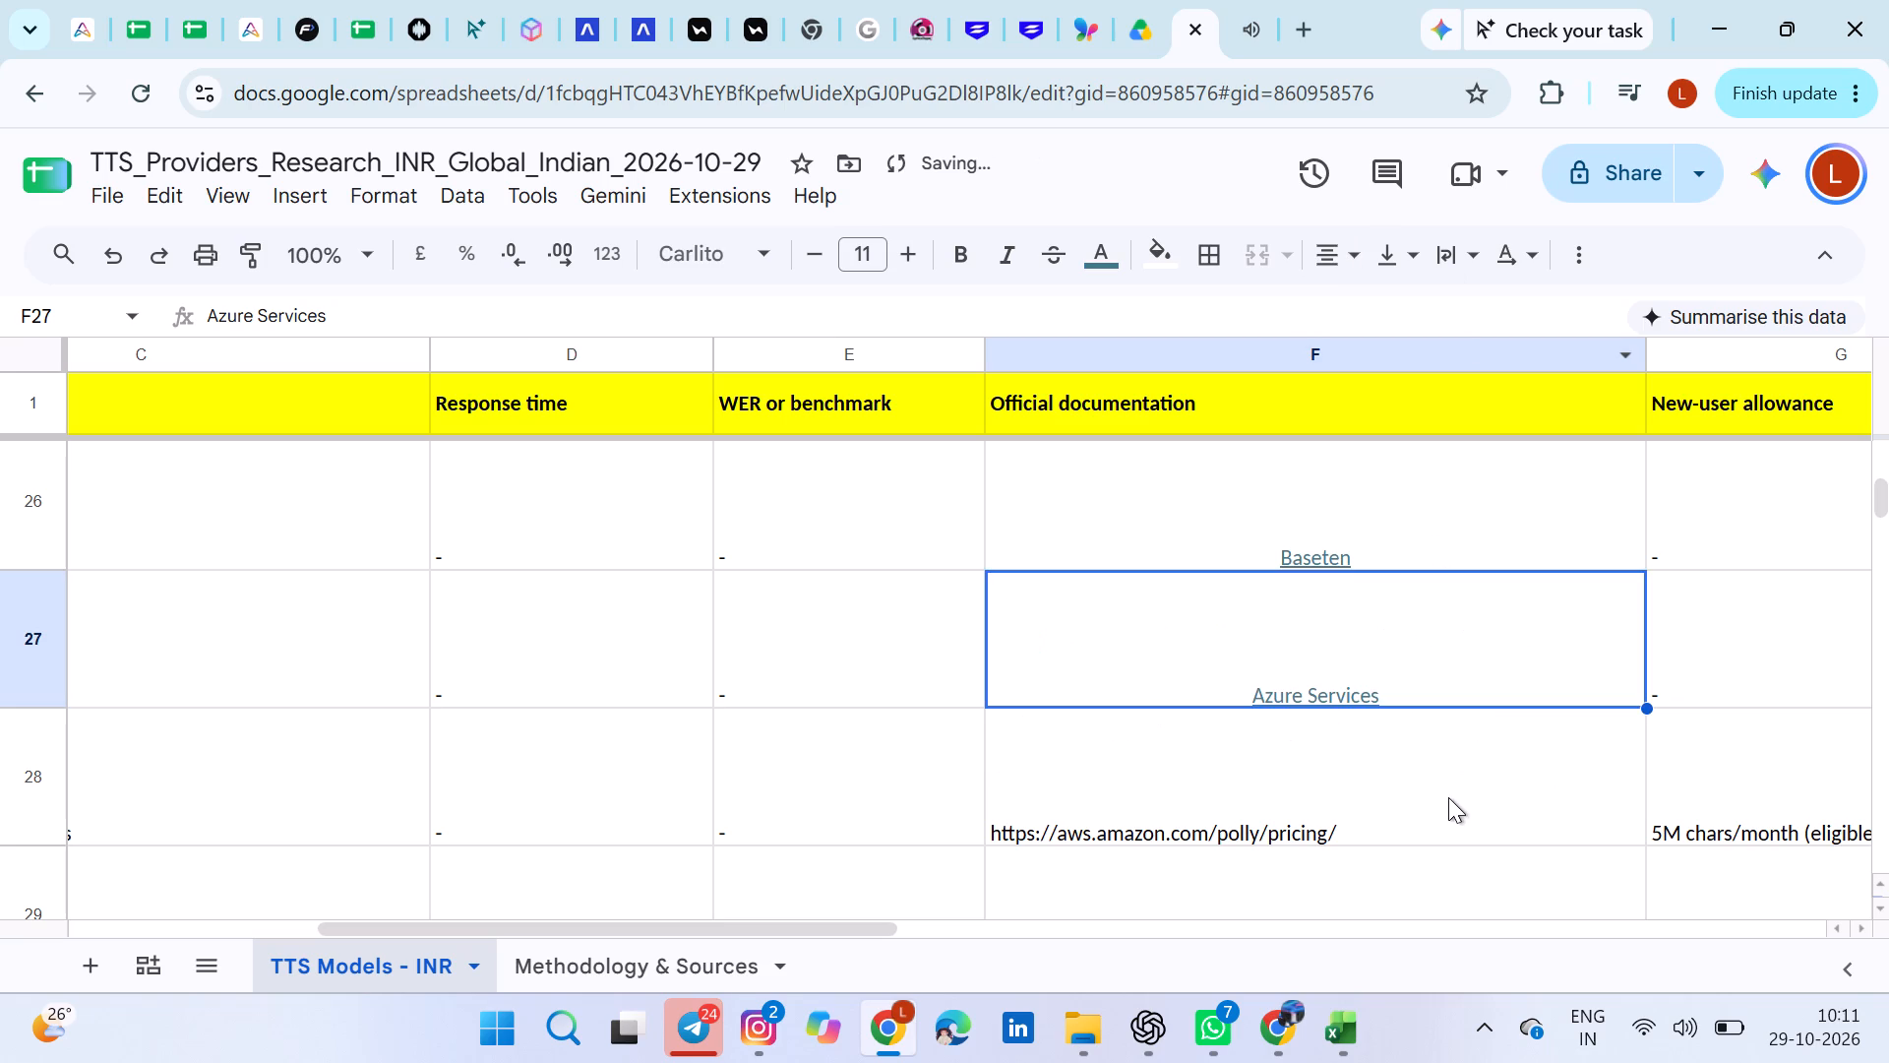
{"action": "left_click", "coordinate": [1448, 797]}
{"action": "double_click", "coordinate": [1448, 797]}
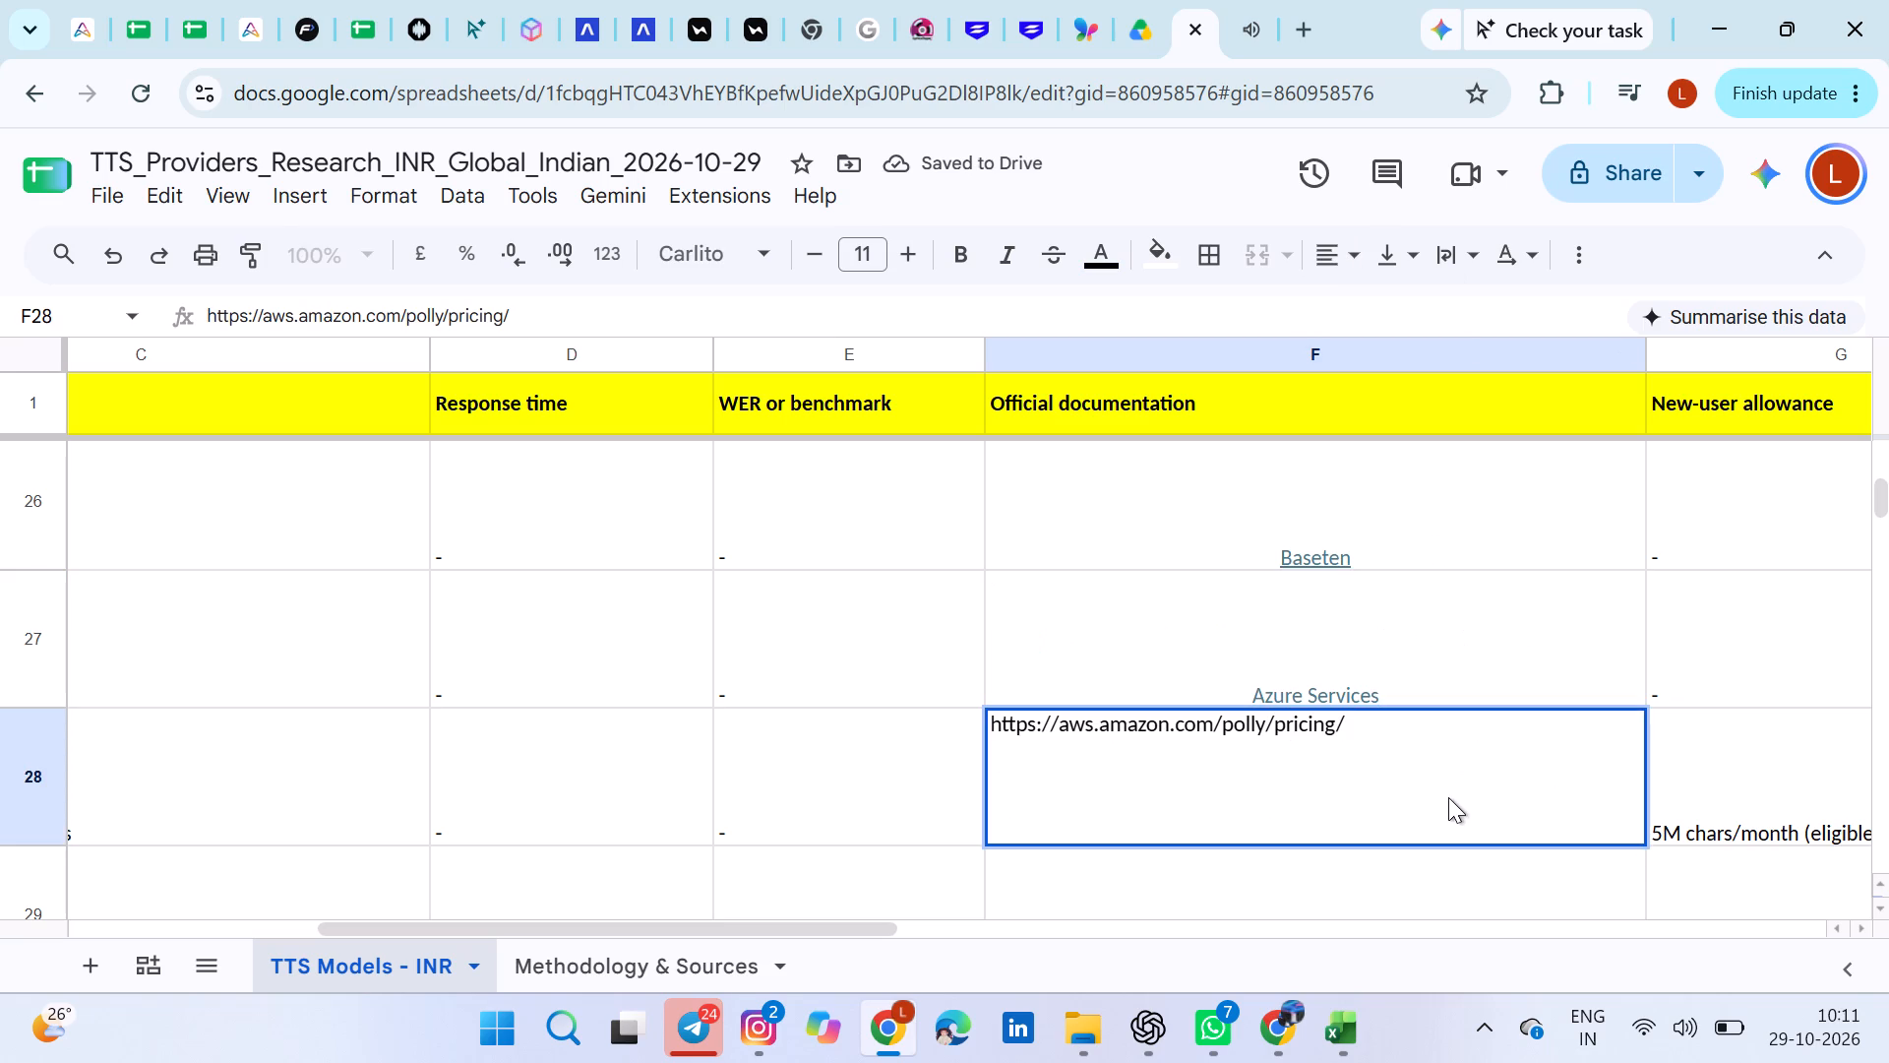
{"action": "key", "text": "ctrl+a"}
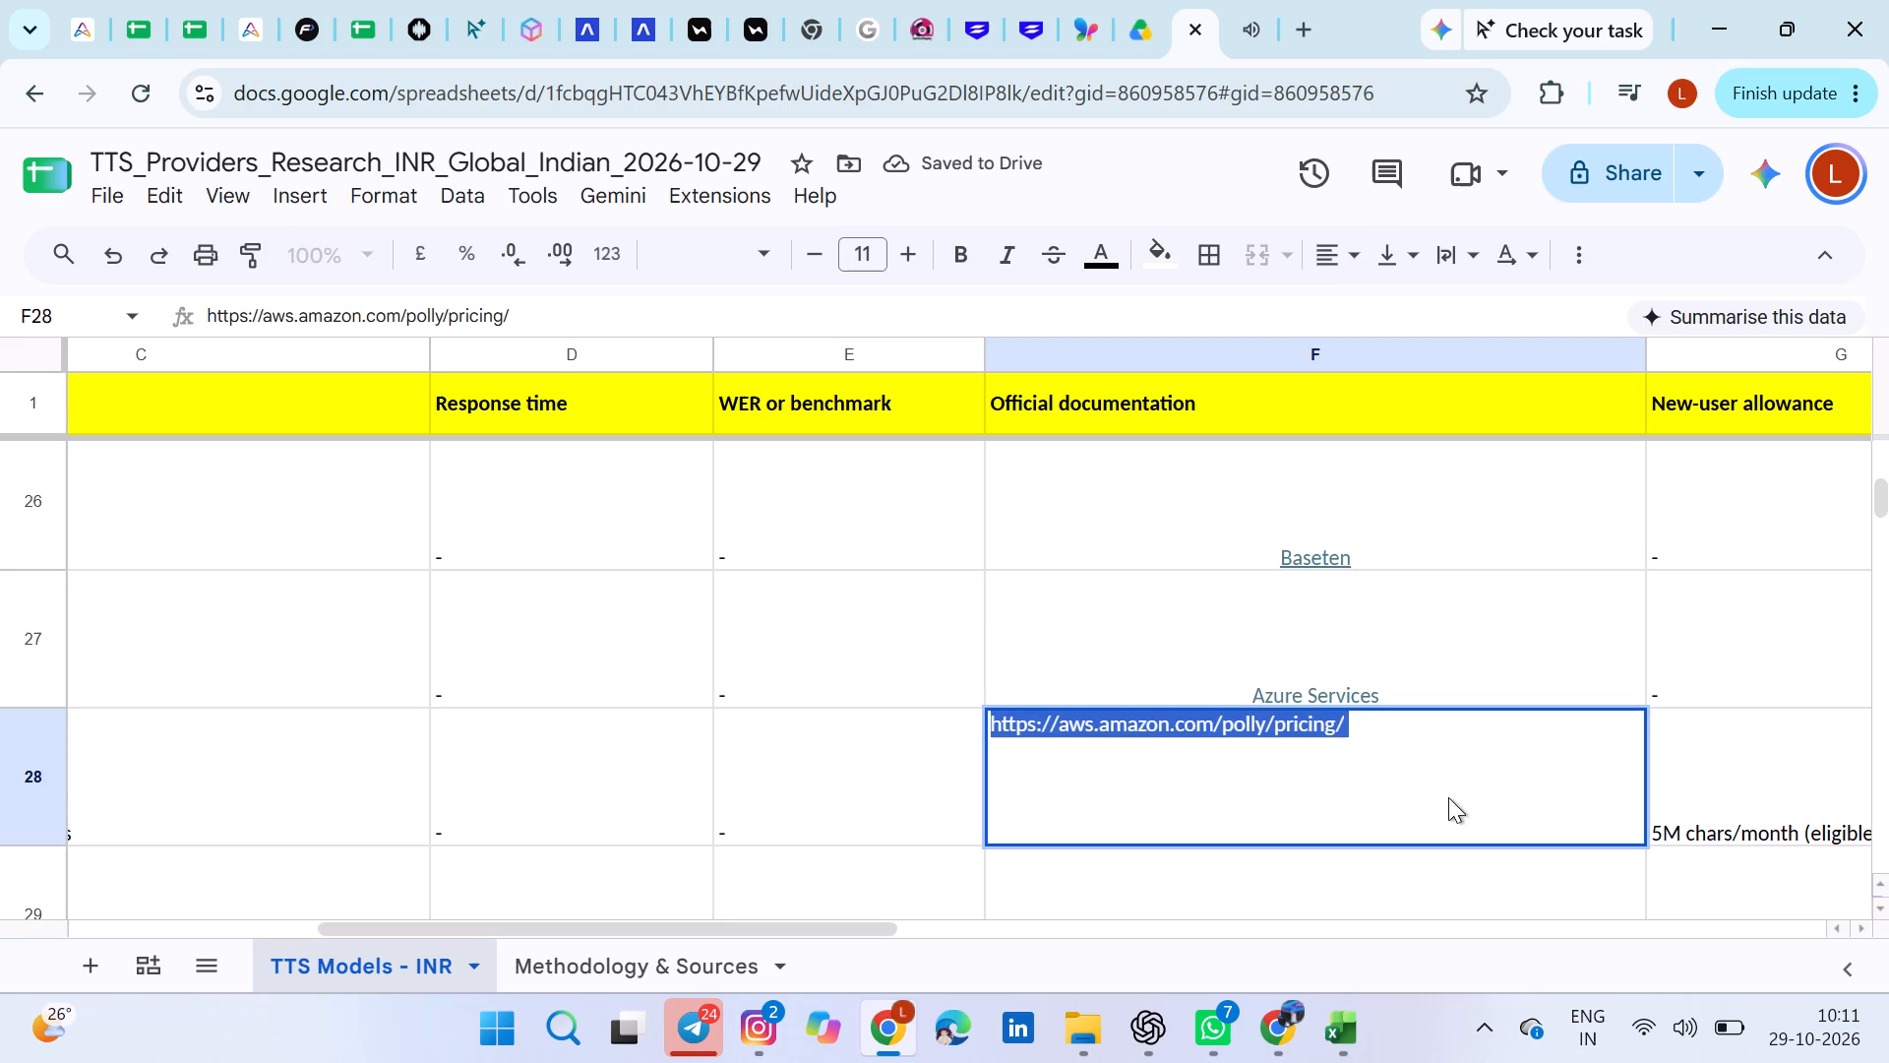
{"action": "key", "text": "ctrl+c"}
{"action": "key", "text": "BackSpace"}
{"action": "key", "text": "ctrl+v"}
{"action": "key", "text": "Return"}
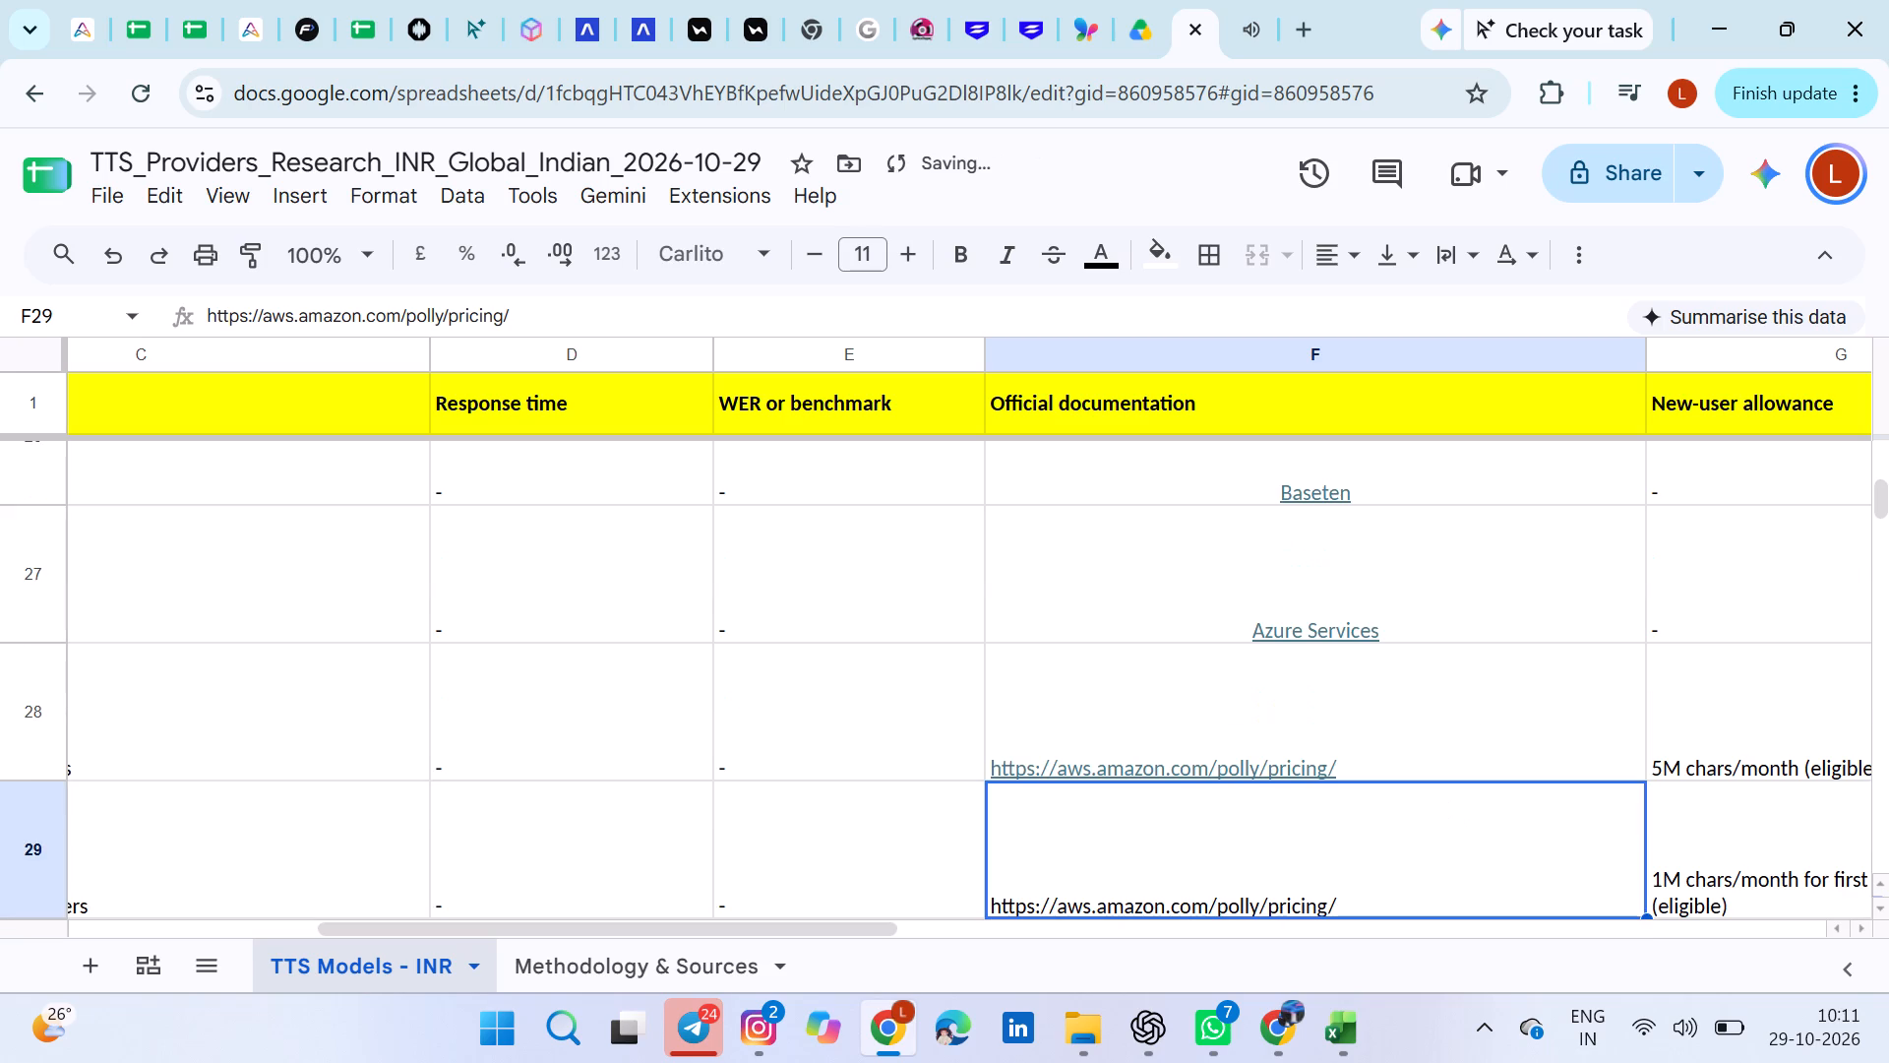
Change the F28 link's display text to "Amazon Pricing" and centre it horizontally.
{"action": "scroll", "coordinate": [1440, 684], "scroll_direction": "down", "scroll_amount": 1}
{"action": "double_click", "coordinate": [1446, 642]}
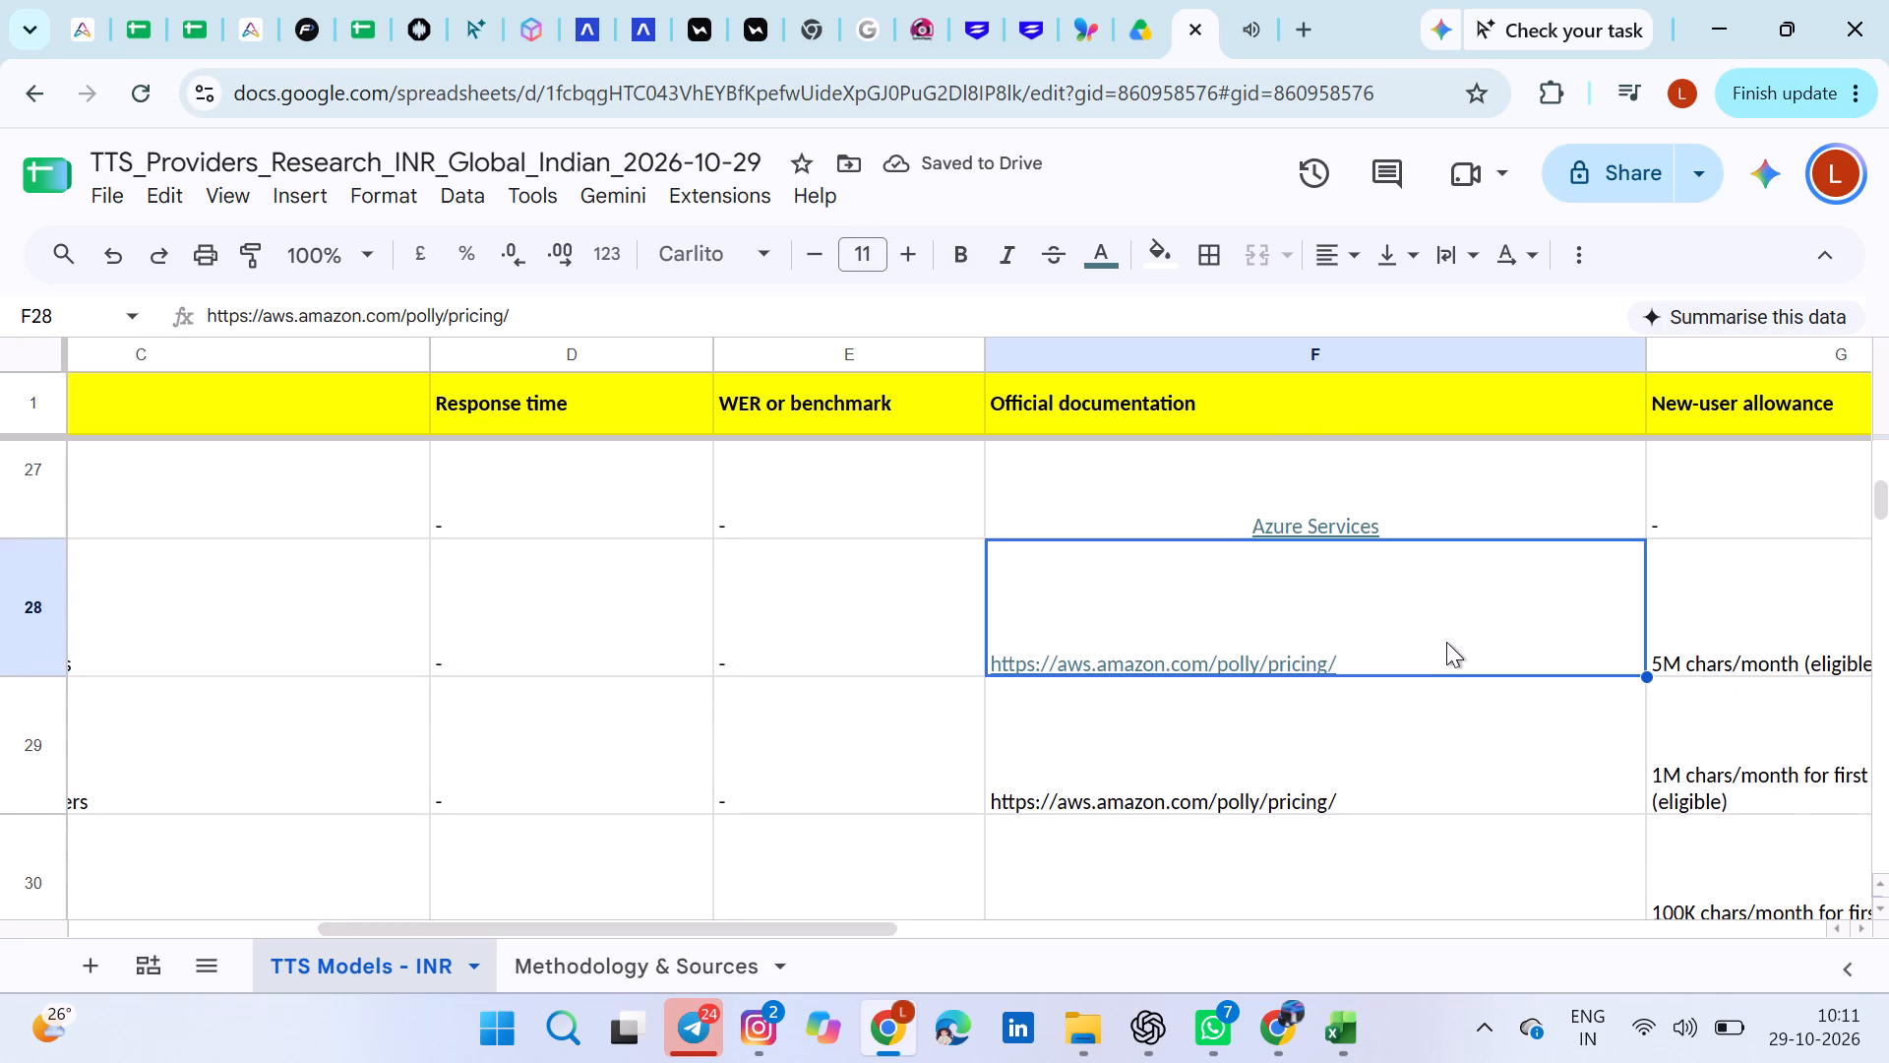
{"action": "left_click", "coordinate": [1380, 611]}
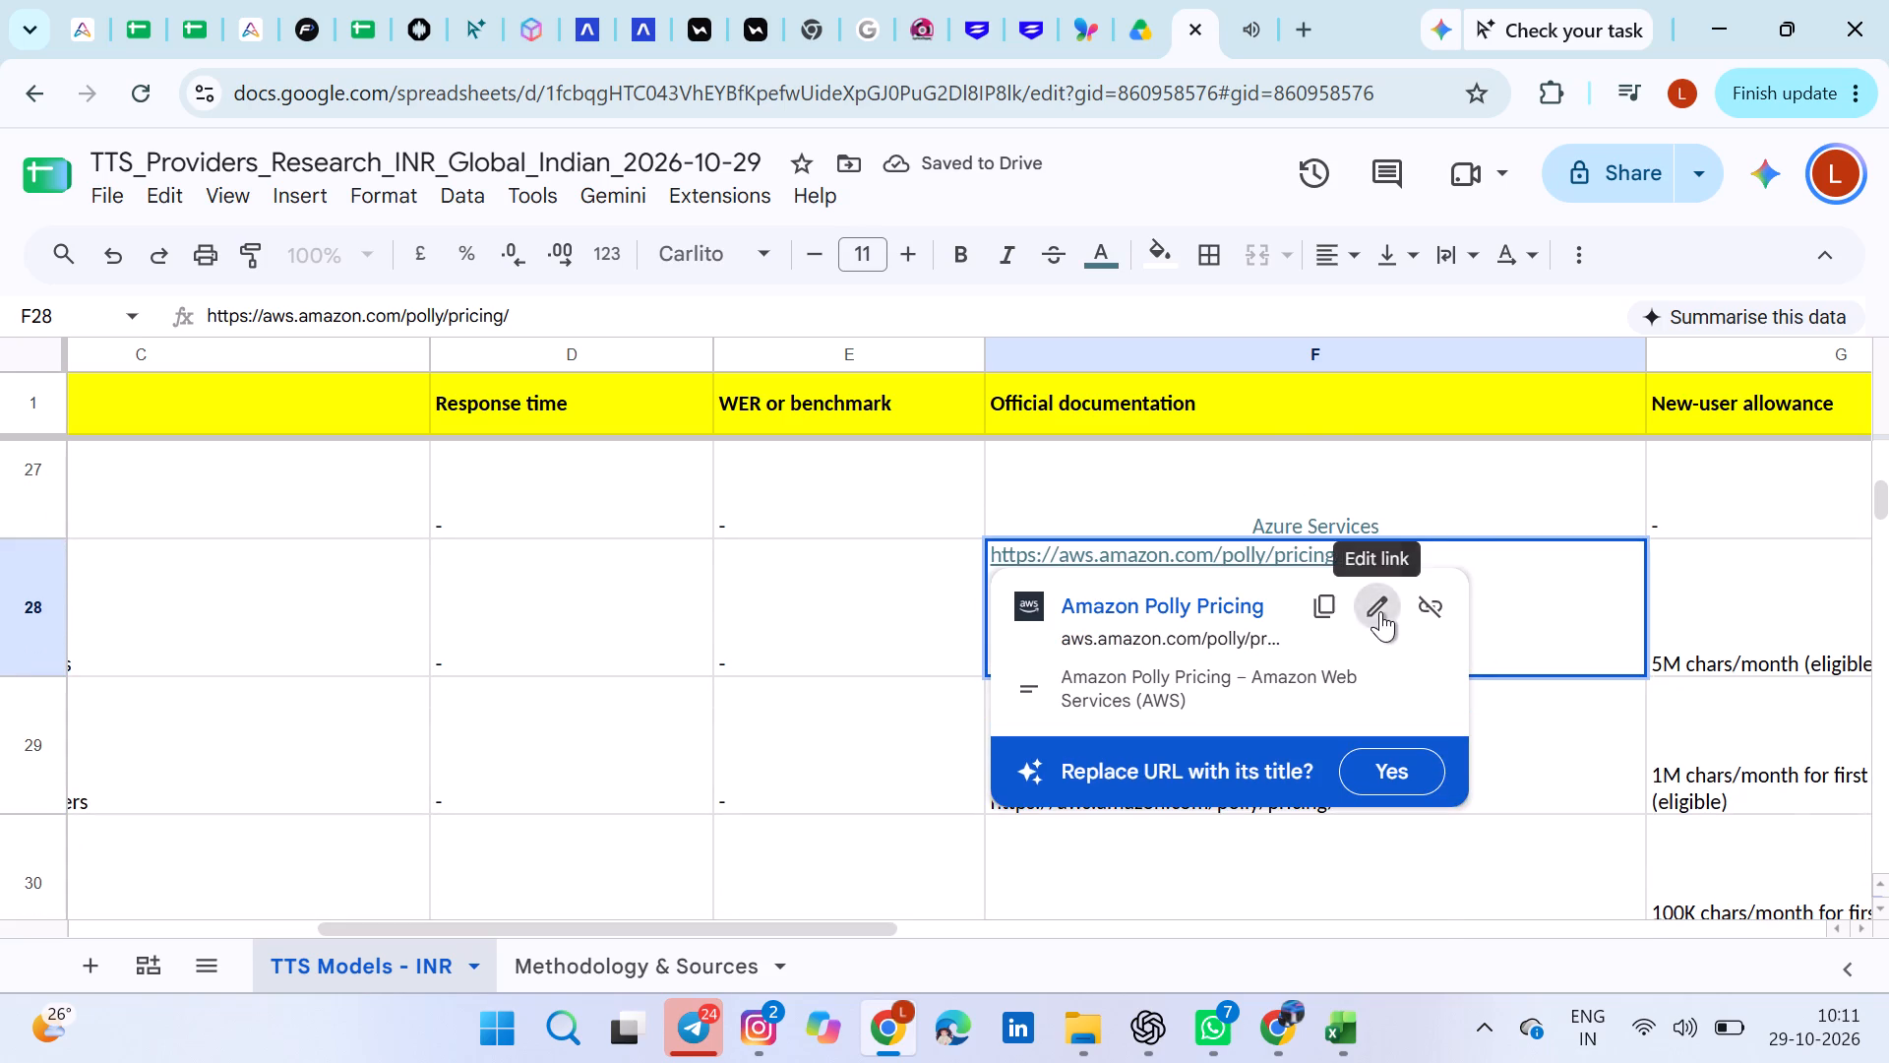
{"action": "type", "text": "Amazon Pricing"}
{"action": "key", "text": "Return"}
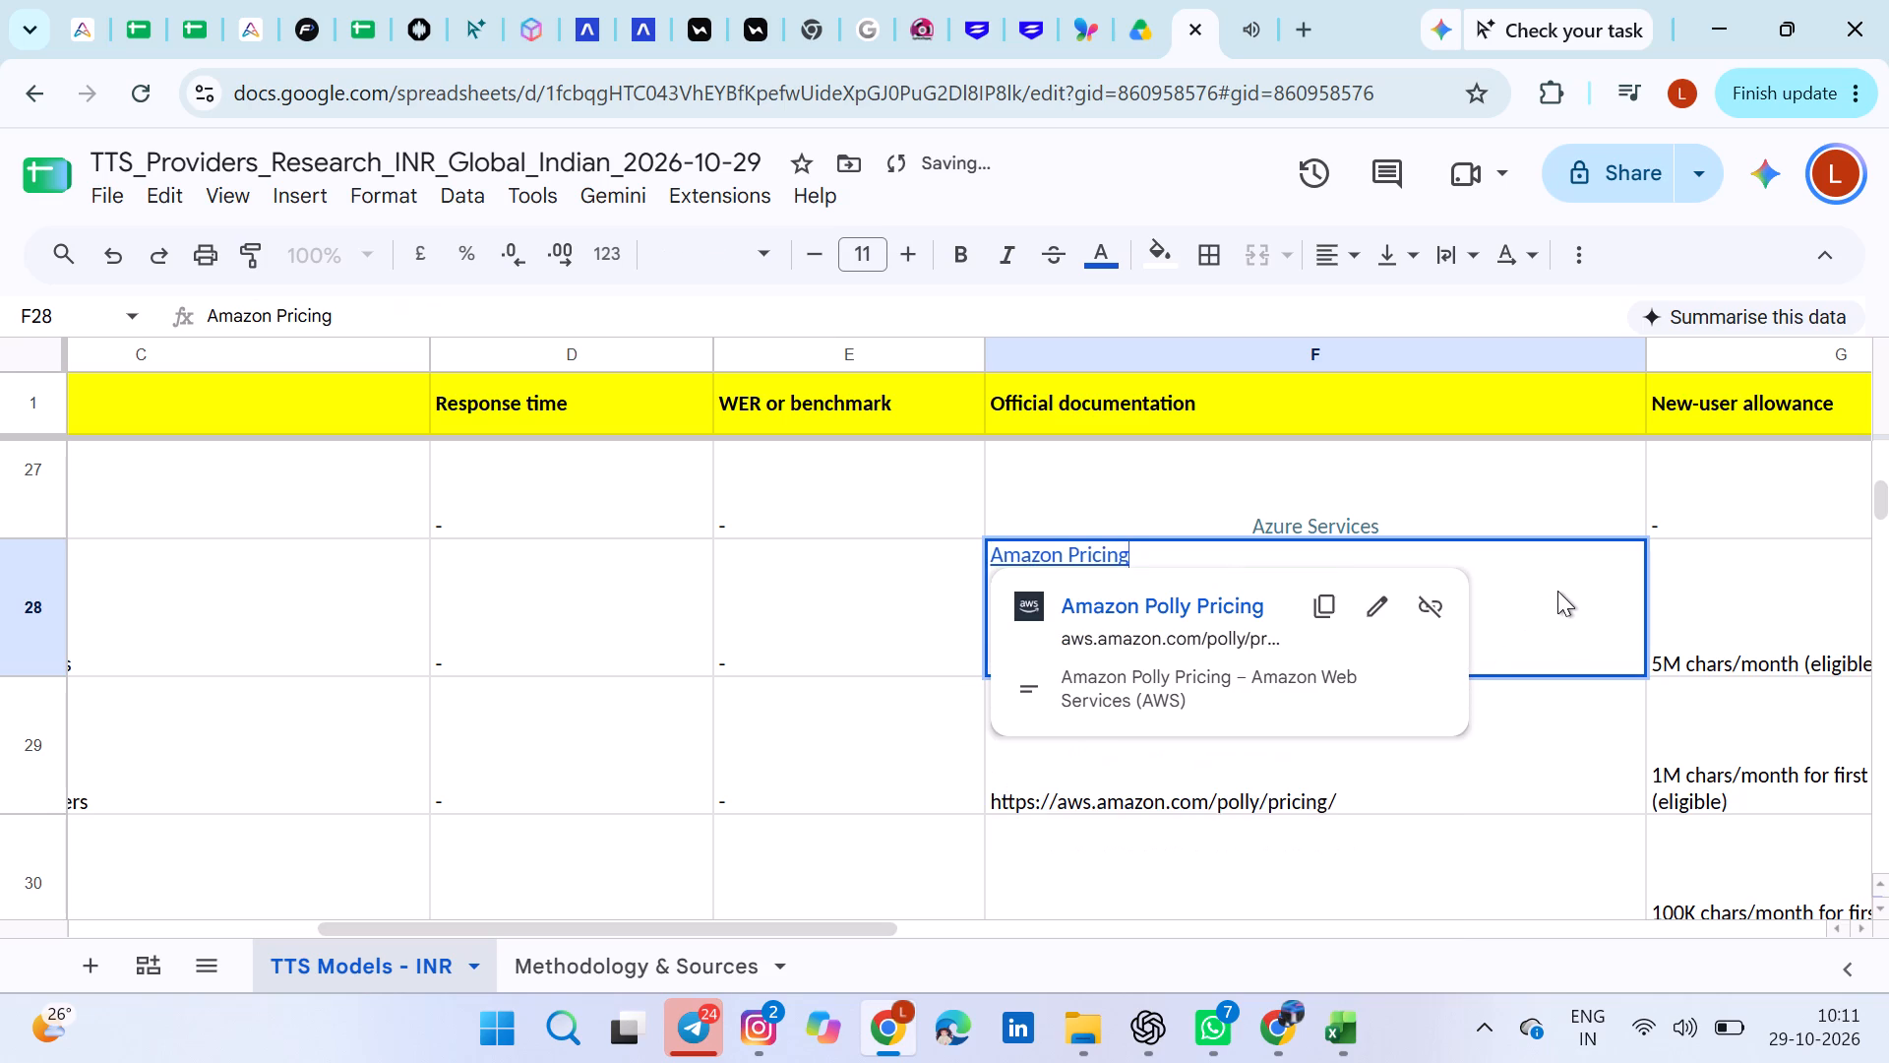
{"action": "key", "text": "ctrl+a"}
{"action": "left_click", "coordinate": [1349, 265]}
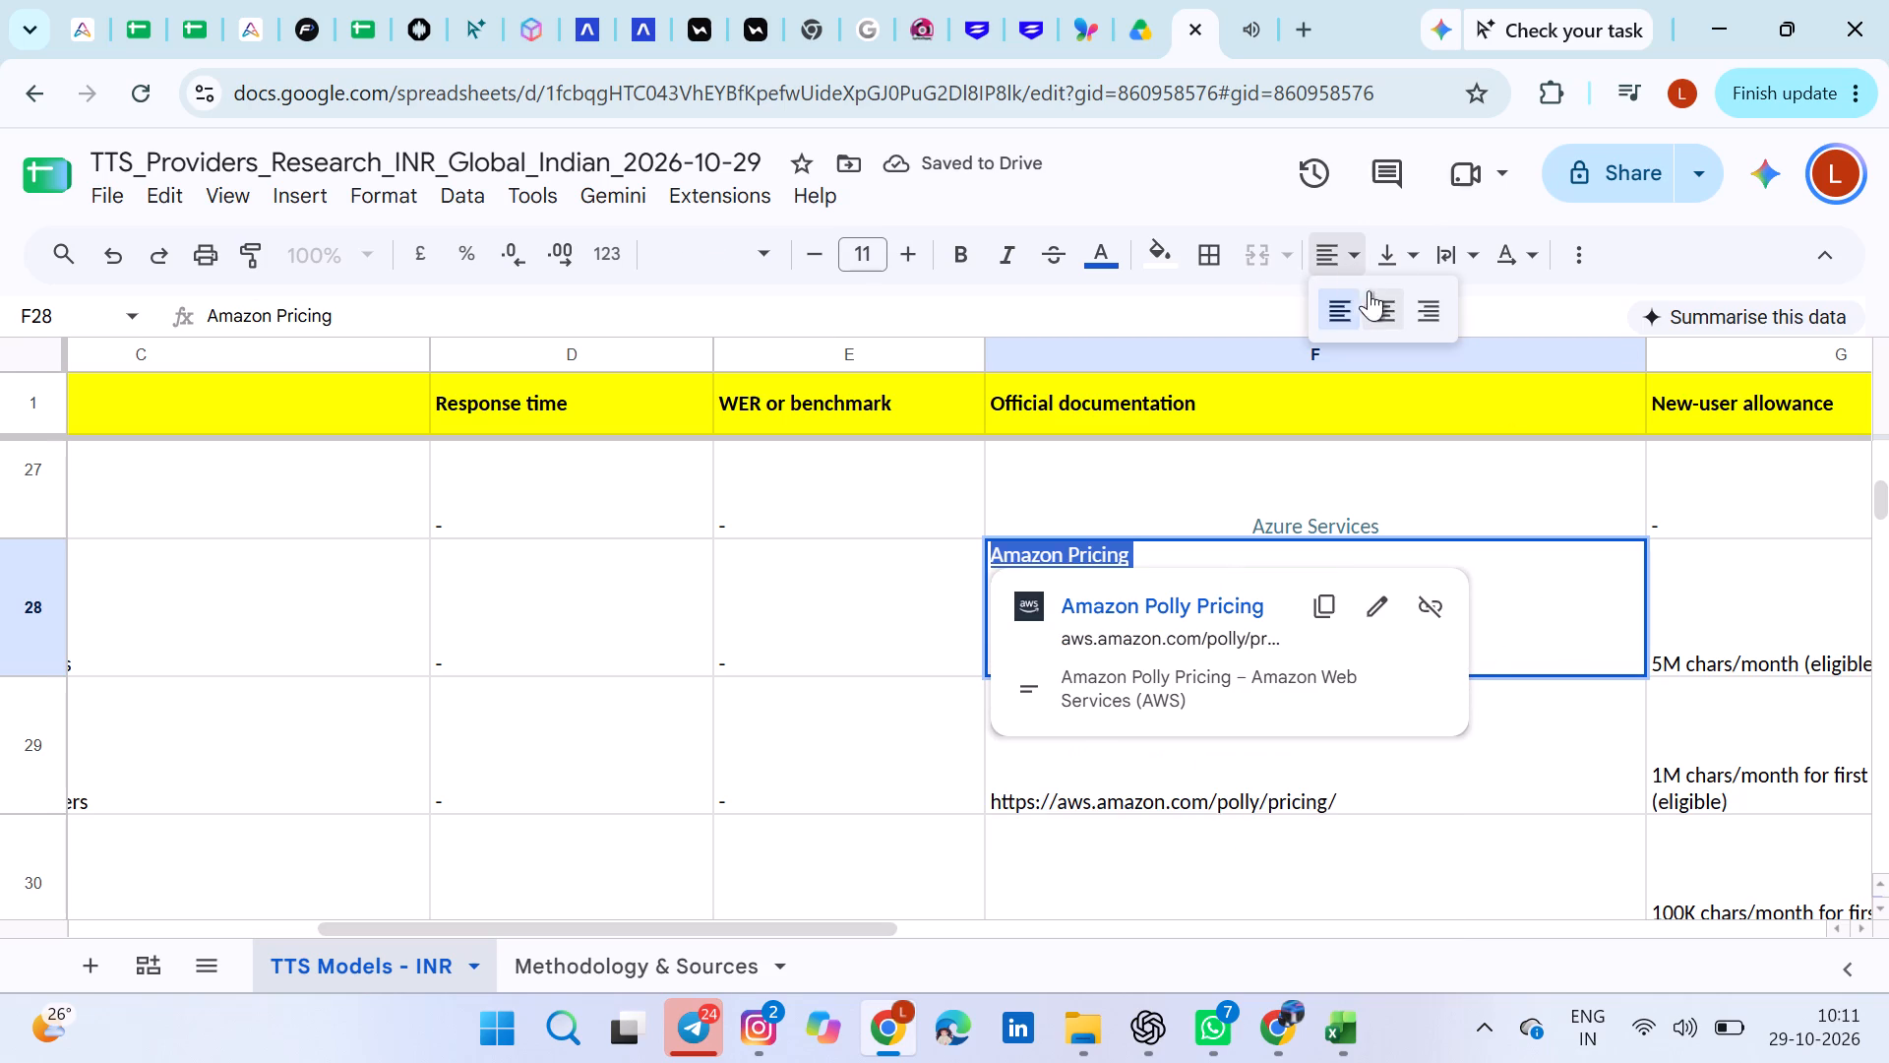
{"action": "left_click", "coordinate": [1377, 297]}
Fill the Amazon Pricing link from F28 down to F30 and merge F28:F30 into one cell.
{"action": "scroll", "coordinate": [1421, 709], "scroll_direction": "down", "scroll_amount": 1}
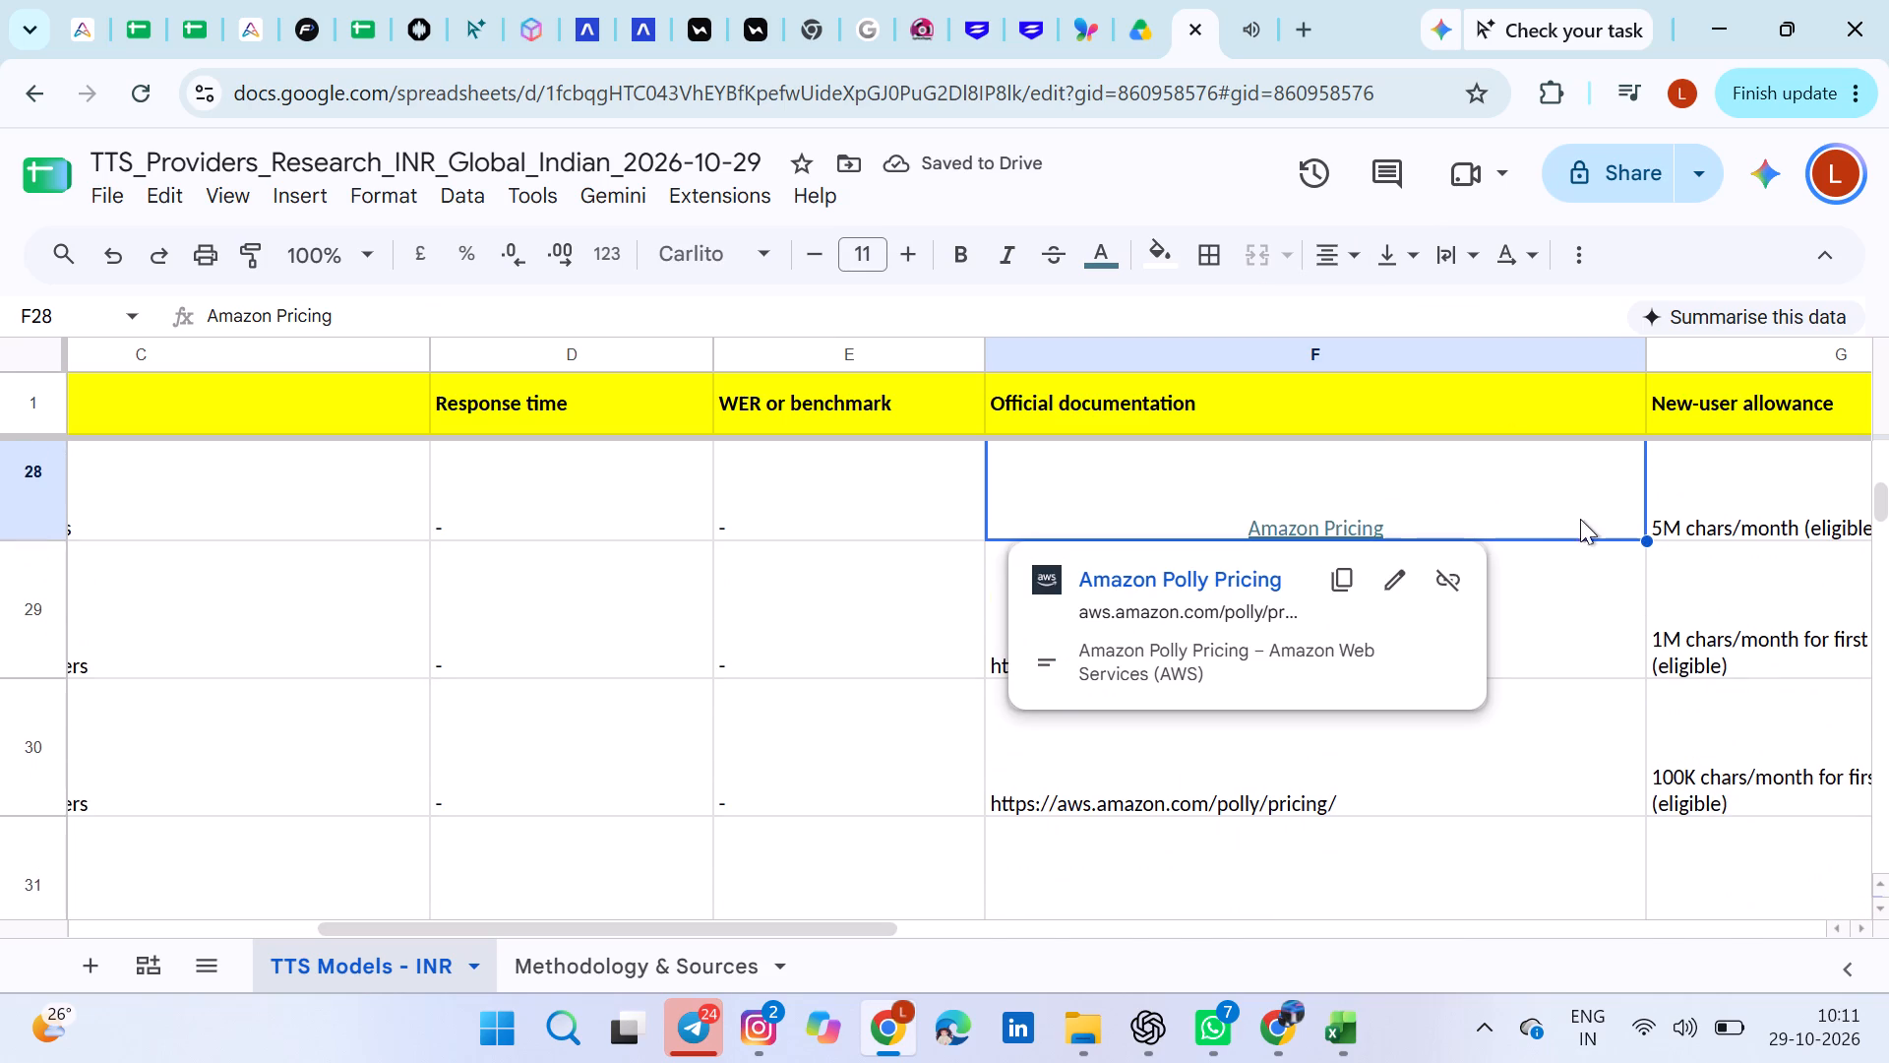
{"action": "left_click_drag", "start_coordinate": [1644, 538], "coordinate": [1646, 815]}
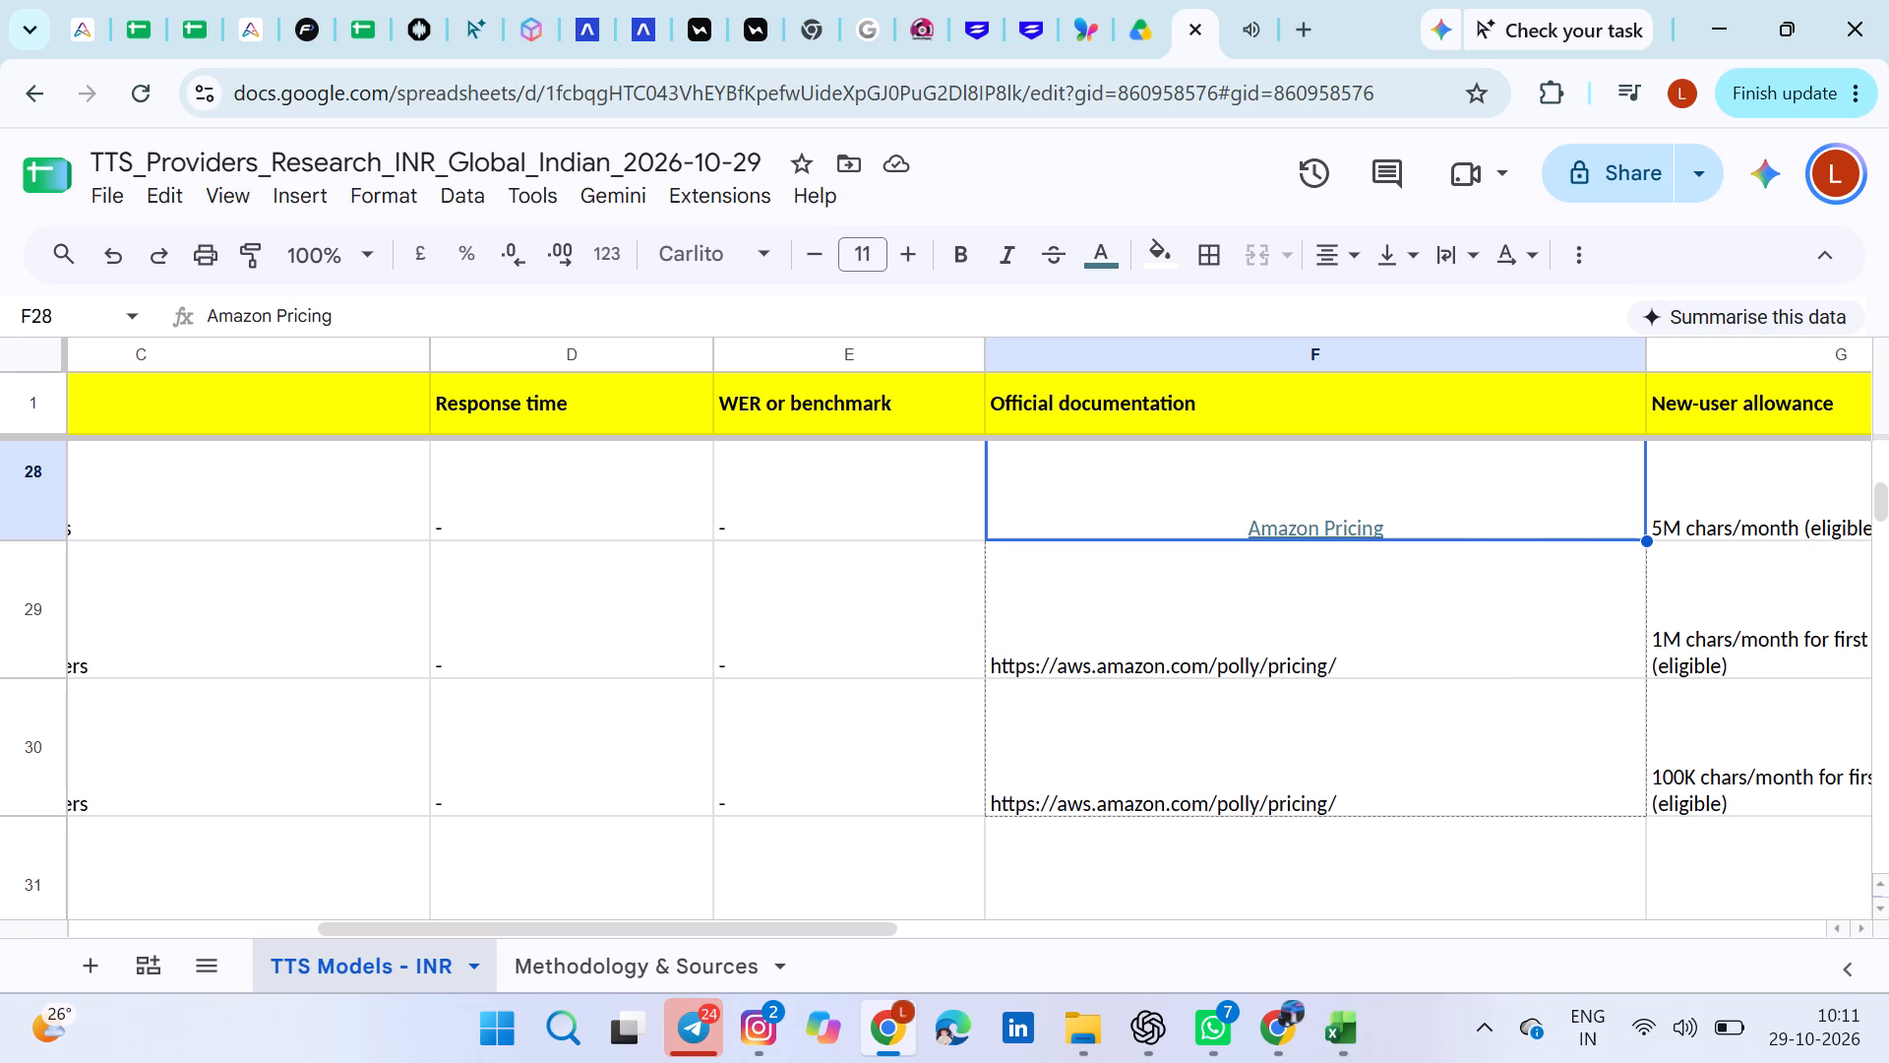
{"action": "left_click_drag", "start_coordinate": [1646, 815], "coordinate": [1646, 807]}
{"action": "right_click", "coordinate": [1539, 687]}
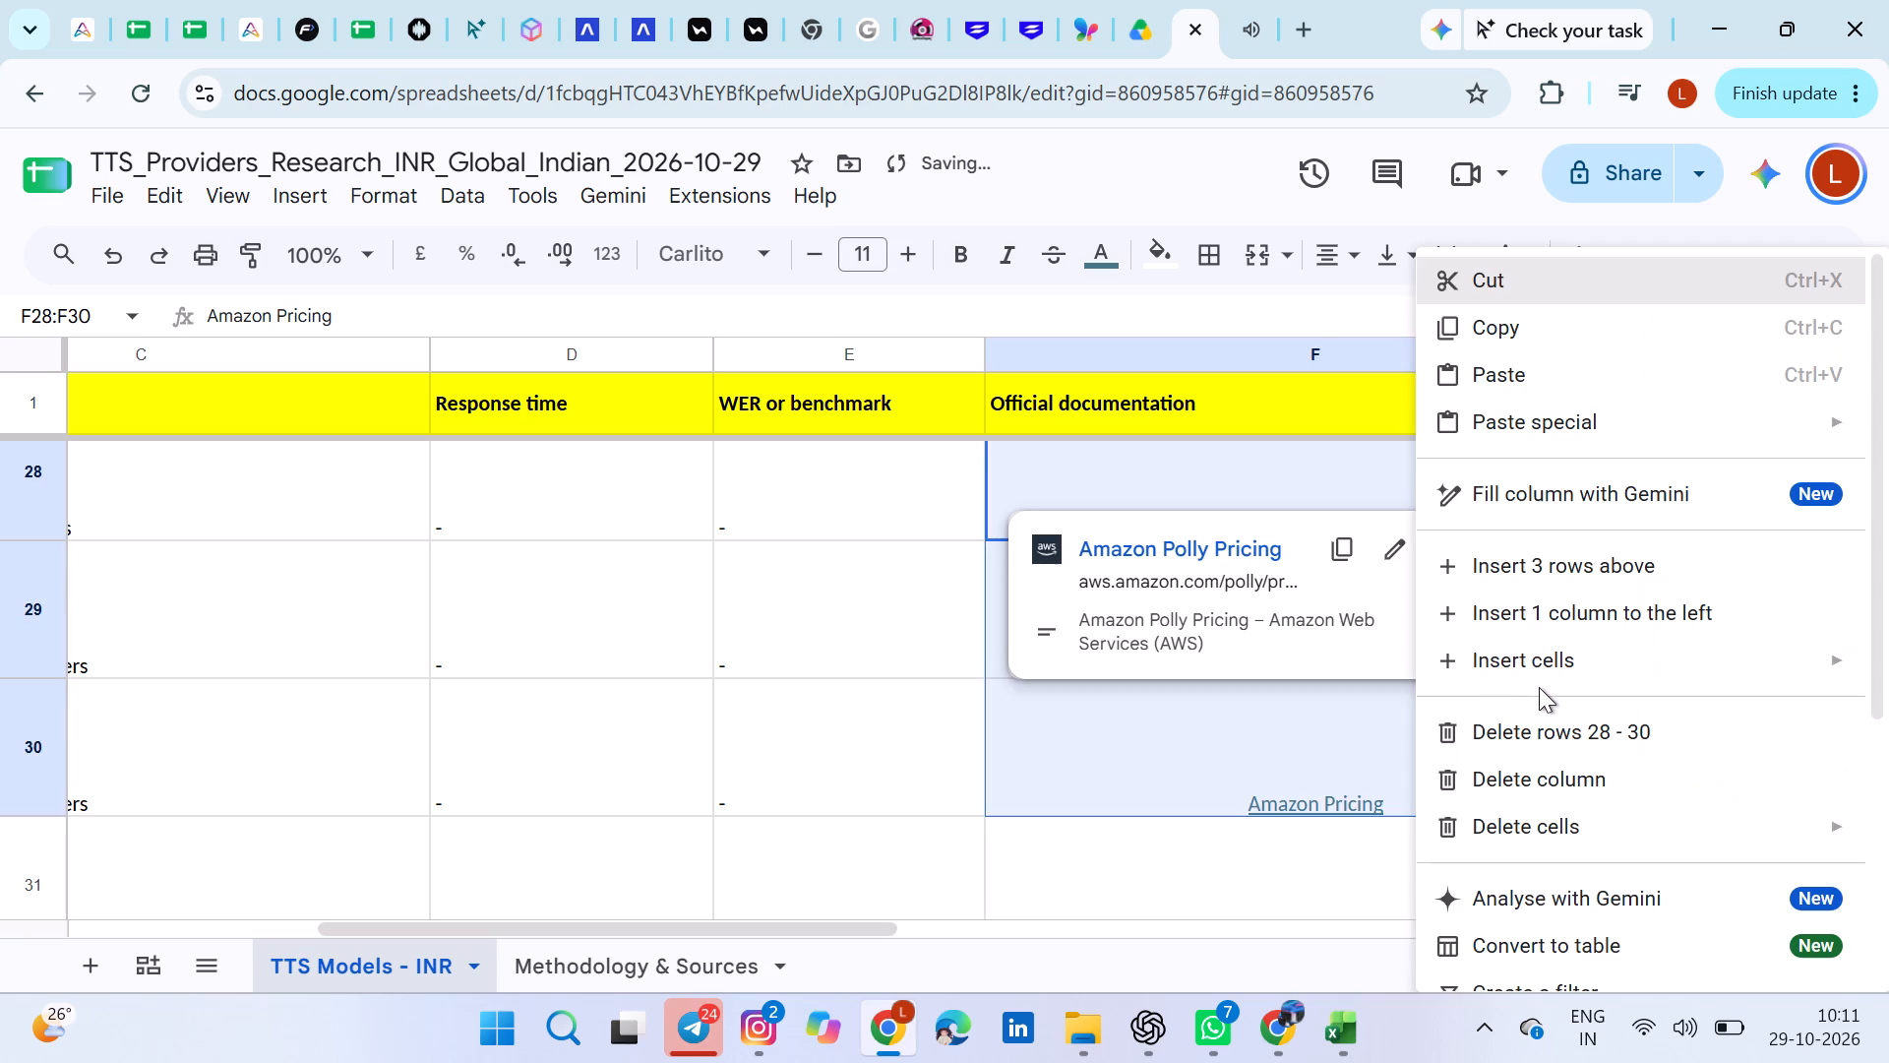
{"action": "left_click", "coordinate": [1250, 265]}
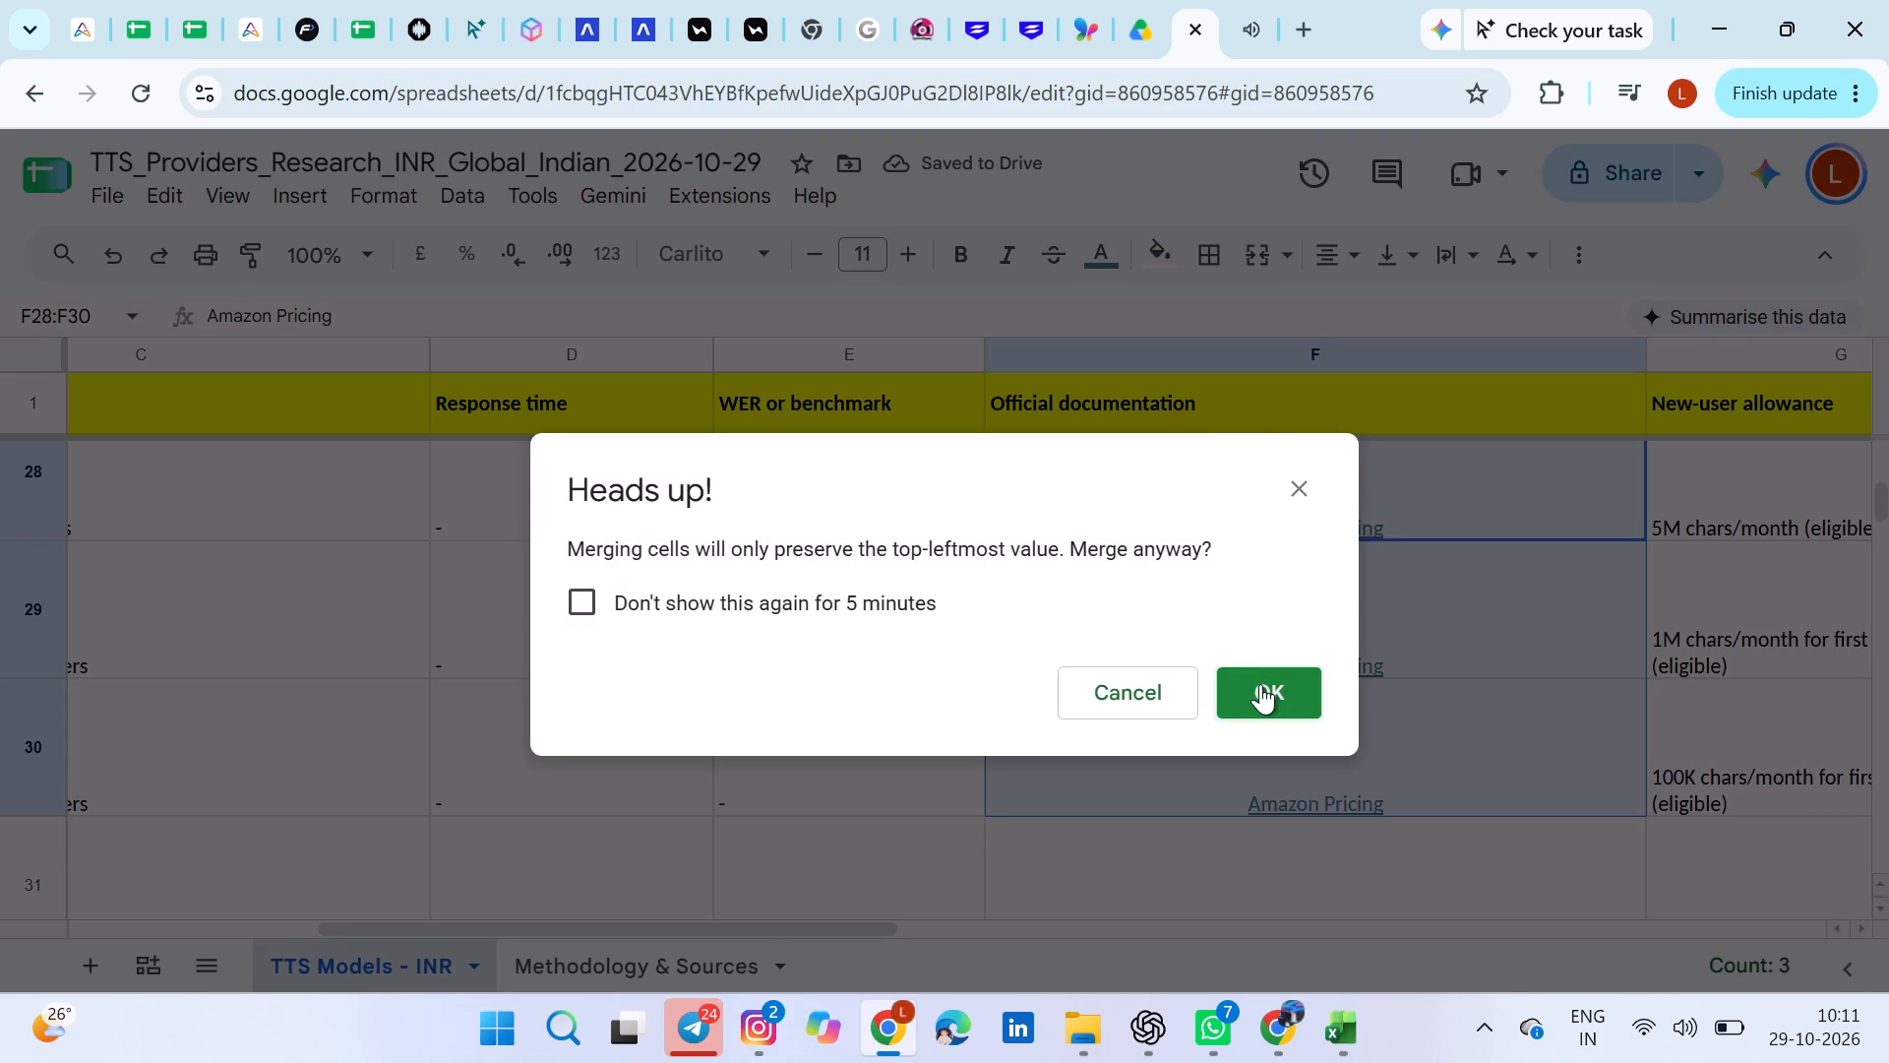
{"action": "left_click", "coordinate": [1260, 684]}
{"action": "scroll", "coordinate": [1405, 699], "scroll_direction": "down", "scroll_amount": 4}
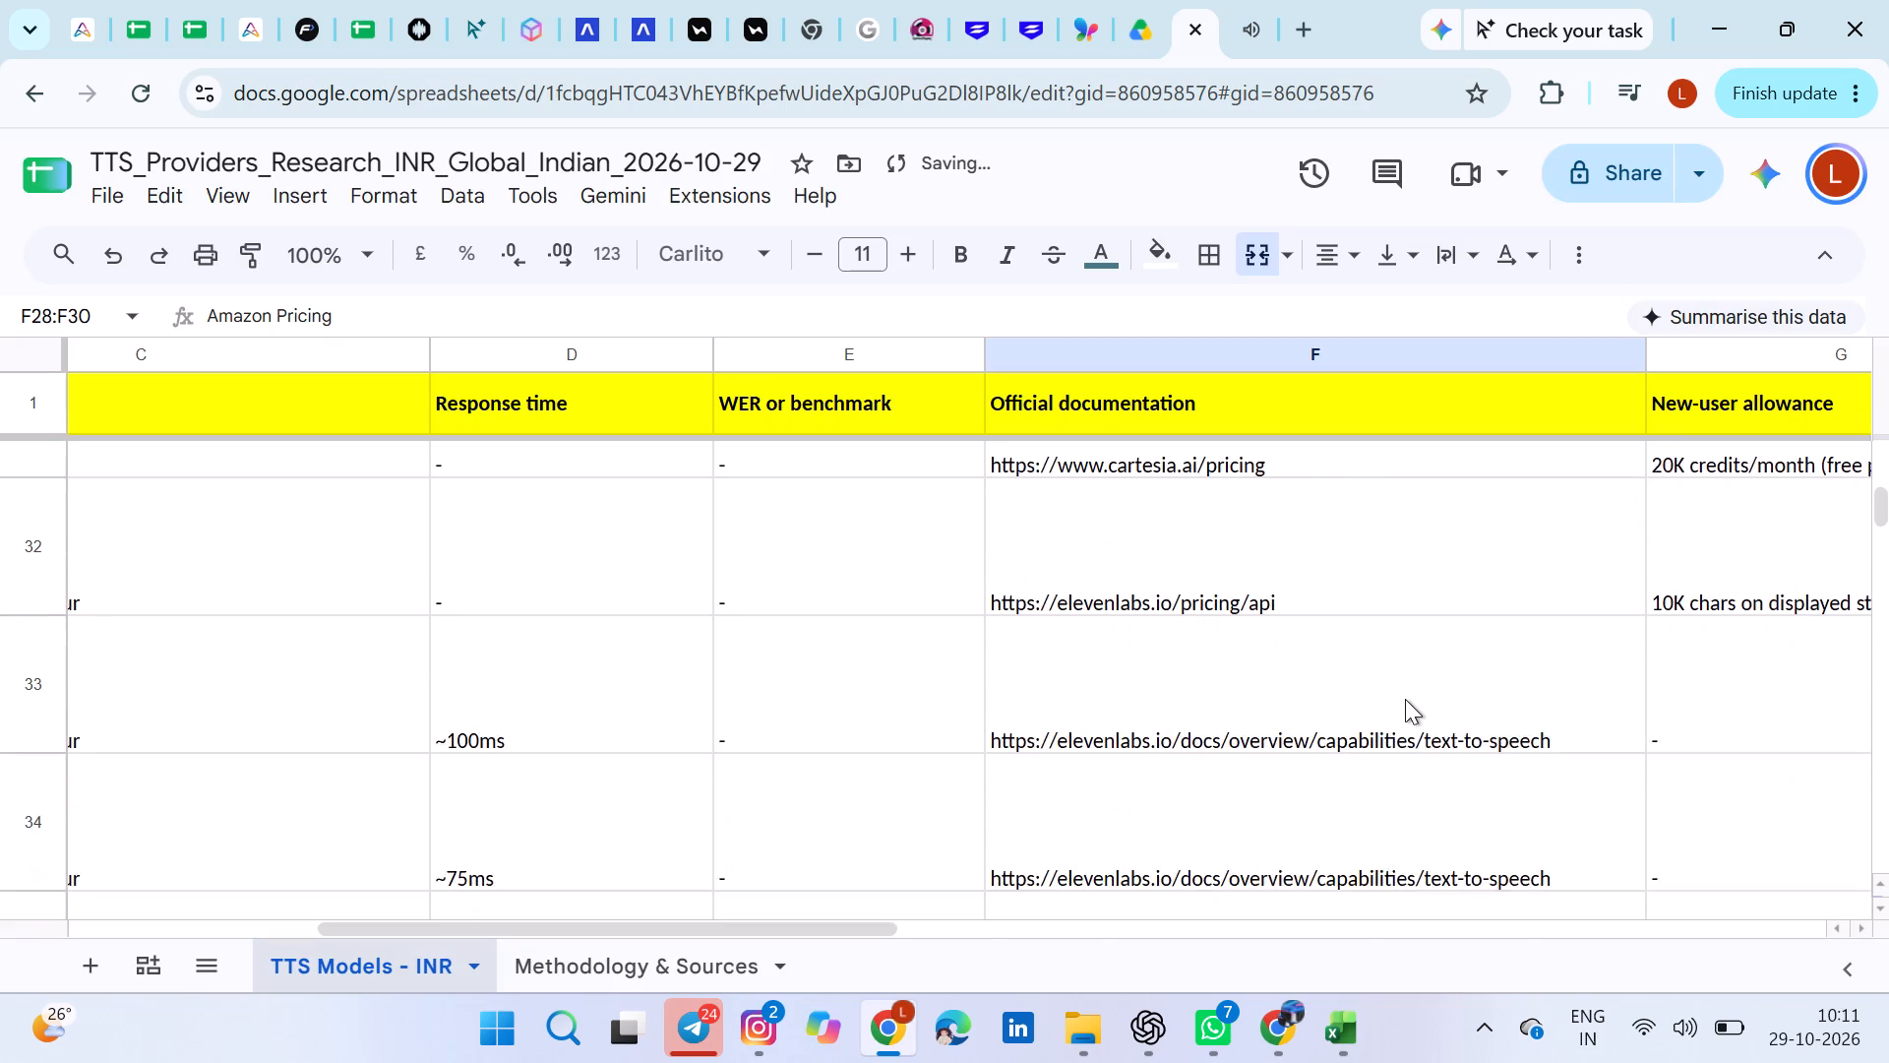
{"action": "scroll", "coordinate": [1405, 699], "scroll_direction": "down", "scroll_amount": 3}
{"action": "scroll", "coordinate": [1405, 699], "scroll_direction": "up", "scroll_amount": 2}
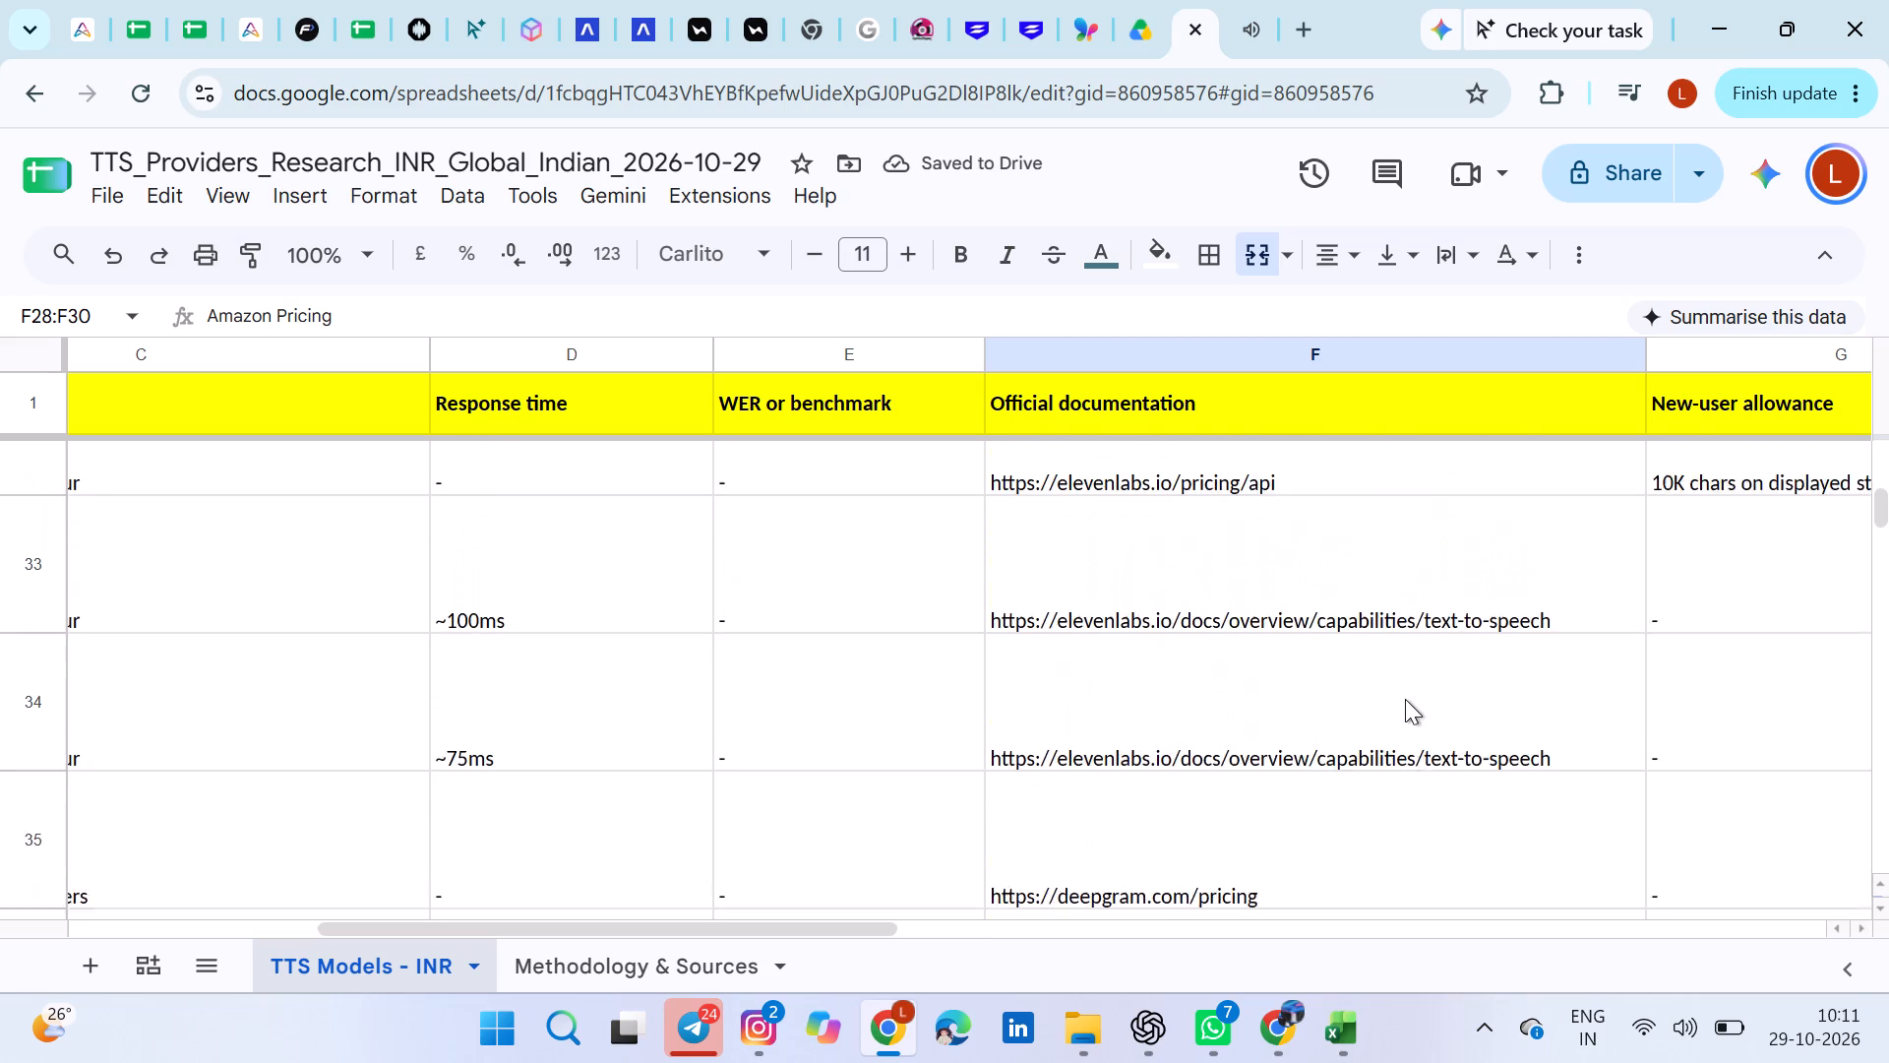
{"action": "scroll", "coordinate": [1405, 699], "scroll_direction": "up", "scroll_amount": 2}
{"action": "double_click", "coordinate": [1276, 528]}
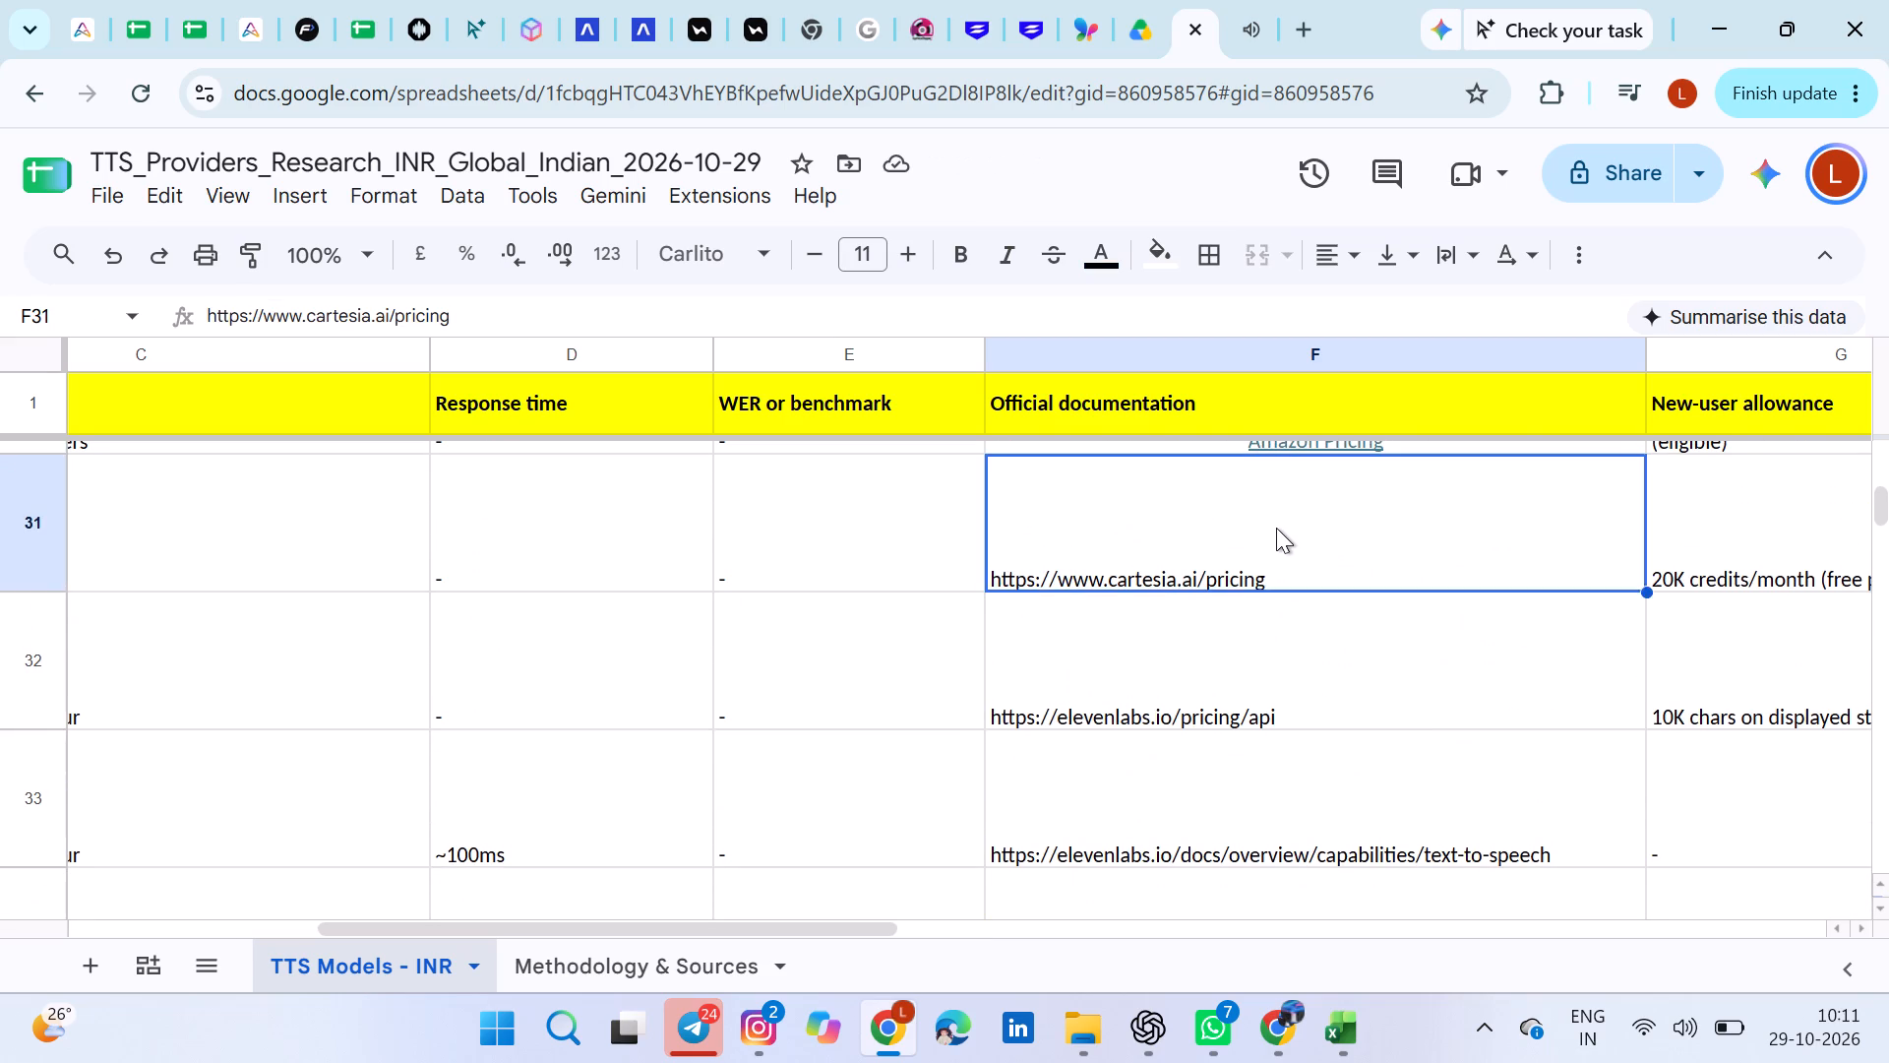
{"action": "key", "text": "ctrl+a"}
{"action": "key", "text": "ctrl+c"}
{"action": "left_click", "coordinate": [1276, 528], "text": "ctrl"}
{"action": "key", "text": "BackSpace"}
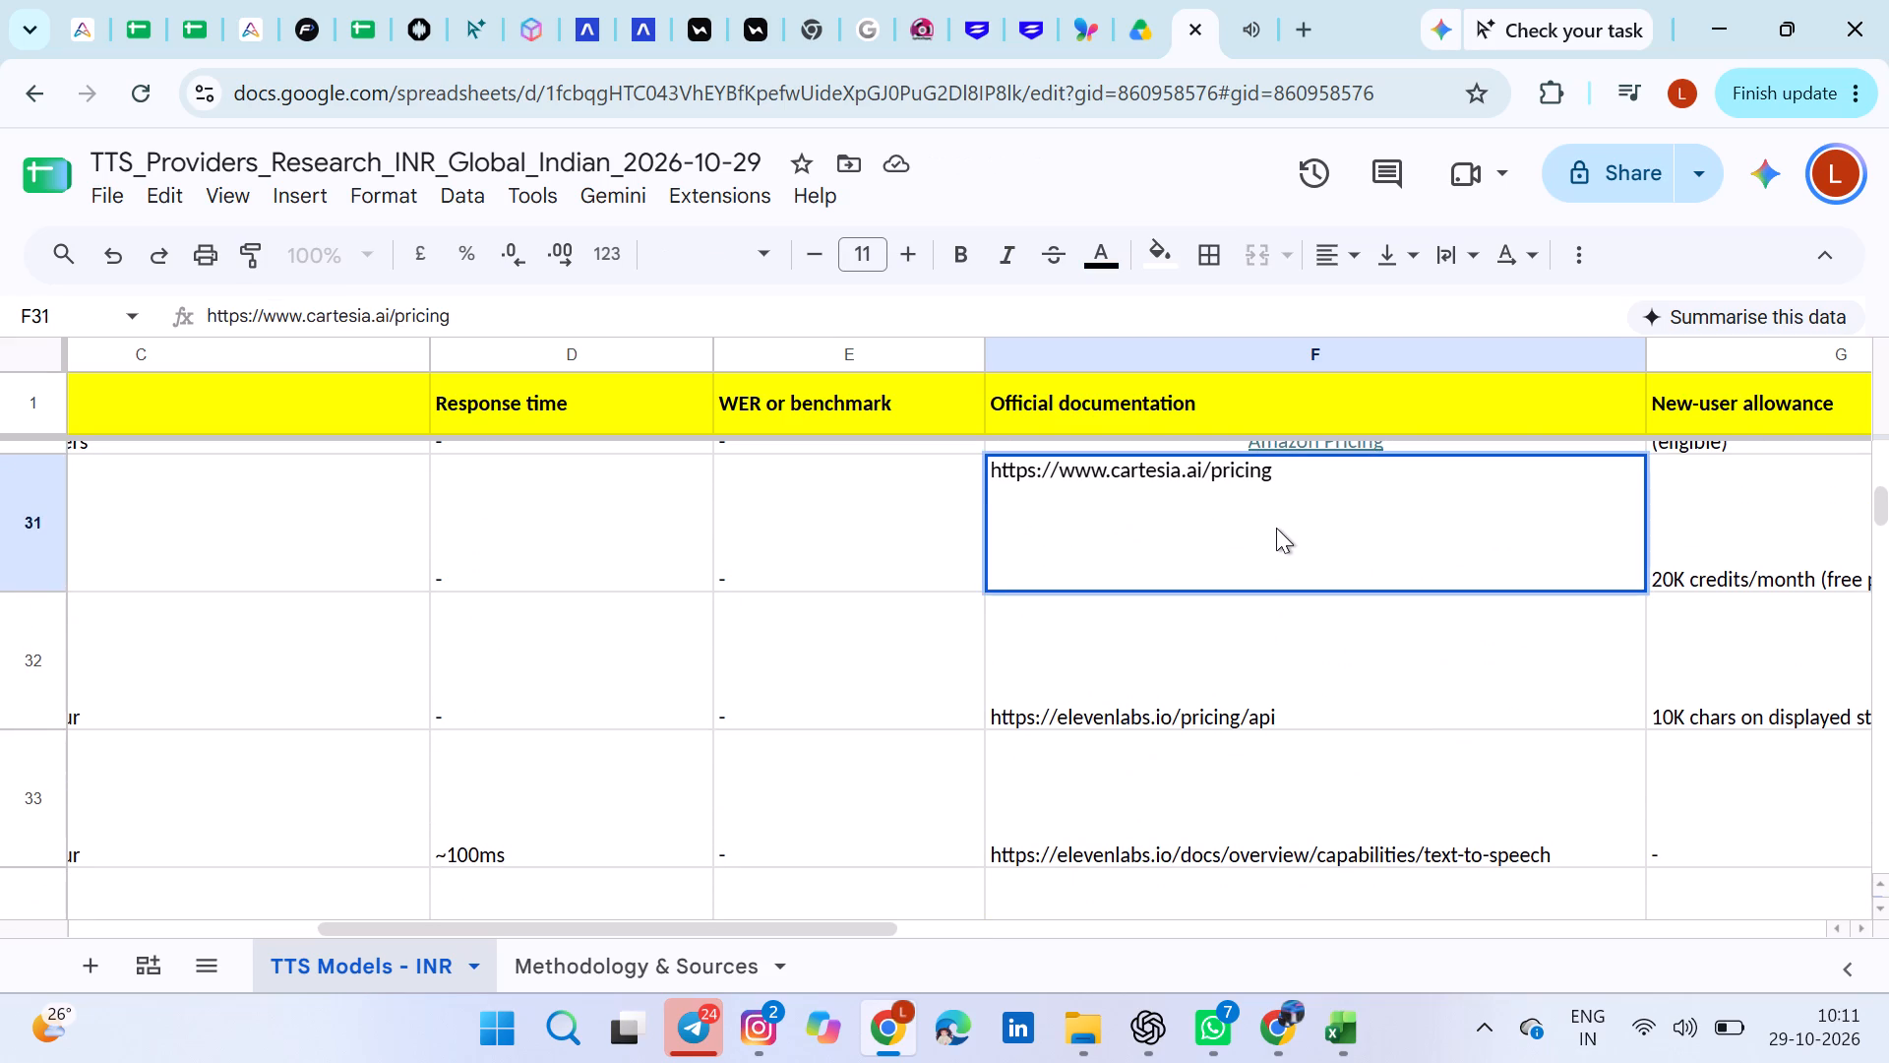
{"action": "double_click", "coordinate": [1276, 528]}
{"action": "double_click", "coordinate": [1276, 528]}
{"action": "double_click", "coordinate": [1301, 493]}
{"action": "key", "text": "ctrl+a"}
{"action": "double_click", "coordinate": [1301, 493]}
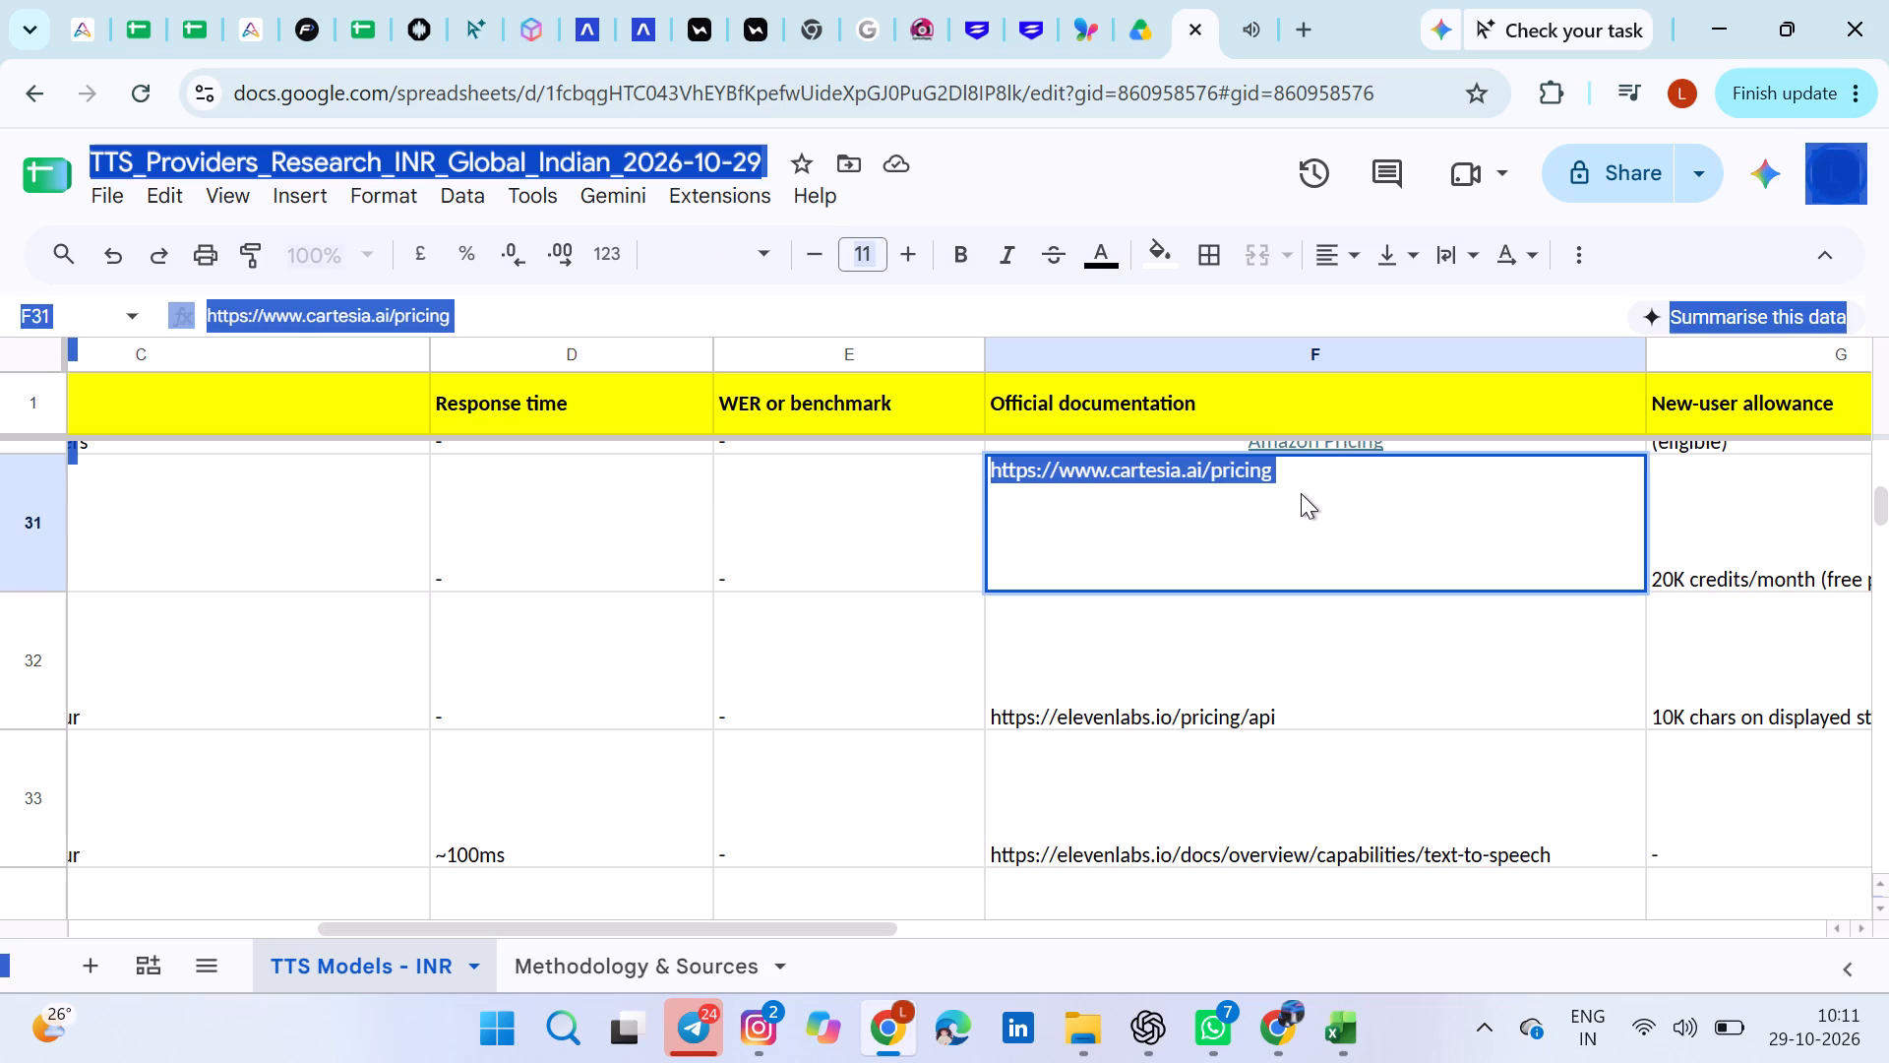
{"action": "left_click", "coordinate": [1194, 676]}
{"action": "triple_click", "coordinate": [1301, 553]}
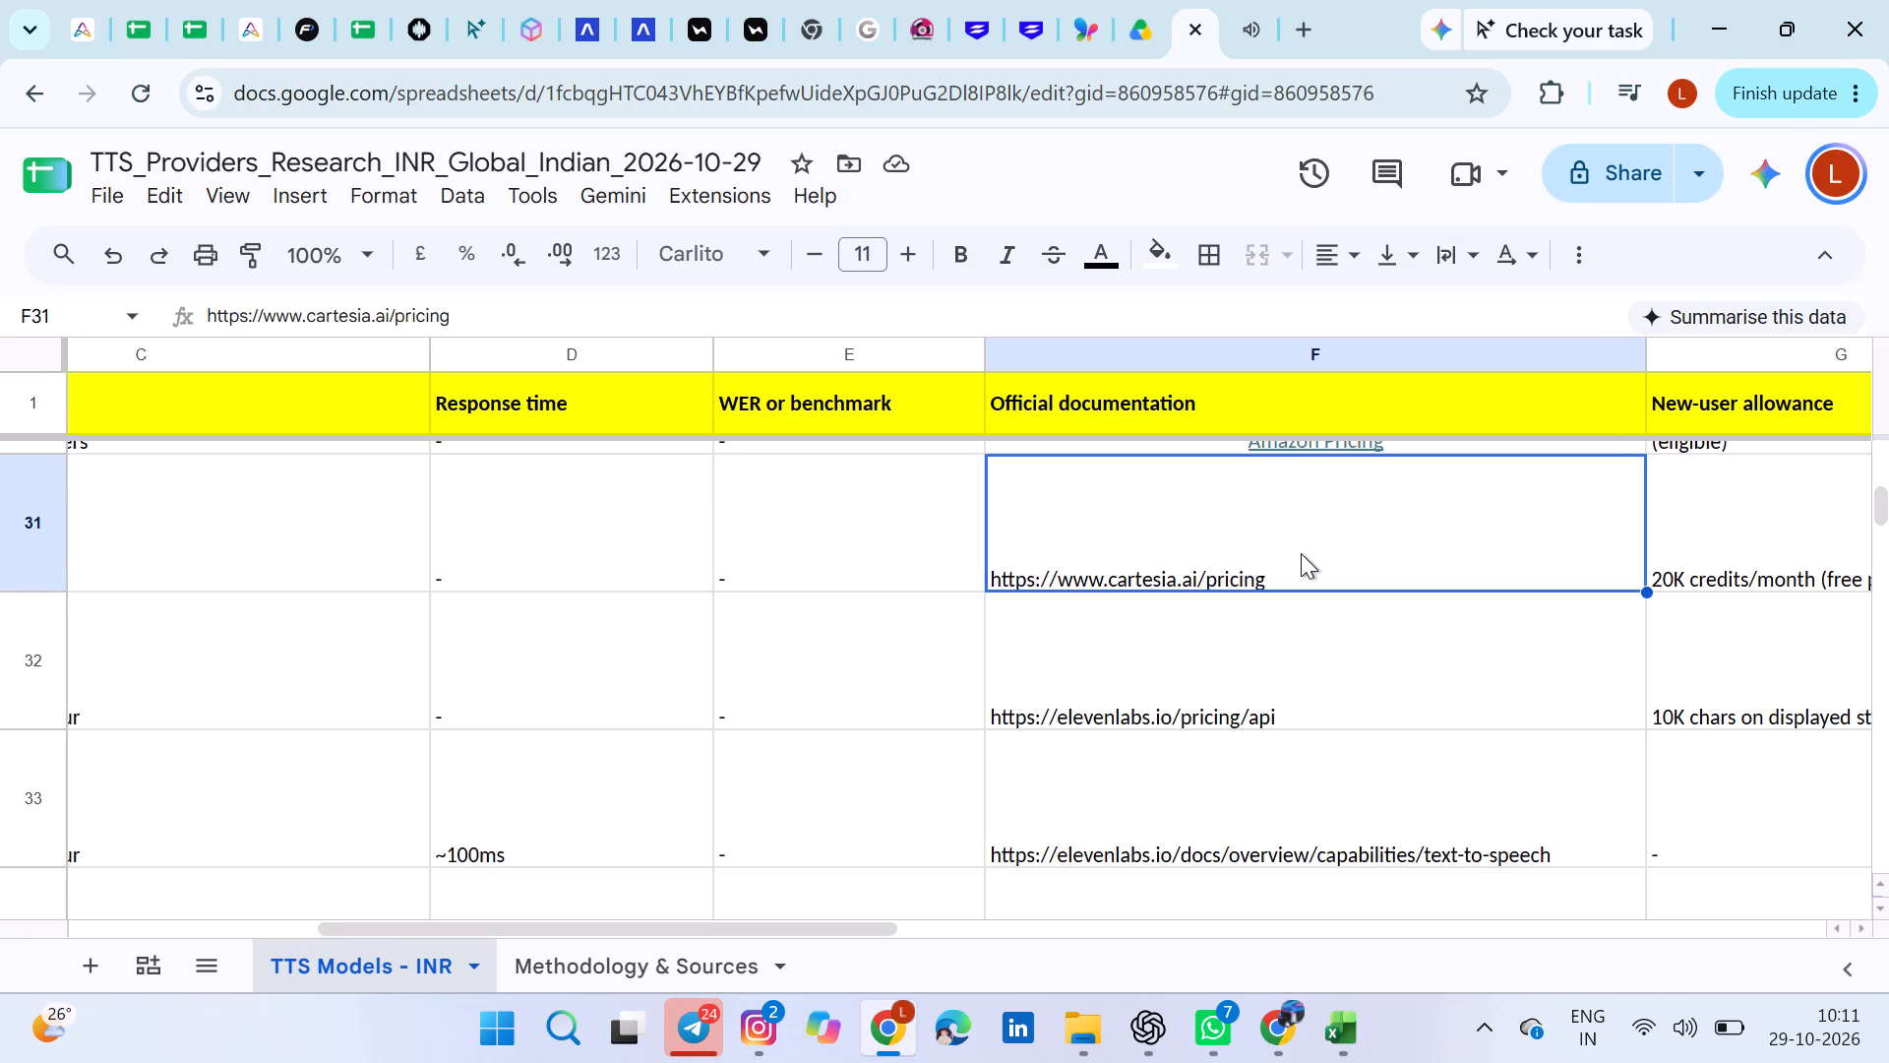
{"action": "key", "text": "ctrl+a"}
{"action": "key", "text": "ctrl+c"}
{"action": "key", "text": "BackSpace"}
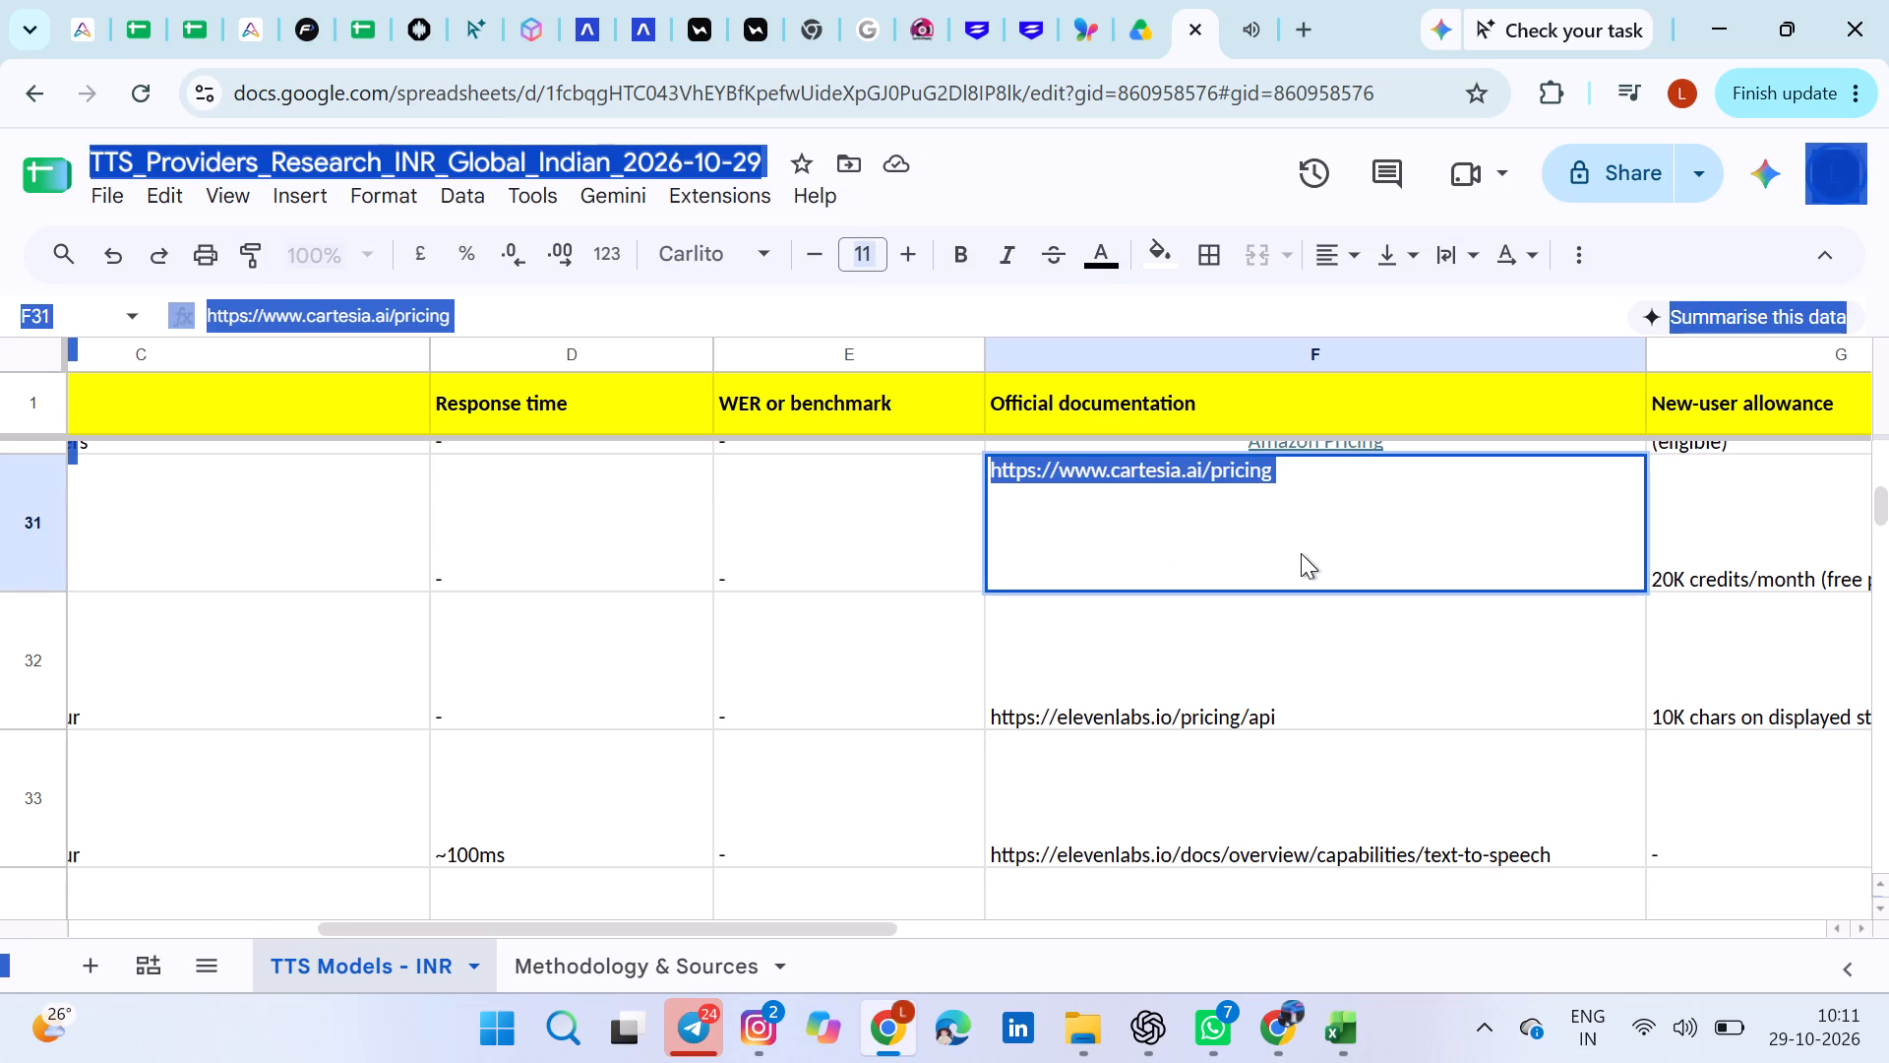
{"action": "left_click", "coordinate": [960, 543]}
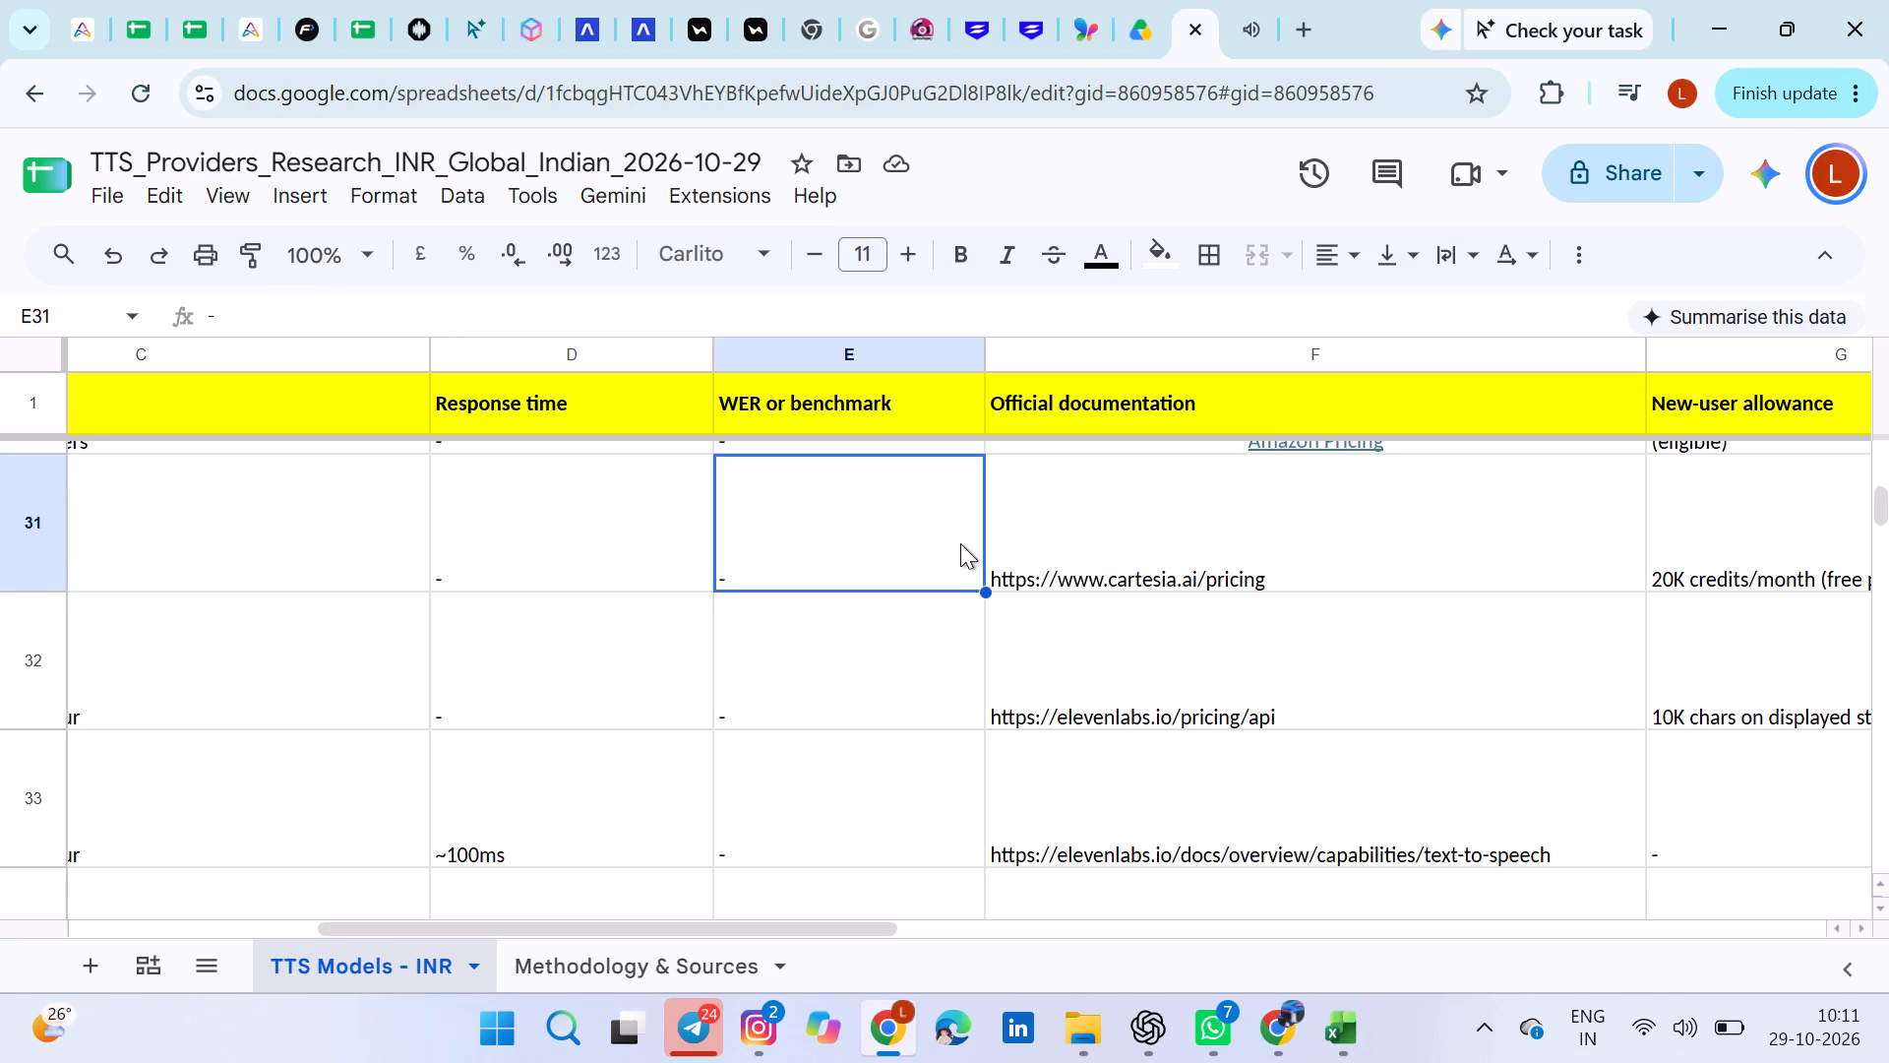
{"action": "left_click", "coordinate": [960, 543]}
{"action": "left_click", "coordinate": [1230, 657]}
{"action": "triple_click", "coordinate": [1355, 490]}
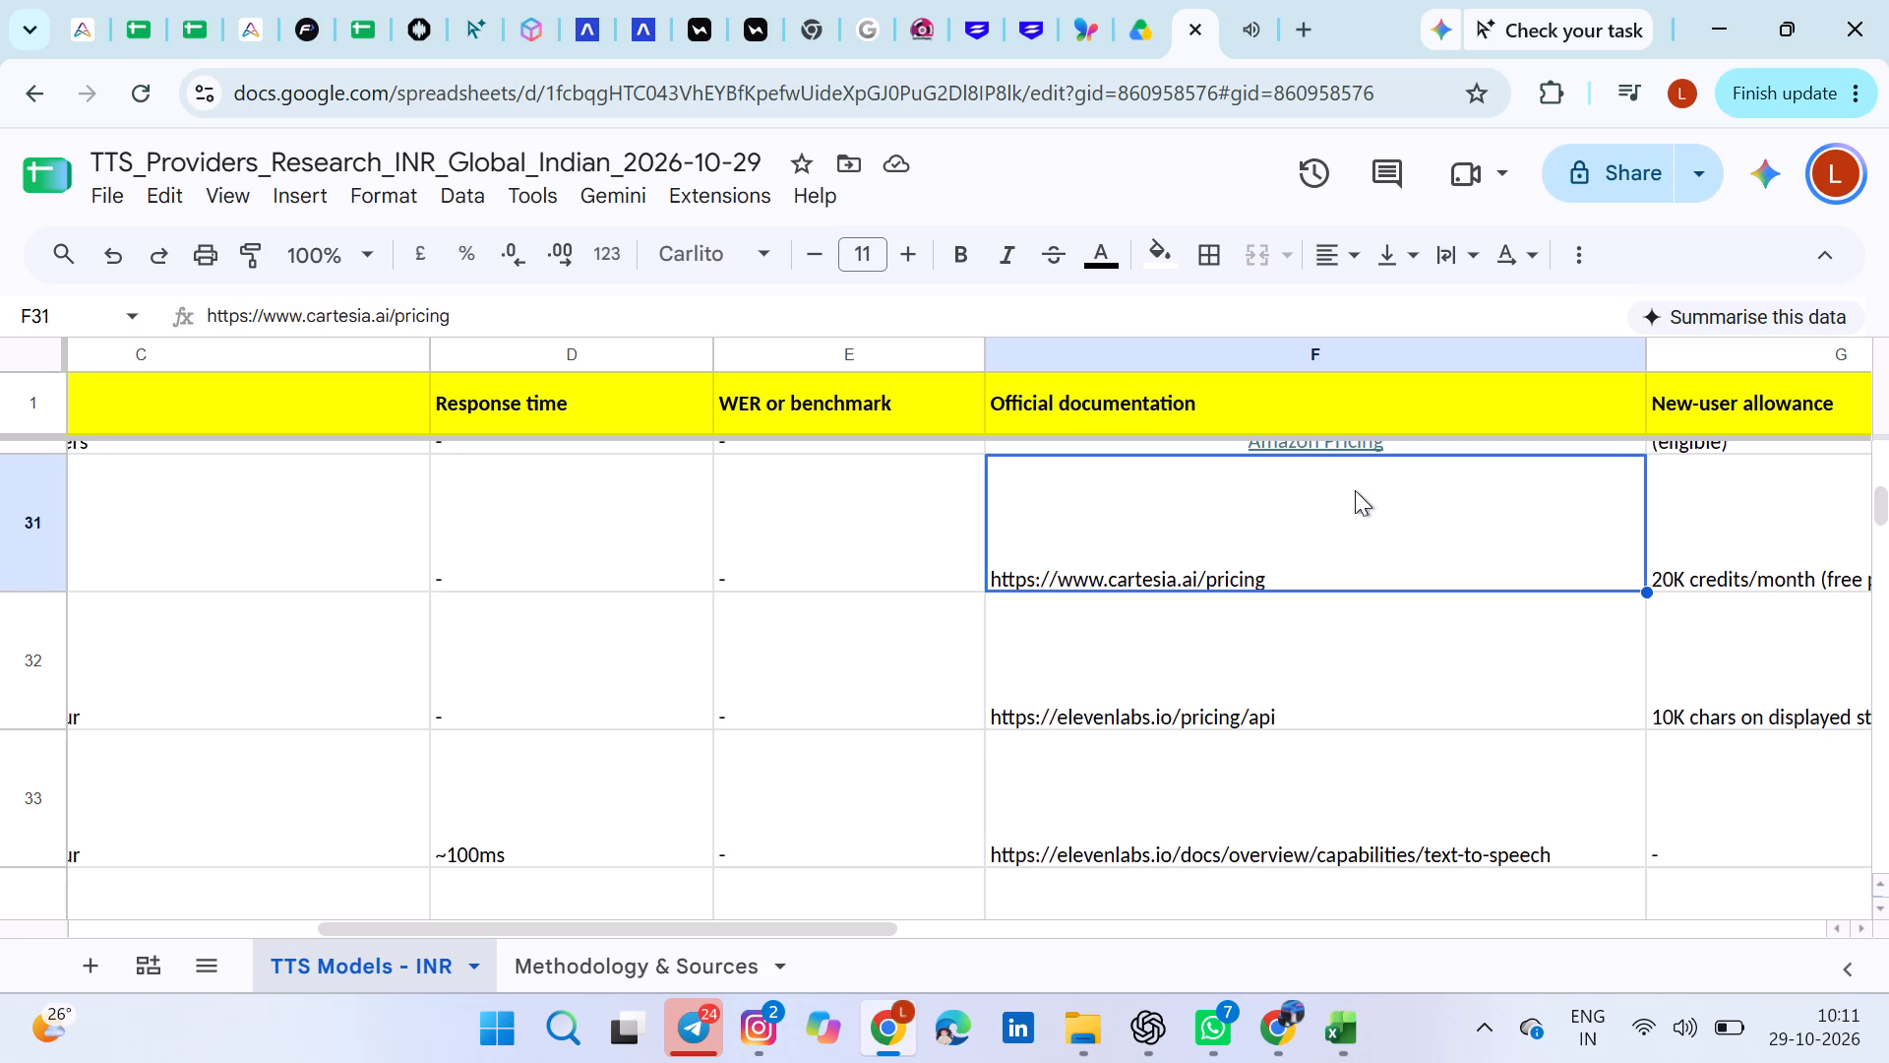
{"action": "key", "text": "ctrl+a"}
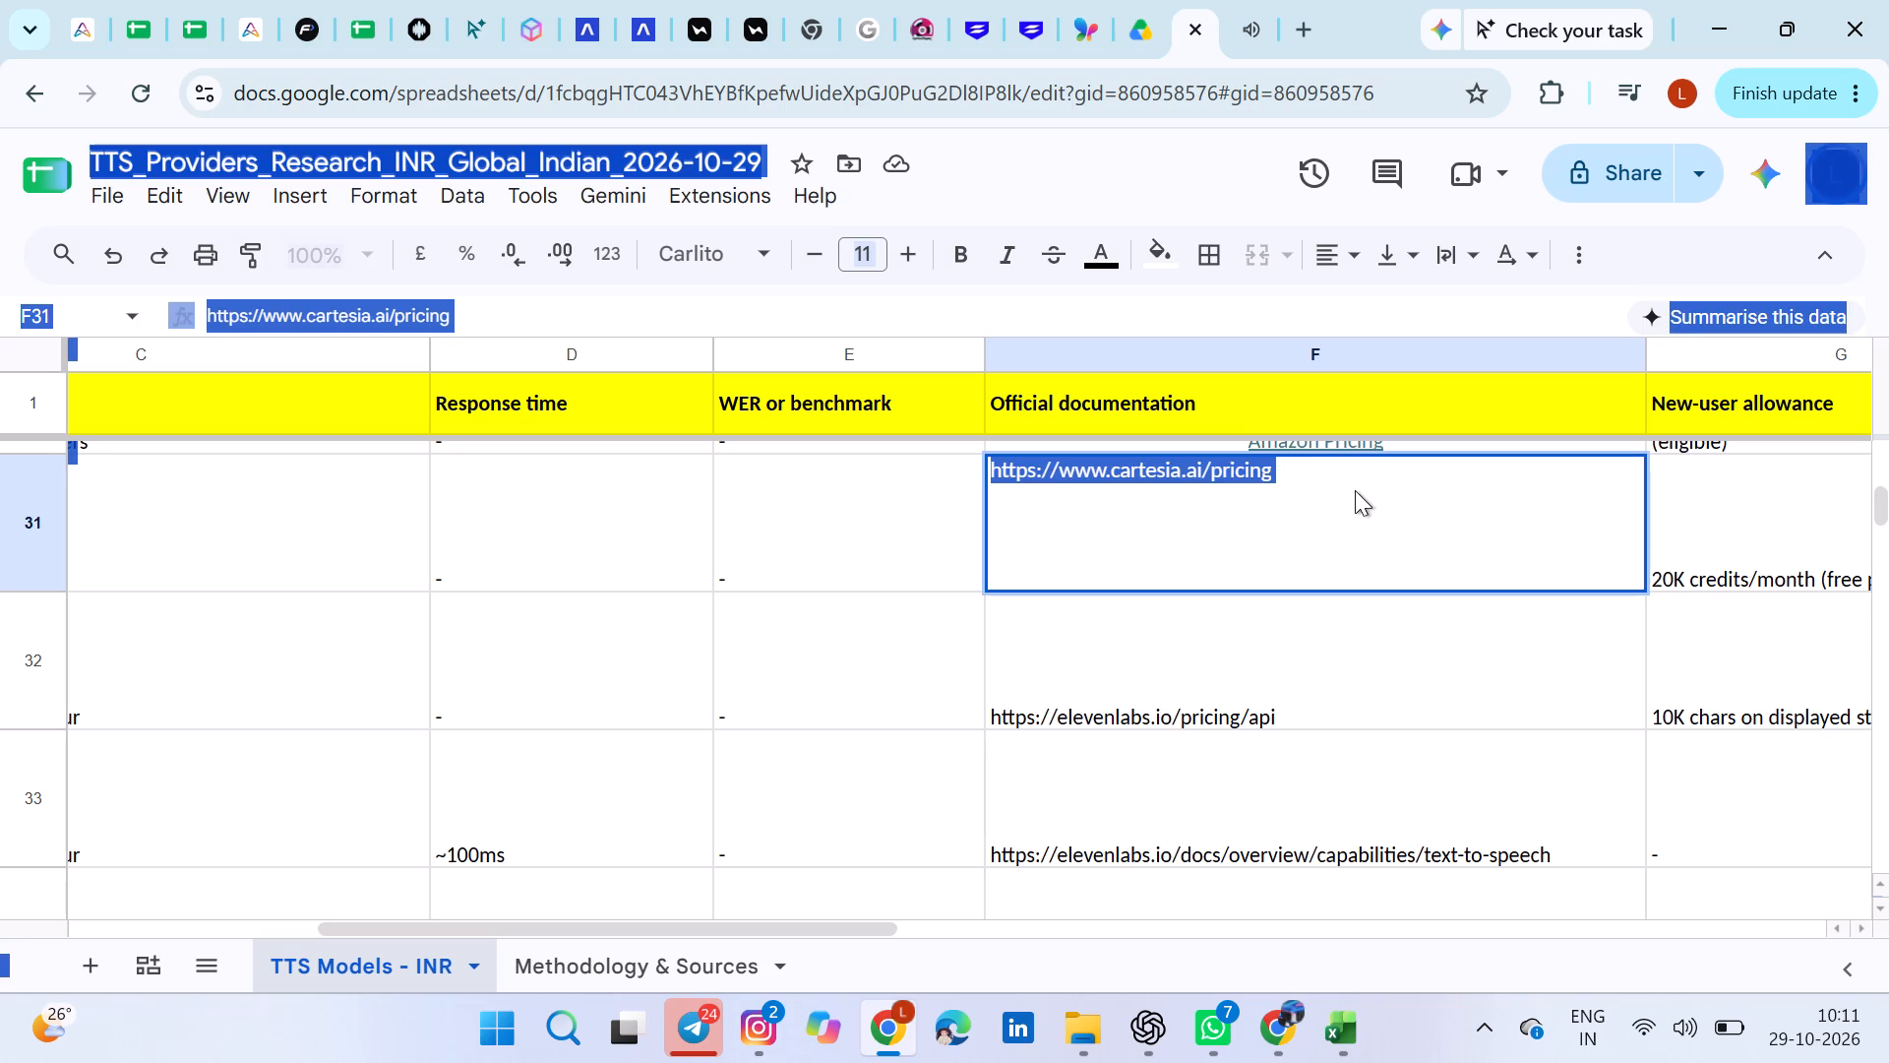
{"action": "left_click", "coordinate": [1355, 490]}
{"action": "double_click", "coordinate": [1355, 490]}
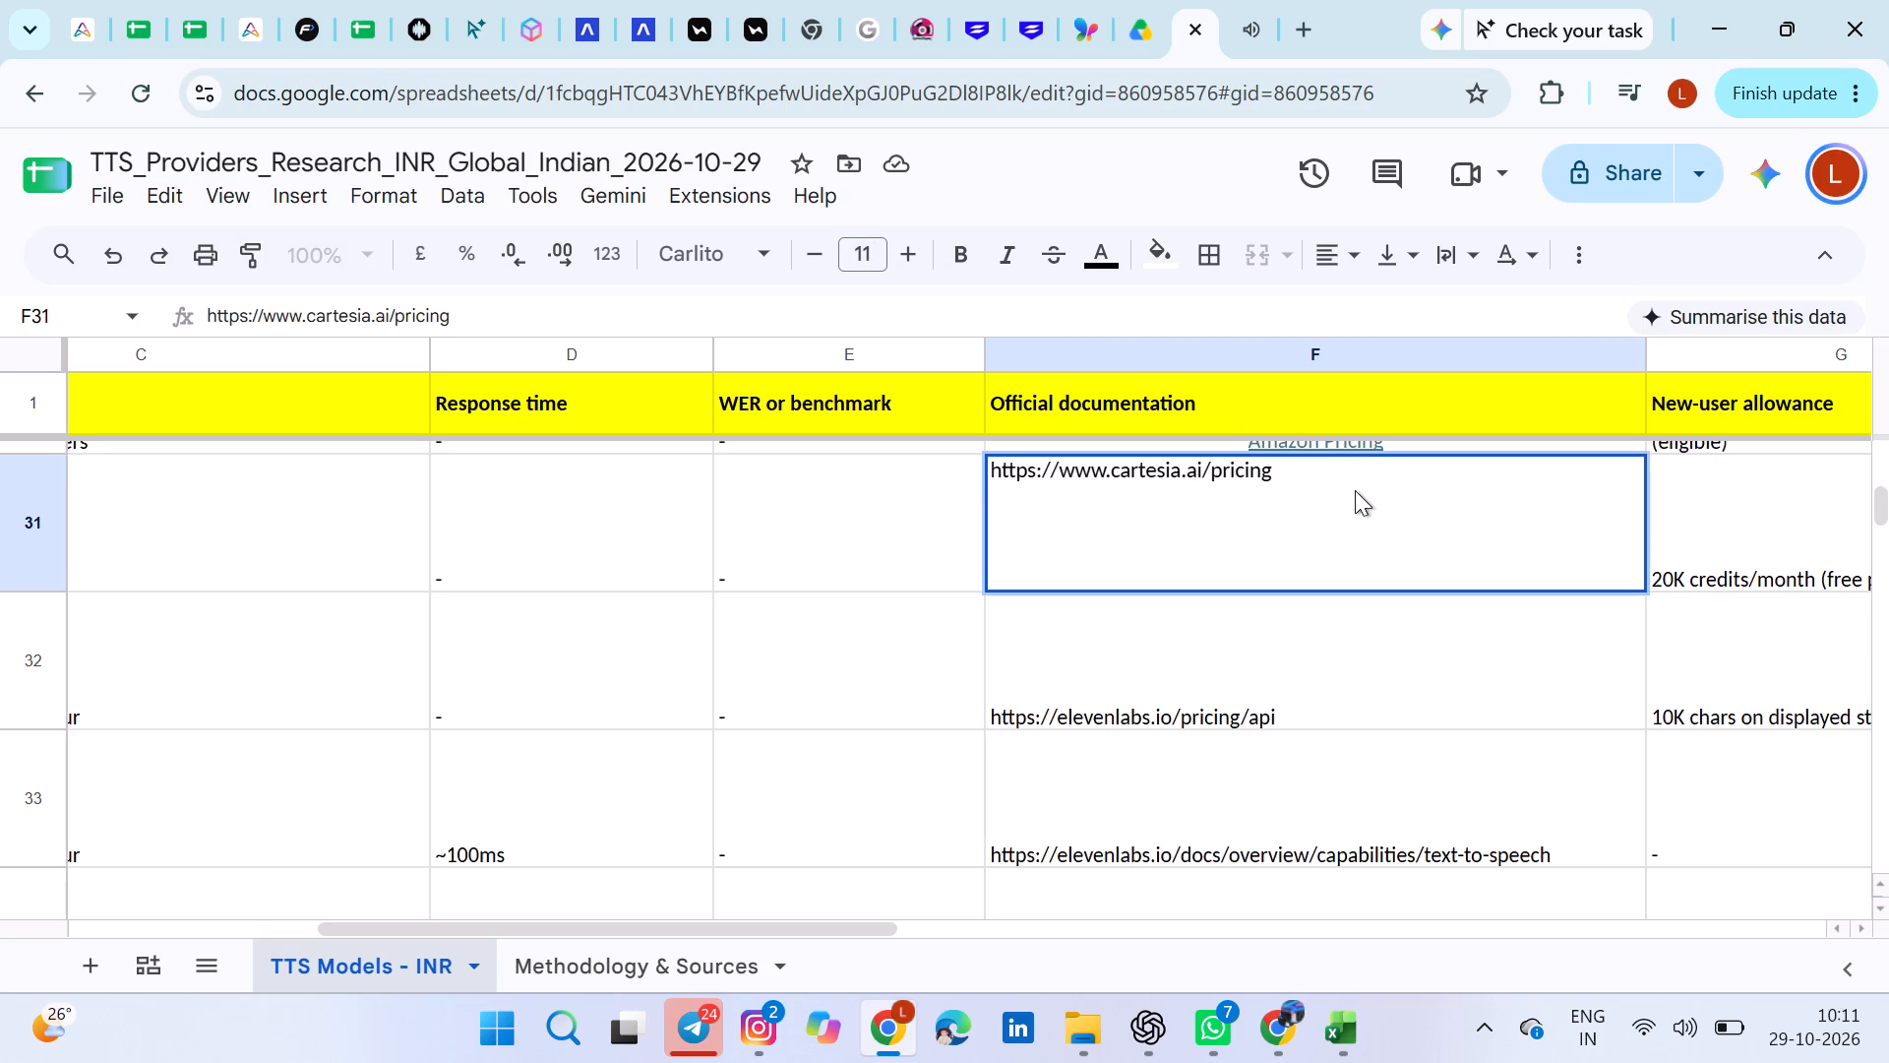
{"action": "left_click_drag", "start_coordinate": [1274, 471], "coordinate": [958, 456]}
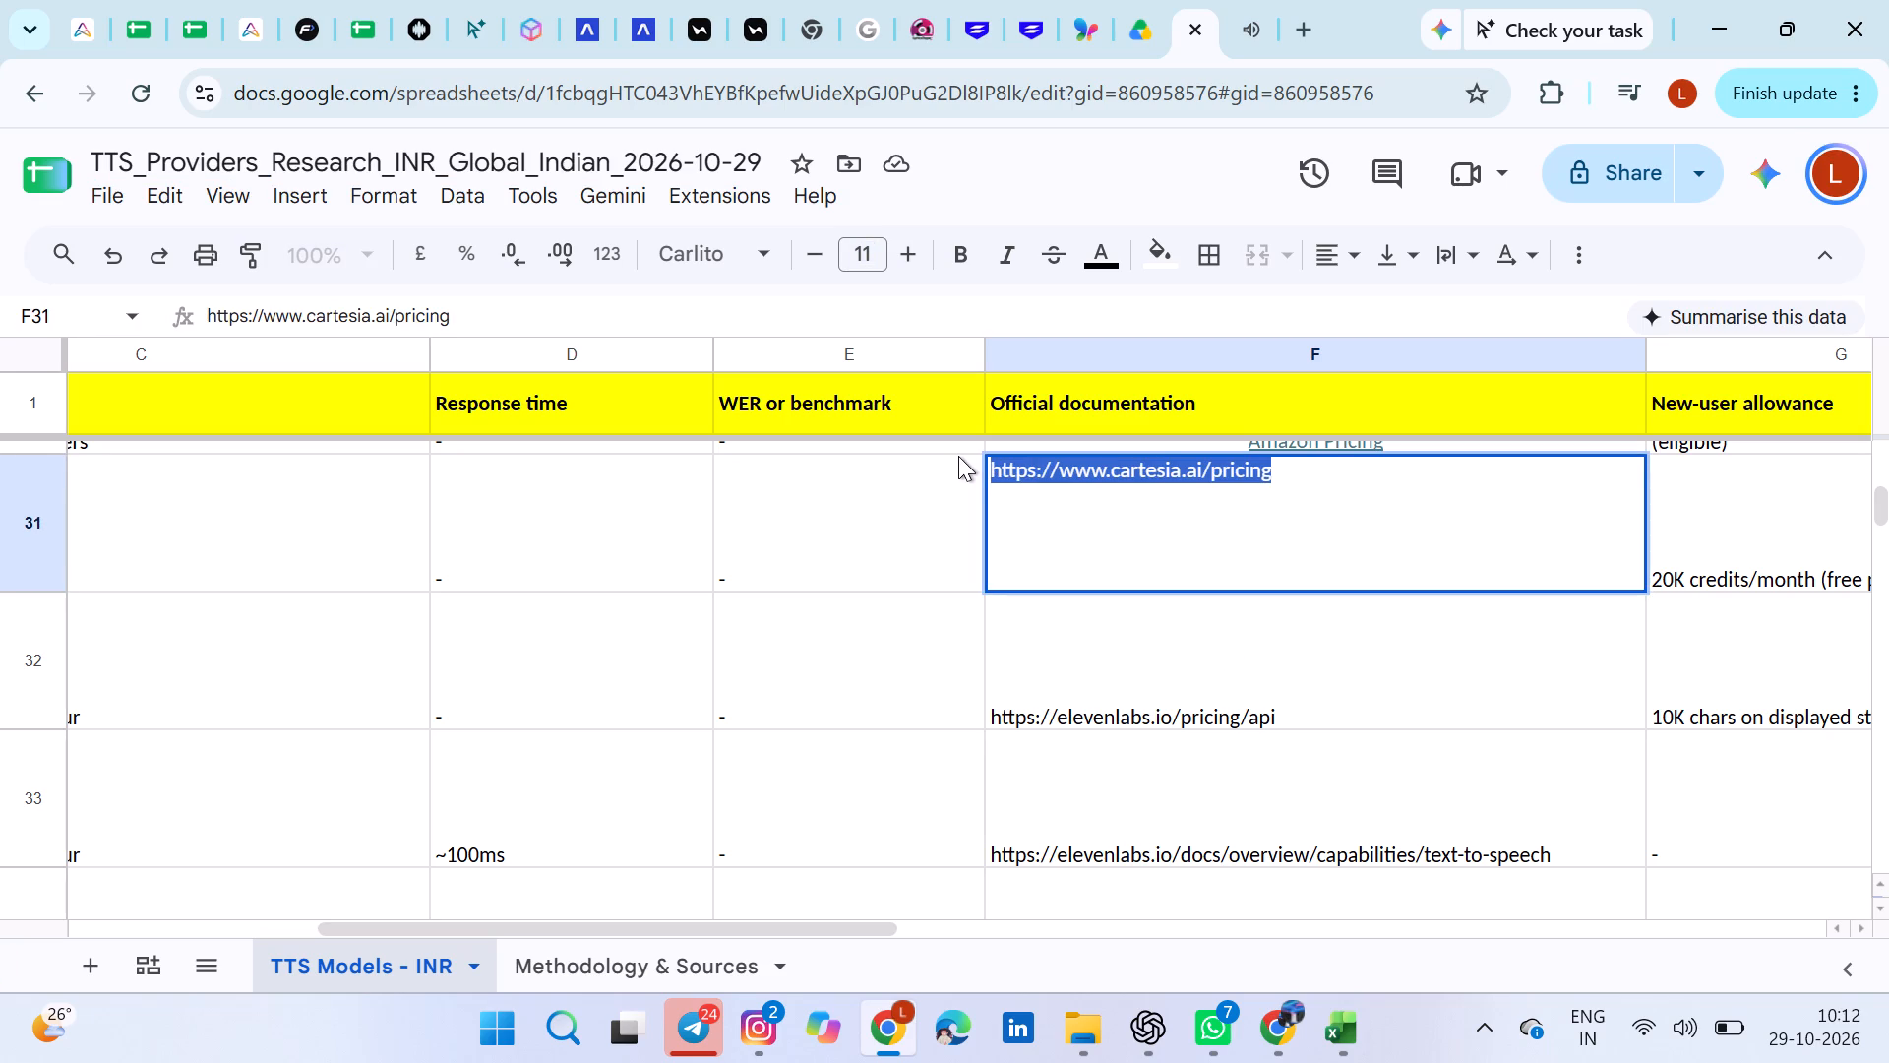
{"action": "key", "text": "ctrl+c"}
{"action": "key", "text": "BackSpace"}
{"action": "key", "text": "ctrl+v"}
{"action": "key", "text": "Return"}
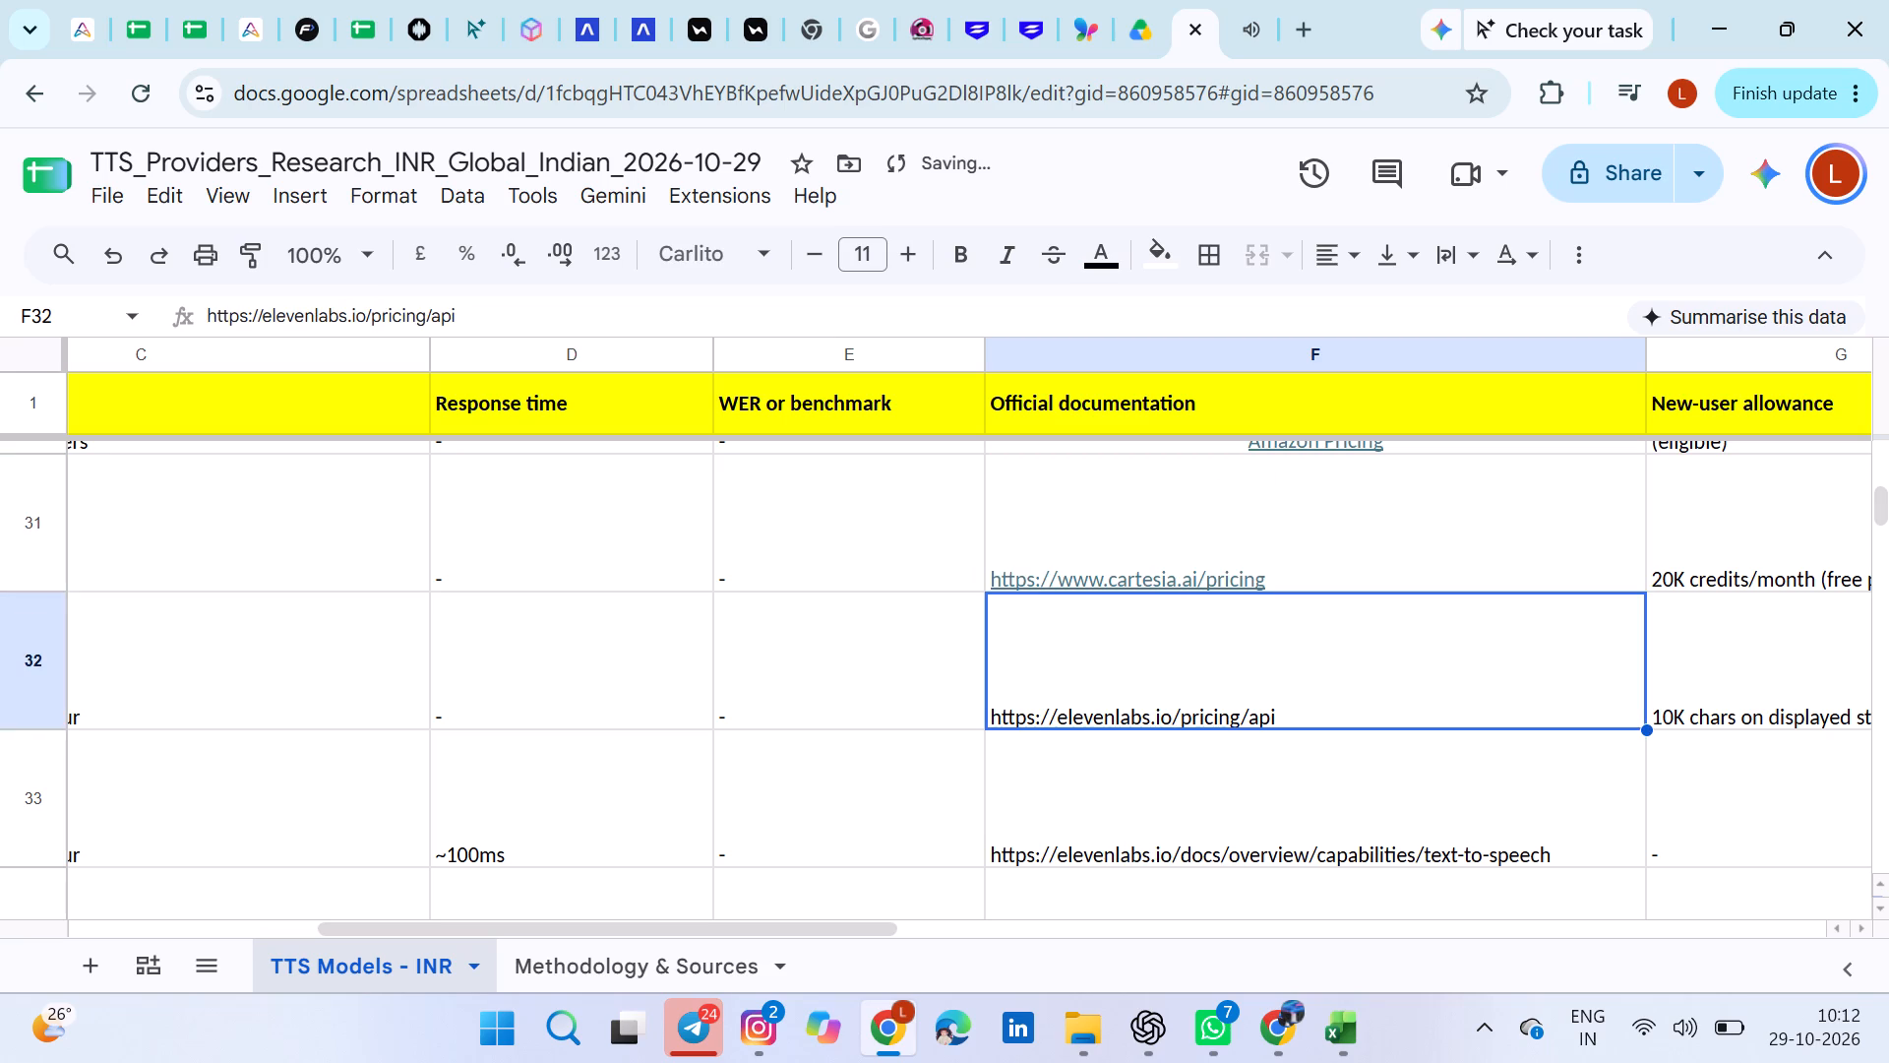
Change the F31 link's display text to "Cartesia AI" and centre it horizontally.
{"action": "double_click", "coordinate": [1270, 506]}
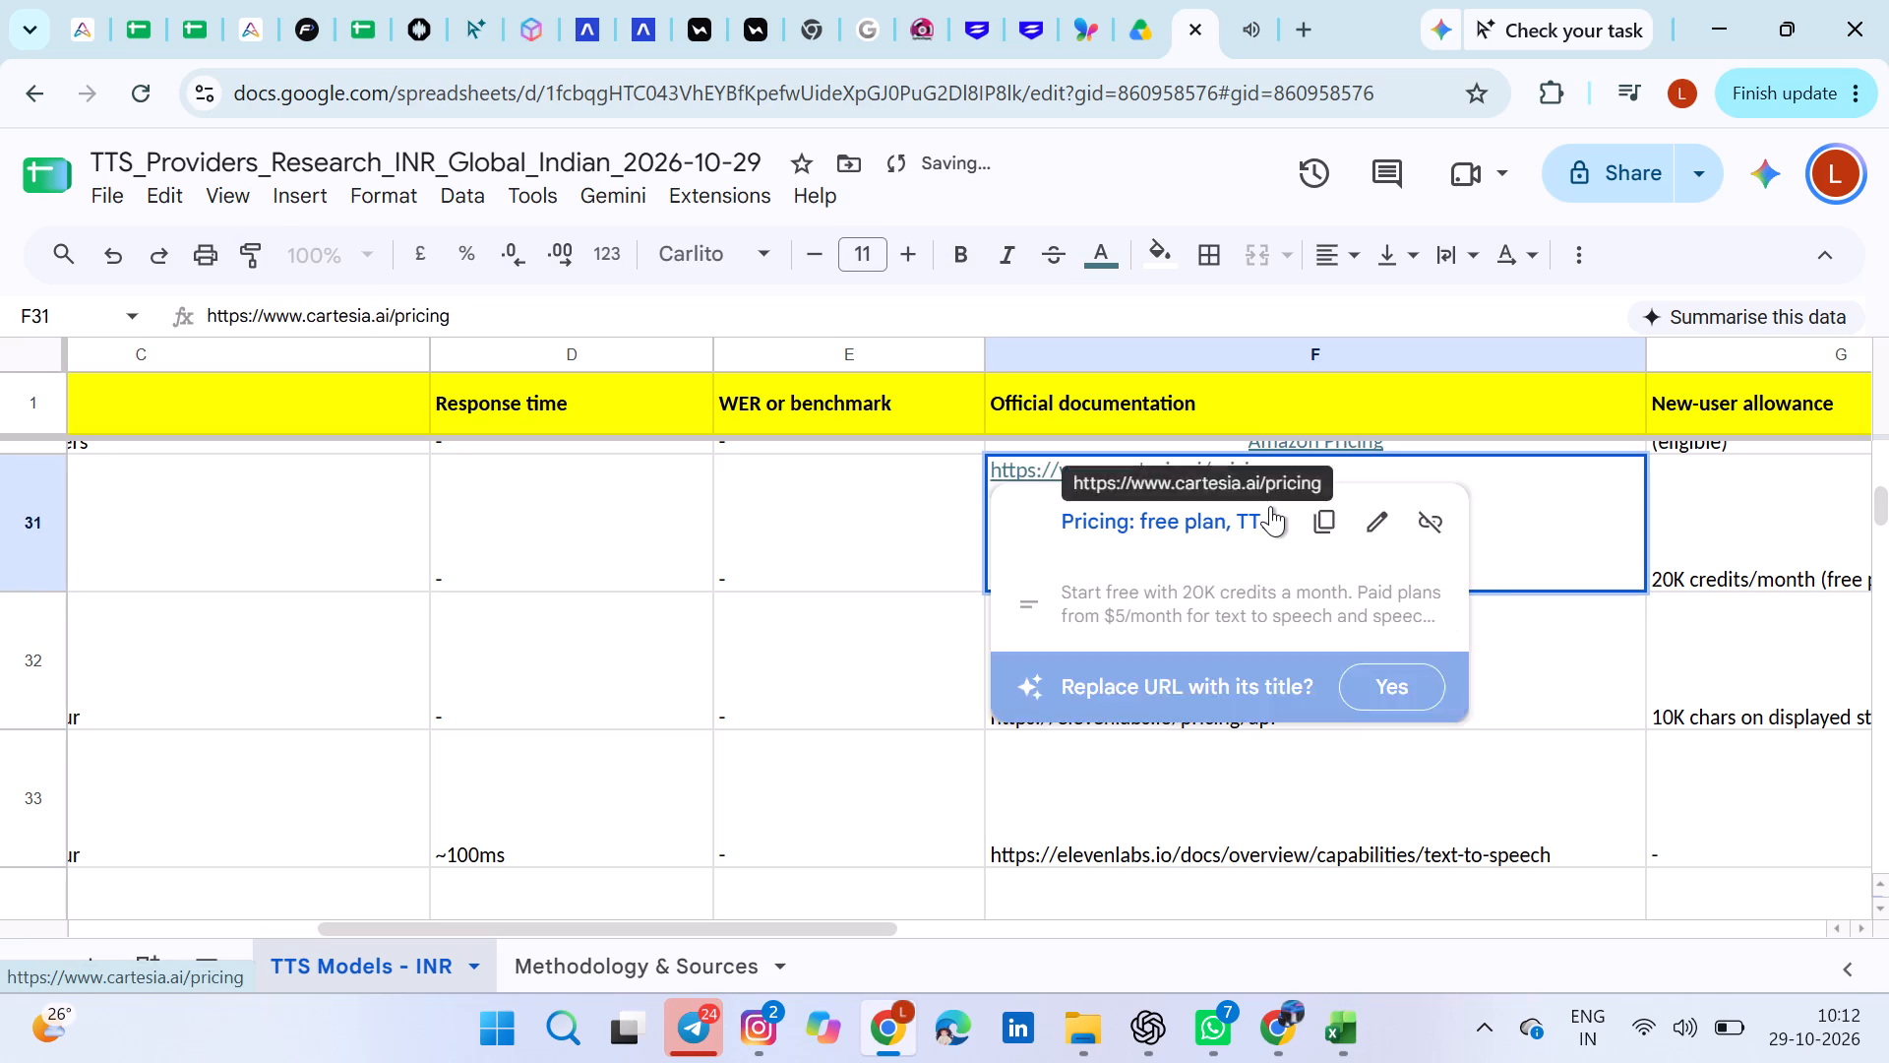
{"action": "left_click", "coordinate": [1377, 510]}
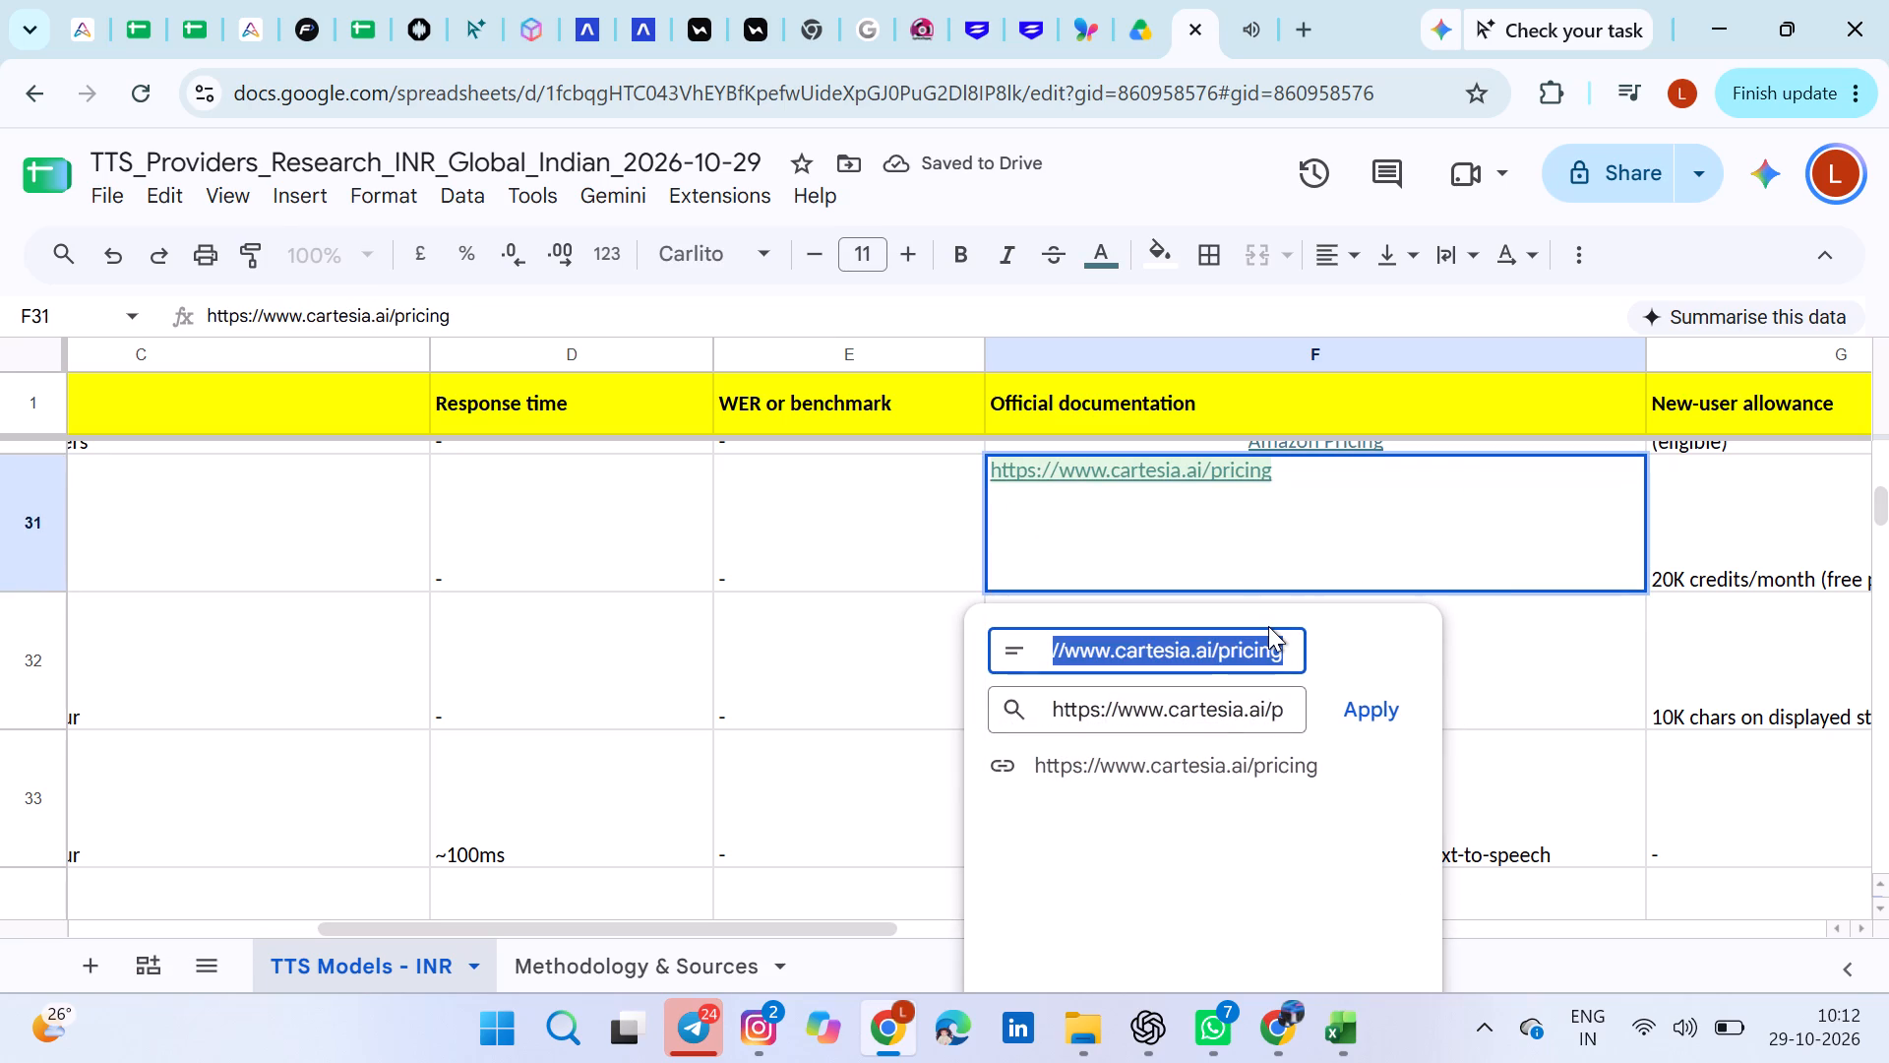
{"action": "type", "text": "Car"}
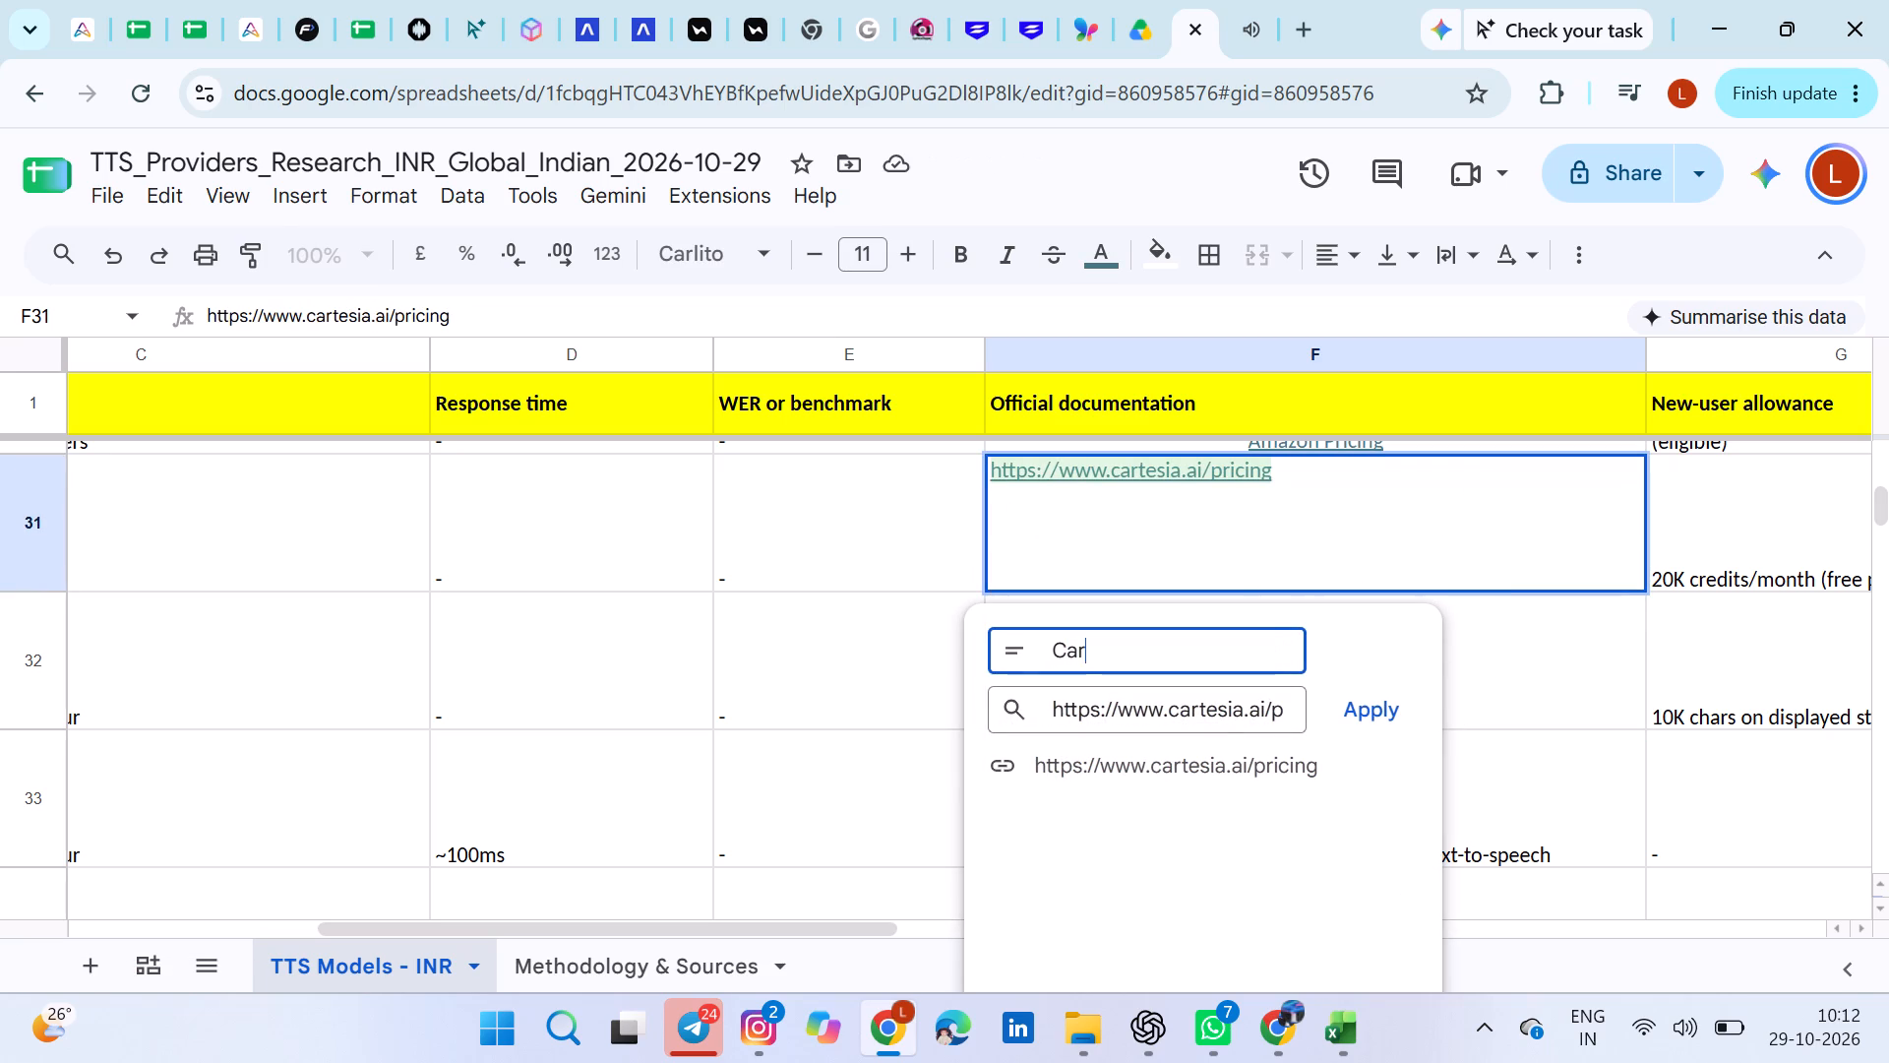
{"action": "type", "text": "tesia"}
{"action": "key", "text": "space"}
{"action": "type", "text": "AI"}
{"action": "key", "text": "Return"}
{"action": "key", "text": "ctrl+a"}
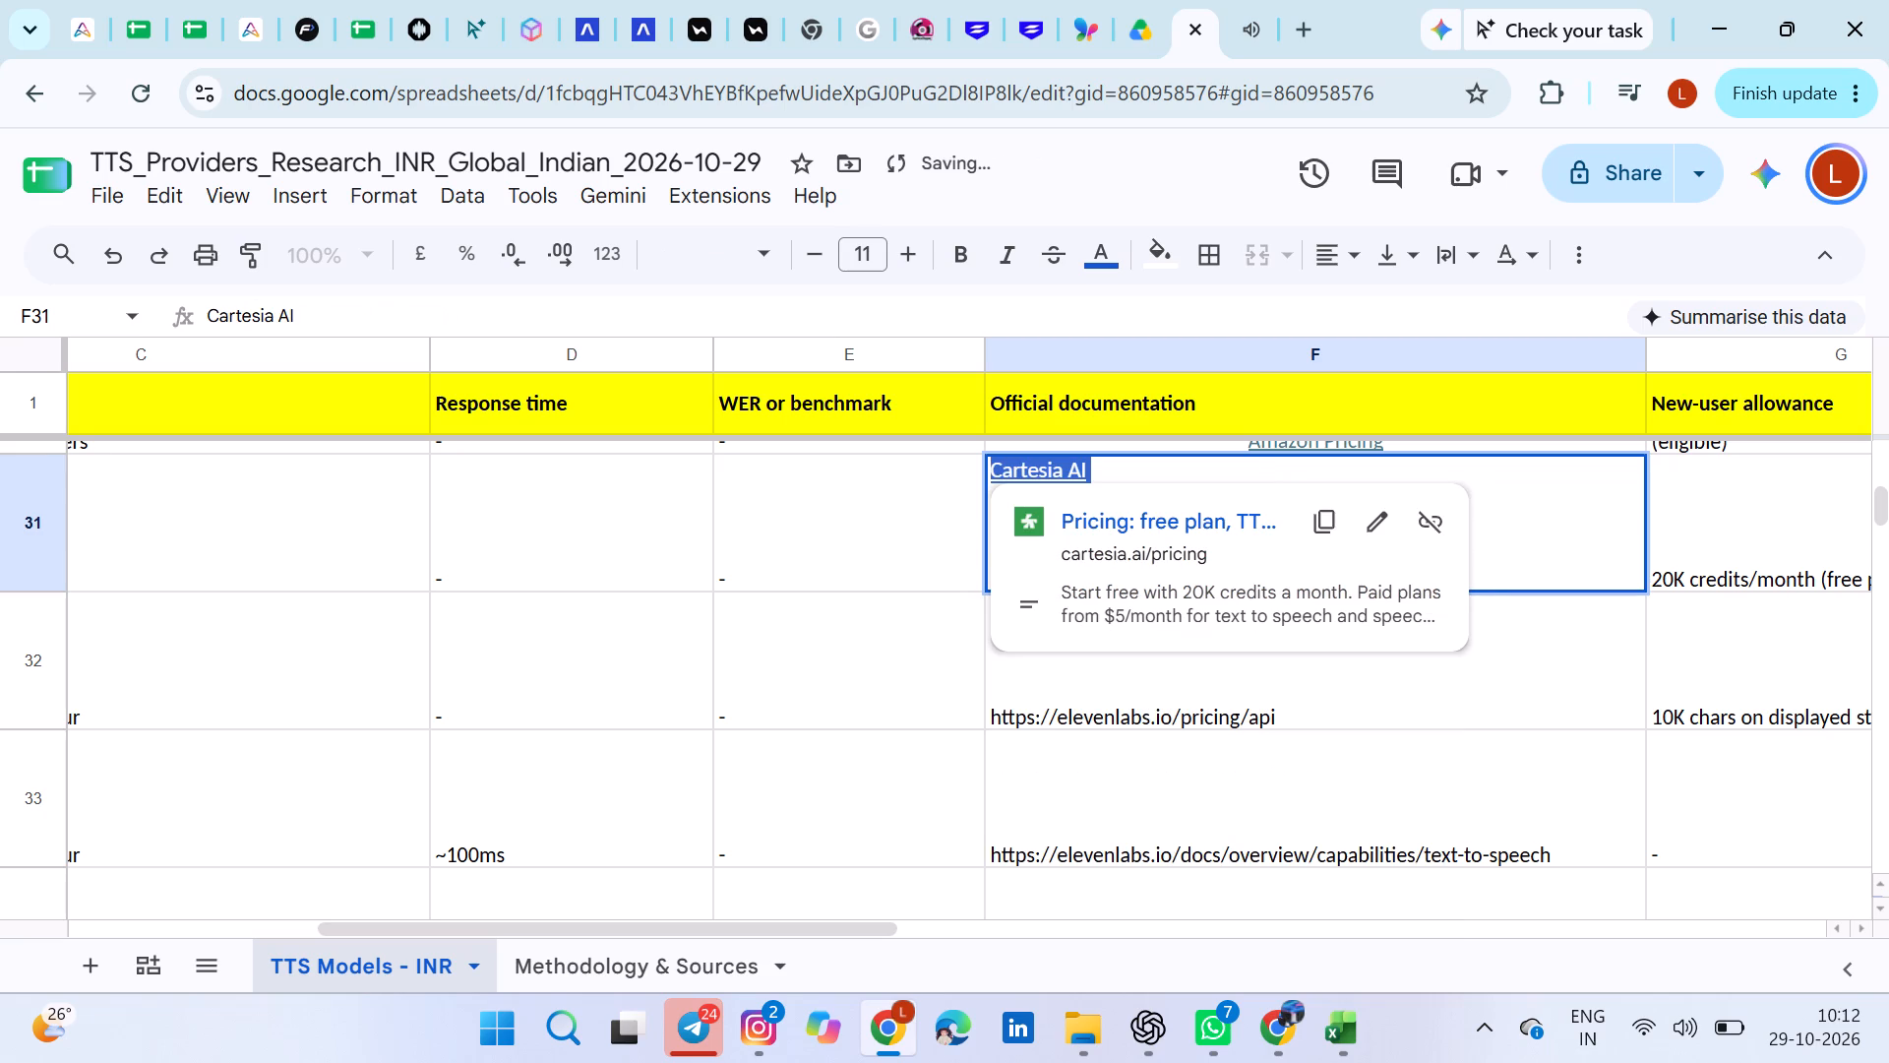
{"action": "left_click", "coordinate": [1335, 255]}
{"action": "left_click", "coordinate": [1368, 296]}
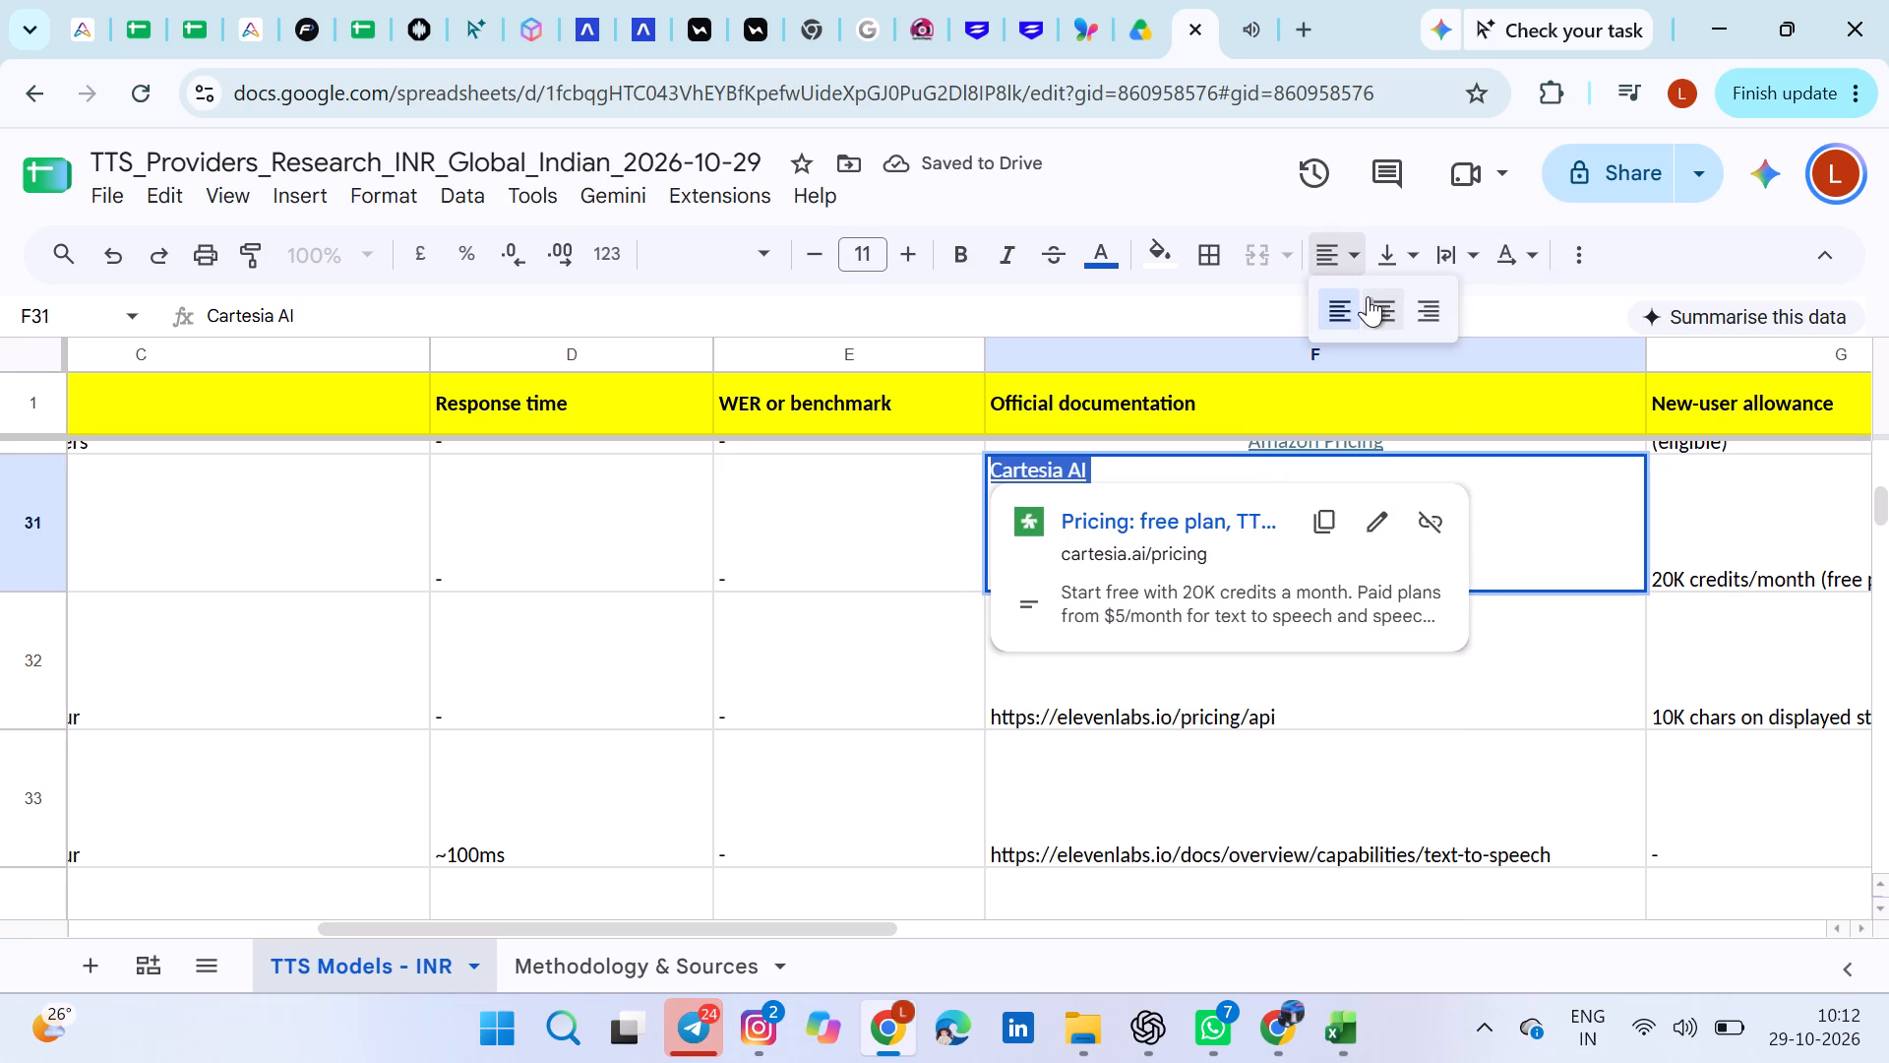
{"action": "double_click", "coordinate": [1396, 689]}
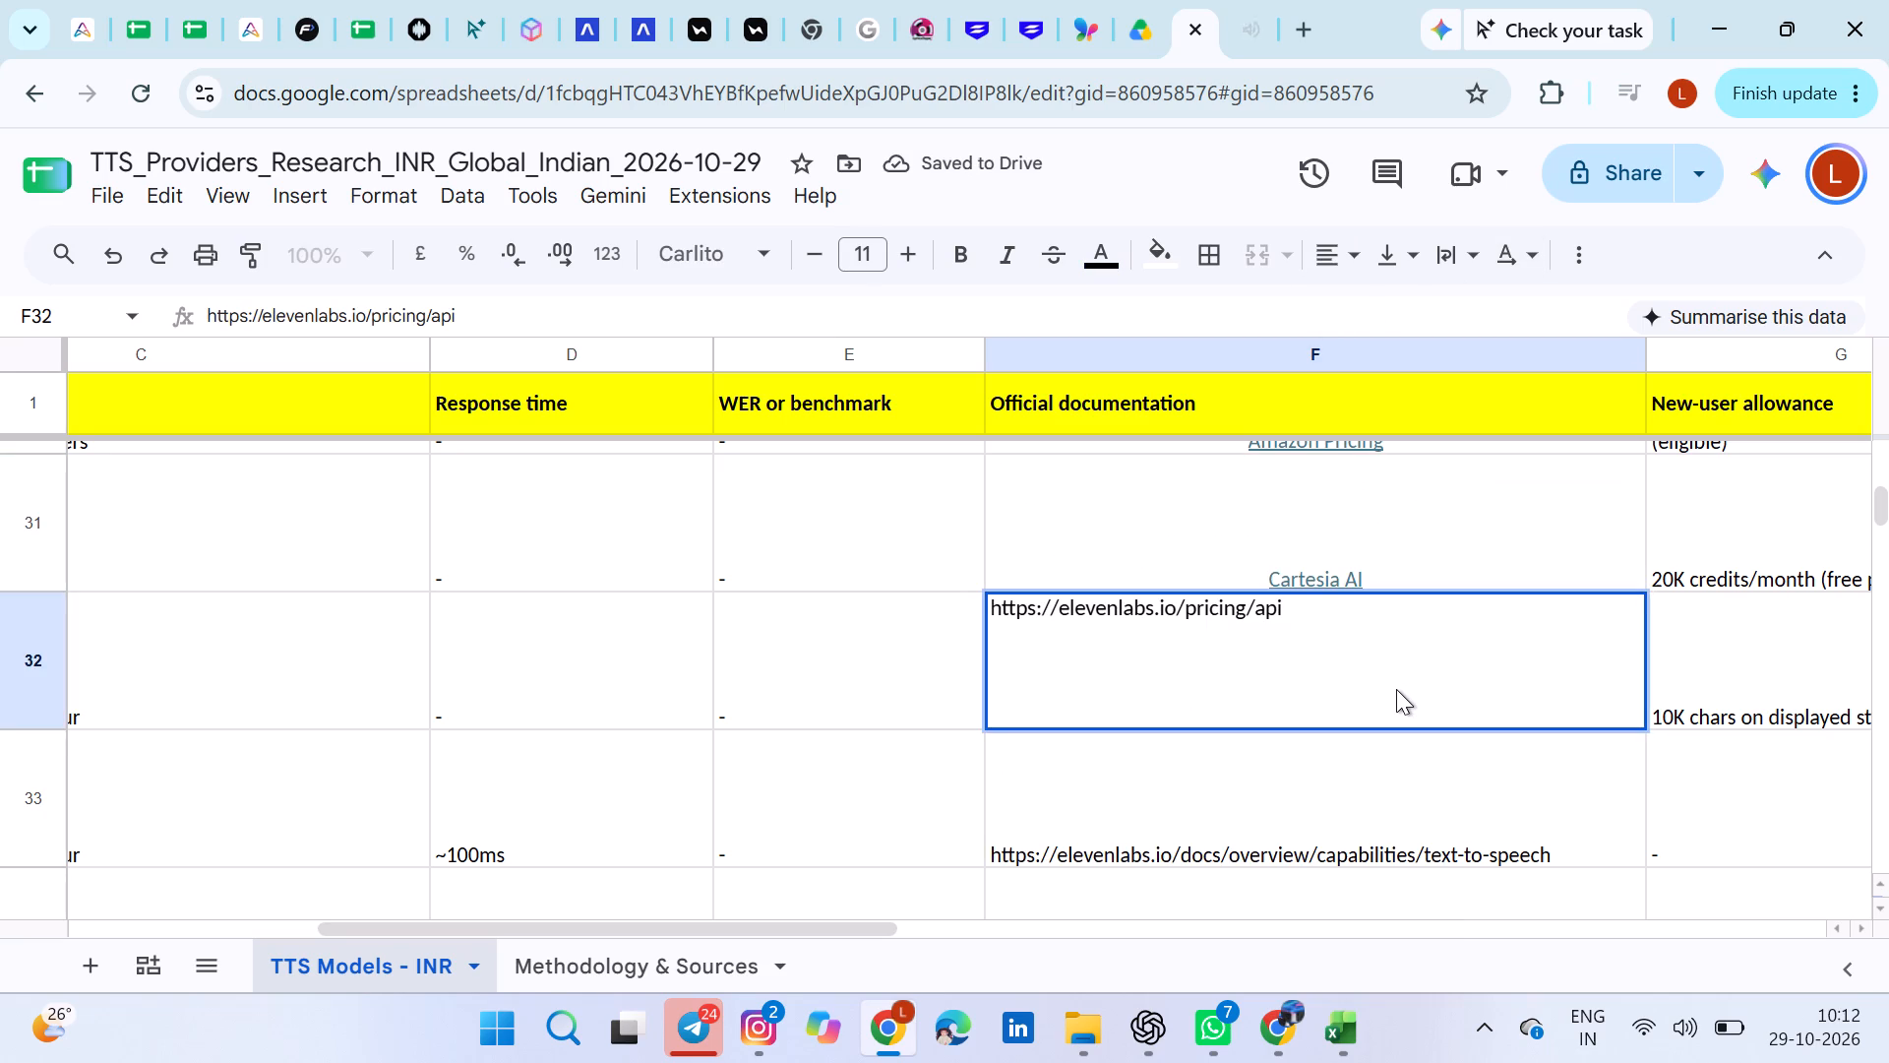
{"action": "key", "text": "ctrl+a"}
{"action": "key", "text": "ctrl+c"}
{"action": "key", "text": "BackSpace"}
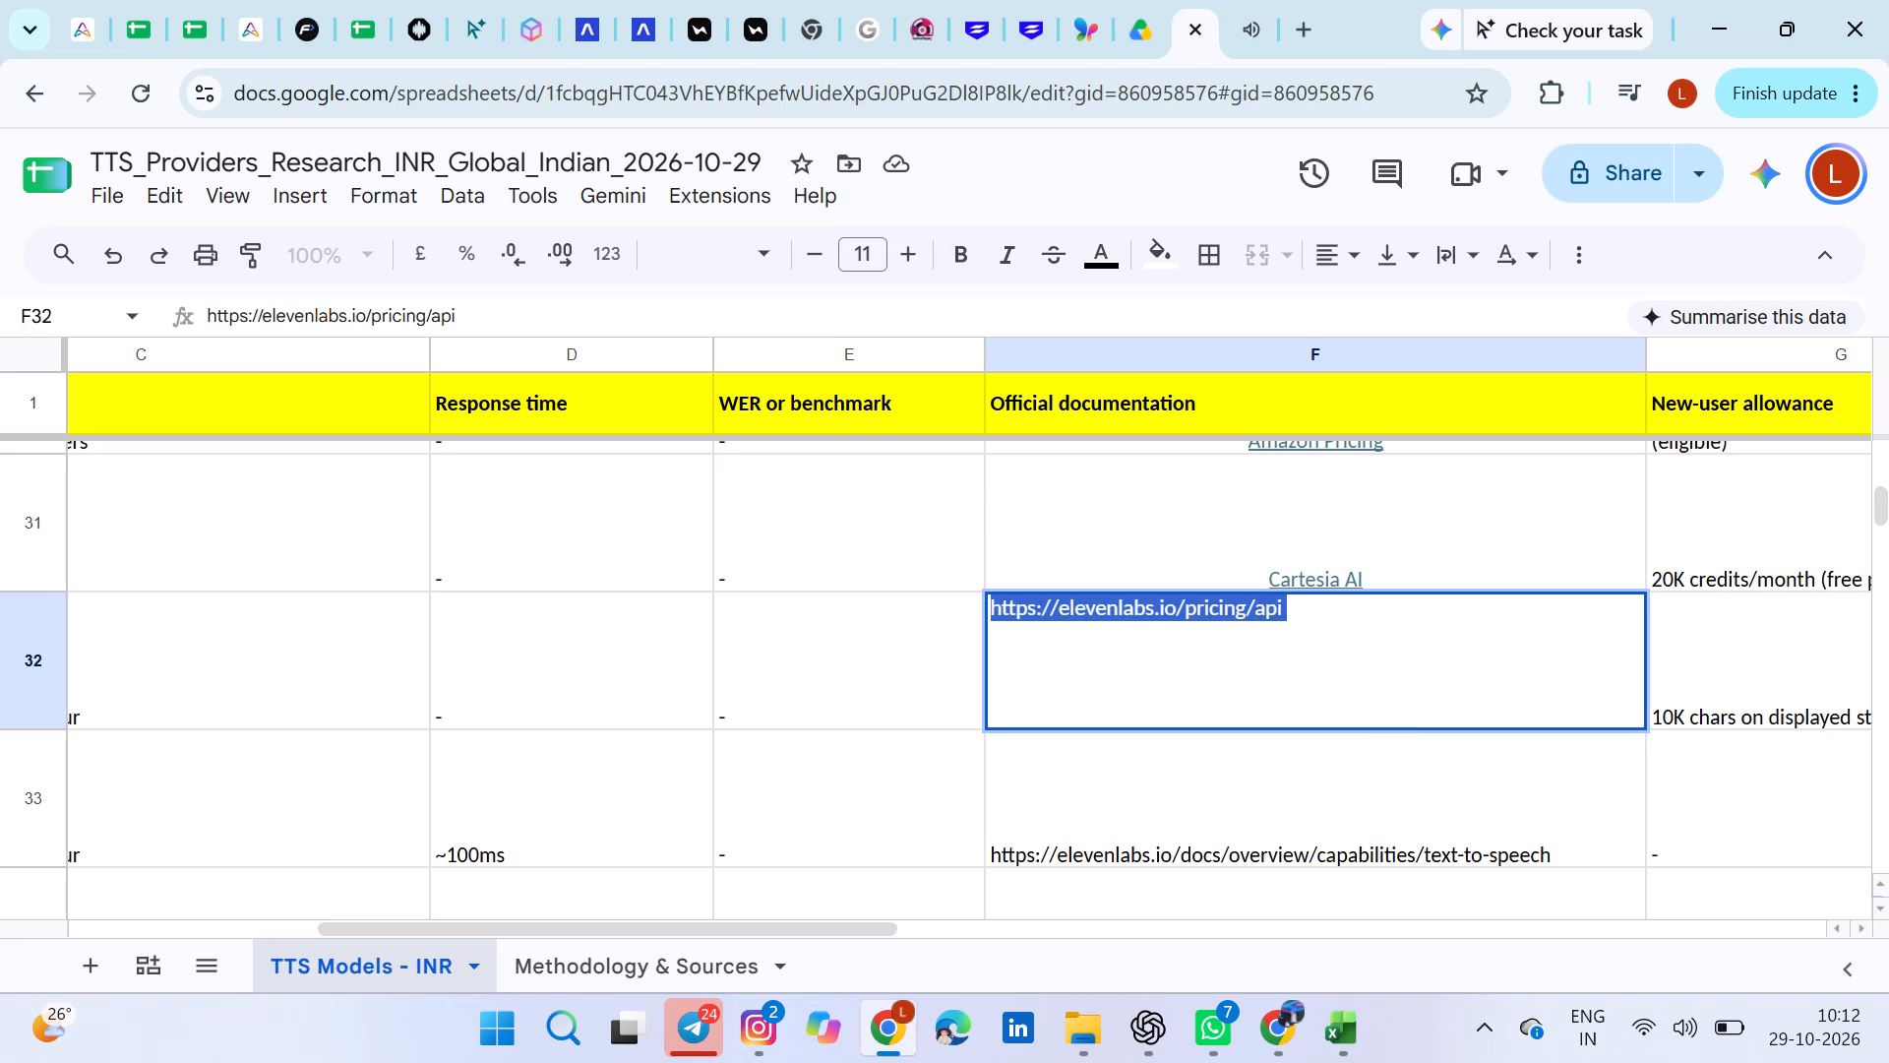
{"action": "key", "text": "ctrl+v"}
{"action": "key", "text": "Return"}
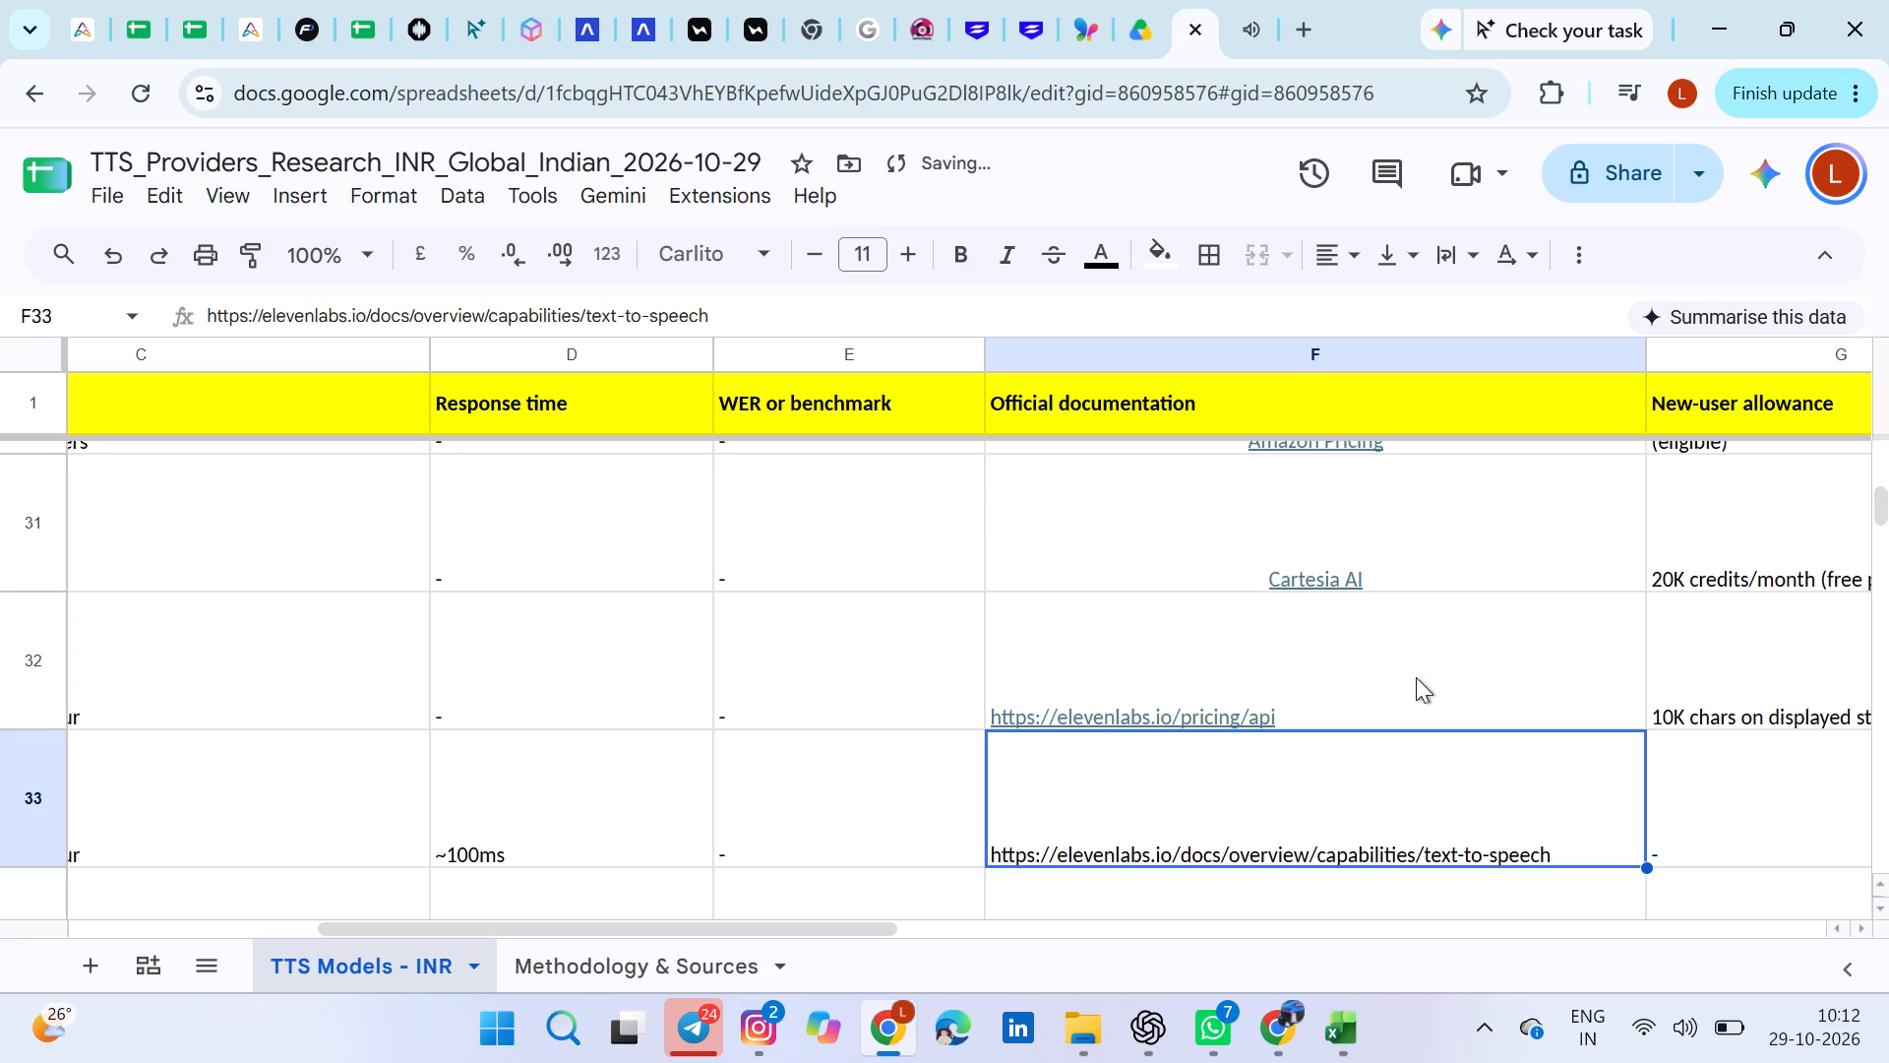
Change the F32 link's display text to "ElevenLabs Pricing" and centre it horizontally.
{"action": "double_click", "coordinate": [1452, 674]}
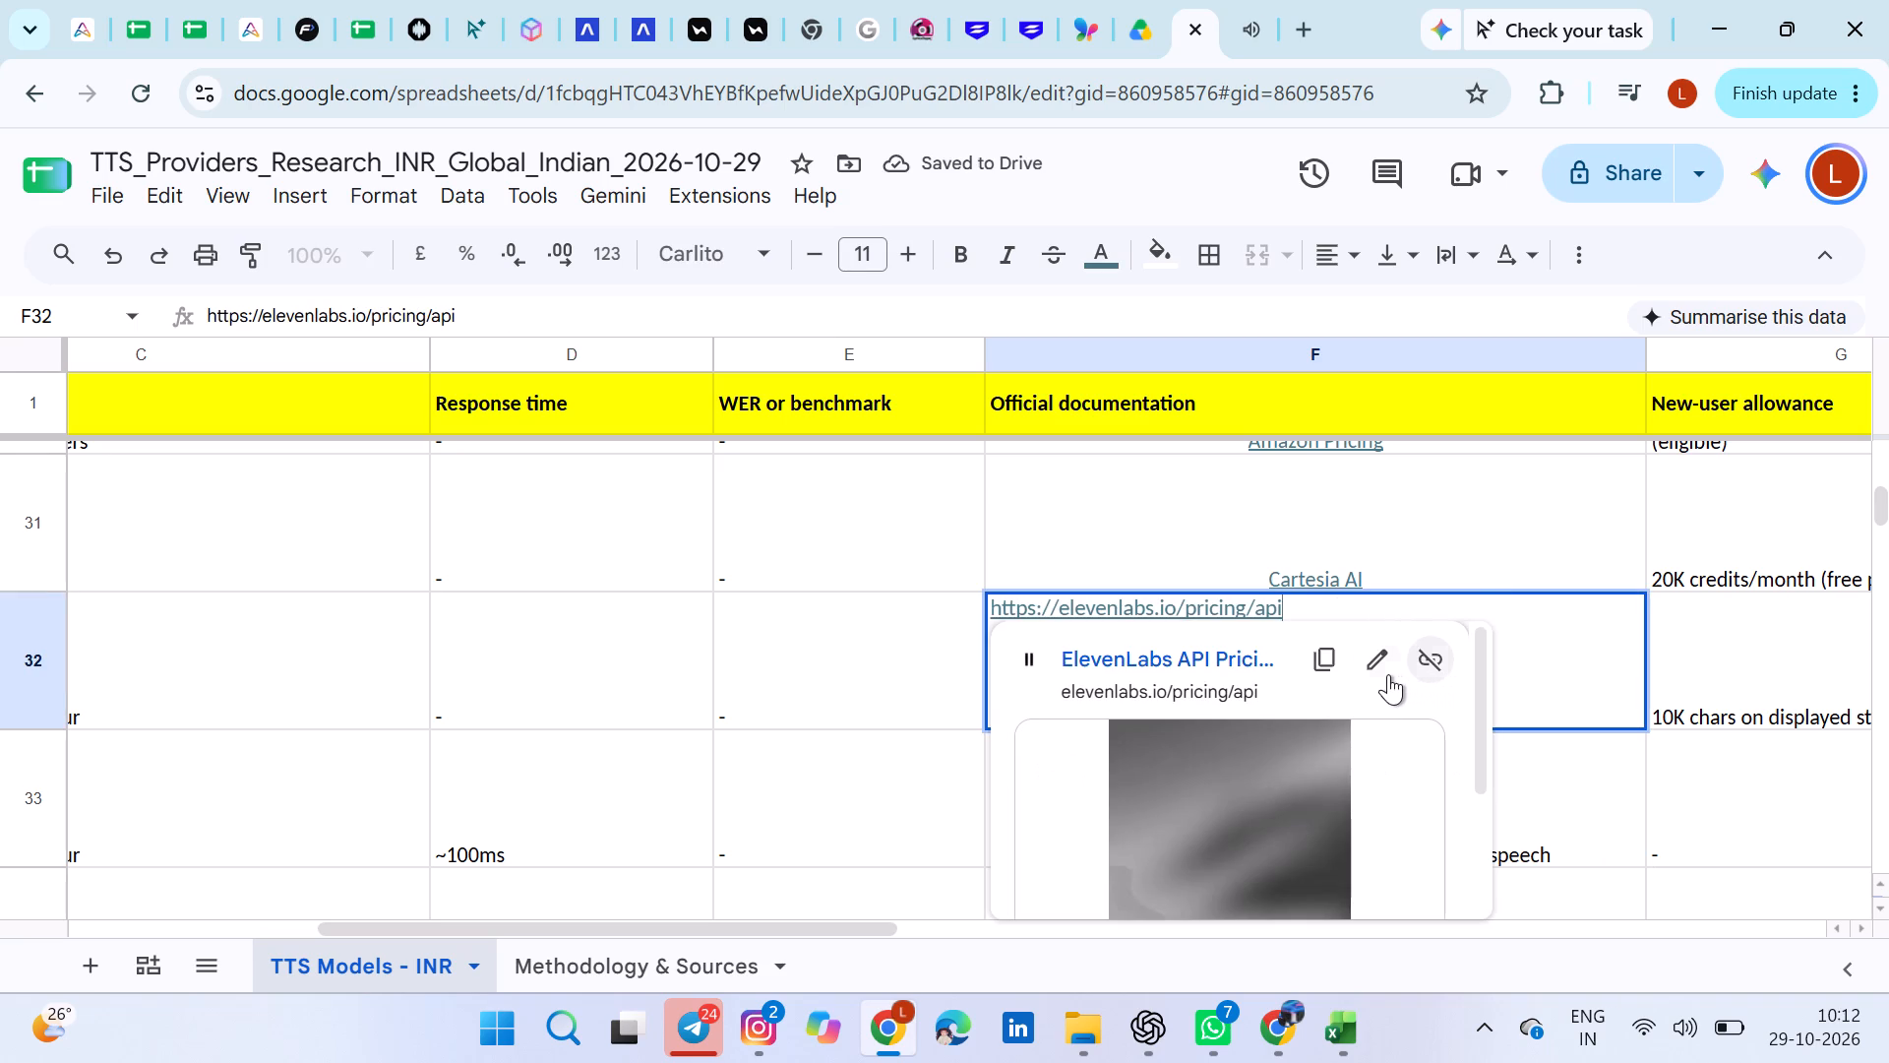
{"action": "left_click", "coordinate": [1387, 674]}
{"action": "type", "text": "Ee"}
{"action": "key", "text": "BackSpace"}
{"action": "type", "text": "leven"}
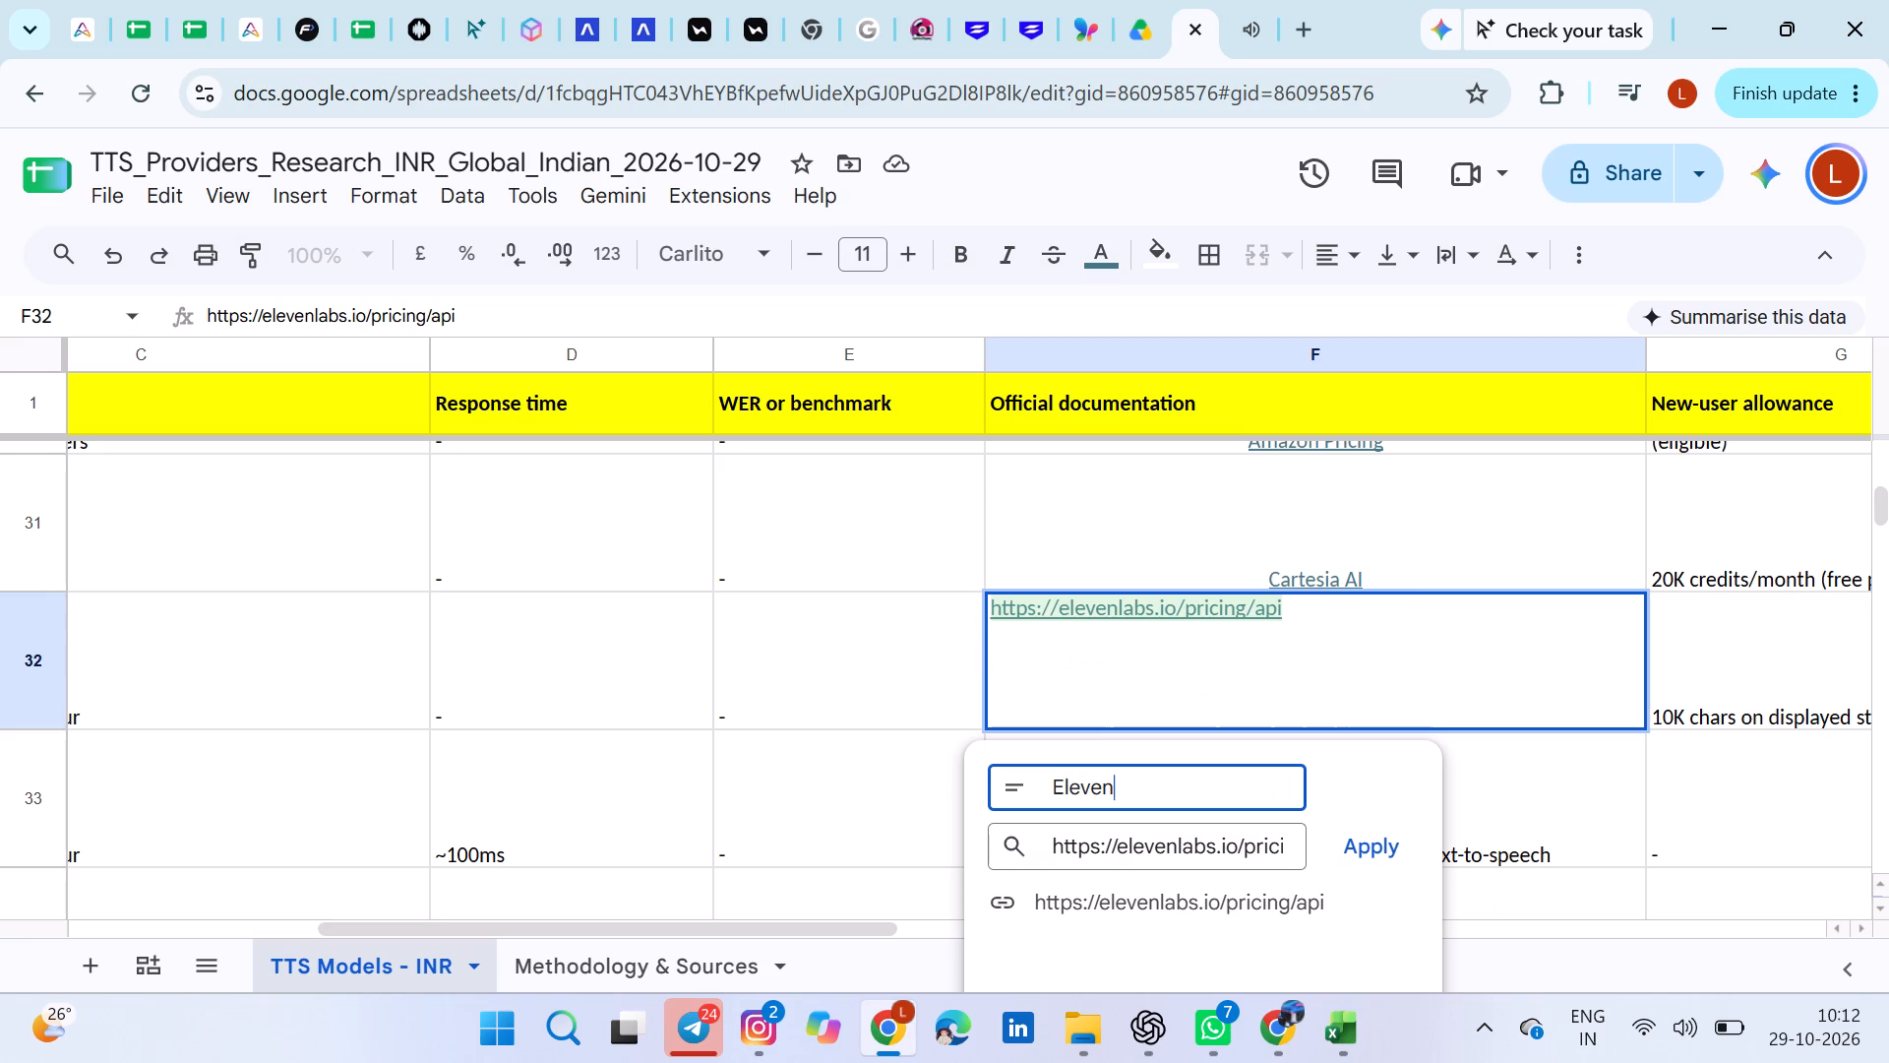
{"action": "type", "text": "Labs"}
{"action": "key", "text": "space"}
{"action": "type", "text": "A"}
{"action": "key", "text": "BackSpace"}
{"action": "key", "text": "p"}
{"action": "key", "text": "BackSpace"}
{"action": "type", "text": "Pricing"}
{"action": "key", "text": "Return"}
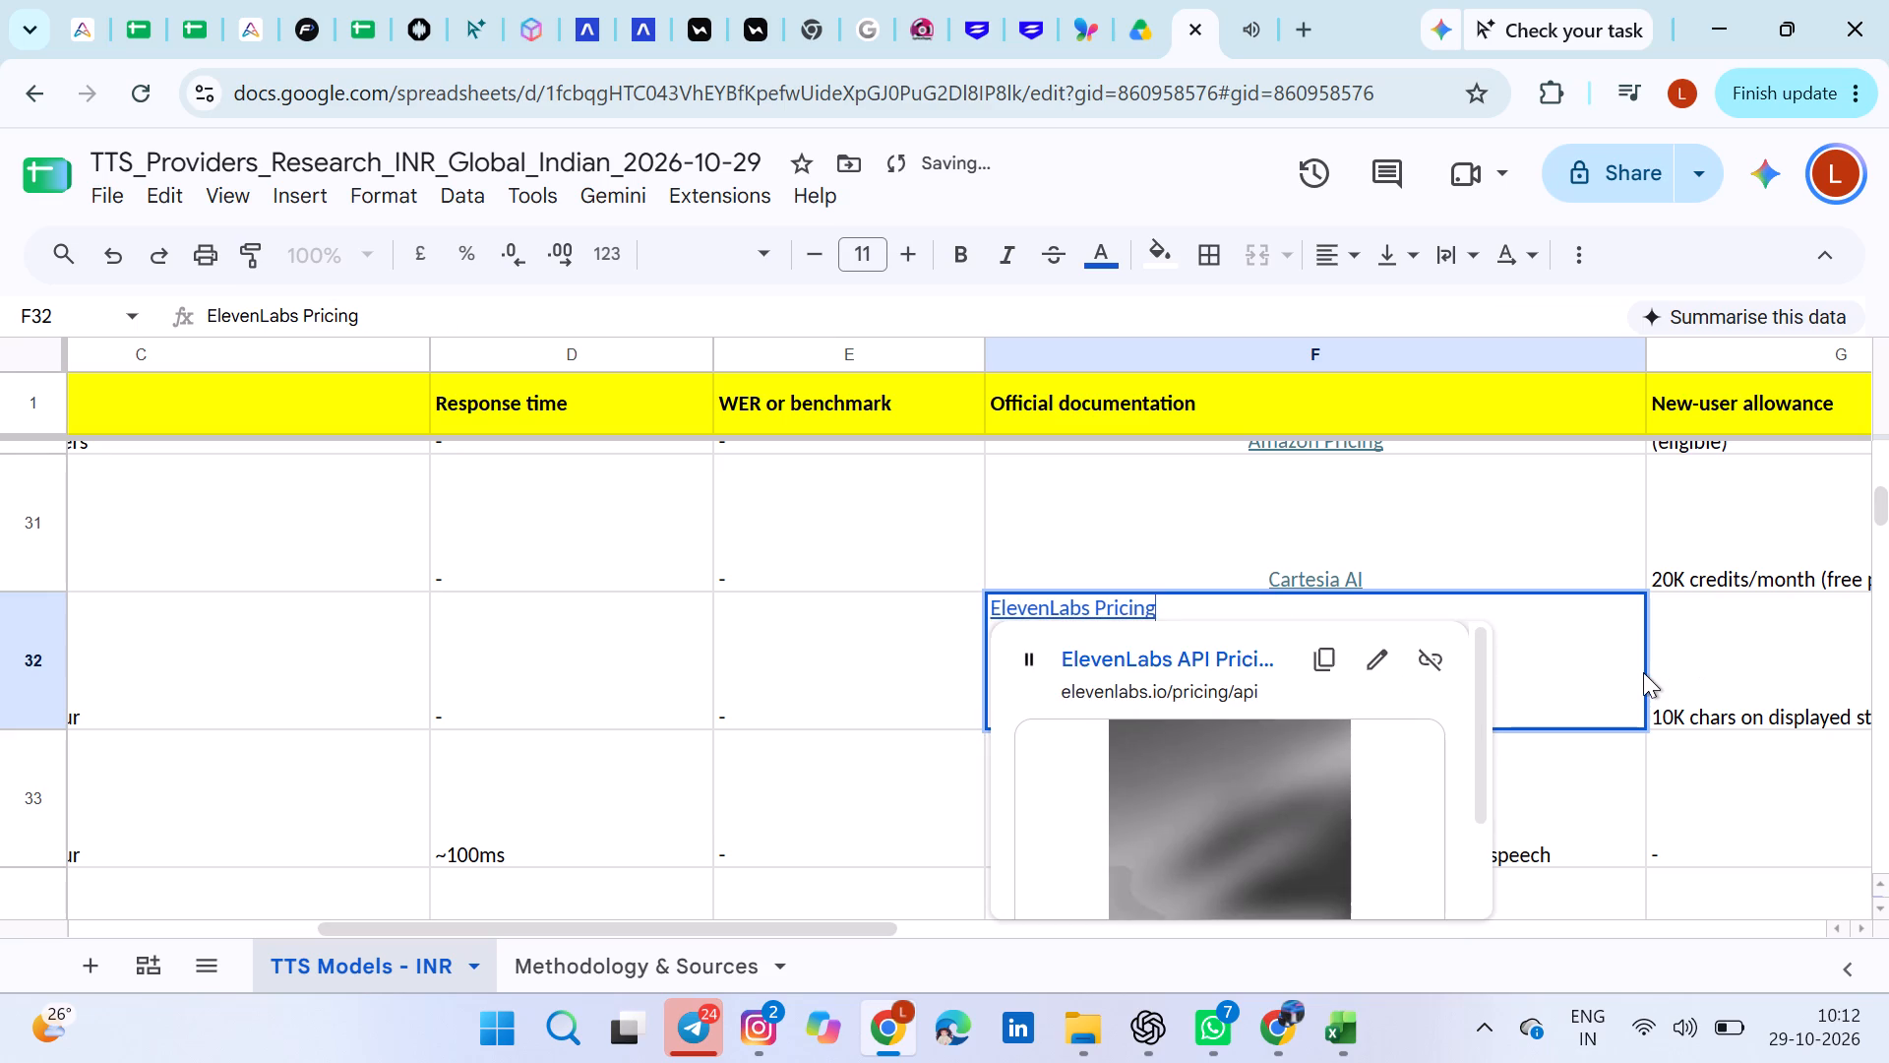
{"action": "key", "text": "ctrl+a"}
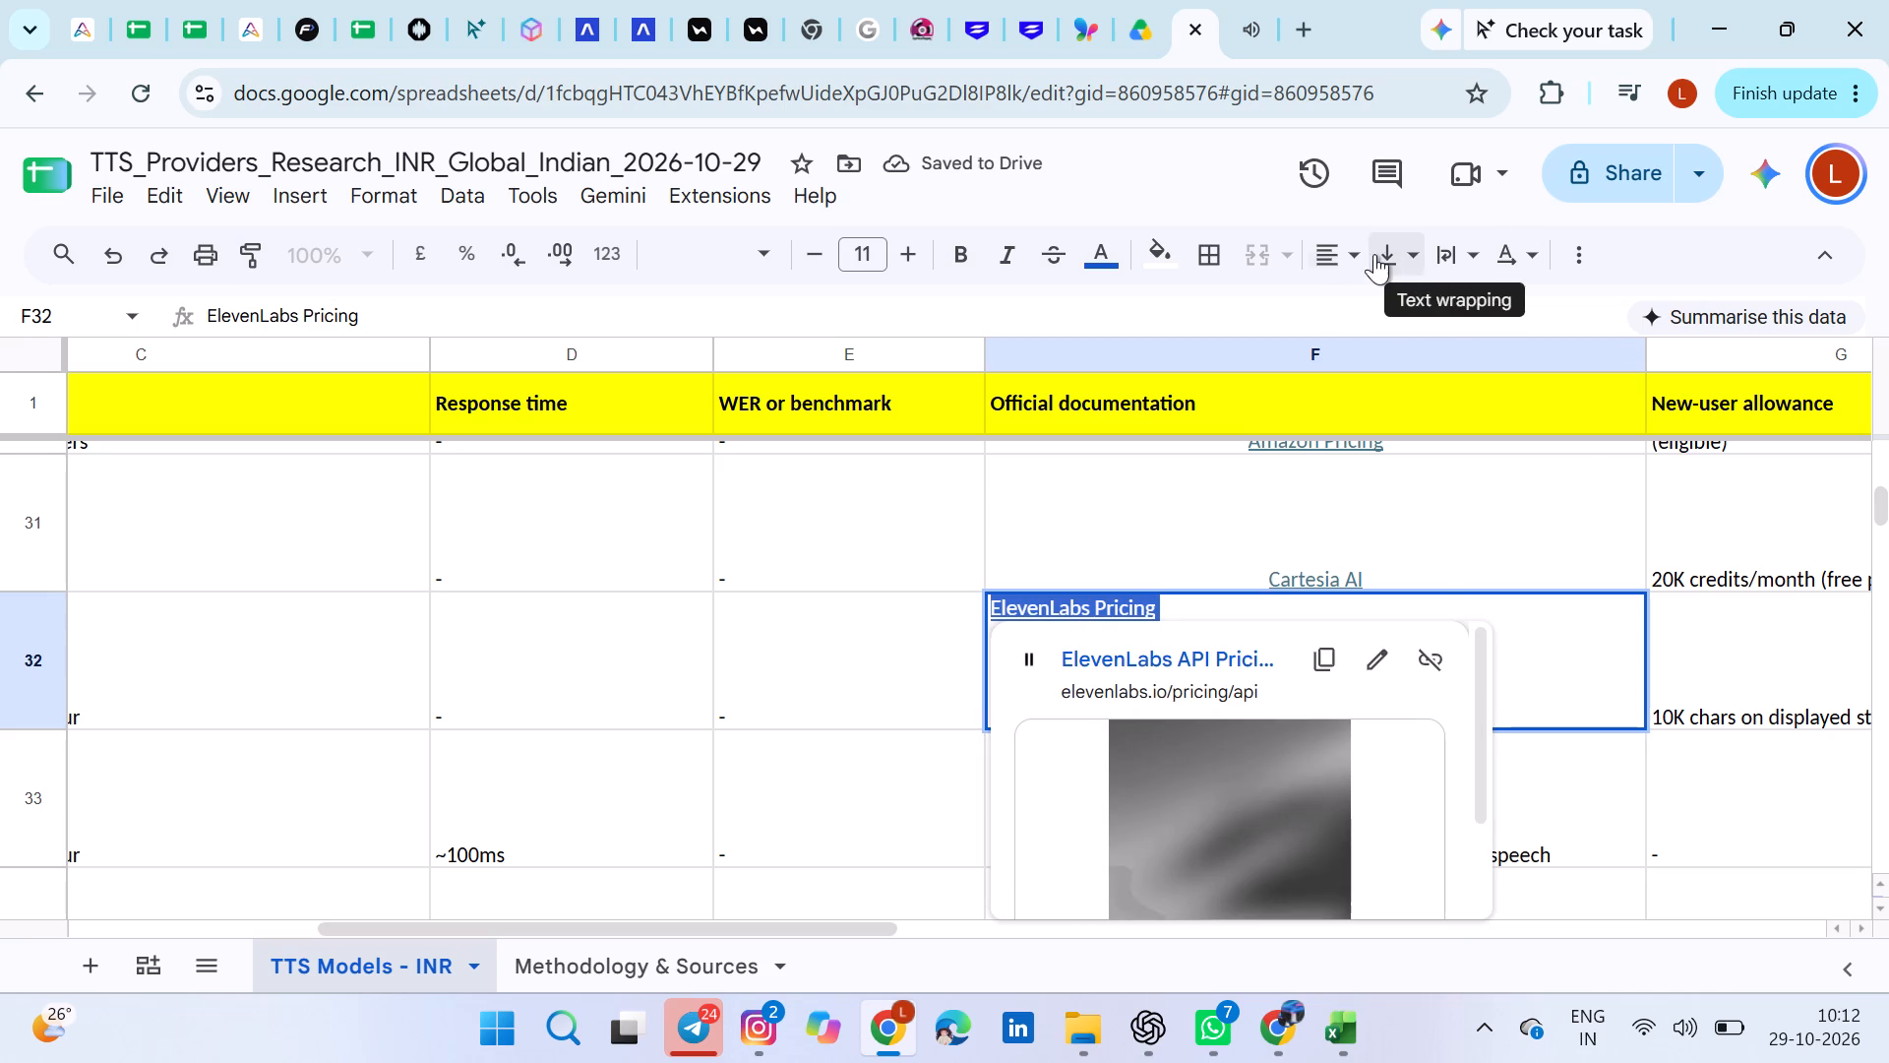
{"action": "left_click", "coordinate": [1347, 254]}
{"action": "left_click", "coordinate": [1395, 303]}
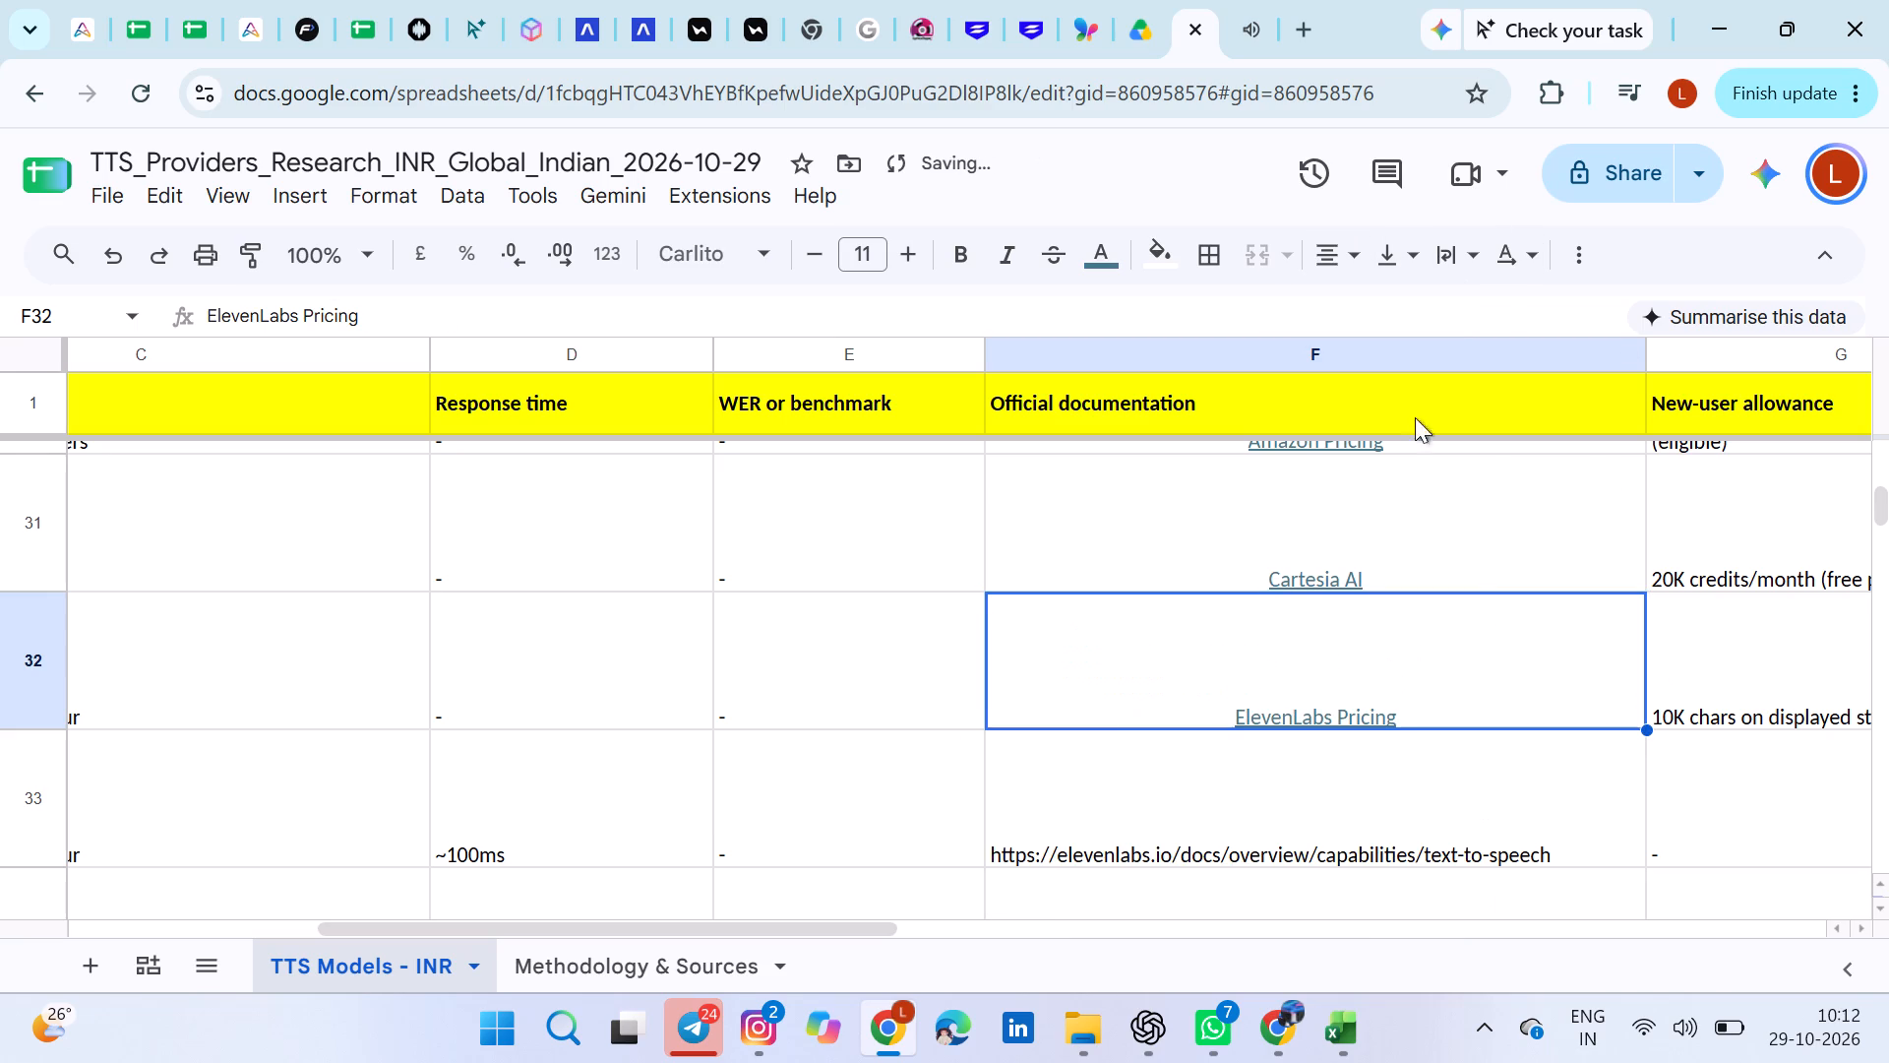
Fill the ElevenLabs Pricing link from F32 down through F34 and merge F32:F34 into one cell.
{"action": "scroll", "coordinate": [1472, 748], "scroll_direction": "down", "scroll_amount": 1}
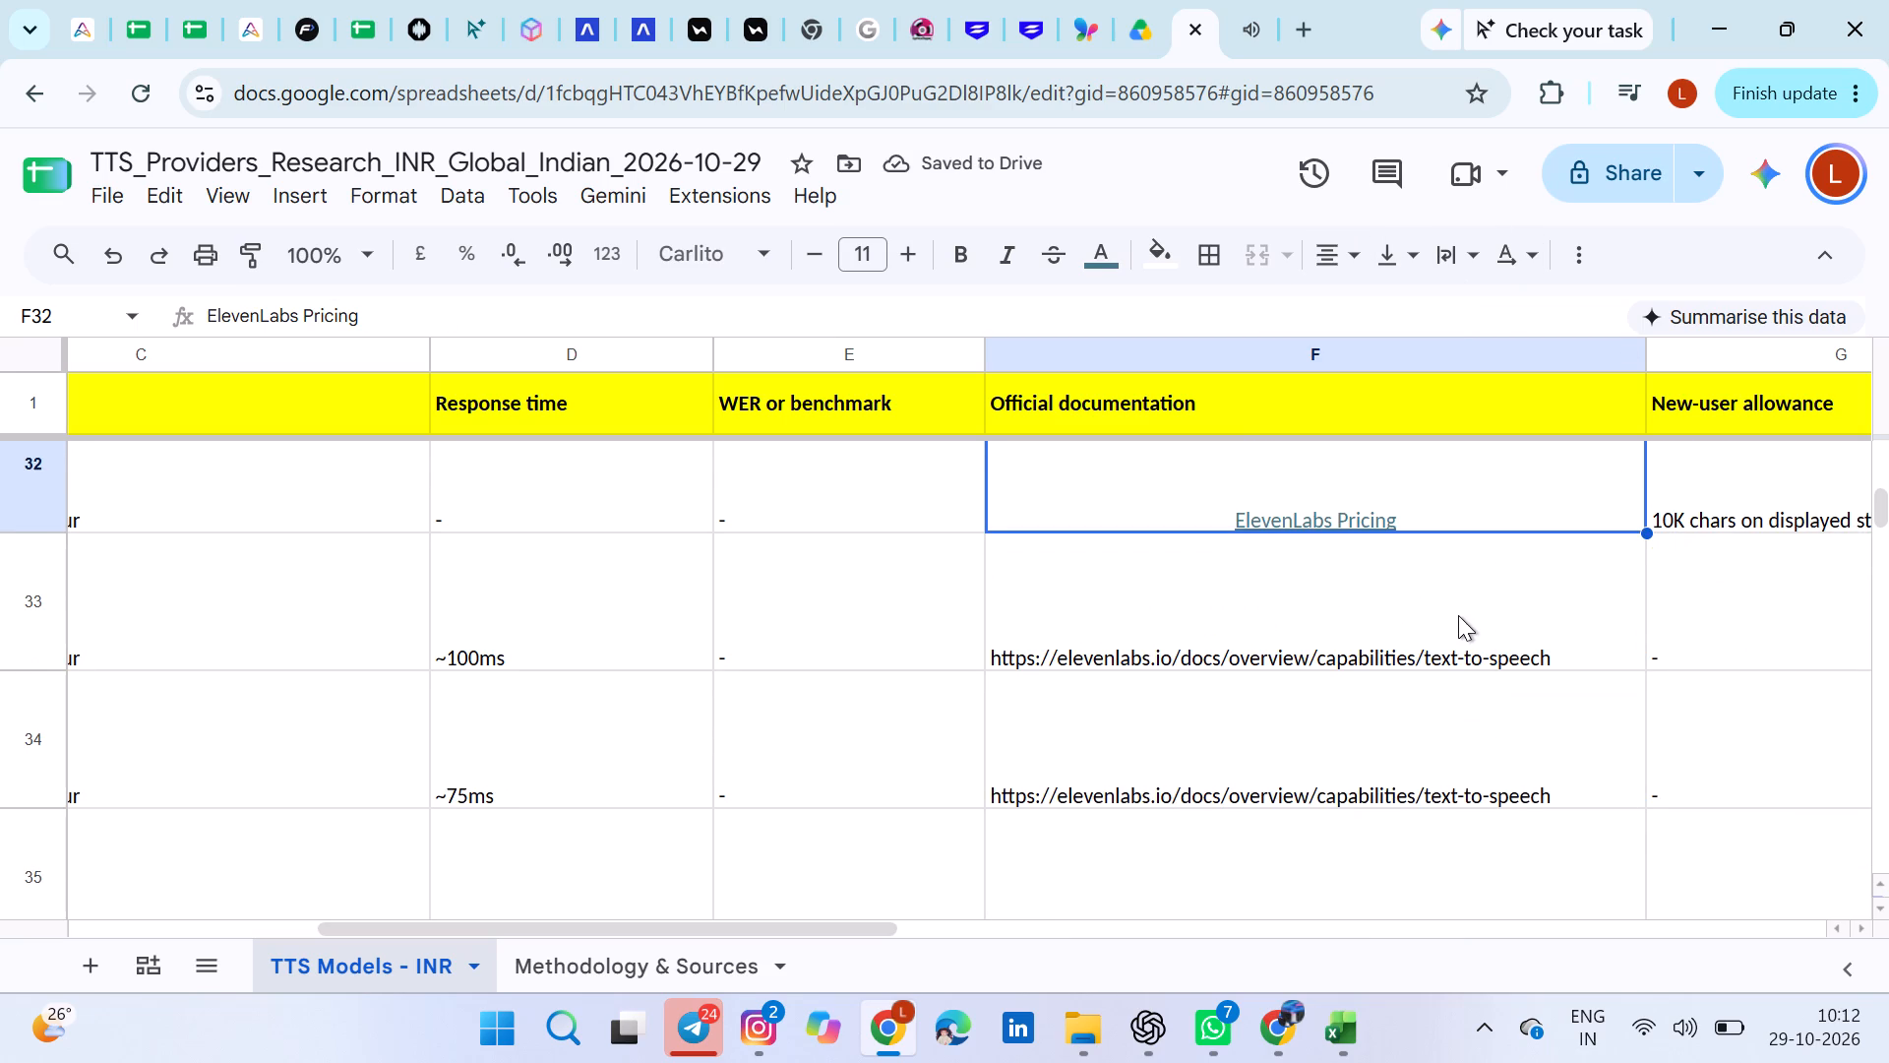
{"action": "scroll", "coordinate": [1575, 595], "scroll_direction": "up", "scroll_amount": 1}
{"action": "left_click_drag", "start_coordinate": [1644, 521], "coordinate": [1639, 741]}
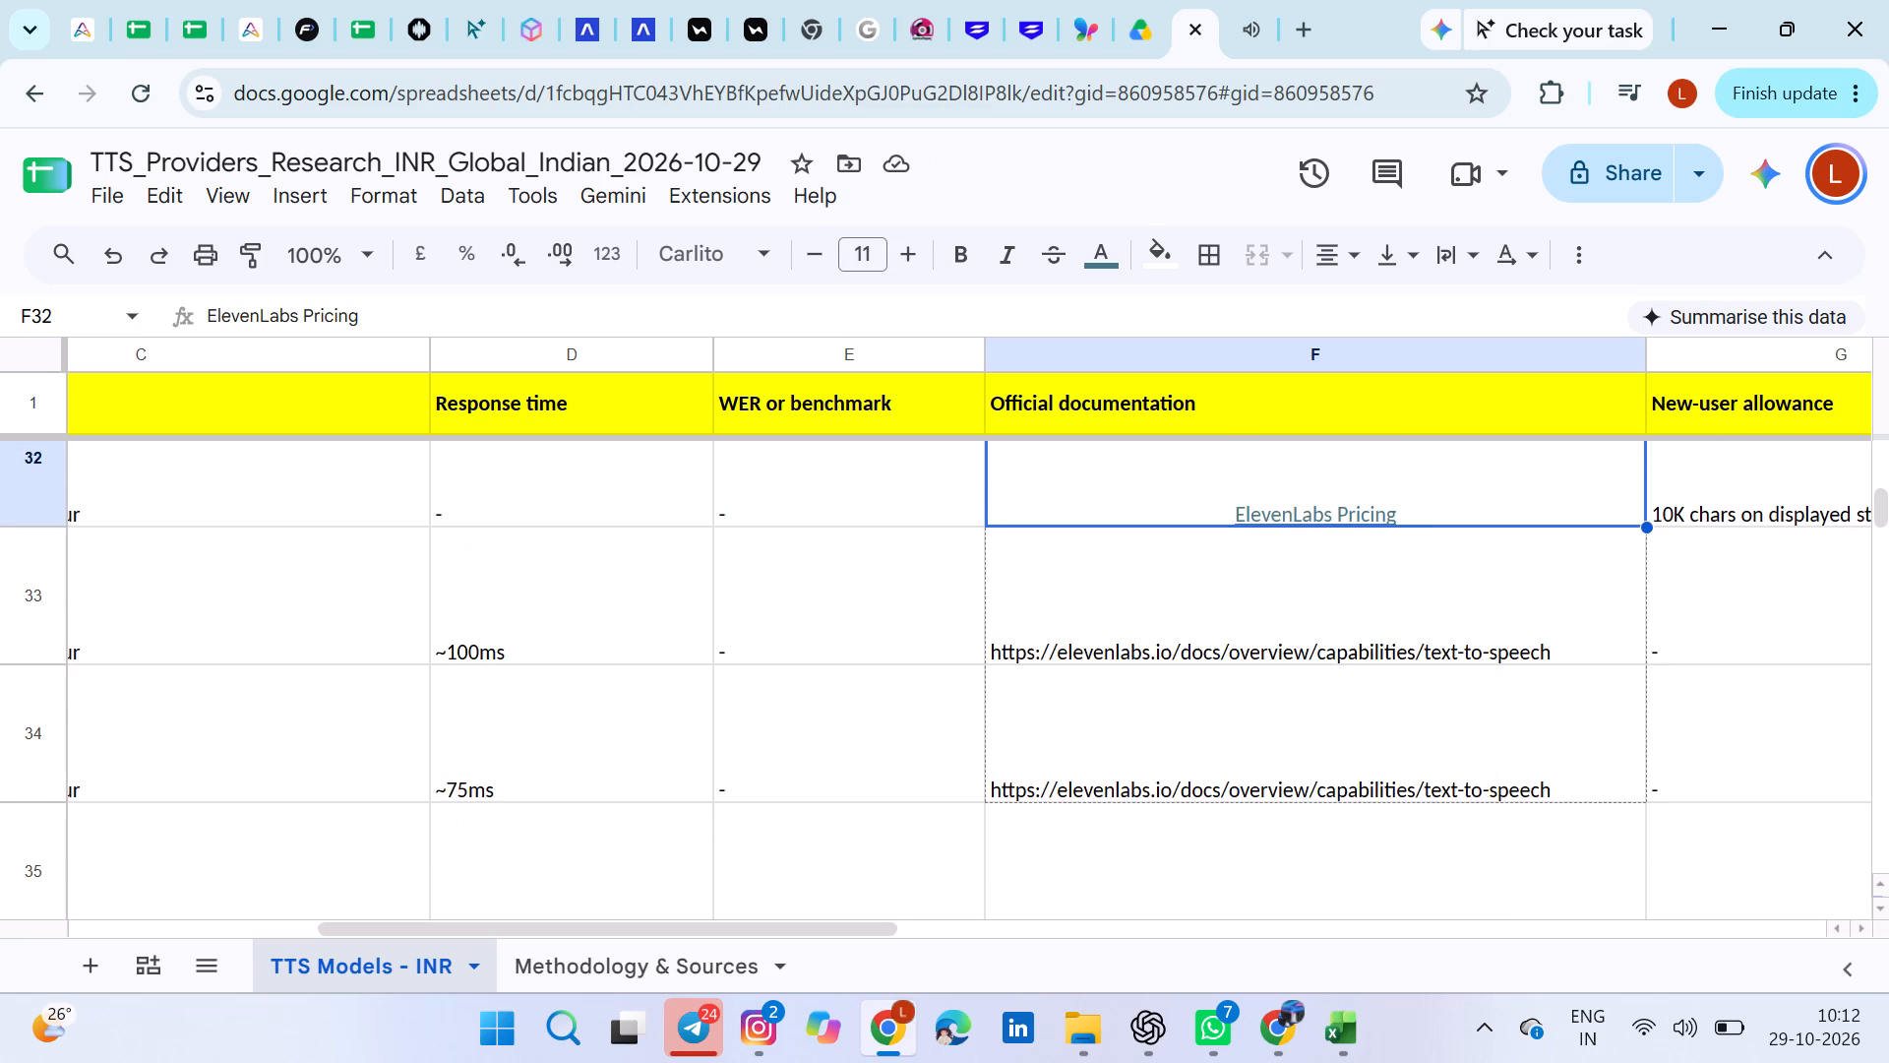
{"action": "left_click_drag", "start_coordinate": [1639, 741], "coordinate": [1639, 778]}
{"action": "left_click", "coordinate": [1262, 250]}
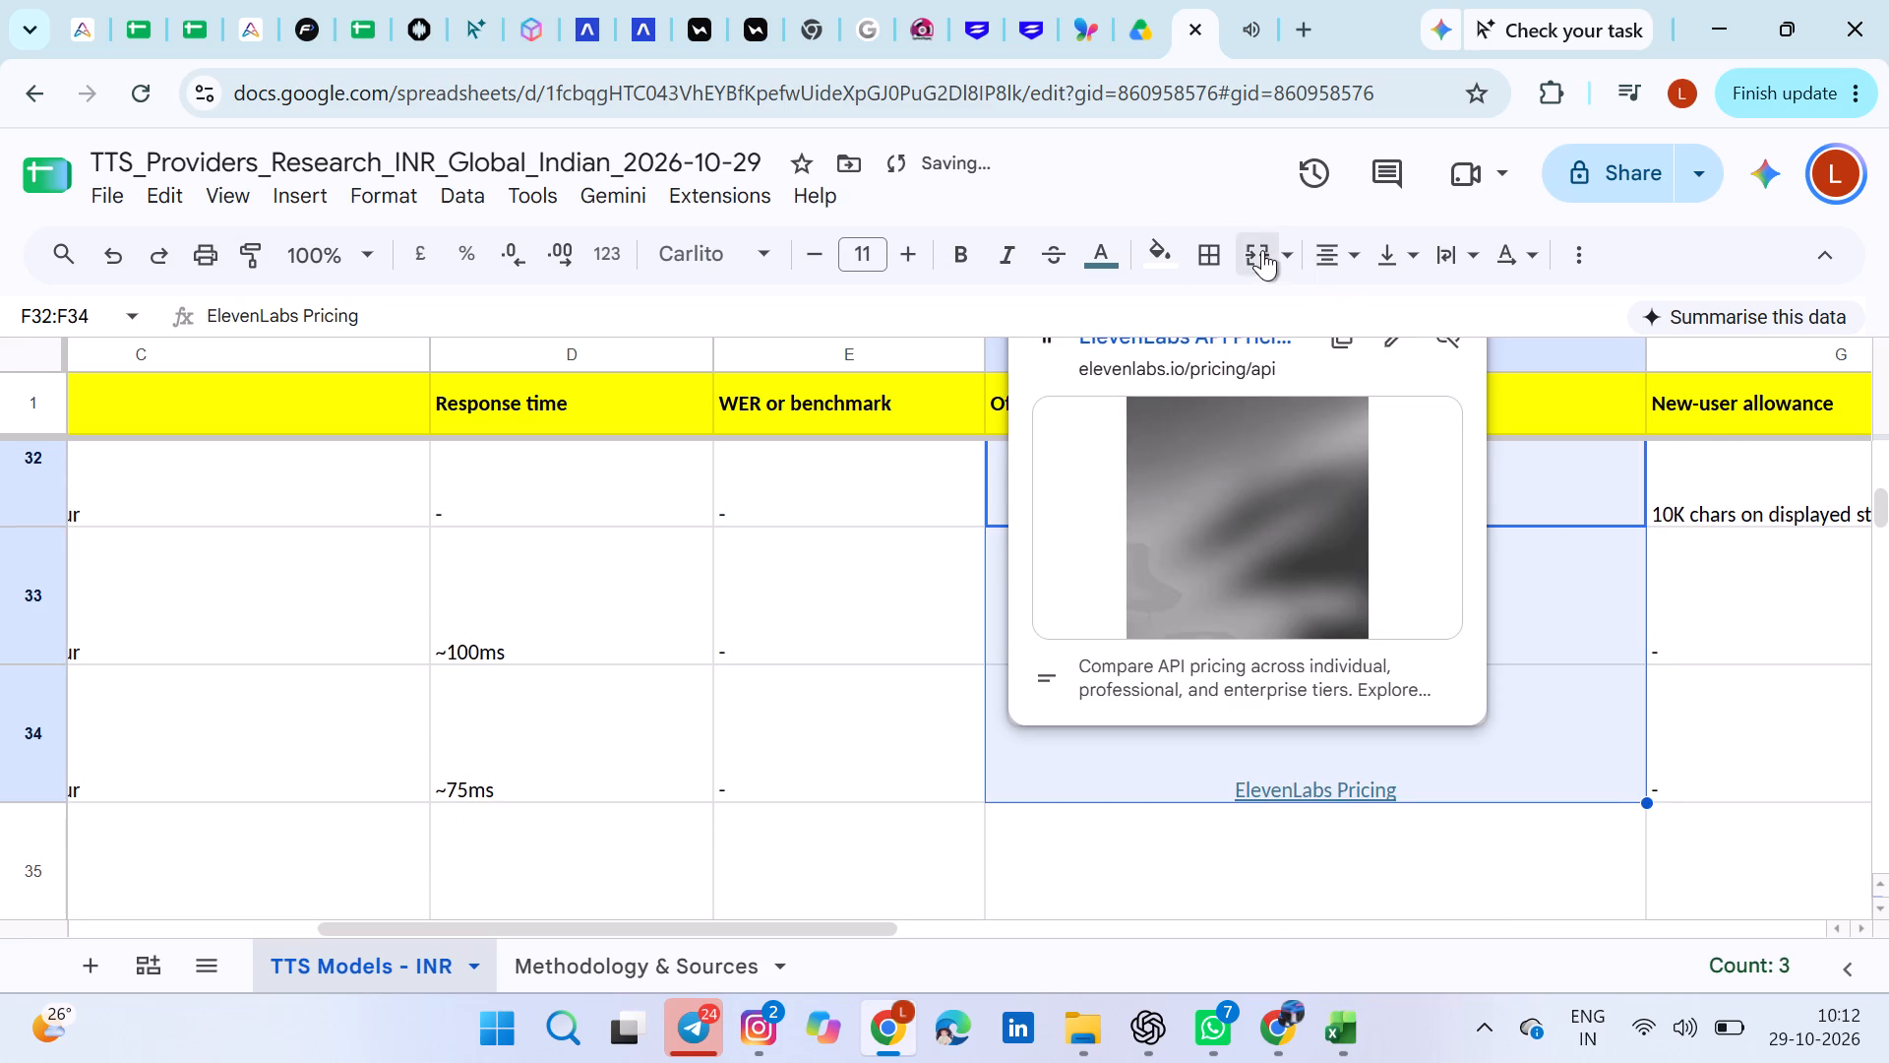
{"action": "left_click", "coordinate": [1314, 683]}
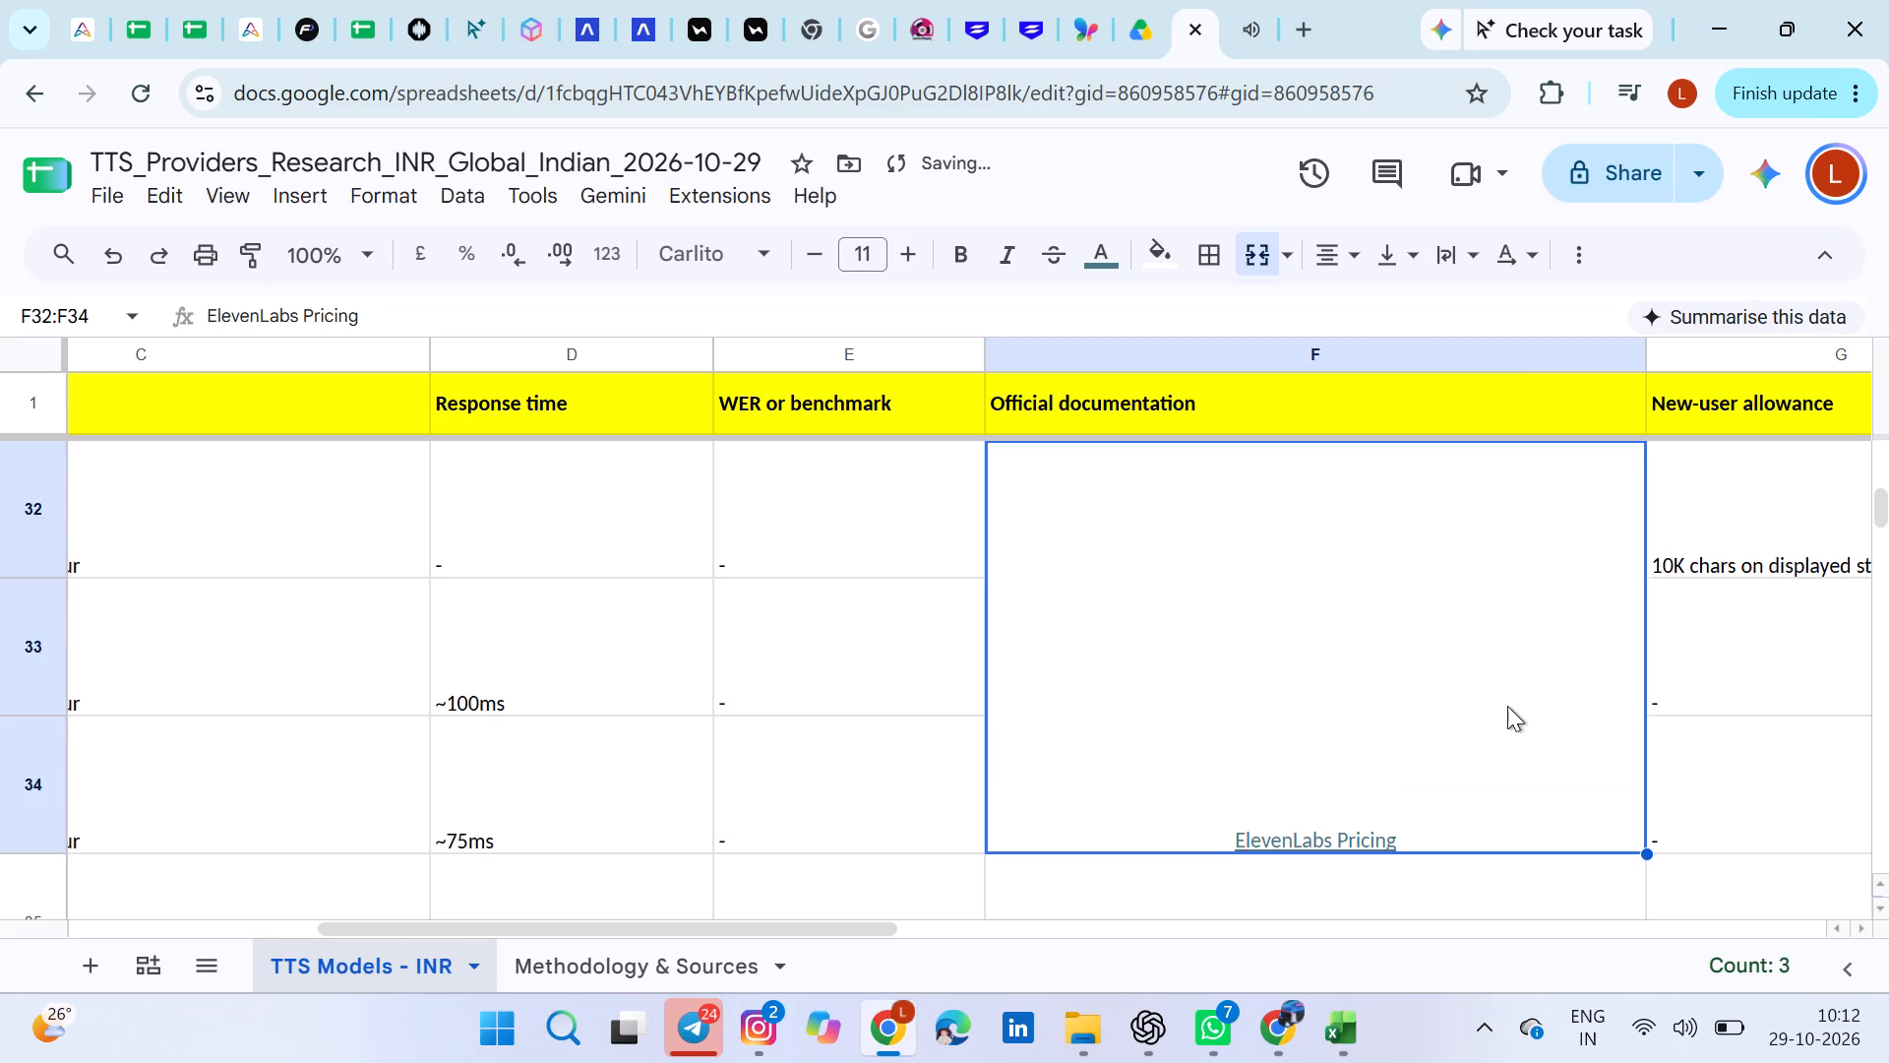
{"action": "scroll", "coordinate": [1507, 706], "scroll_direction": "down", "scroll_amount": 3}
{"action": "double_click", "coordinate": [1359, 597]}
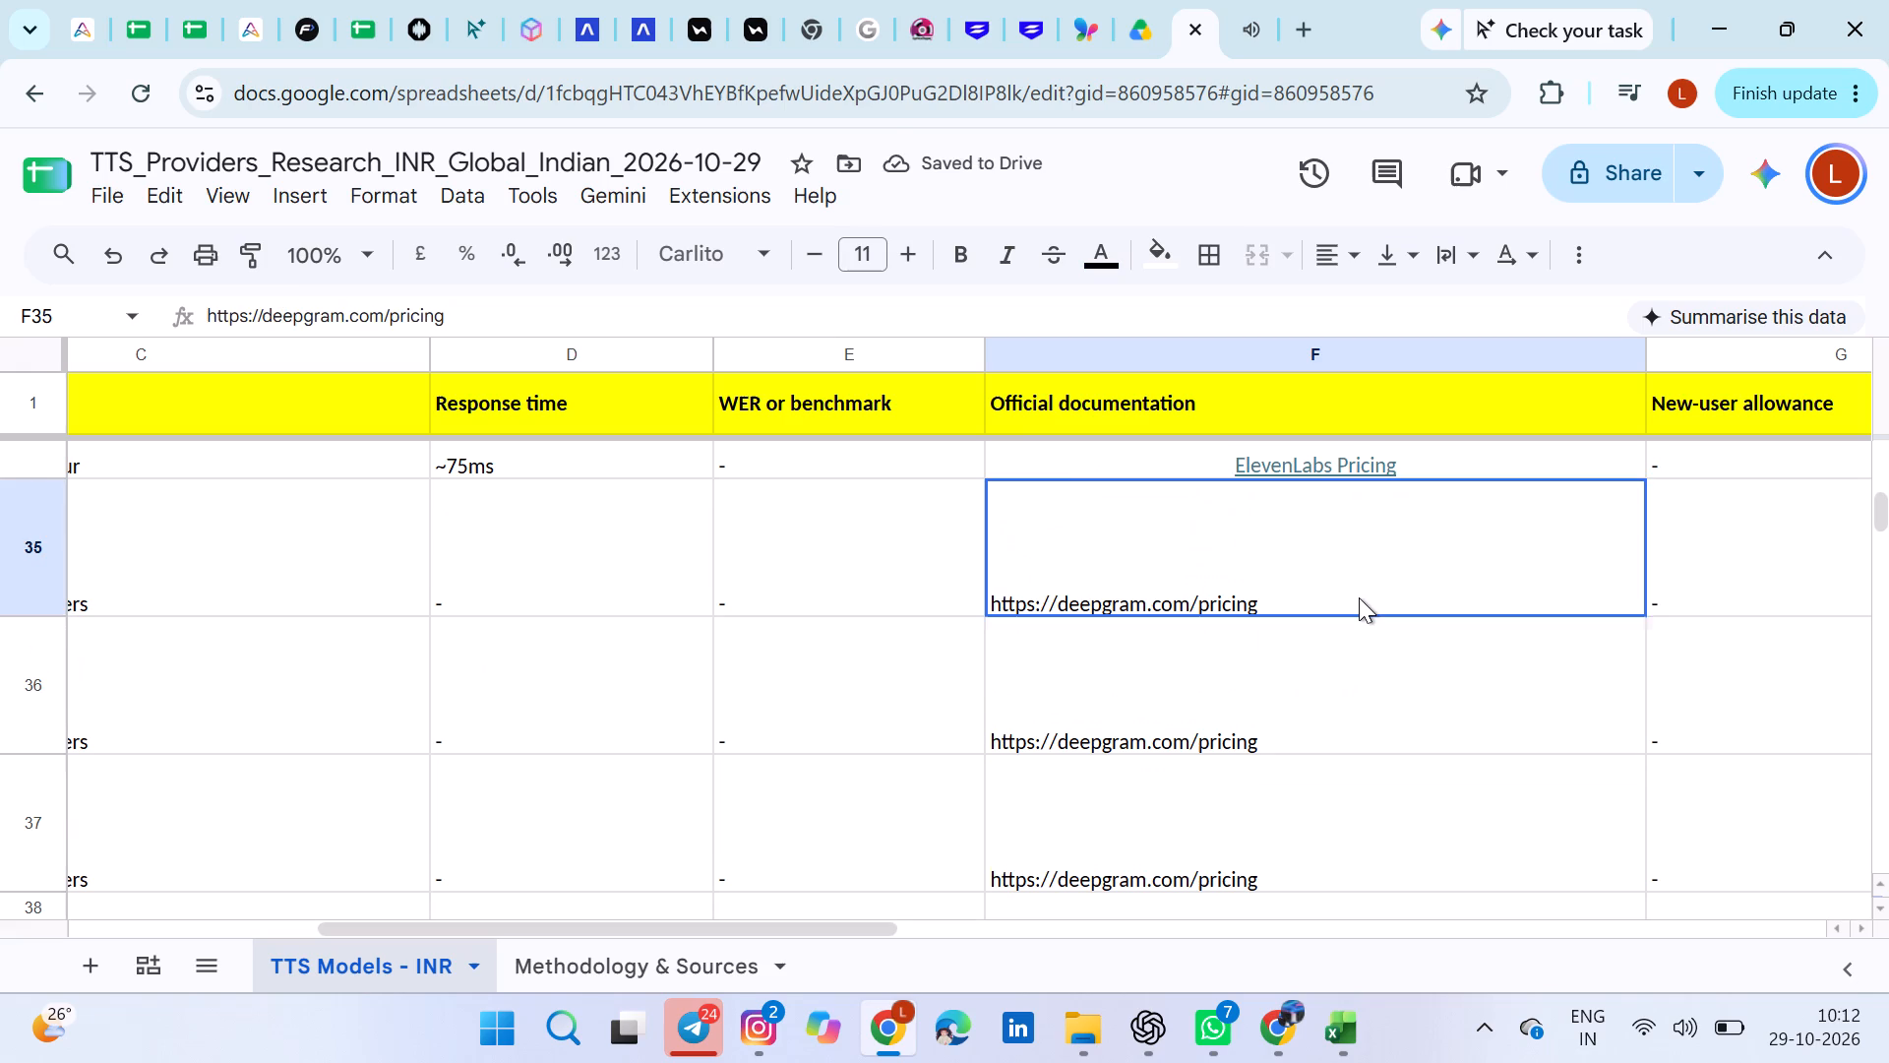
{"action": "key", "text": "ctrl+a"}
{"action": "key", "text": "ctrl+c"}
{"action": "key", "text": "BackSpace"}
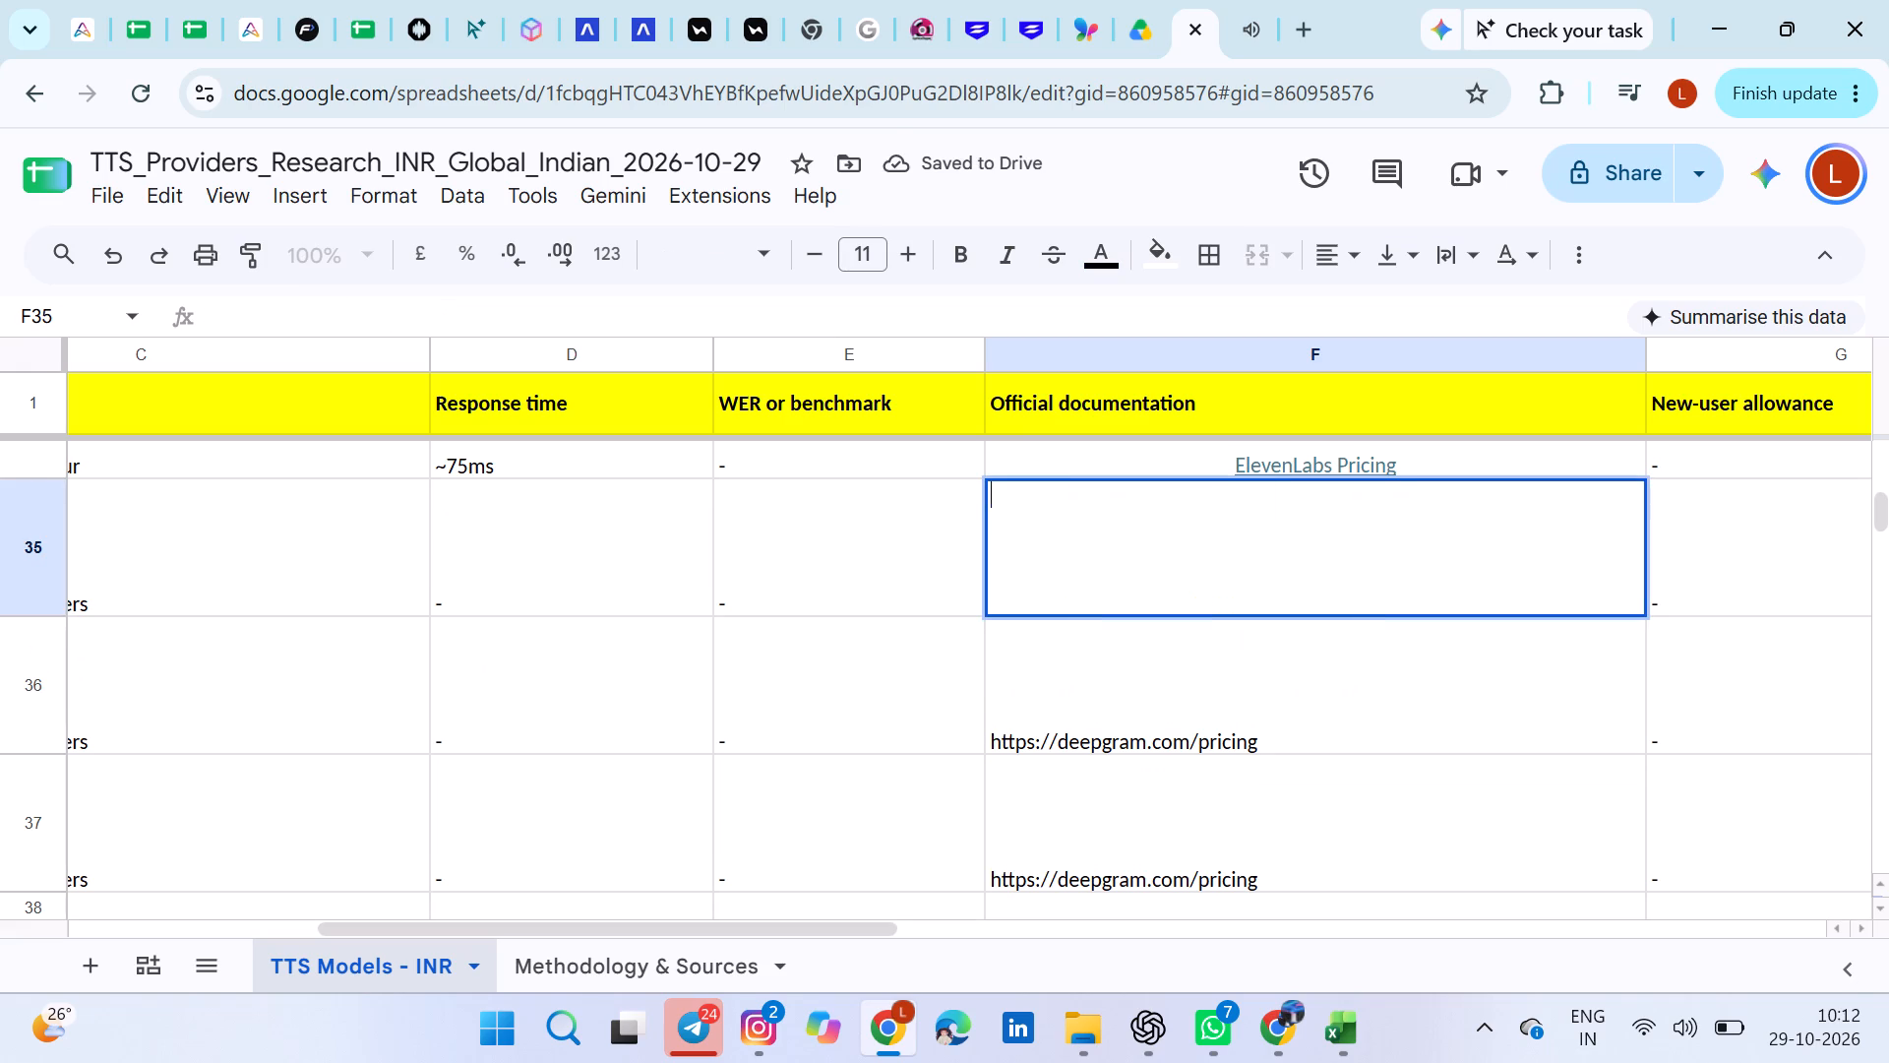
{"action": "key", "text": "ctrl+v"}
{"action": "key", "text": "Return"}
Change the F35 link's display text to "Deepgram Pricing" and centre it horizontally.
{"action": "double_click", "coordinate": [1356, 564]}
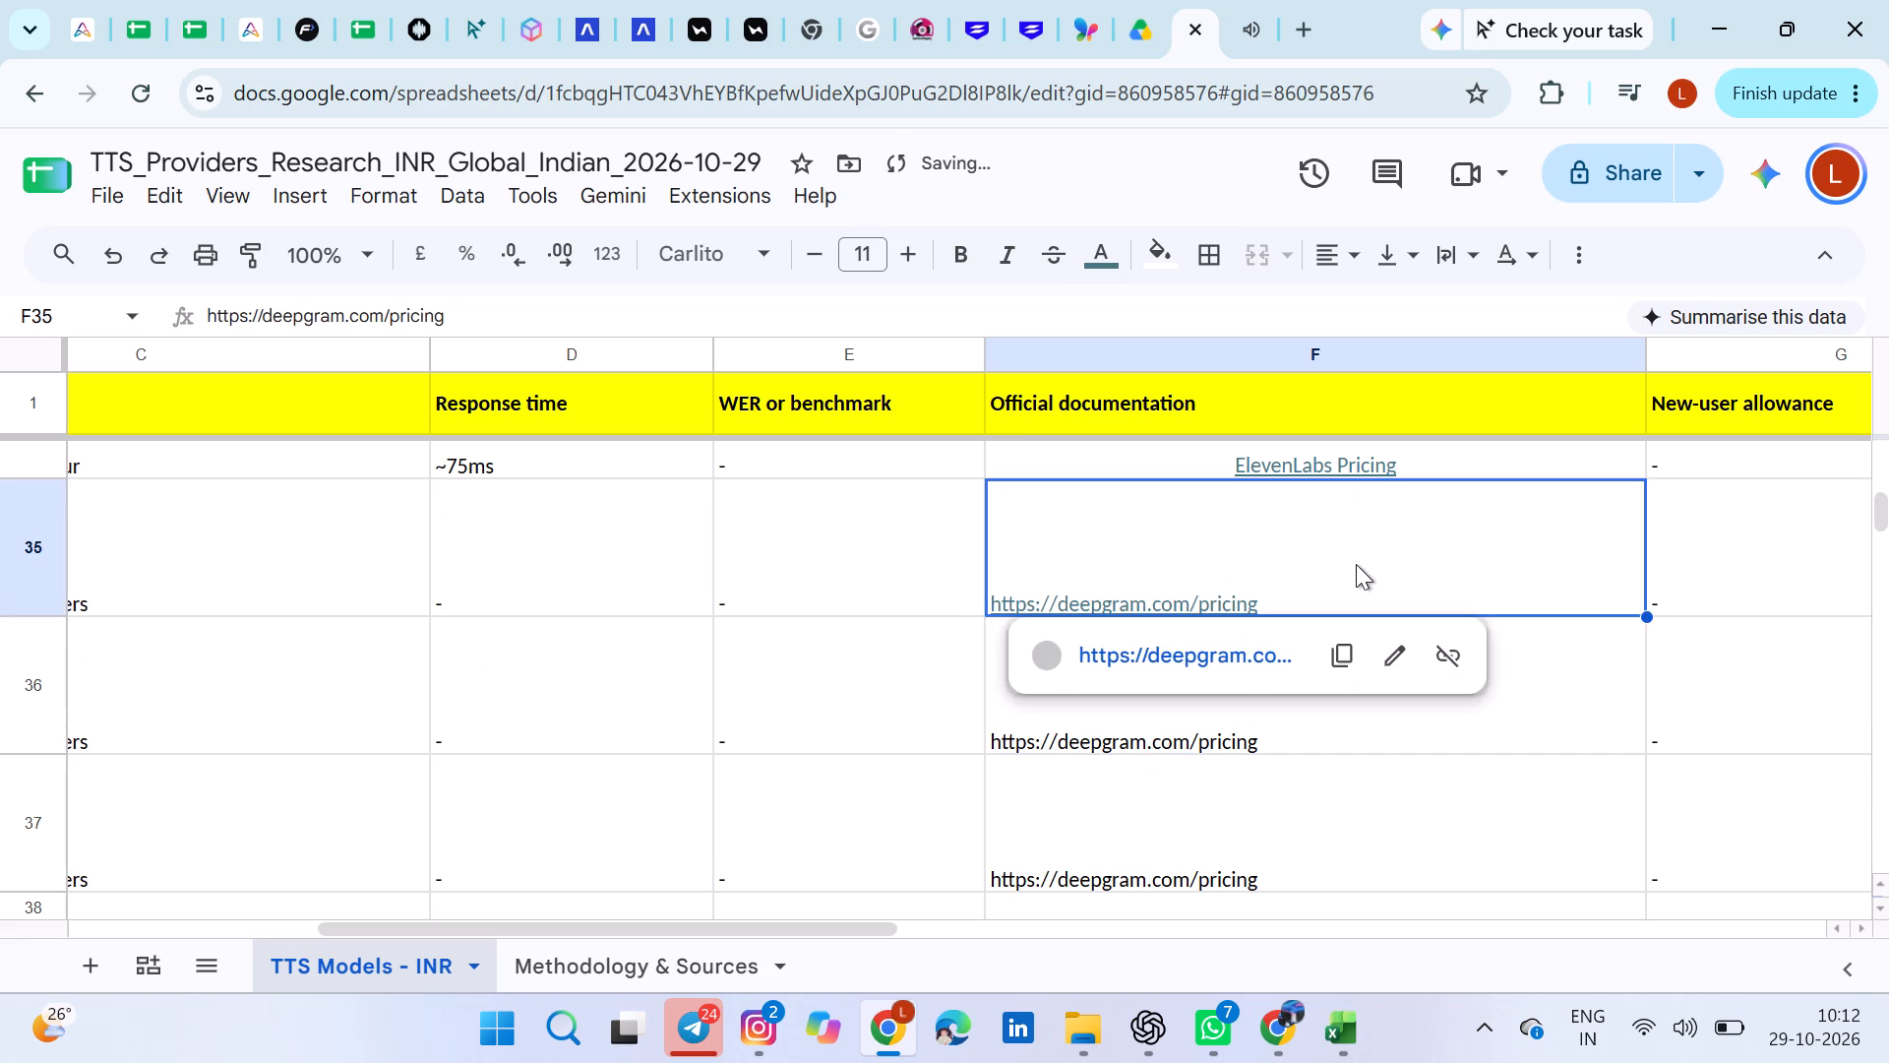
{"action": "left_click", "coordinate": [1360, 563]}
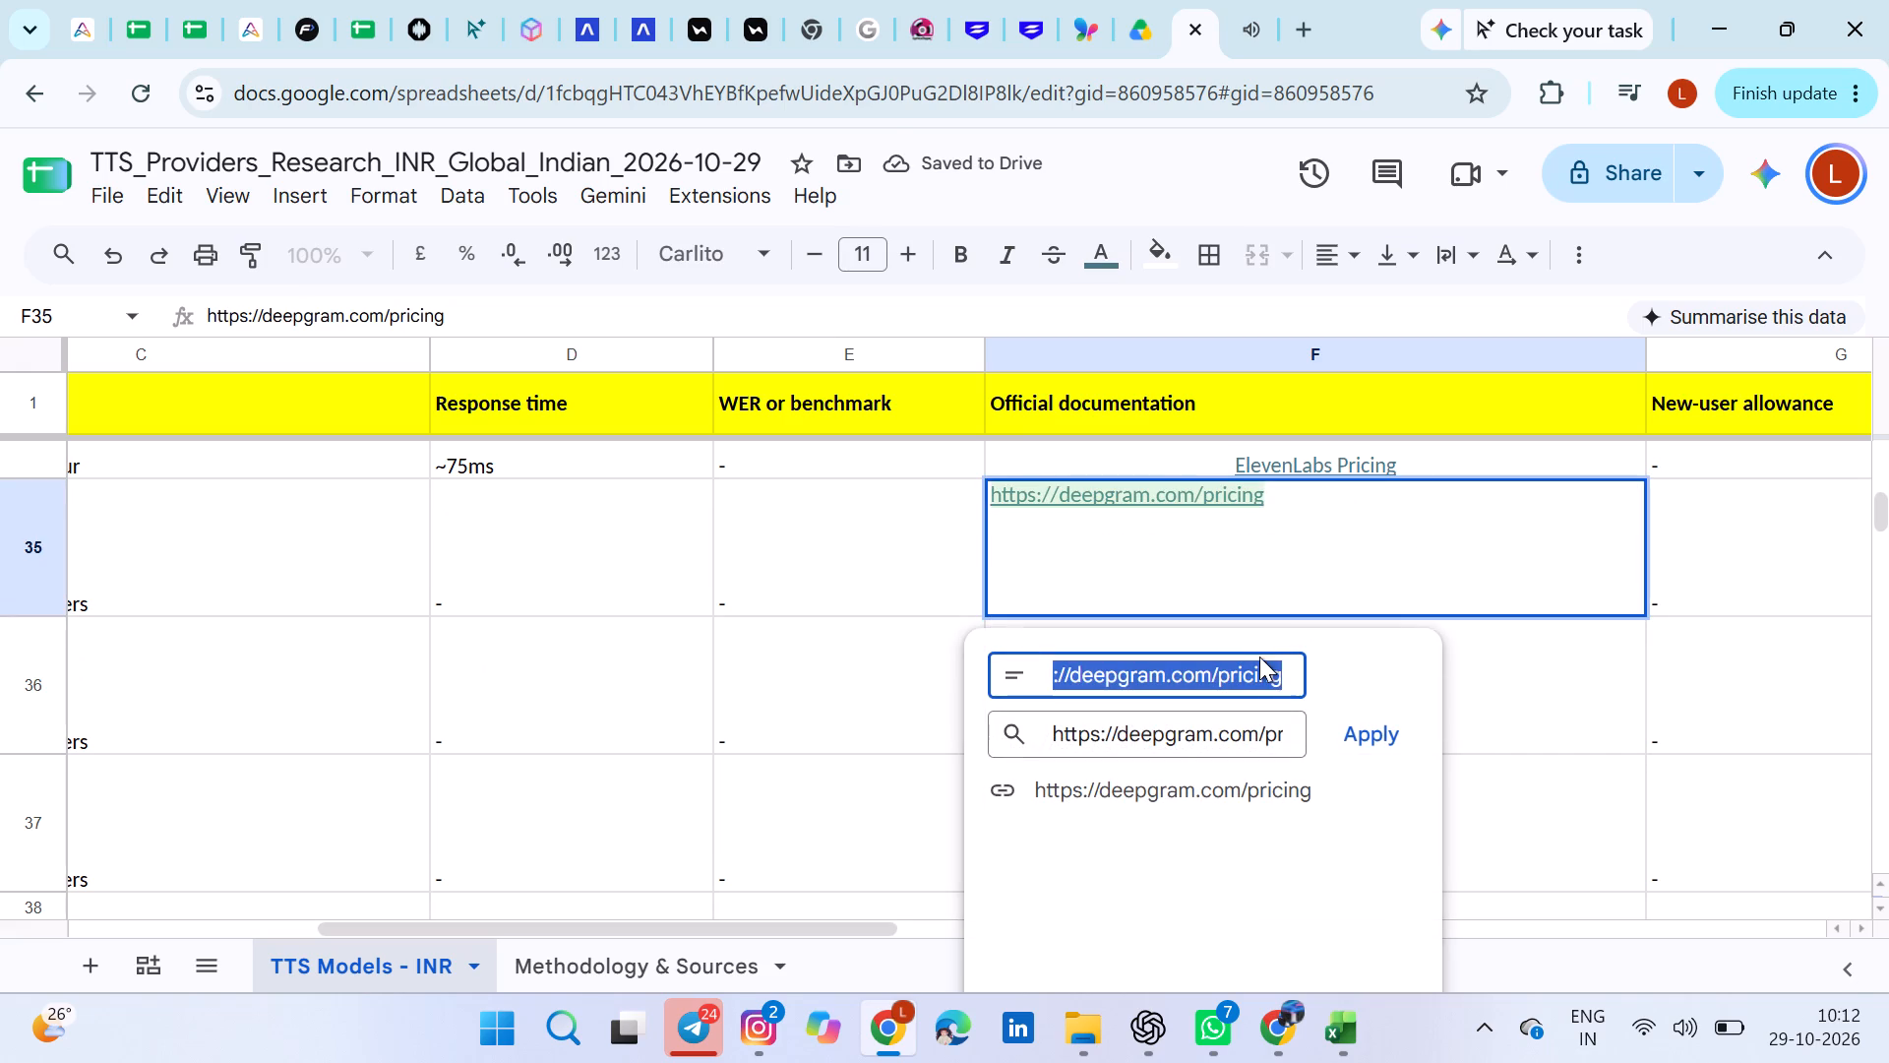
{"action": "type", "text": "Deep"}
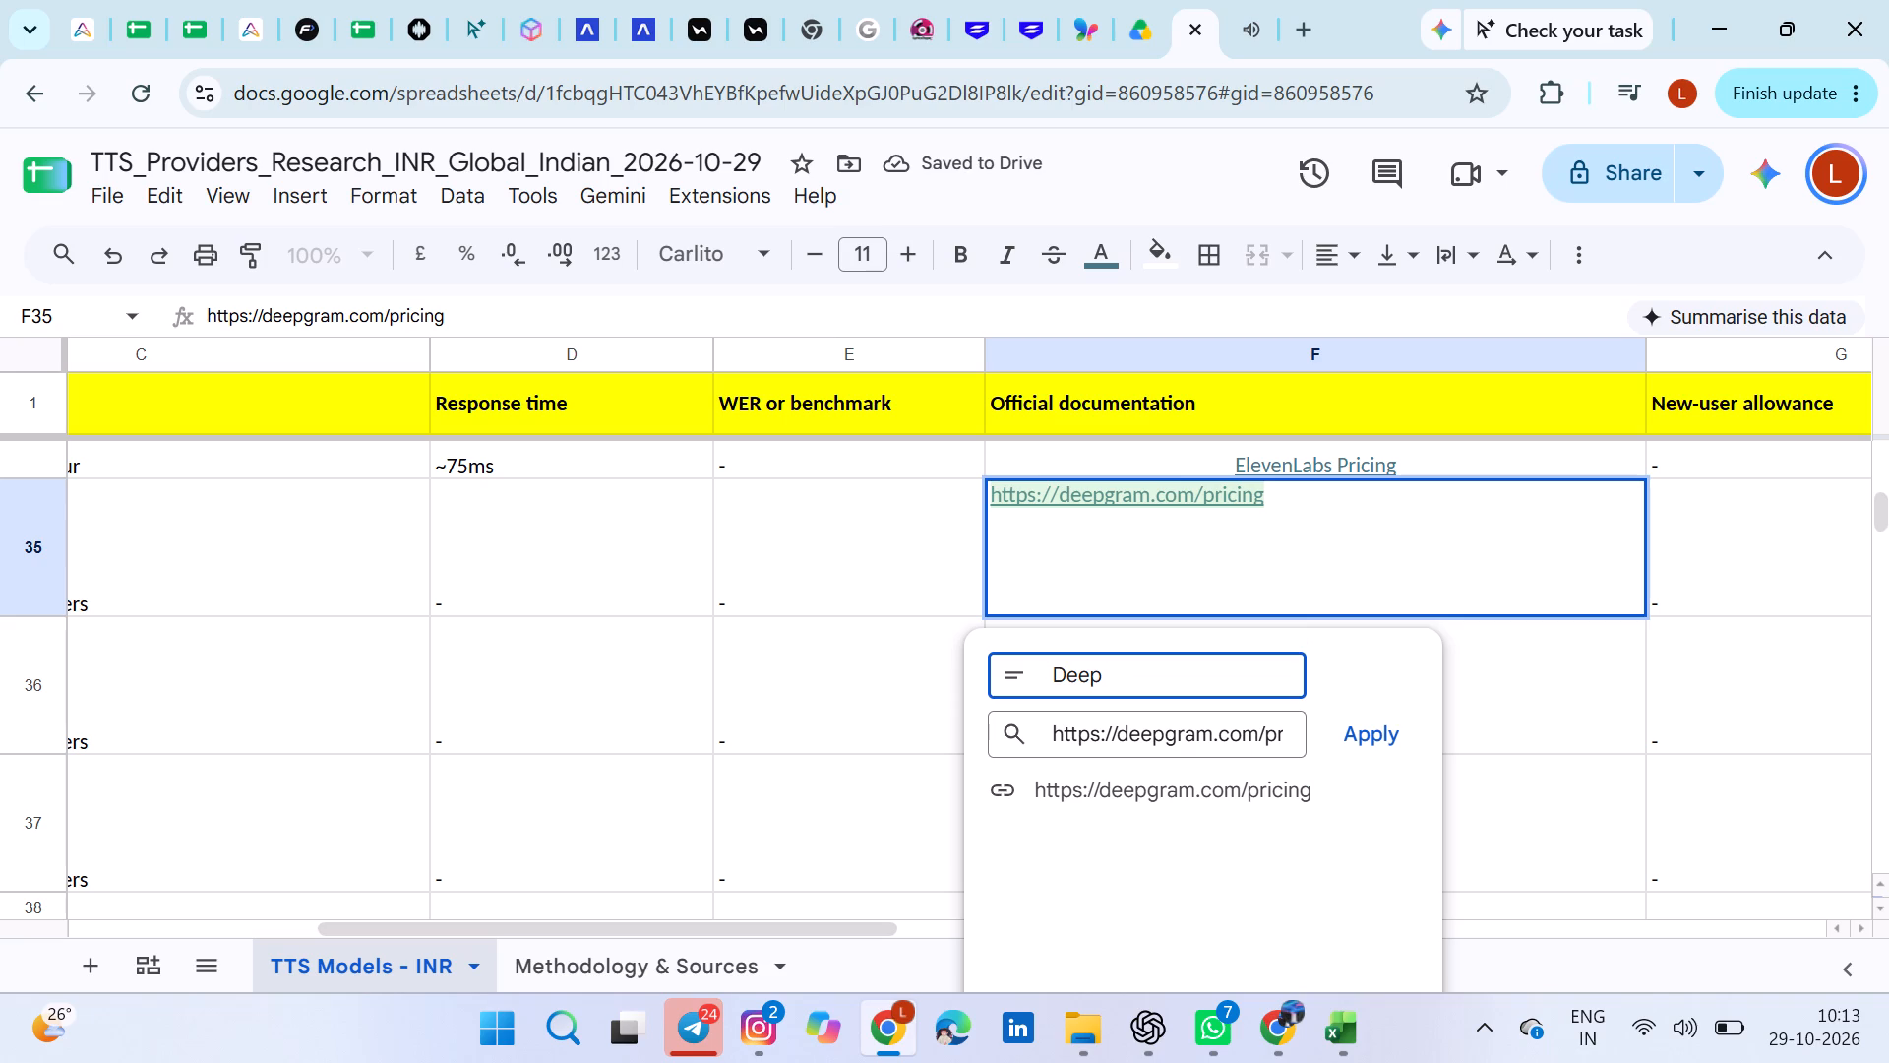
{"action": "type", "text": "gram"}
{"action": "key", "text": "space"}
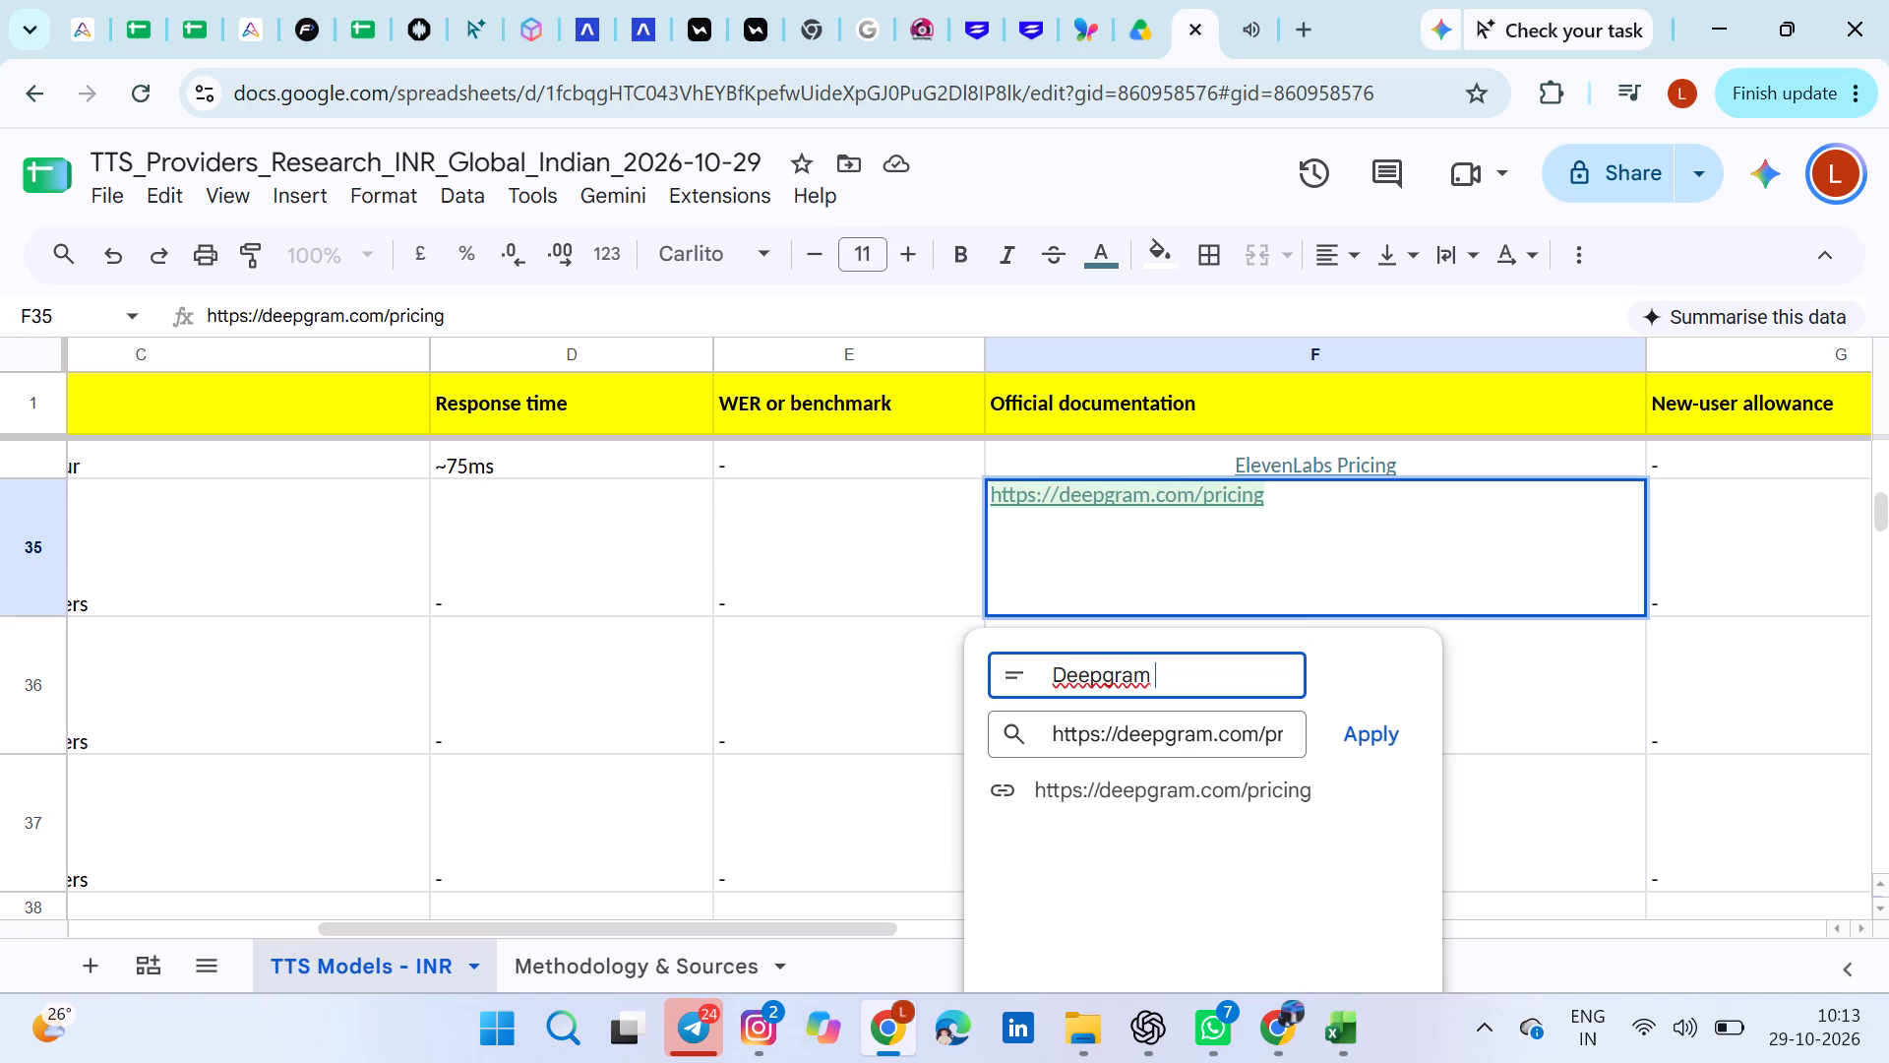
{"action": "type", "text": "Pricing"}
{"action": "key", "text": "Return"}
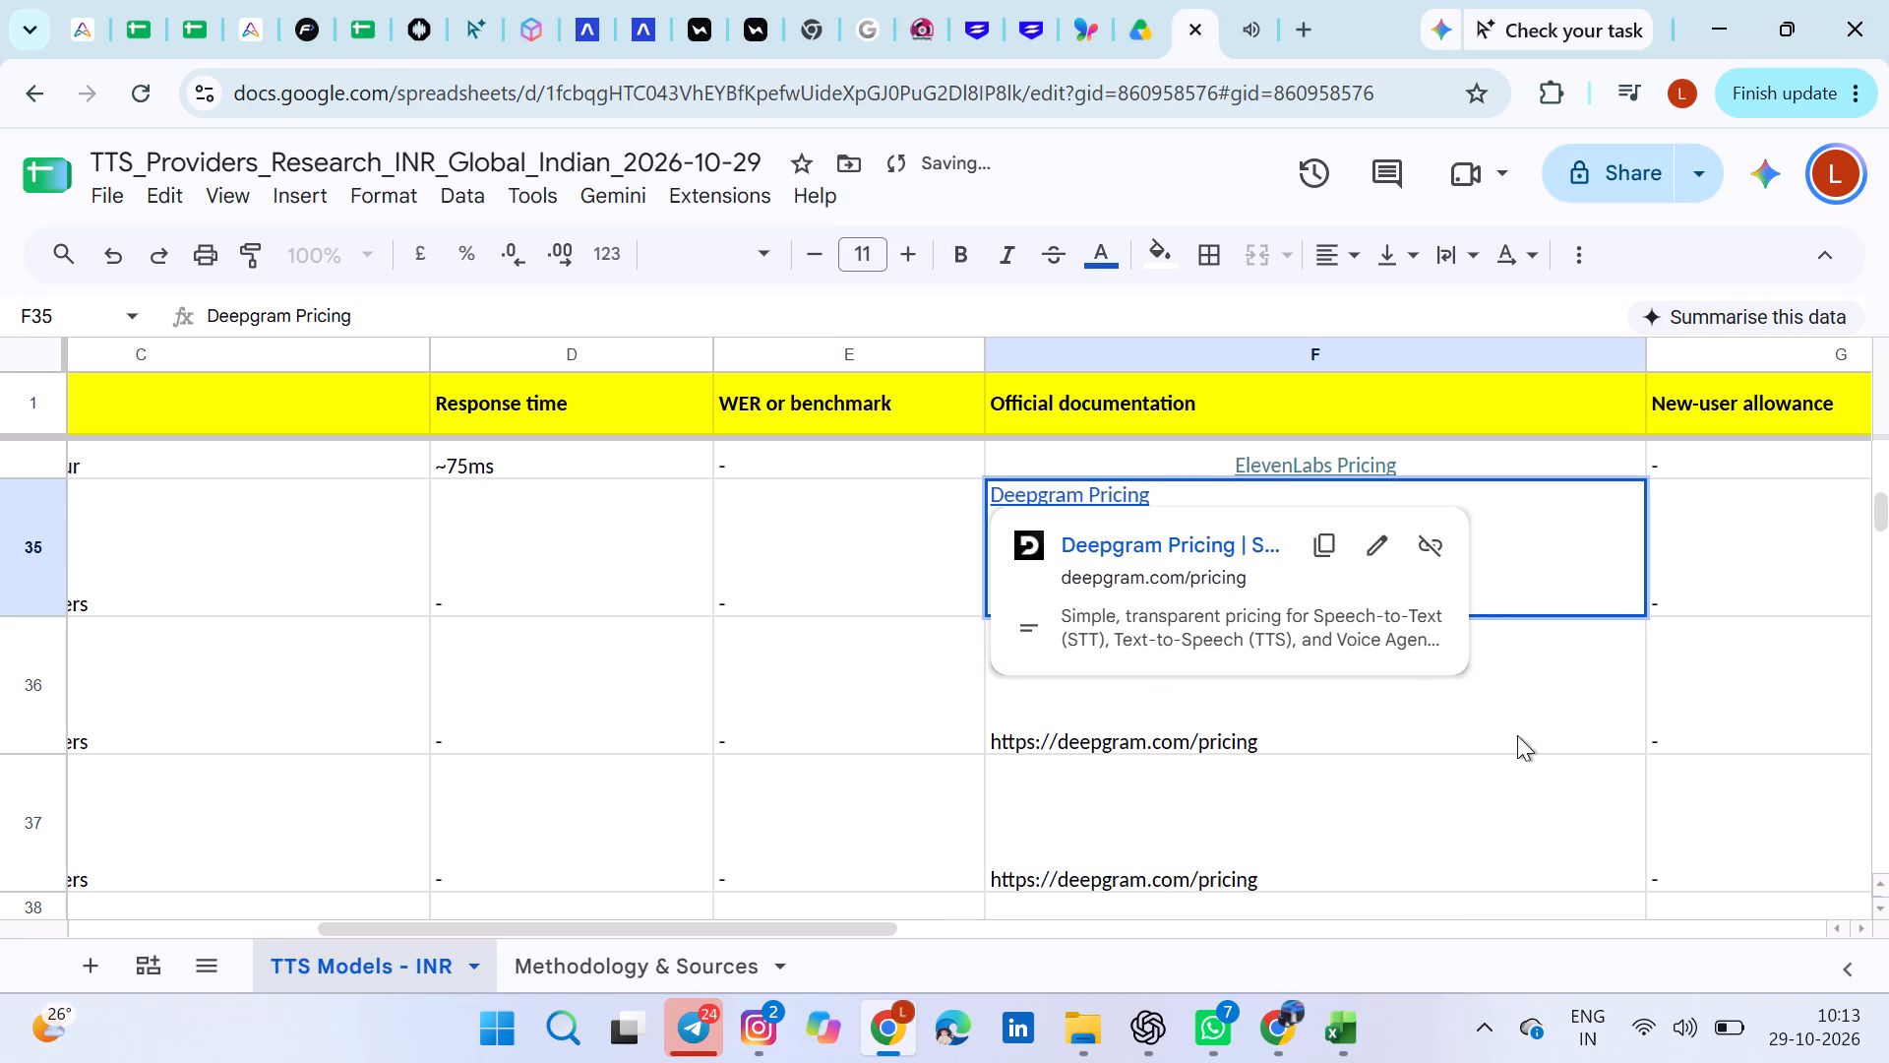
{"action": "key", "text": "ctrl+a"}
{"action": "left_click", "coordinate": [1317, 249]}
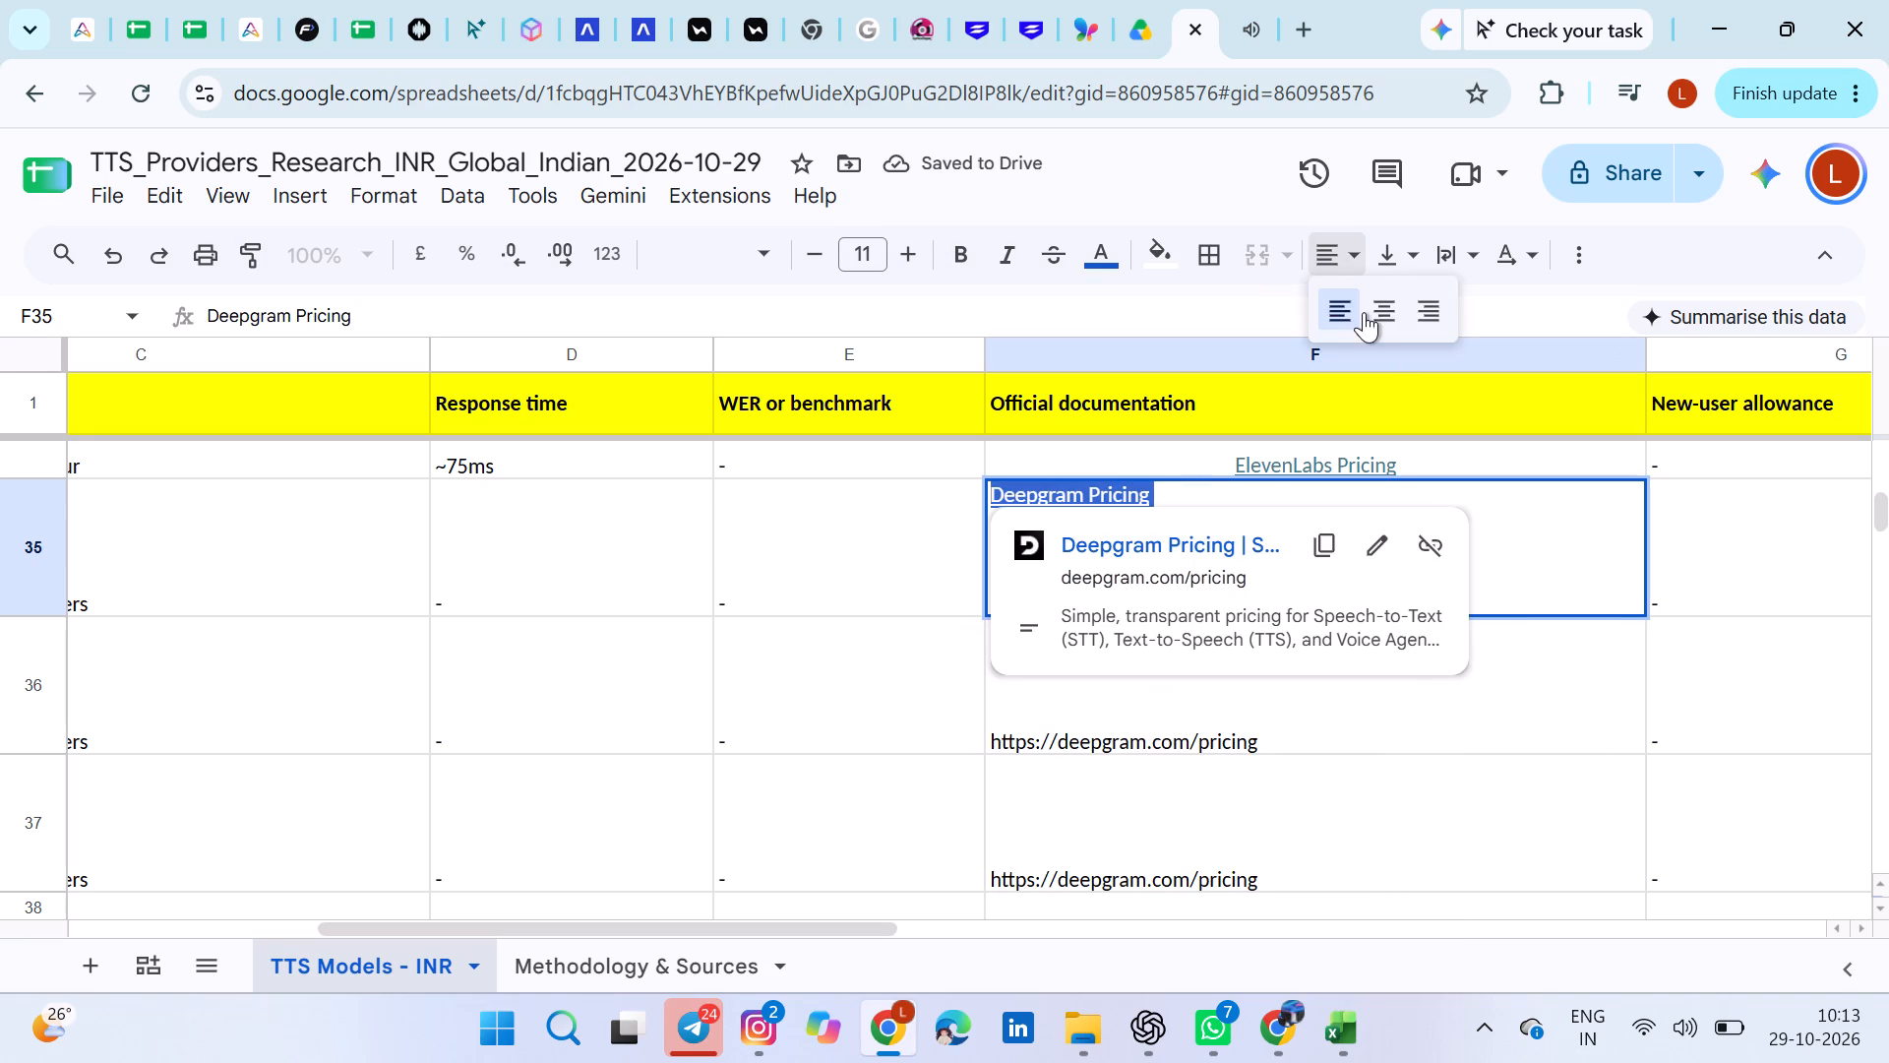
{"action": "left_click", "coordinate": [1366, 315]}
Fill the Deepgram Pricing link from F35 down through F37 and merge F35:F37 into one cell.
{"action": "scroll", "coordinate": [1559, 600], "scroll_direction": "down", "scroll_amount": 1}
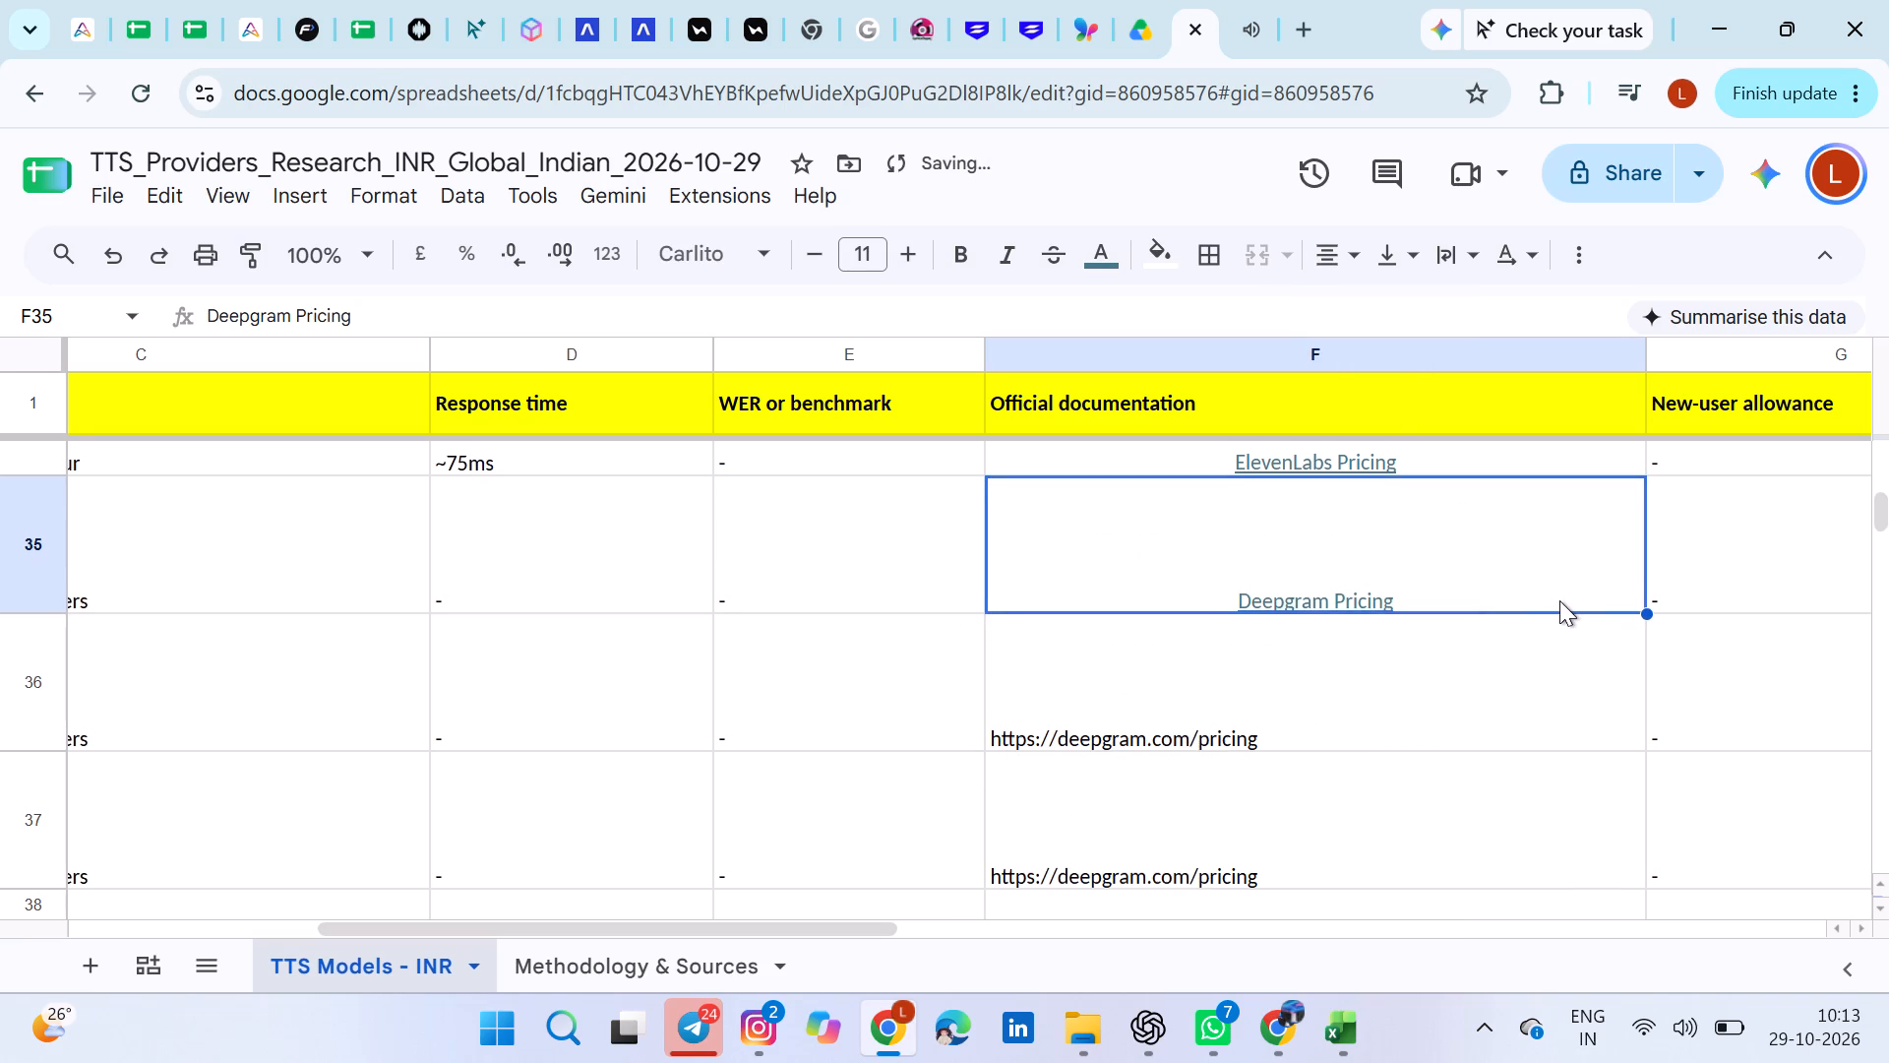
{"action": "scroll", "coordinate": [1559, 600], "scroll_direction": "down", "scroll_amount": 1}
{"action": "left_click_drag", "start_coordinate": [1641, 587], "coordinate": [1641, 844]}
{"action": "left_click", "coordinate": [1266, 270]}
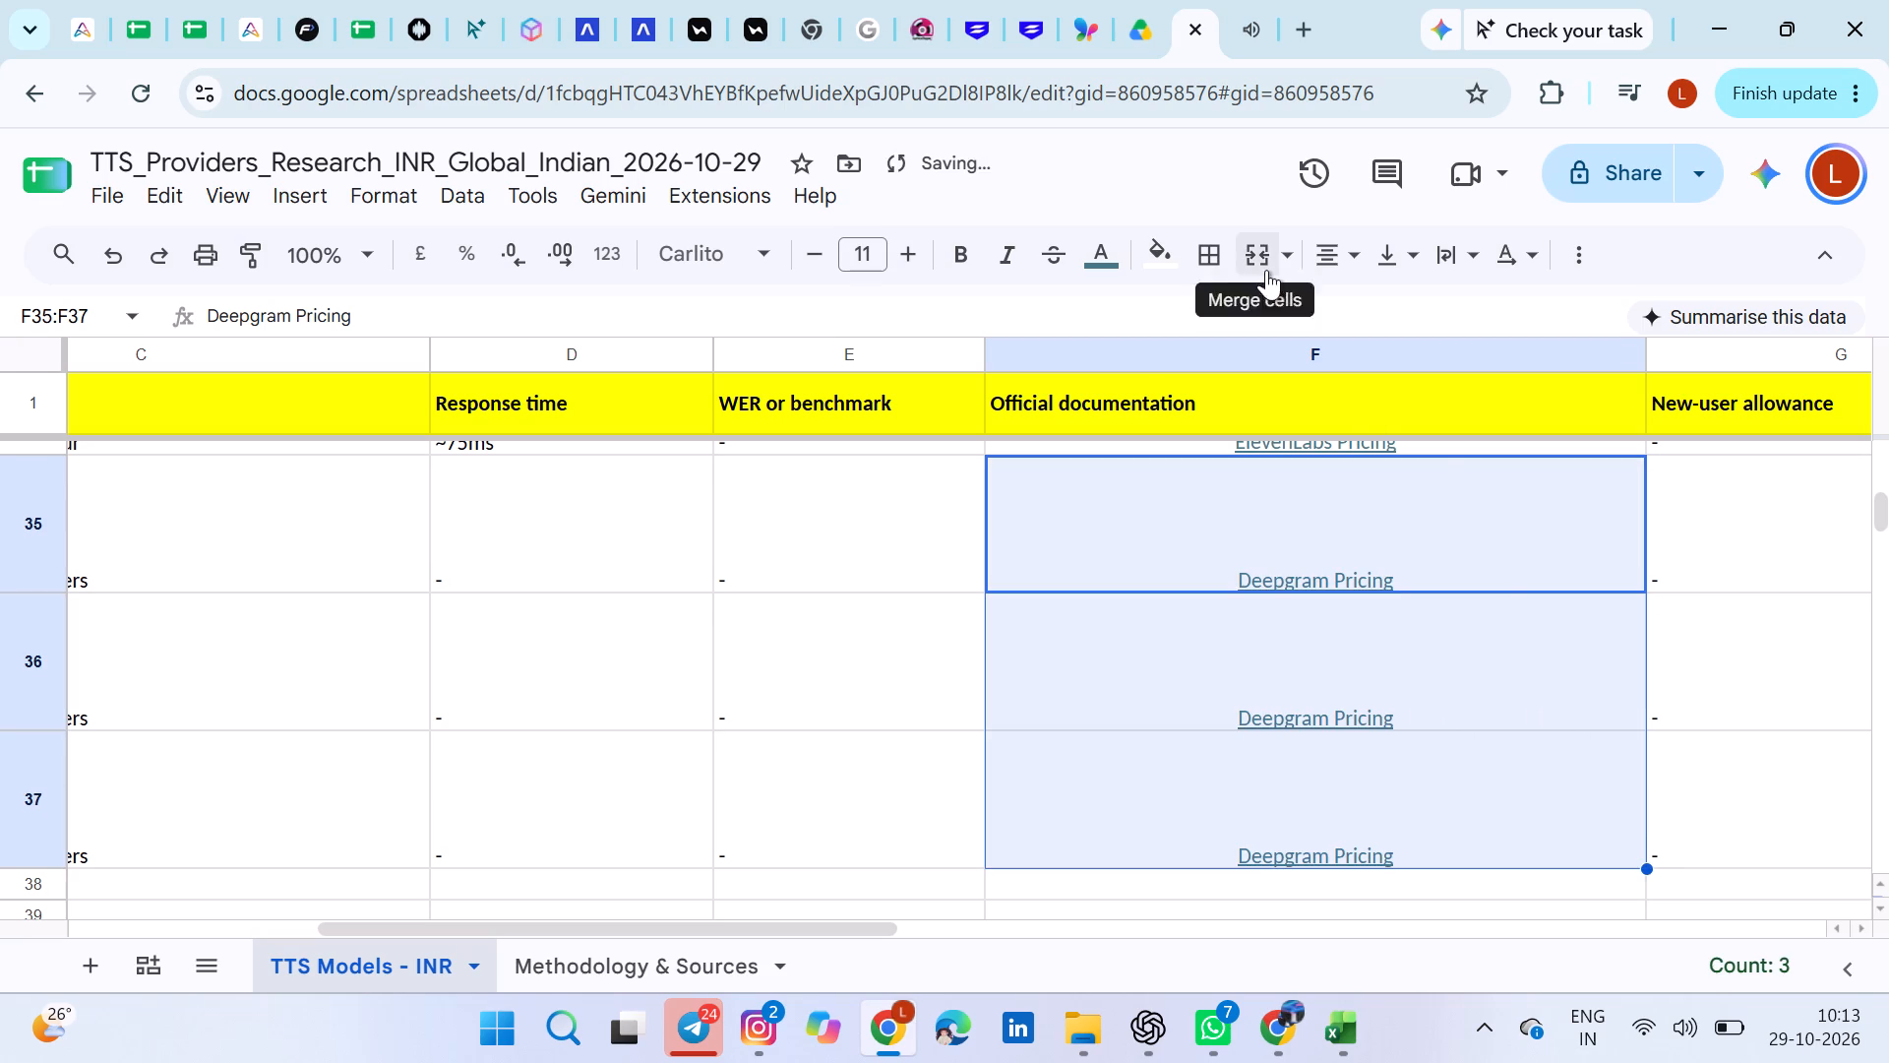
{"action": "left_click", "coordinate": [1264, 696]}
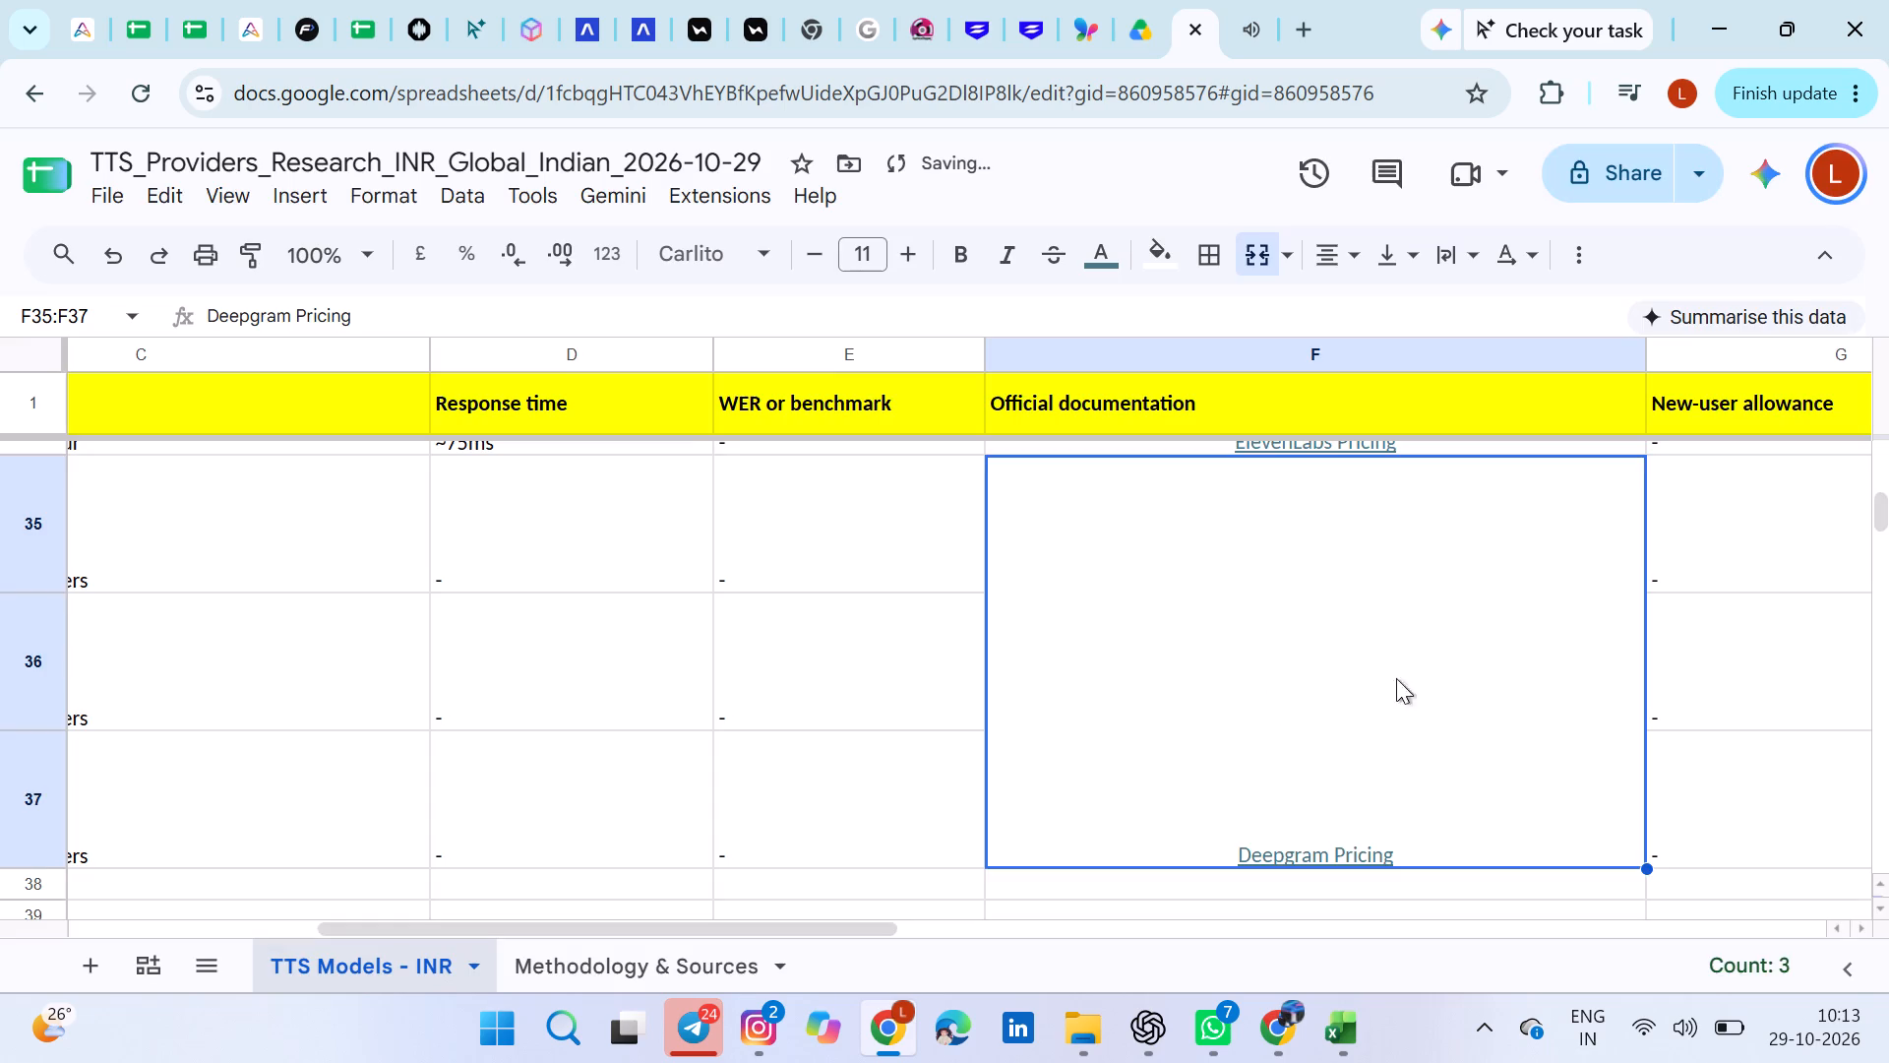
Review the Official documentation, New-user allowance and Languages columns across all provider rows.
{"action": "scroll", "coordinate": [1496, 661], "scroll_direction": "down", "scroll_amount": 2}
{"action": "scroll", "coordinate": [1496, 661], "scroll_direction": "up", "scroll_amount": 2}
{"action": "scroll", "coordinate": [1496, 661], "scroll_direction": "left", "scroll_amount": 1}
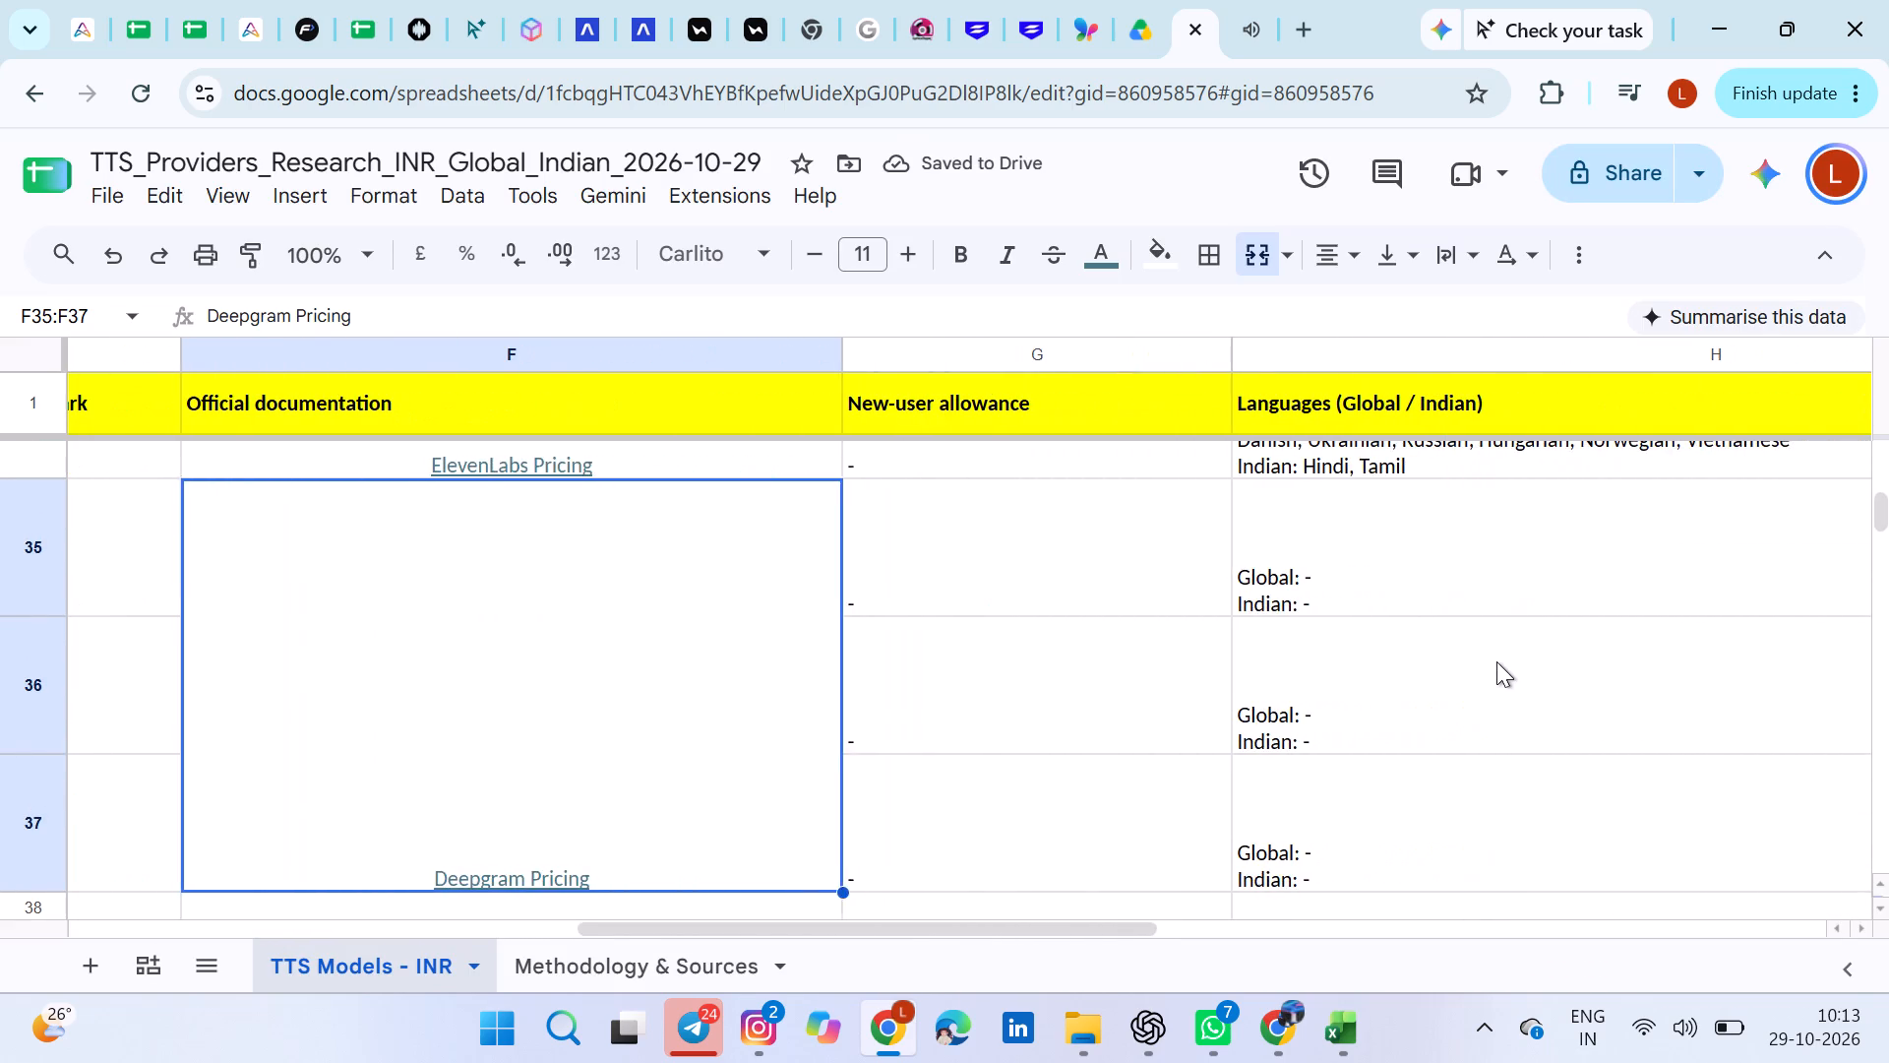
{"action": "scroll", "coordinate": [1496, 661], "scroll_direction": "up", "scroll_amount": 2}
{"action": "scroll", "coordinate": [1496, 661], "scroll_direction": "down", "scroll_amount": 1}
{"action": "scroll", "coordinate": [1496, 661], "scroll_direction": "up", "scroll_amount": 2}
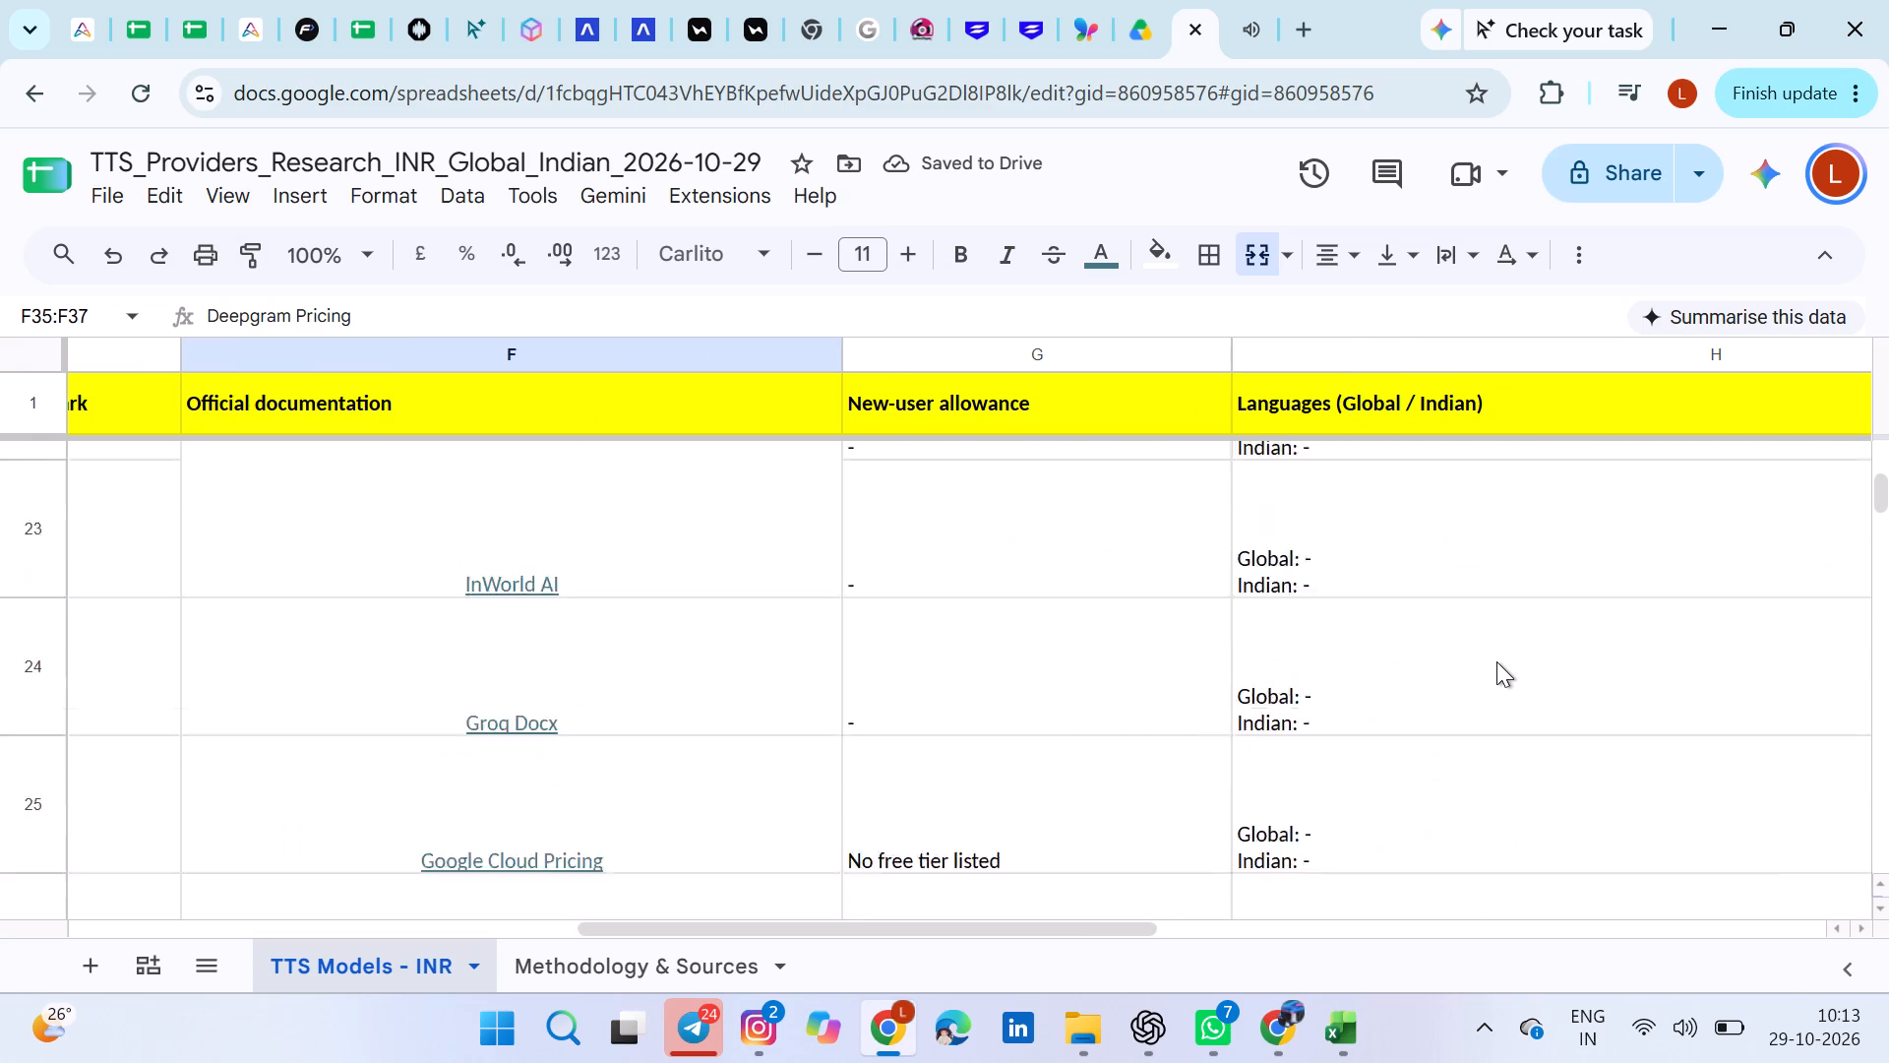
{"action": "scroll", "coordinate": [1496, 661], "scroll_direction": "up", "scroll_amount": 5}
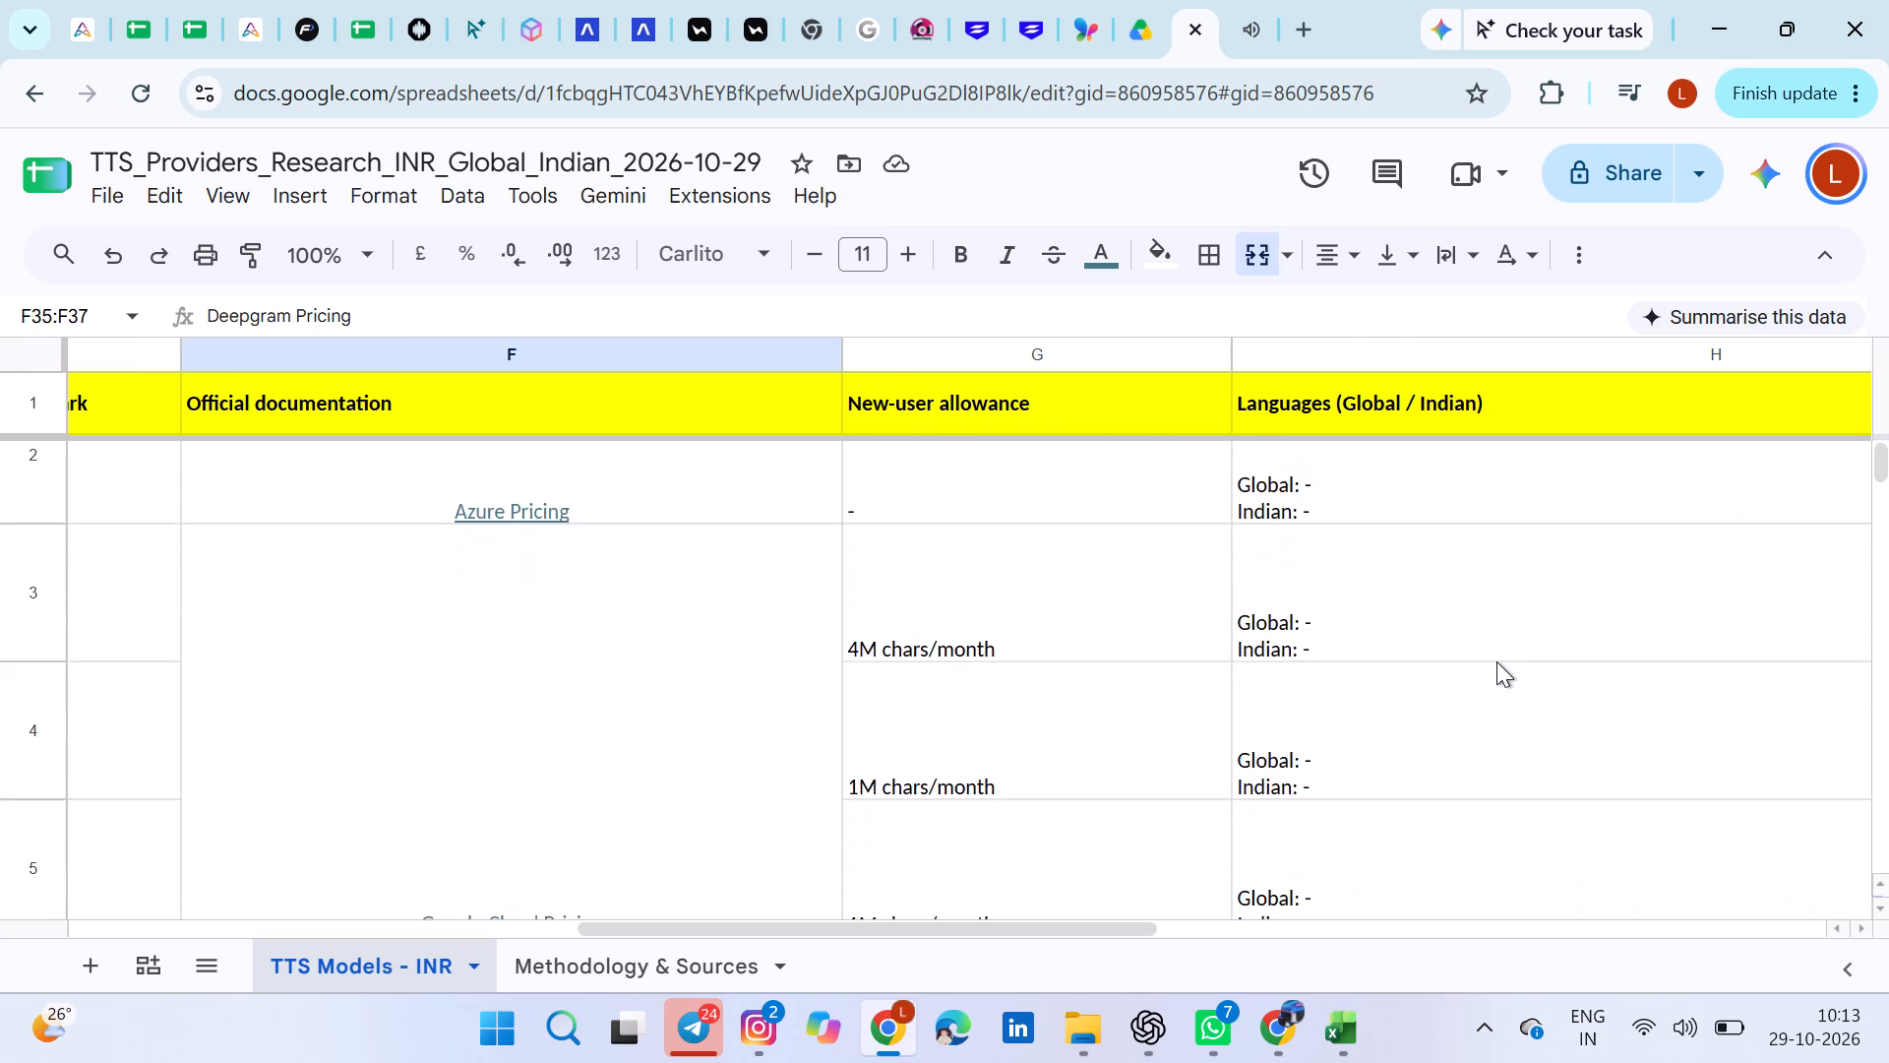
{"action": "scroll", "coordinate": [1496, 661], "scroll_direction": "down", "scroll_amount": 5}
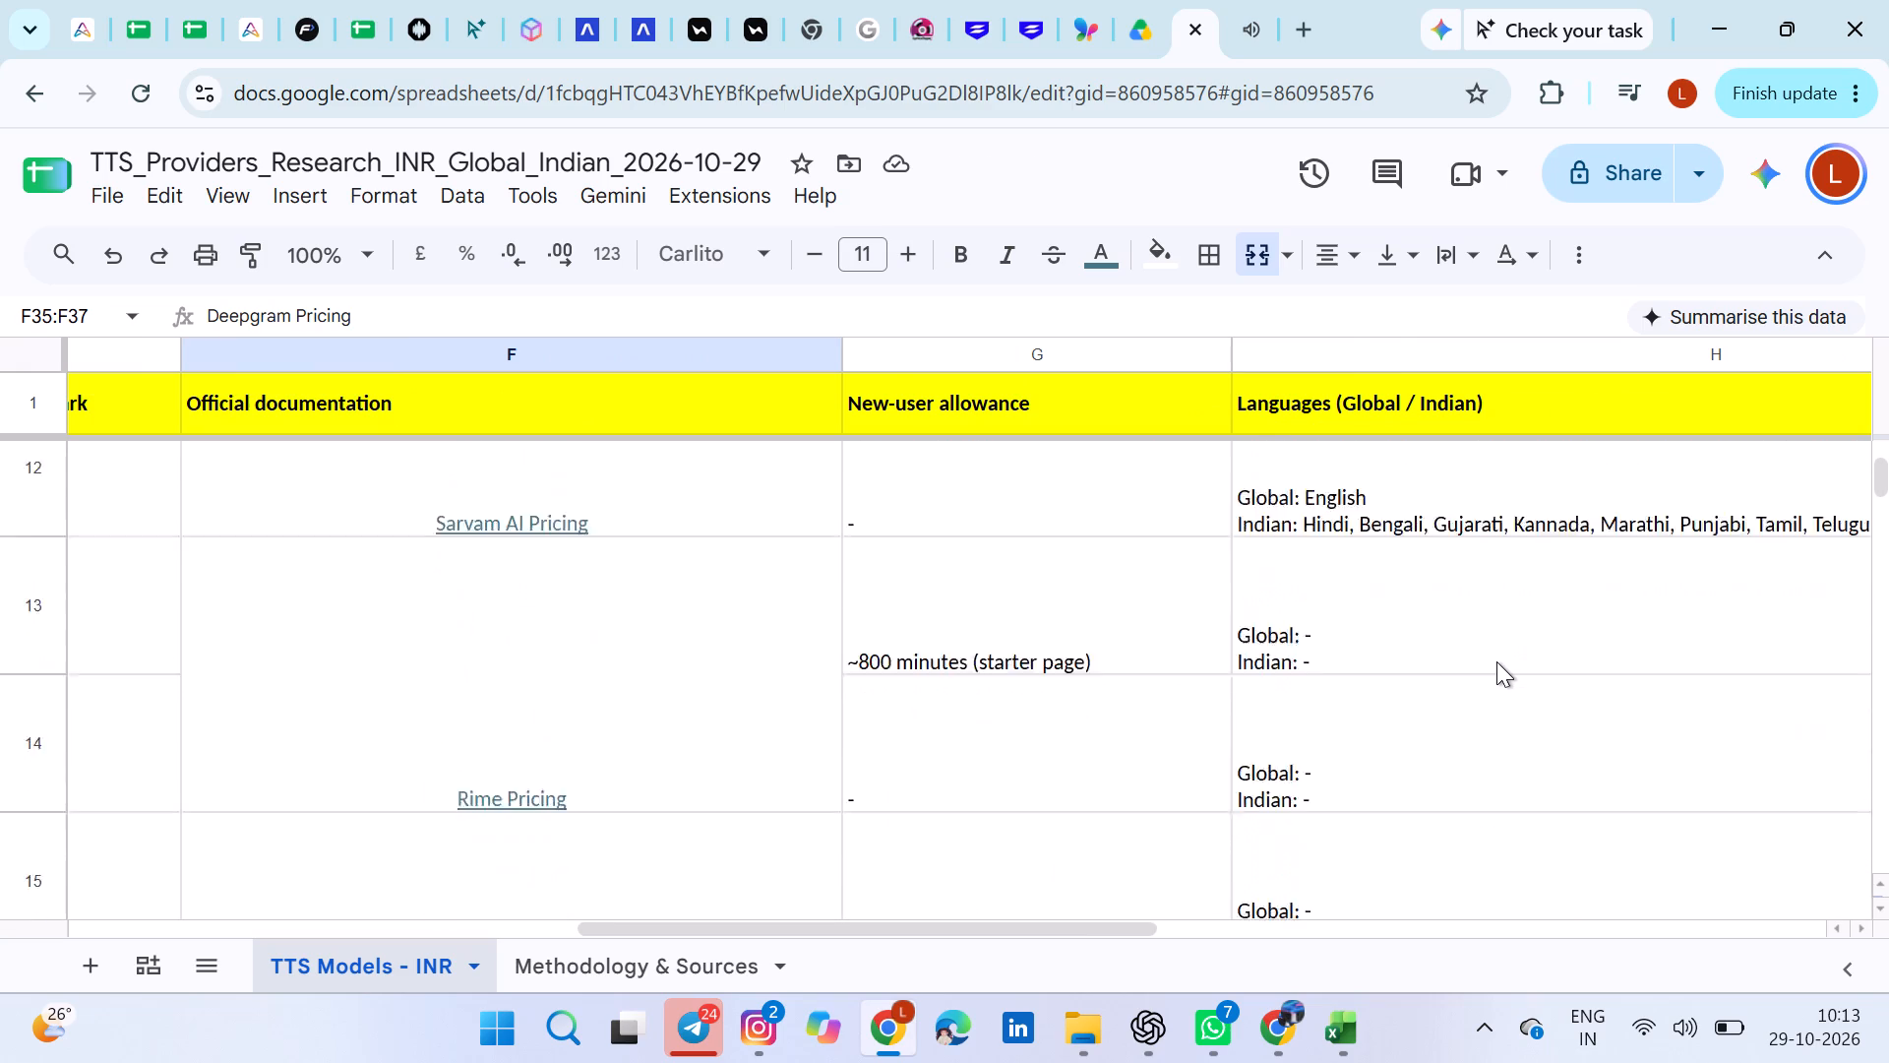
{"action": "scroll", "coordinate": [1496, 661], "scroll_direction": "down", "scroll_amount": 5}
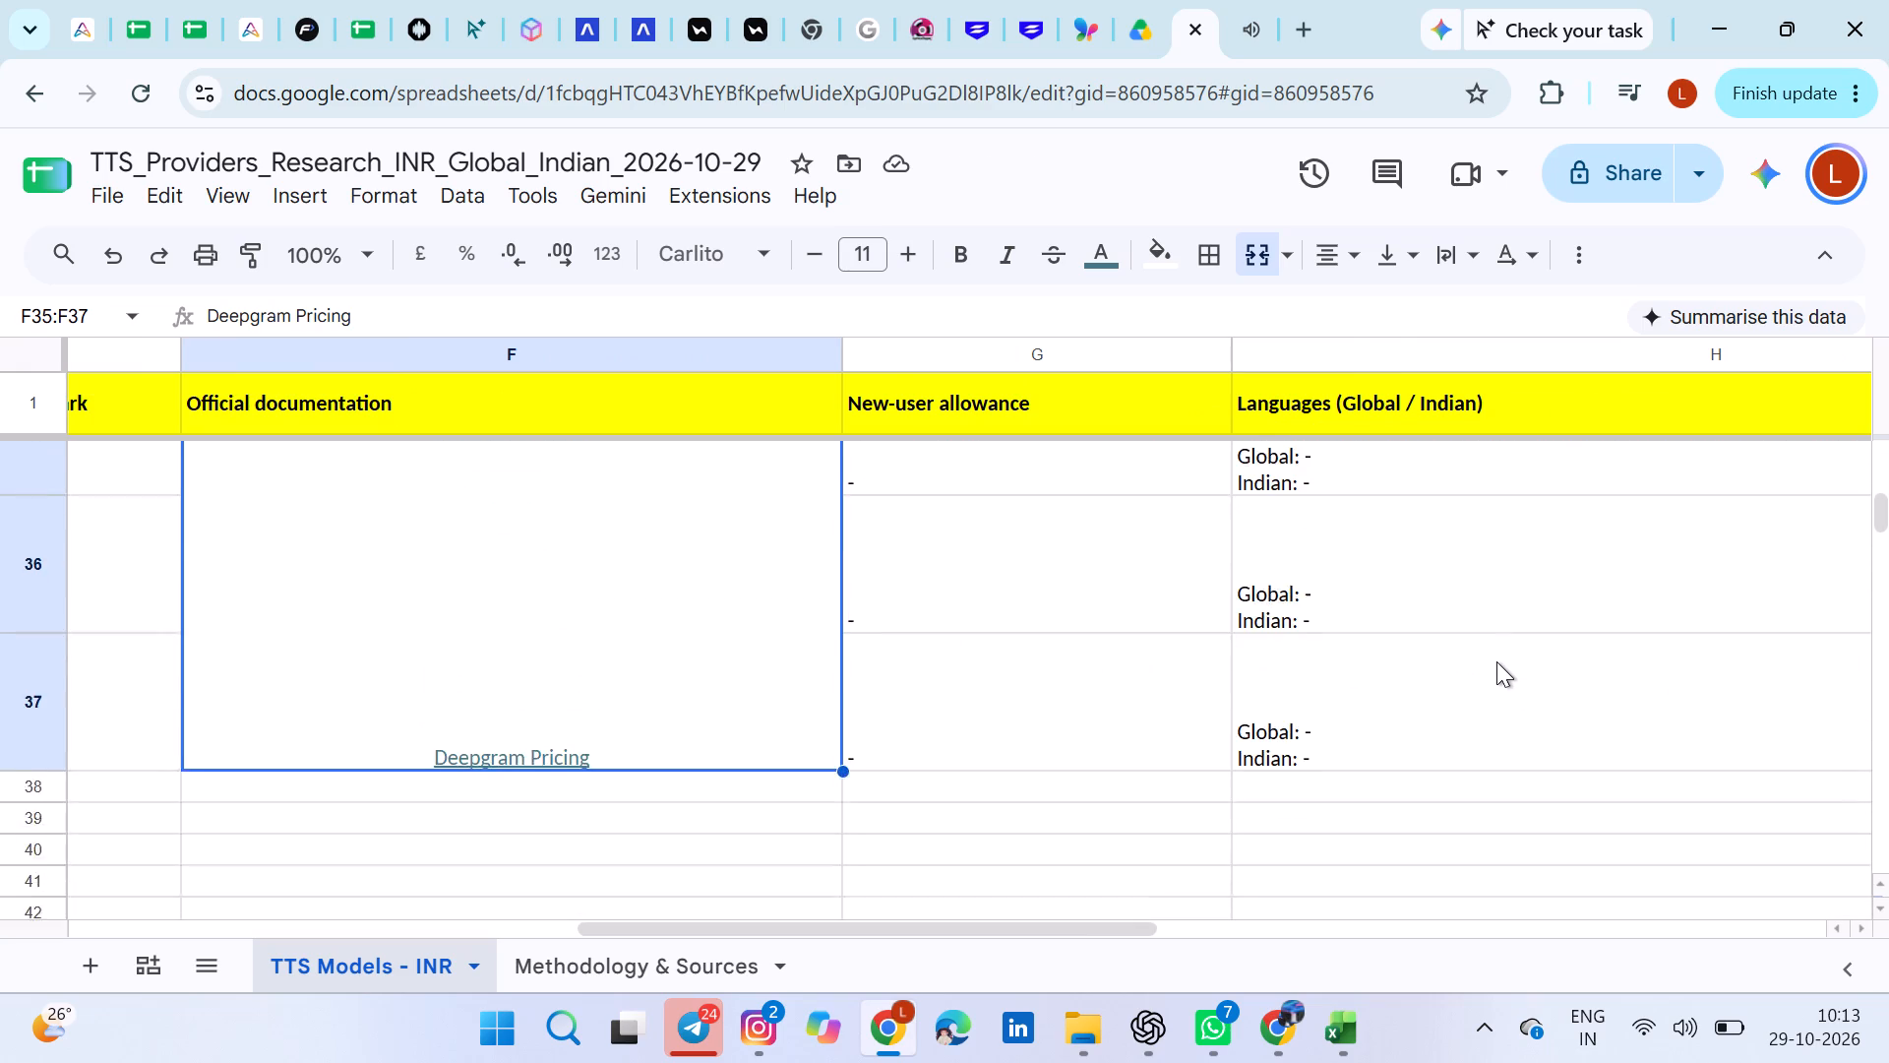
{"action": "scroll", "coordinate": [1496, 661], "scroll_direction": "down", "scroll_amount": 1}
{"action": "scroll", "coordinate": [1496, 661], "scroll_direction": "up", "scroll_amount": 2}
{"action": "scroll", "coordinate": [1496, 661], "scroll_direction": "down", "scroll_amount": 1}
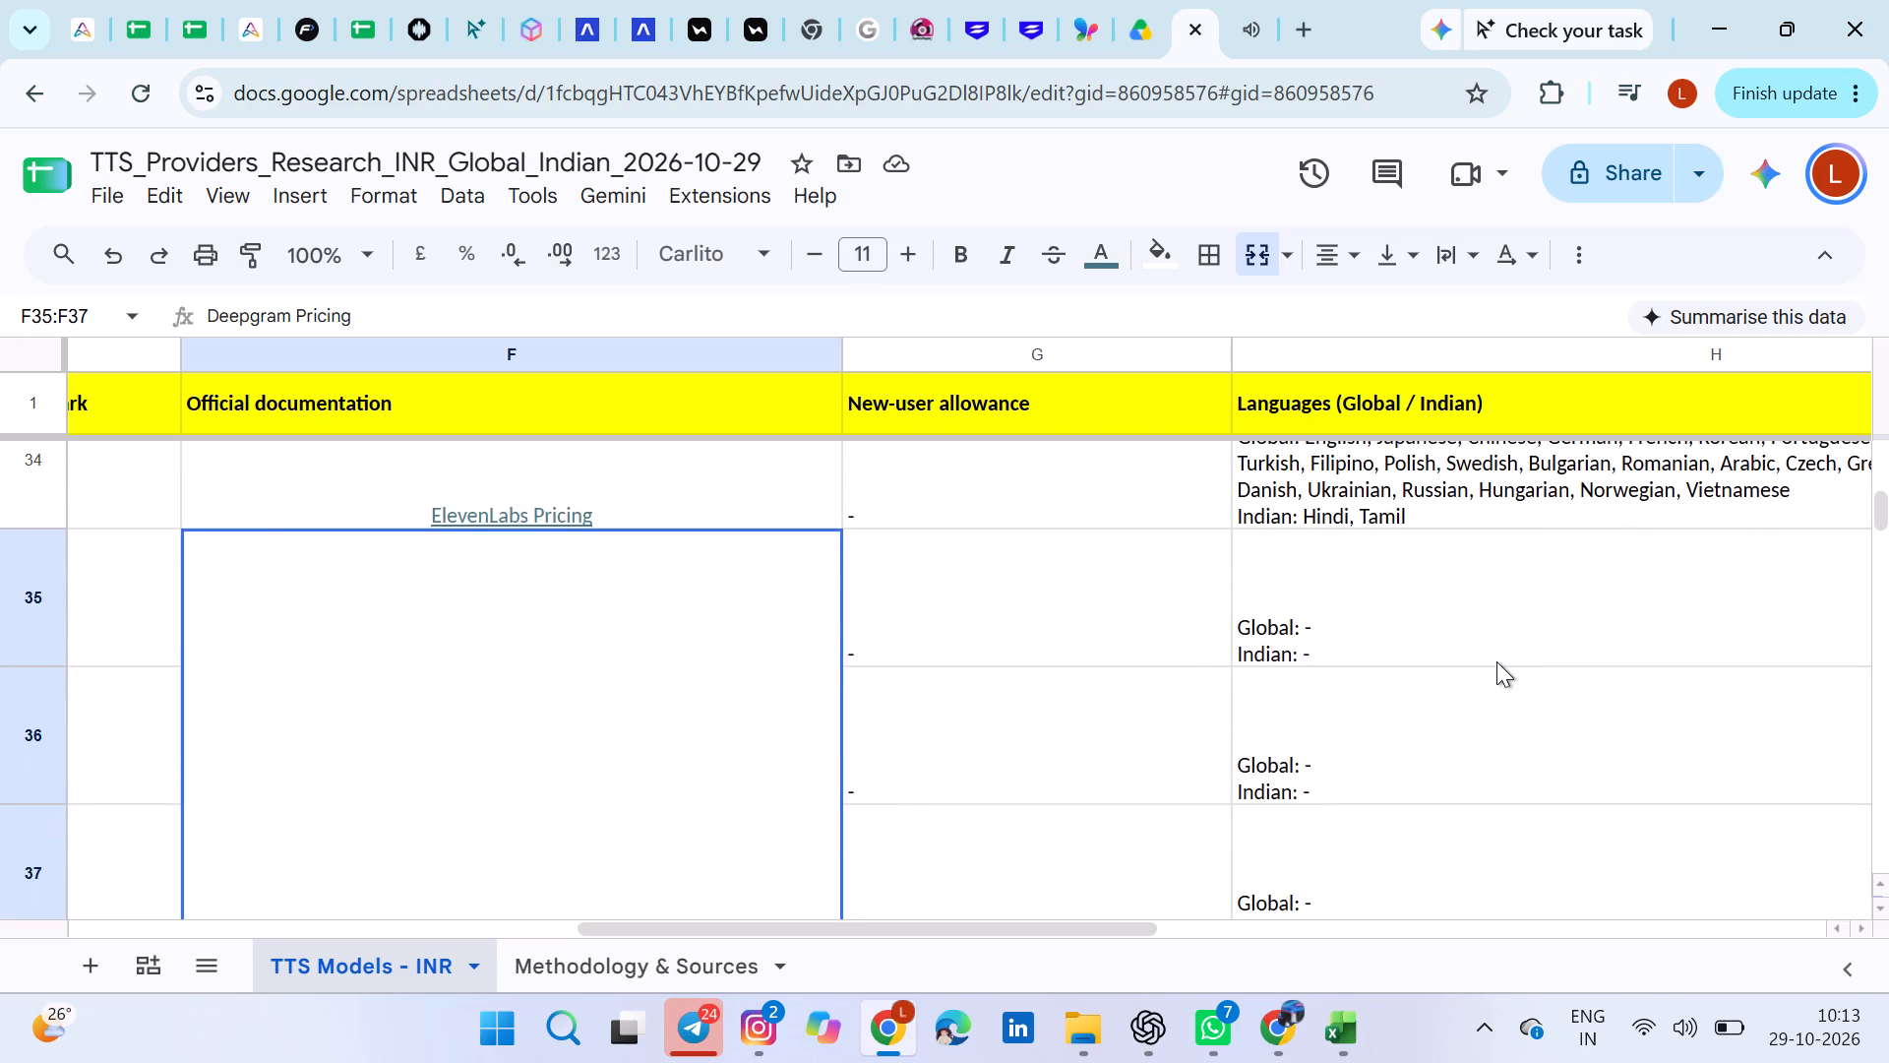
Replace the Global and Indian language lines in H35 with a single "-" and centre it horizontally.
{"action": "scroll", "coordinate": [1496, 661], "scroll_direction": "left", "scroll_amount": 2}
{"action": "left_click", "coordinate": [1186, 621]}
{"action": "double_click", "coordinate": [1186, 621]}
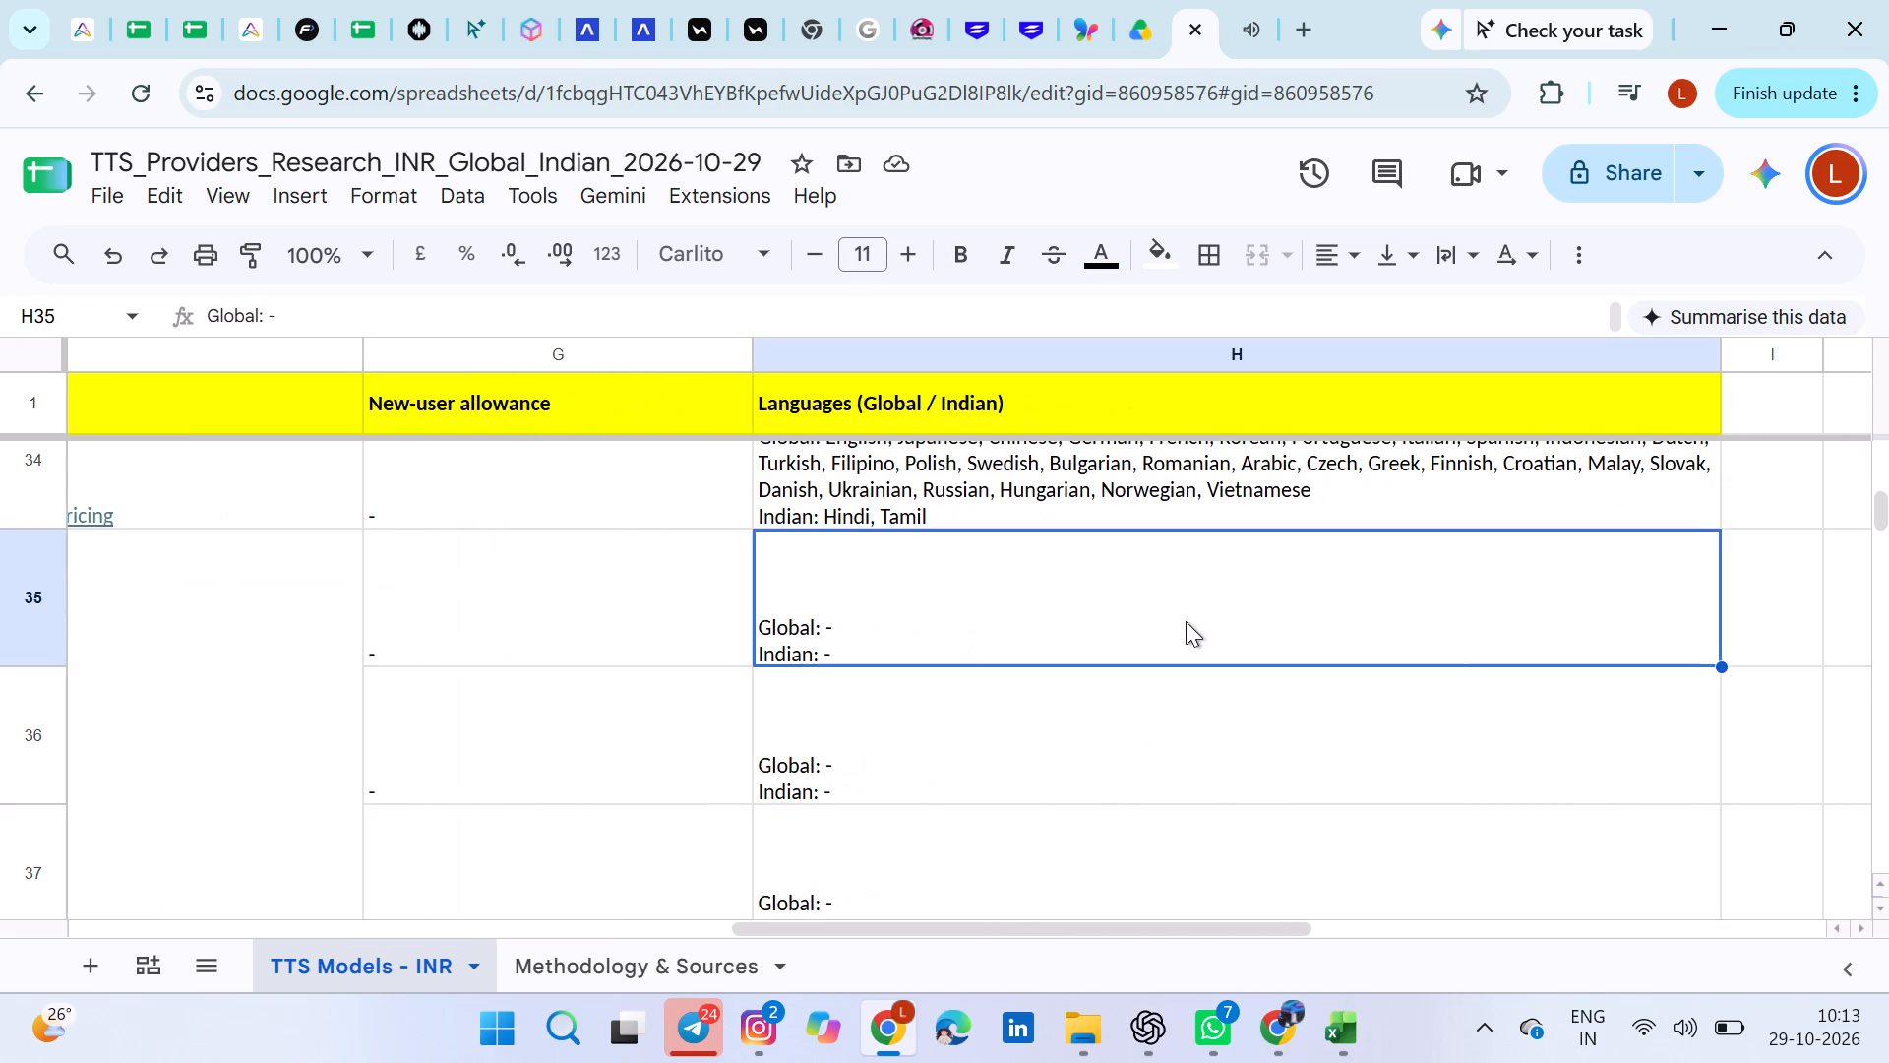
{"action": "key", "text": "ctrl+a"}
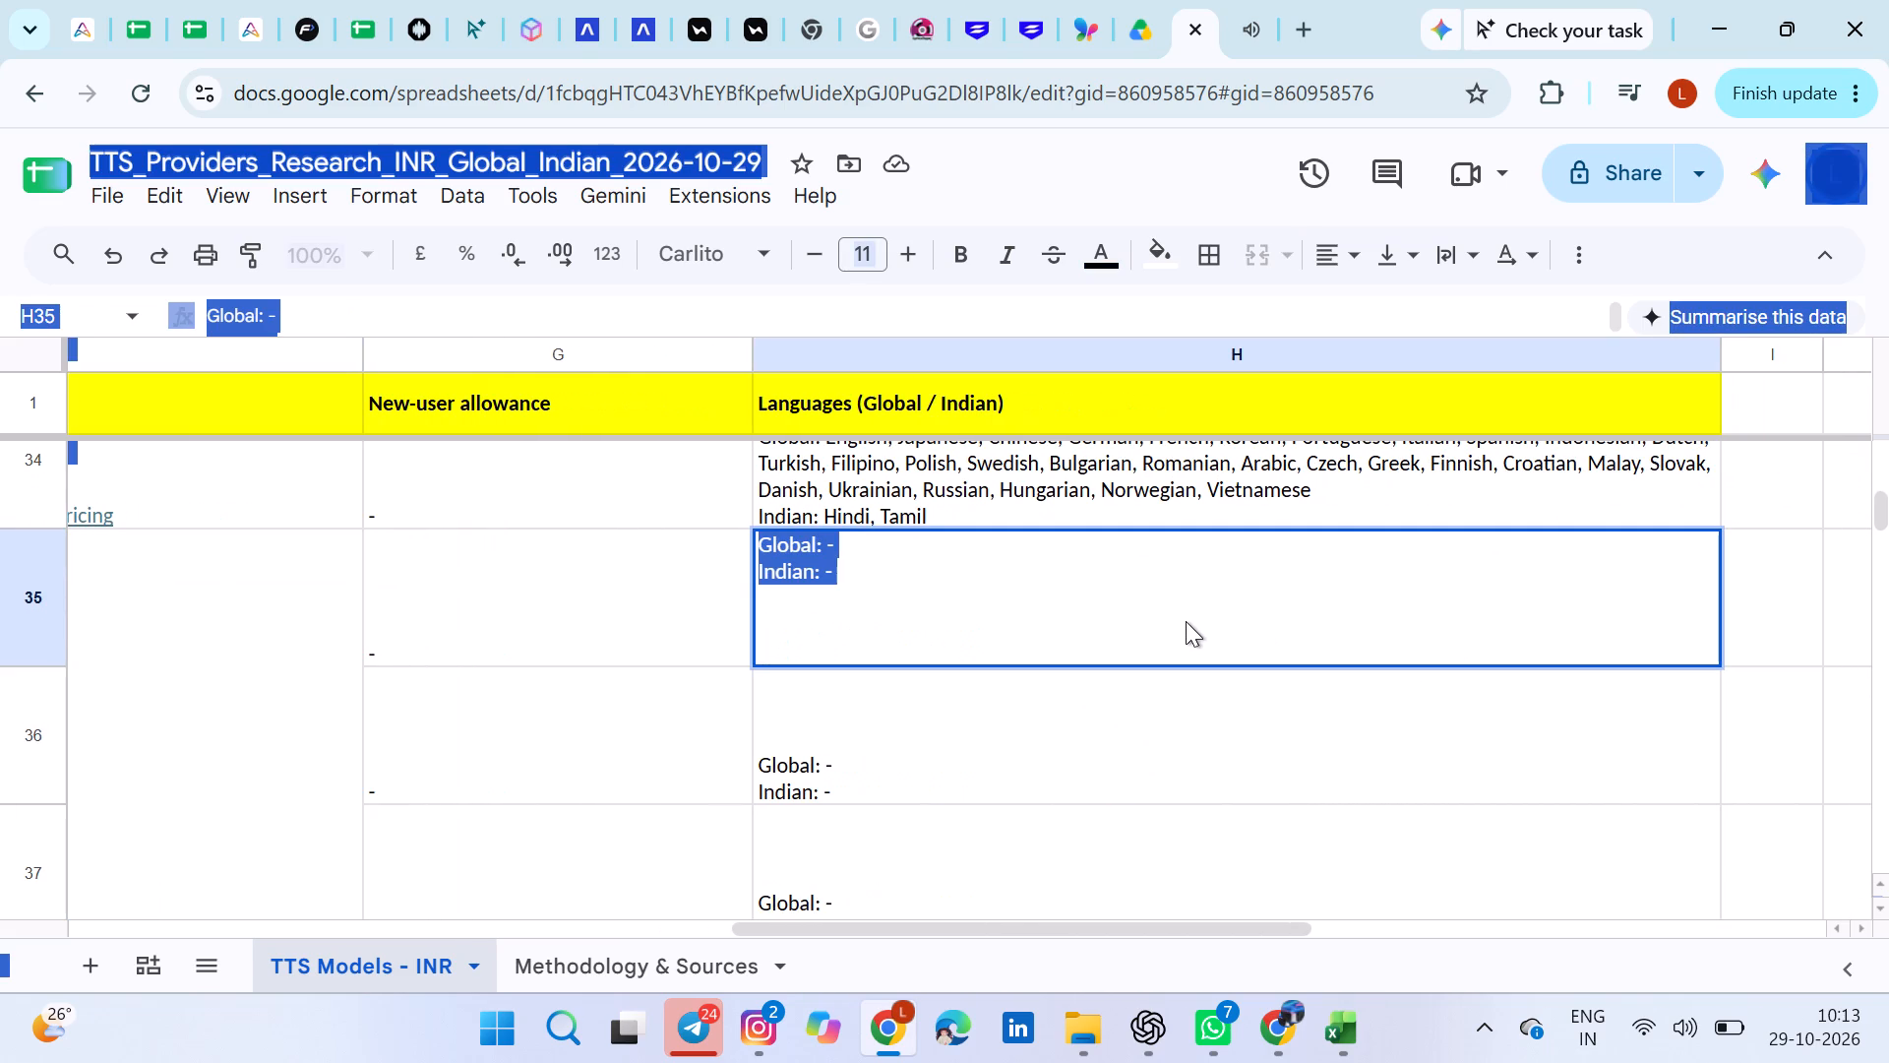
{"action": "left_click", "coordinate": [1010, 809]}
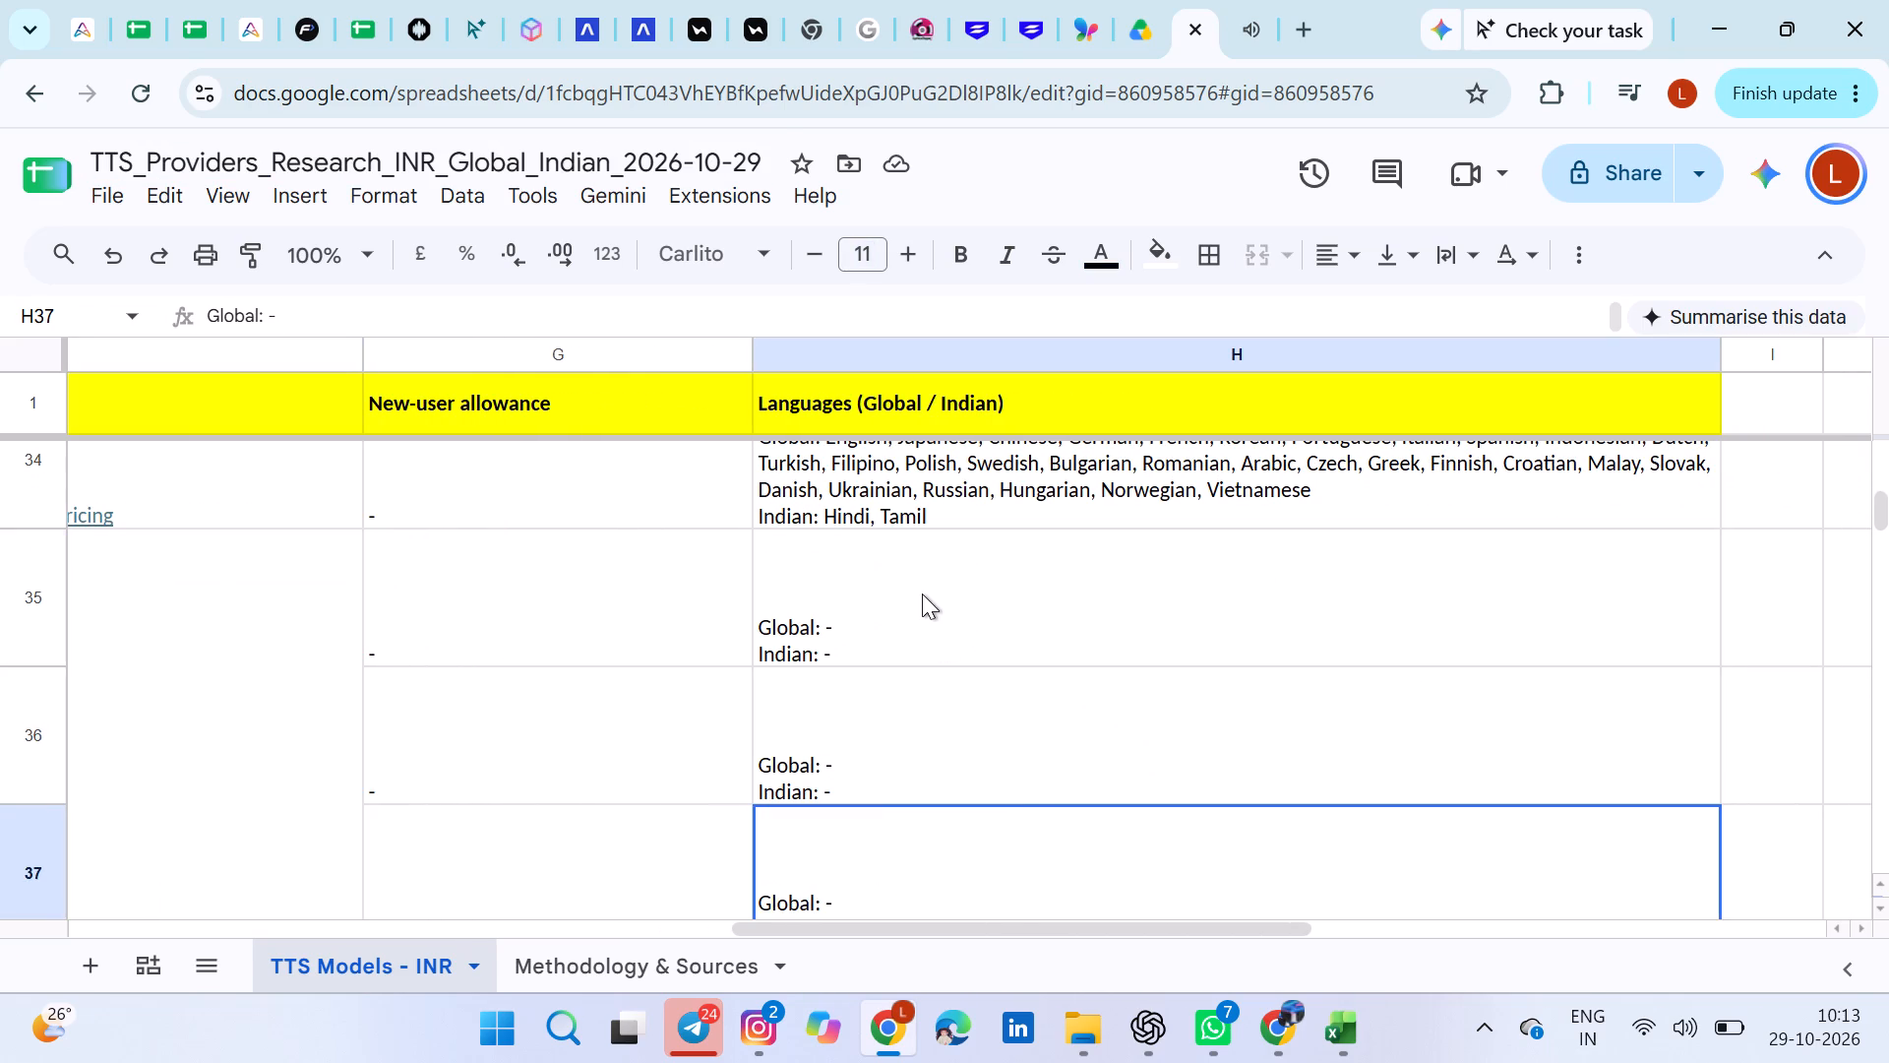
{"action": "double_click", "coordinate": [922, 594]}
{"action": "left_click_drag", "start_coordinate": [836, 564], "coordinate": [725, 531]}
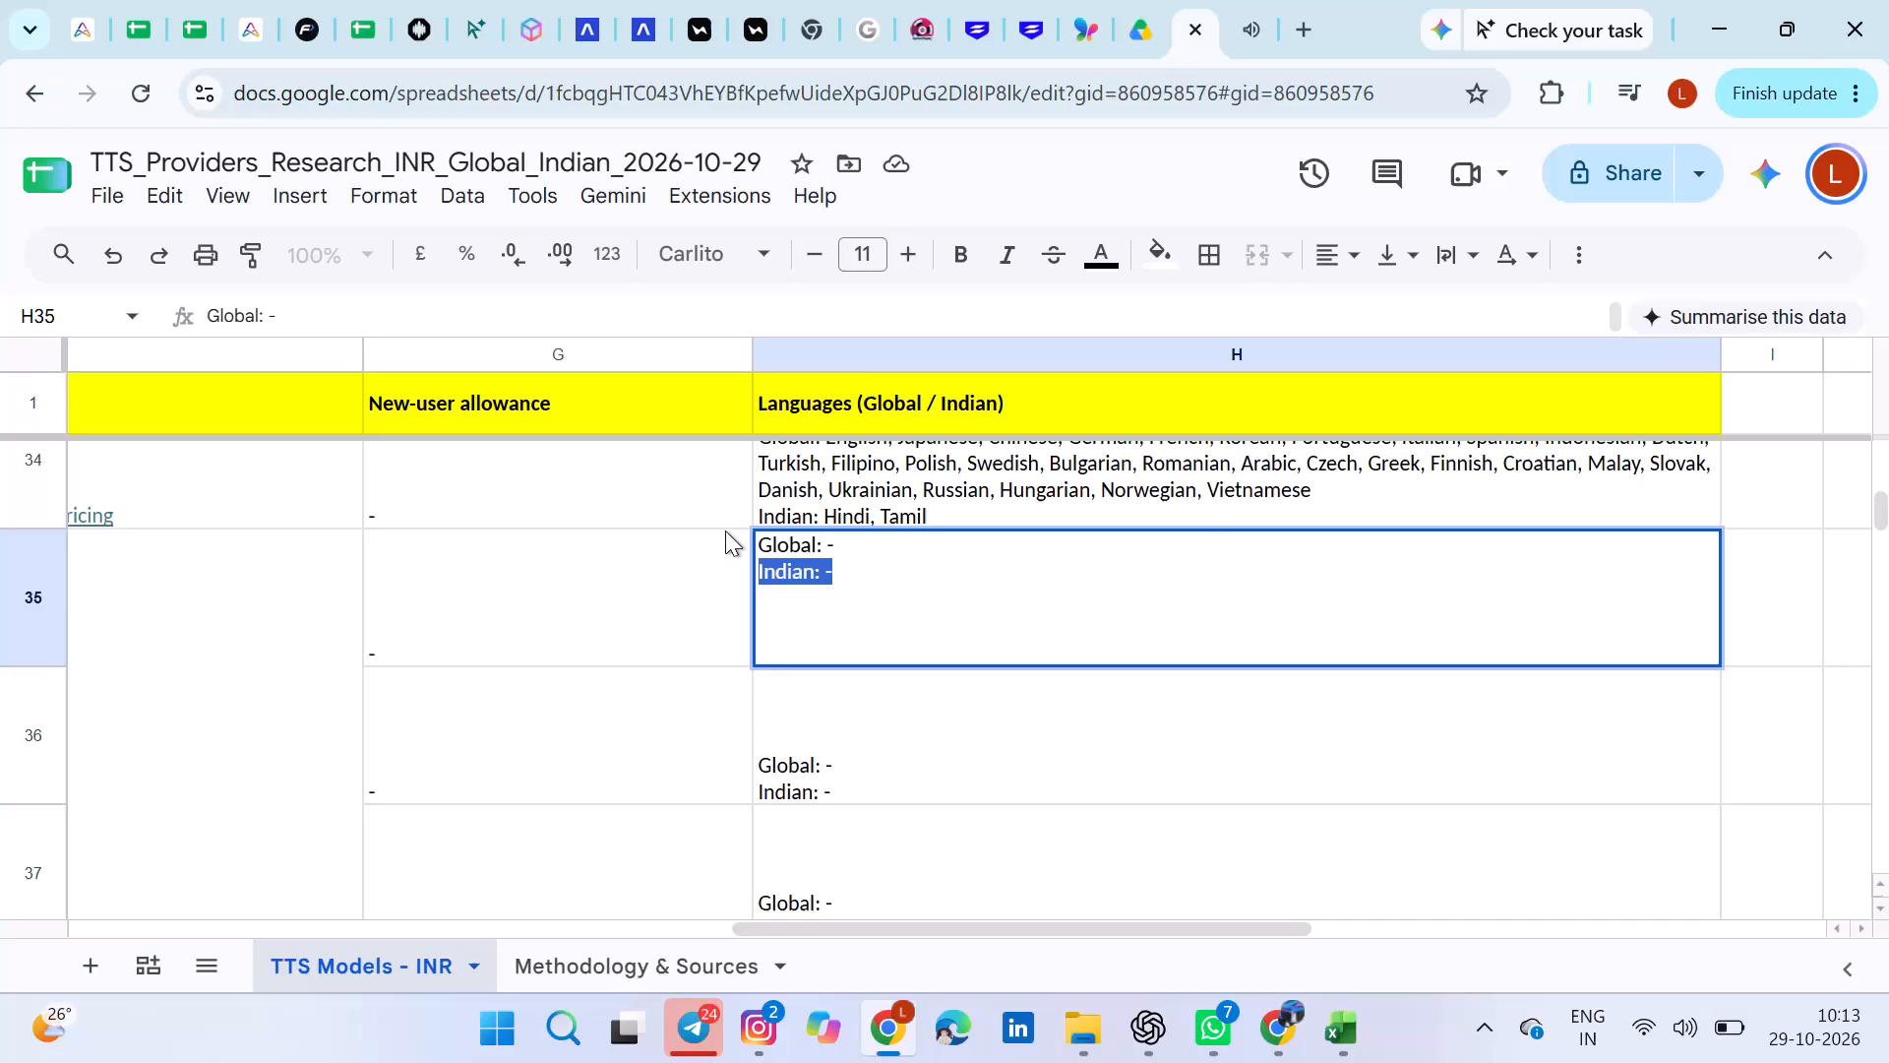
{"action": "key", "text": "minus"}
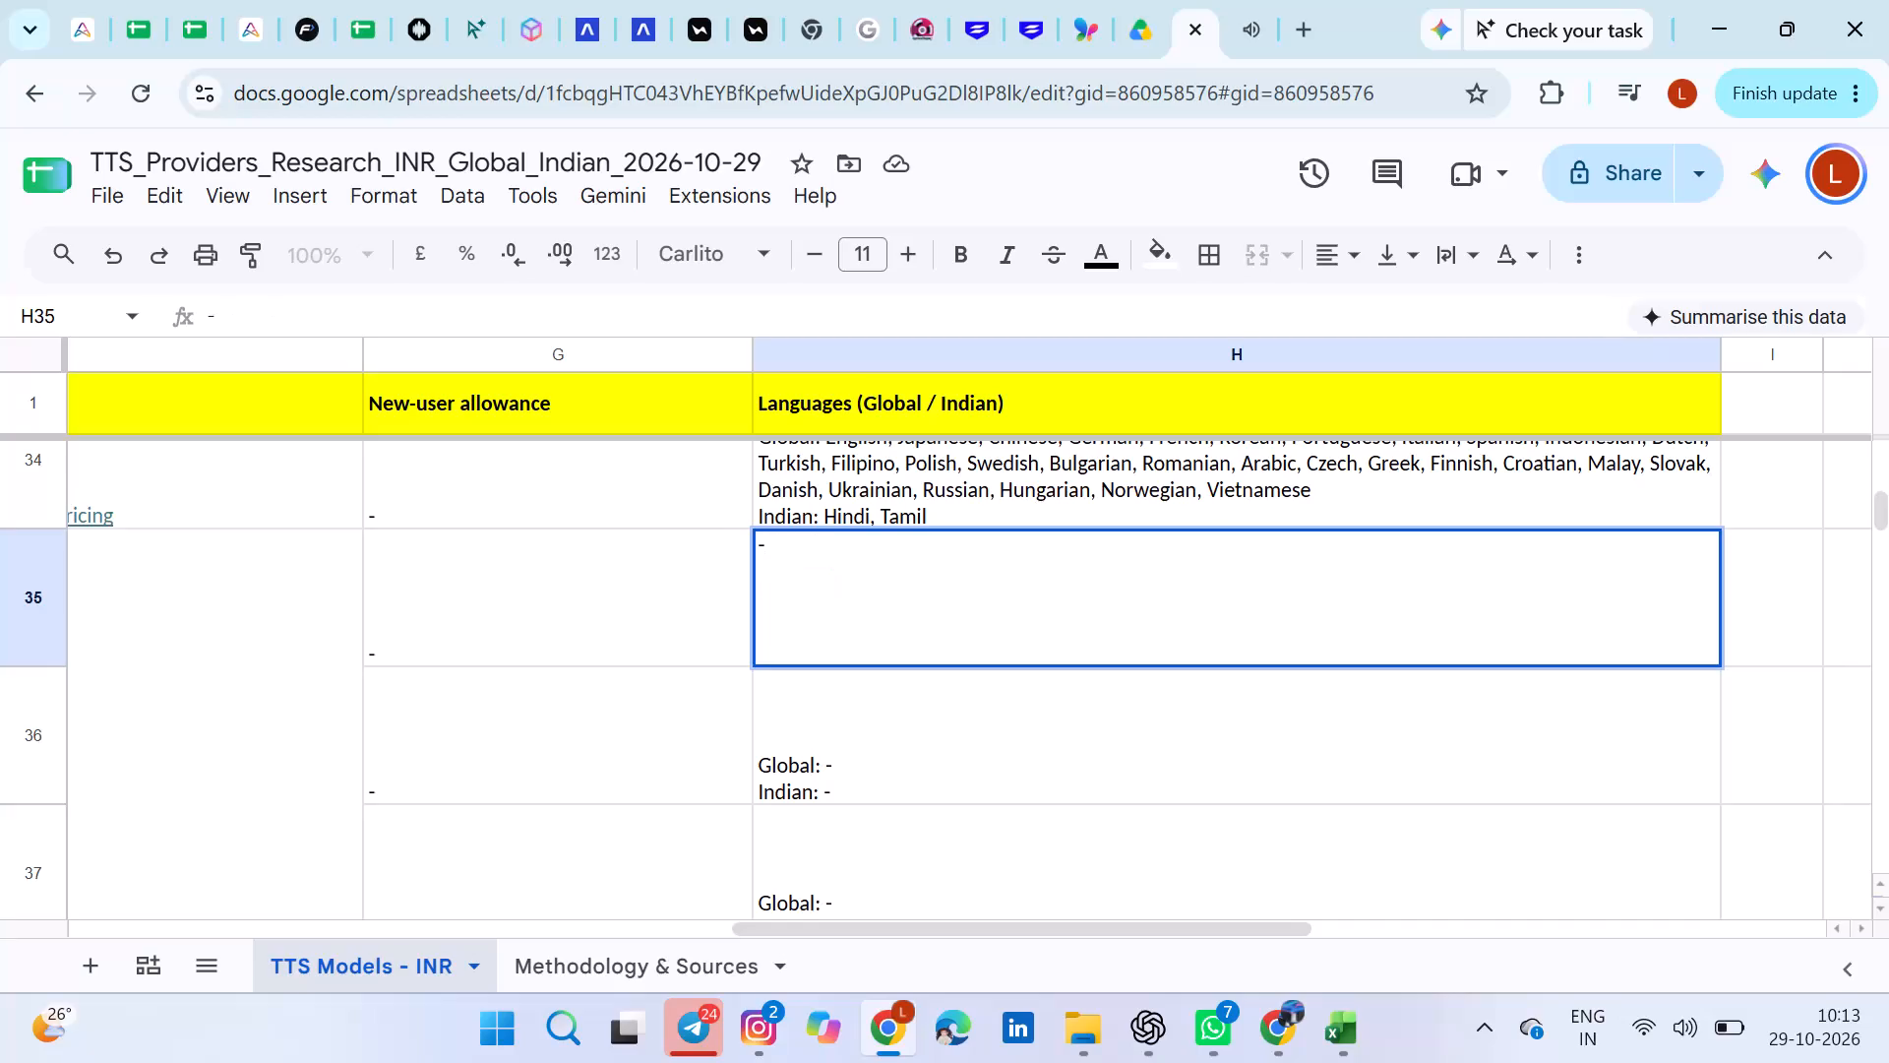
{"action": "key", "text": "ctrl+a"}
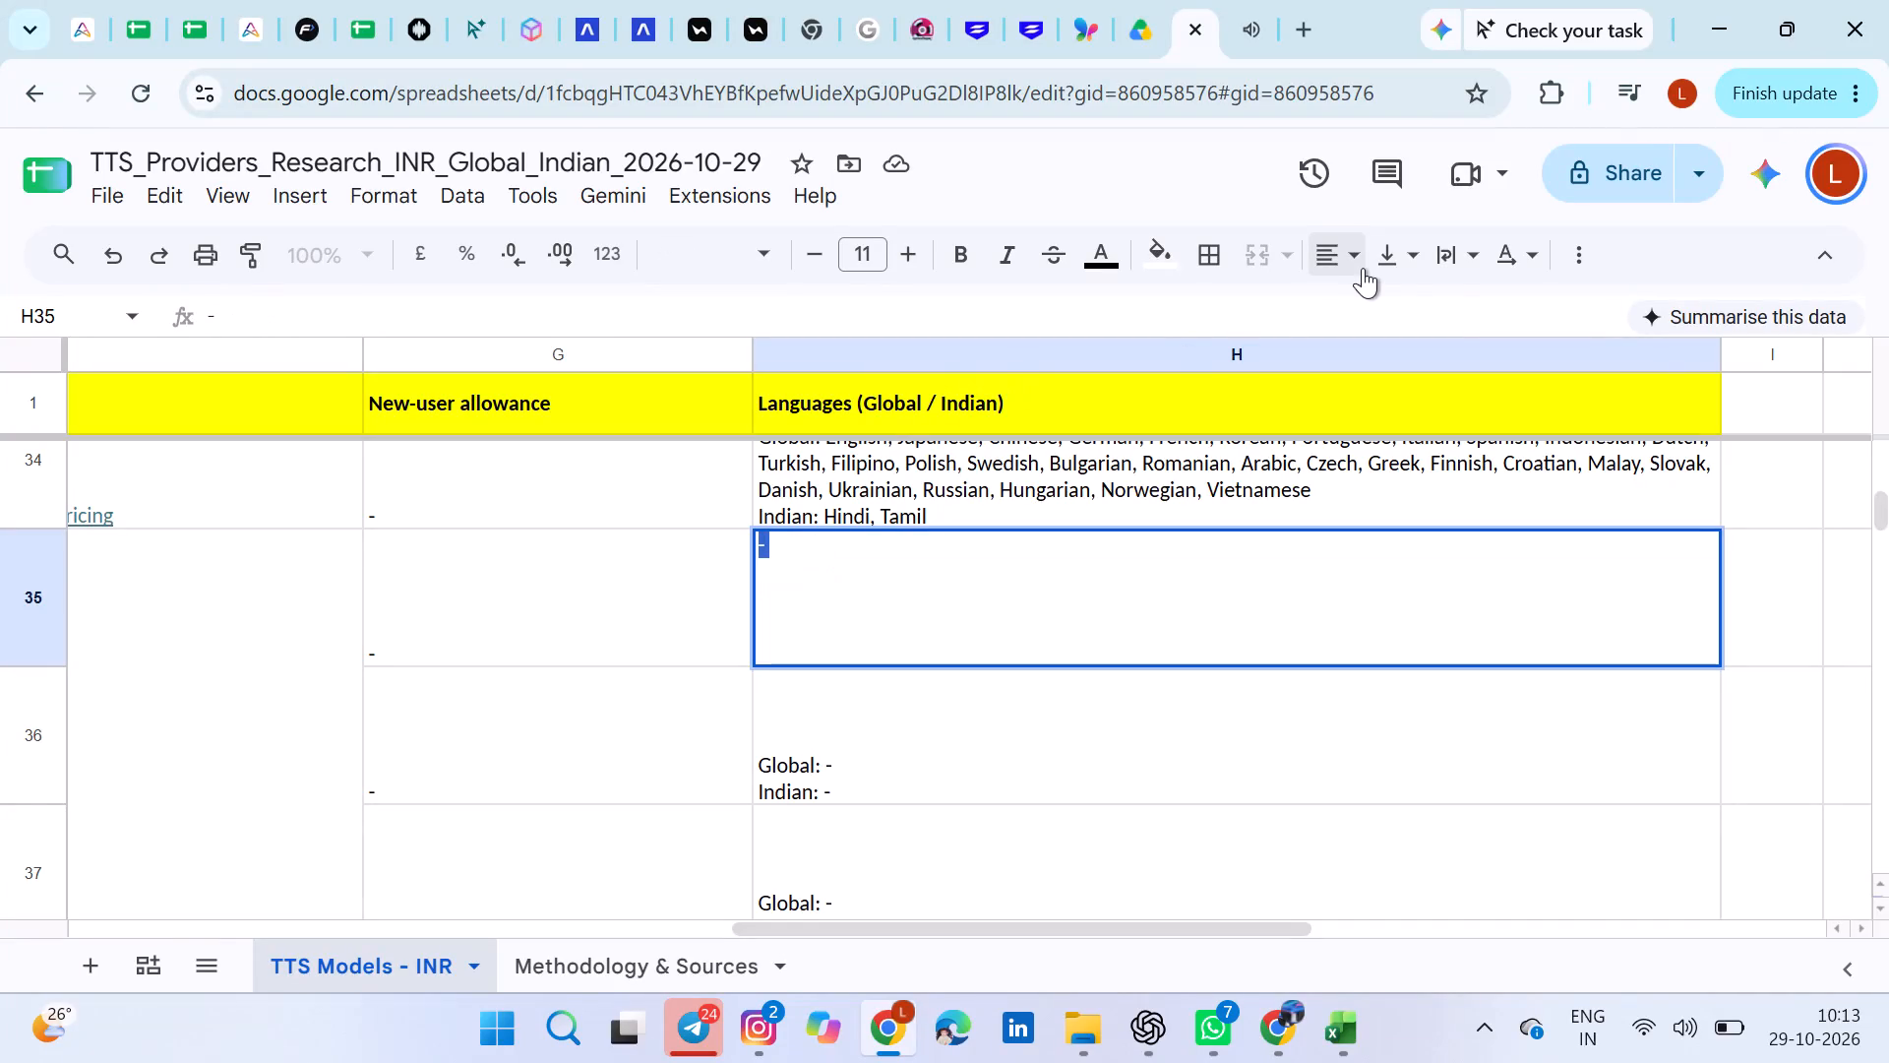
{"action": "left_click_drag", "start_coordinate": [1356, 268], "coordinate": [1385, 301]}
{"action": "left_click", "coordinate": [1385, 301]}
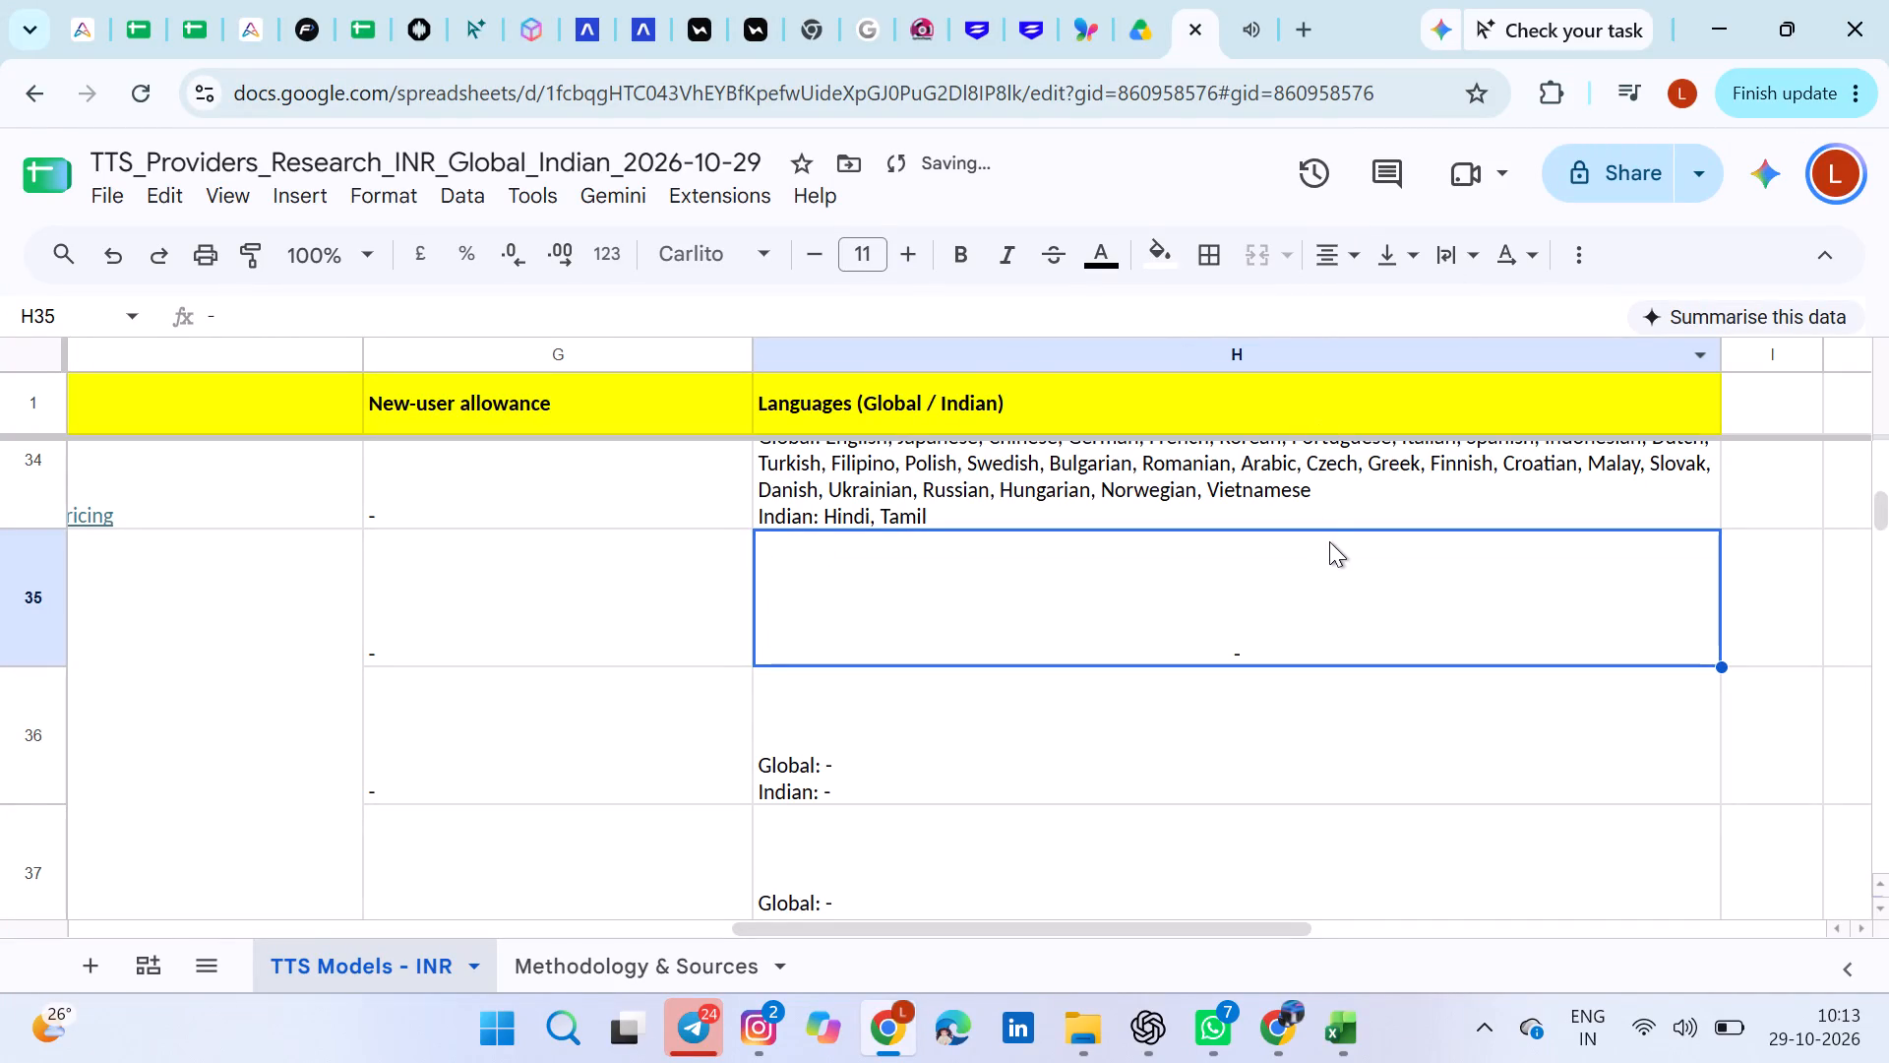
Fill the centred "-" from H35 down through H37 in the Languages column.
{"action": "left_click", "coordinate": [1329, 541]}
{"action": "scroll", "coordinate": [1329, 541], "scroll_direction": "down", "scroll_amount": 1}
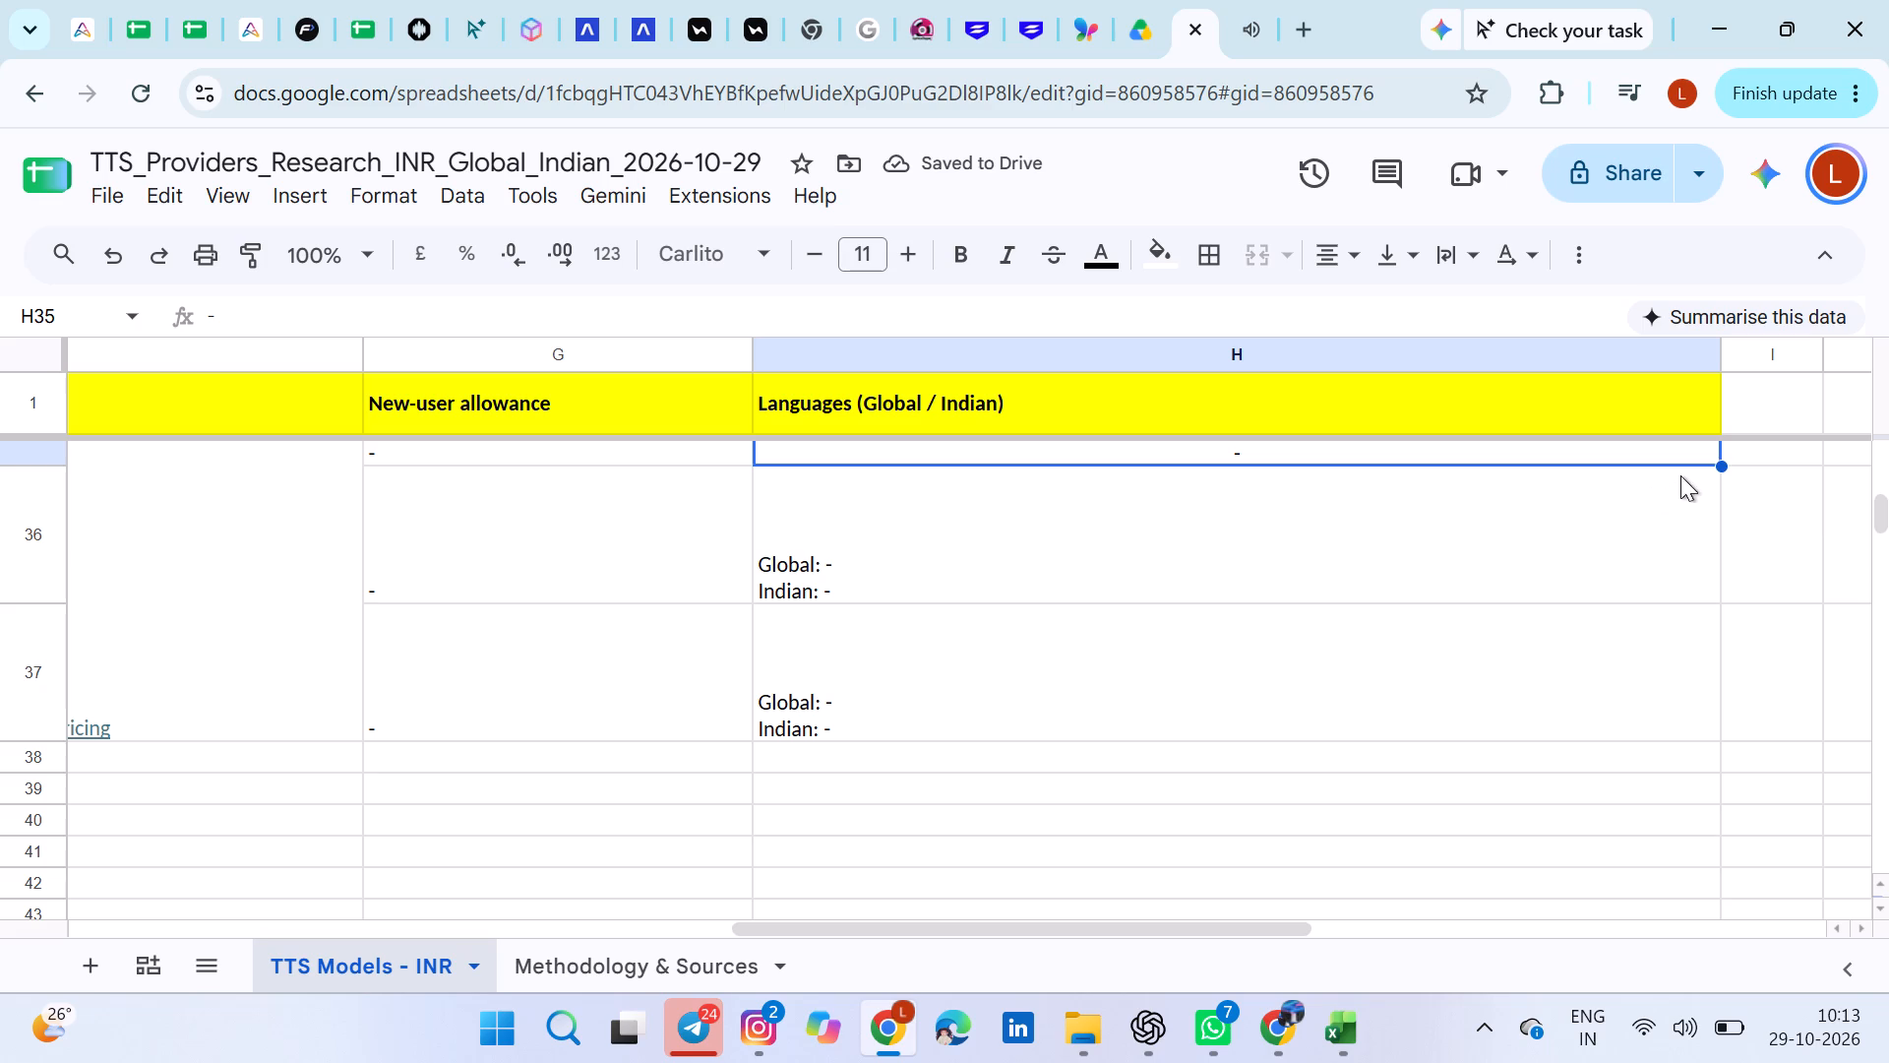
{"action": "left_click_drag", "start_coordinate": [1718, 463], "coordinate": [1717, 719]}
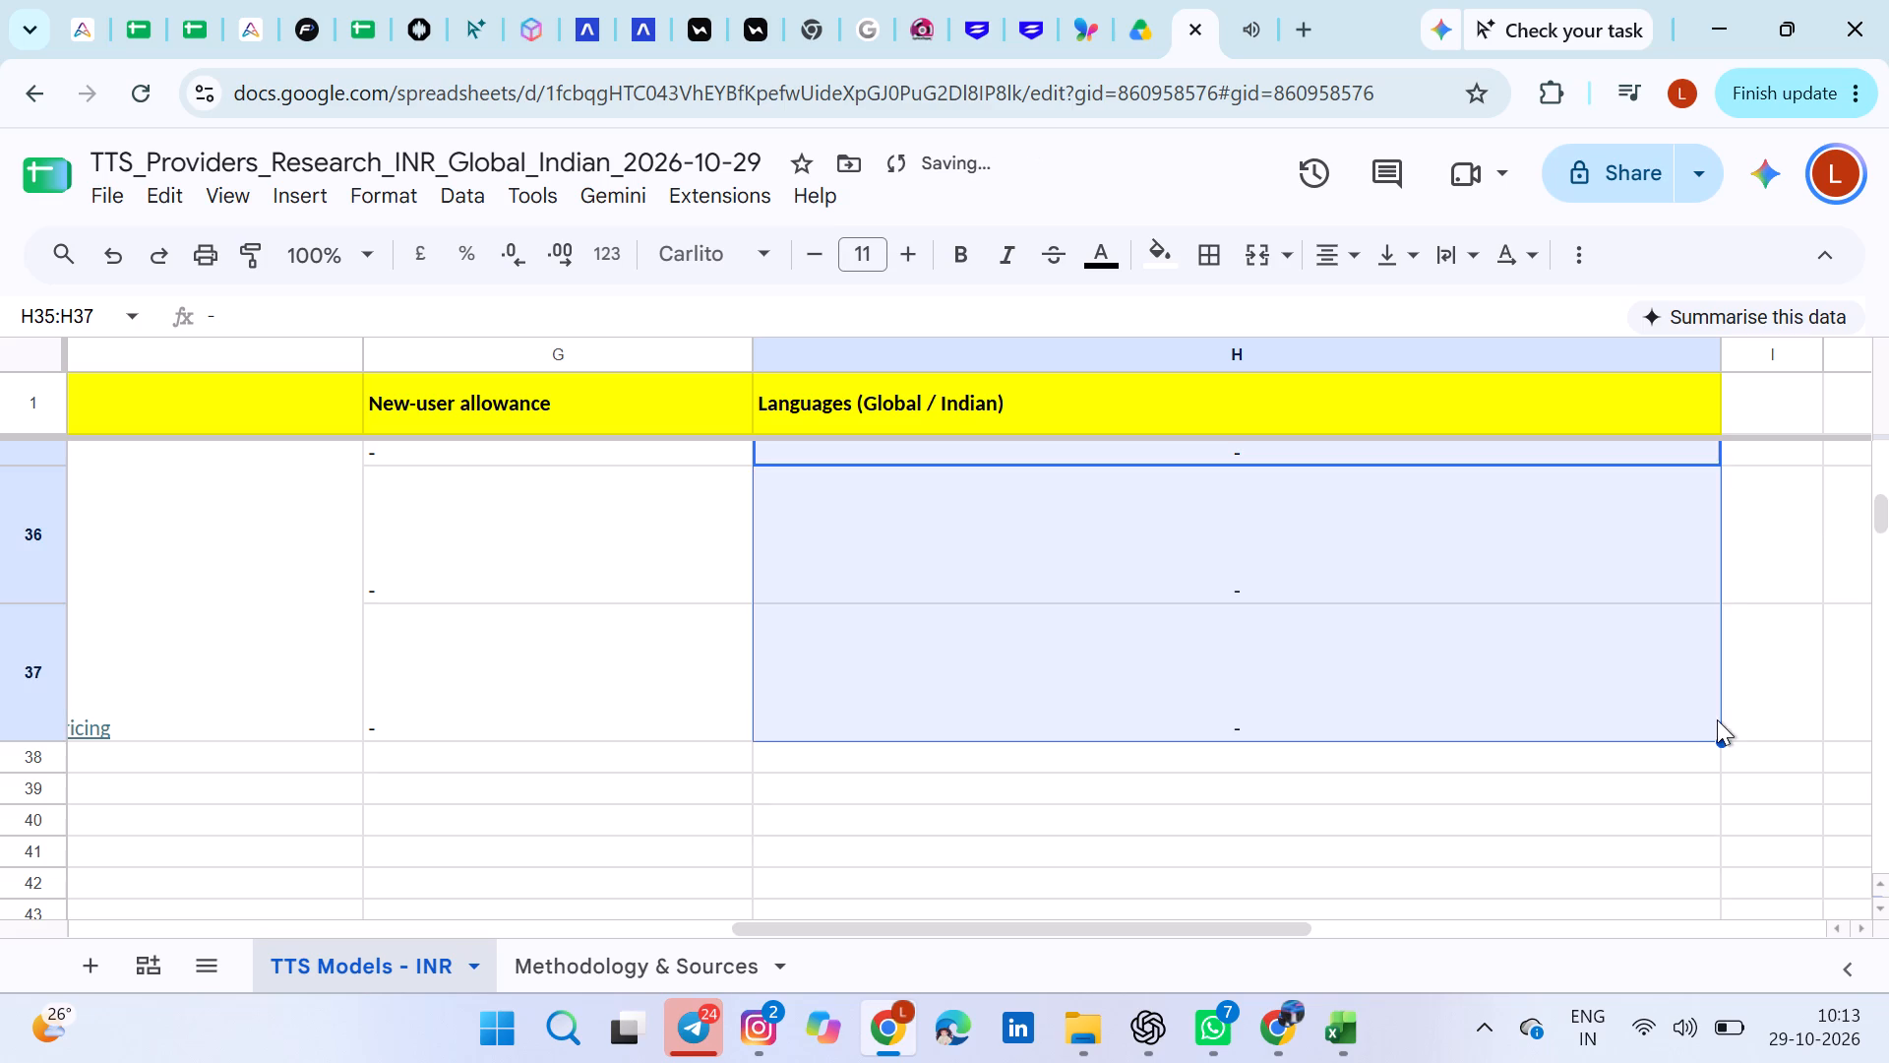
{"action": "left_click", "coordinate": [1445, 506]}
Replace the Global and Indian language lines in H29 with a single "-" and centre it horizontally.
{"action": "scroll", "coordinate": [1449, 764], "scroll_direction": "up", "scroll_amount": 2}
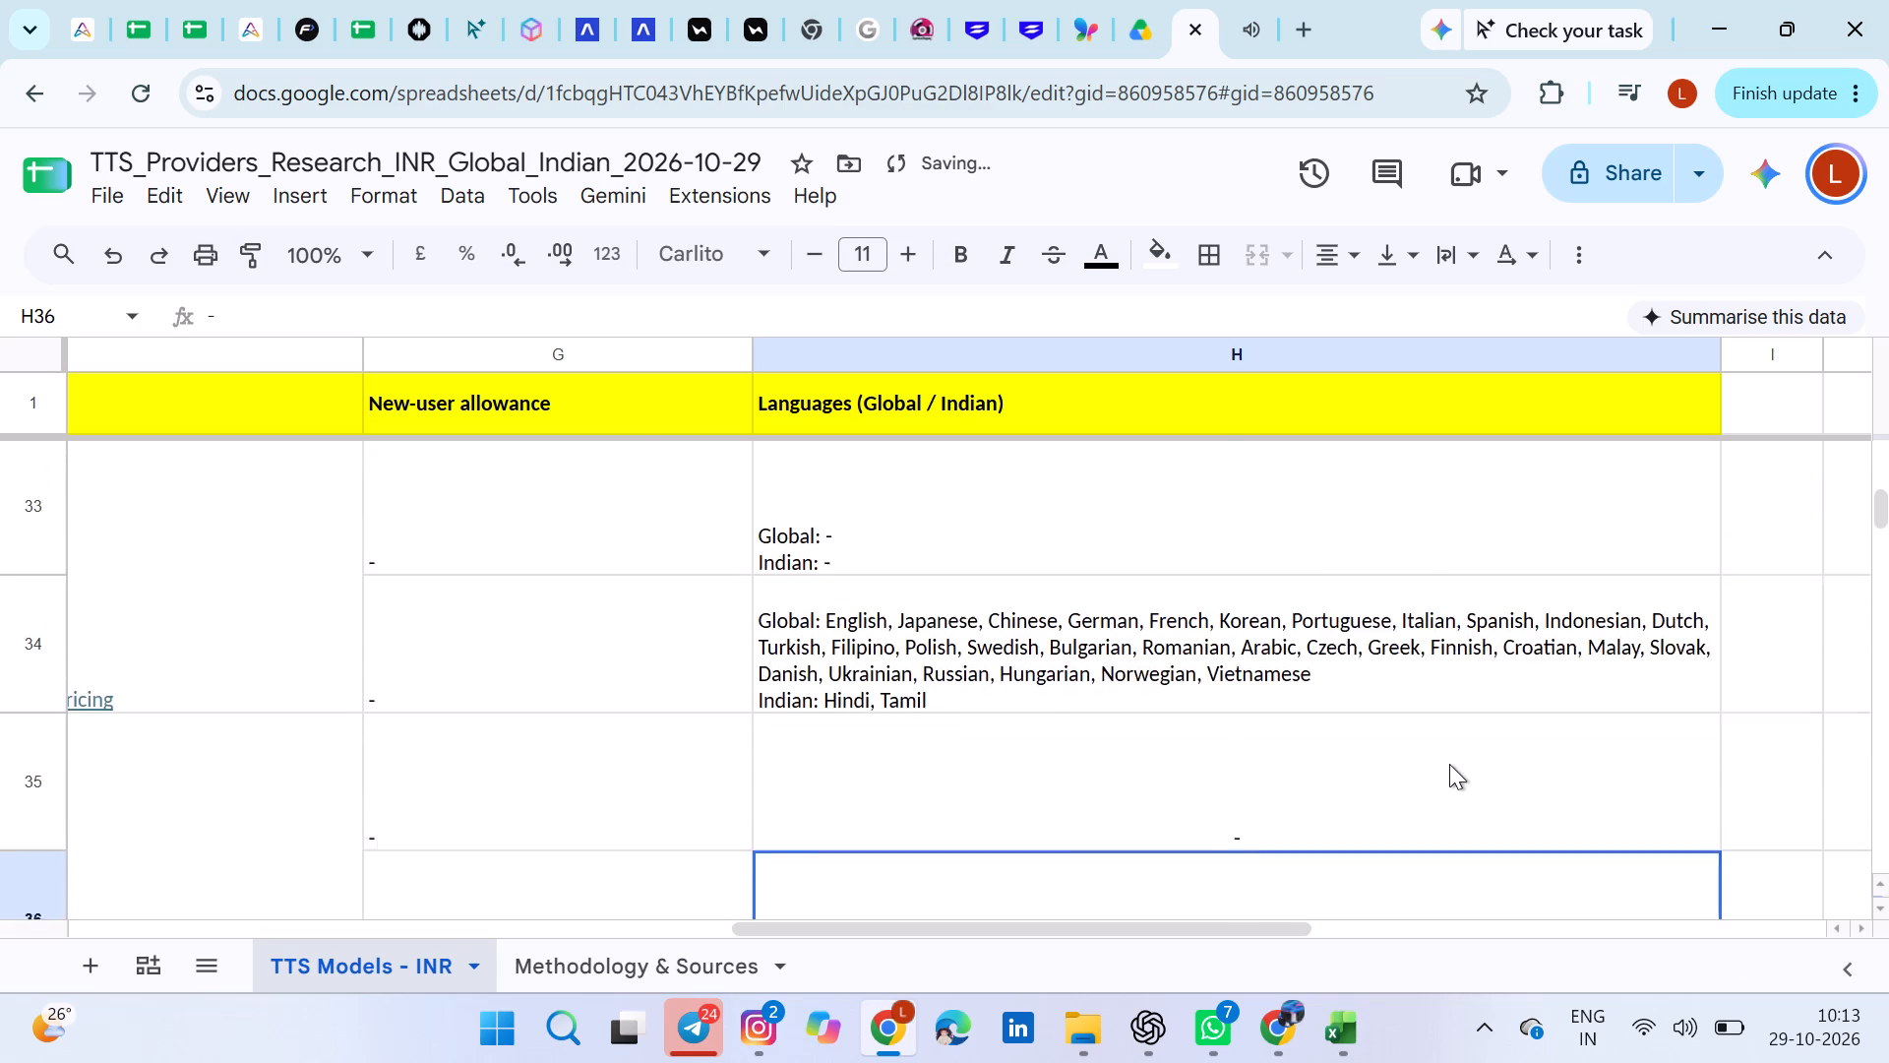
{"action": "scroll", "coordinate": [1449, 764], "scroll_direction": "up", "scroll_amount": 5}
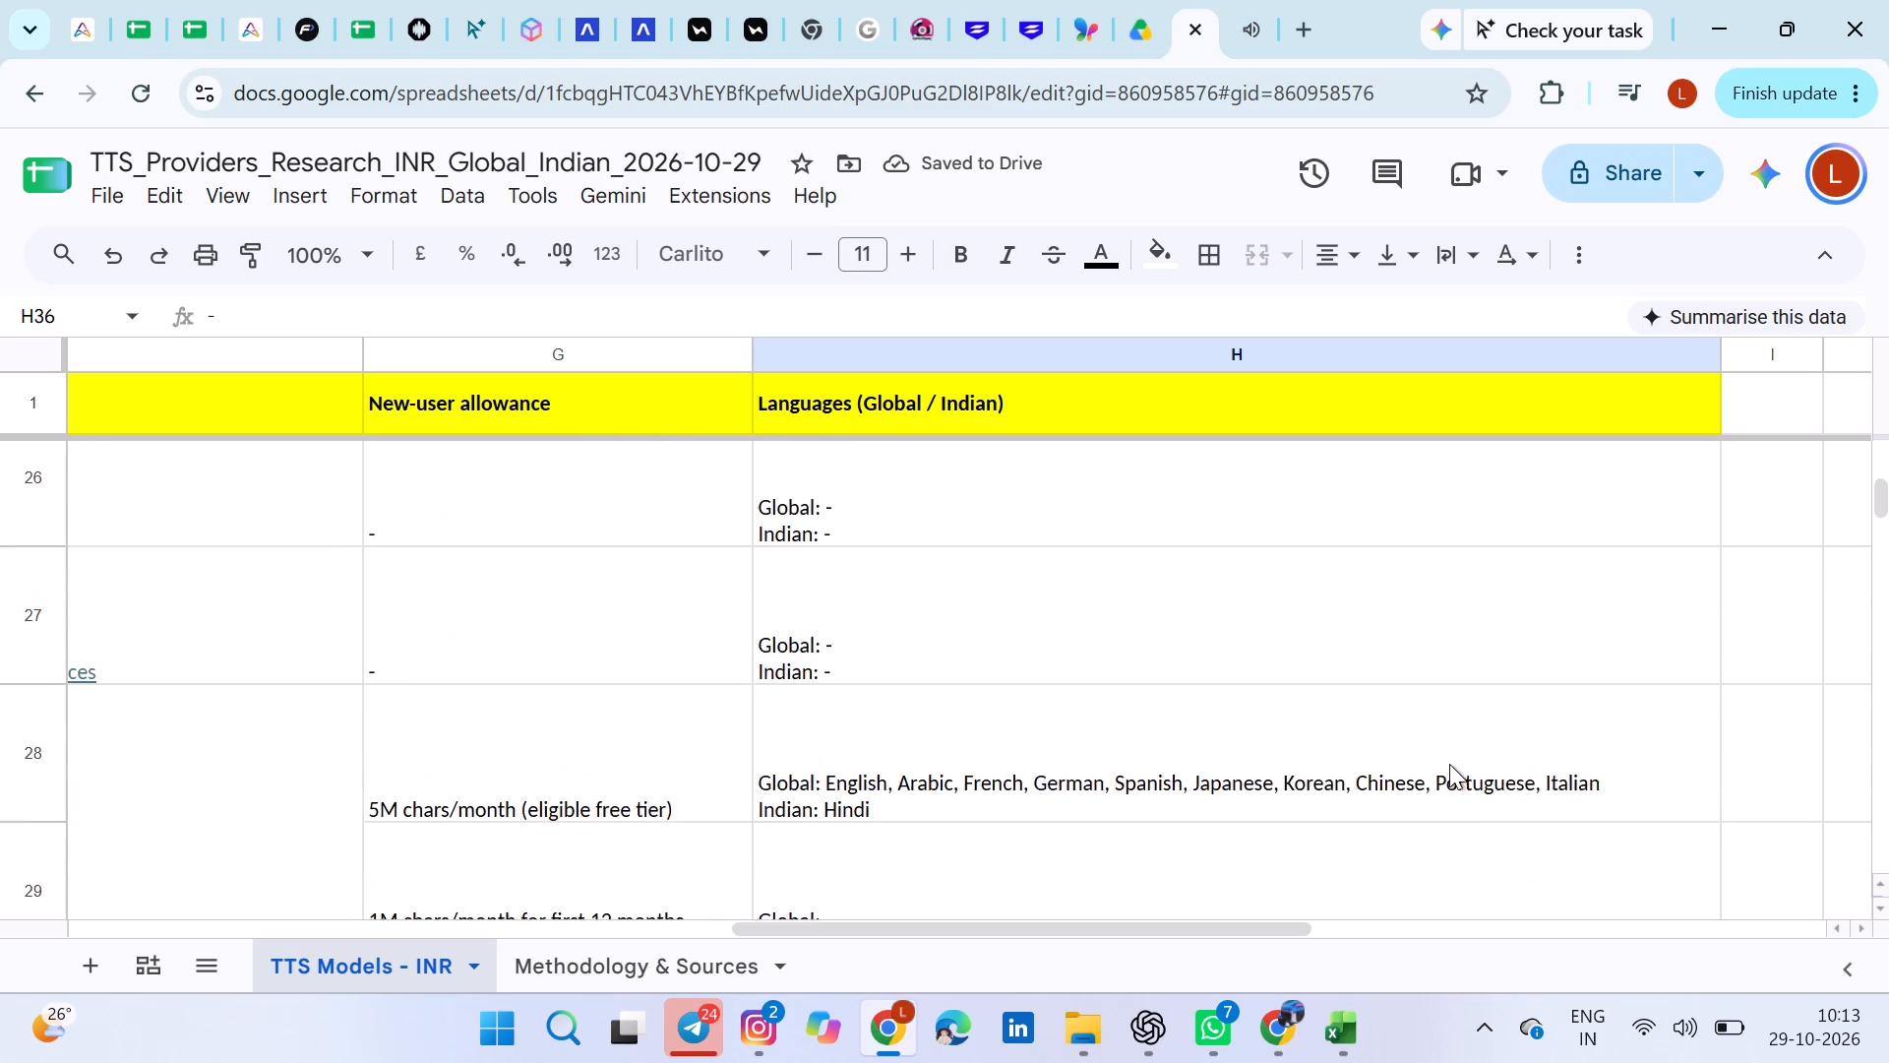
{"action": "scroll", "coordinate": [1449, 764], "scroll_direction": "down", "scroll_amount": 1}
{"action": "left_click", "coordinate": [1219, 742]}
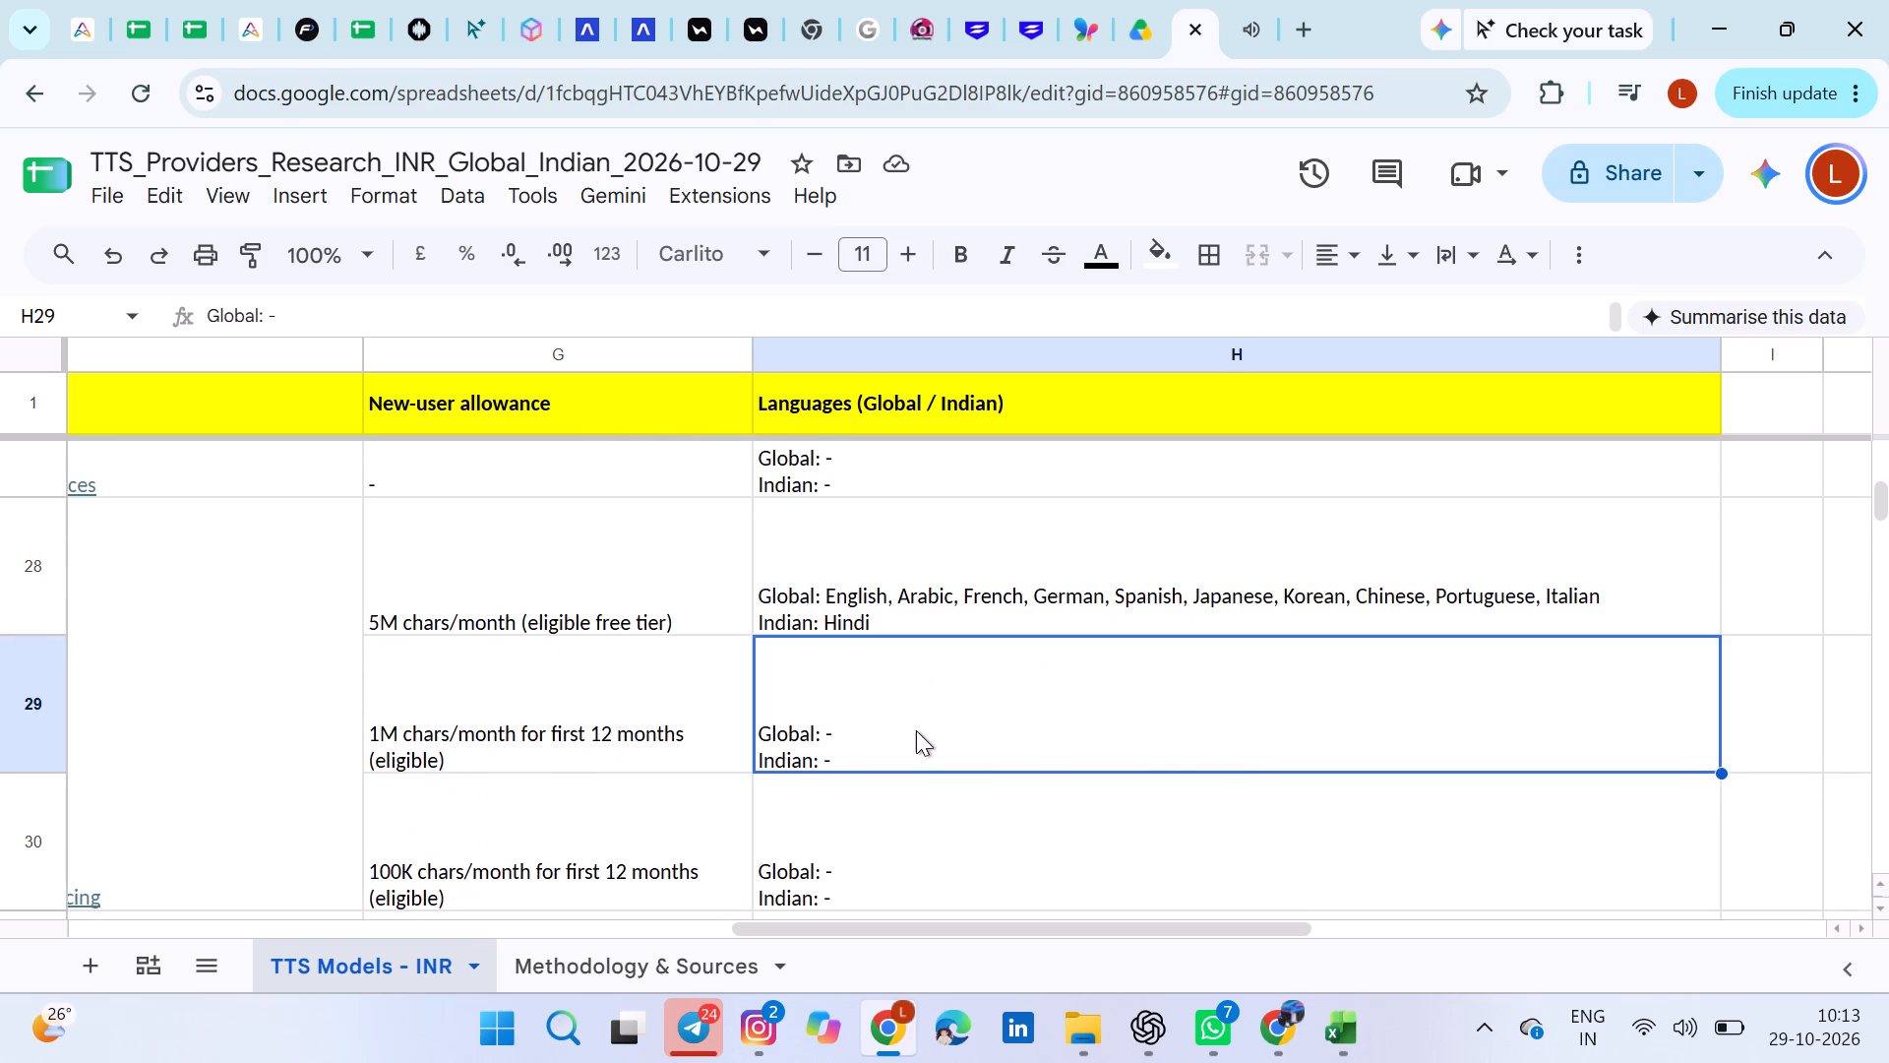
{"action": "double_click", "coordinate": [916, 730]}
{"action": "key", "text": "ctrl+a"}
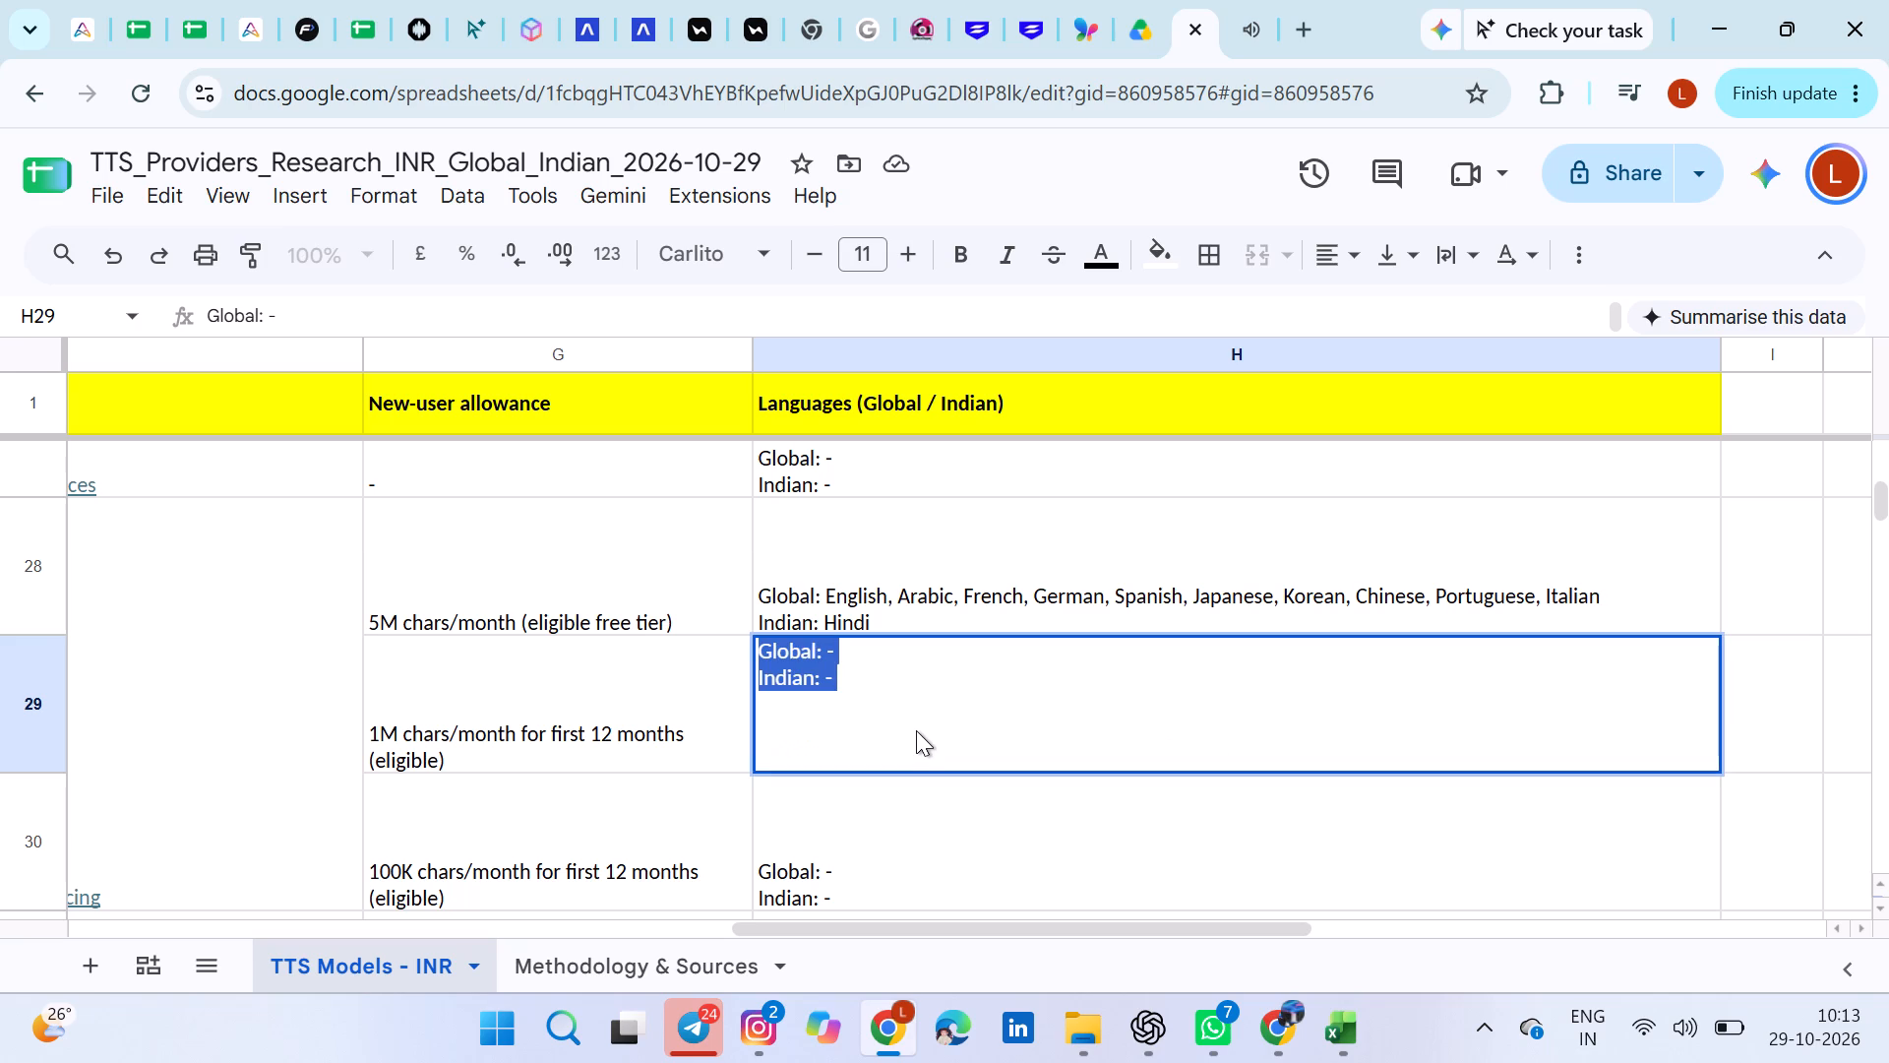
{"action": "key", "text": "BackSpace"}
{"action": "key", "text": "minus"}
{"action": "key", "text": "ctrl+a"}
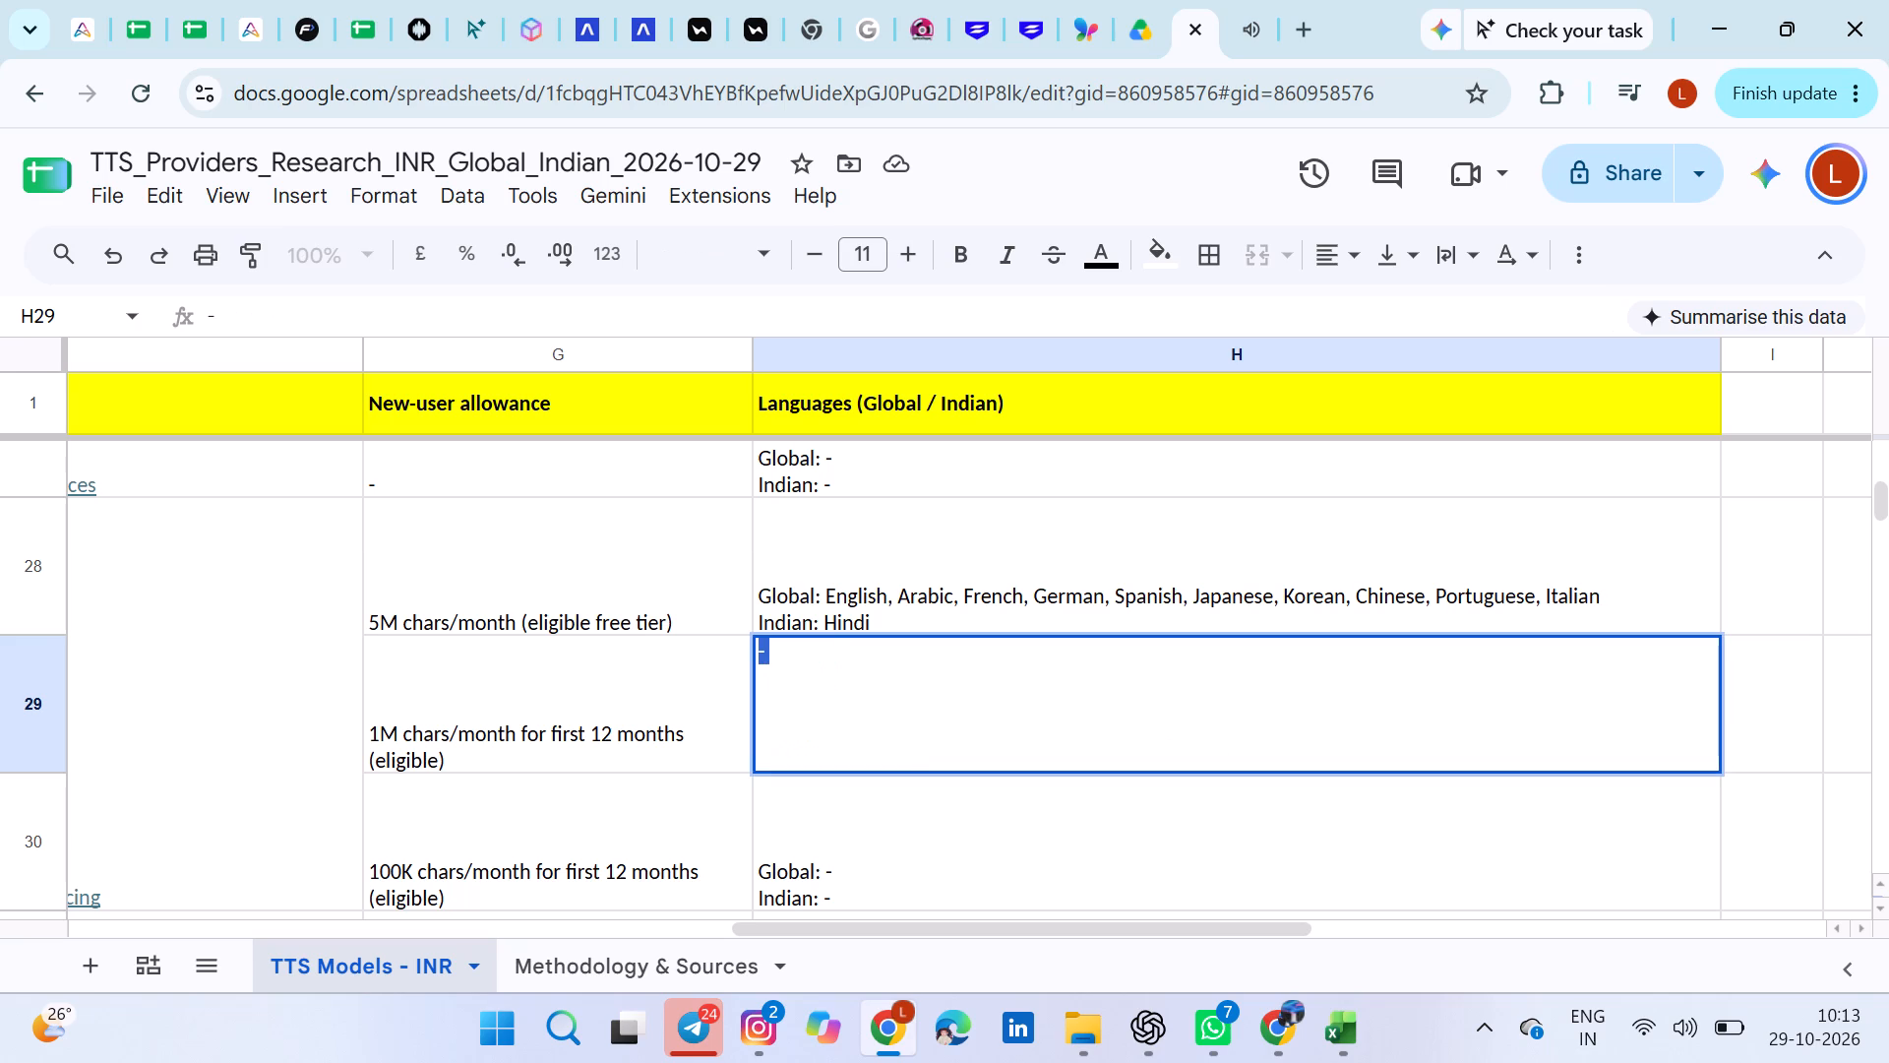
{"action": "left_click_drag", "start_coordinate": [1340, 251], "coordinate": [1379, 303]}
{"action": "left_click", "coordinate": [1379, 303]}
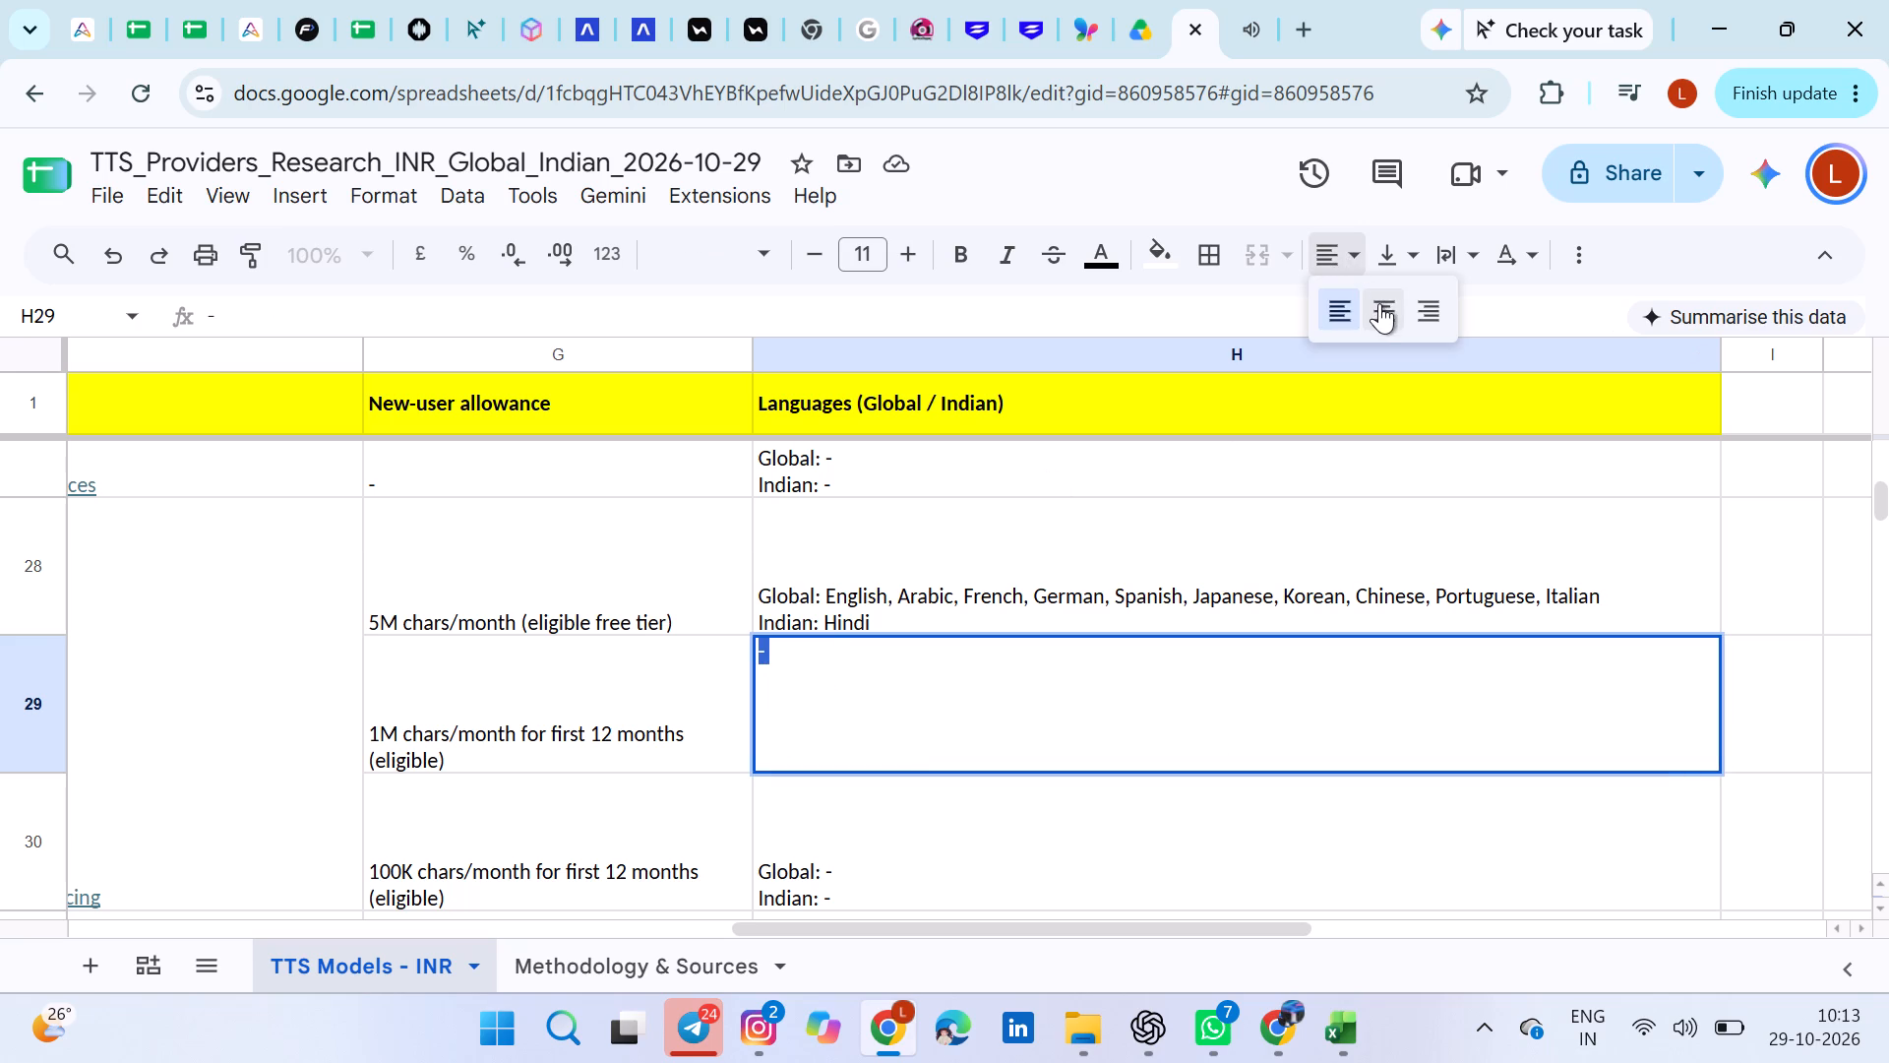
Fill the centred "-" from H29 down through H33, stopping before the Deepgram language list in H34.
{"action": "scroll", "coordinate": [1381, 615], "scroll_direction": "down", "scroll_amount": 1}
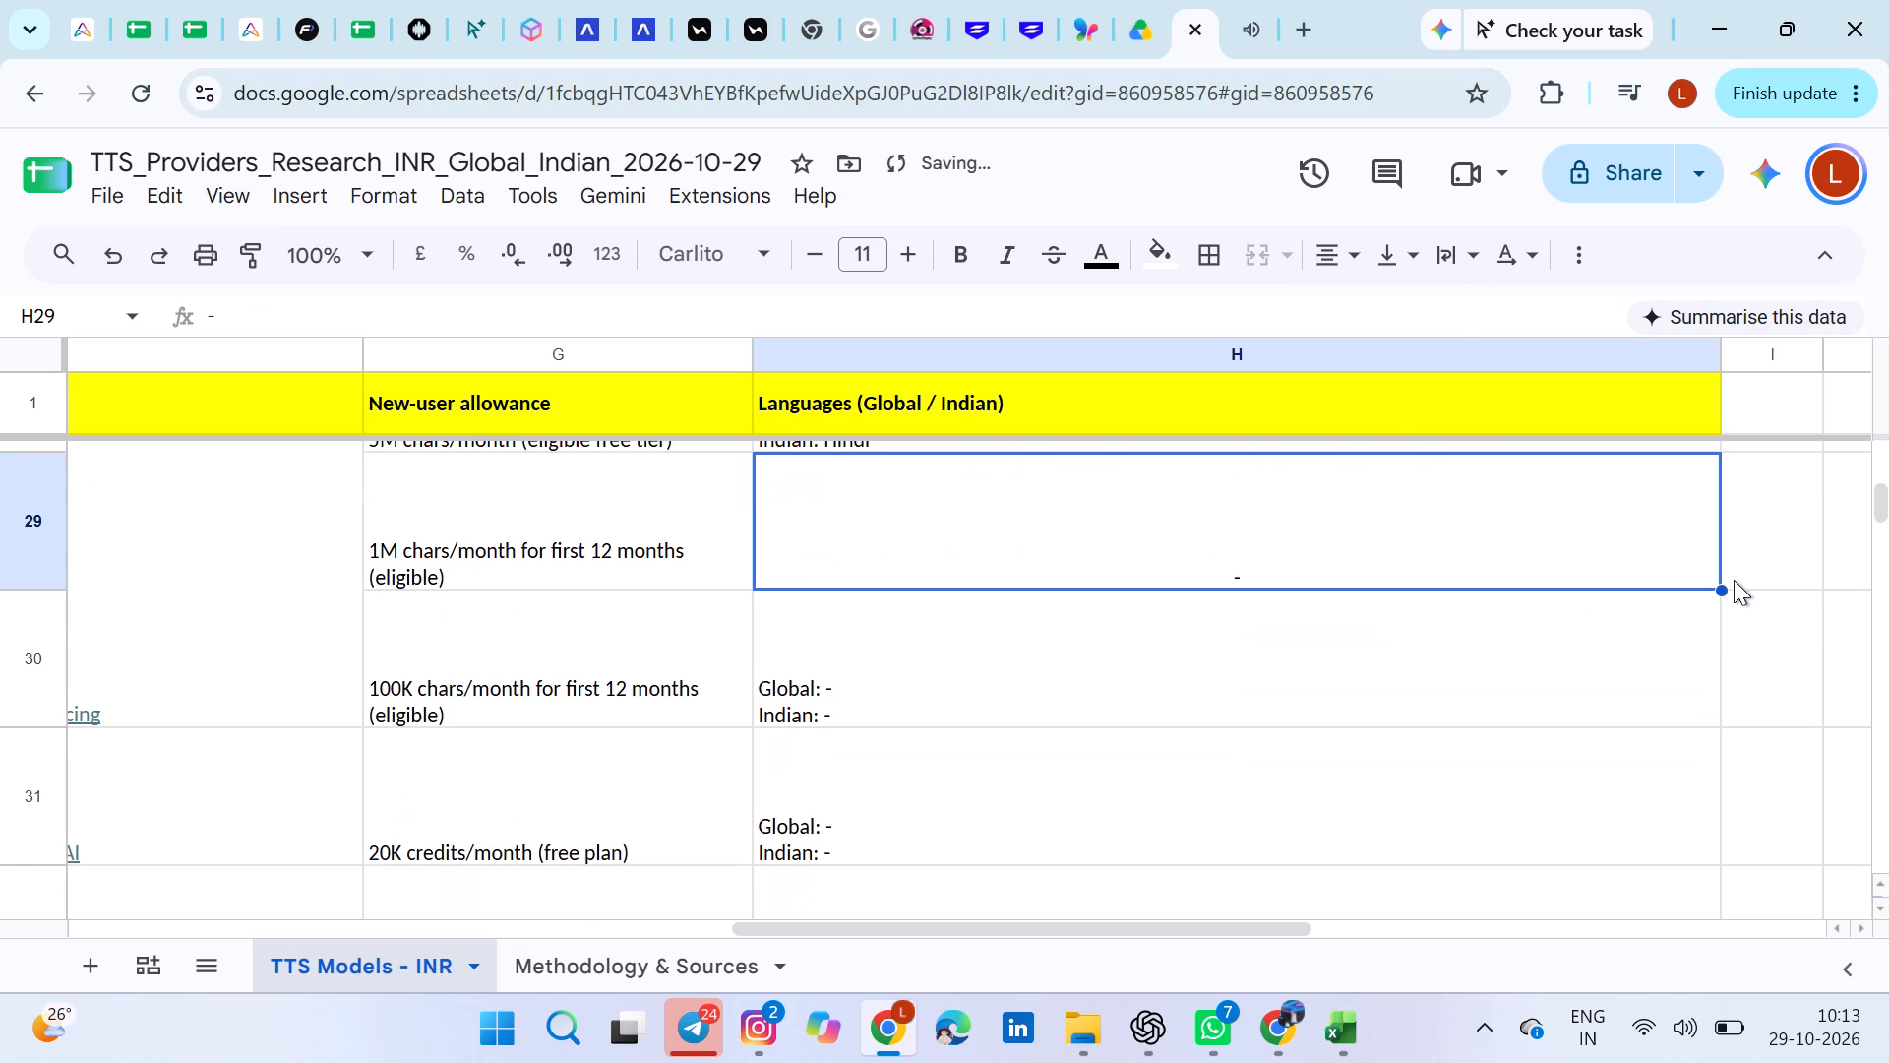
{"action": "left_click_drag", "start_coordinate": [1723, 589], "coordinate": [1675, 633]}
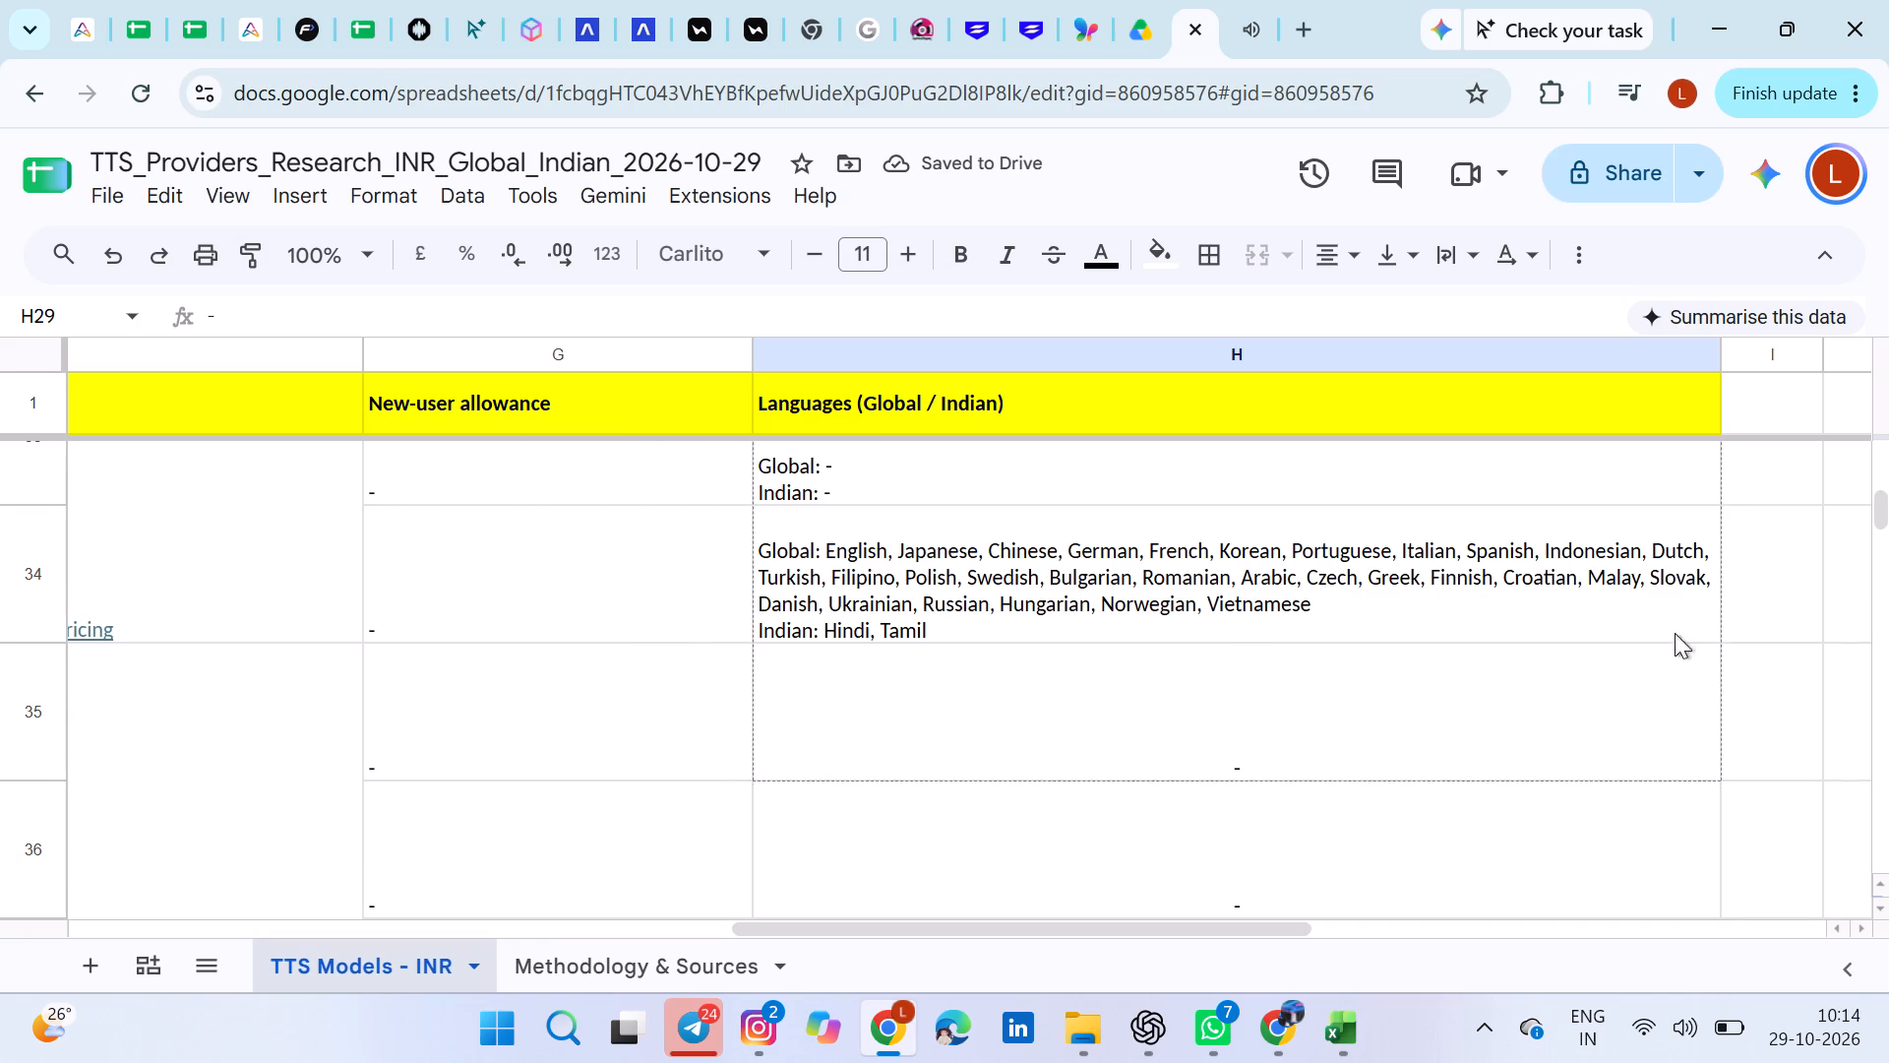
{"action": "left_click_drag", "start_coordinate": [1675, 633], "coordinate": [1704, 491]}
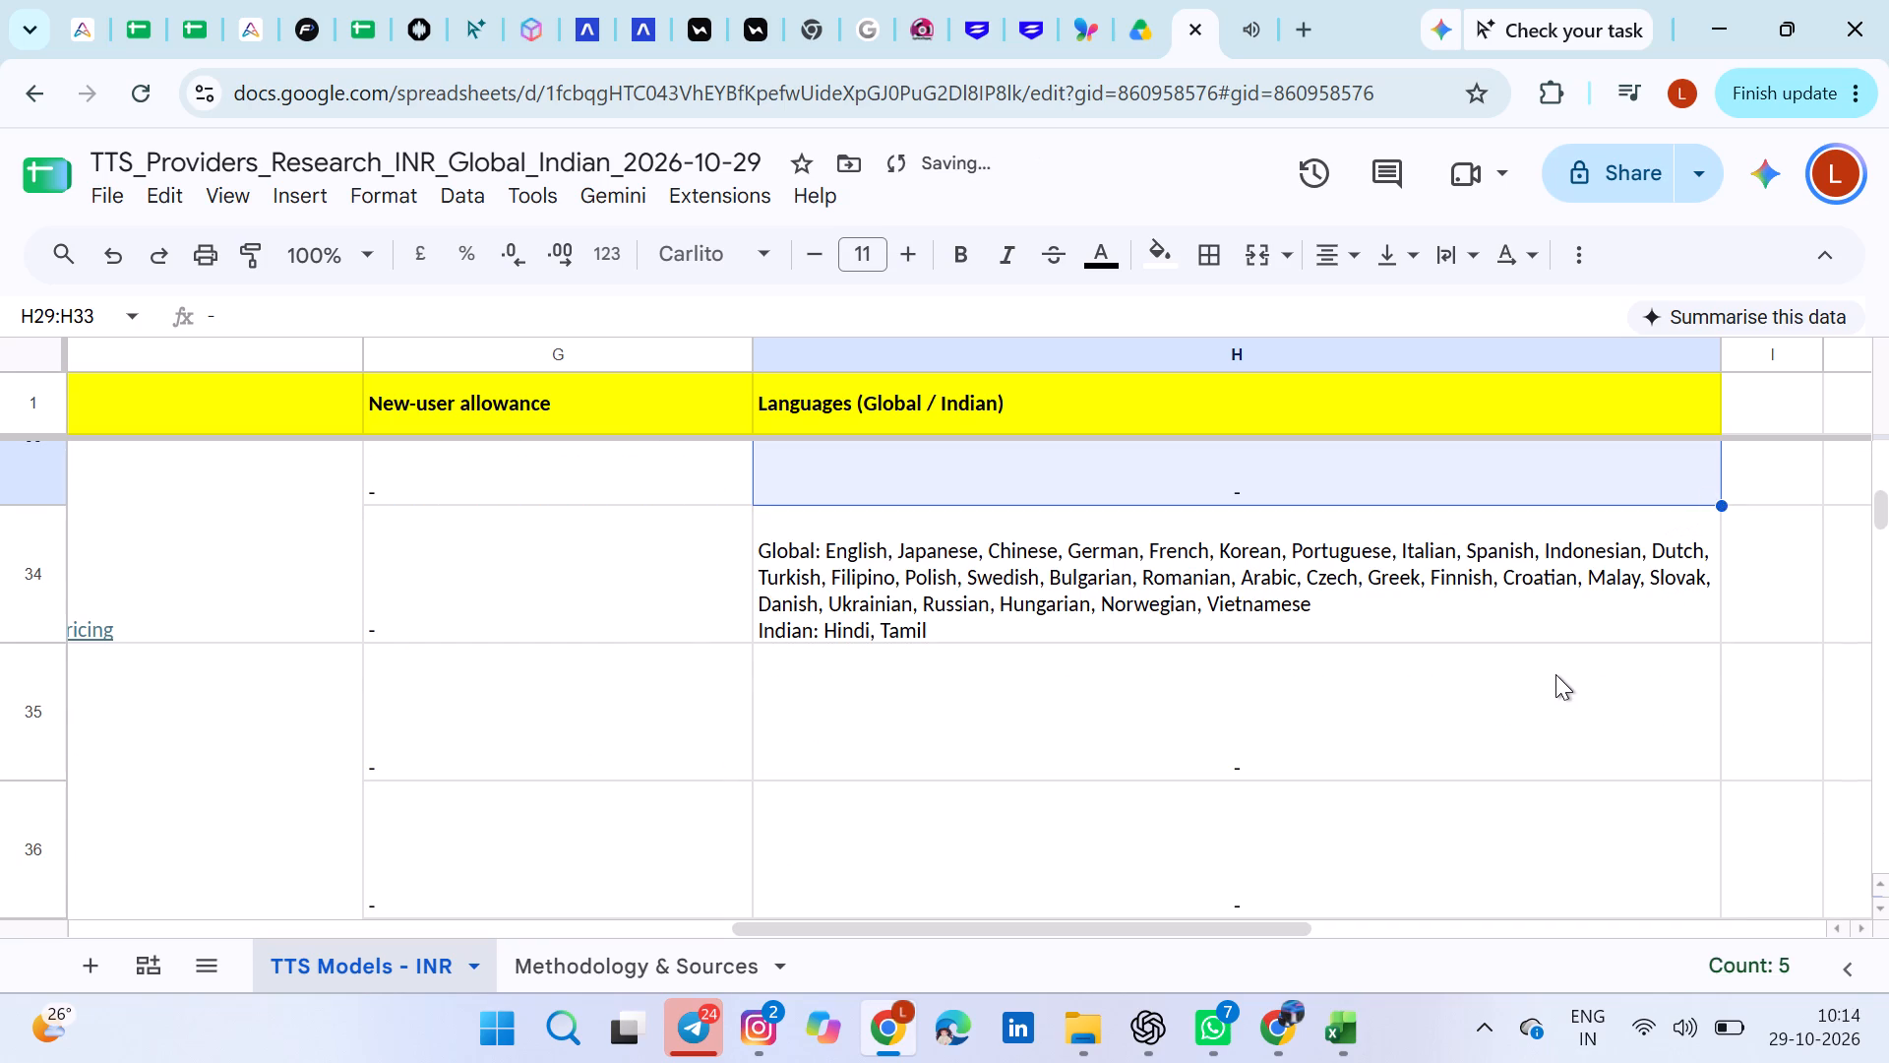
Replace the Global and Indian language lines in H2 with a single "-" and centre it horizontally.
{"action": "scroll", "coordinate": [1555, 674], "scroll_direction": "up", "scroll_amount": 4}
{"action": "left_click", "coordinate": [1371, 718]}
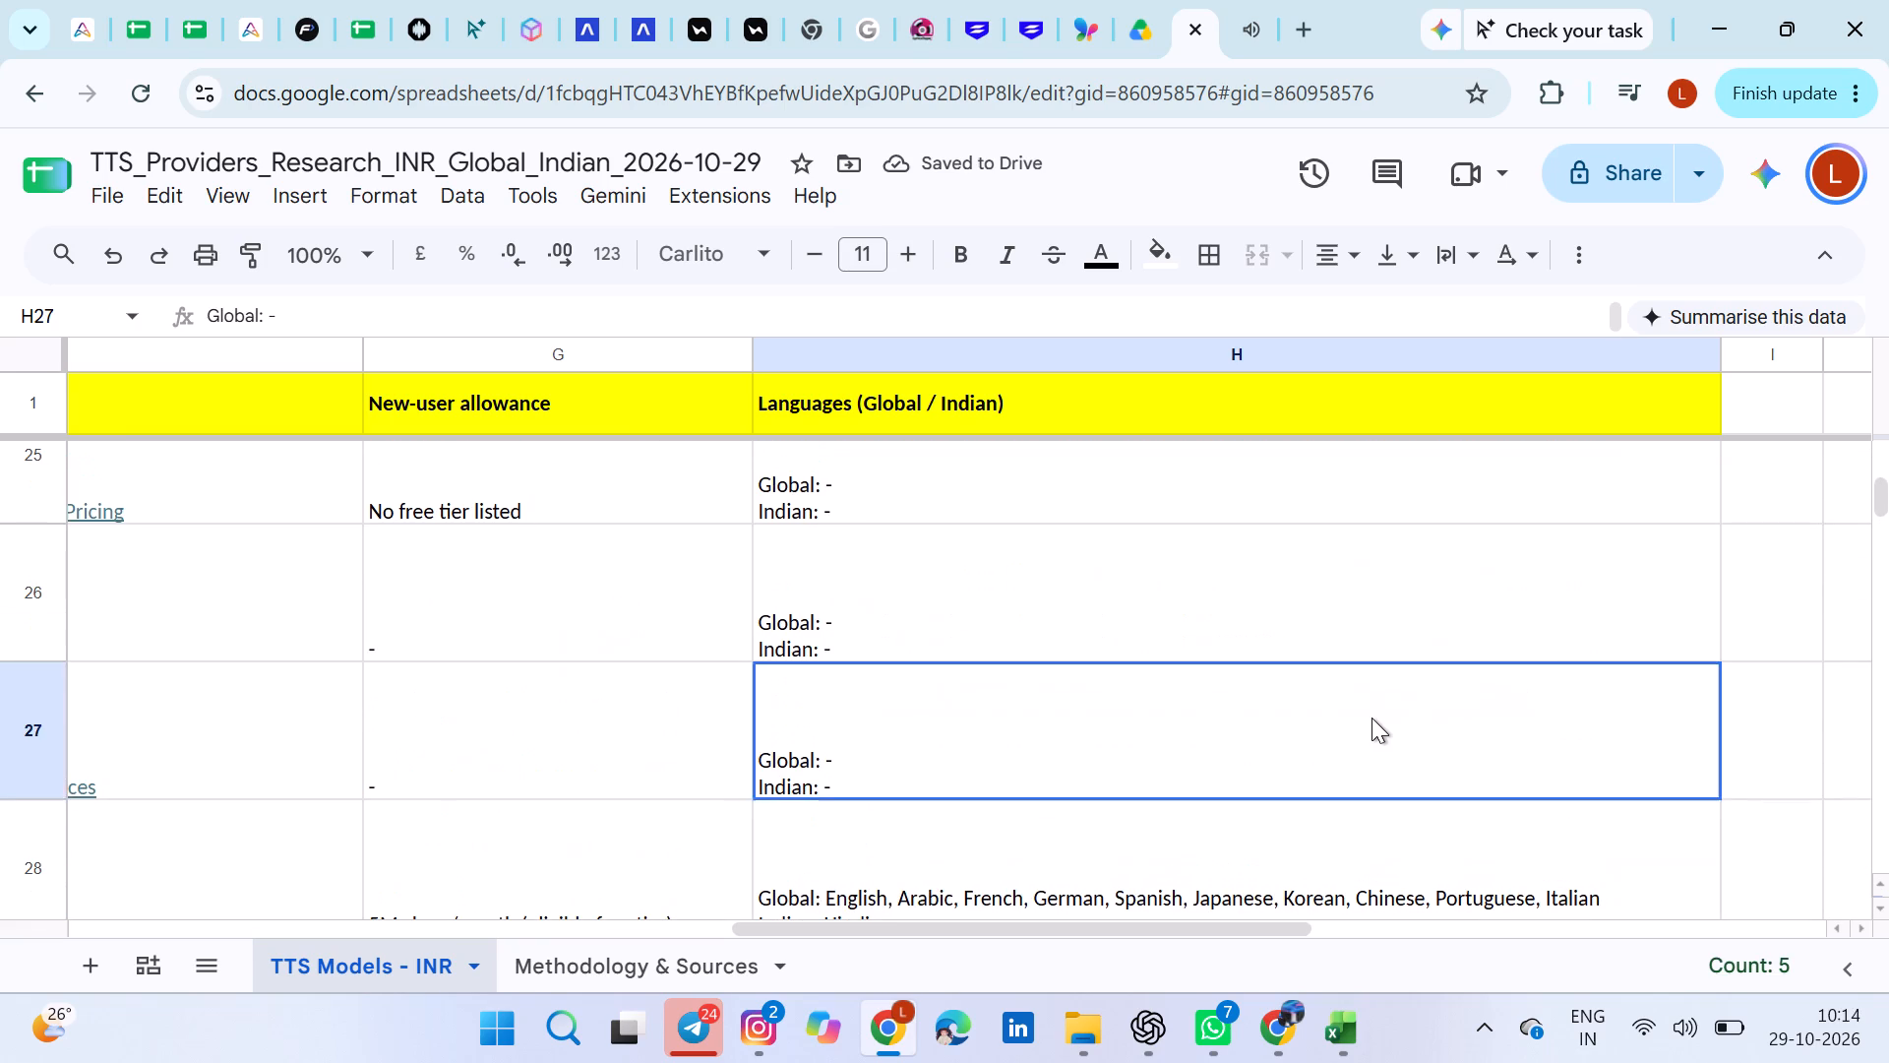
{"action": "scroll", "coordinate": [1371, 718], "scroll_direction": "up", "scroll_amount": 6}
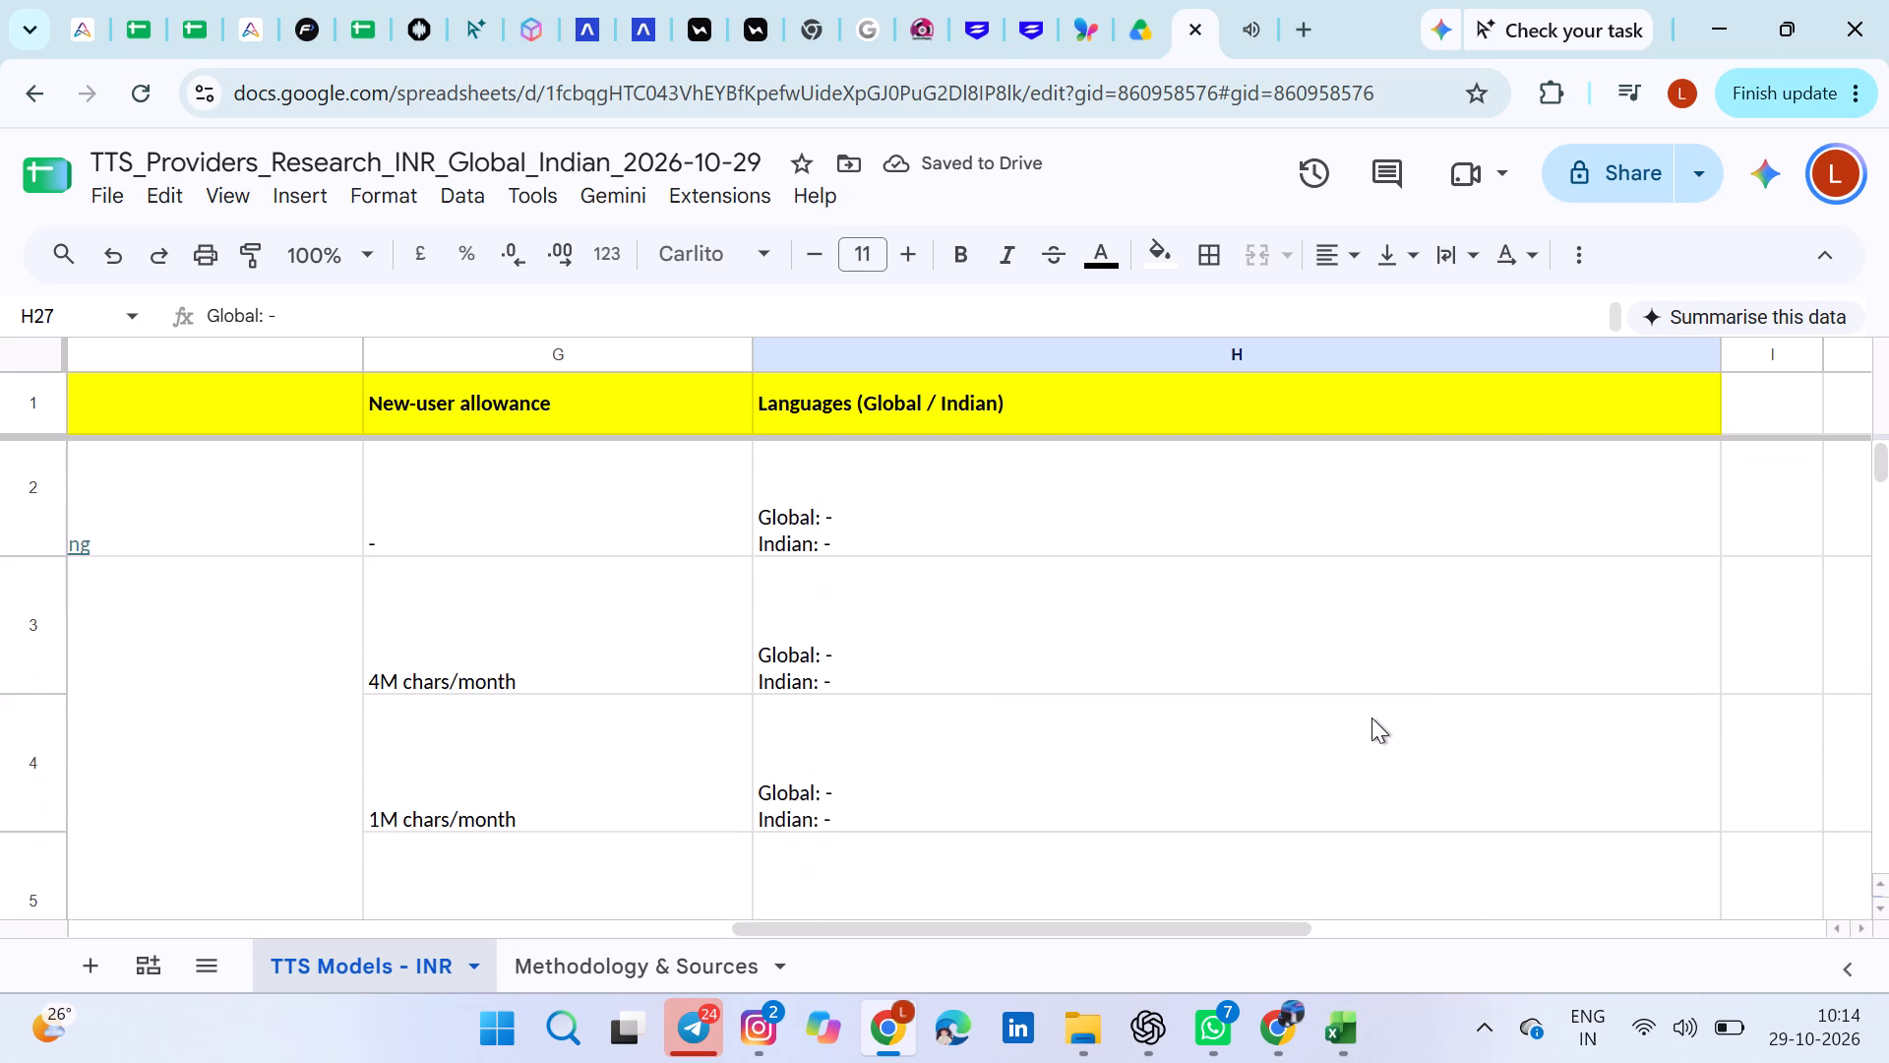
{"action": "scroll", "coordinate": [1371, 718], "scroll_direction": "down", "scroll_amount": 3}
{"action": "scroll", "coordinate": [1371, 718], "scroll_direction": "up", "scroll_amount": 2}
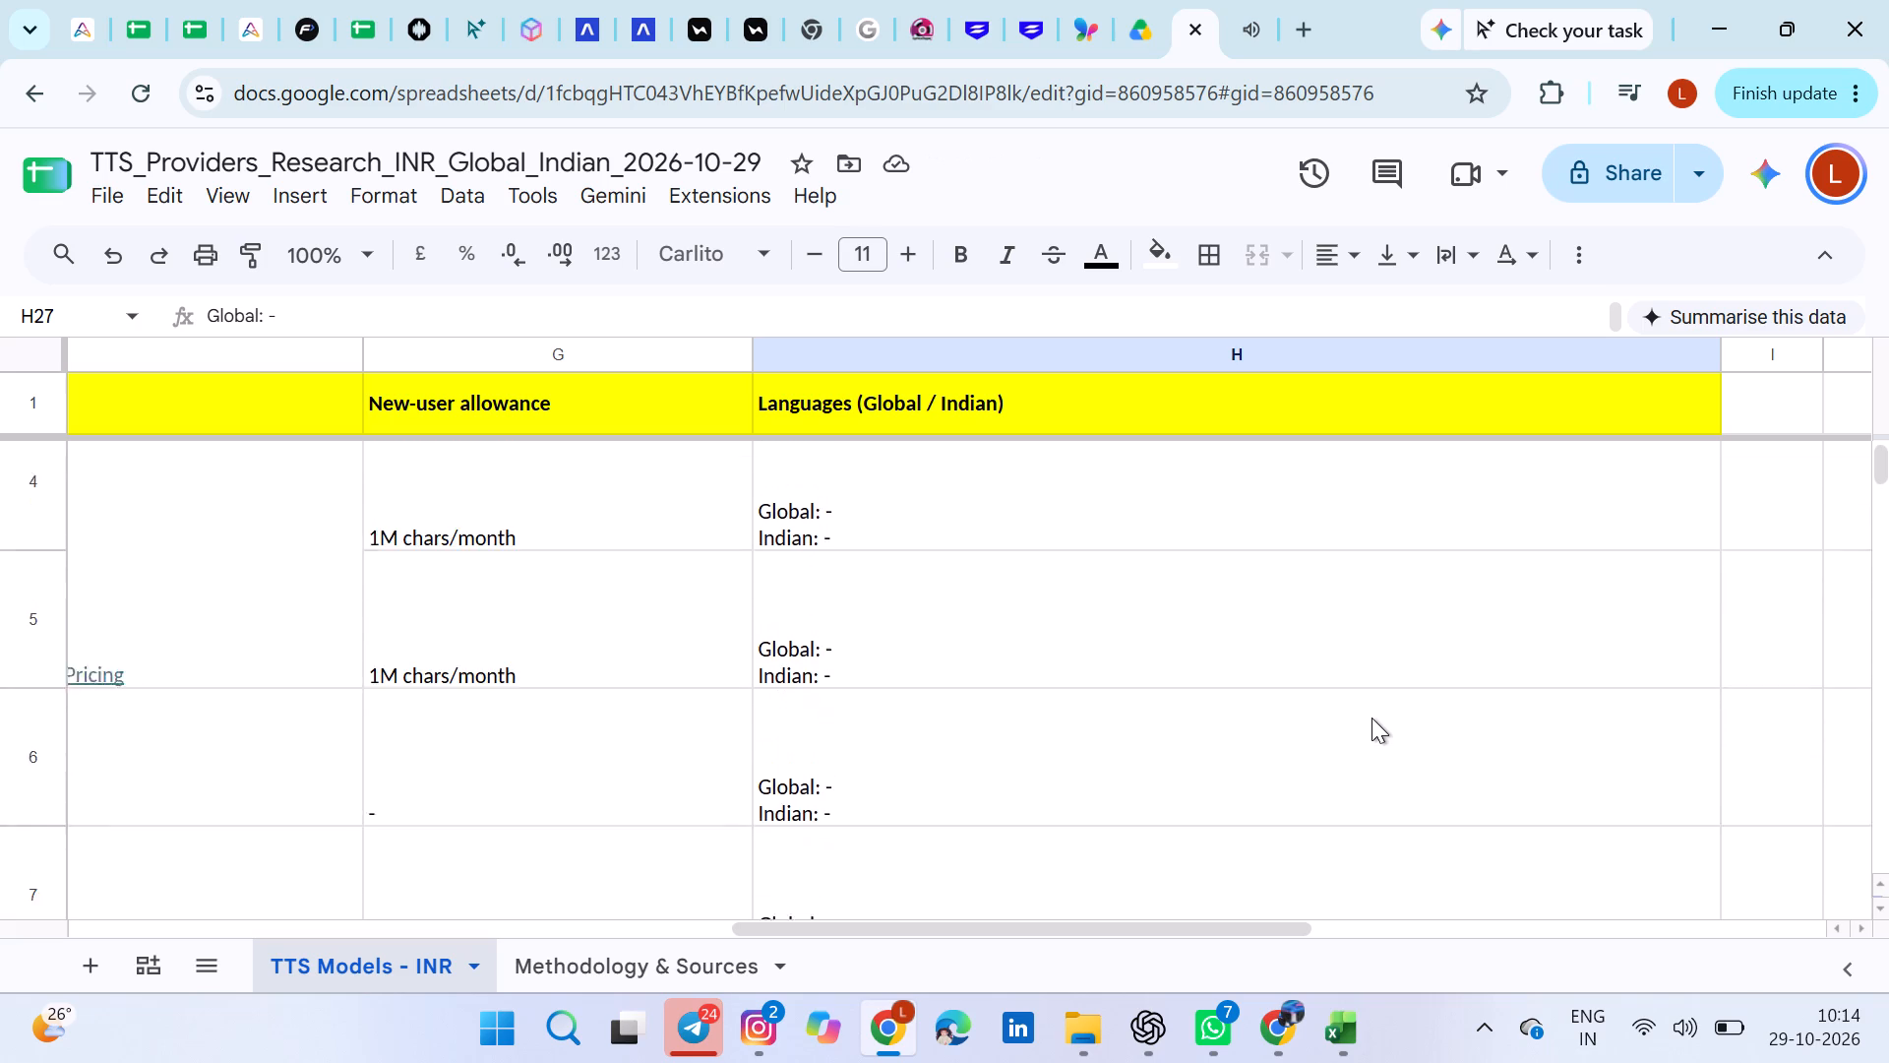
{"action": "scroll", "coordinate": [1371, 718], "scroll_direction": "up", "scroll_amount": 3}
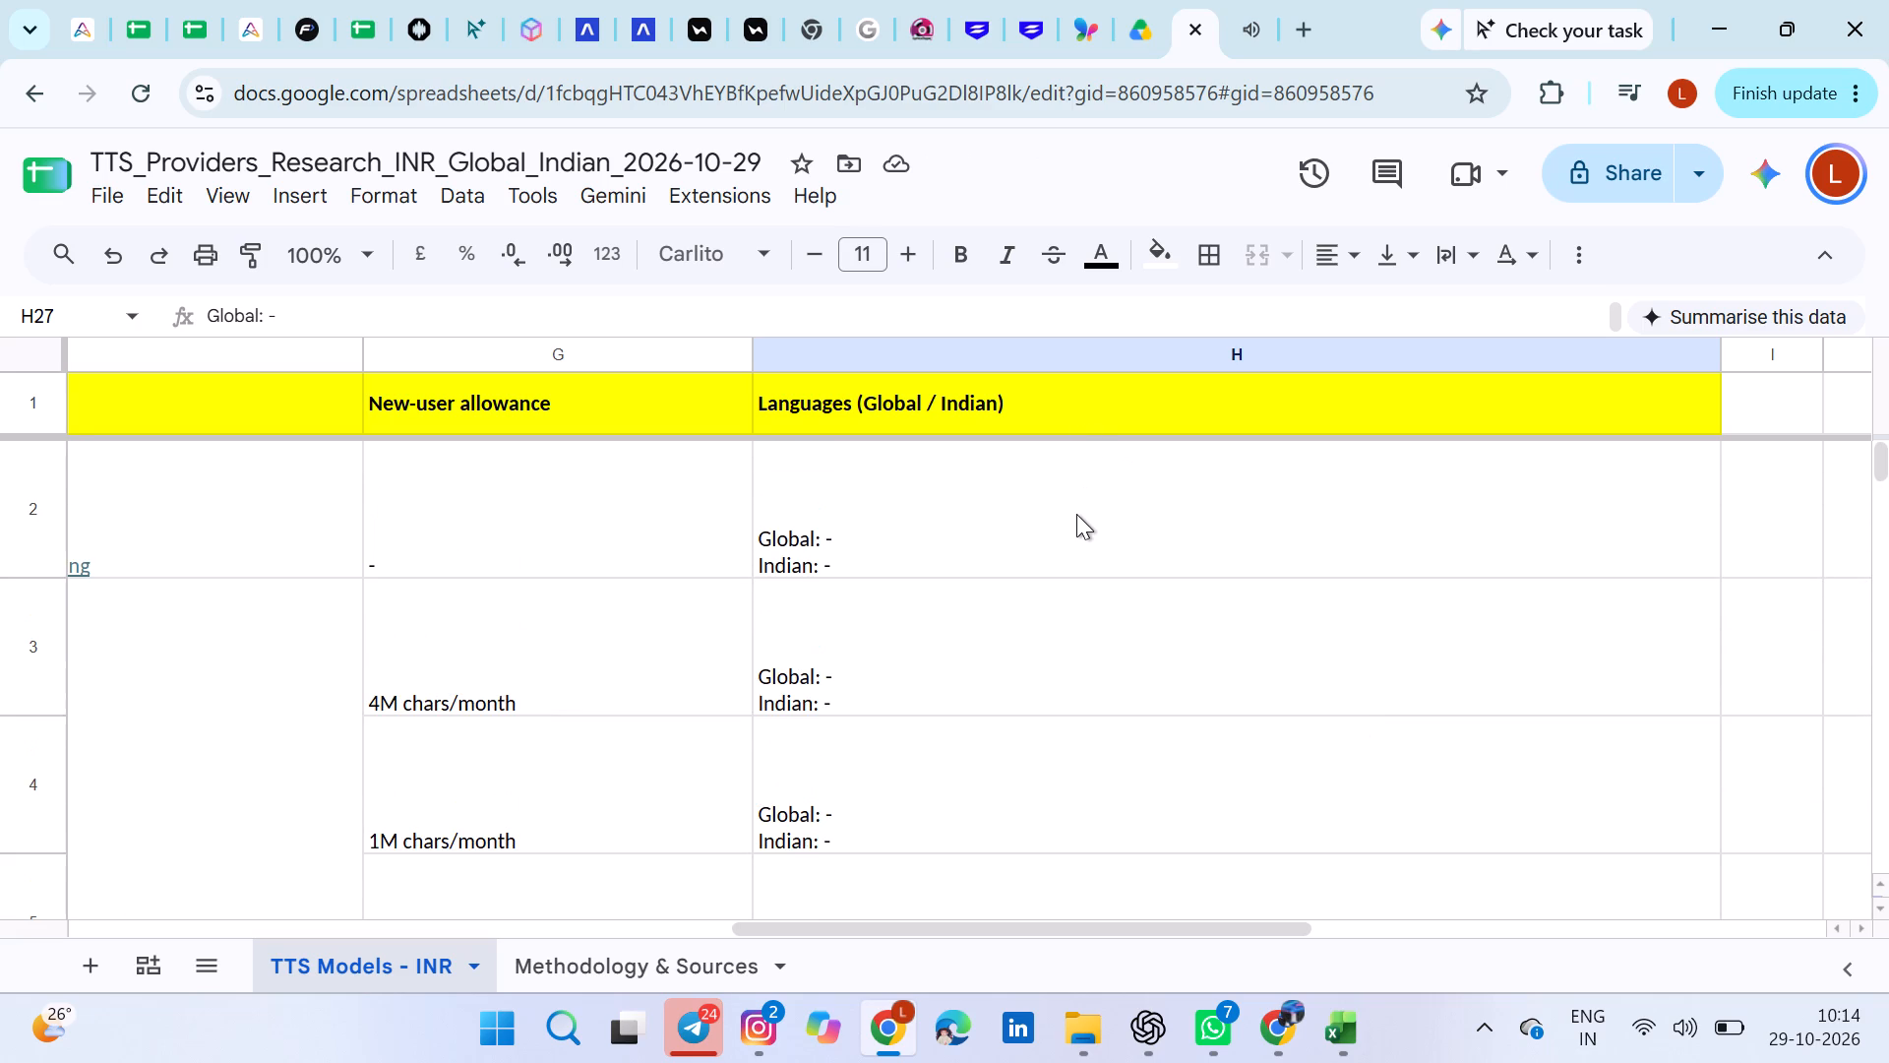
{"action": "left_click", "coordinate": [1076, 514]}
{"action": "double_click", "coordinate": [1076, 514]}
{"action": "key", "text": "ctrl+a"}
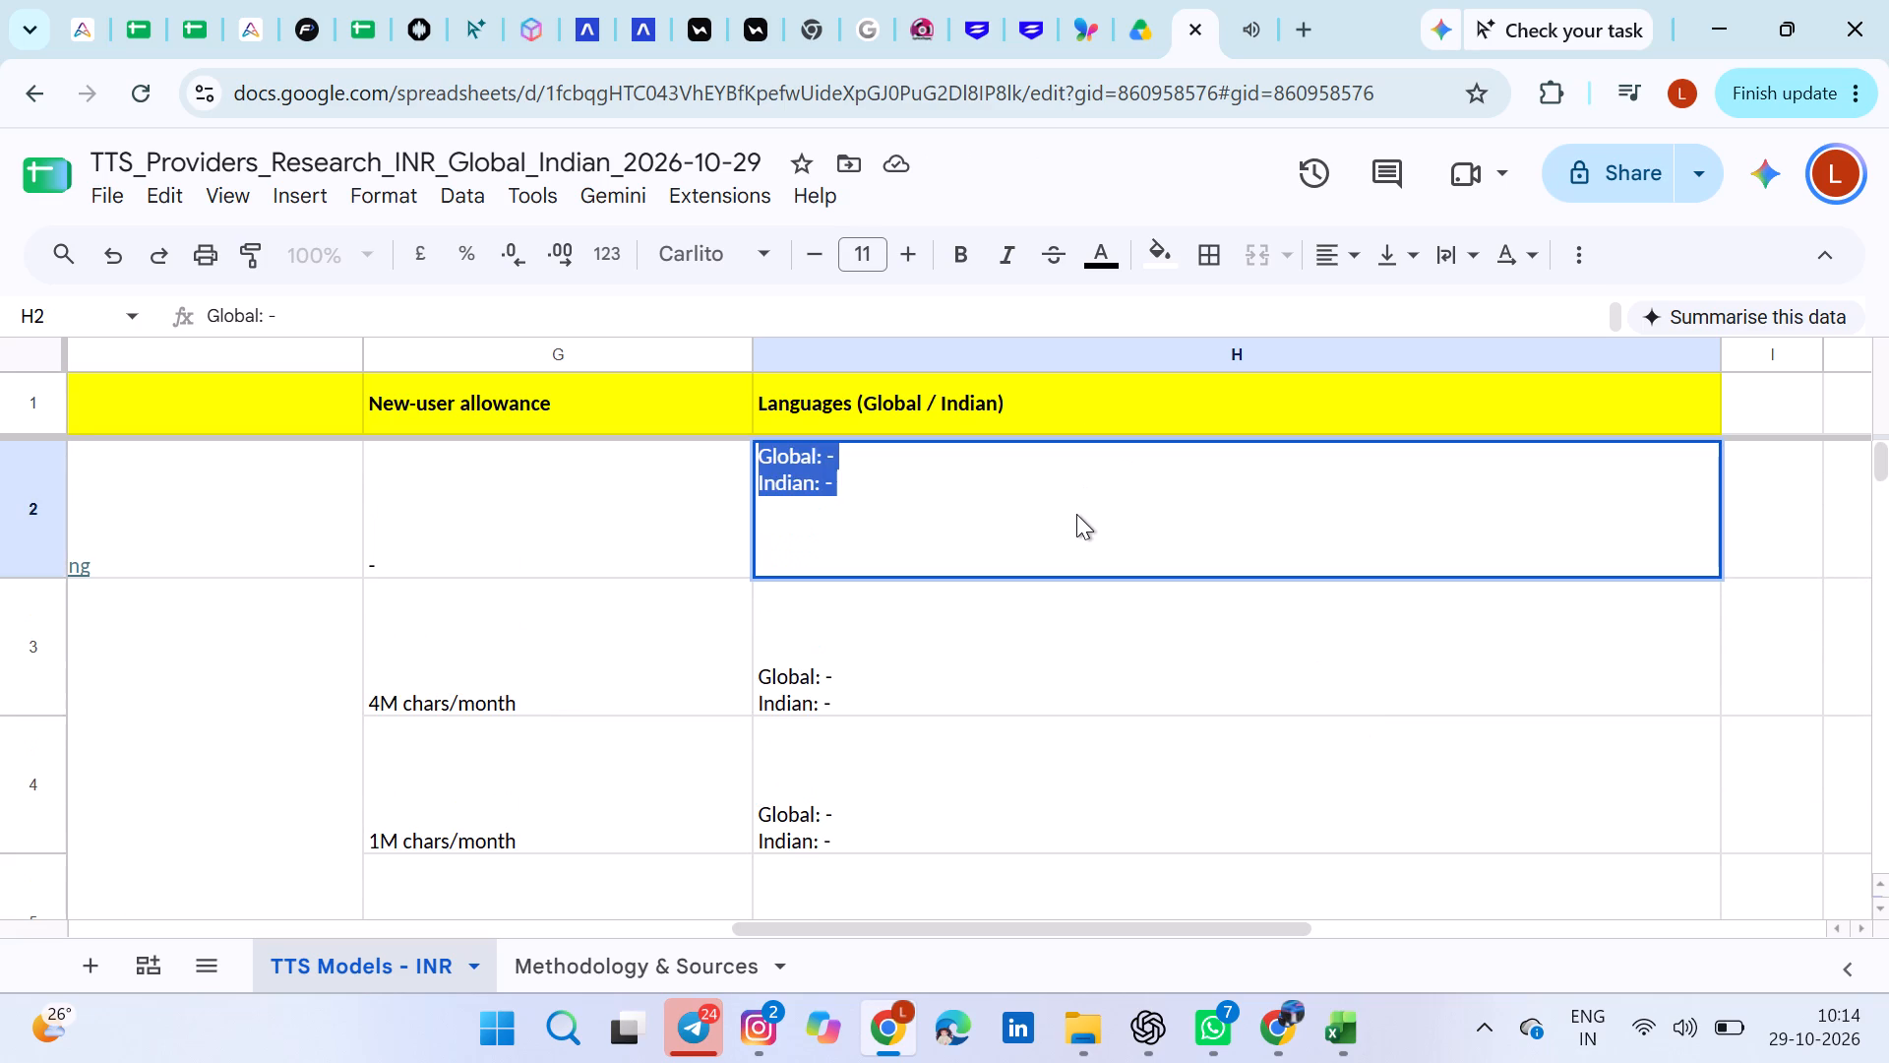
{"action": "key", "text": "BackSpace"}
{"action": "key", "text": "minus"}
{"action": "key", "text": "ctrl+a"}
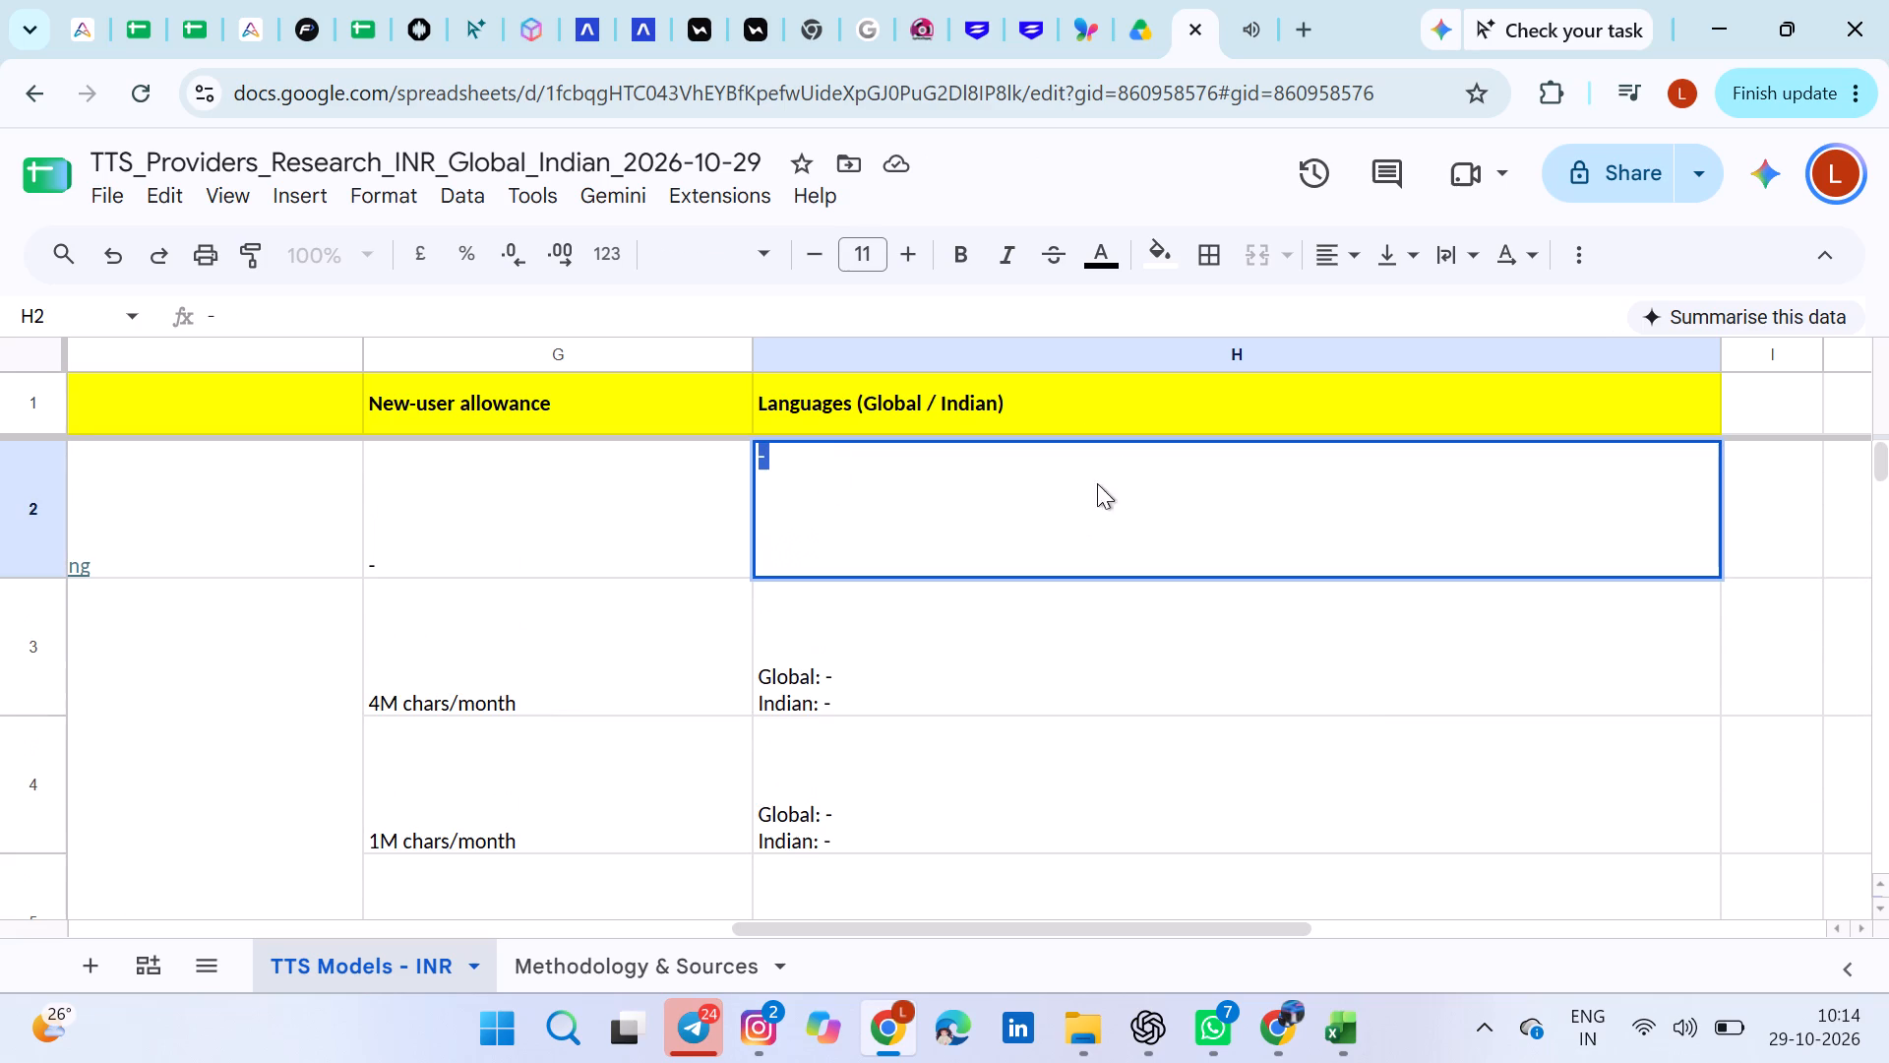
{"action": "left_click", "coordinate": [1316, 248]}
{"action": "left_click", "coordinate": [1376, 305]}
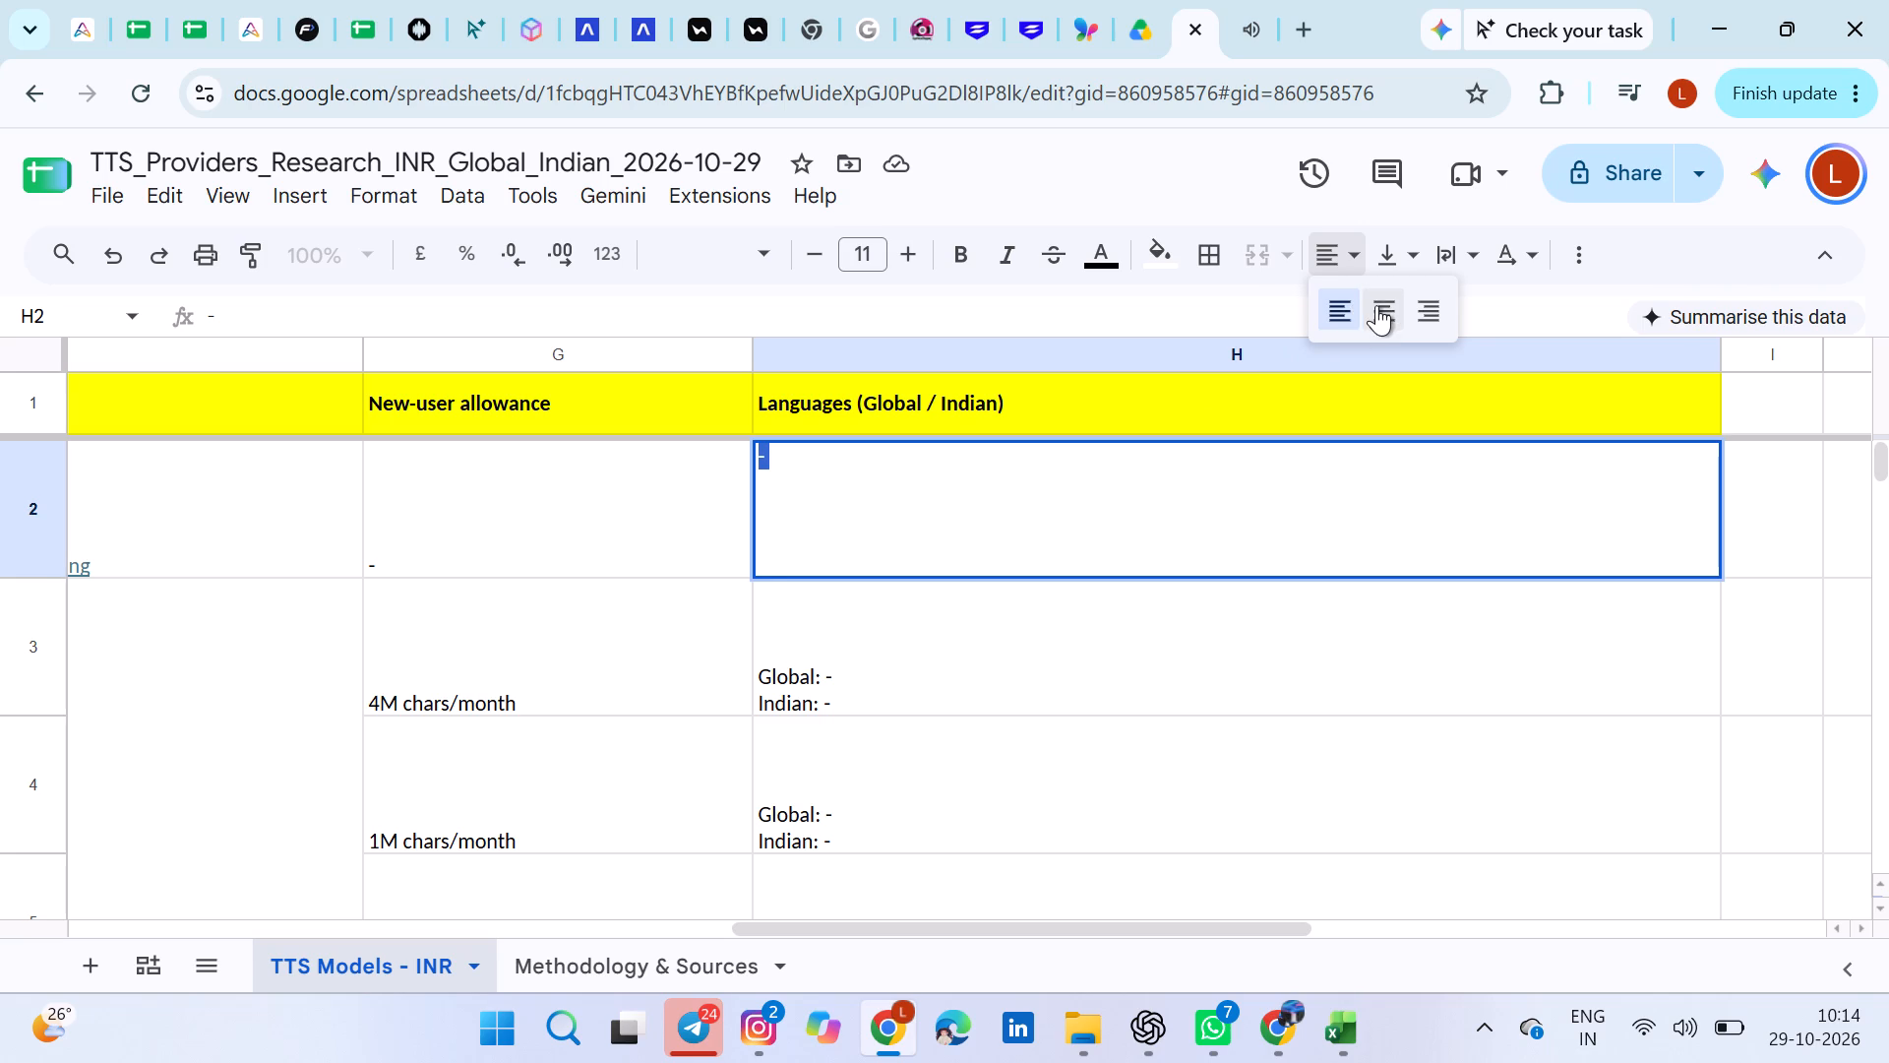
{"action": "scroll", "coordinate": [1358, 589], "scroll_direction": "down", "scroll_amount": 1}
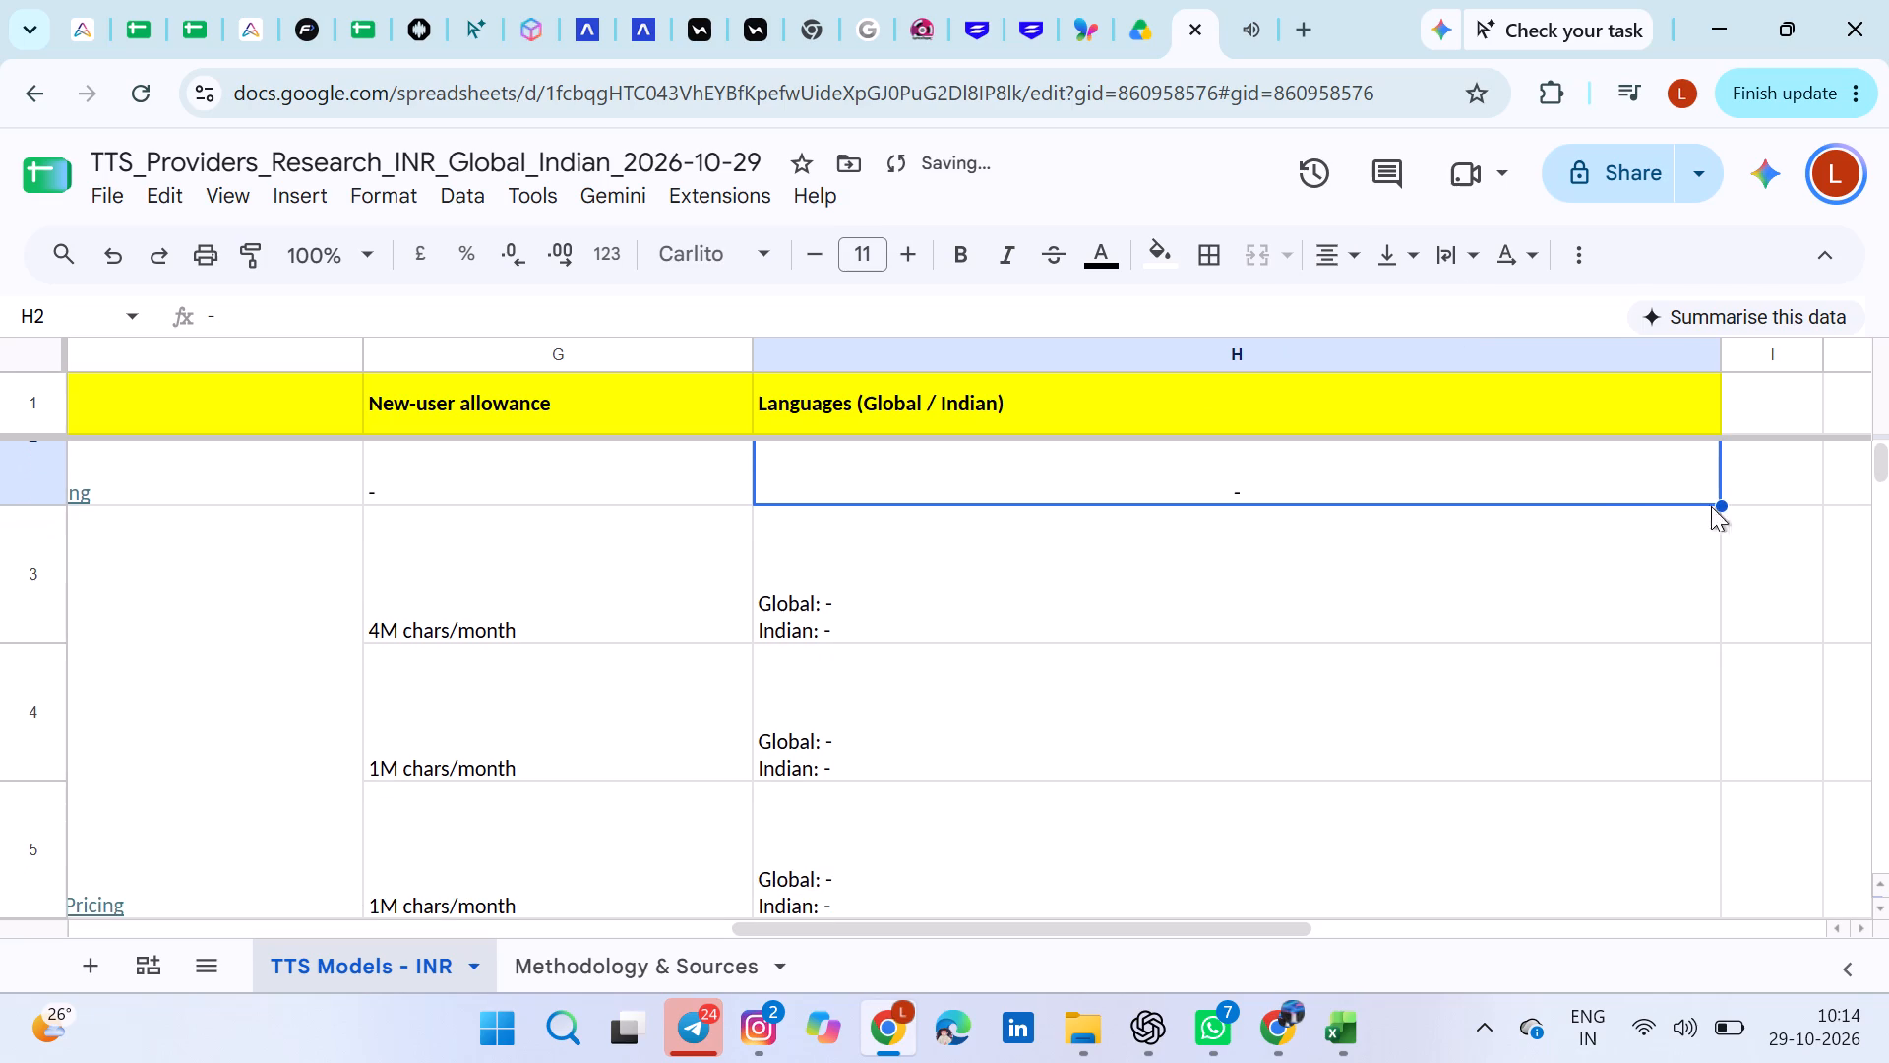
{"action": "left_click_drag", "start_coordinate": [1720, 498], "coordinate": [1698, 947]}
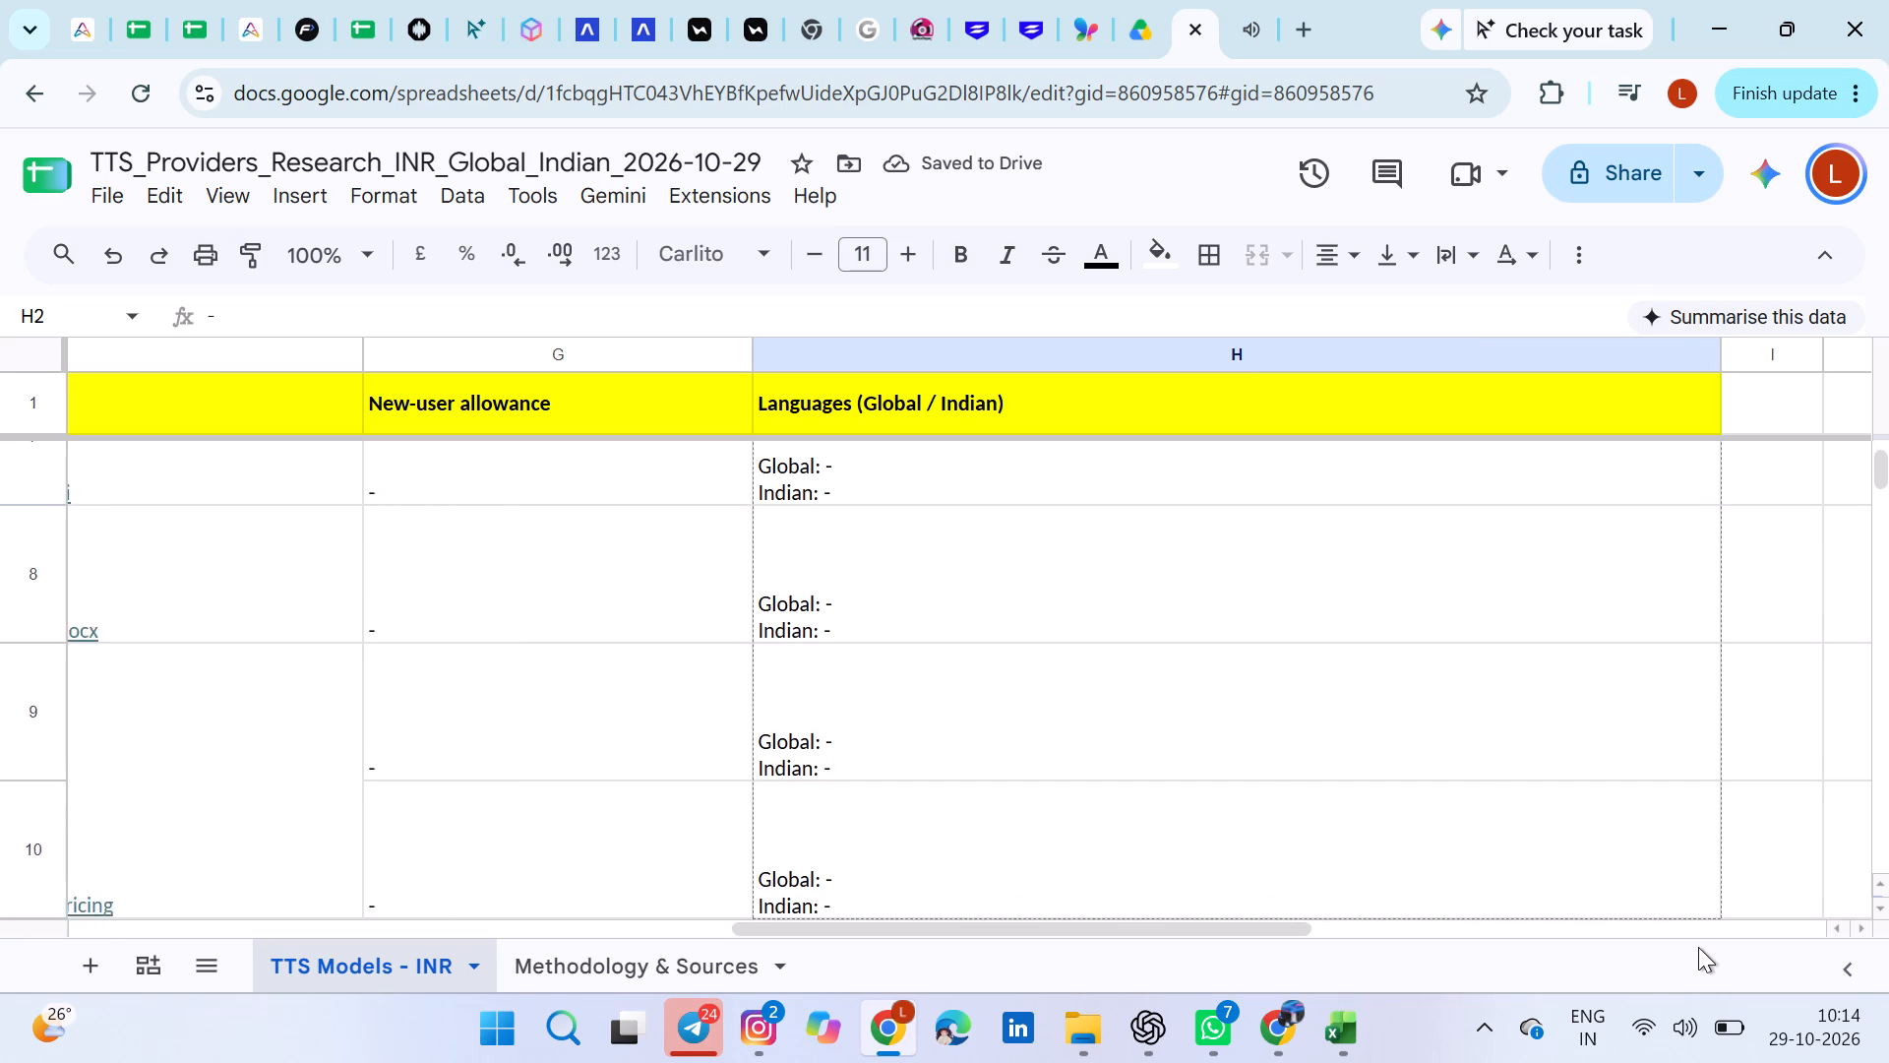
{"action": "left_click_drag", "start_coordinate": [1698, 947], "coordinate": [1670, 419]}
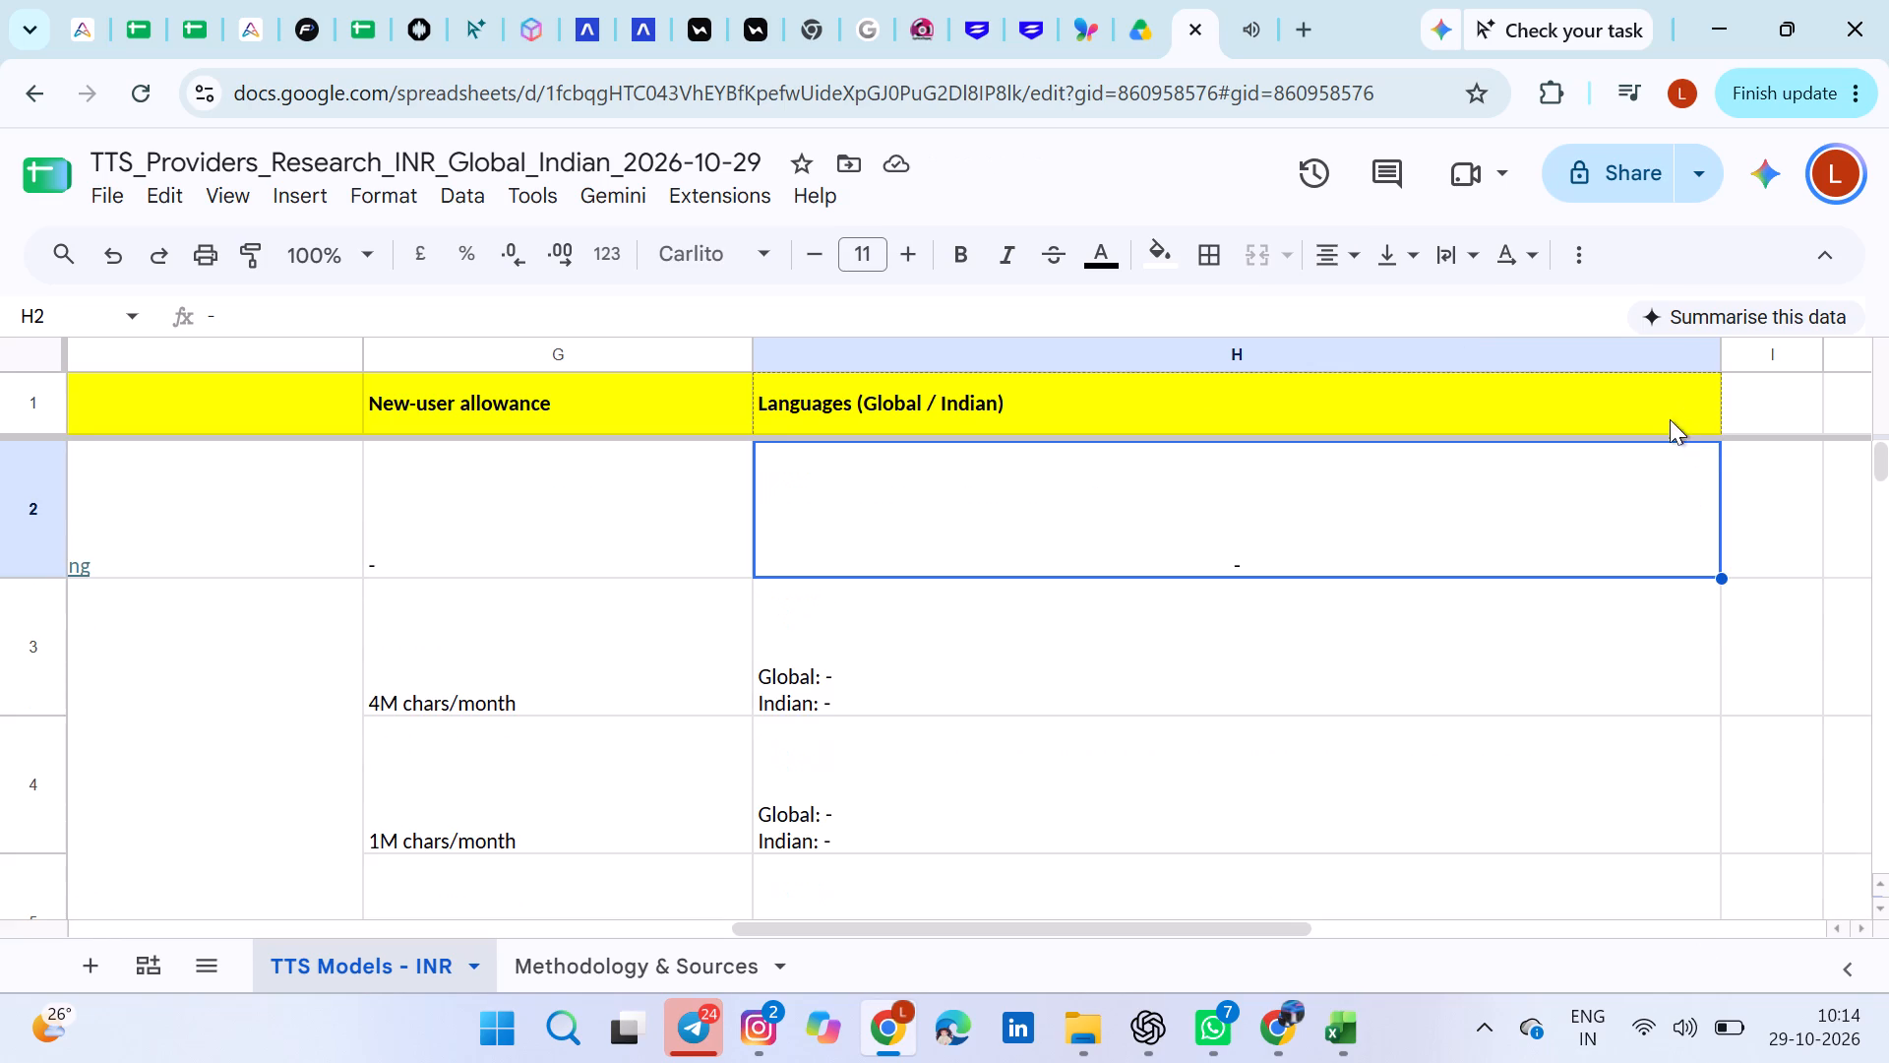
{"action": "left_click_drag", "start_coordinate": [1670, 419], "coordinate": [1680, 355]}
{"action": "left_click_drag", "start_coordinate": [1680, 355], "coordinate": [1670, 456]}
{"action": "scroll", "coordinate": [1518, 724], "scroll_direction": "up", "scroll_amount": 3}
Fill the centred "-" from H2 down through H6 in the Languages column.
{"action": "left_click_drag", "start_coordinate": [1725, 576], "coordinate": [1705, 799]}
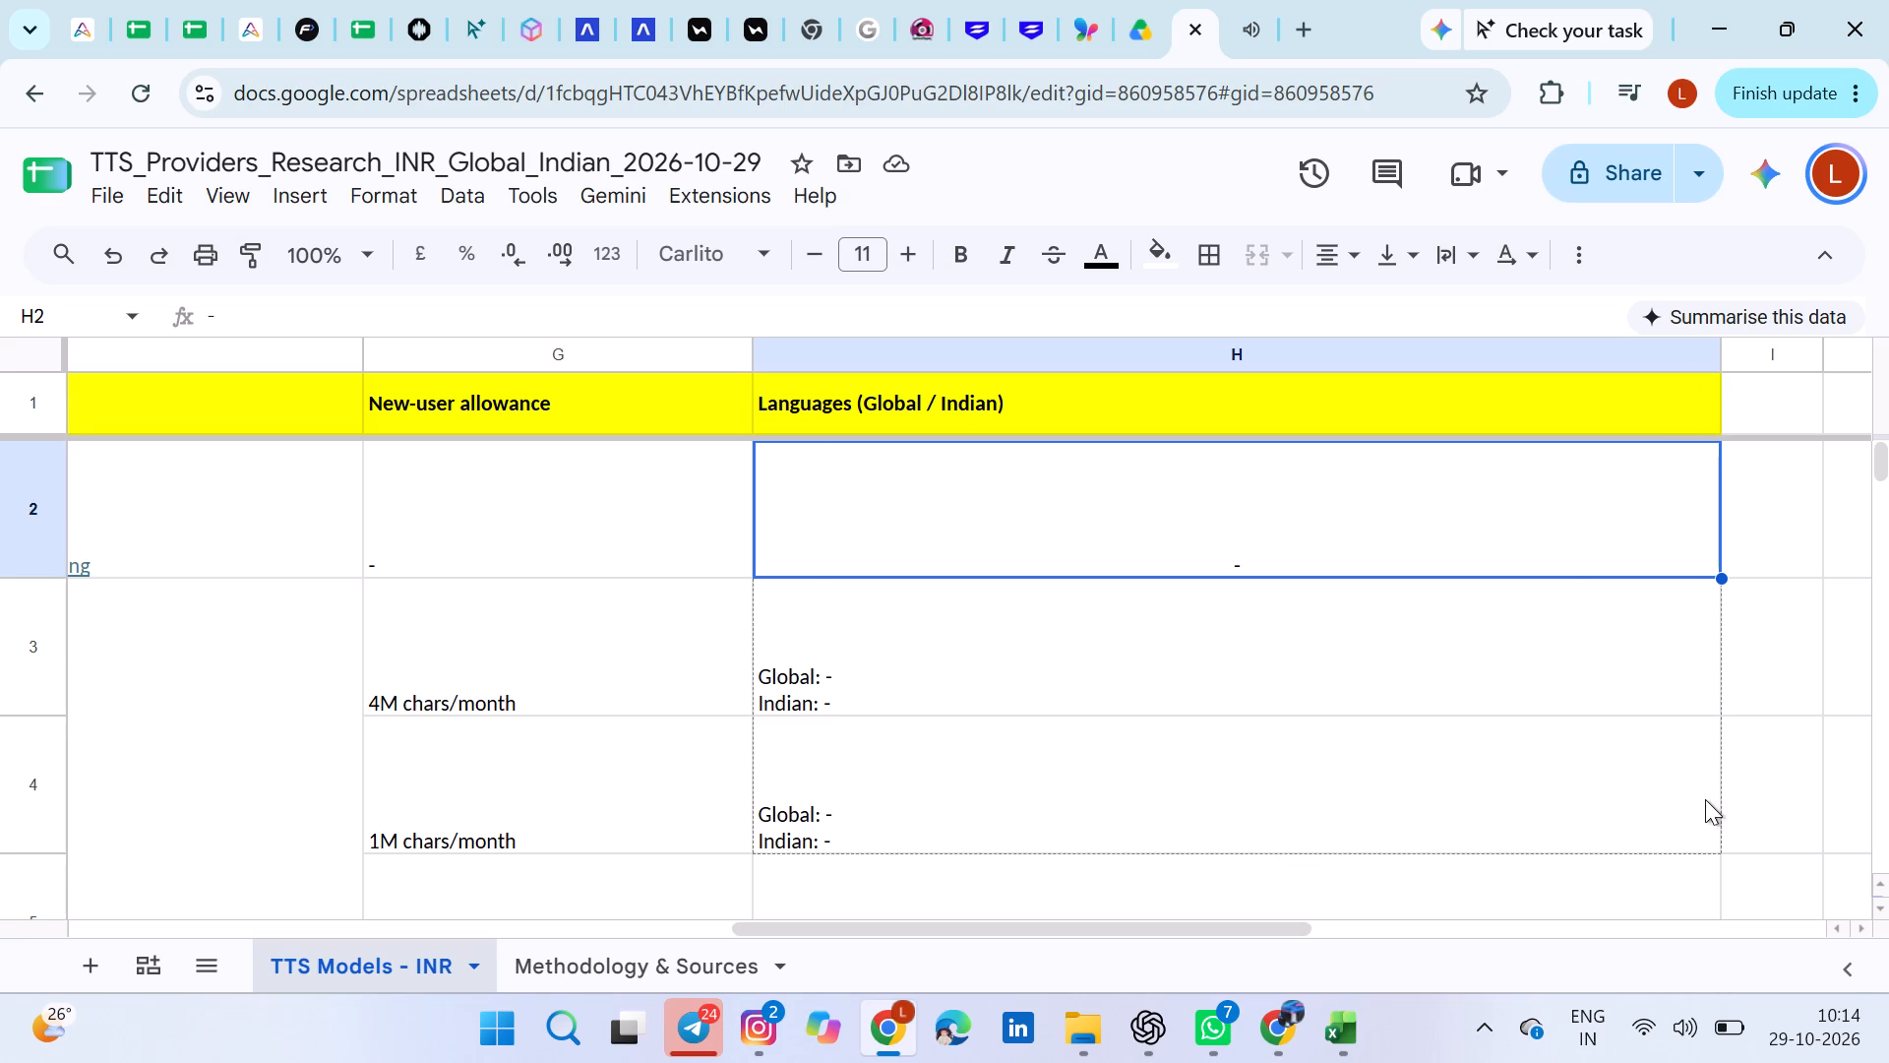
{"action": "scroll", "coordinate": [1460, 732], "scroll_direction": "down", "scroll_amount": 2}
{"action": "left_click", "coordinate": [1487, 667]}
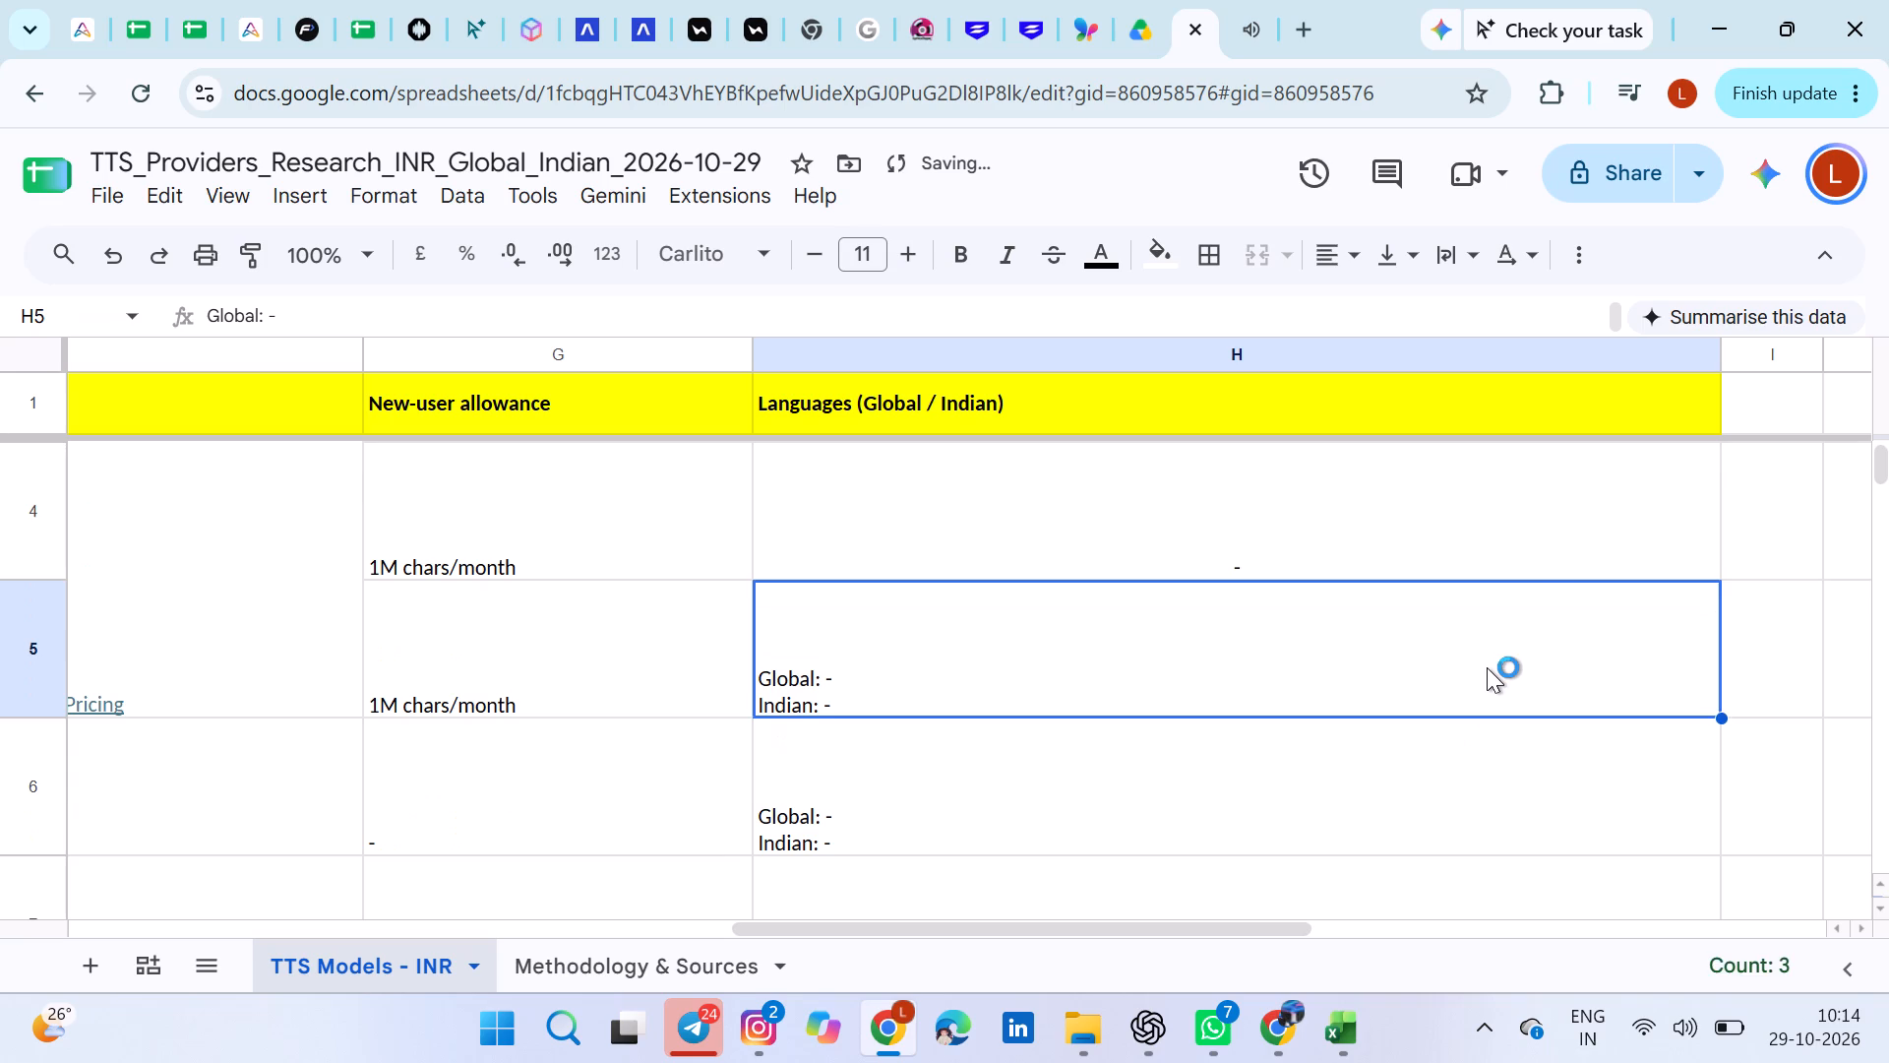
{"action": "left_click", "coordinate": [1521, 545]}
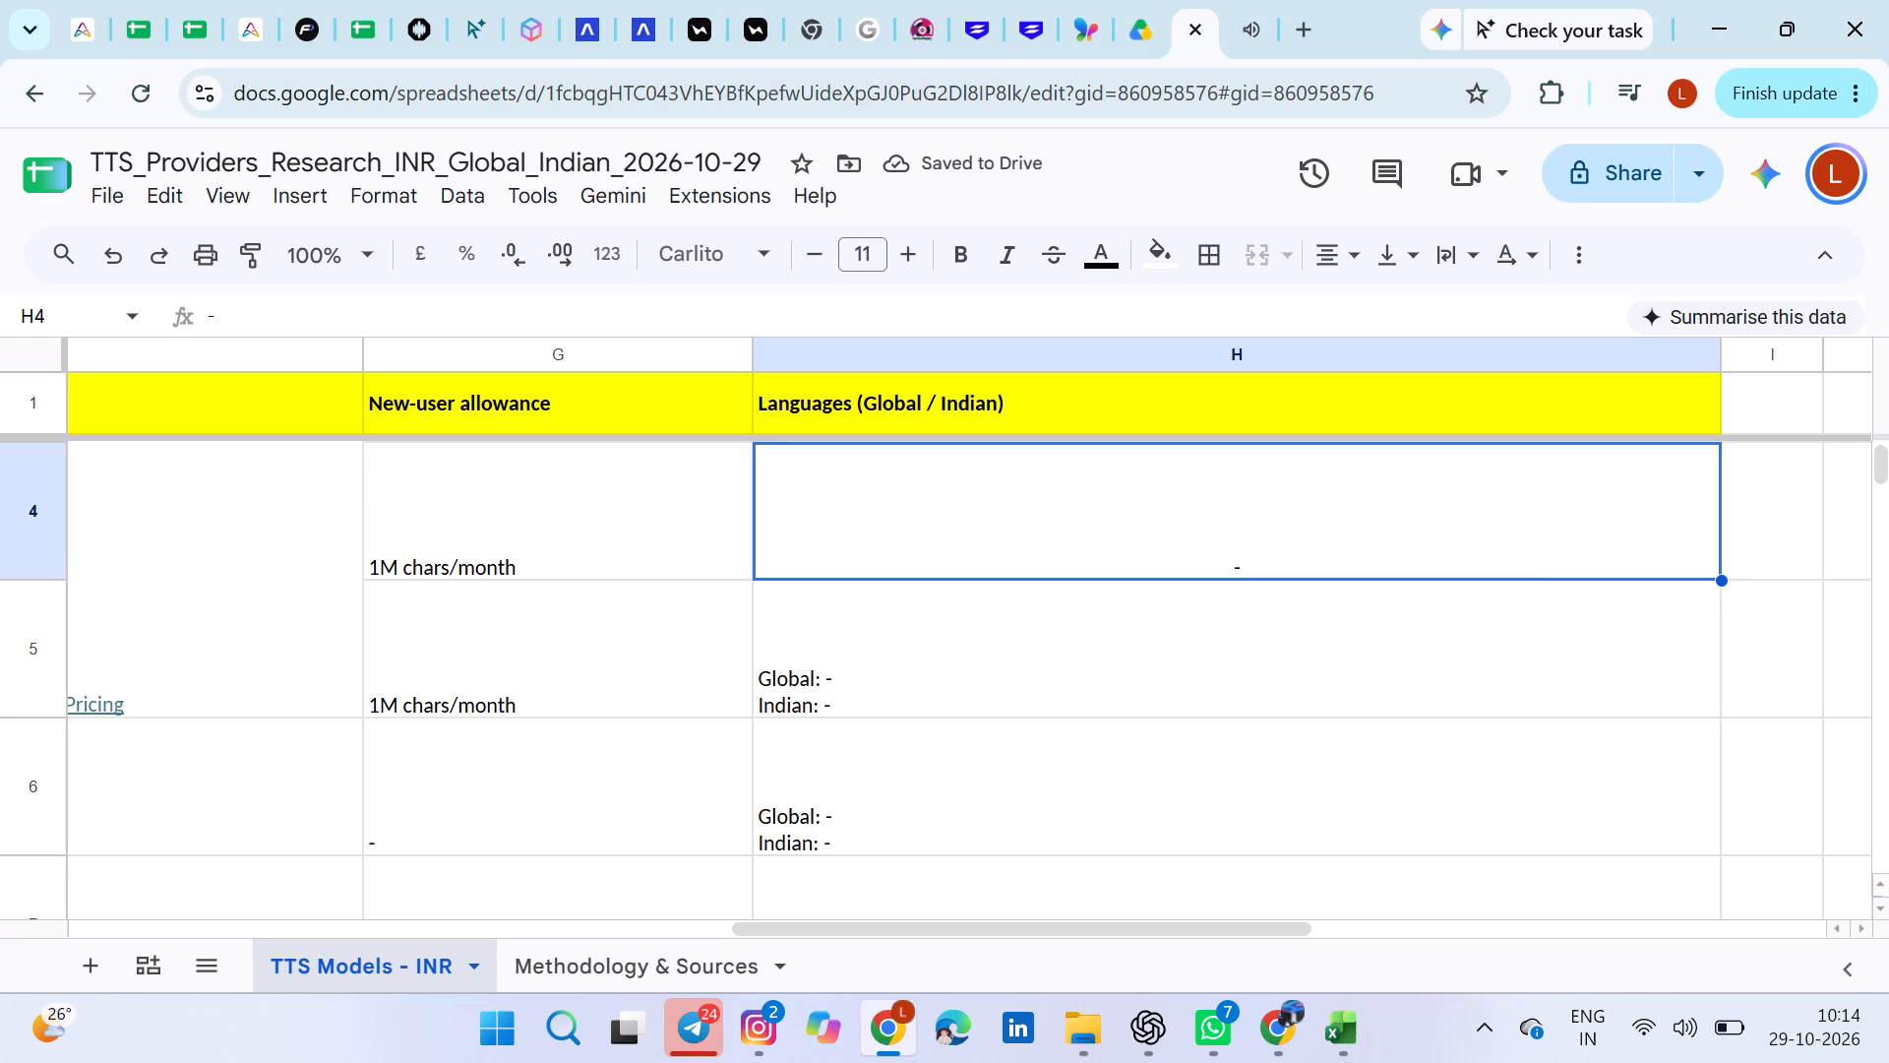
{"action": "left_click_drag", "start_coordinate": [1722, 576], "coordinate": [1716, 825]}
Continue filling the centred "-" from H6 down through H10 in the Languages column.
{"action": "scroll", "coordinate": [1474, 725], "scroll_direction": "down", "scroll_amount": 1}
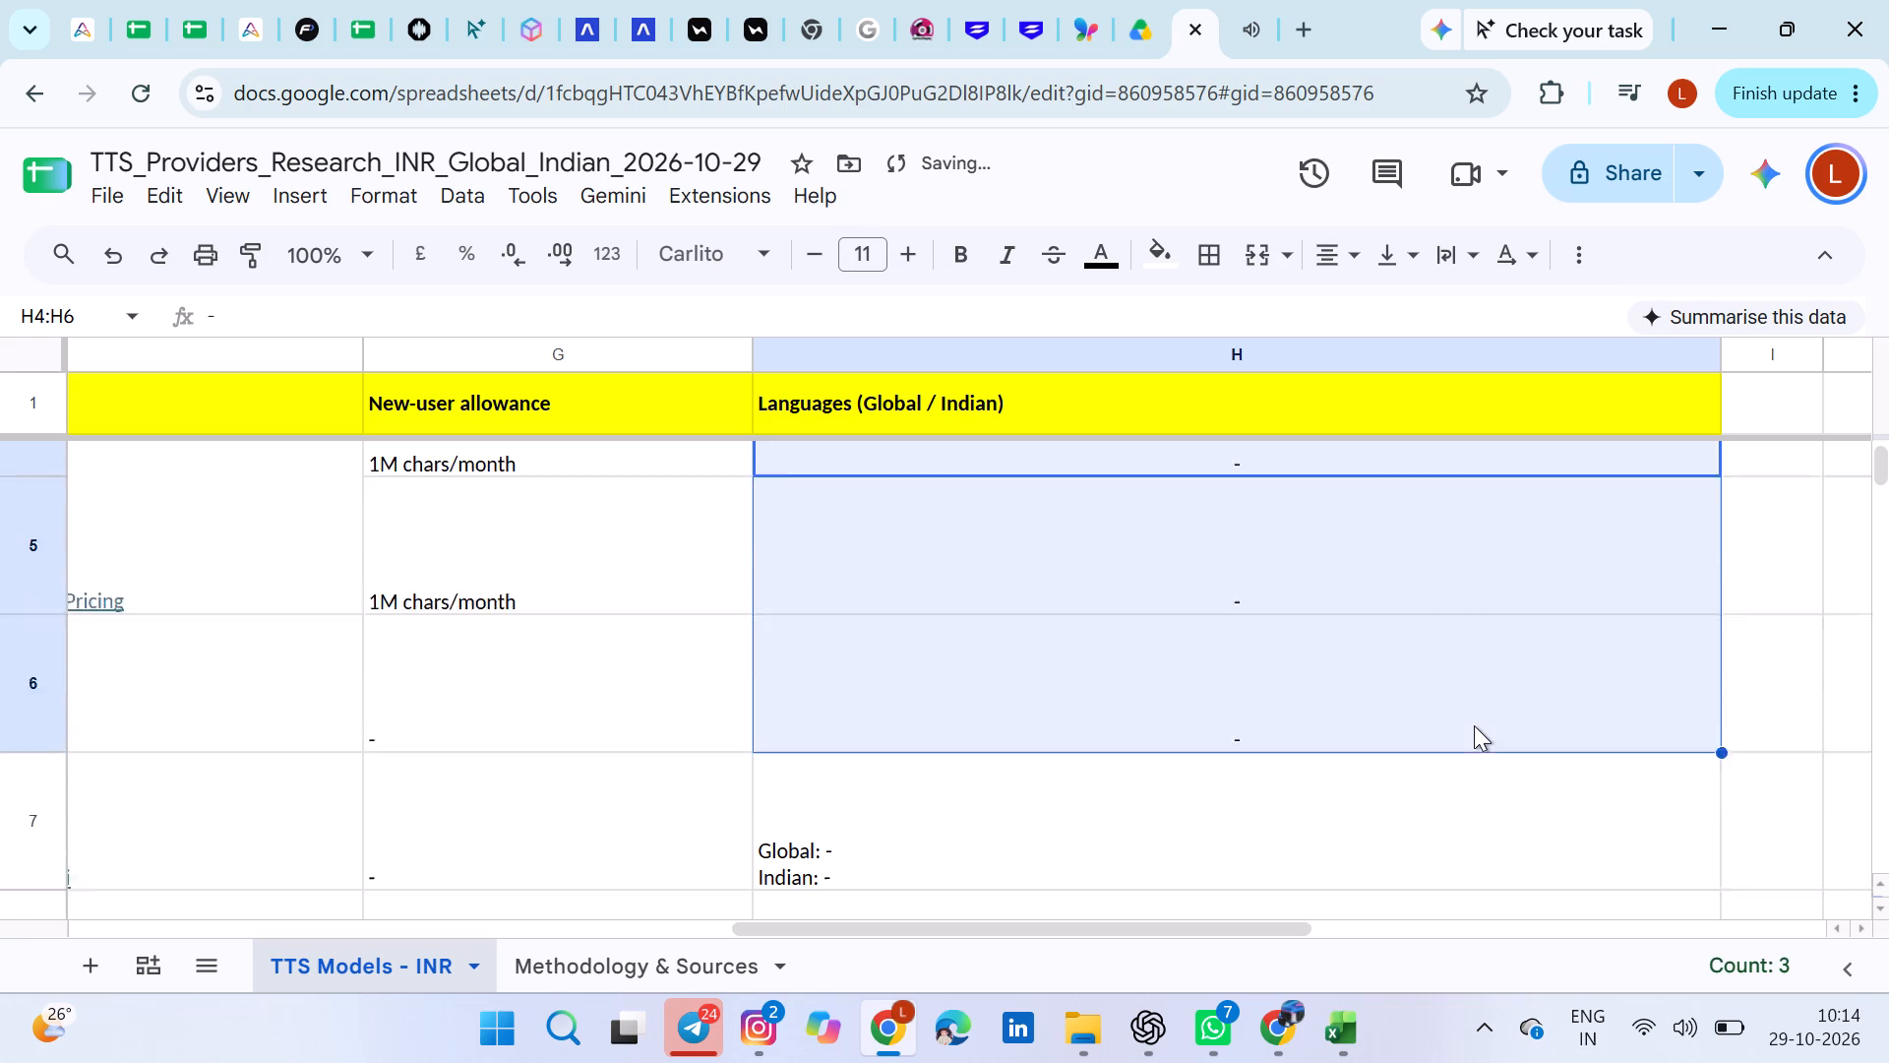
{"action": "scroll", "coordinate": [1474, 725], "scroll_direction": "down", "scroll_amount": 1}
{"action": "left_click", "coordinate": [1437, 637]}
{"action": "left_click", "coordinate": [1578, 504]}
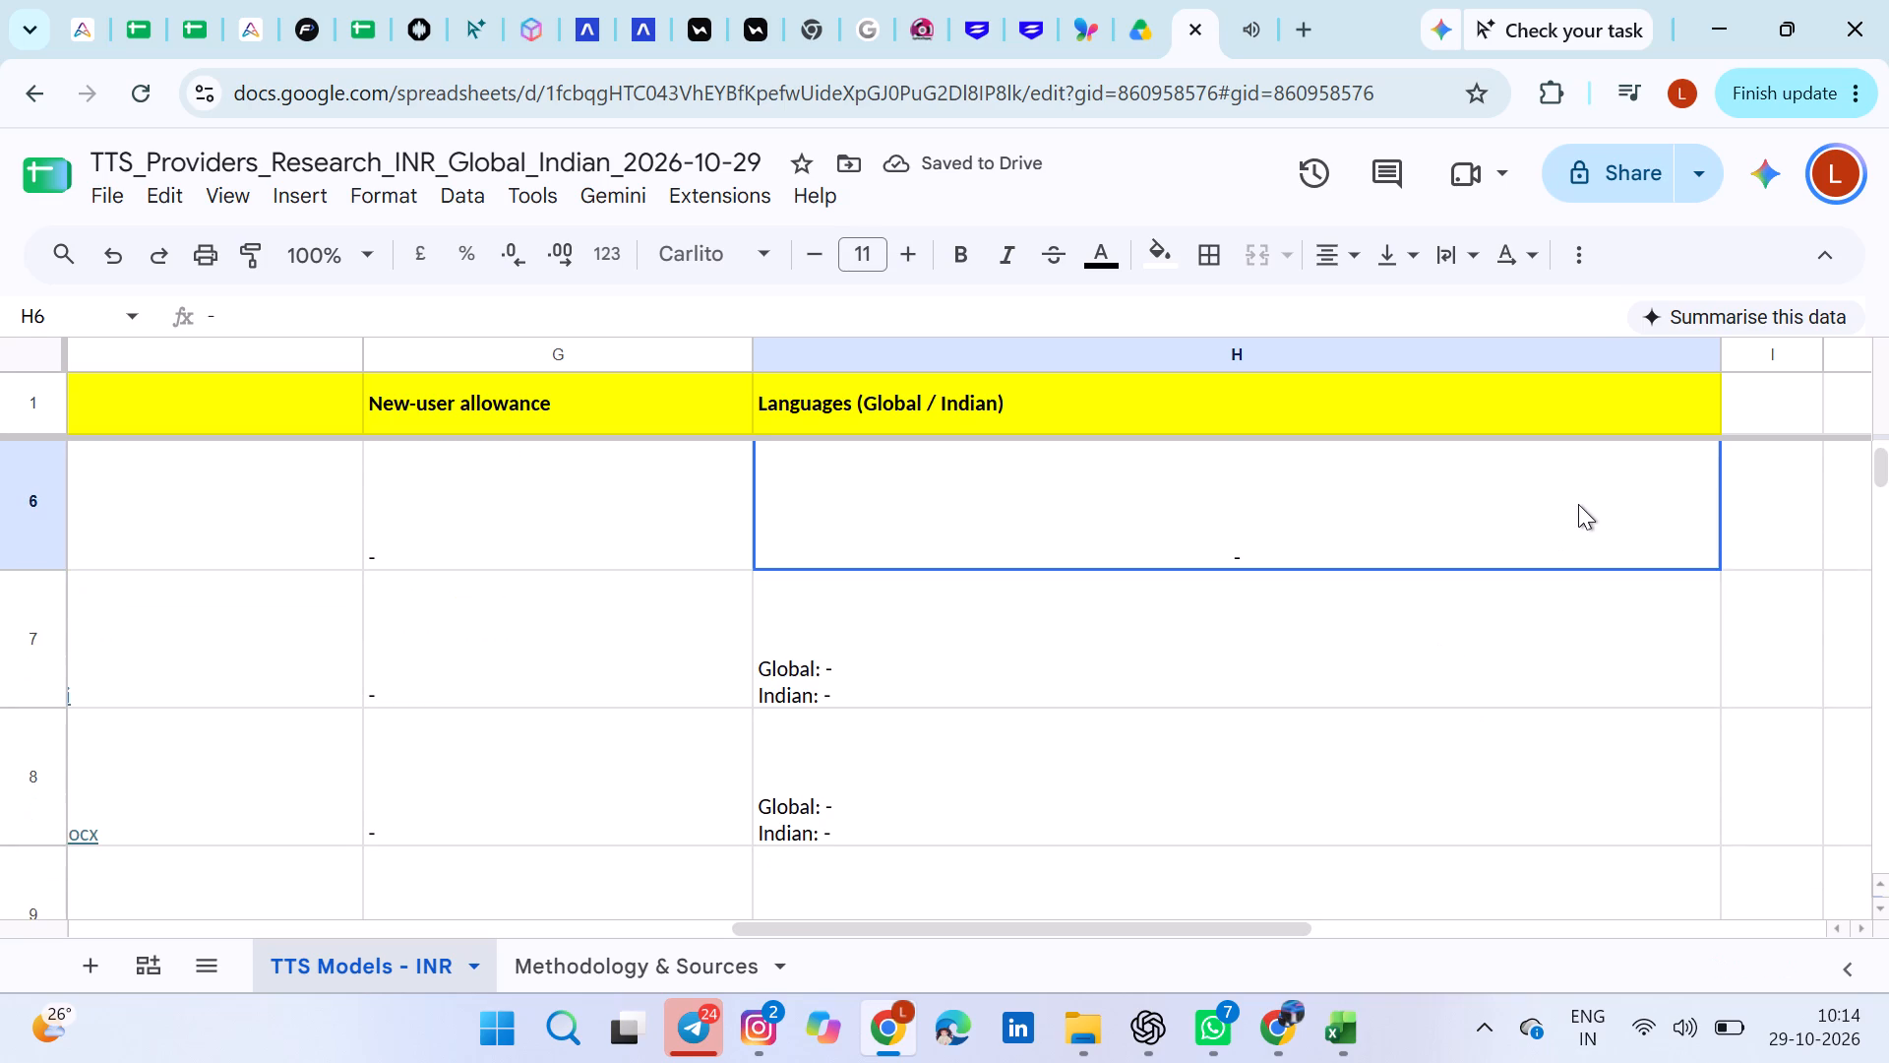
{"action": "left_click_drag", "start_coordinate": [1720, 564], "coordinate": [1714, 782]}
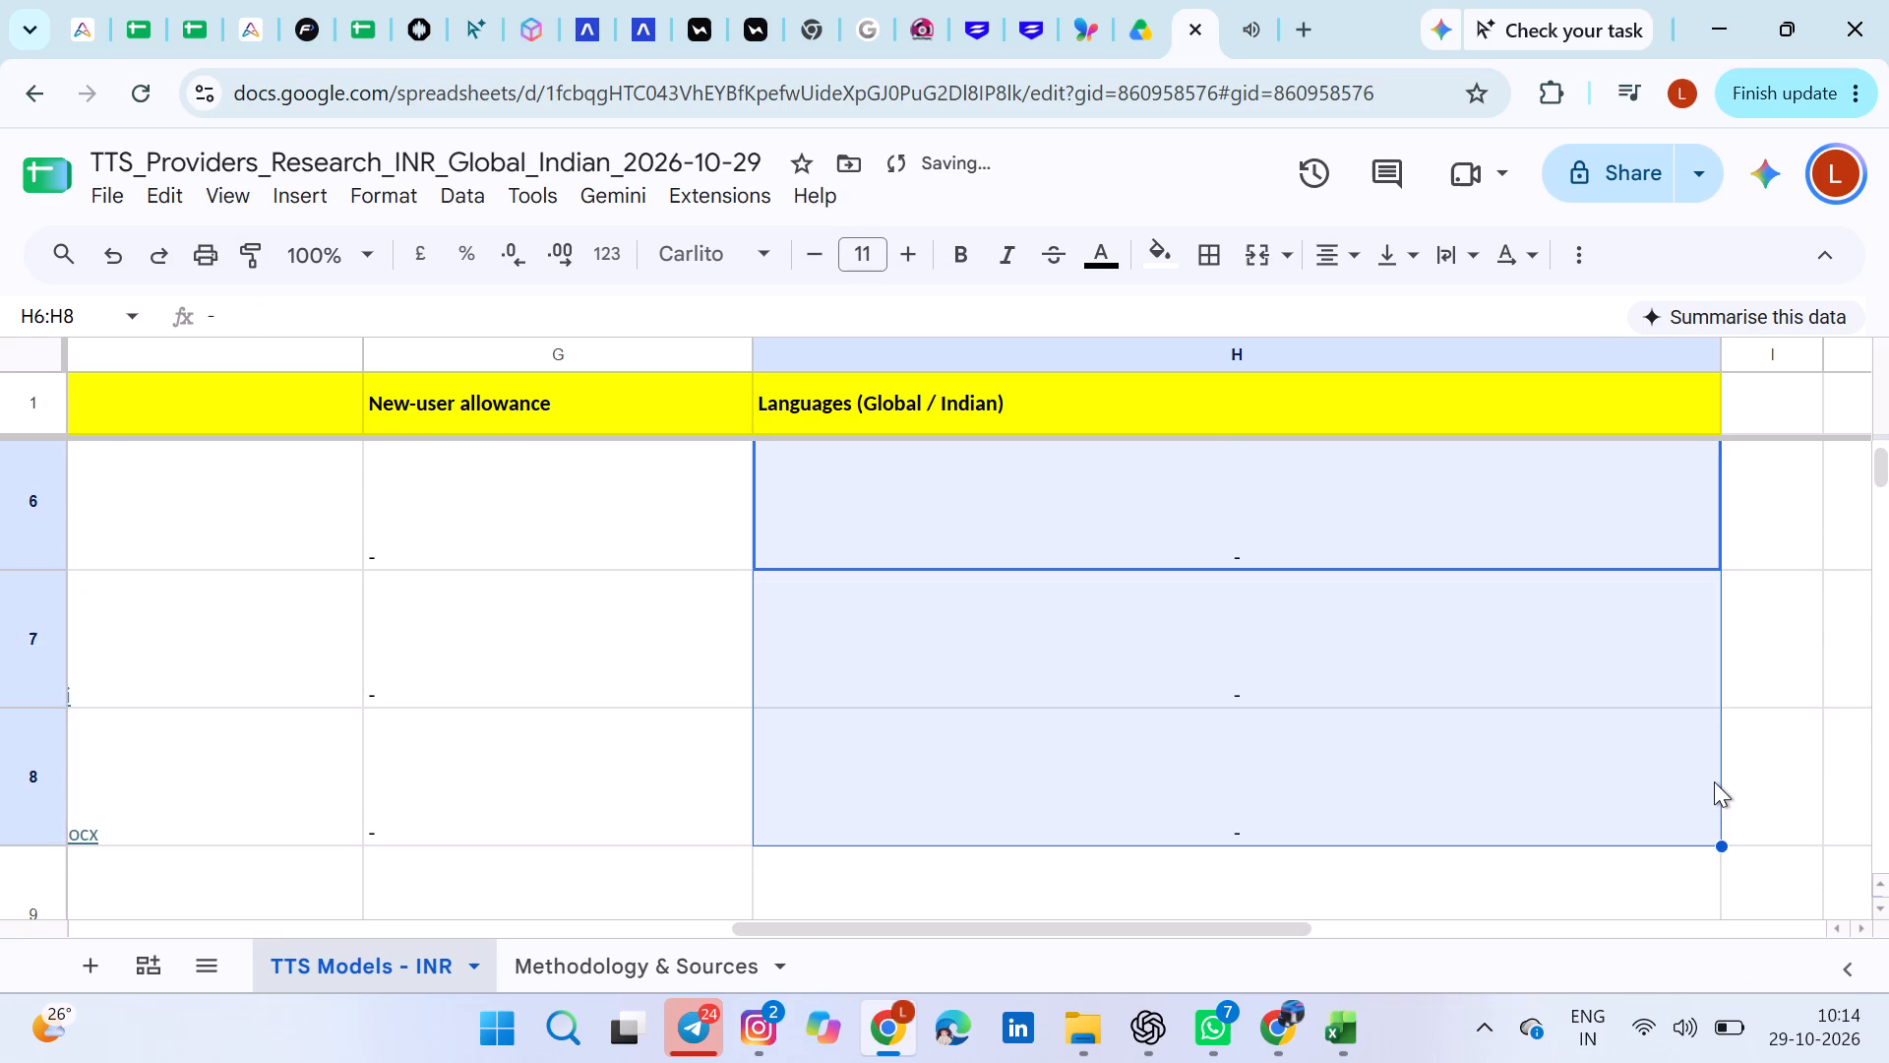
{"action": "scroll", "coordinate": [1392, 664], "scroll_direction": "down", "scroll_amount": 2}
{"action": "left_click", "coordinate": [1392, 664]}
{"action": "left_click", "coordinate": [1500, 530]}
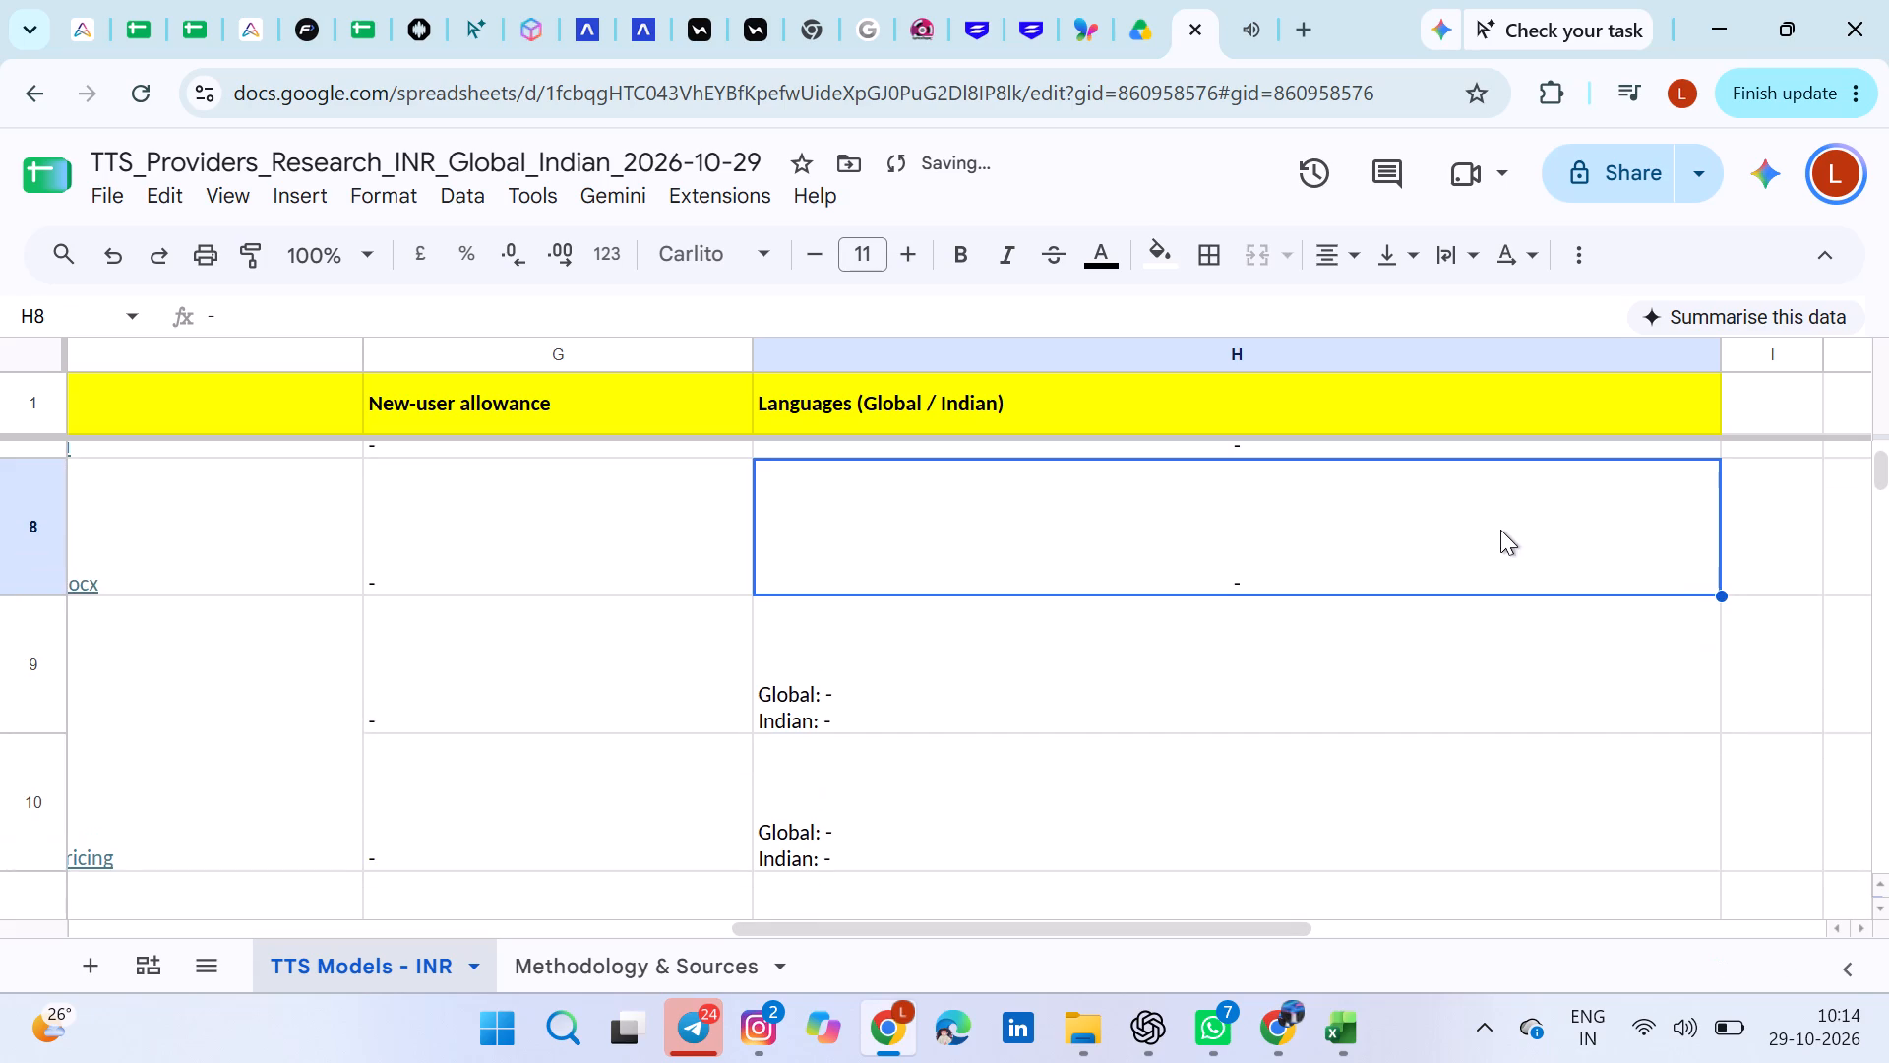
{"action": "left_click_drag", "start_coordinate": [1723, 594], "coordinate": [1718, 806]}
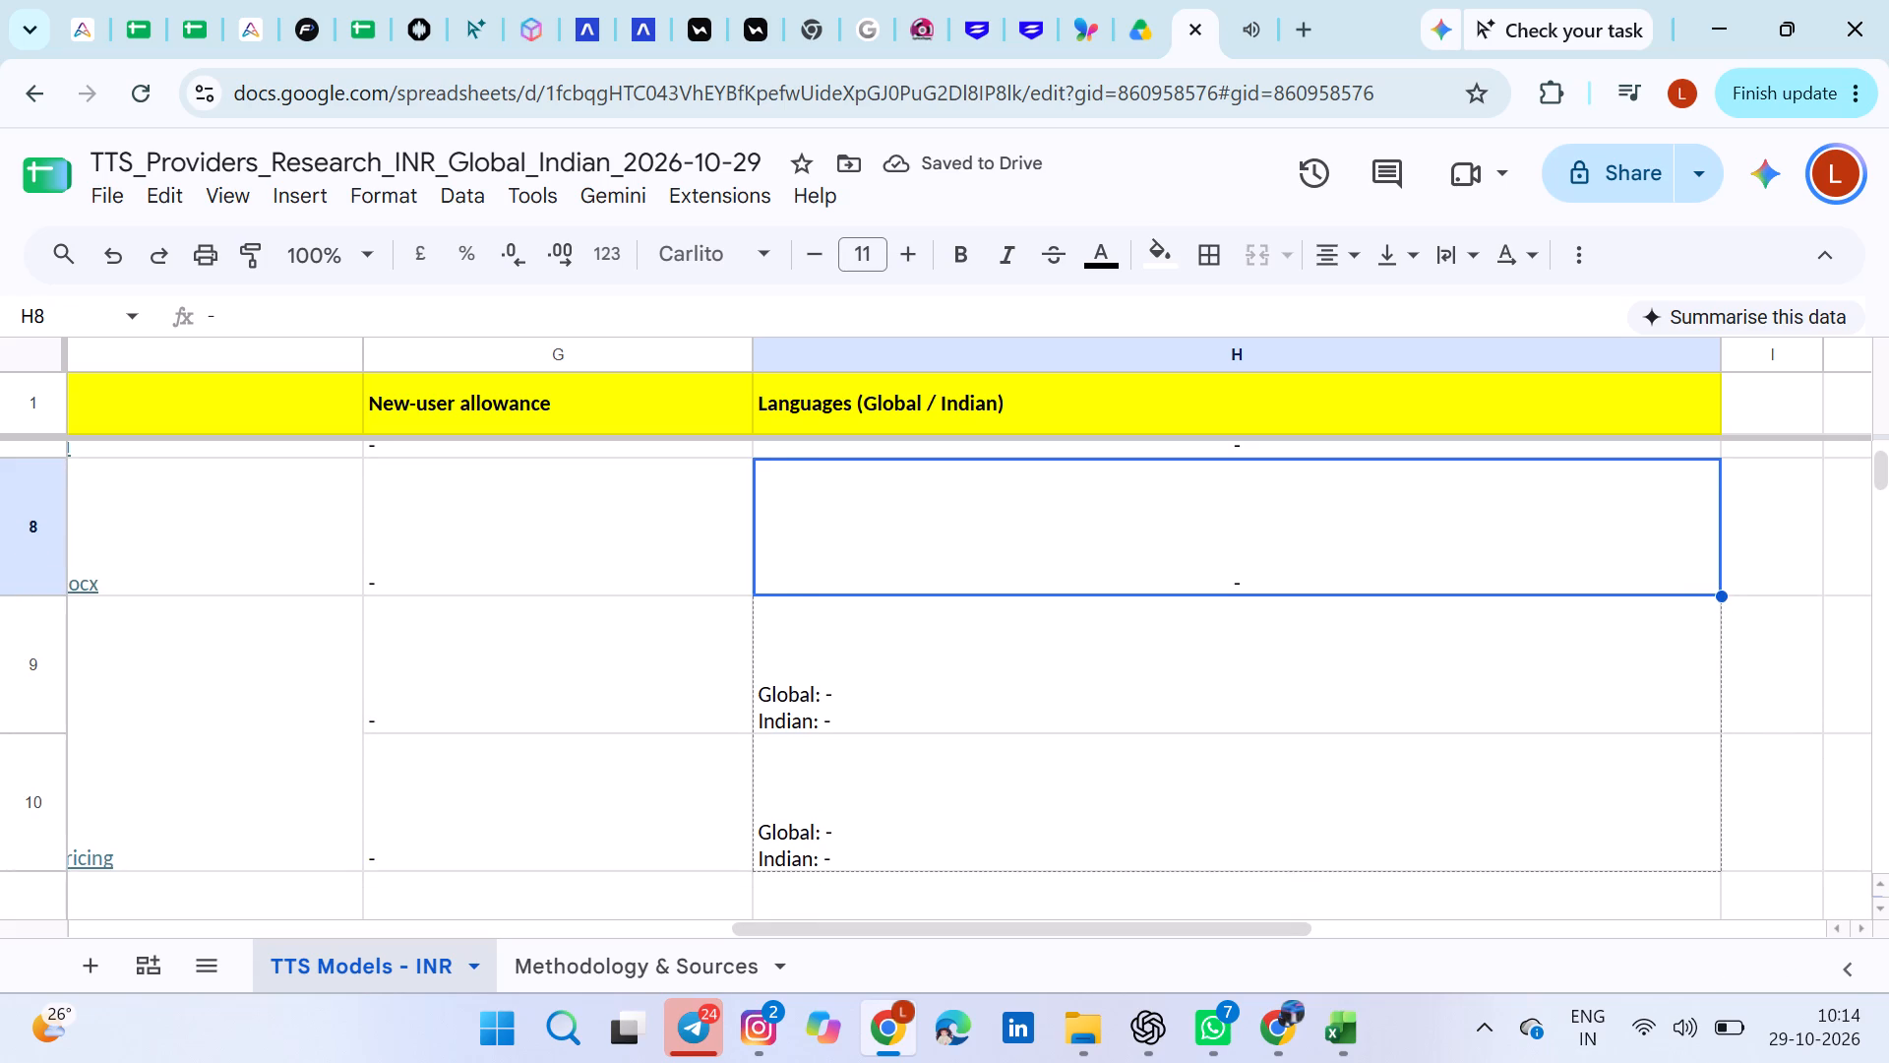
{"action": "left_click_drag", "start_coordinate": [1718, 806], "coordinate": [1718, 810]}
Replace the Global and Indian language lines in H13 with a single "-" and centre it horizontally.
{"action": "scroll", "coordinate": [1477, 716], "scroll_direction": "down", "scroll_amount": 4}
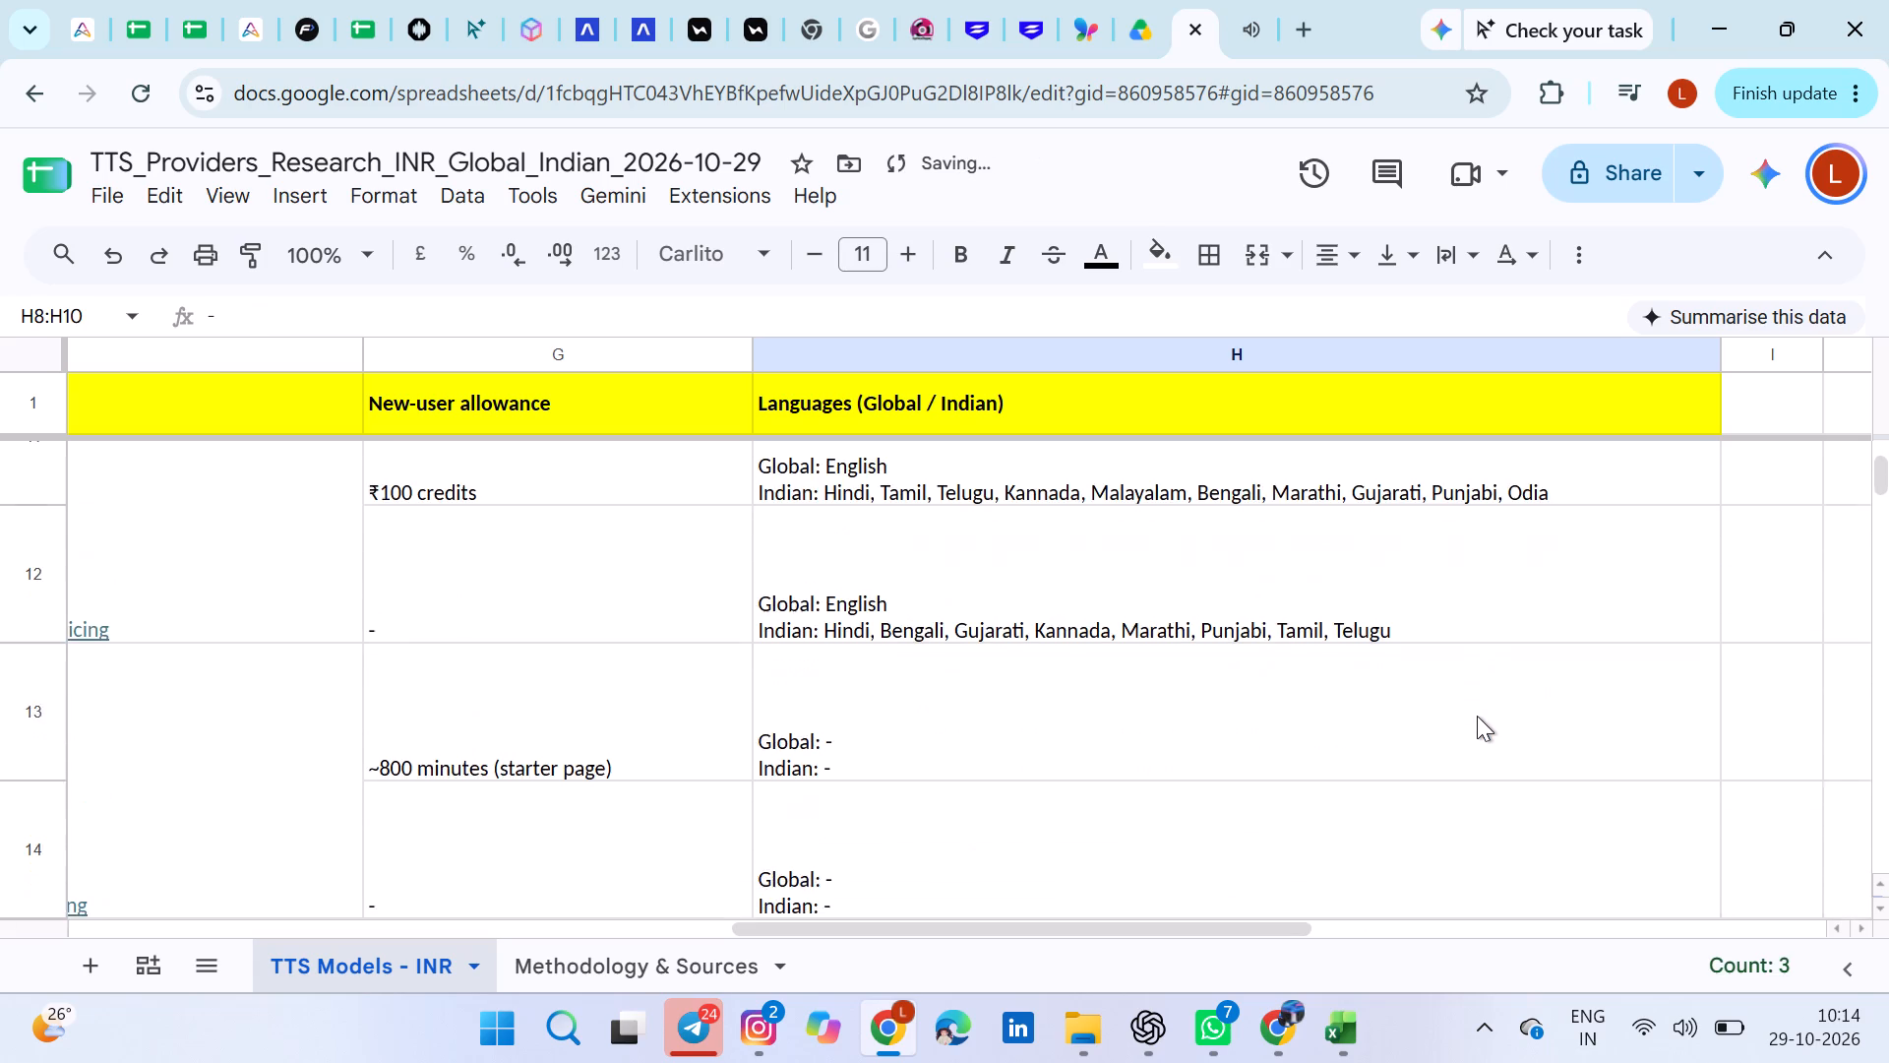
{"action": "scroll", "coordinate": [1477, 716], "scroll_direction": "down", "scroll_amount": 1}
{"action": "left_click", "coordinate": [1406, 662]}
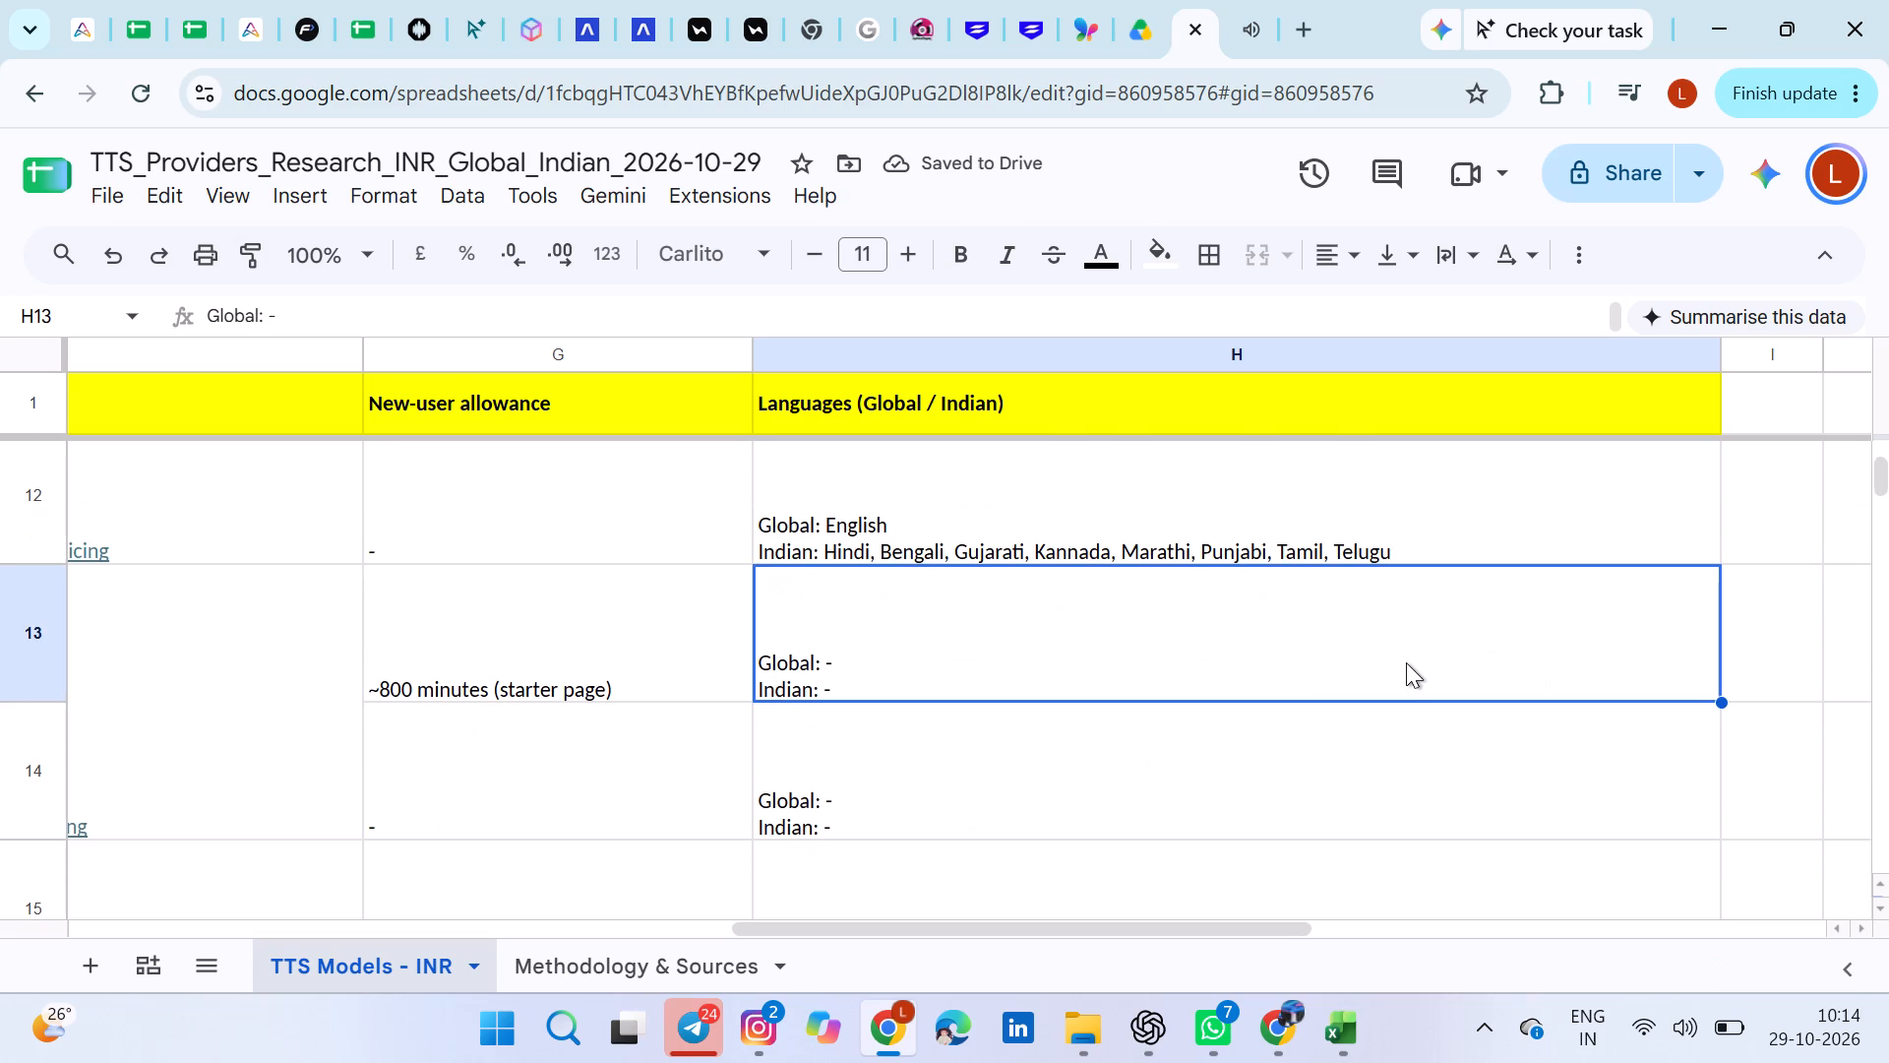
{"action": "double_click", "coordinate": [1406, 662]}
{"action": "key", "text": "ctrl+a"}
{"action": "key", "text": "ctrl+BackSpace"}
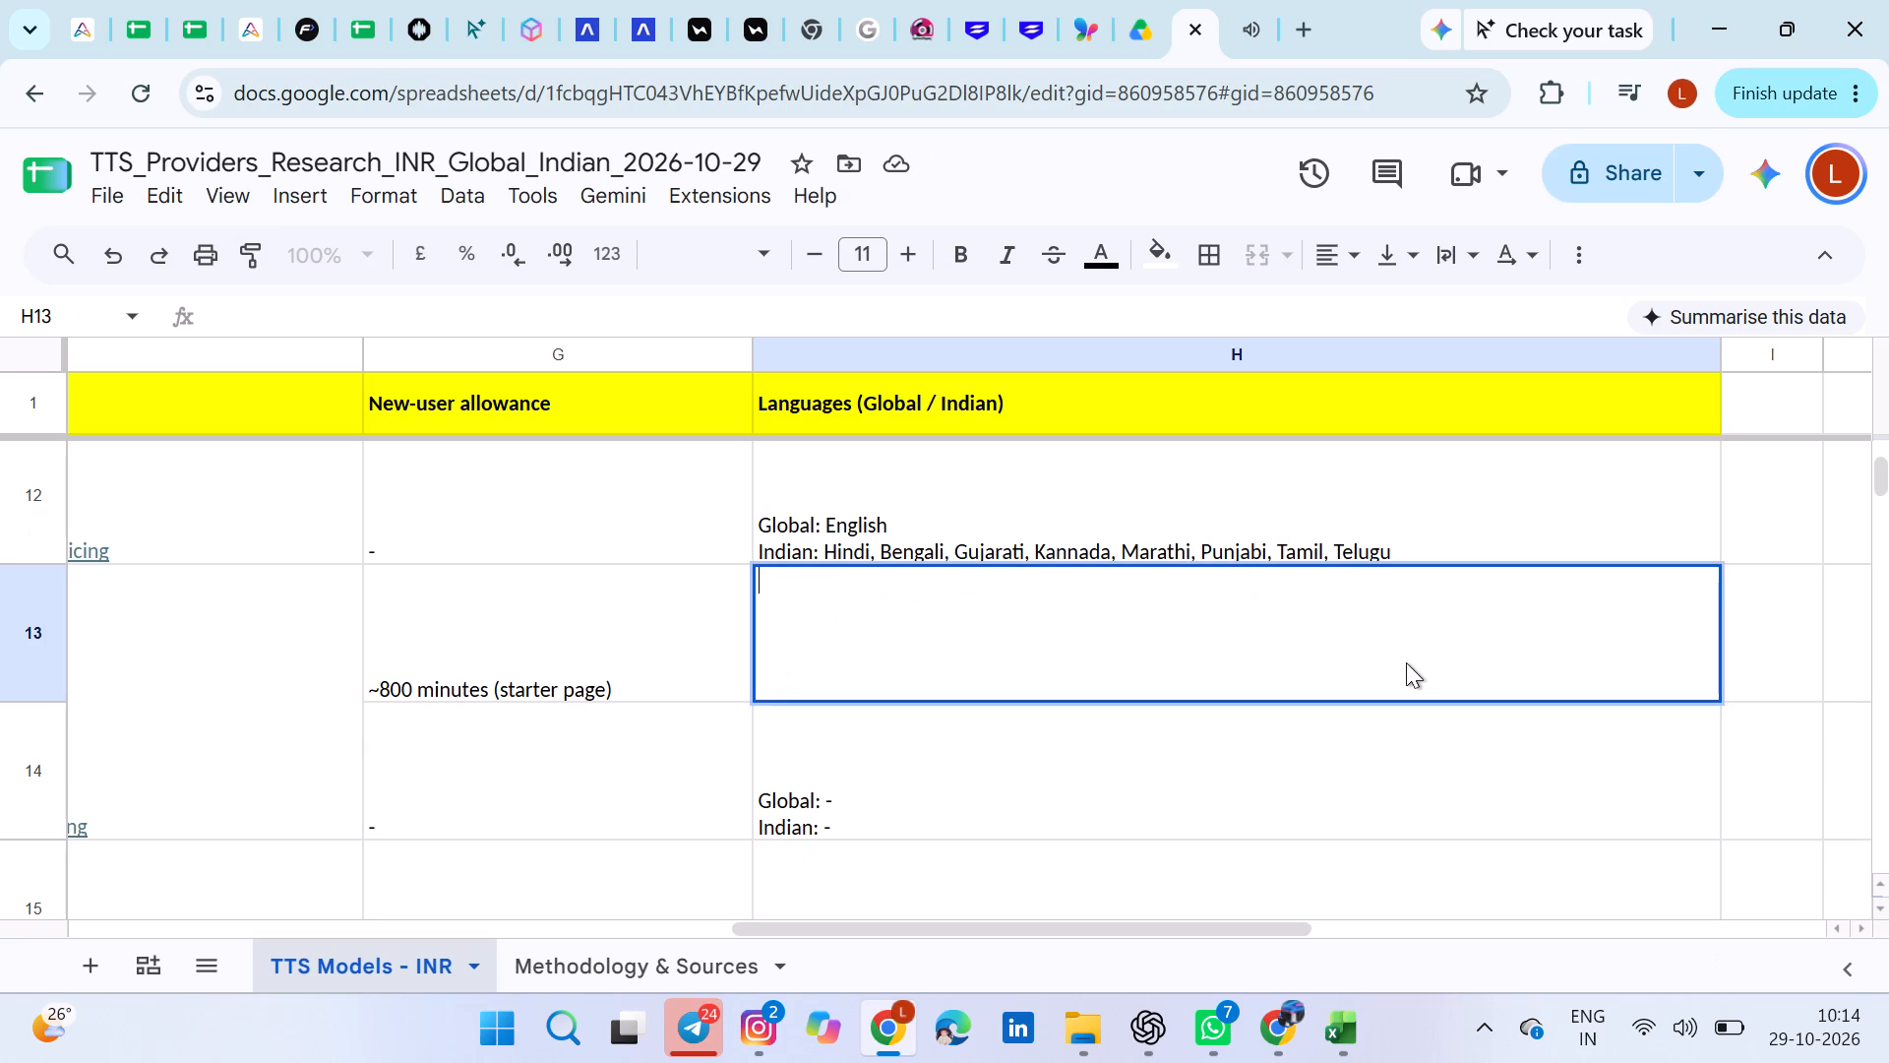
{"action": "key", "text": "minus"}
{"action": "key", "text": "ctrl+a"}
{"action": "left_click_drag", "start_coordinate": [1328, 247], "coordinate": [1369, 296]}
{"action": "left_click", "coordinate": [1369, 296]}
Fill the centred "-" from H13 down through H27 in the Languages column.
{"action": "scroll", "coordinate": [1306, 607], "scroll_direction": "down", "scroll_amount": 1}
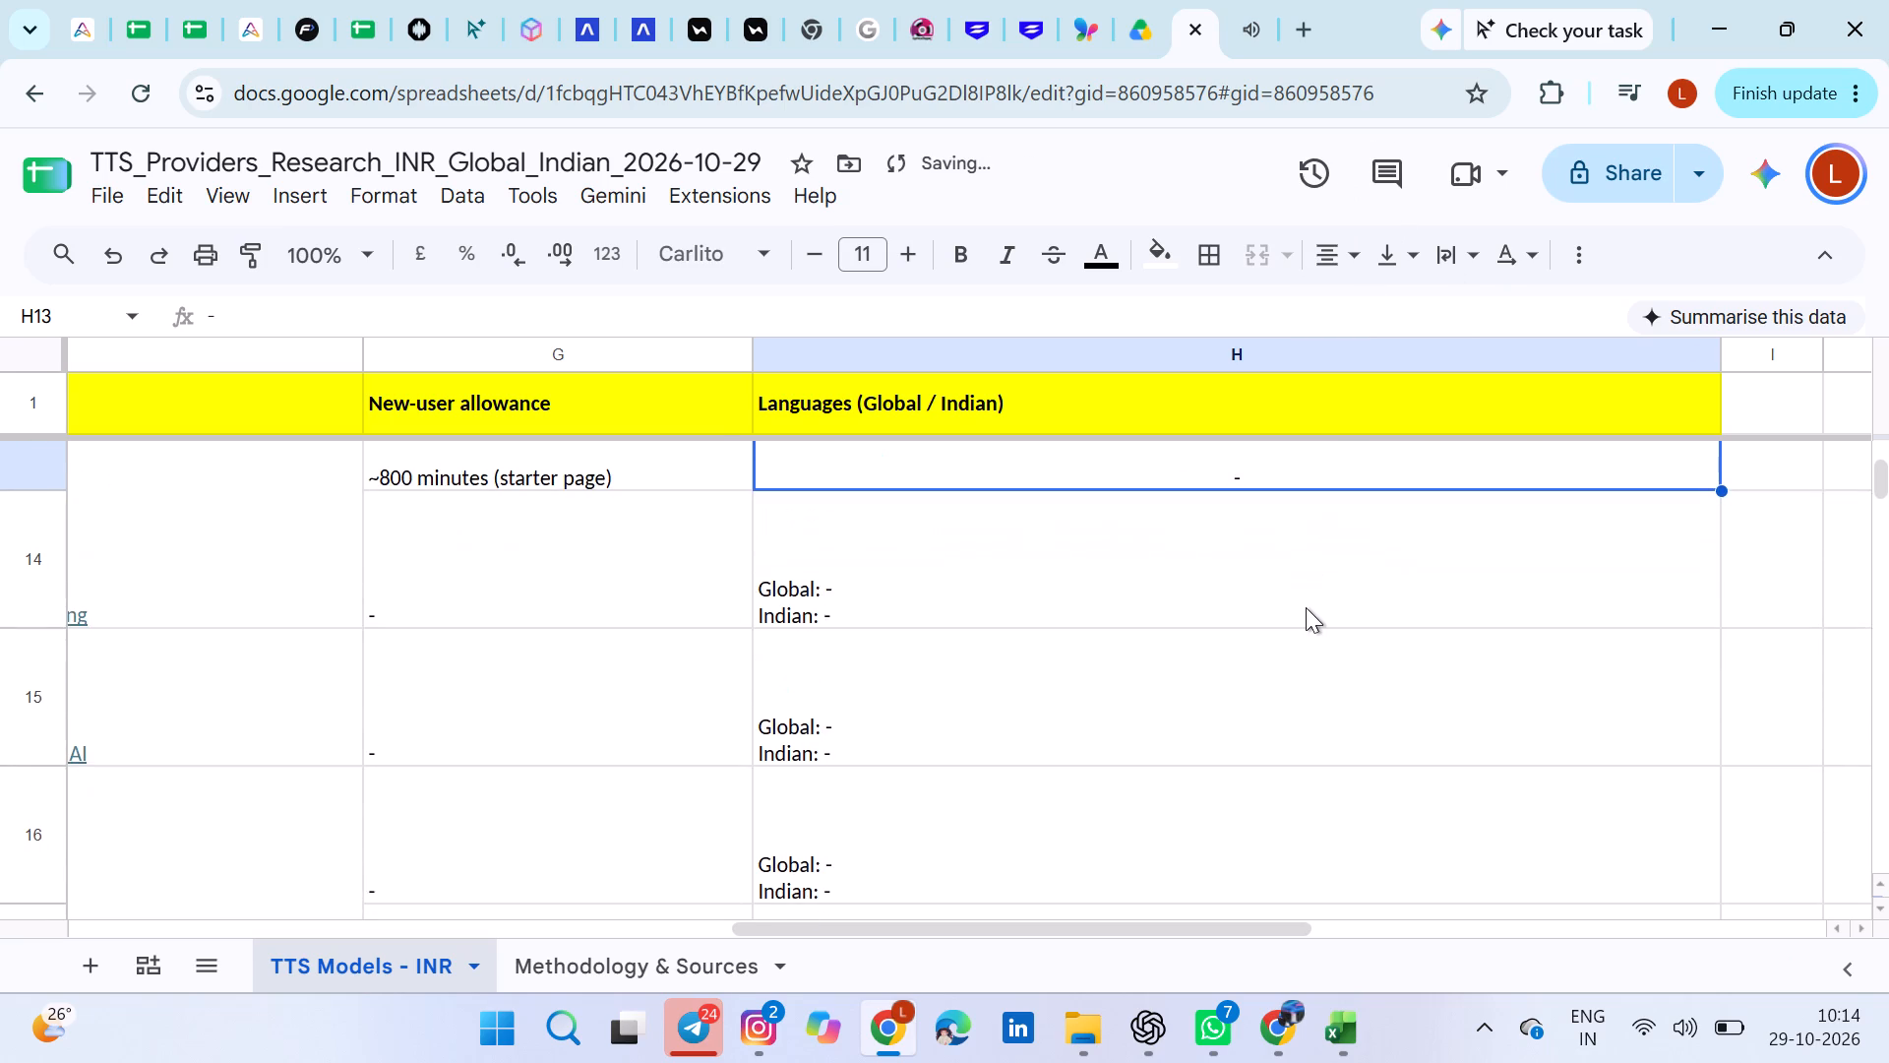
{"action": "scroll", "coordinate": [1306, 607], "scroll_direction": "up", "scroll_amount": 1}
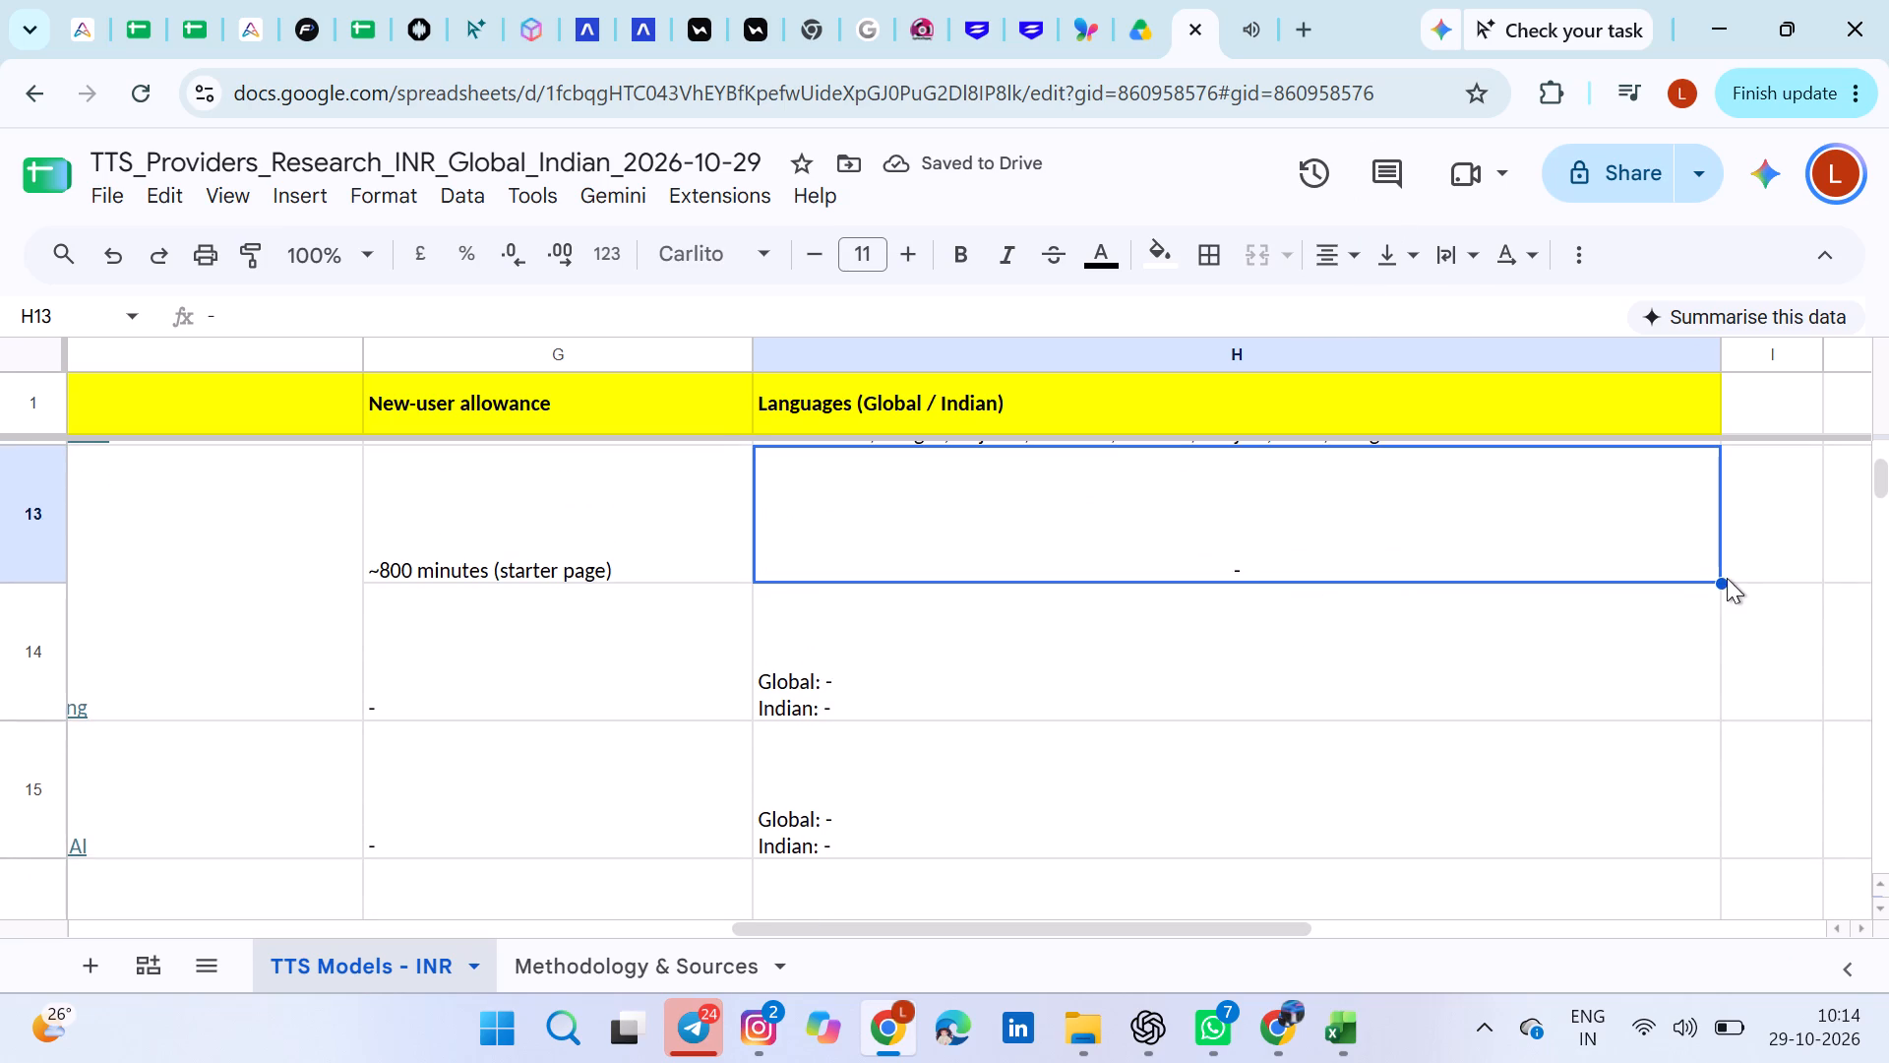
{"action": "left_click_drag", "start_coordinate": [1727, 578], "coordinate": [1710, 852]}
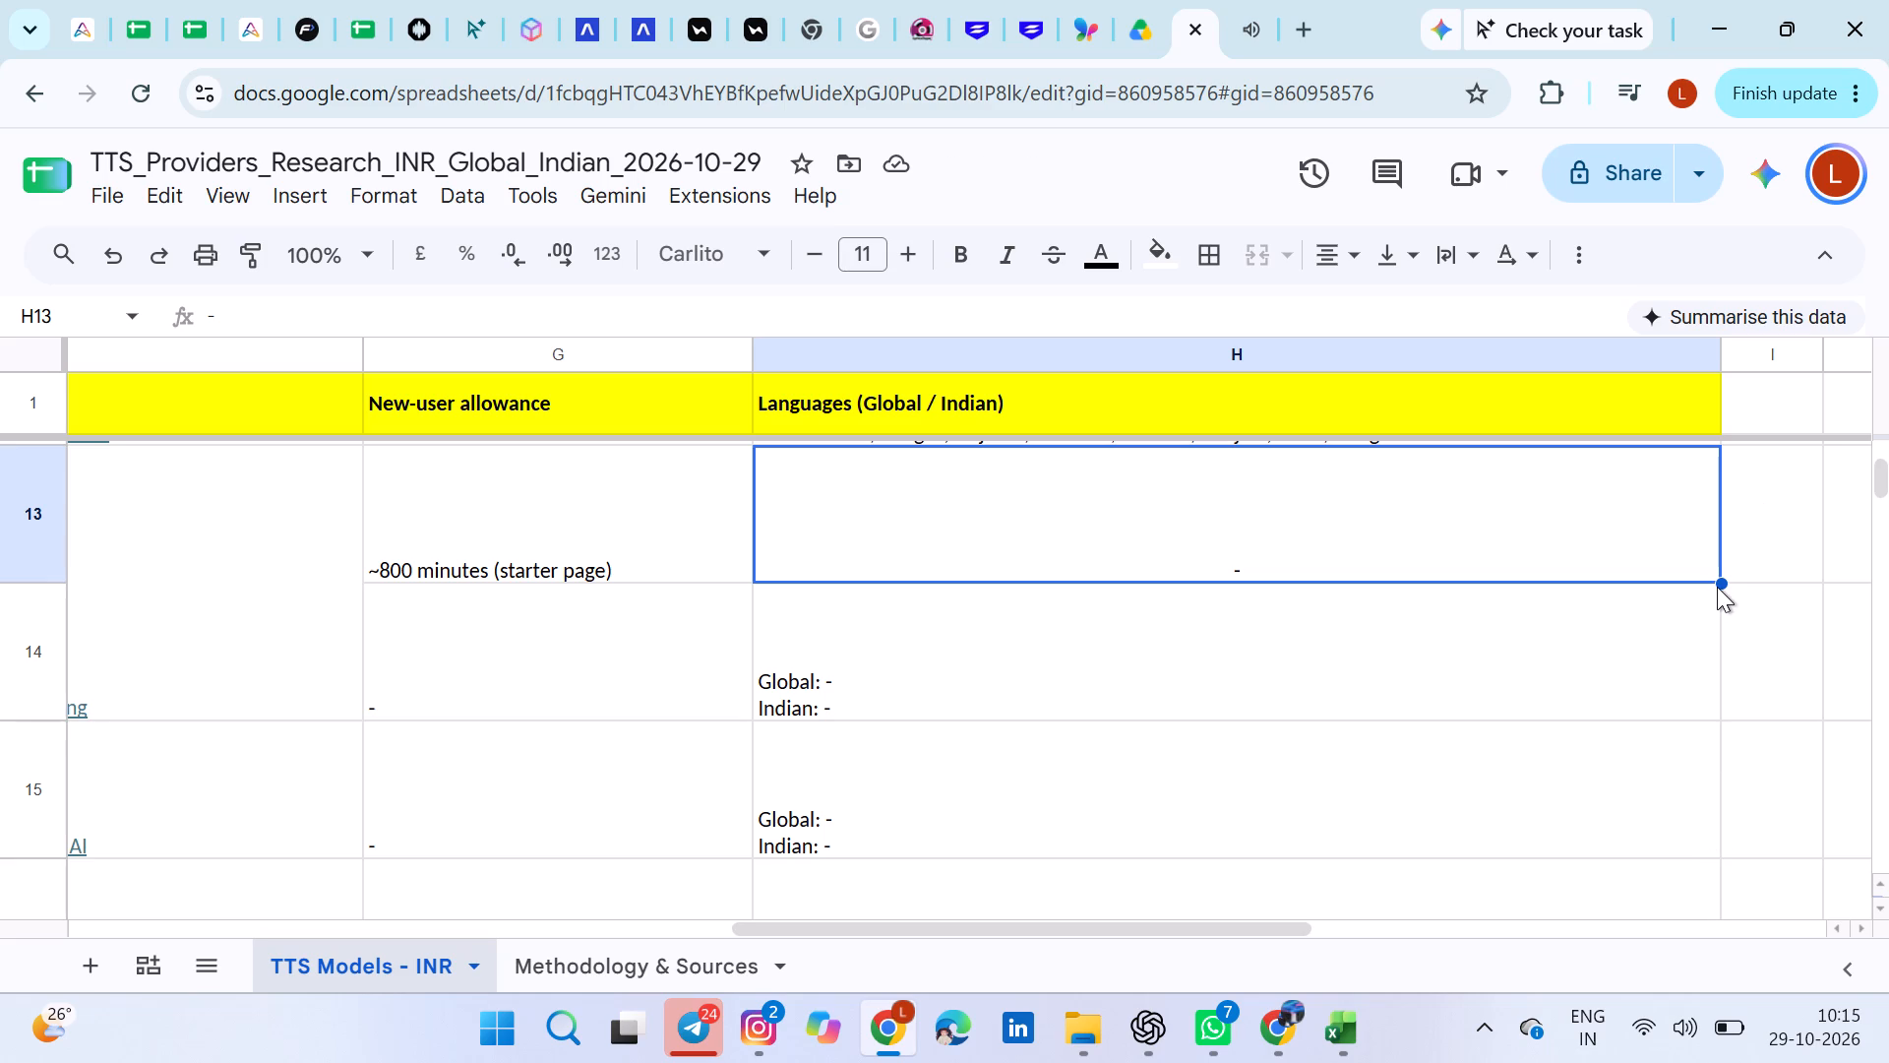
{"action": "left_click_drag", "start_coordinate": [1719, 581], "coordinate": [1702, 834]}
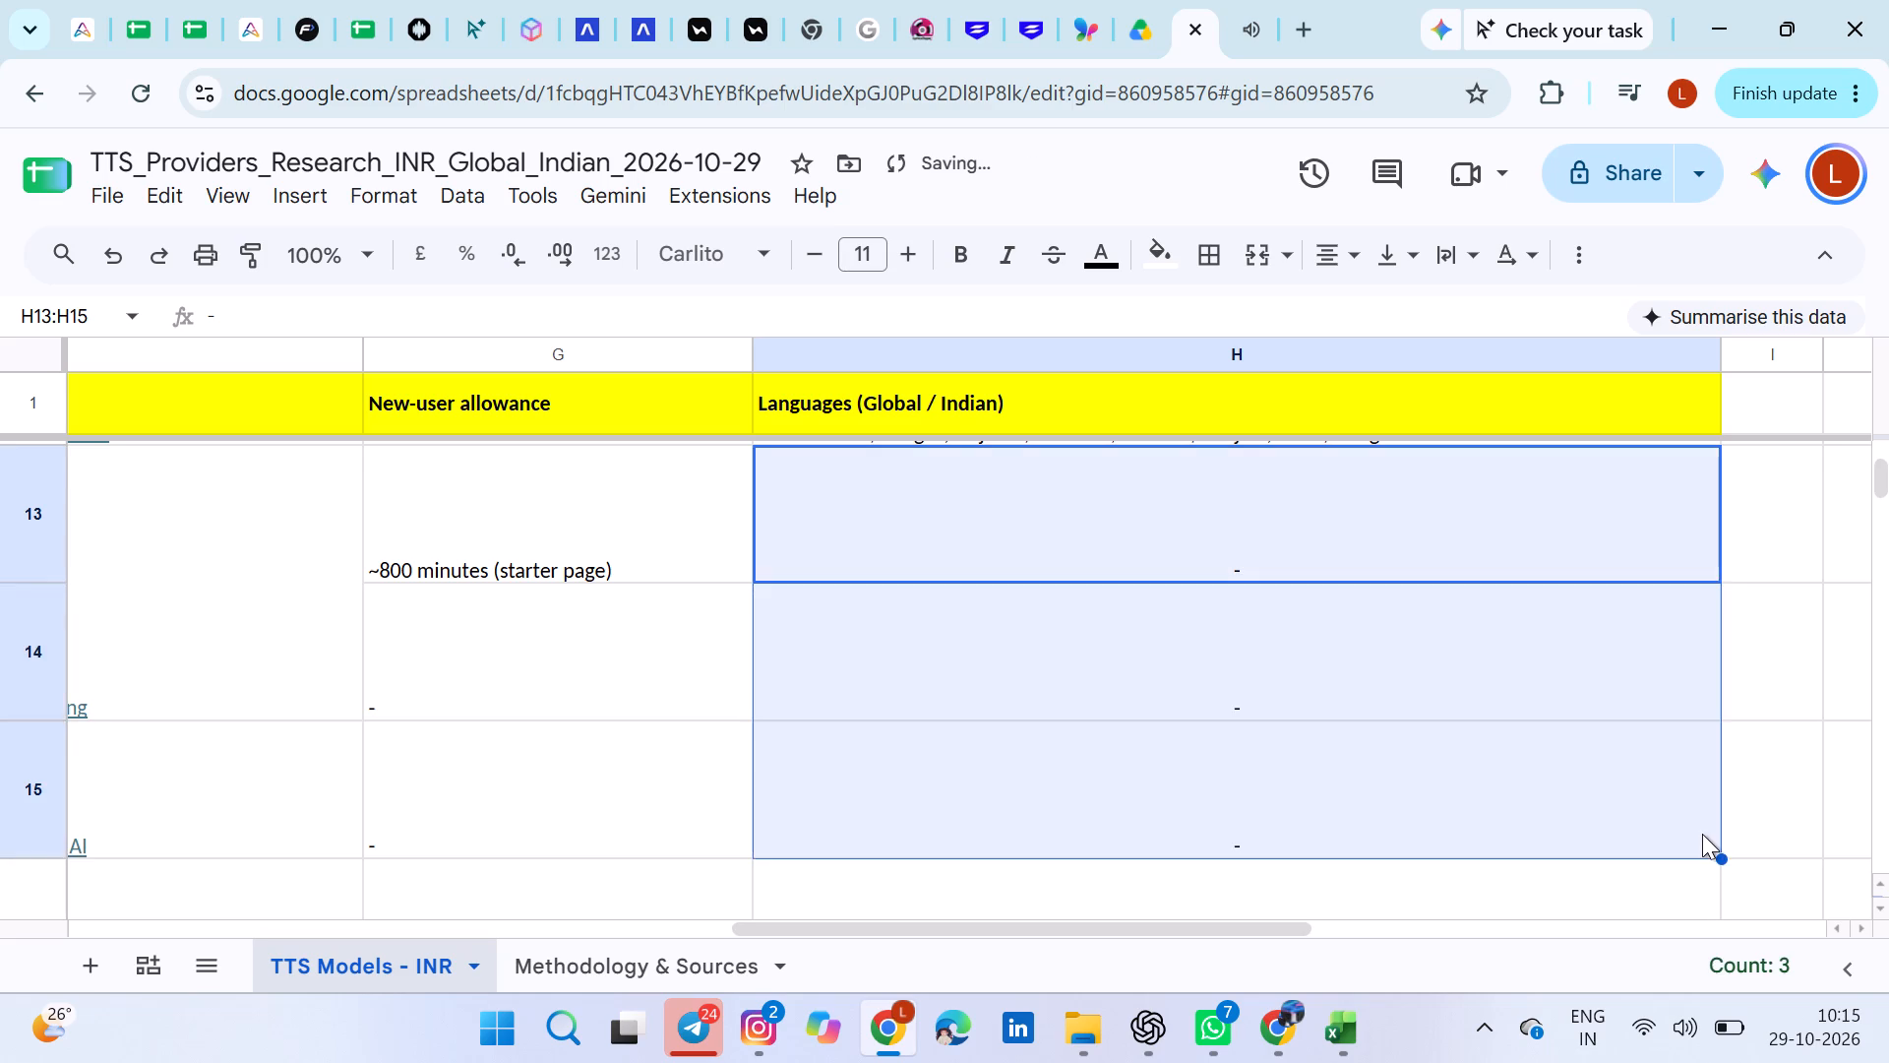
{"action": "scroll", "coordinate": [1702, 834], "scroll_direction": "down", "scroll_amount": 2}
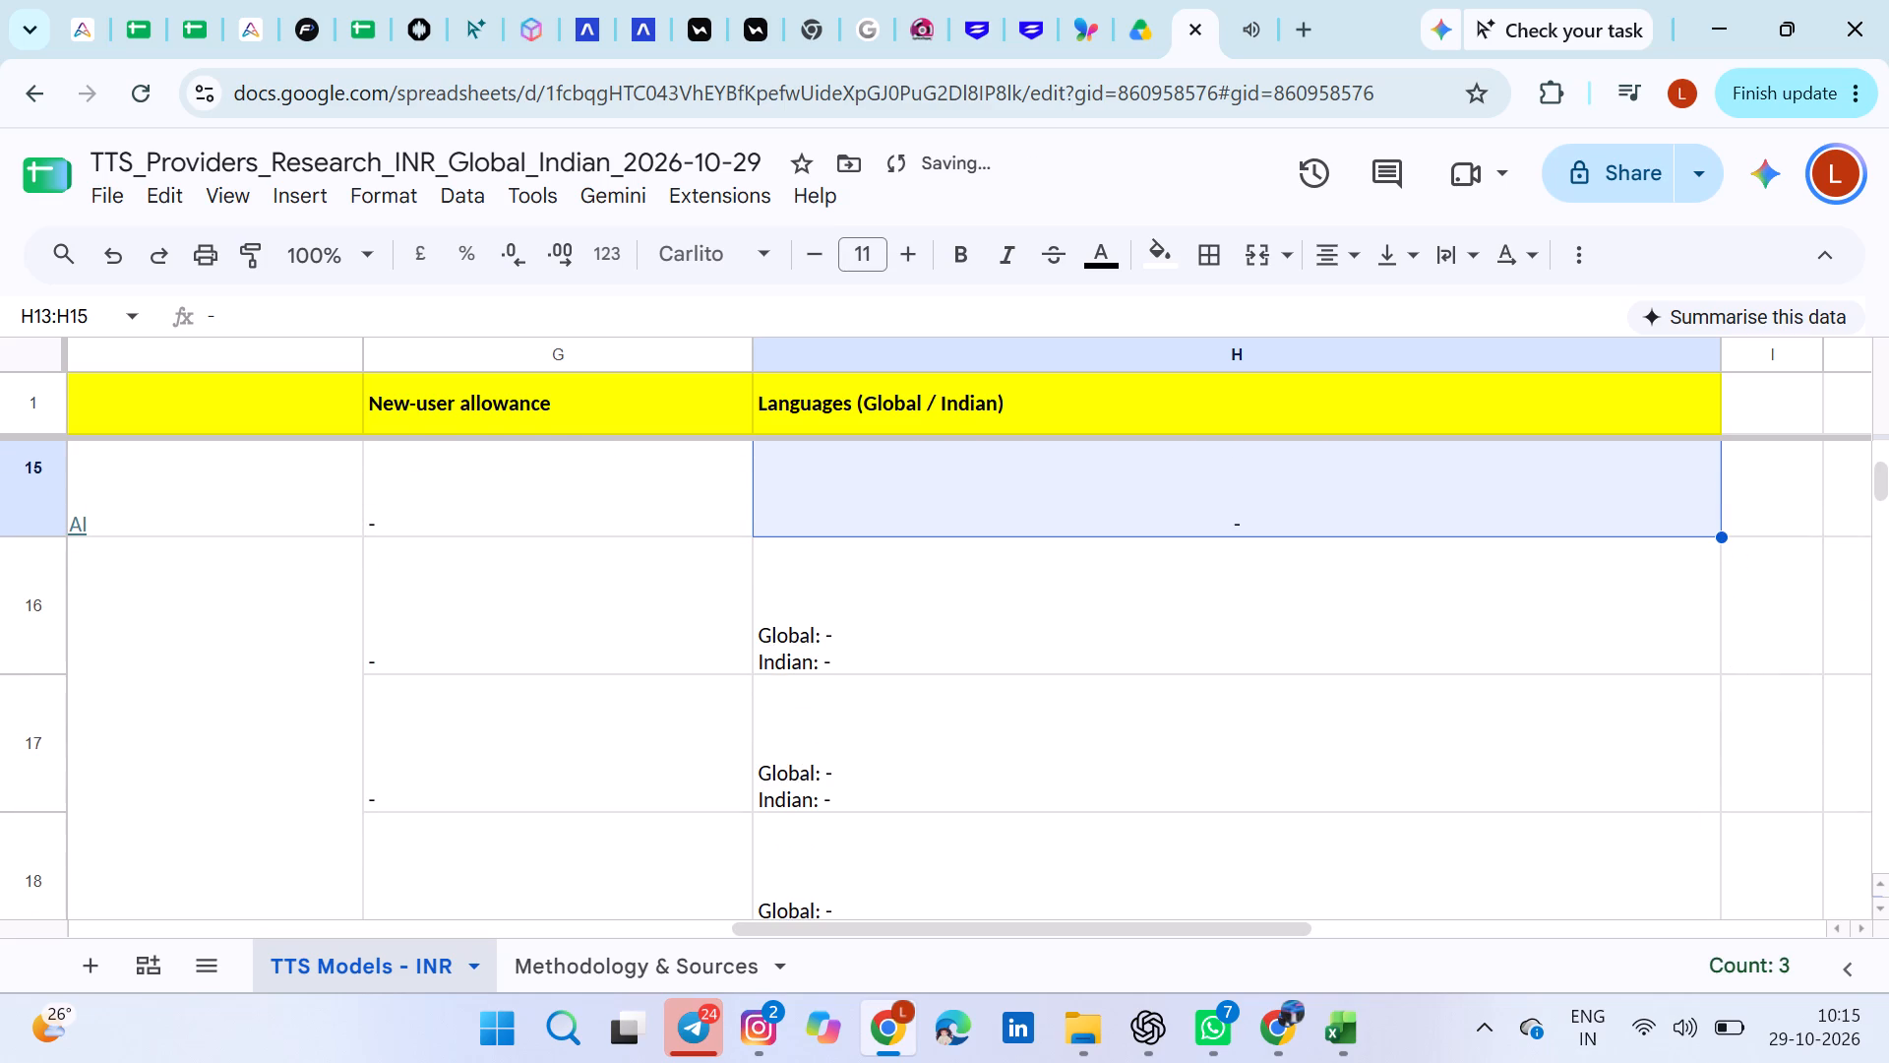
{"action": "left_click_drag", "start_coordinate": [1724, 537], "coordinate": [1705, 750]}
{"action": "scroll", "coordinate": [1455, 719], "scroll_direction": "down", "scroll_amount": 3}
{"action": "scroll", "coordinate": [1455, 719], "scroll_direction": "up", "scroll_amount": 4}
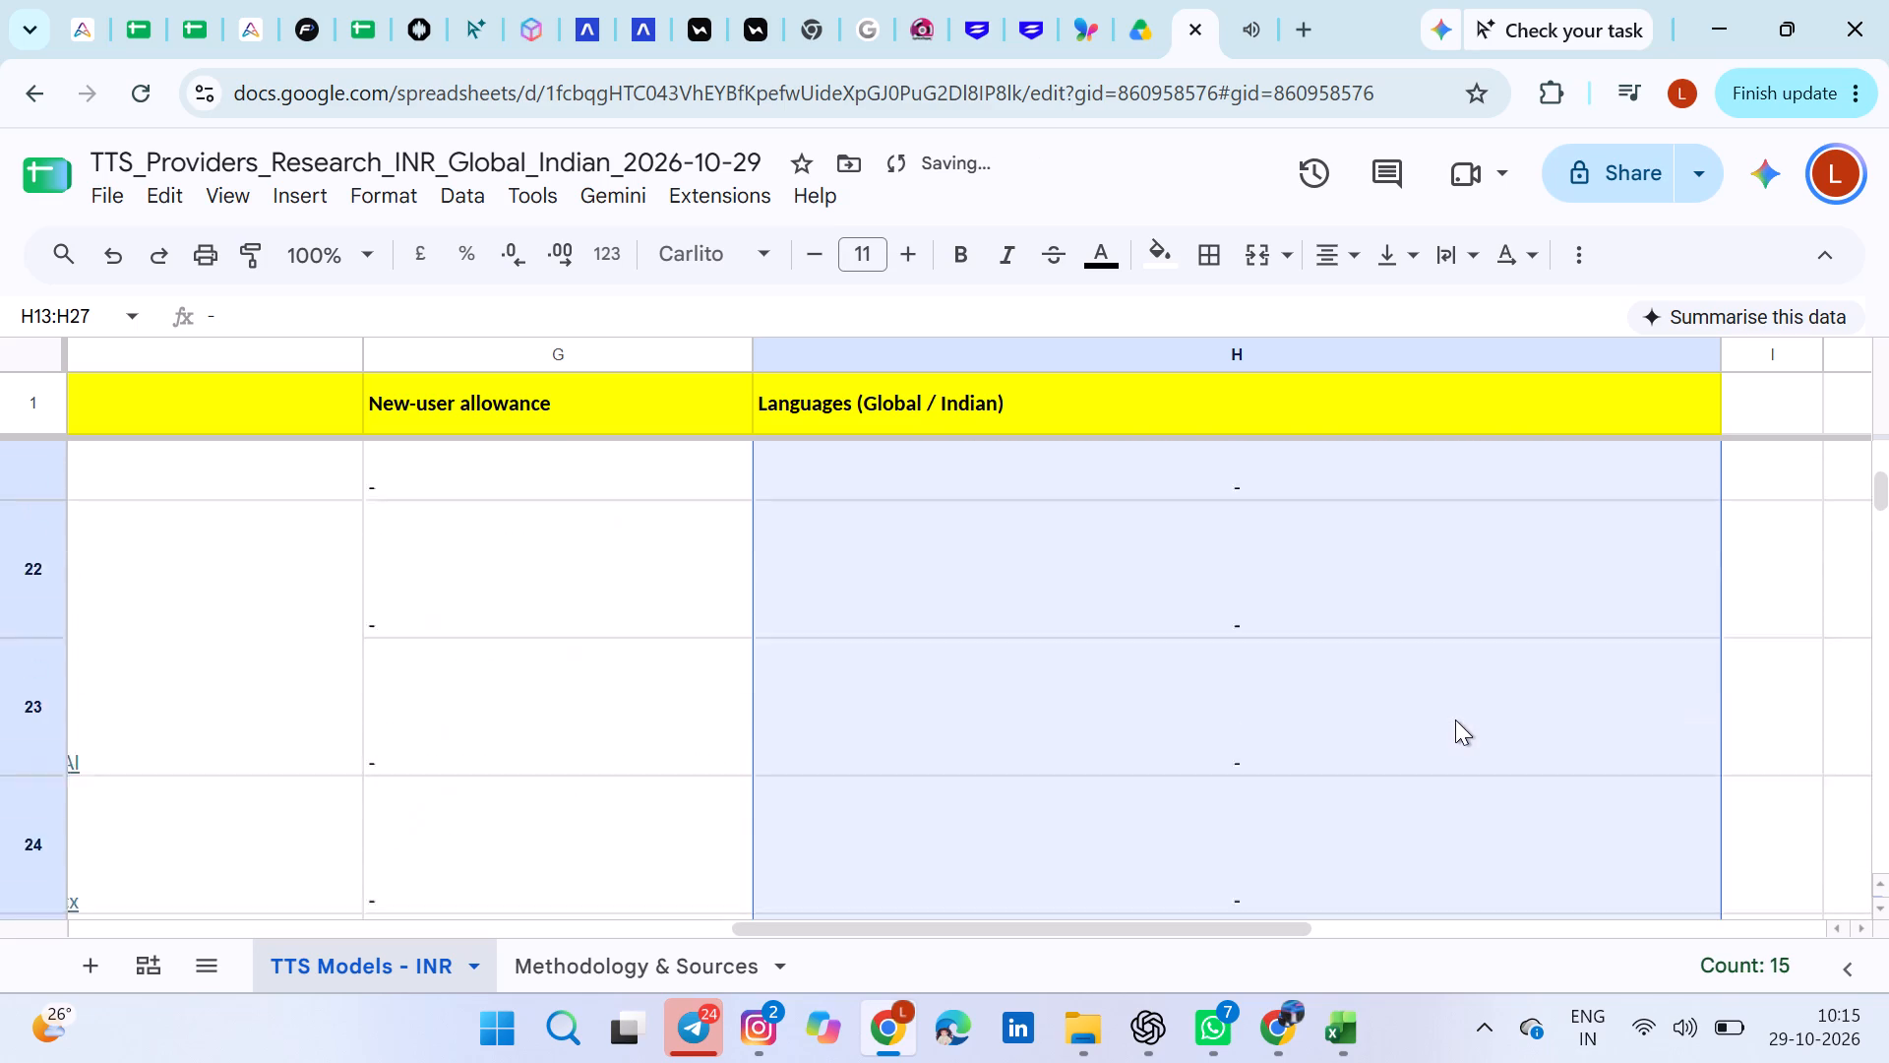
{"action": "left_click", "coordinate": [1553, 689]}
Fill the Neuphonic and Minimax cells (A19 and A20) in the Provider column with the same light green as OpenAI.
{"action": "scroll", "coordinate": [1553, 689], "scroll_direction": "right", "scroll_amount": 2}
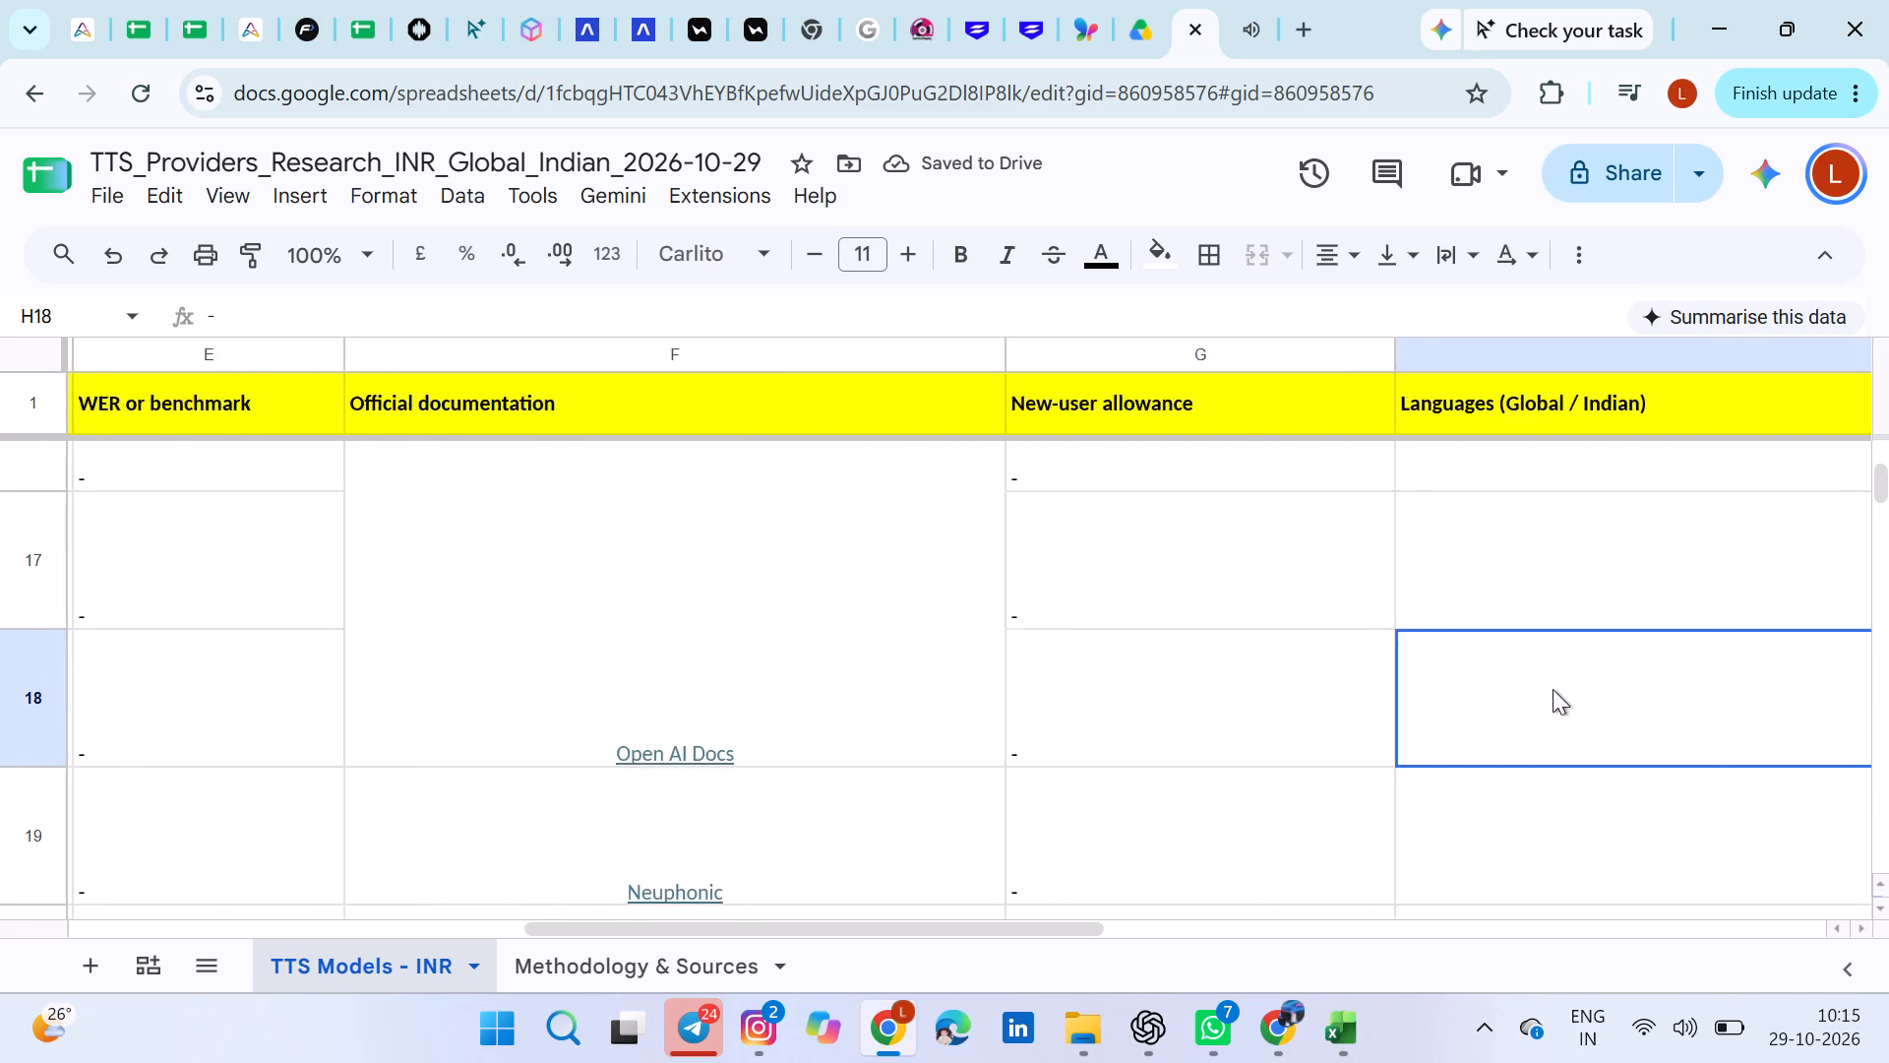
{"action": "scroll", "coordinate": [1553, 689], "scroll_direction": "up", "scroll_amount": 6}
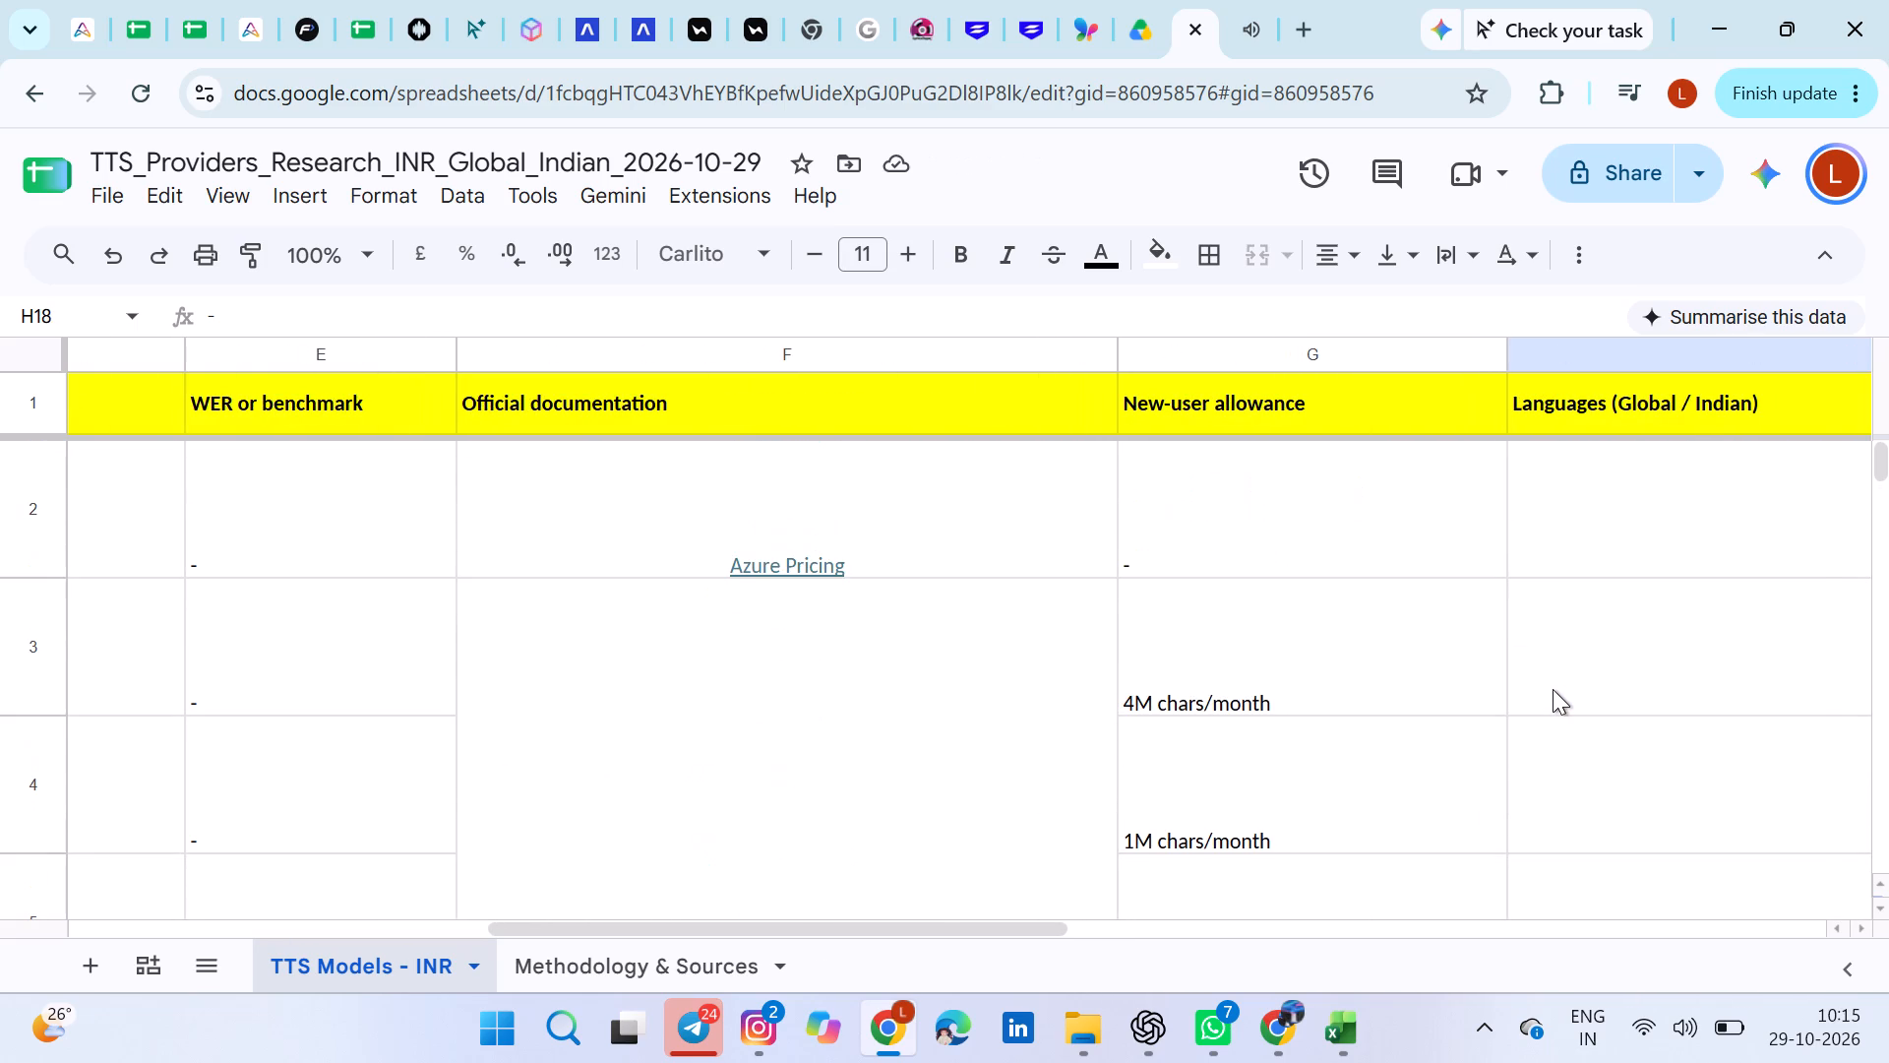
{"action": "scroll", "coordinate": [1553, 689], "scroll_direction": "right", "scroll_amount": 4}
{"action": "scroll", "coordinate": [1553, 689], "scroll_direction": "down", "scroll_amount": 3}
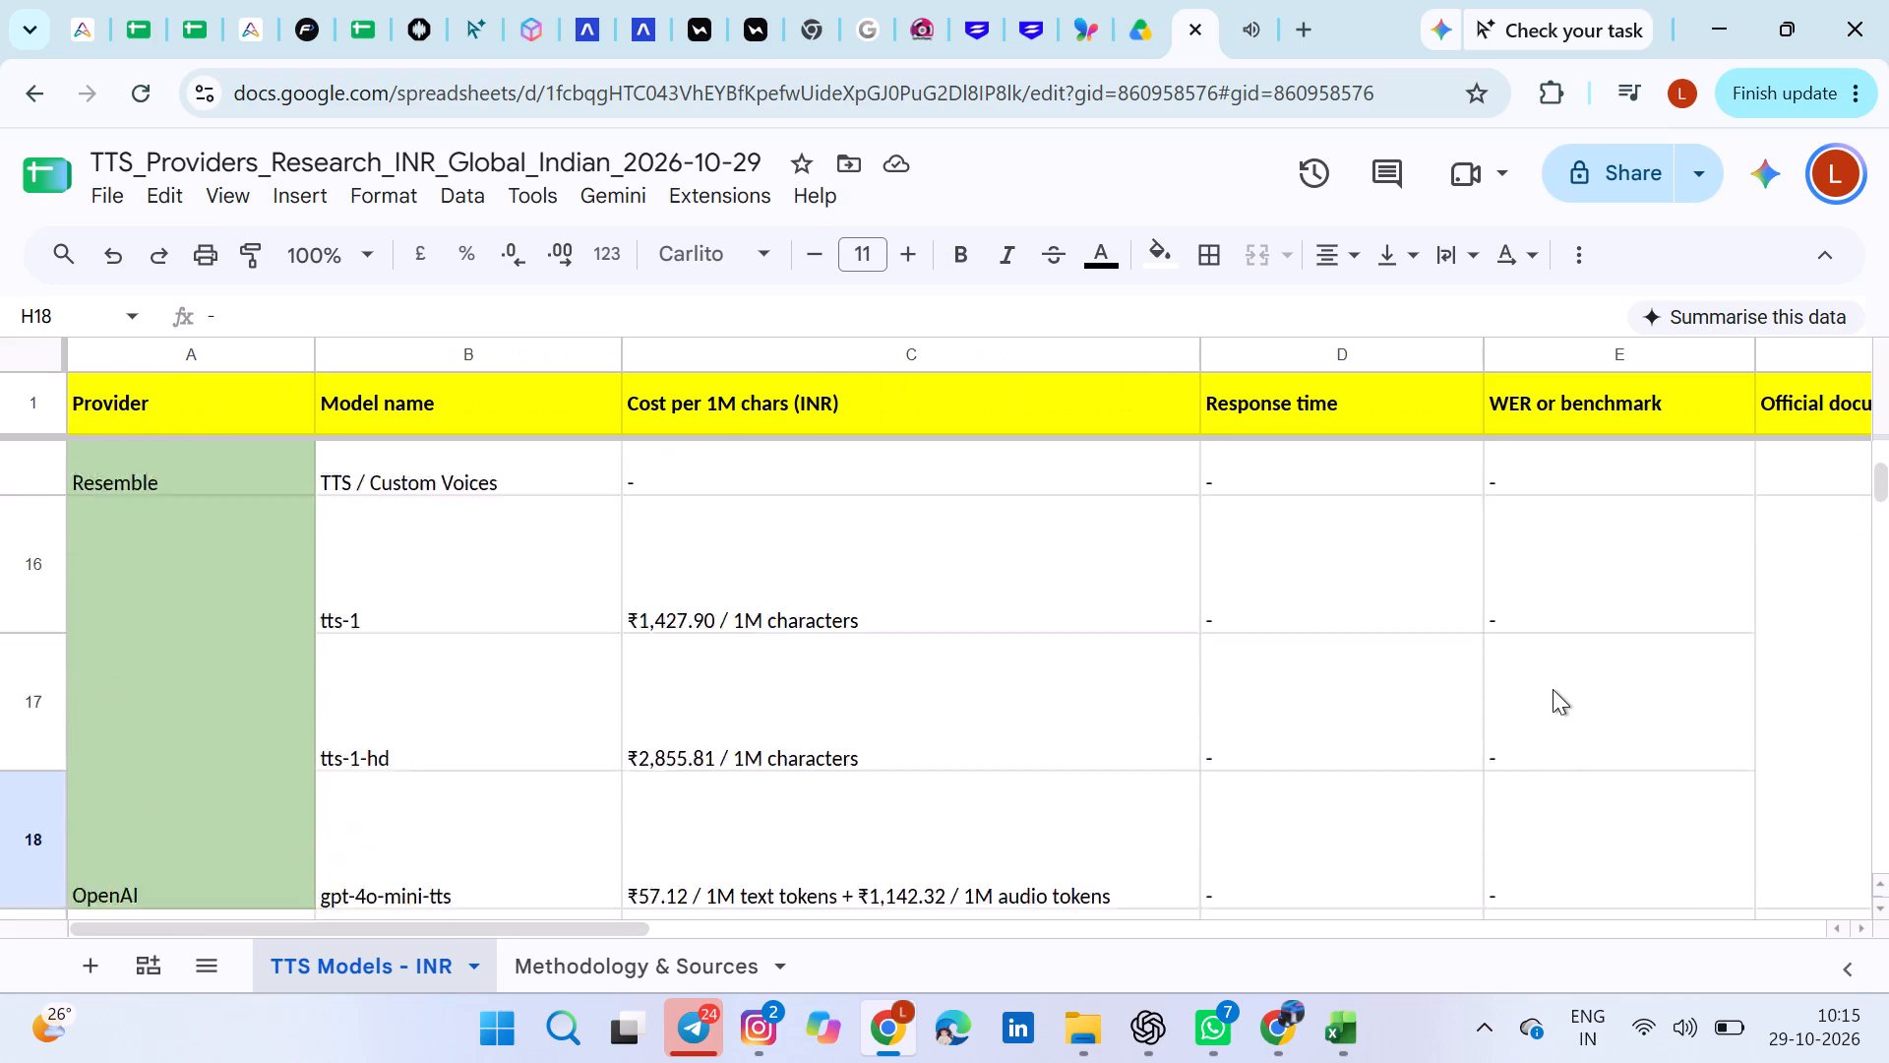
{"action": "scroll", "coordinate": [1553, 689], "scroll_direction": "down", "scroll_amount": 3}
{"action": "scroll", "coordinate": [1553, 689], "scroll_direction": "up", "scroll_amount": 1}
{"action": "scroll", "coordinate": [373, 594], "scroll_direction": "up", "scroll_amount": 1}
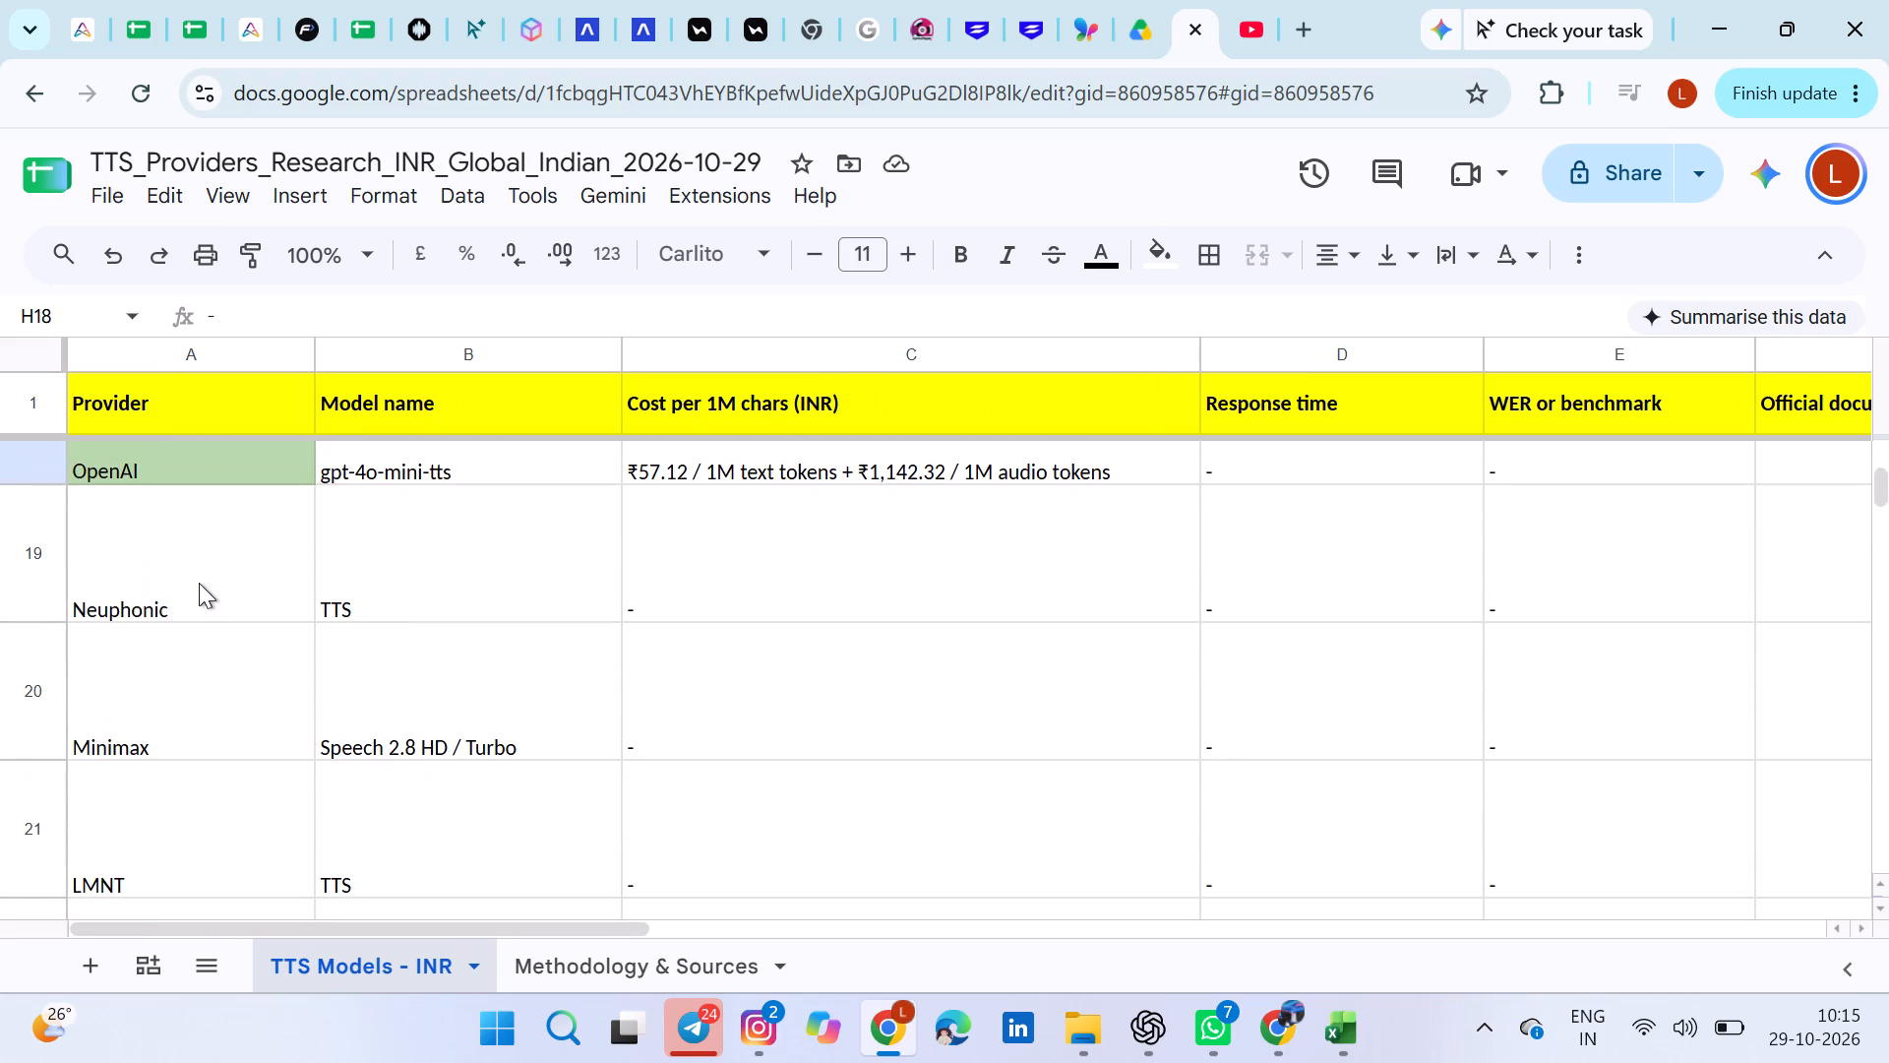
{"action": "left_click", "coordinate": [199, 581]}
{"action": "left_click", "coordinate": [1158, 234]}
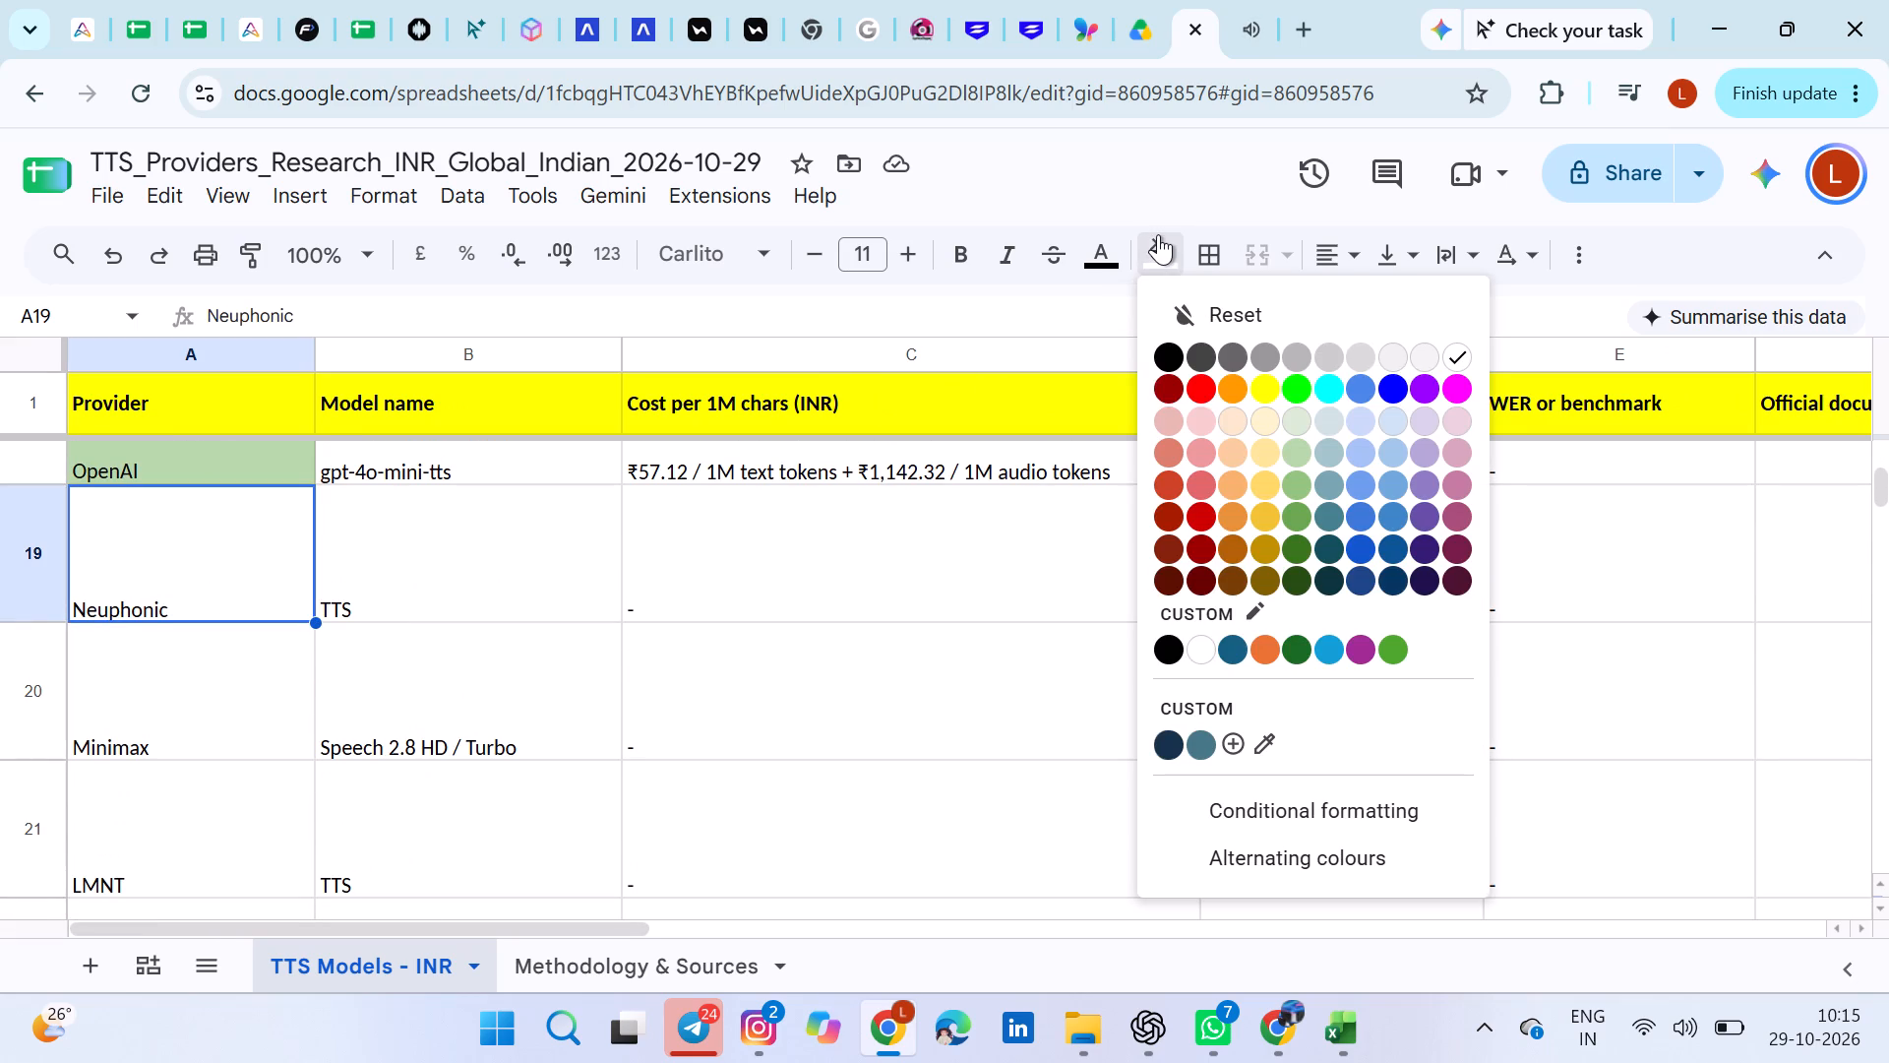
{"action": "left_click", "coordinate": [1297, 455]}
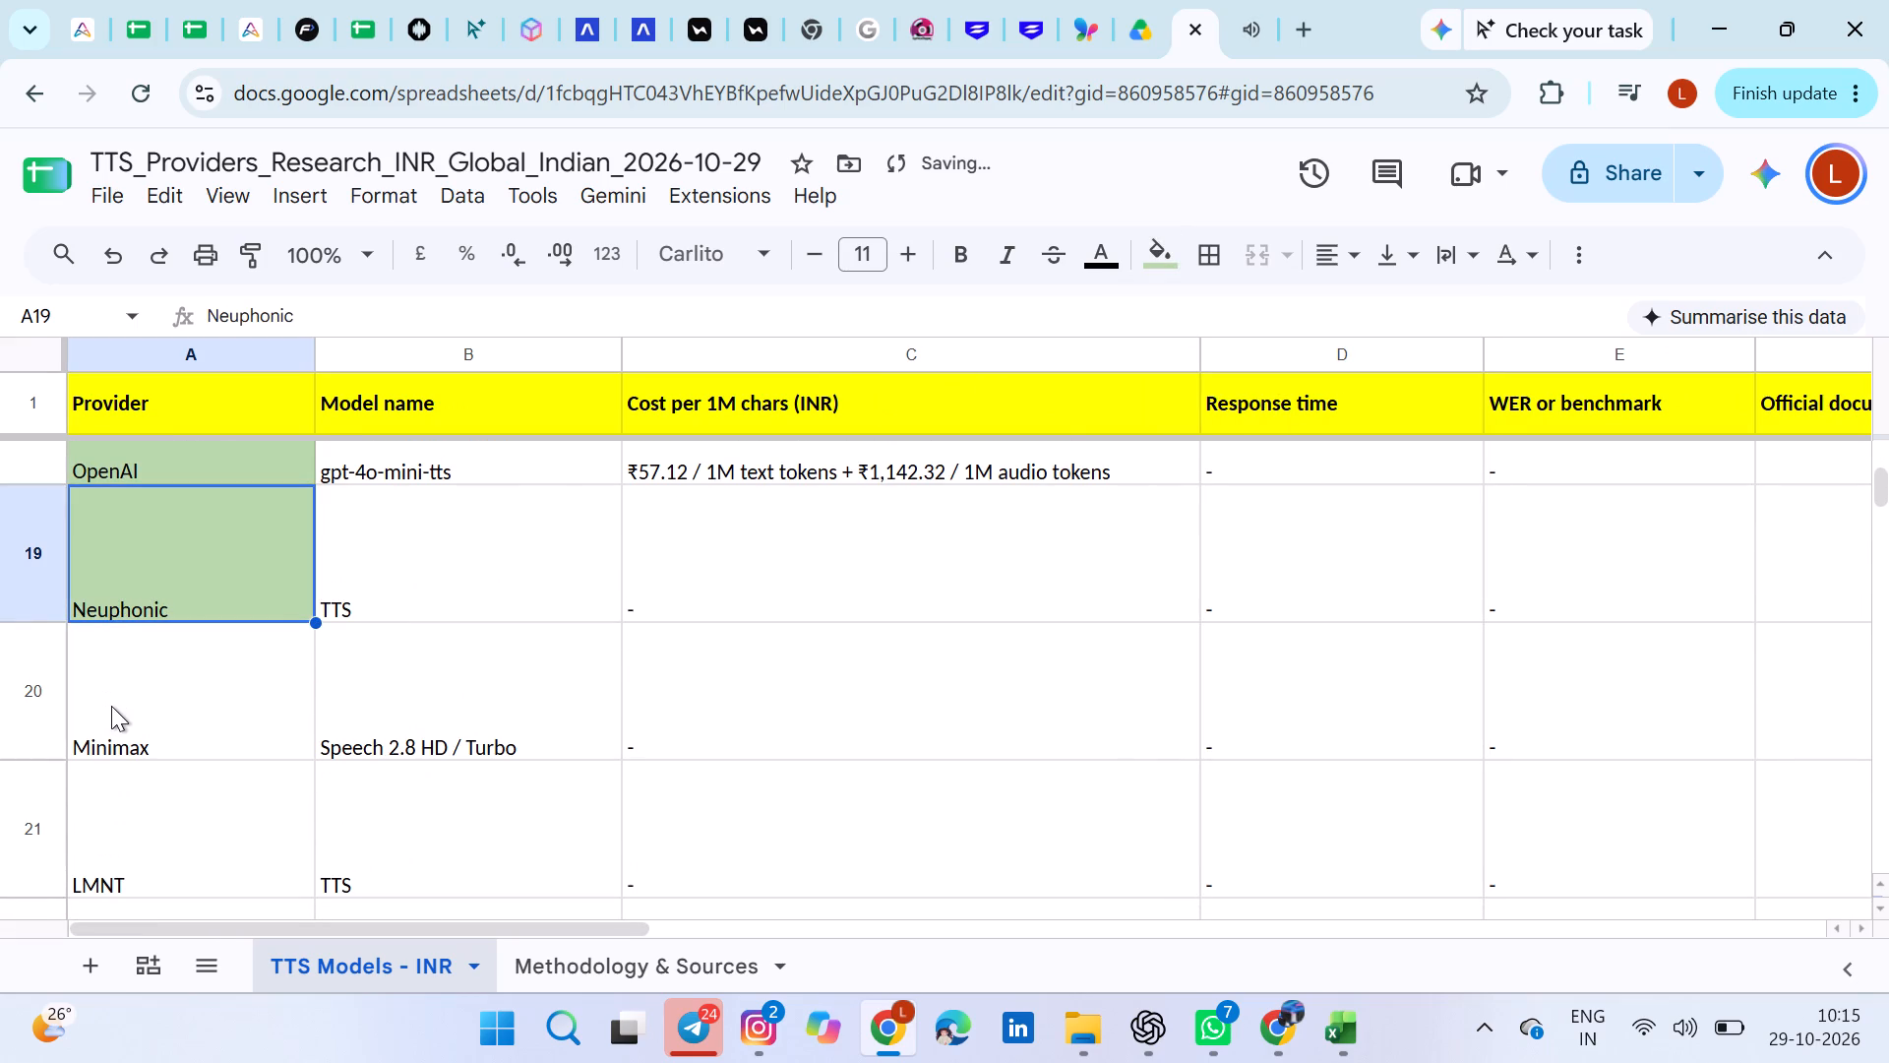
{"action": "left_click", "coordinate": [111, 706]}
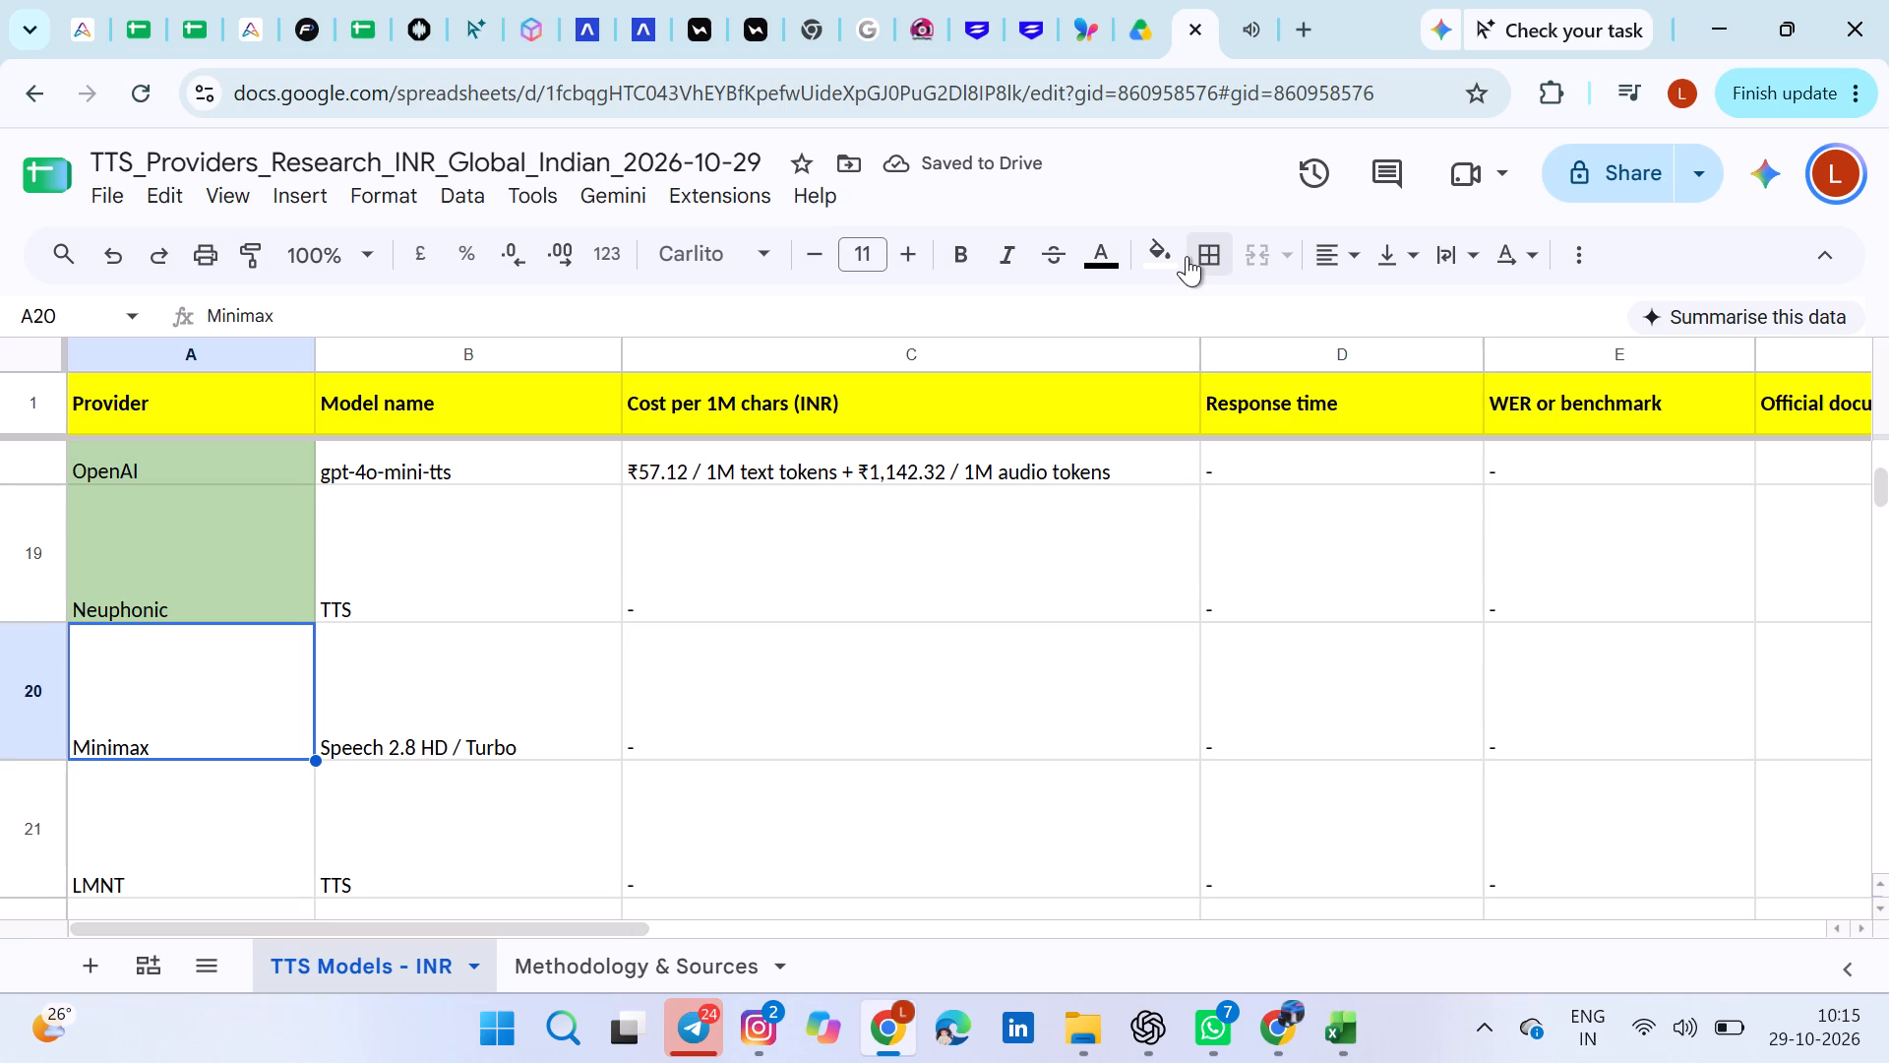
{"action": "left_click", "coordinate": [1187, 256]}
{"action": "left_click", "coordinate": [1163, 256]}
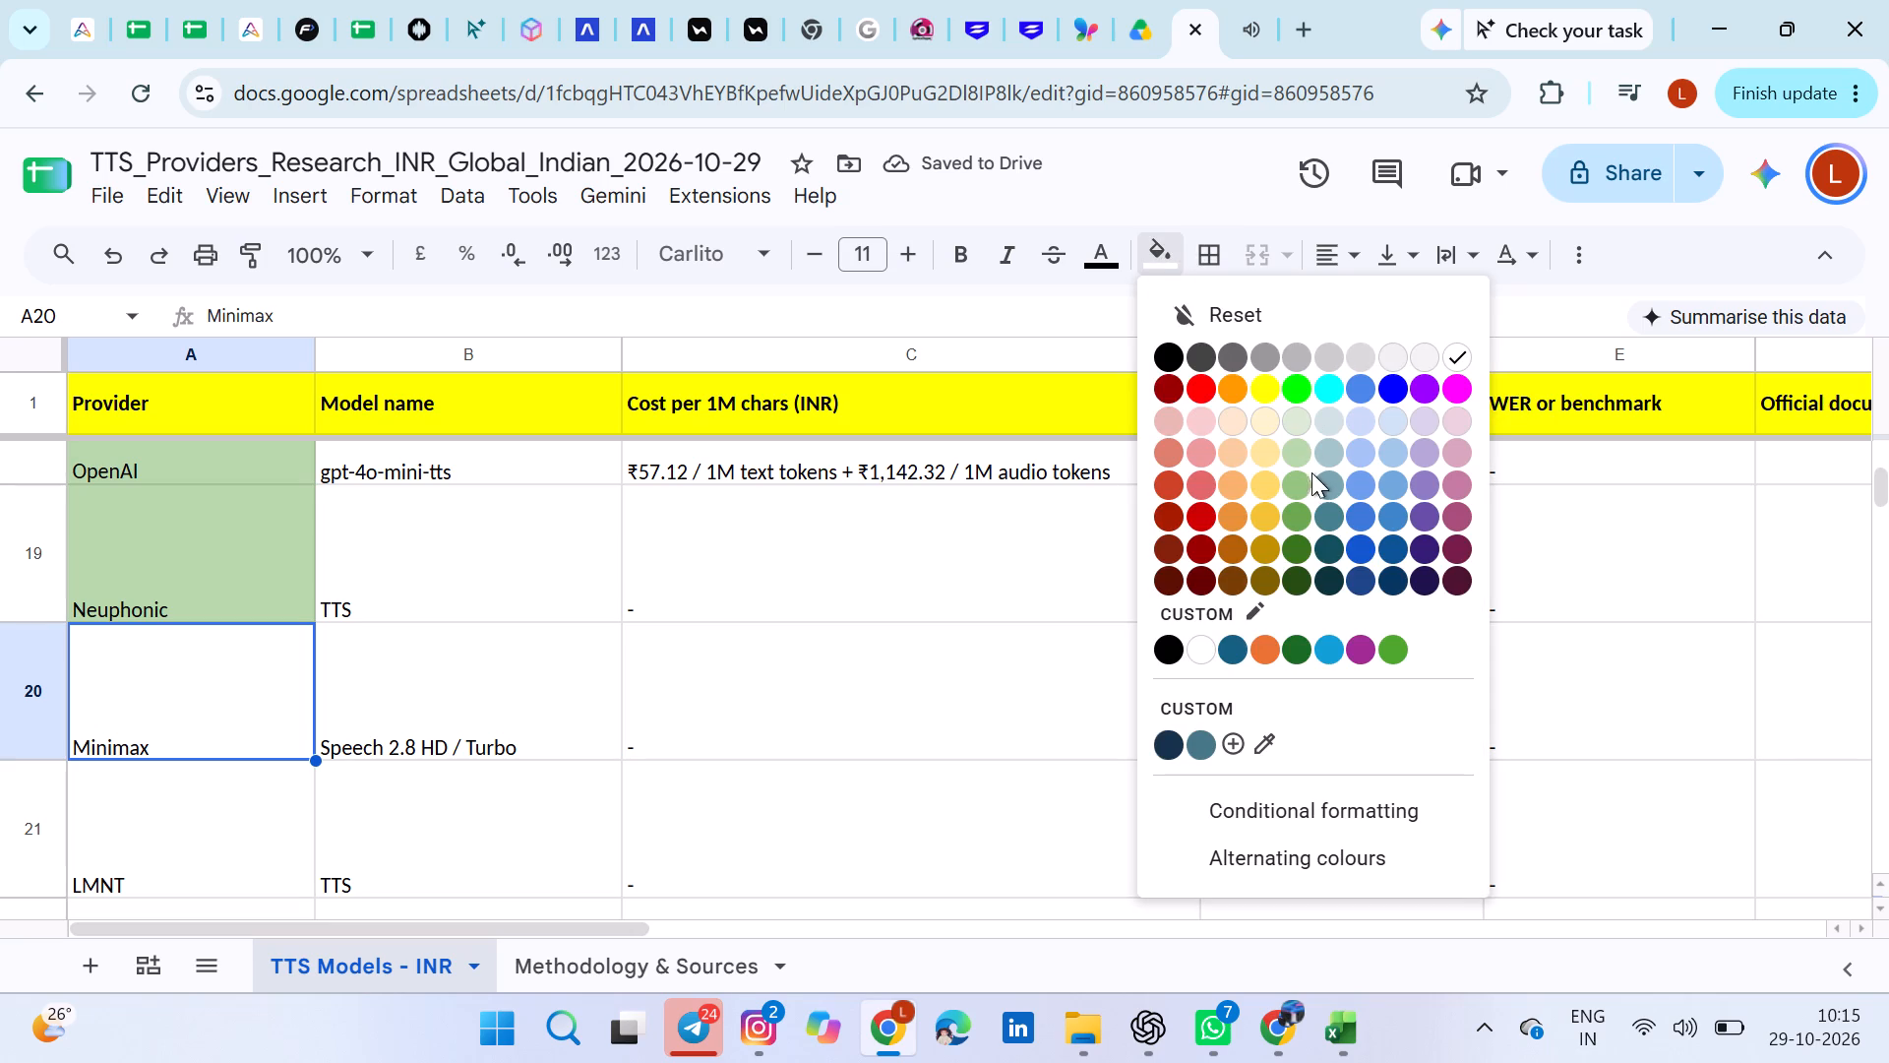
{"action": "left_click", "coordinate": [1288, 446]}
Apply the same light green fill to the LMNT cell A21 and the merged Inworld cell A22:A23.
{"action": "scroll", "coordinate": [389, 626], "scroll_direction": "down", "scroll_amount": 2}
{"action": "scroll", "coordinate": [389, 626], "scroll_direction": "up", "scroll_amount": 1}
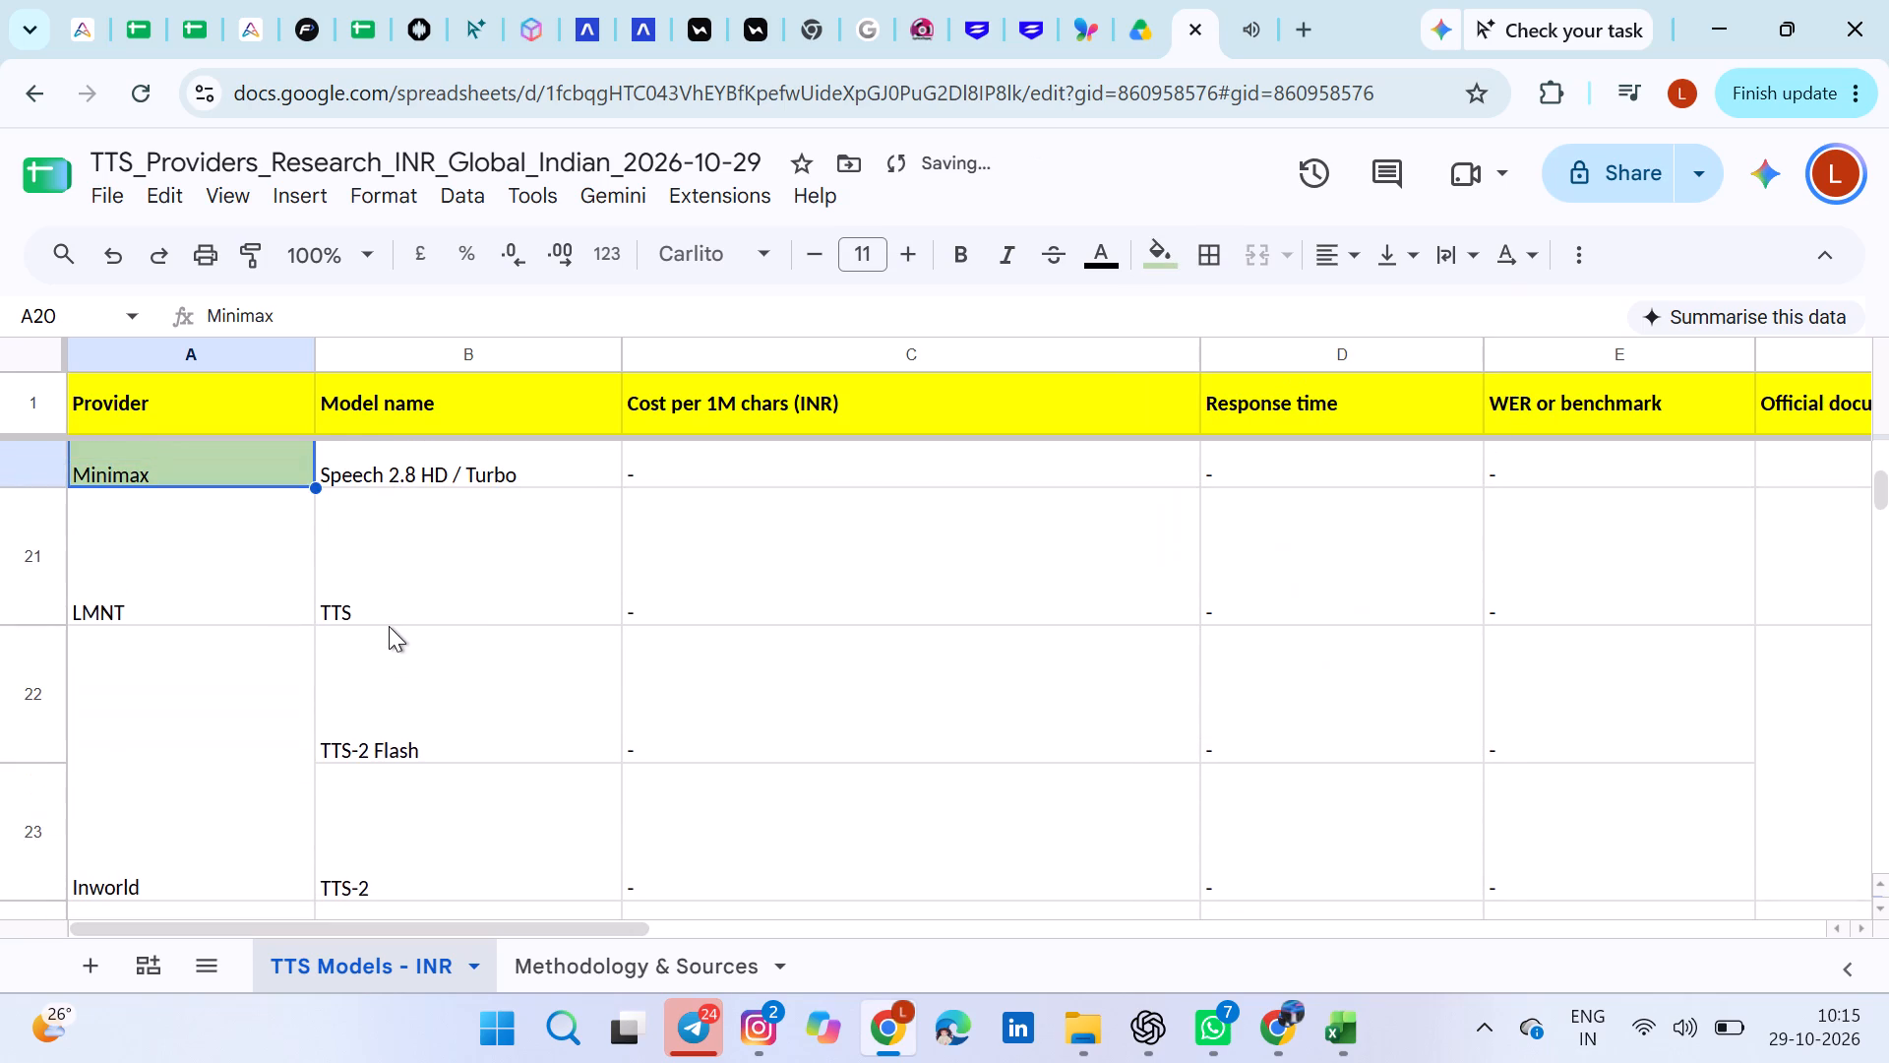
{"action": "left_click", "coordinate": [154, 566]}
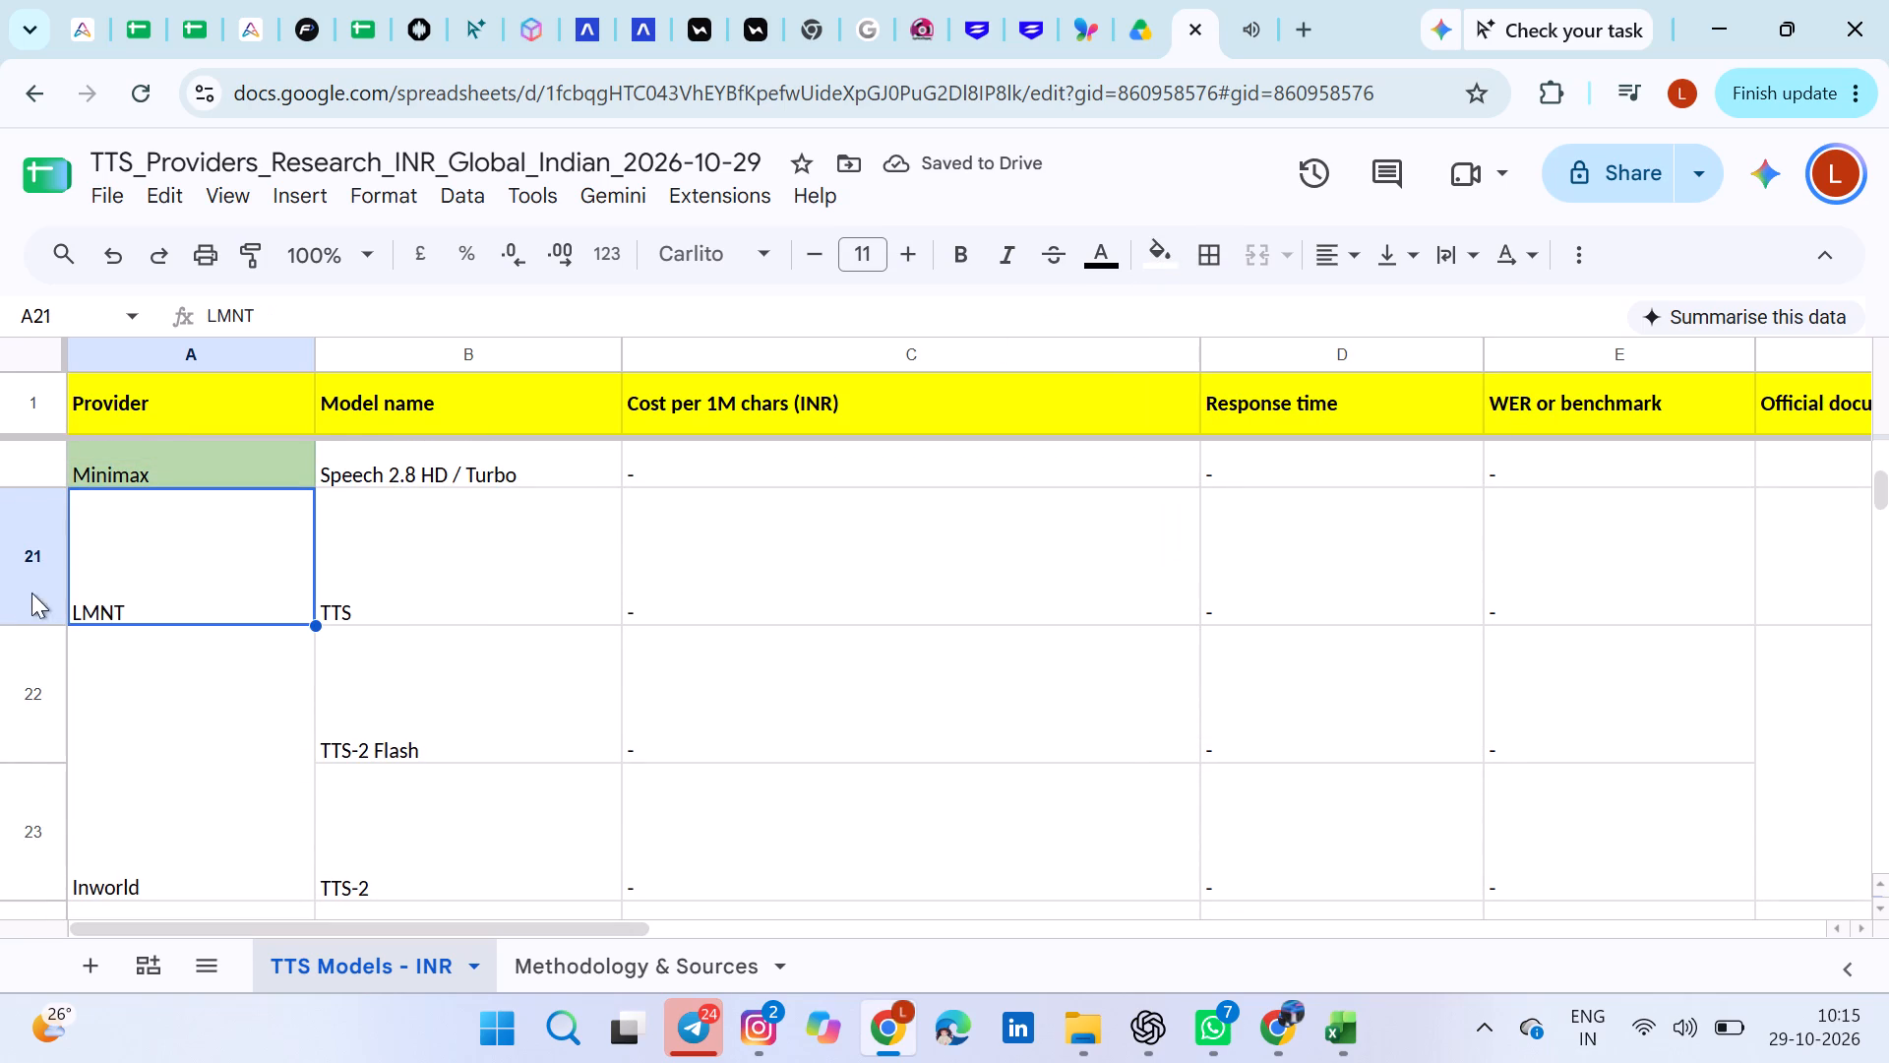
{"action": "left_click", "coordinate": [43, 543]}
{"action": "left_click", "coordinate": [216, 570]}
{"action": "left_click", "coordinate": [1172, 264]}
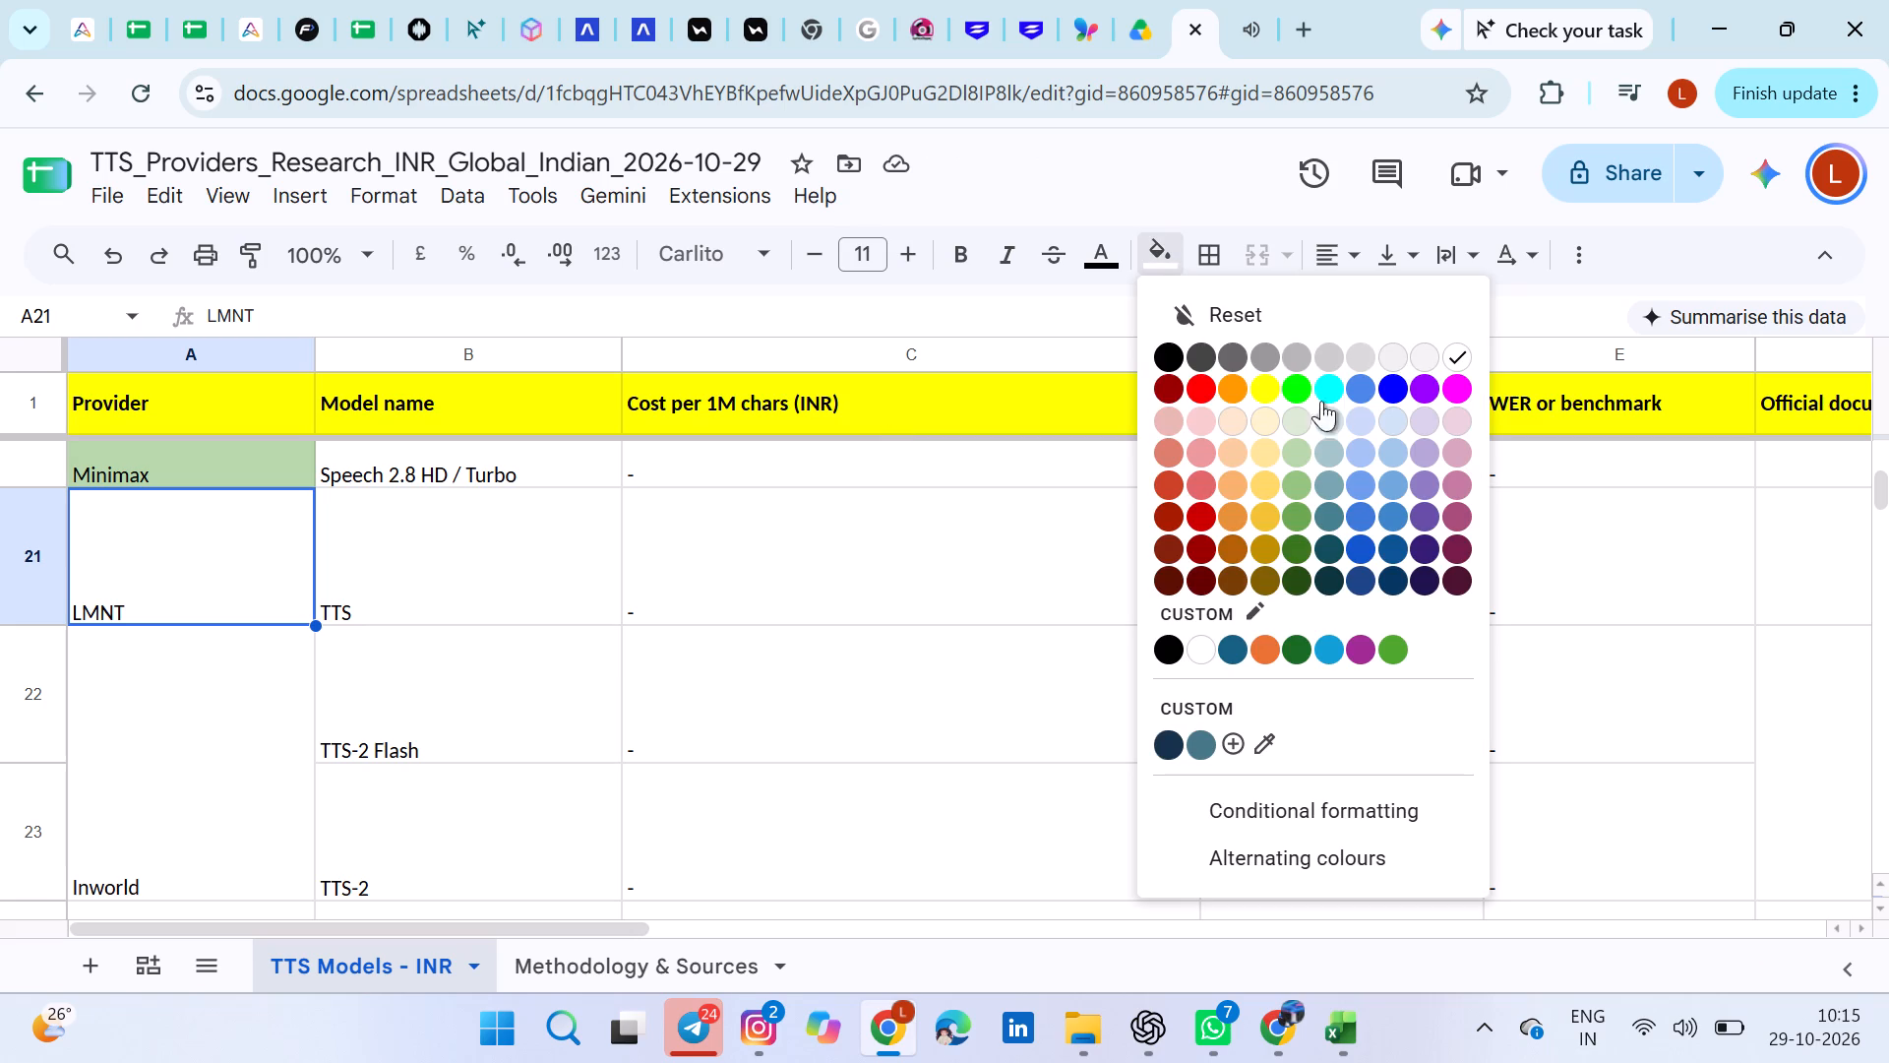
{"action": "left_click", "coordinate": [1300, 458]}
{"action": "left_click", "coordinate": [158, 710]}
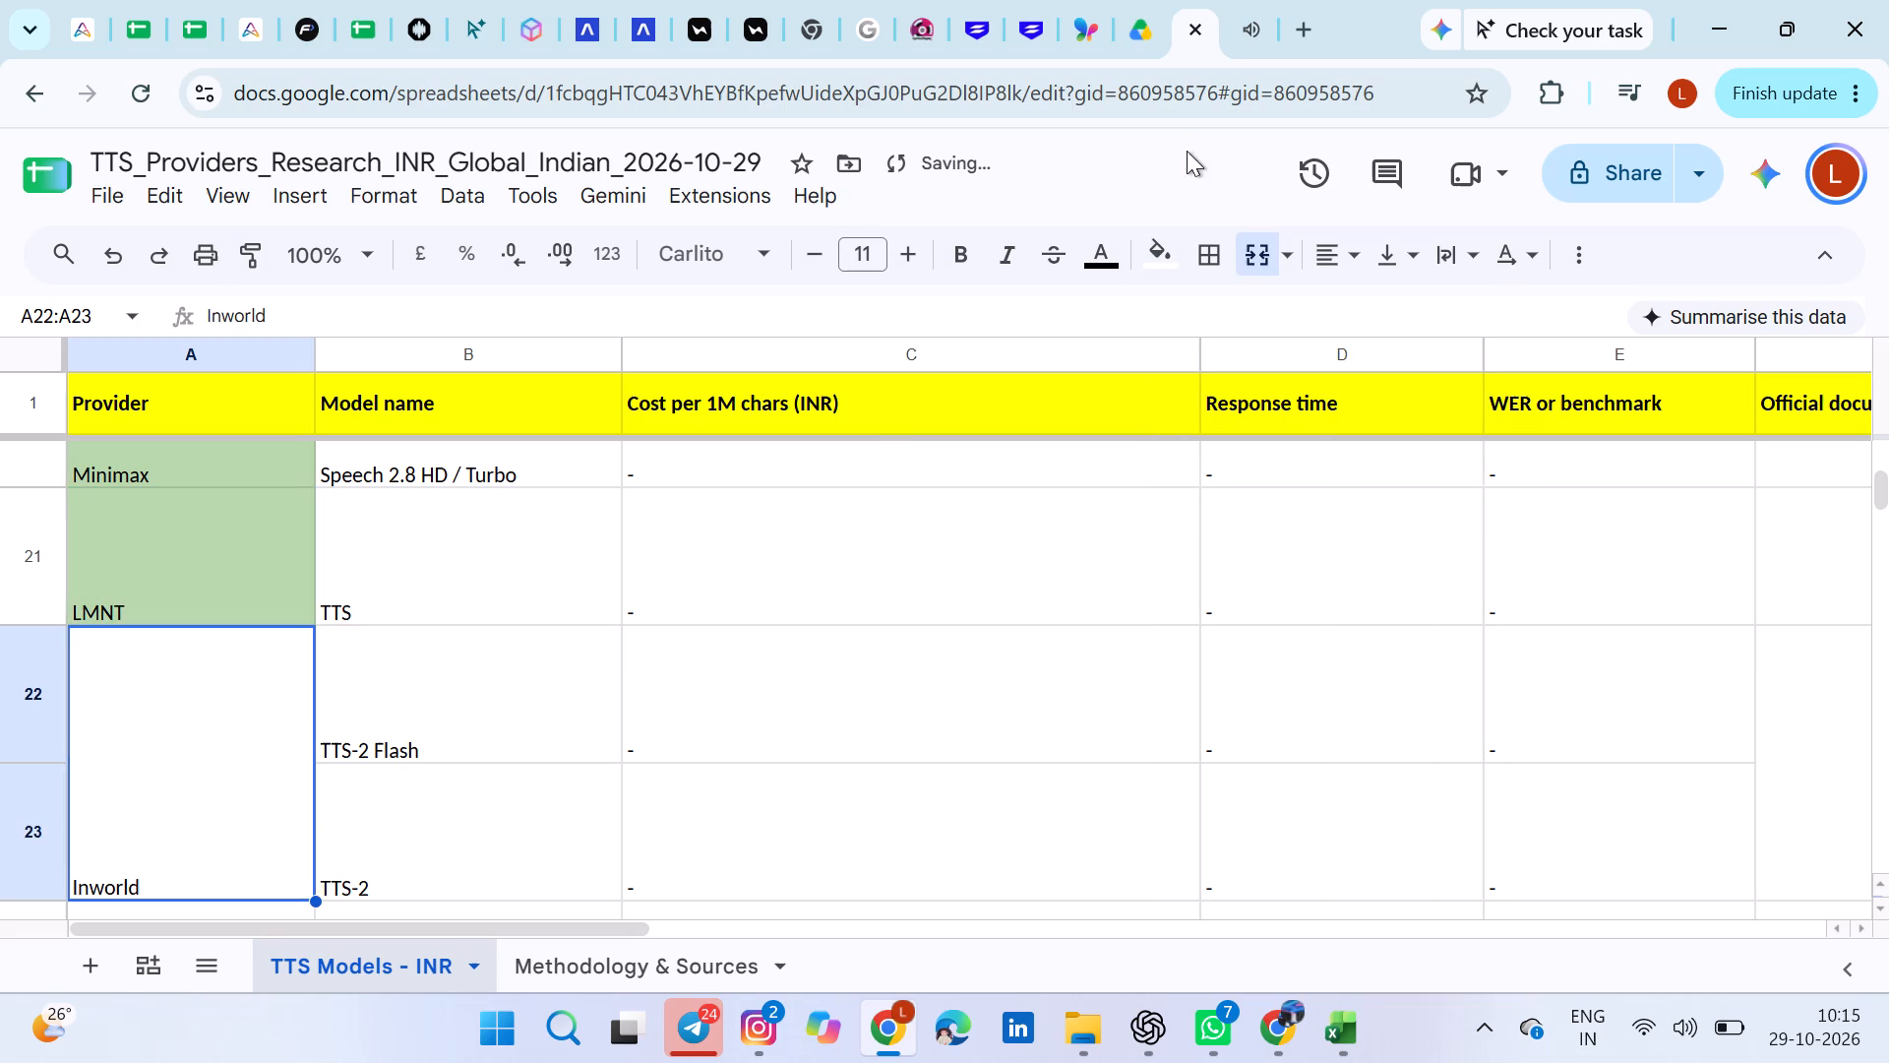
{"action": "left_click", "coordinate": [1158, 230]}
{"action": "left_click_drag", "start_coordinate": [1158, 238], "coordinate": [1293, 455]}
{"action": "left_click", "coordinate": [1293, 455]}
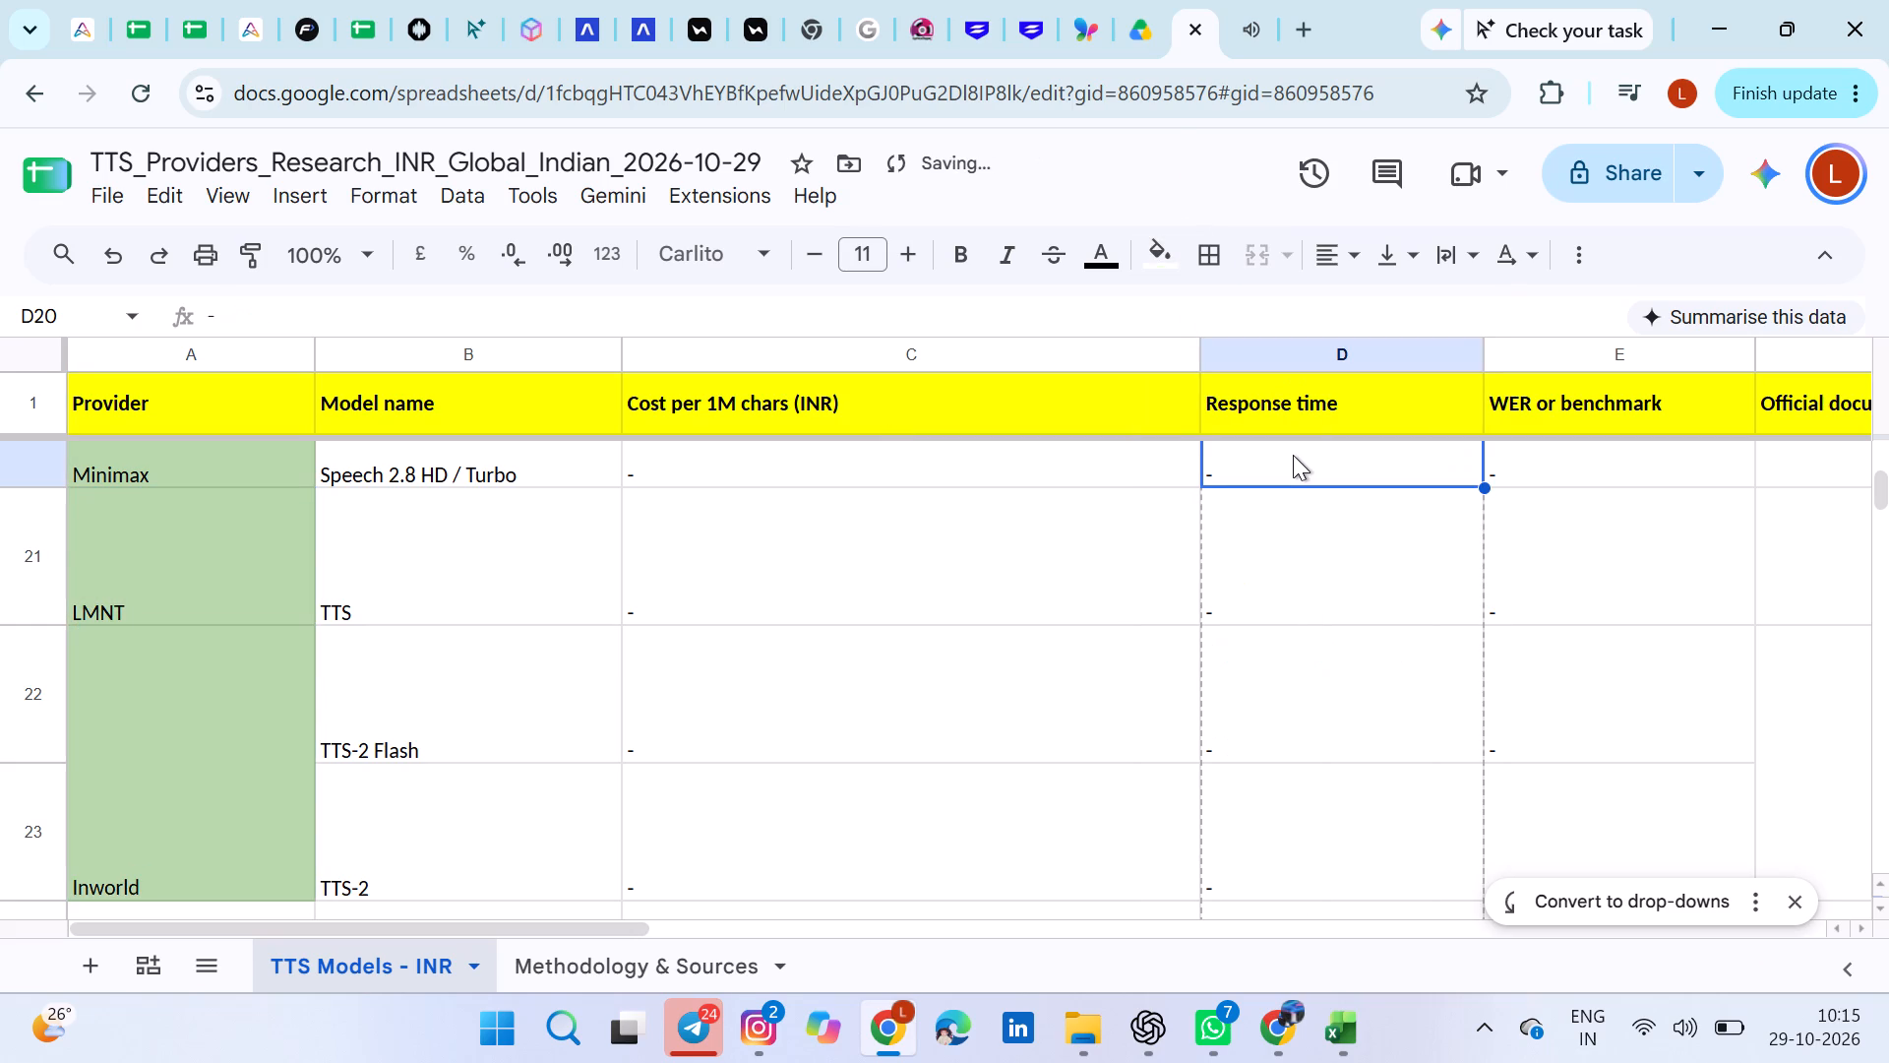
Fill the Groq cell A24 in the Provider column with the same light green.
{"action": "scroll", "coordinate": [824, 662], "scroll_direction": "down", "scroll_amount": 1}
{"action": "scroll", "coordinate": [442, 804], "scroll_direction": "down", "scroll_amount": 2}
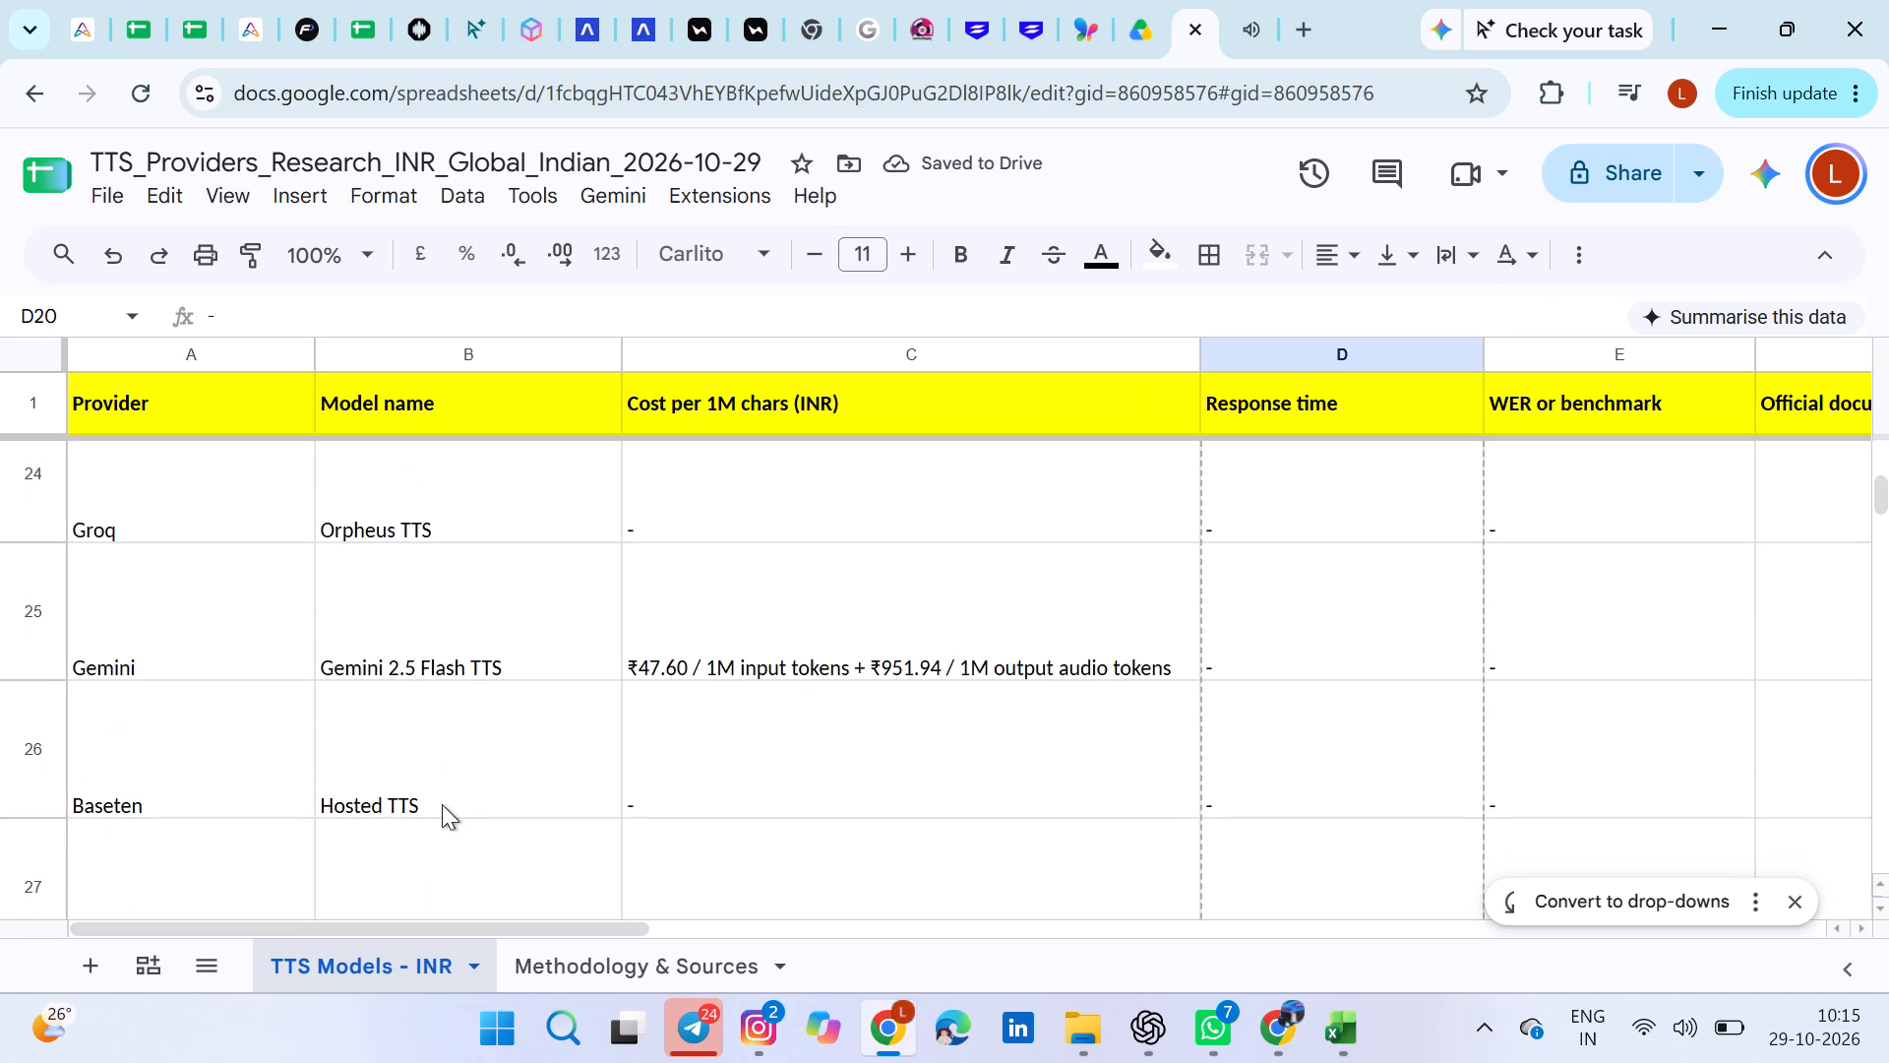
{"action": "scroll", "coordinate": [442, 804], "scroll_direction": "up", "scroll_amount": 1}
{"action": "left_click", "coordinate": [167, 507]}
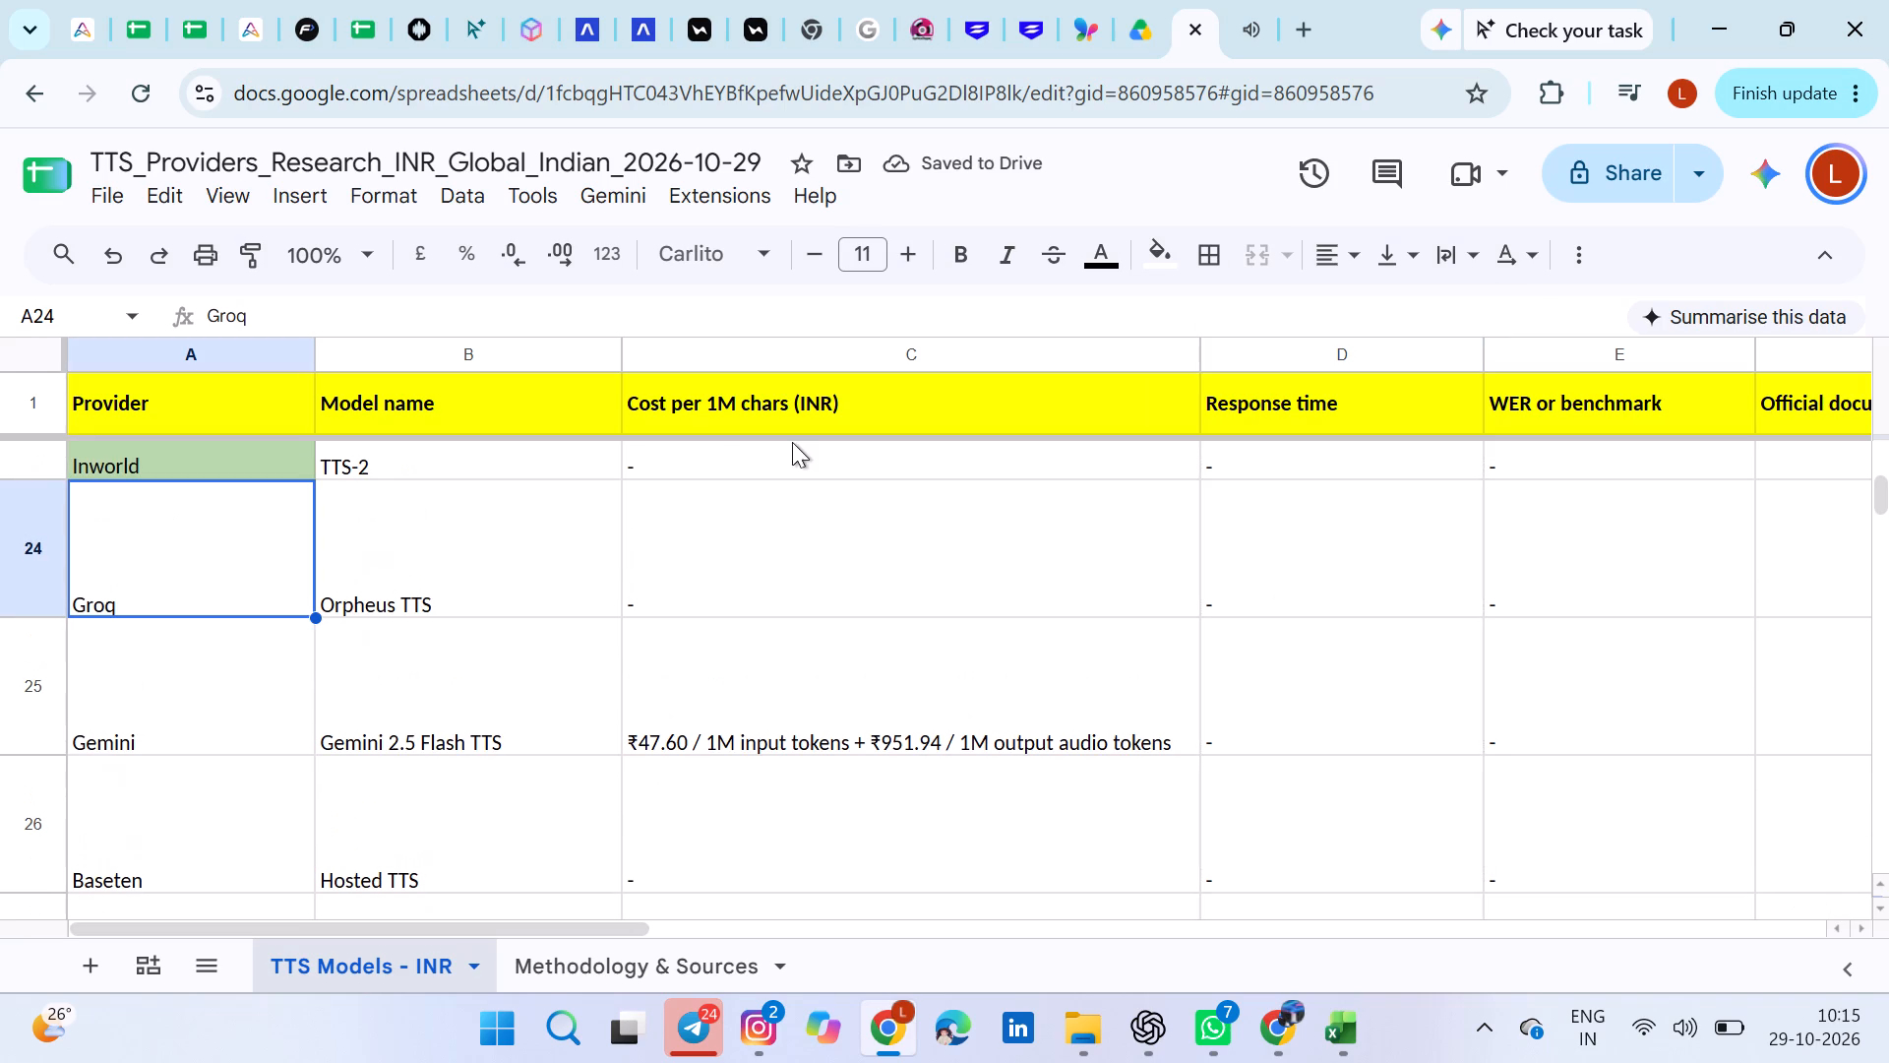
{"action": "left_click", "coordinate": [1176, 256]}
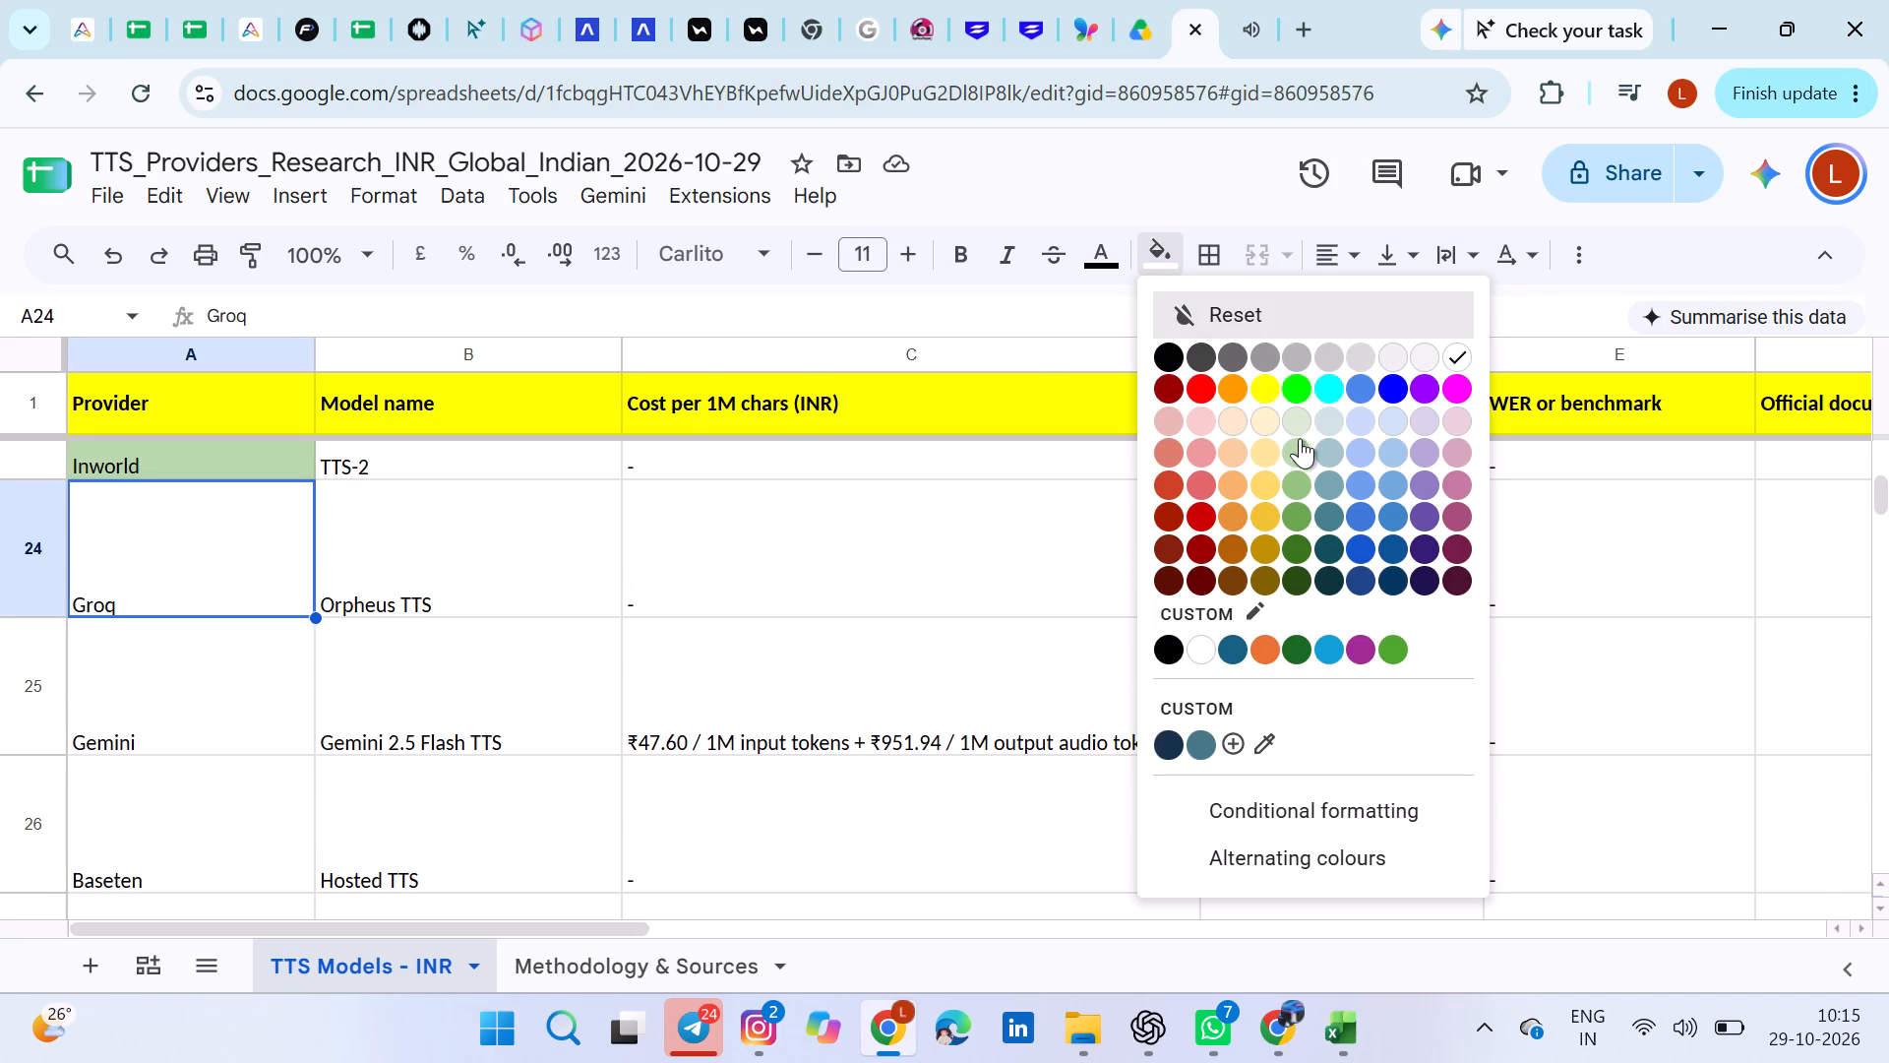
{"action": "left_click", "coordinate": [1300, 448]}
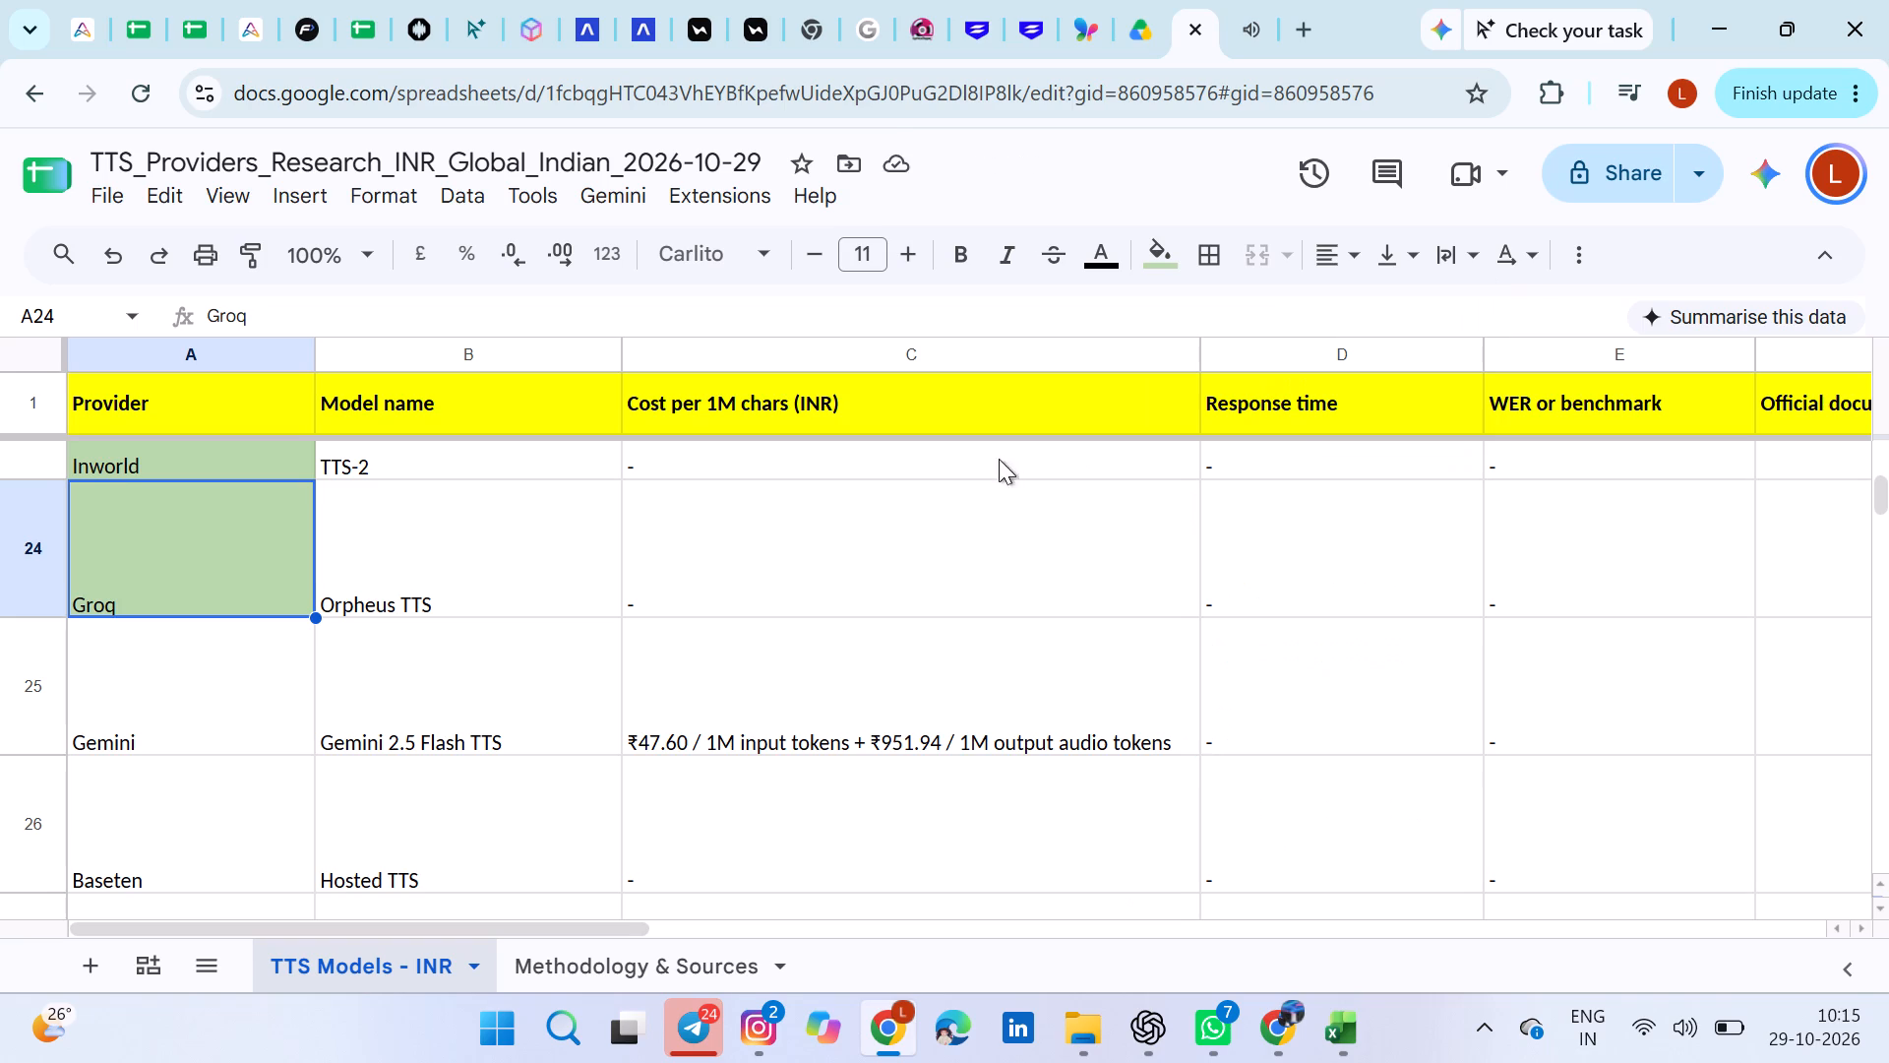
{"action": "left_click", "coordinate": [1241, 30]}
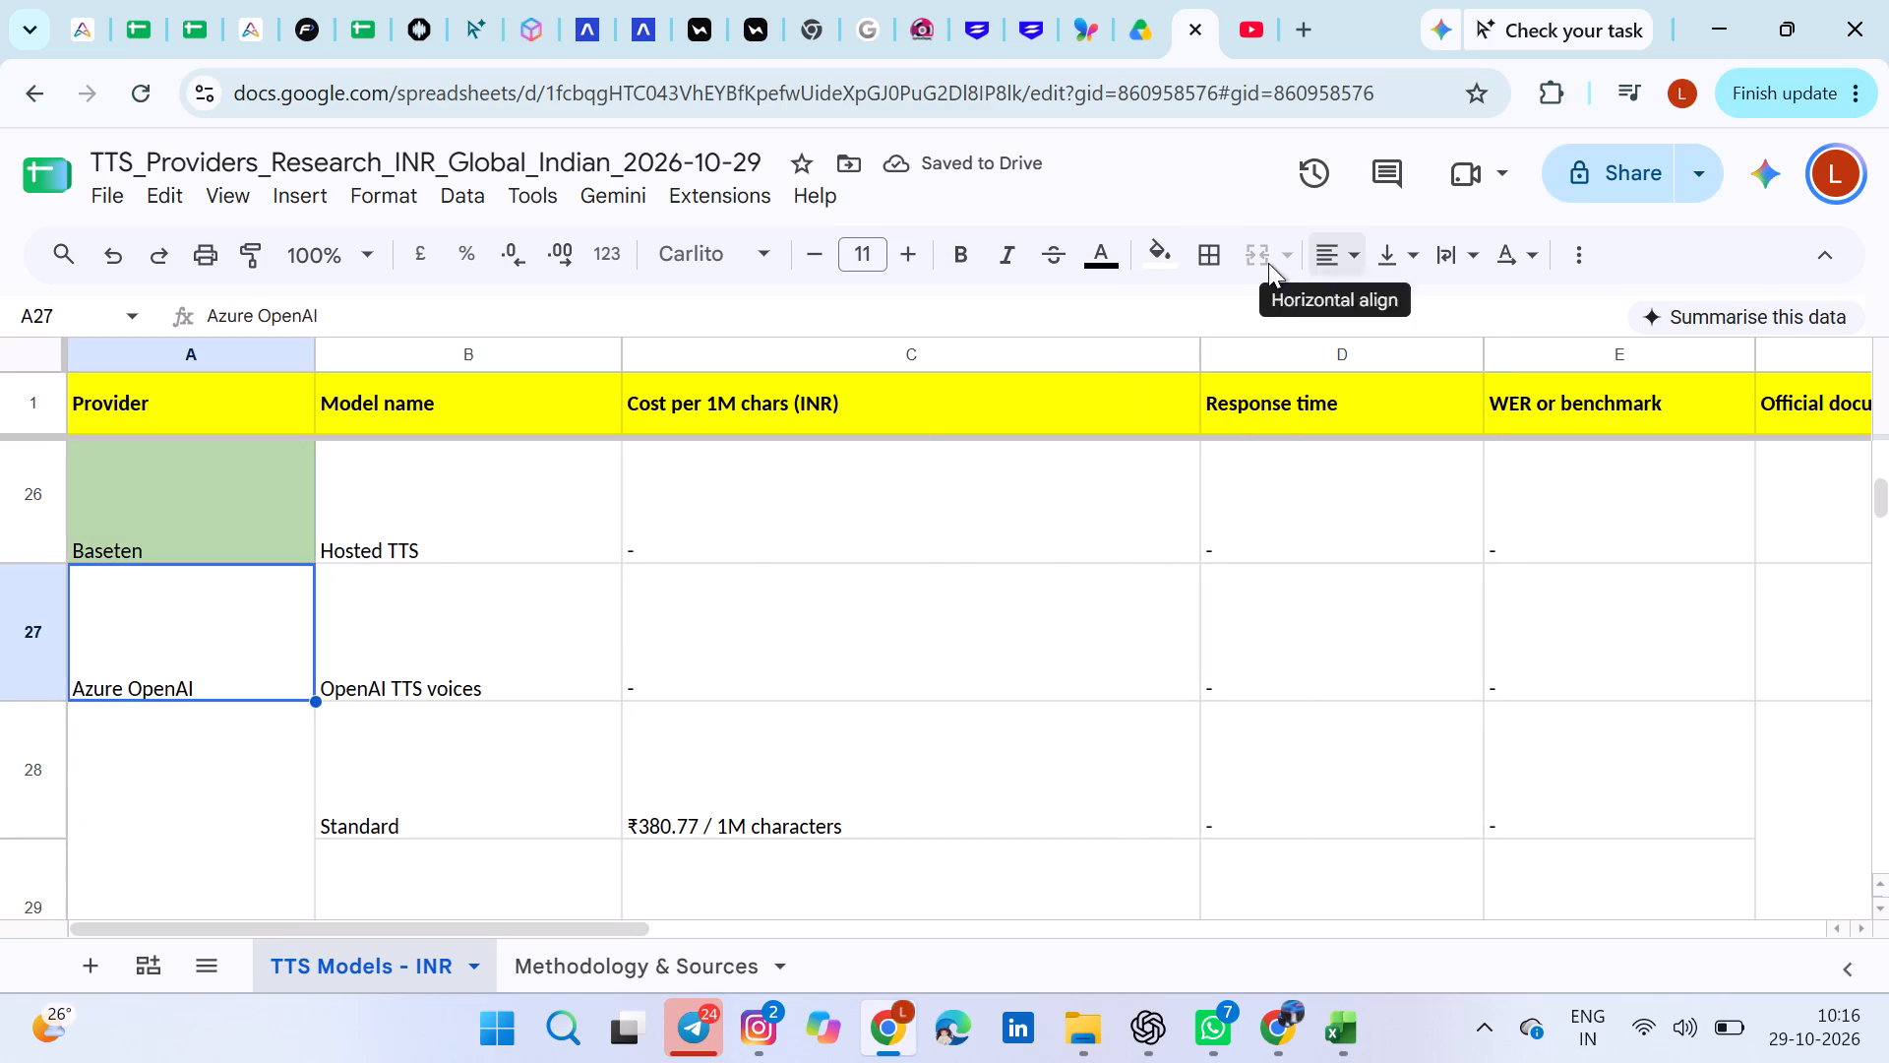
{"action": "left_click_drag", "start_coordinate": [1166, 261], "coordinate": [1294, 454]}
{"action": "left_click", "coordinate": [1294, 454]}
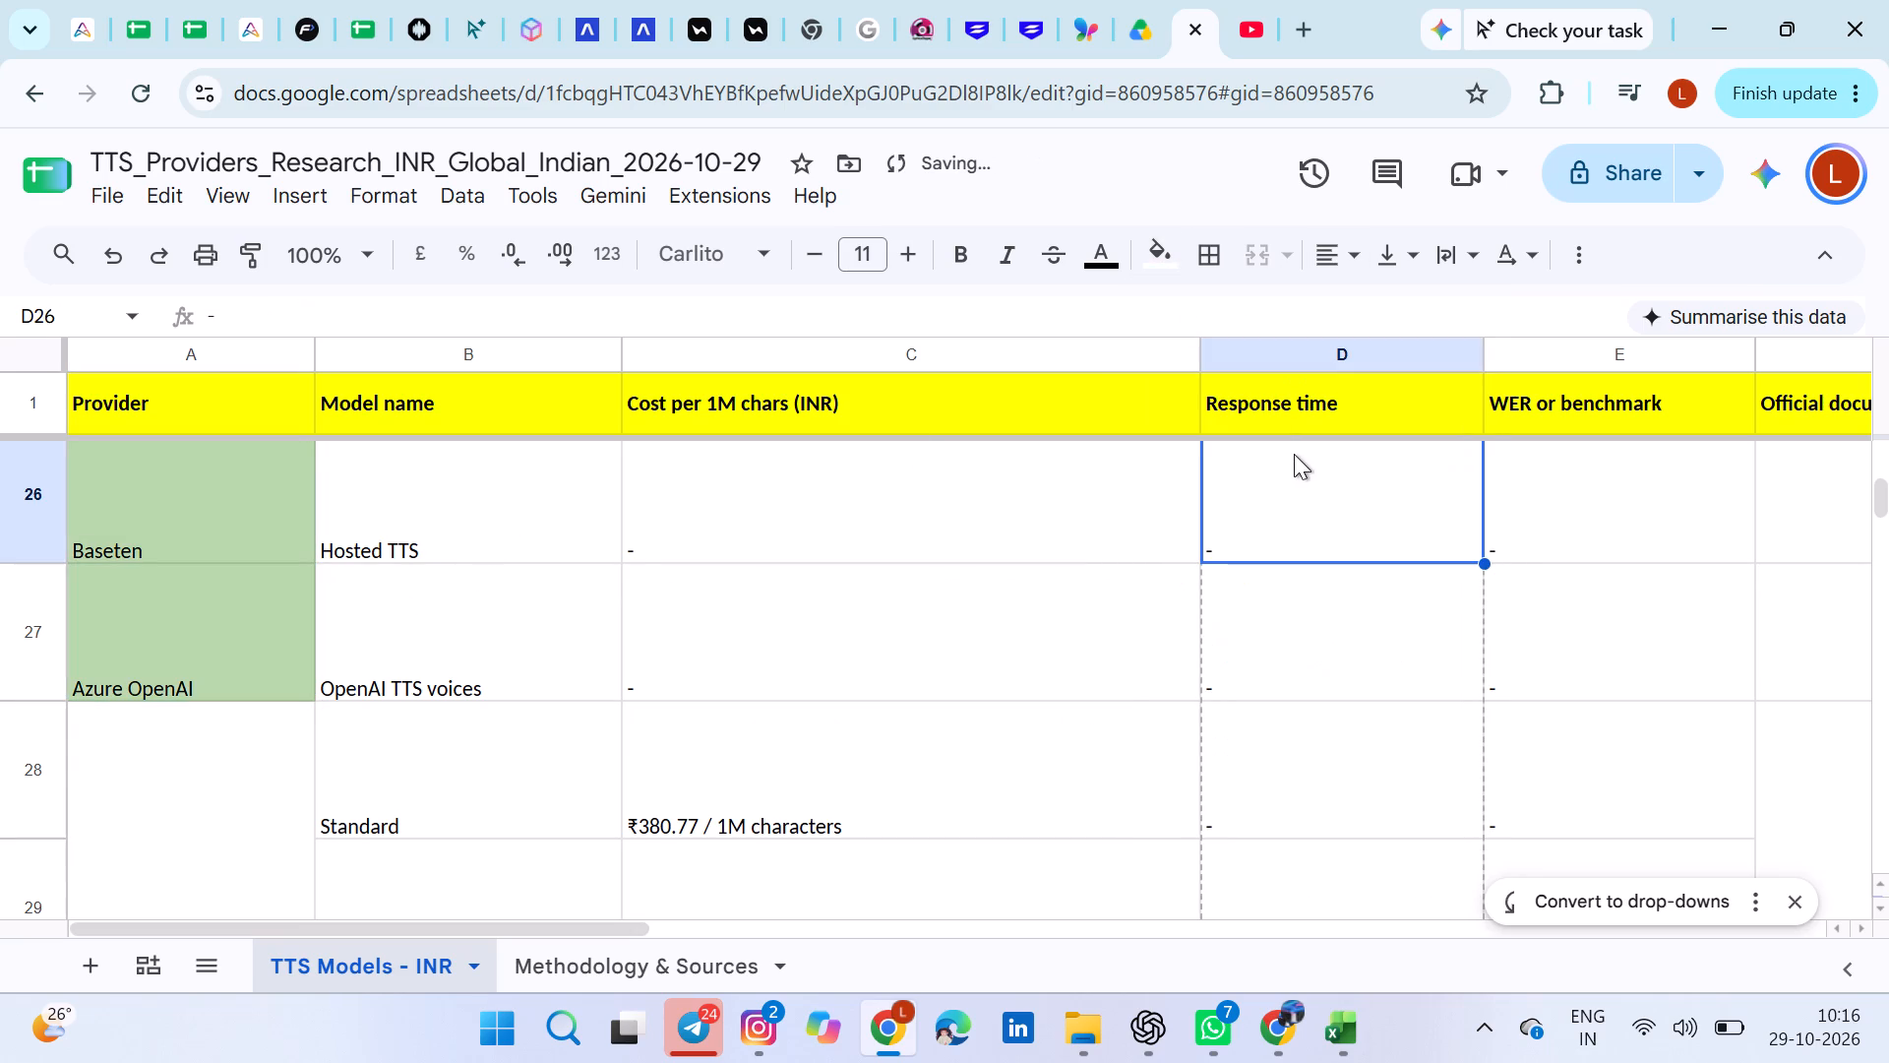
{"action": "scroll", "coordinate": [960, 595], "scroll_direction": "down", "scroll_amount": 3}
{"action": "left_click", "coordinate": [328, 661]}
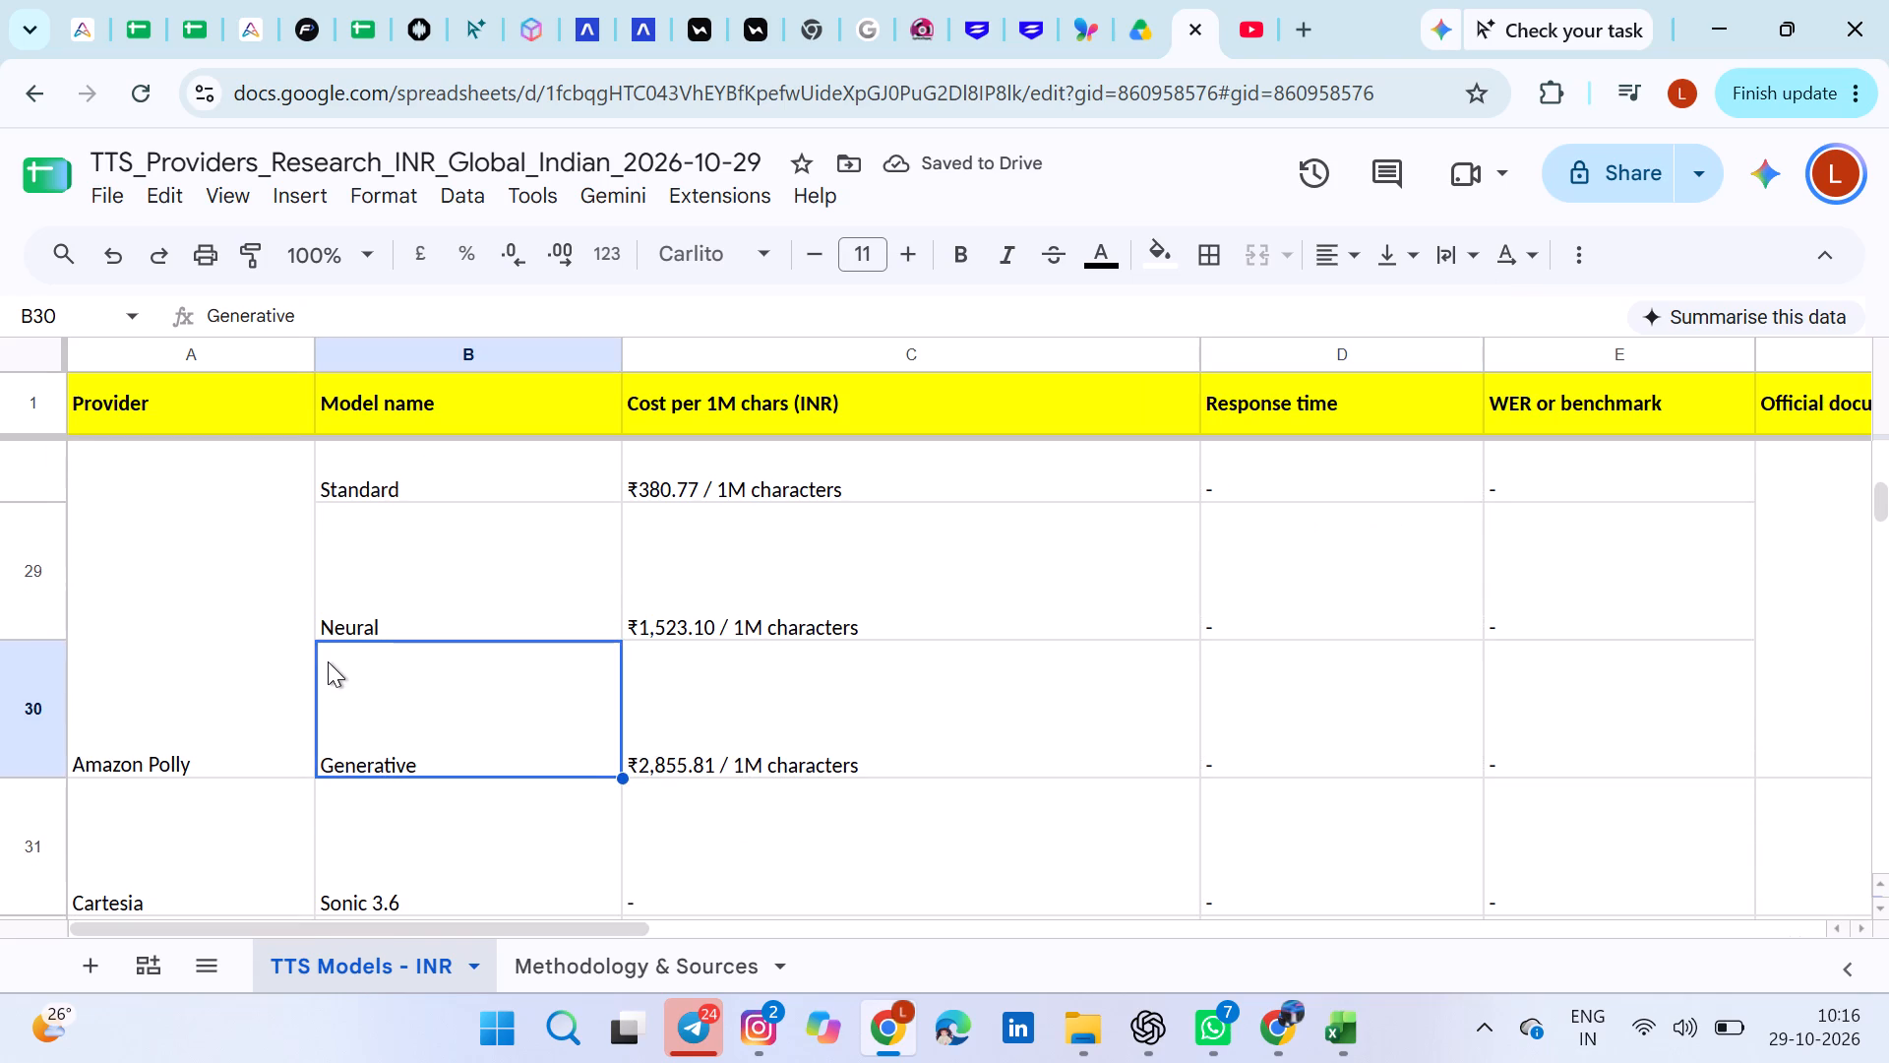
{"action": "left_click", "coordinate": [174, 636]}
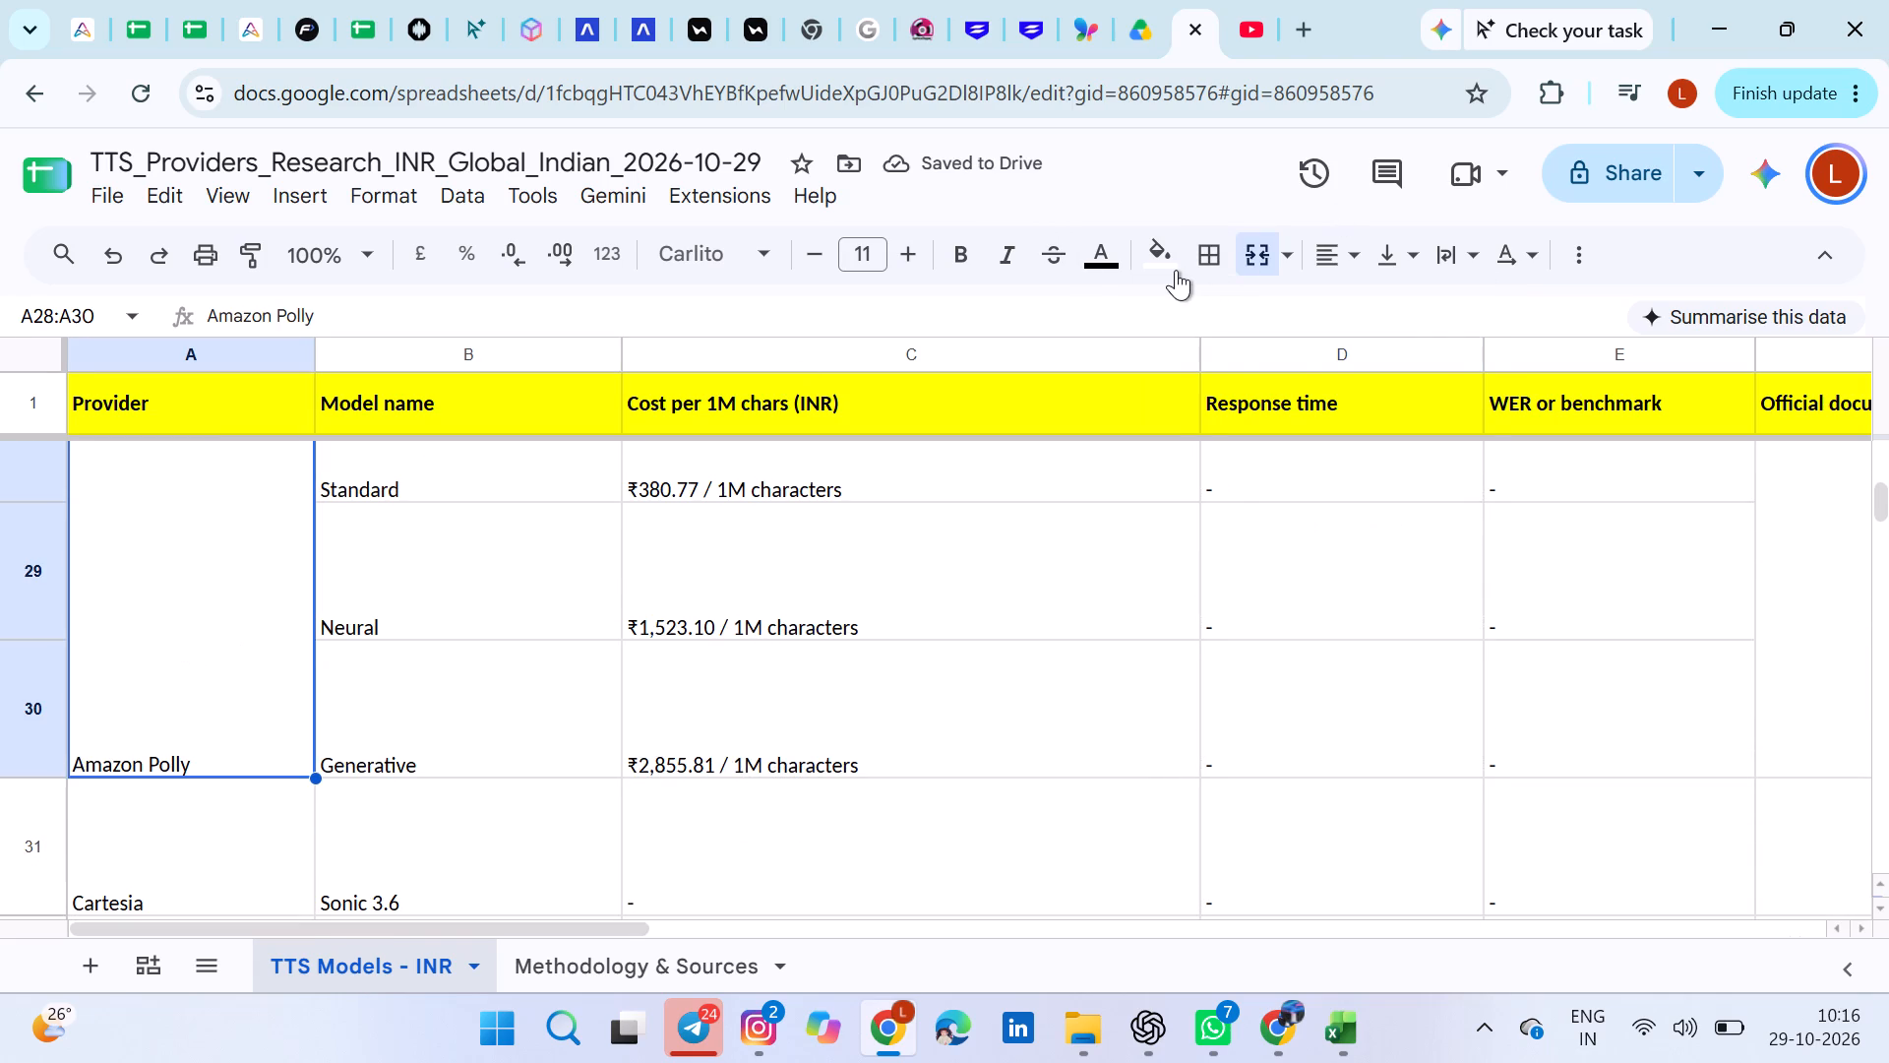
{"action": "left_click", "coordinate": [1176, 270]}
{"action": "left_click", "coordinate": [1292, 457]}
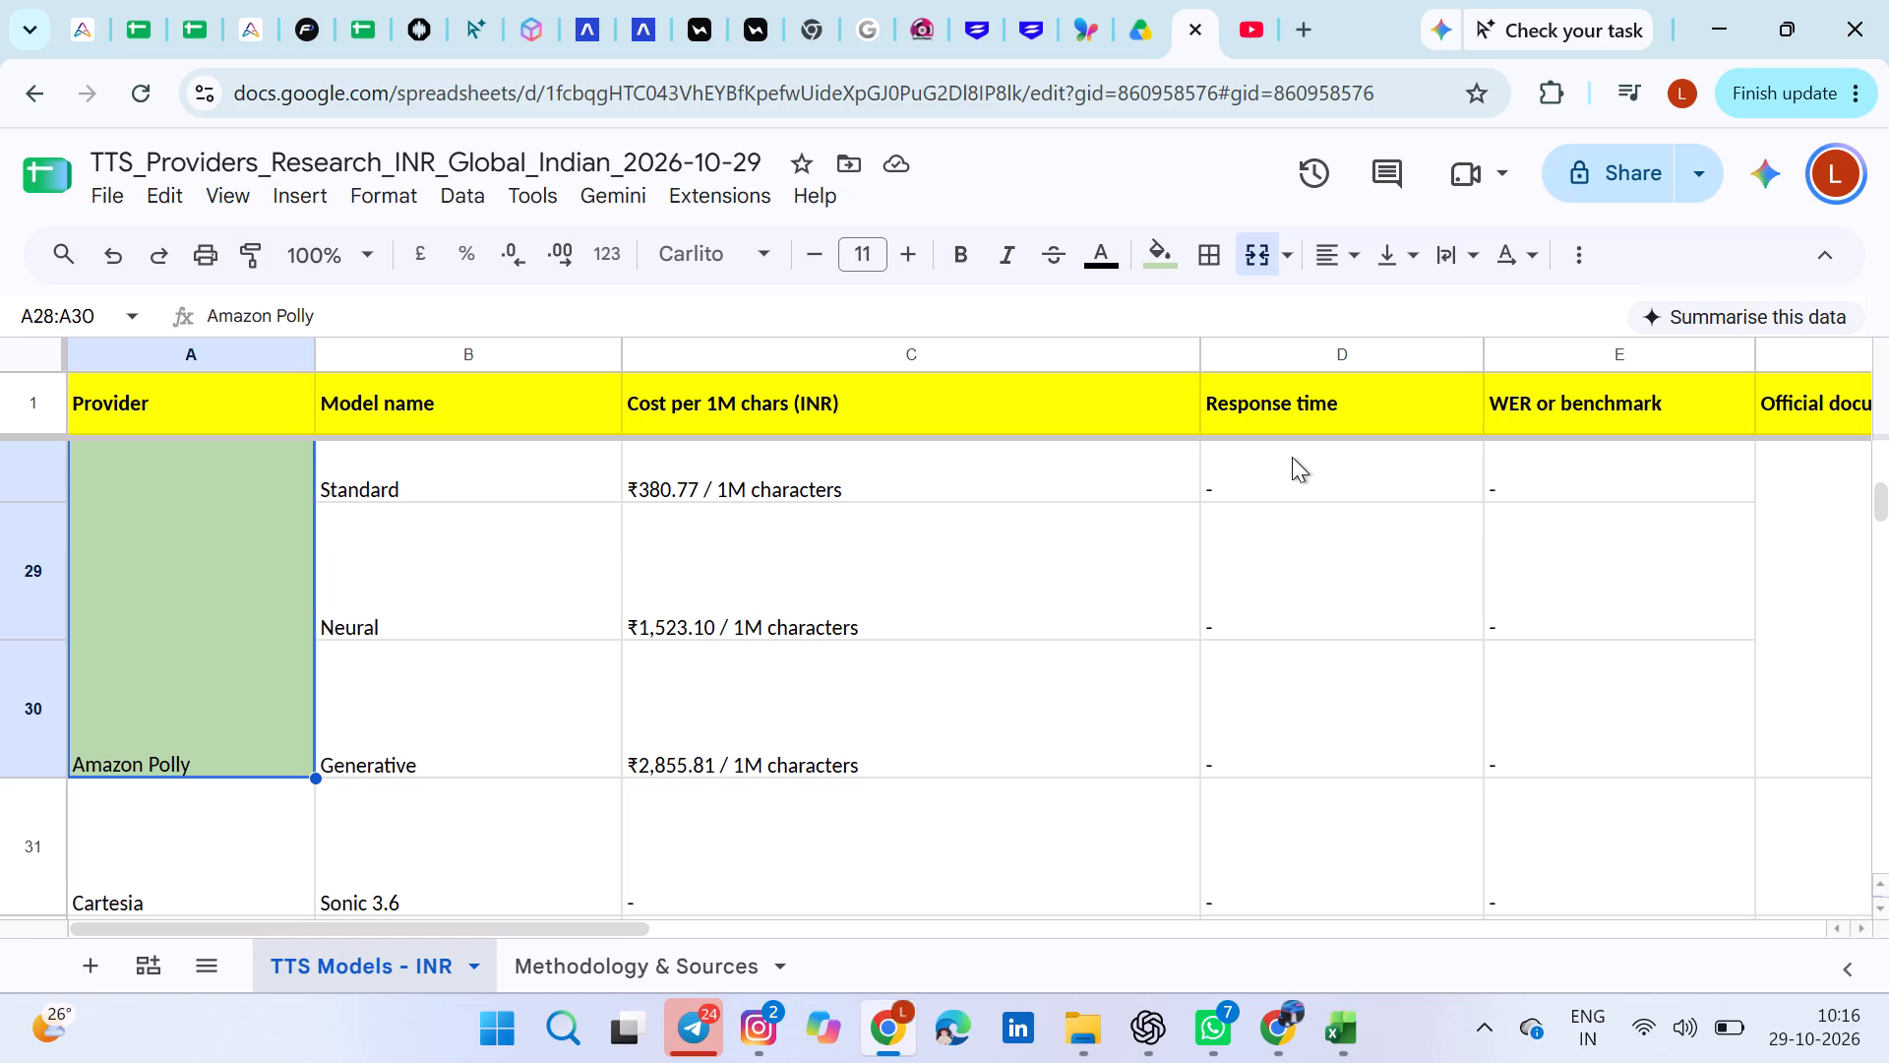
Fill the Cartesia cell A31 and the merged ElevenLabs cell A32:A34 with the same light green.
{"action": "scroll", "coordinate": [1196, 559], "scroll_direction": "down", "scroll_amount": 2}
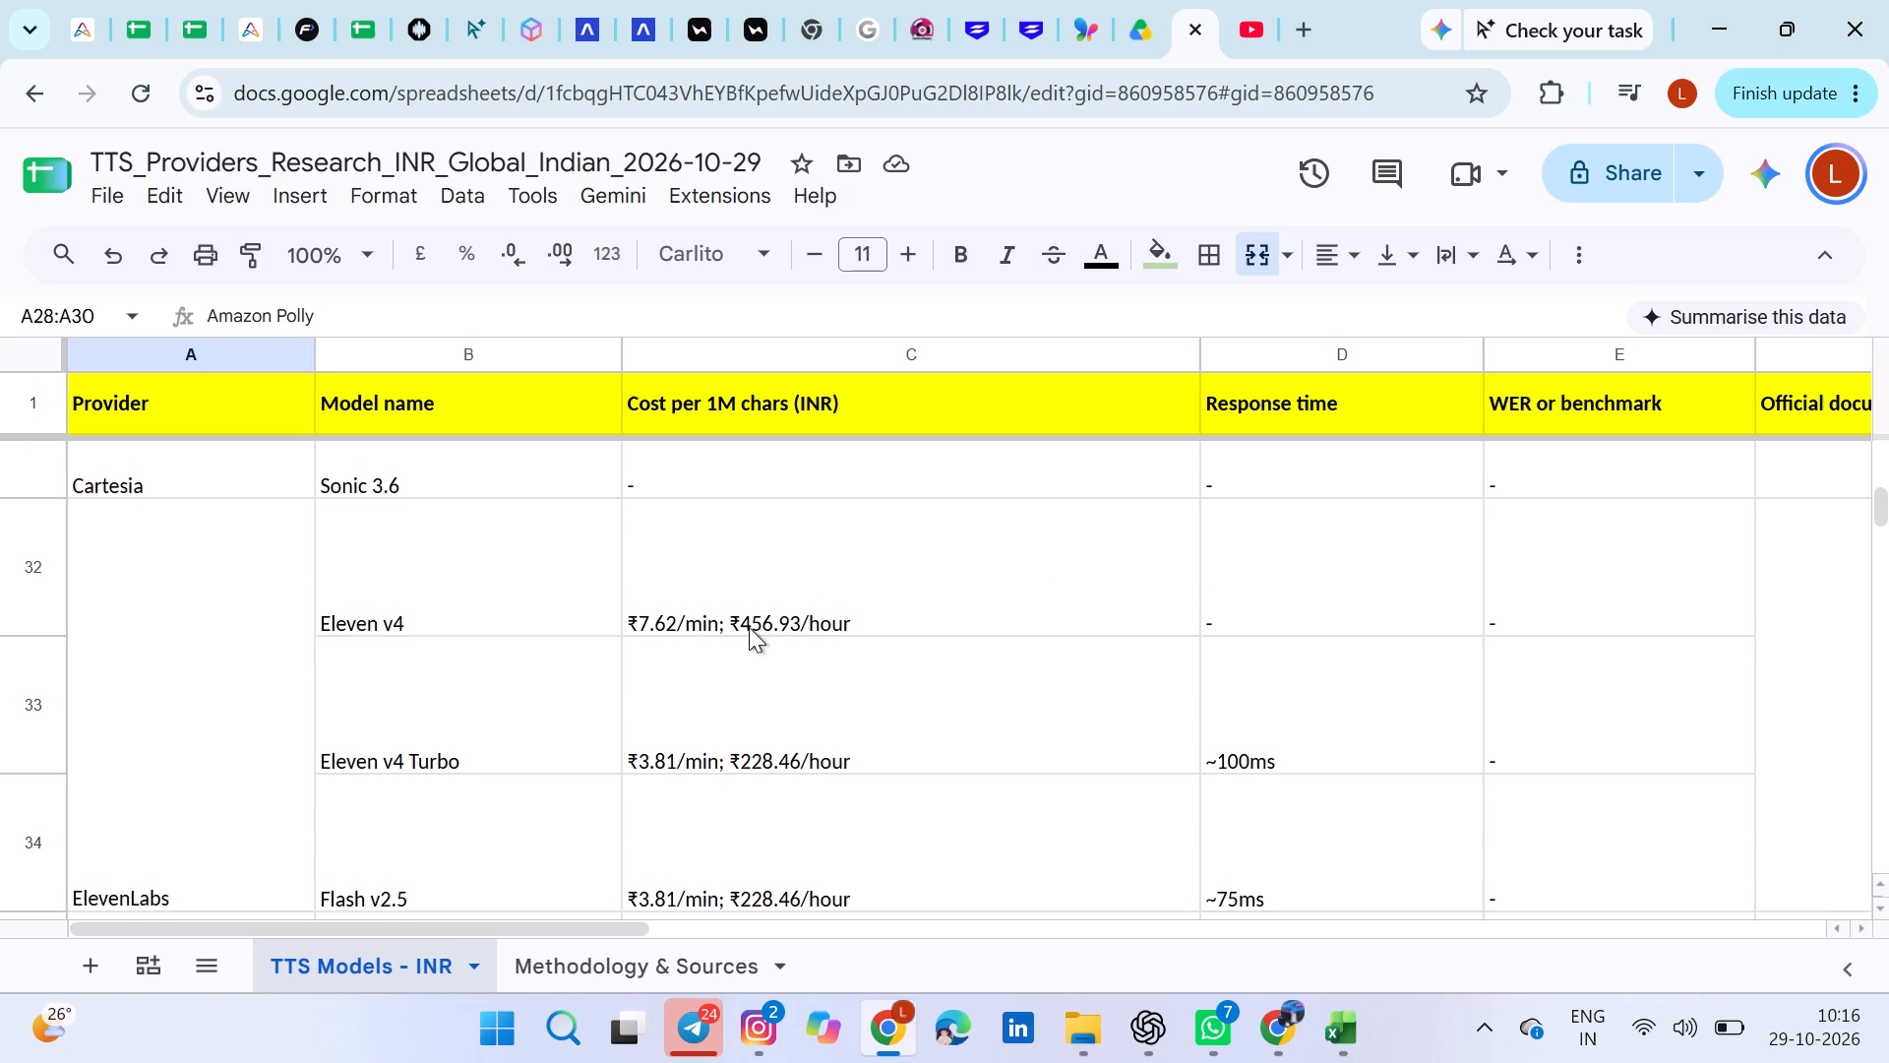
{"action": "scroll", "coordinate": [712, 657], "scroll_direction": "up", "scroll_amount": 1}
{"action": "left_click", "coordinate": [215, 633]}
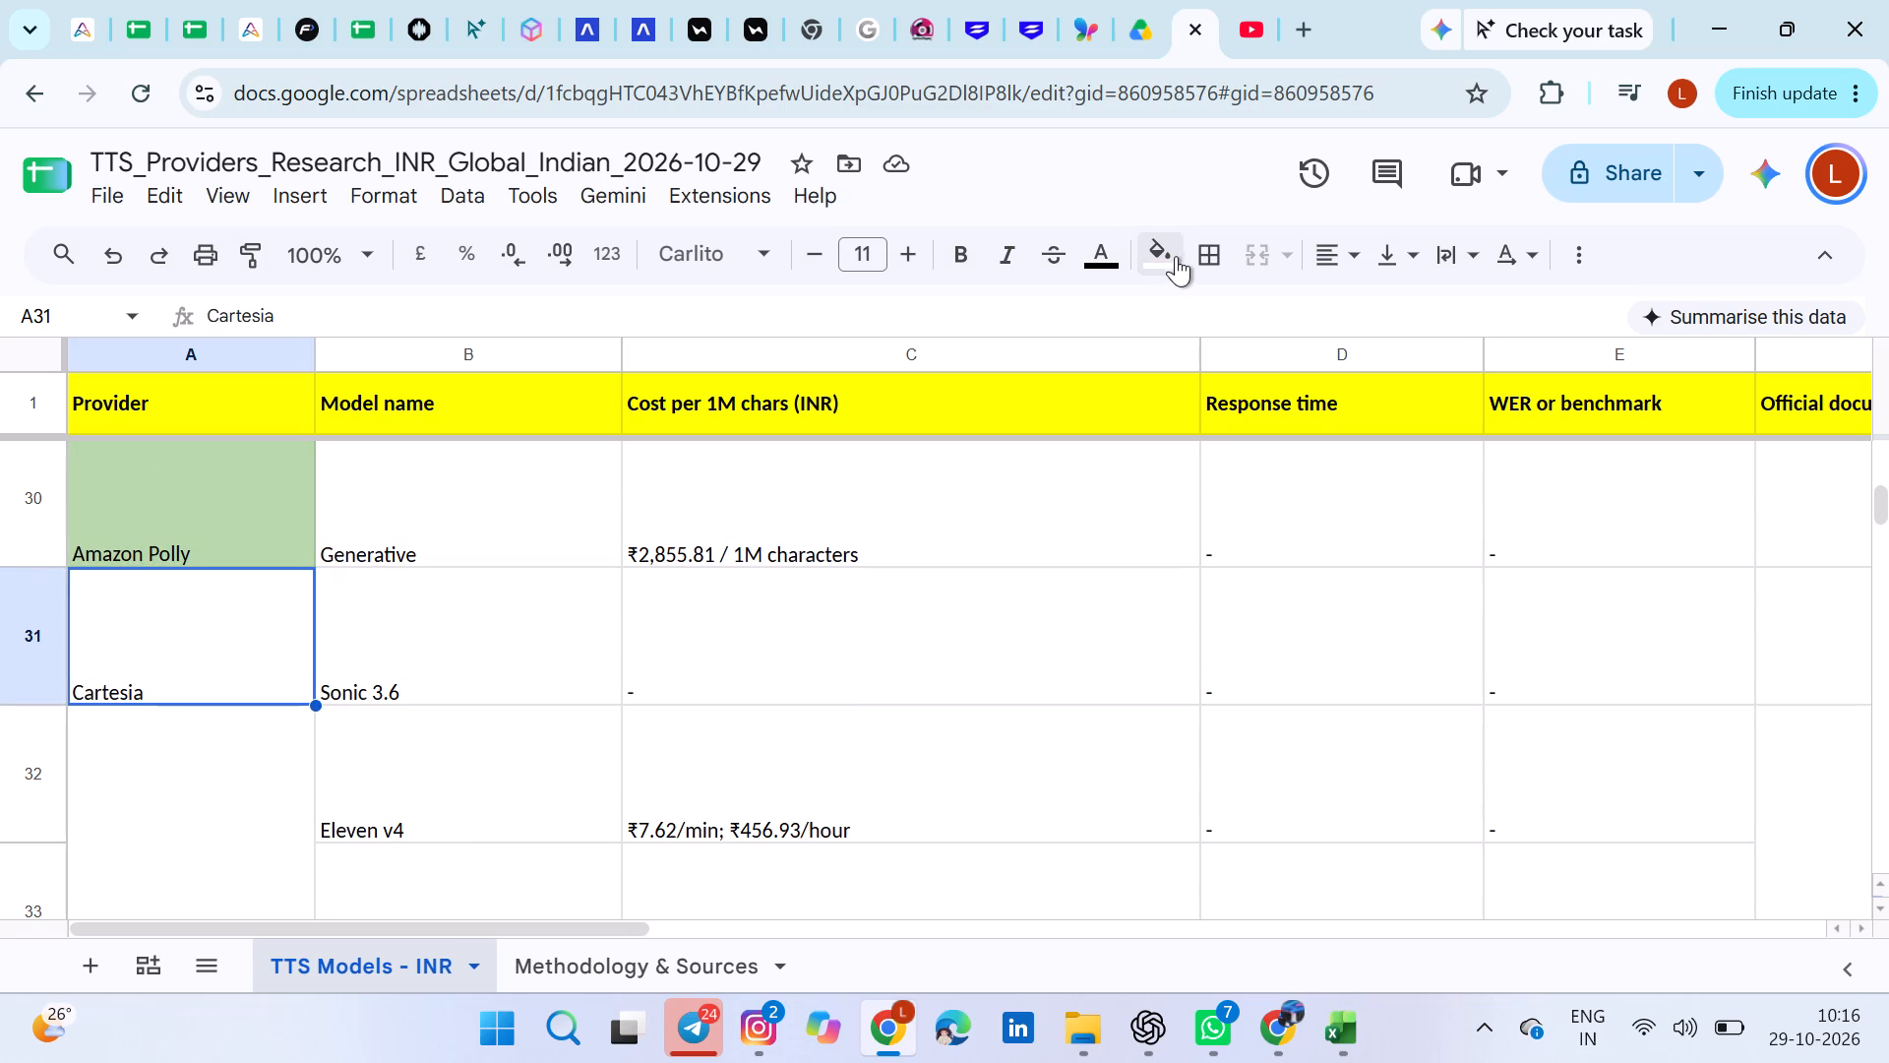
{"action": "left_click", "coordinate": [1179, 258]}
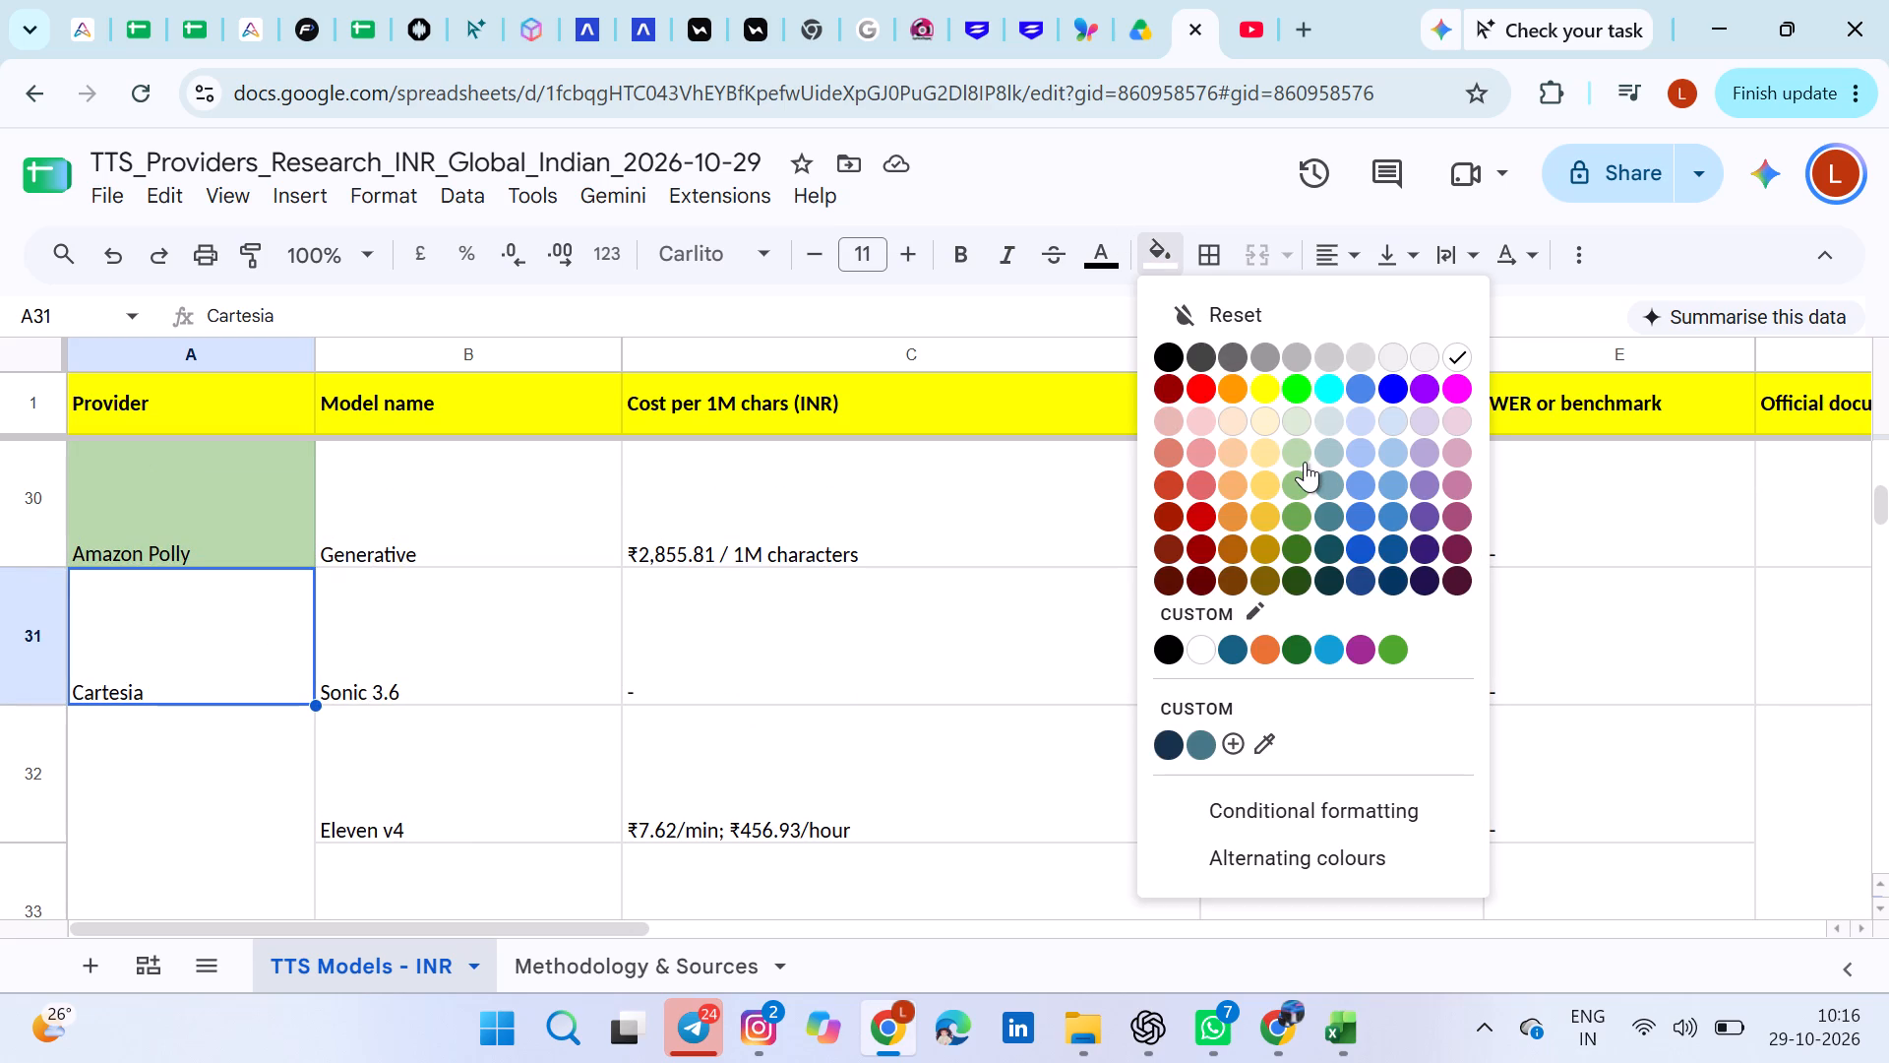
{"action": "left_click", "coordinate": [1305, 462]}
{"action": "left_click", "coordinate": [131, 793]}
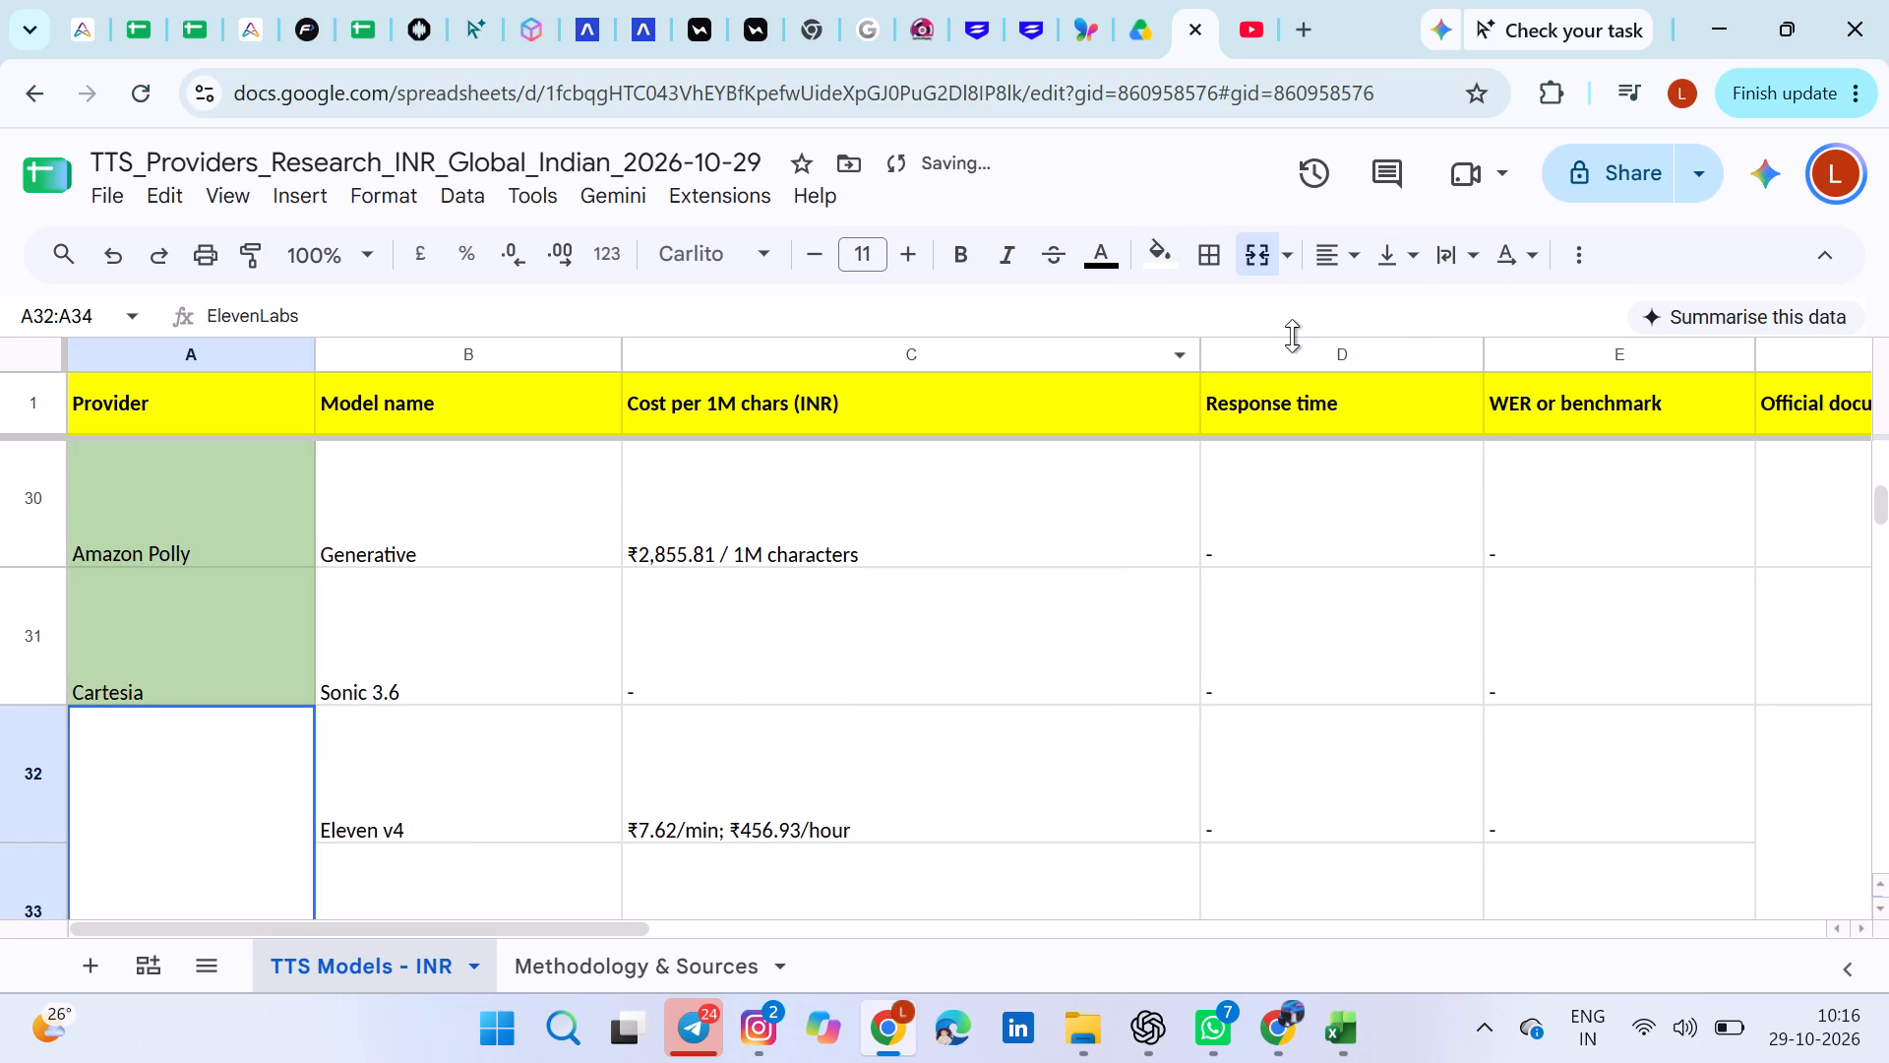
{"action": "left_click_drag", "start_coordinate": [1177, 242], "coordinate": [1298, 452]}
{"action": "left_click", "coordinate": [1298, 452]}
Fill the merged Deepgram cell A35:A37 in the Provider column with the same light green.
{"action": "scroll", "coordinate": [994, 569], "scroll_direction": "down", "scroll_amount": 3}
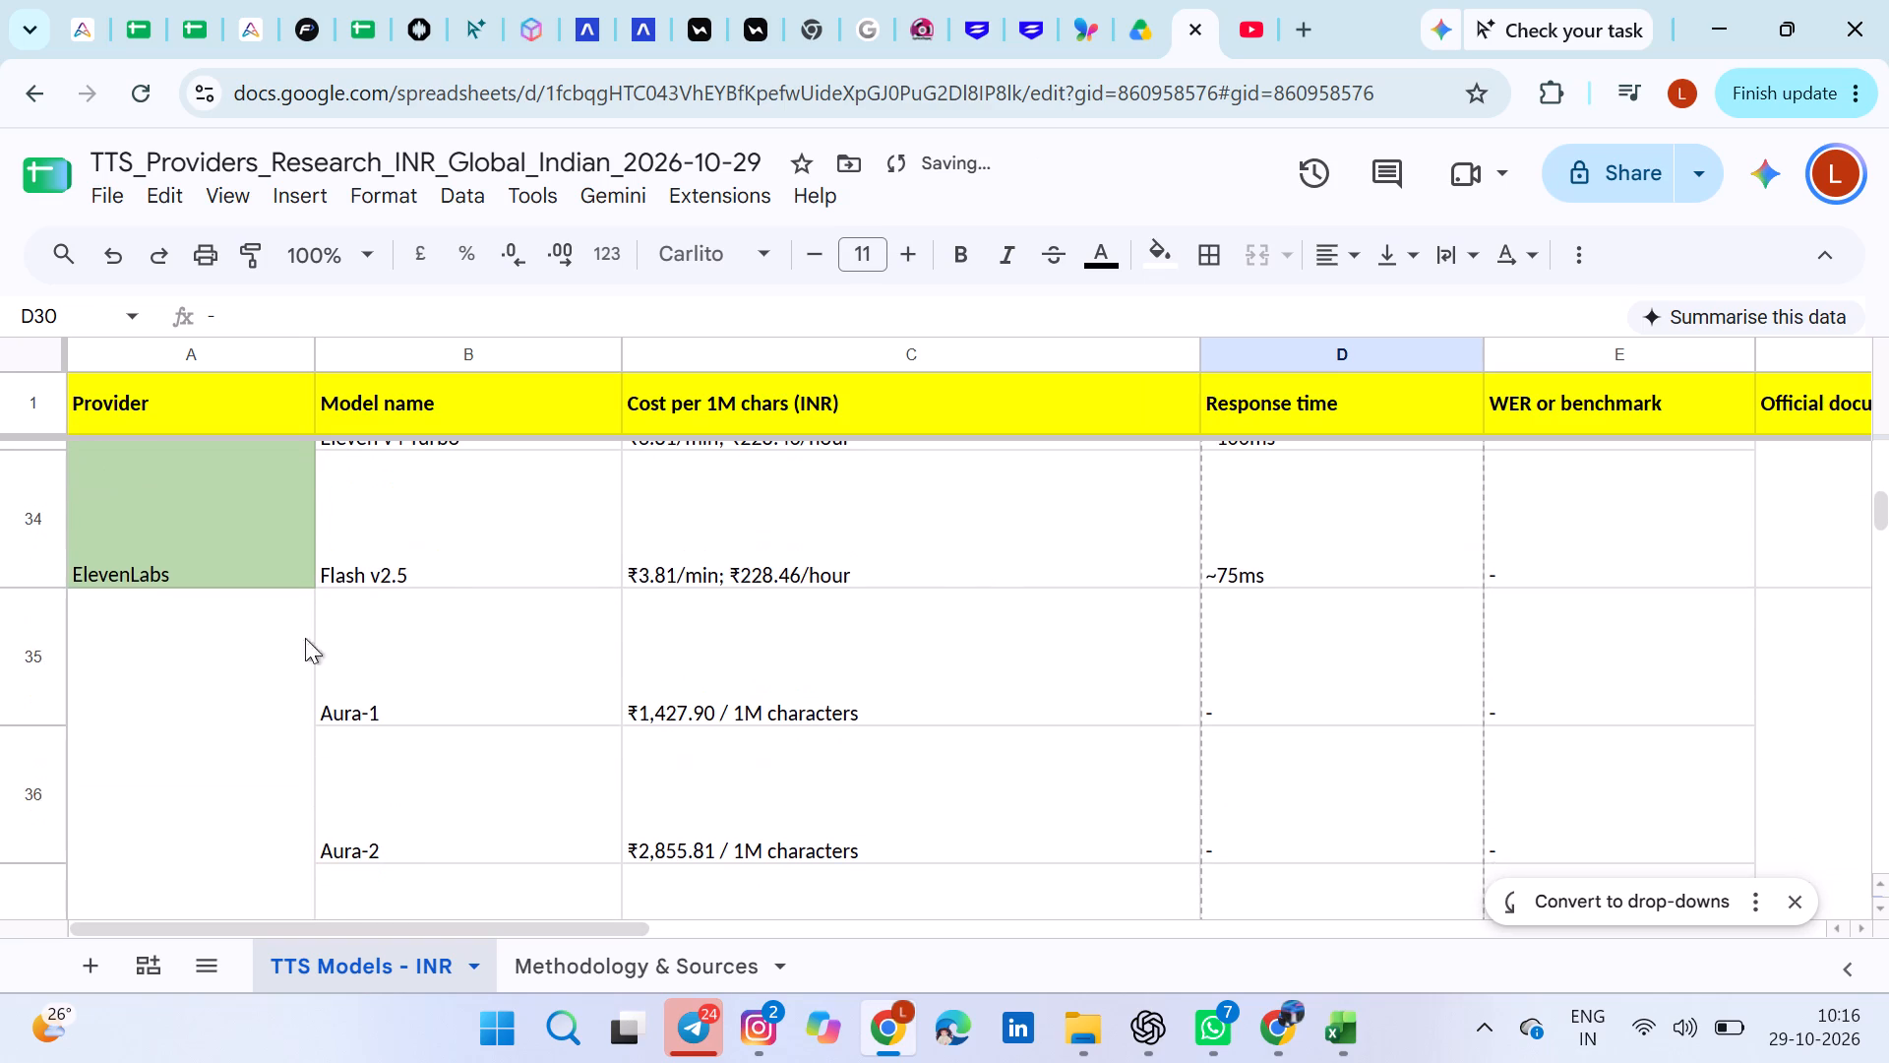
{"action": "left_click", "coordinate": [200, 675]}
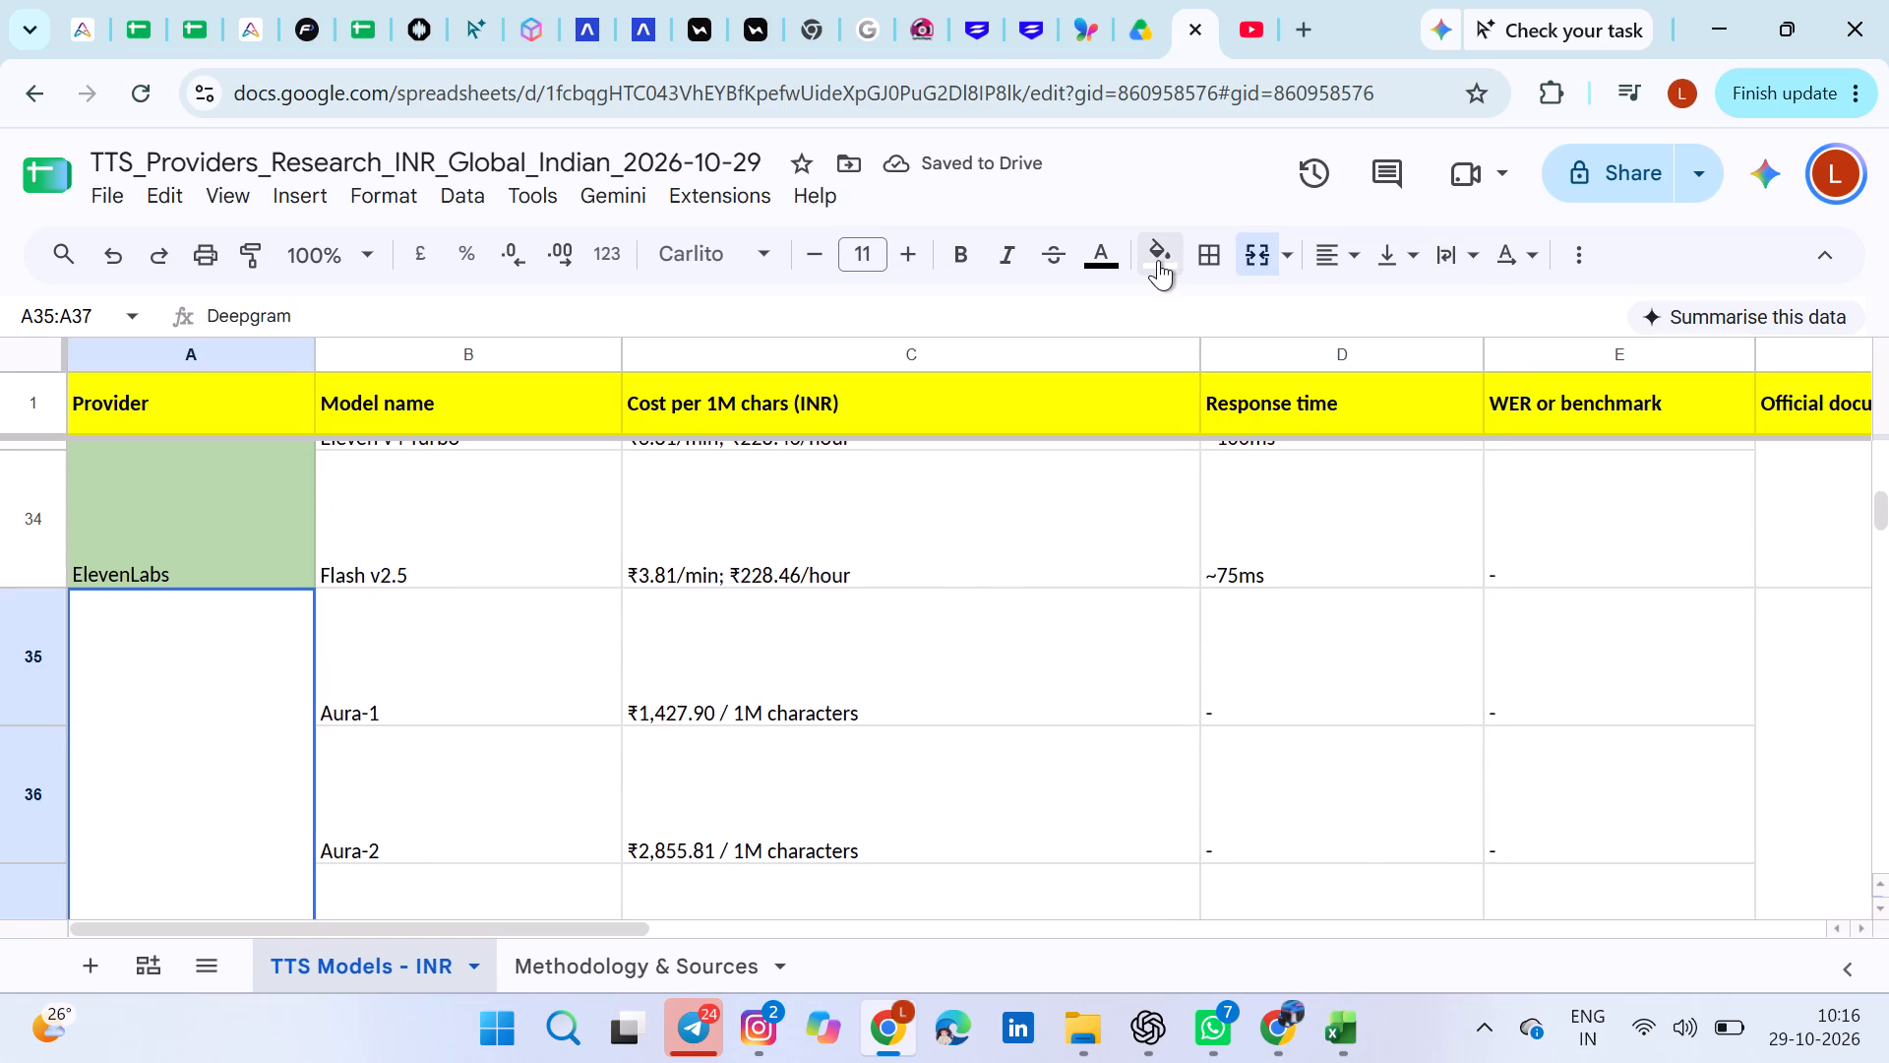
{"action": "left_click", "coordinate": [1158, 260]}
{"action": "left_click", "coordinate": [1296, 457]}
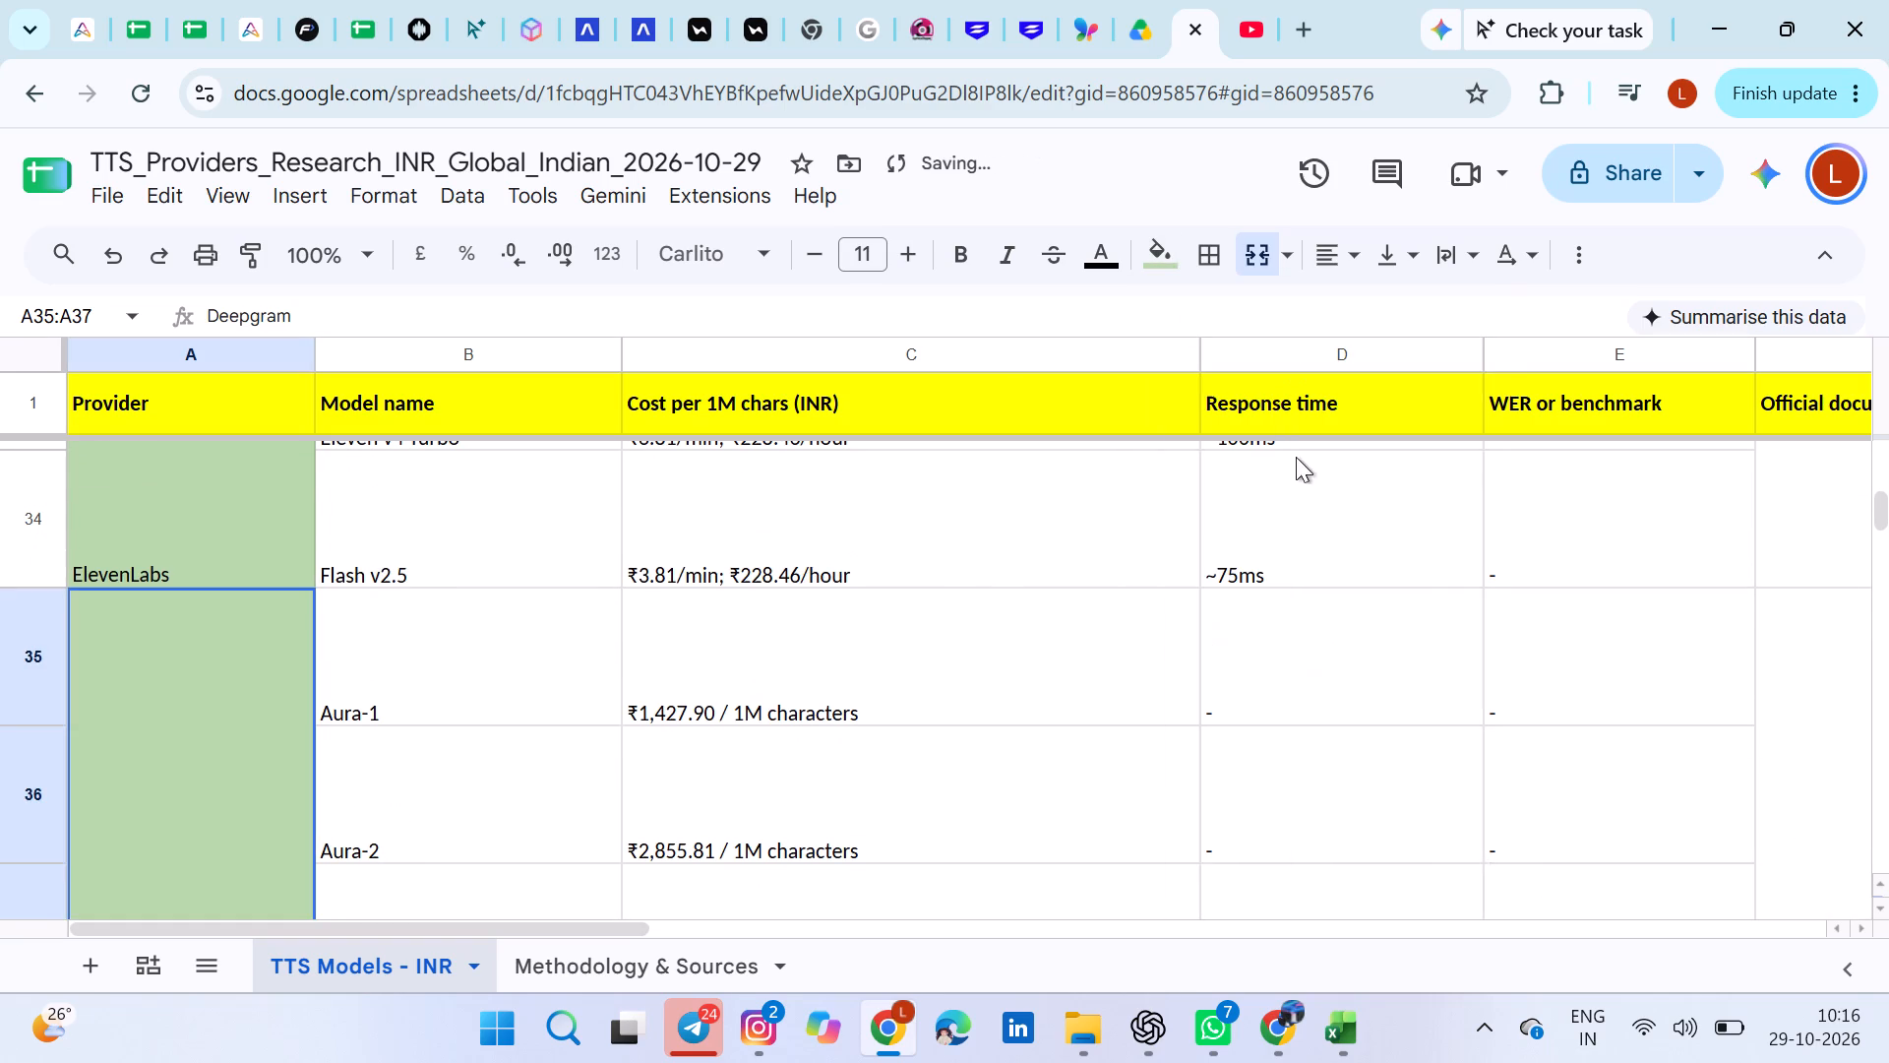
Check the end of the Provider column and save the spreadsheet.
{"action": "scroll", "coordinate": [1003, 594], "scroll_direction": "down", "scroll_amount": 3}
{"action": "key", "text": "ctrl+s"}
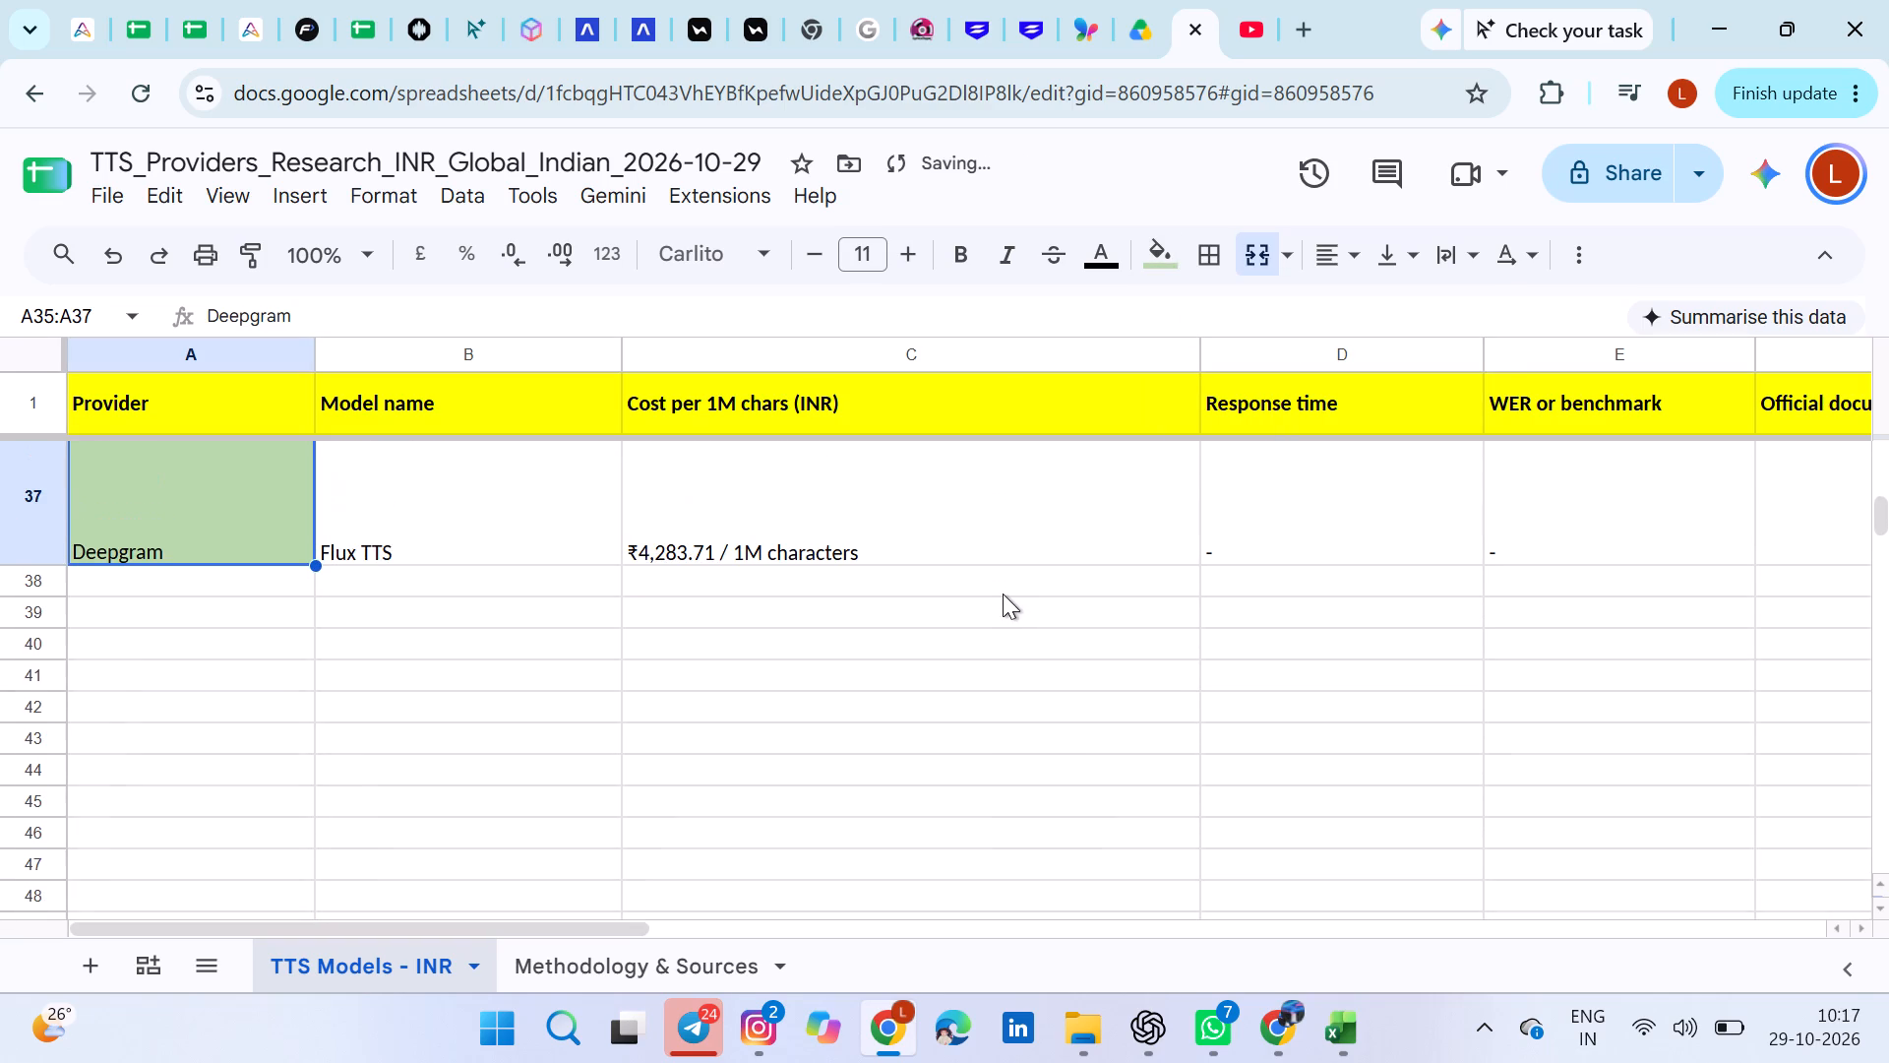
{"action": "key", "text": "ctrl+s"}
{"action": "key", "text": "ctrl+s"}
{"action": "key", "text": "ctrl+s"}
{"action": "key", "text": "ctrl+s"}
{"action": "left_click", "coordinate": [606, 142]}
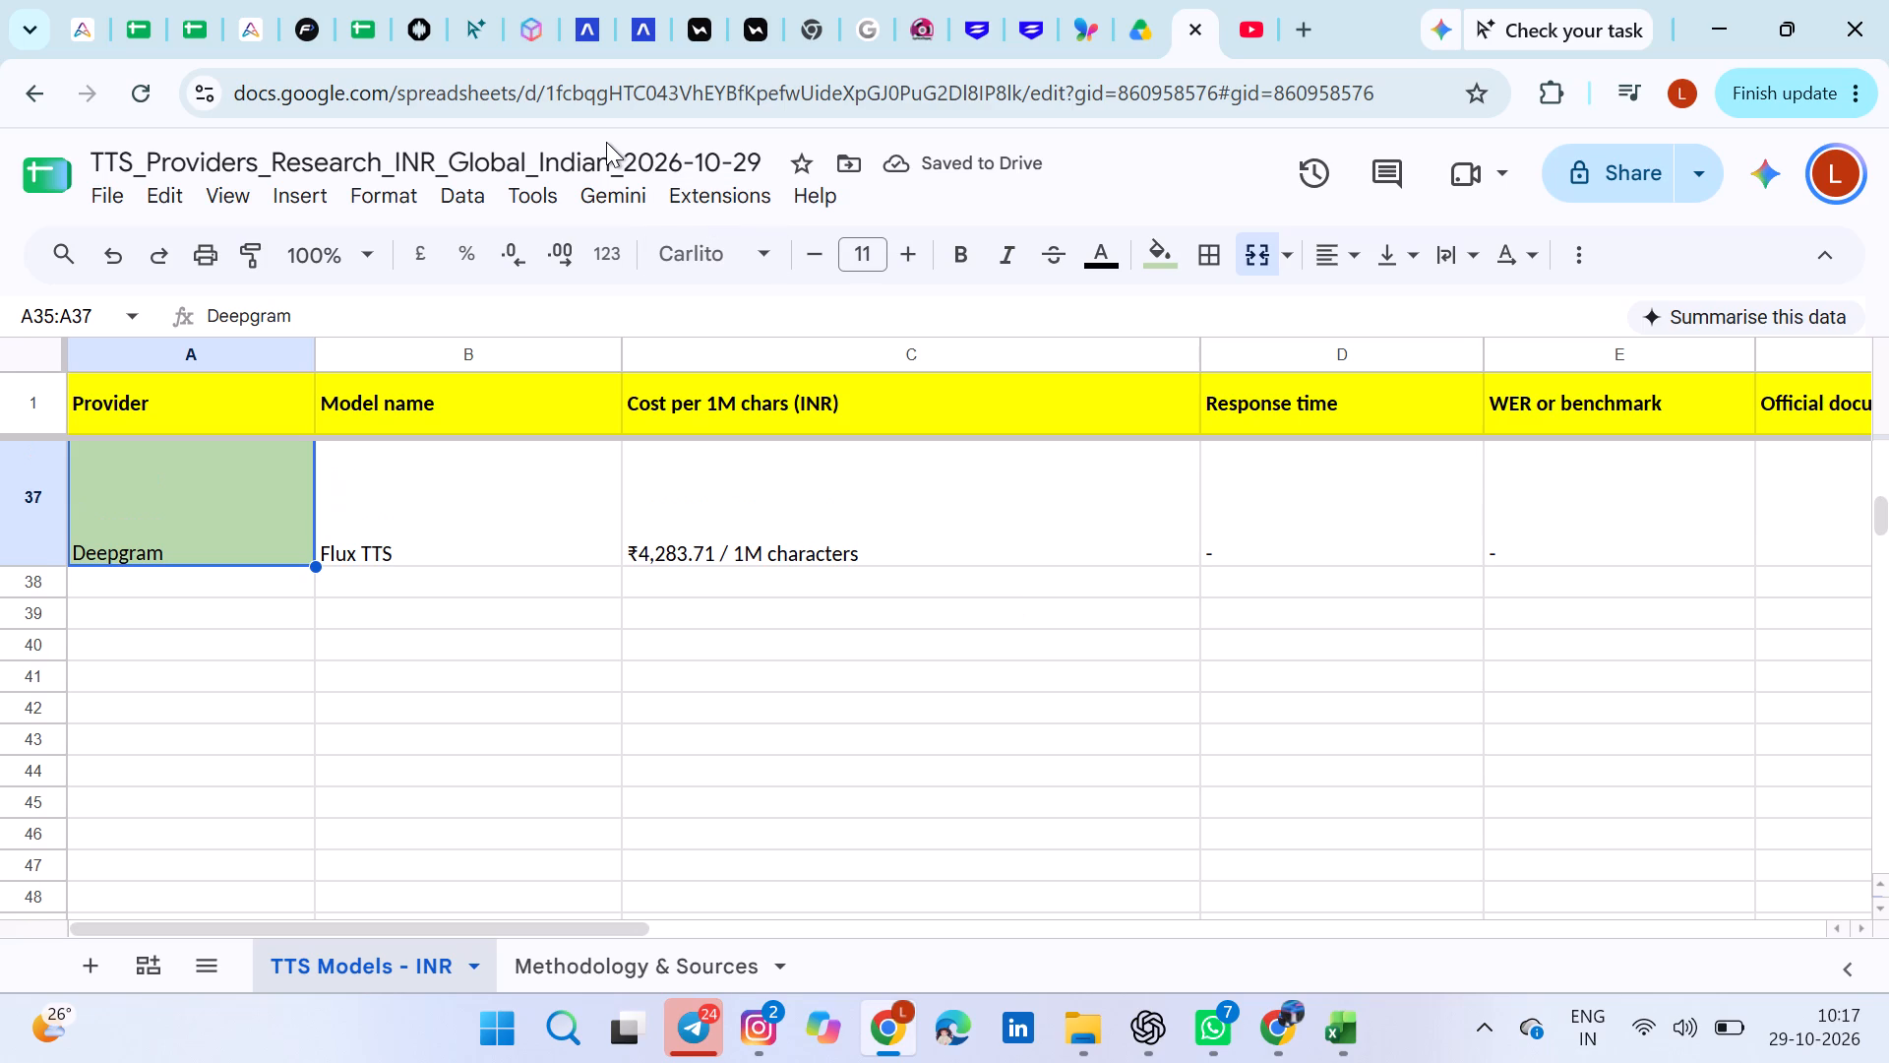
Rename the spreadsheet file as TTS_Providers.
{"action": "double_click", "coordinate": [603, 155]}
{"action": "key", "text": "Right"}
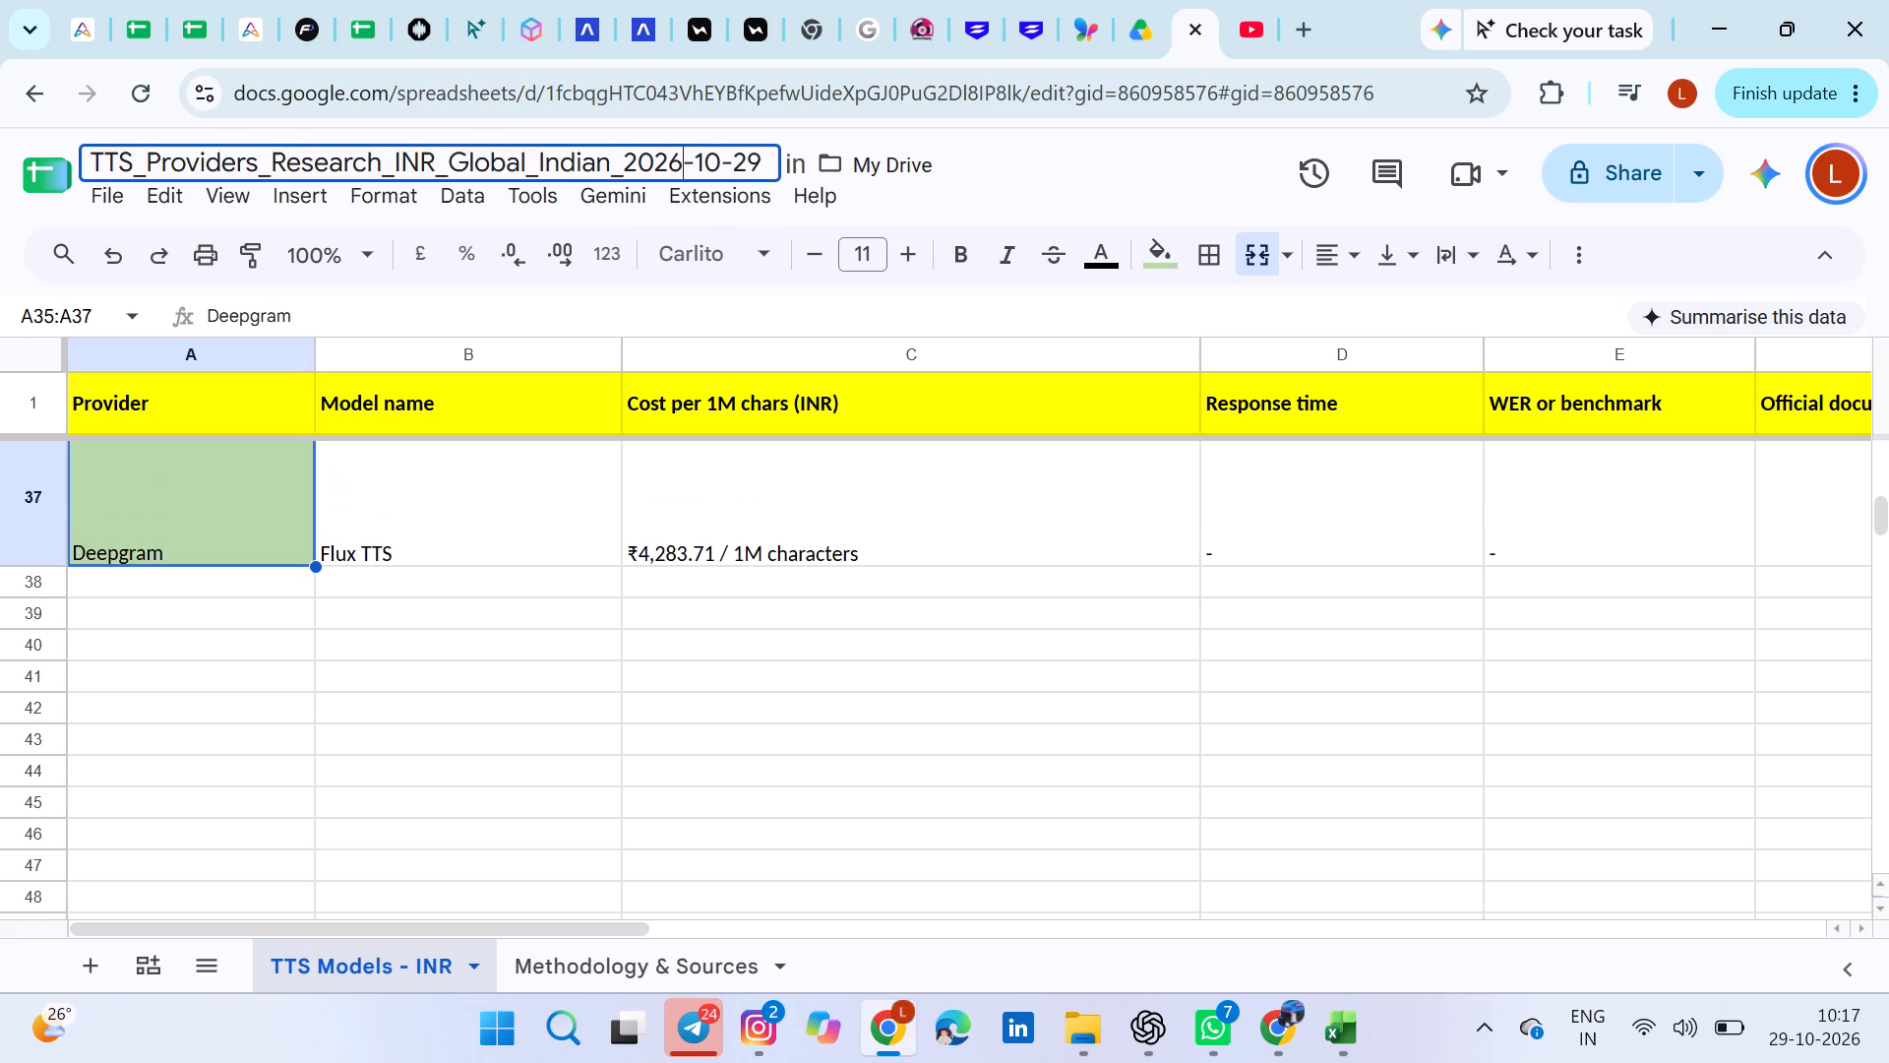
{"action": "key", "text": "BackSpace"}
{"action": "key", "text": "BackSpace"}
{"action": "key", "text": "BackSpace"}
{"action": "key", "text": "BackSpace"}
{"action": "key", "text": "BackSpace"}
{"action": "key", "text": "BackSpace"}
{"action": "key", "text": "BackSpace"}
{"action": "key", "text": "BackSpace"}
{"action": "key", "text": "Right"}
{"action": "key", "text": "Right"}
{"action": "key", "text": "Right"}
{"action": "key", "text": "Right"}
{"action": "key", "text": "Right"}
{"action": "key", "text": "Right"}
{"action": "key", "text": "Right"}
{"action": "key", "text": "Right"}
{"action": "key", "text": "Right"}
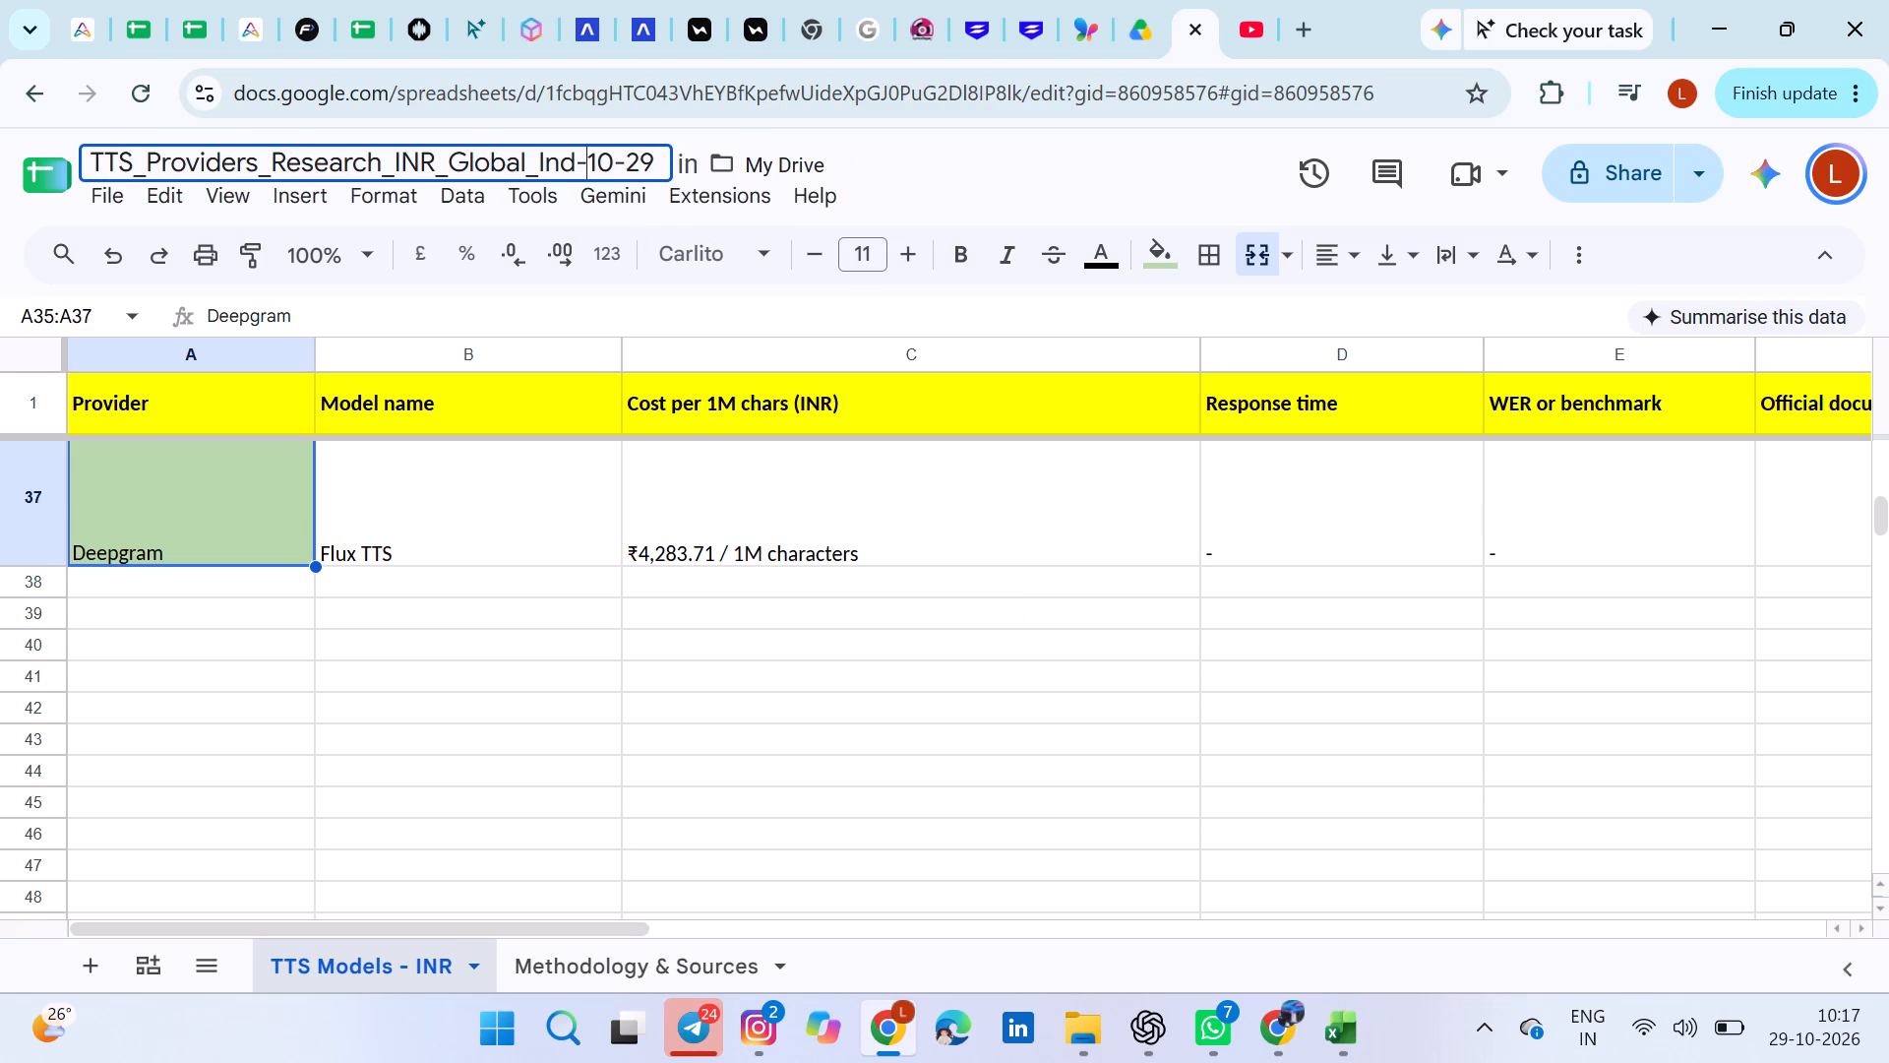
{"action": "key", "text": "BackSpace"}
{"action": "key", "text": "BackSpace"}
{"action": "key", "text": "BackSpace"}
{"action": "key", "text": "BackSpace"}
{"action": "key", "text": "BackSpace"}
{"action": "key", "text": "BackSpace"}
{"action": "key", "text": "BackSpace"}
{"action": "key", "text": "BackSpace"}
{"action": "key", "text": "BackSpace"}
{"action": "key", "text": "BackSpace"}
{"action": "key", "text": "BackSpace"}
{"action": "key", "text": "BackSpace"}
{"action": "key", "text": "BackSpace"}
{"action": "key", "text": "BackSpace"}
{"action": "key", "text": "BackSpace"}
{"action": "key", "text": "BackSpace"}
{"action": "key", "text": "BackSpace"}
{"action": "key", "text": "BackSpace"}
{"action": "key", "text": "BackSpace"}
{"action": "key", "text": "BackSpace"}
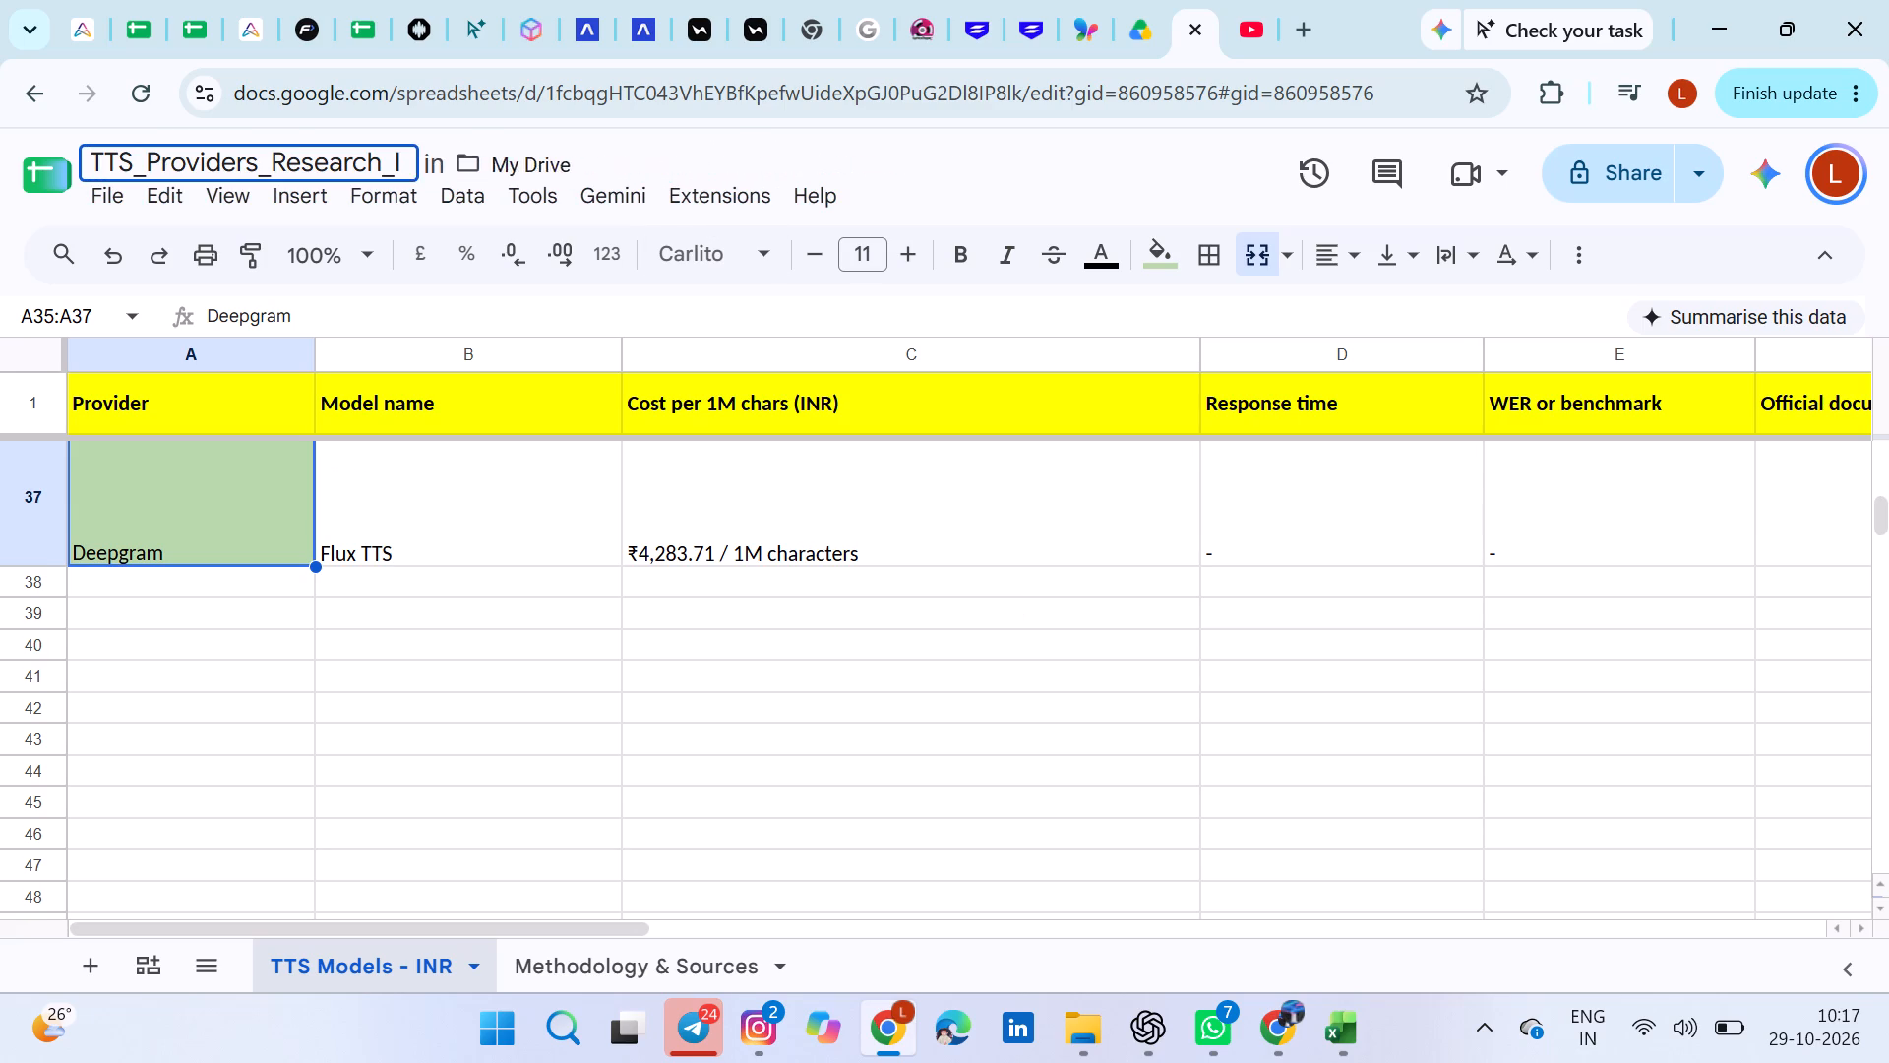
{"action": "key", "text": "BackSpace"}
{"action": "key", "text": "BackSpace"}
{"action": "key", "text": "BackSpace"}
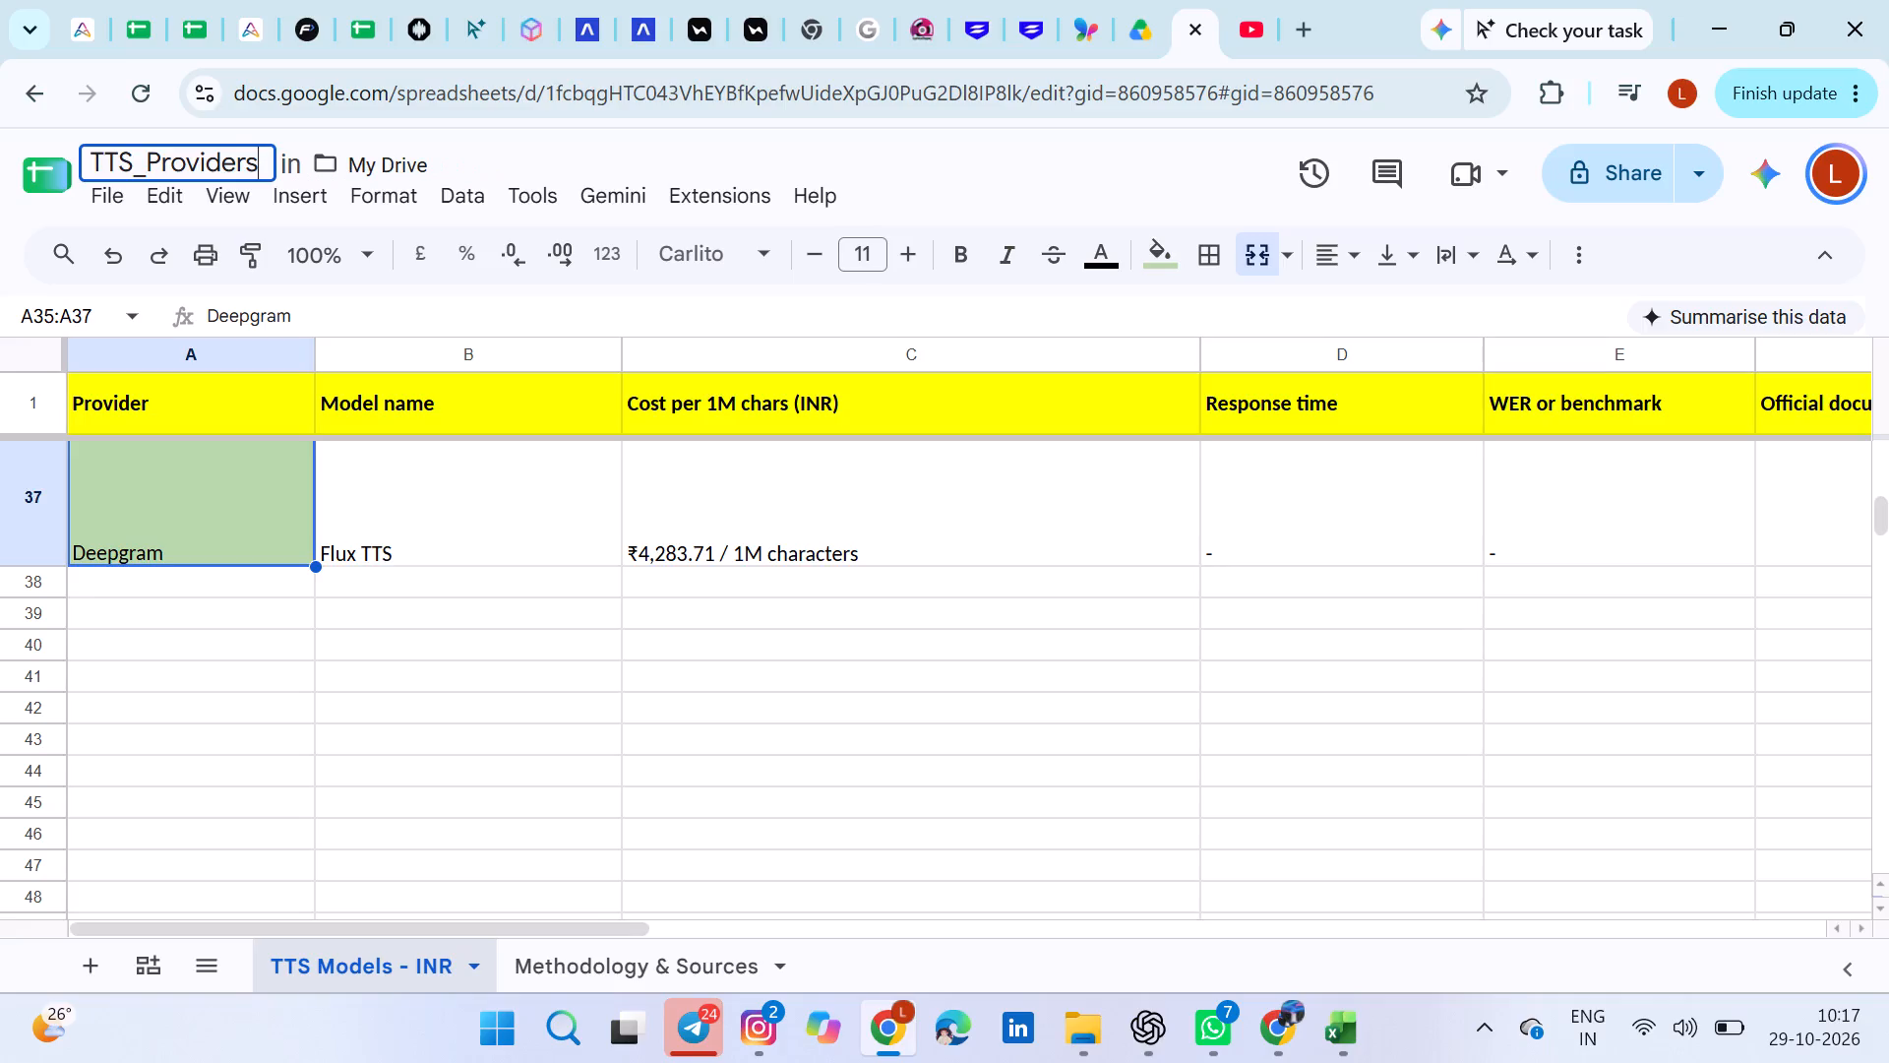
{"action": "key", "text": "Return"}
Change the spreadsheet's general access to Anyone with the link.
{"action": "left_click", "coordinate": [1670, 174]}
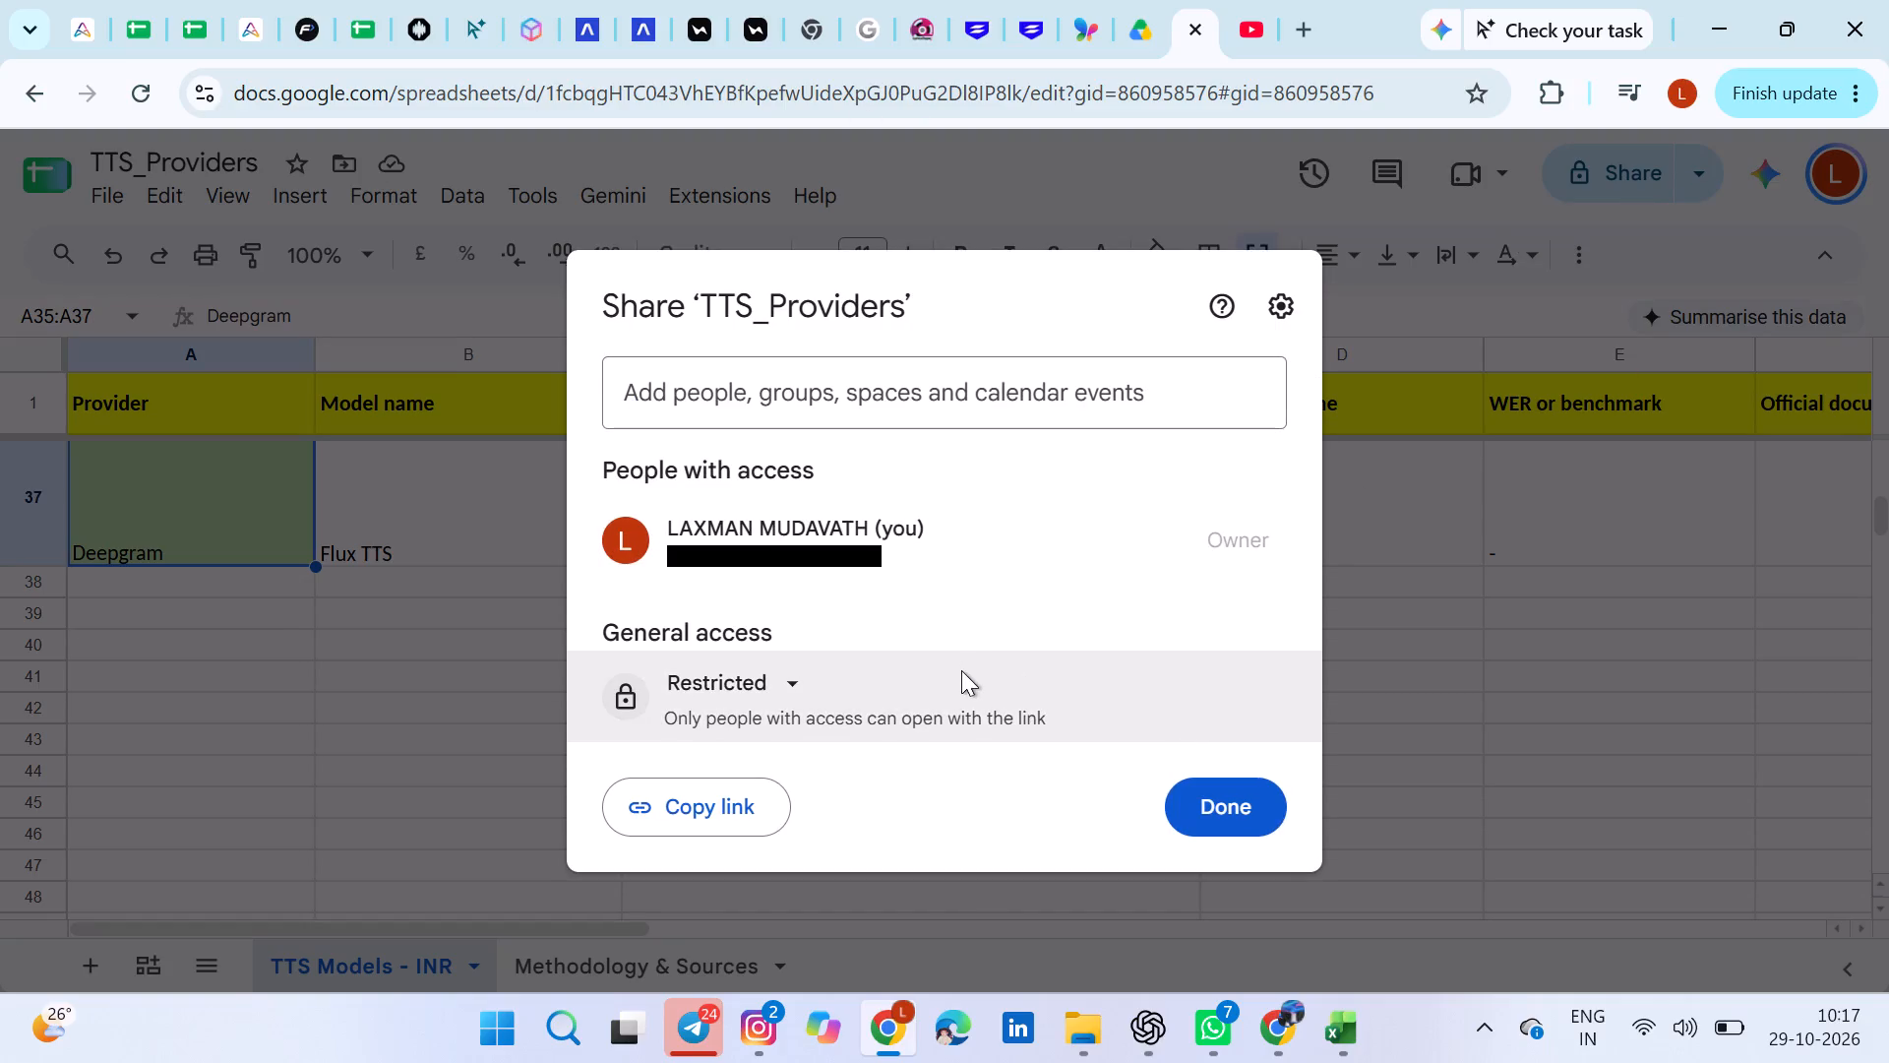
{"action": "left_click", "coordinate": [961, 670]}
{"action": "left_click", "coordinate": [731, 681]}
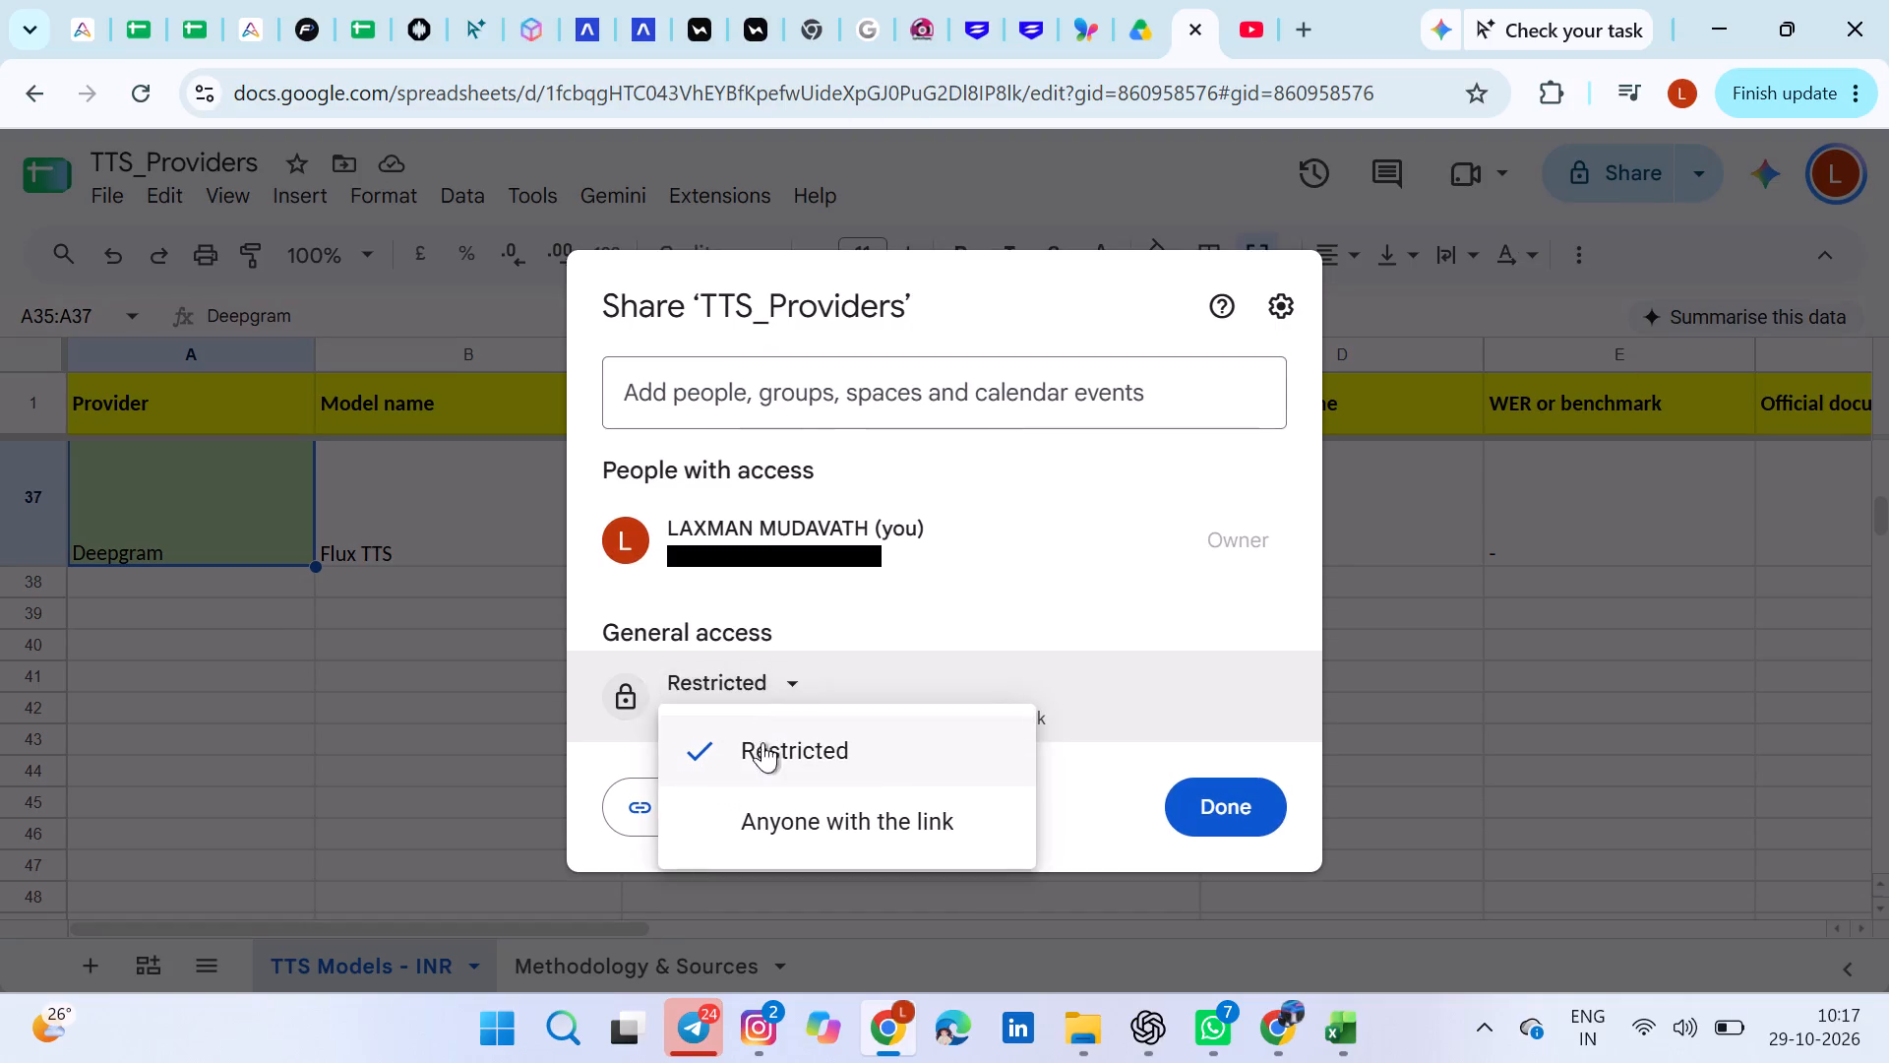
{"action": "left_click", "coordinate": [758, 803]}
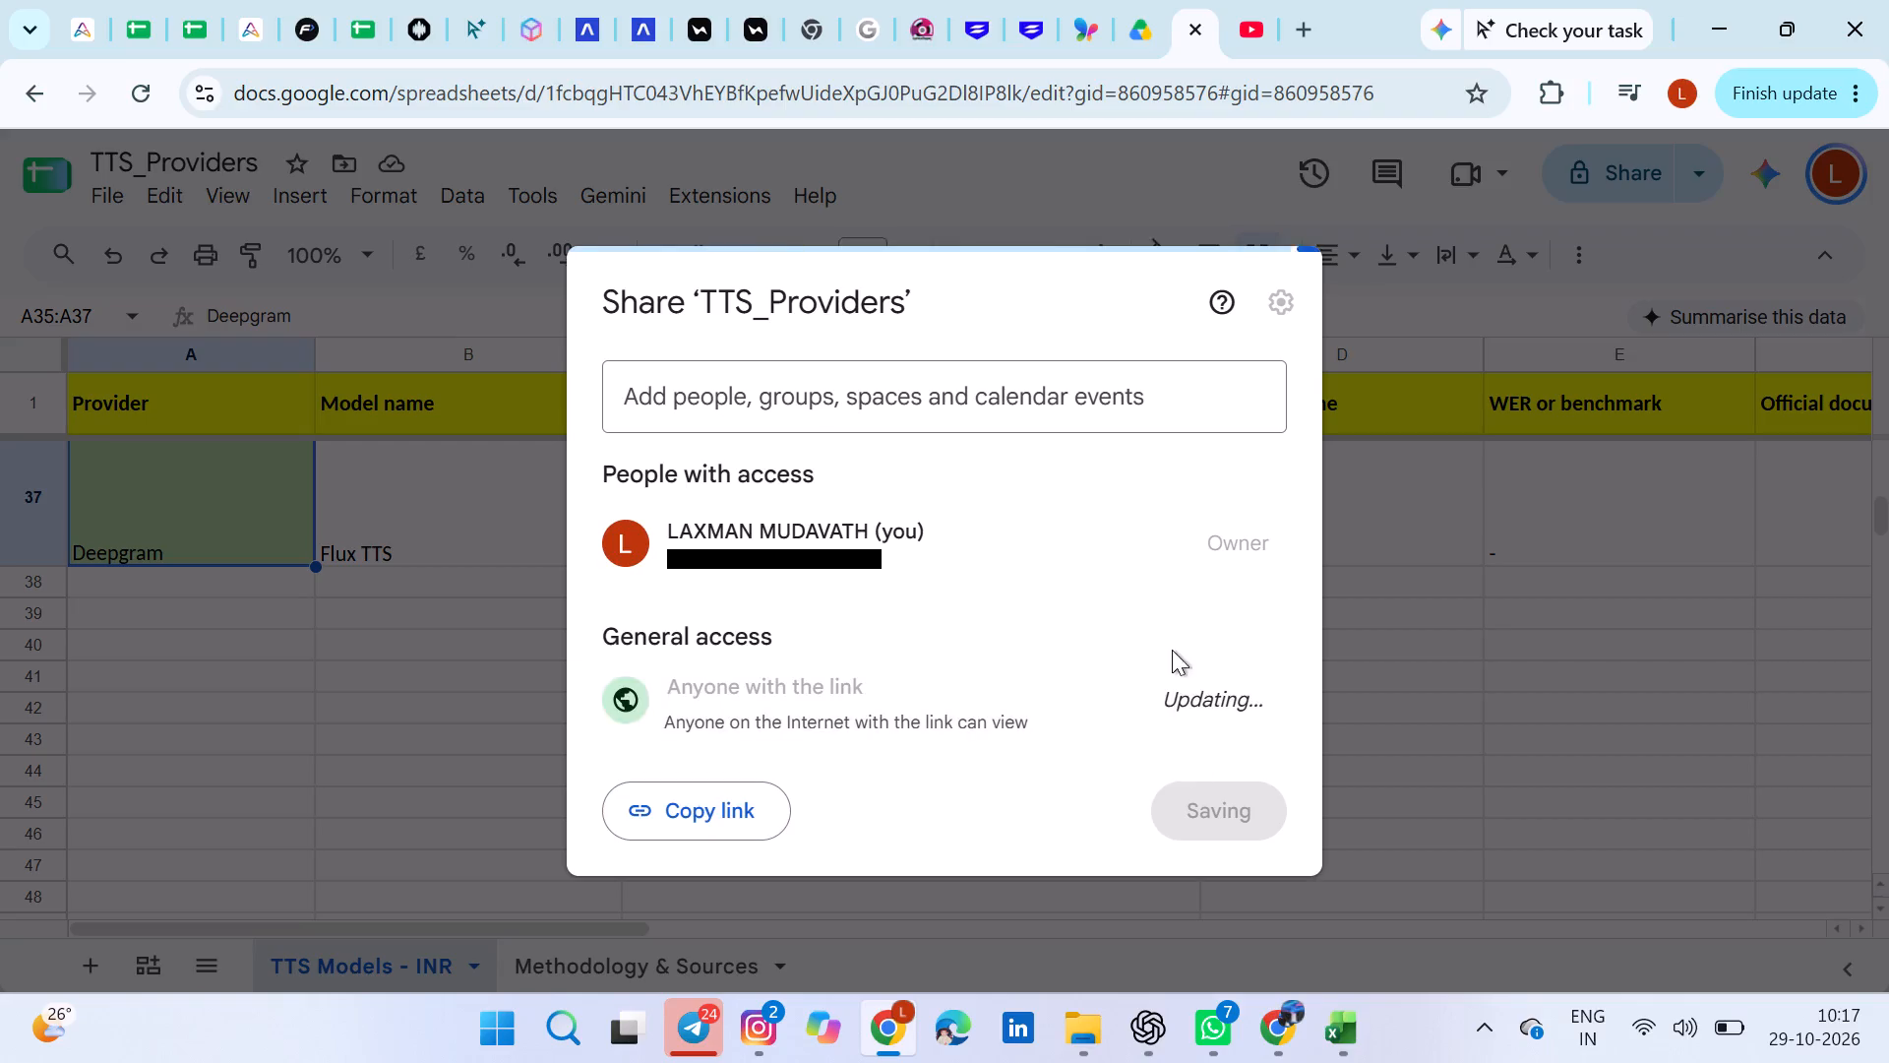
{"action": "left_click", "coordinate": [1239, 792]}
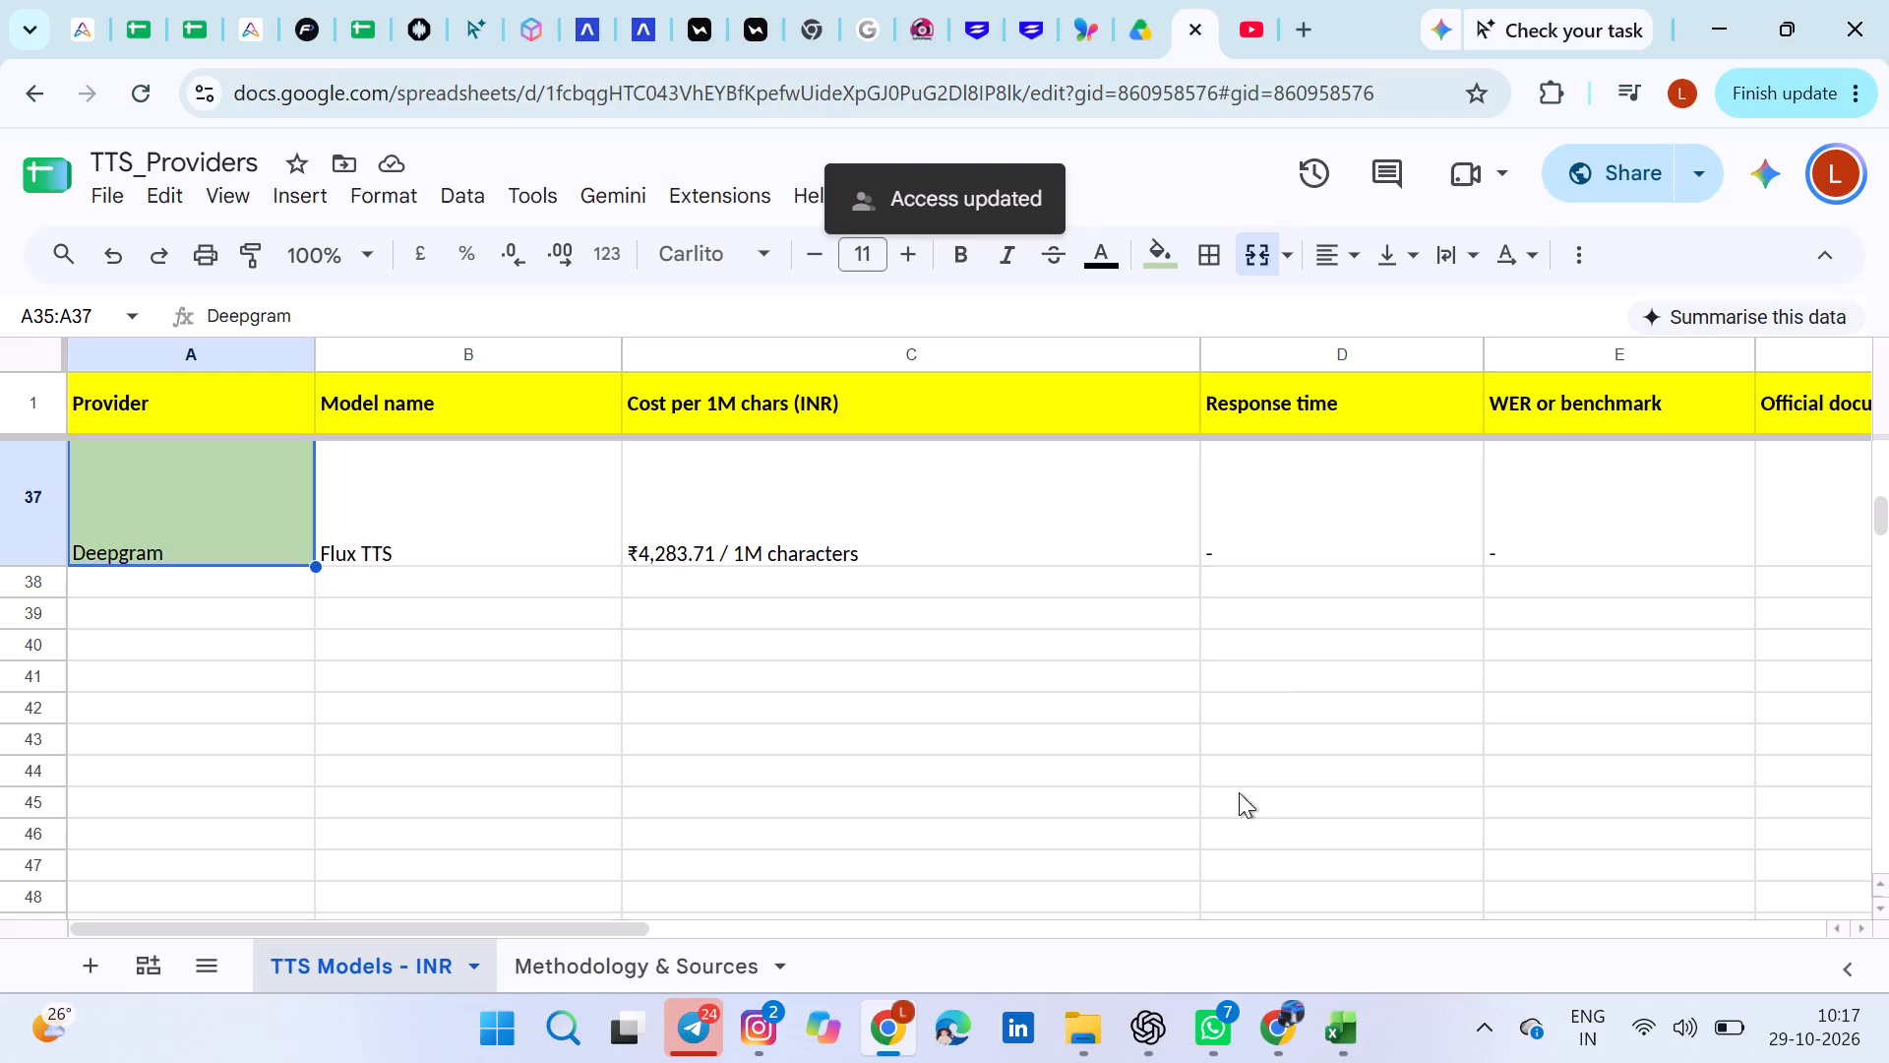
Copy the sharing link of the TTS_Providers spreadsheet.
{"action": "left_click", "coordinate": [1596, 157]}
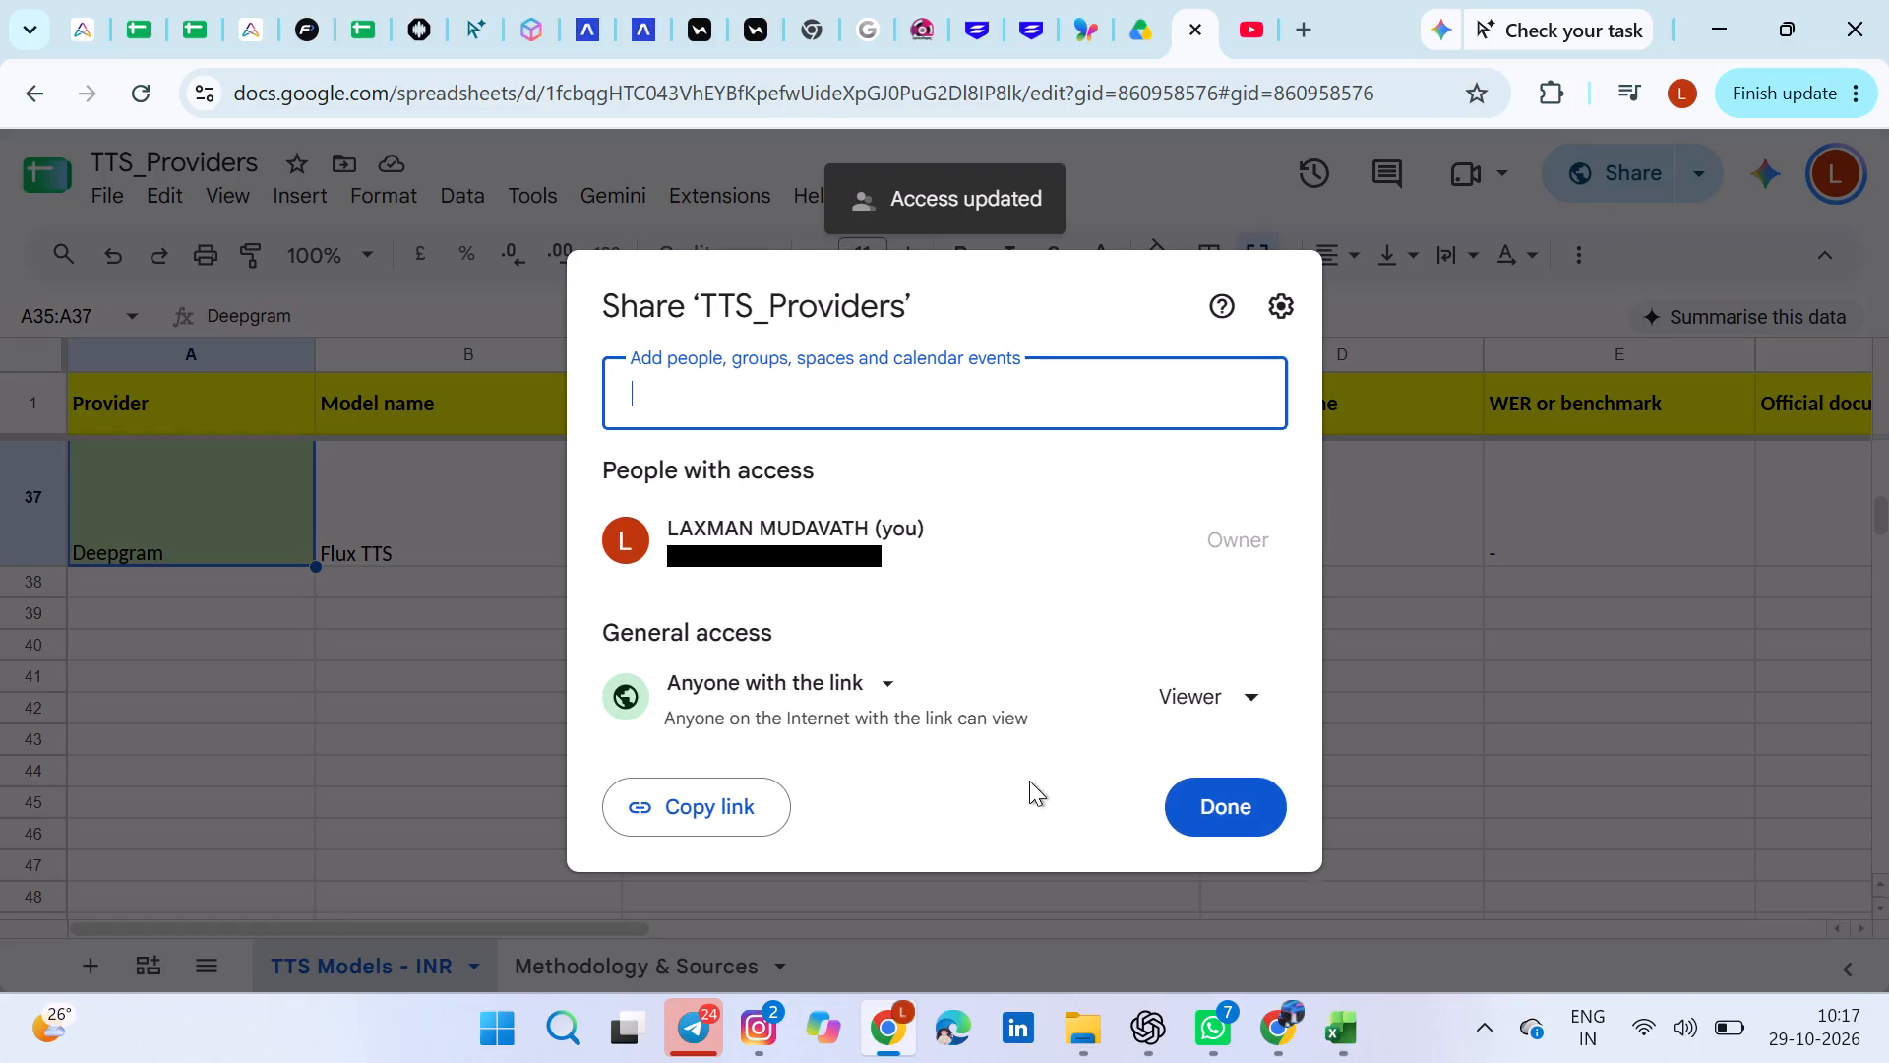
{"action": "left_click", "coordinate": [748, 807]}
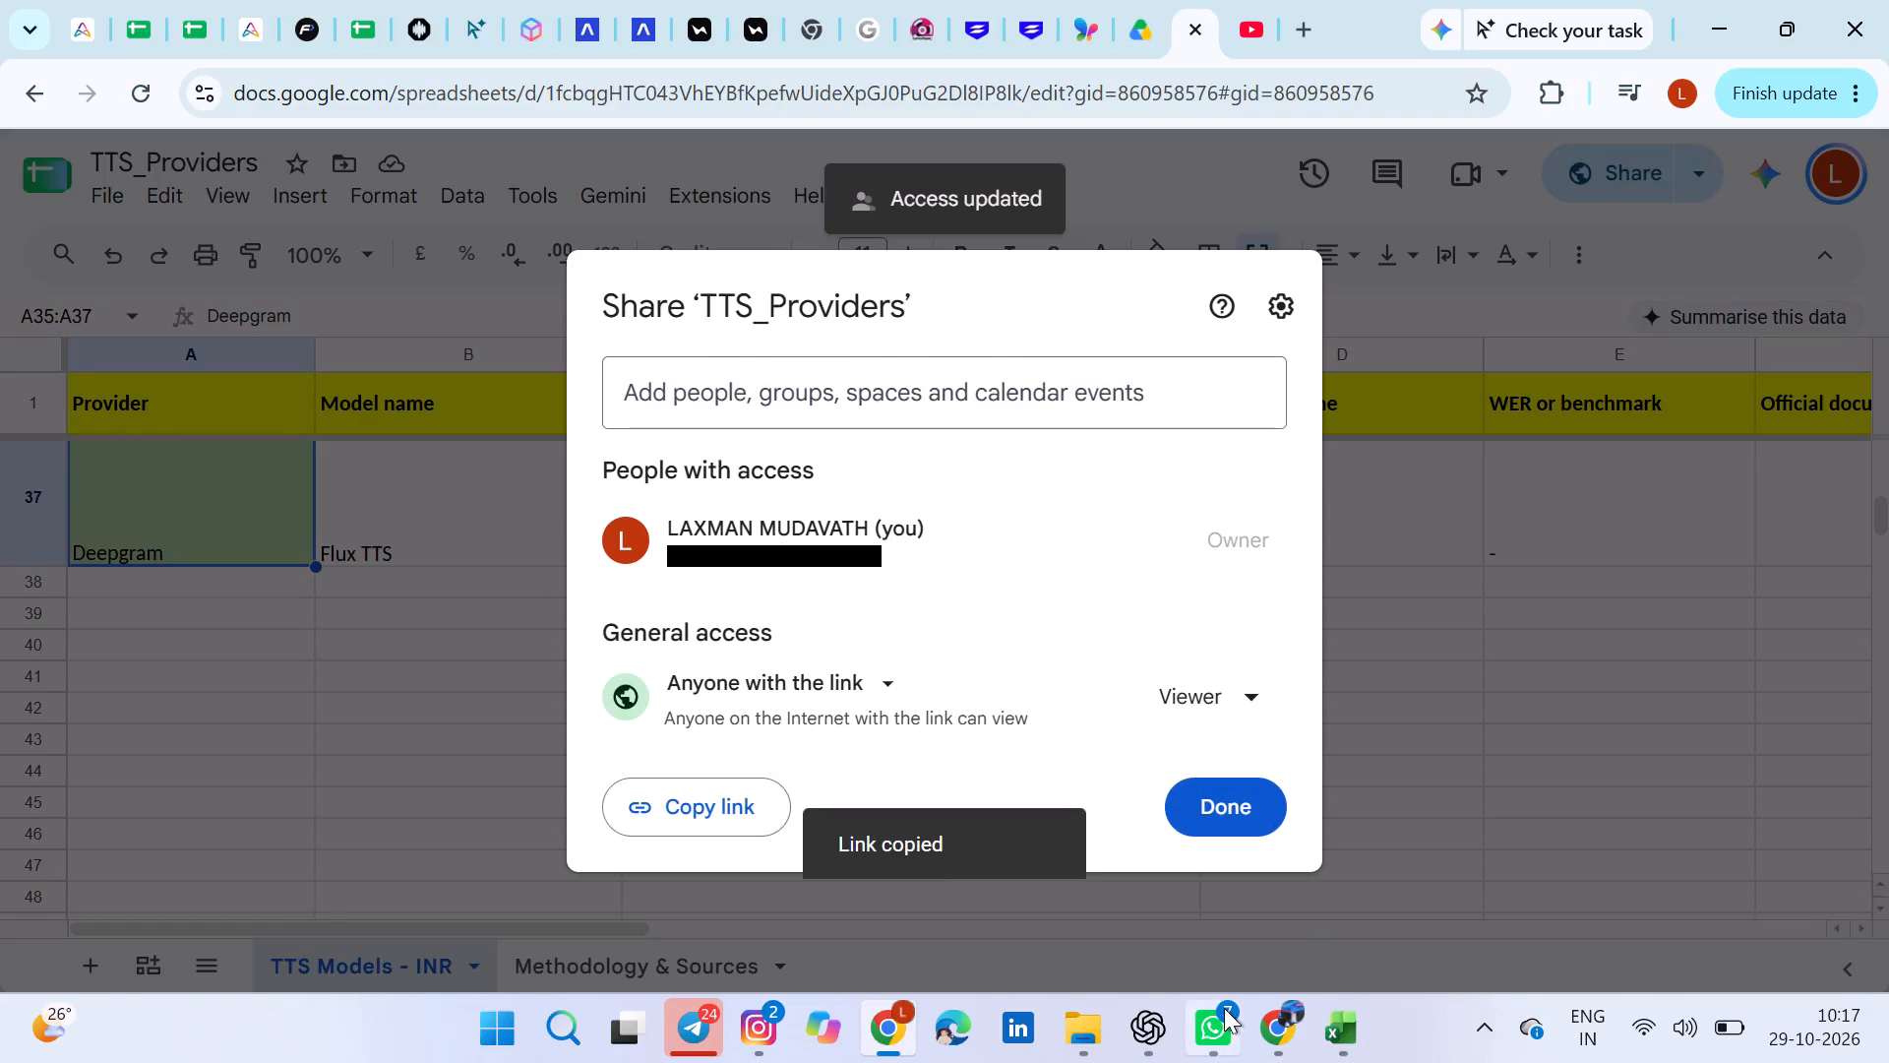